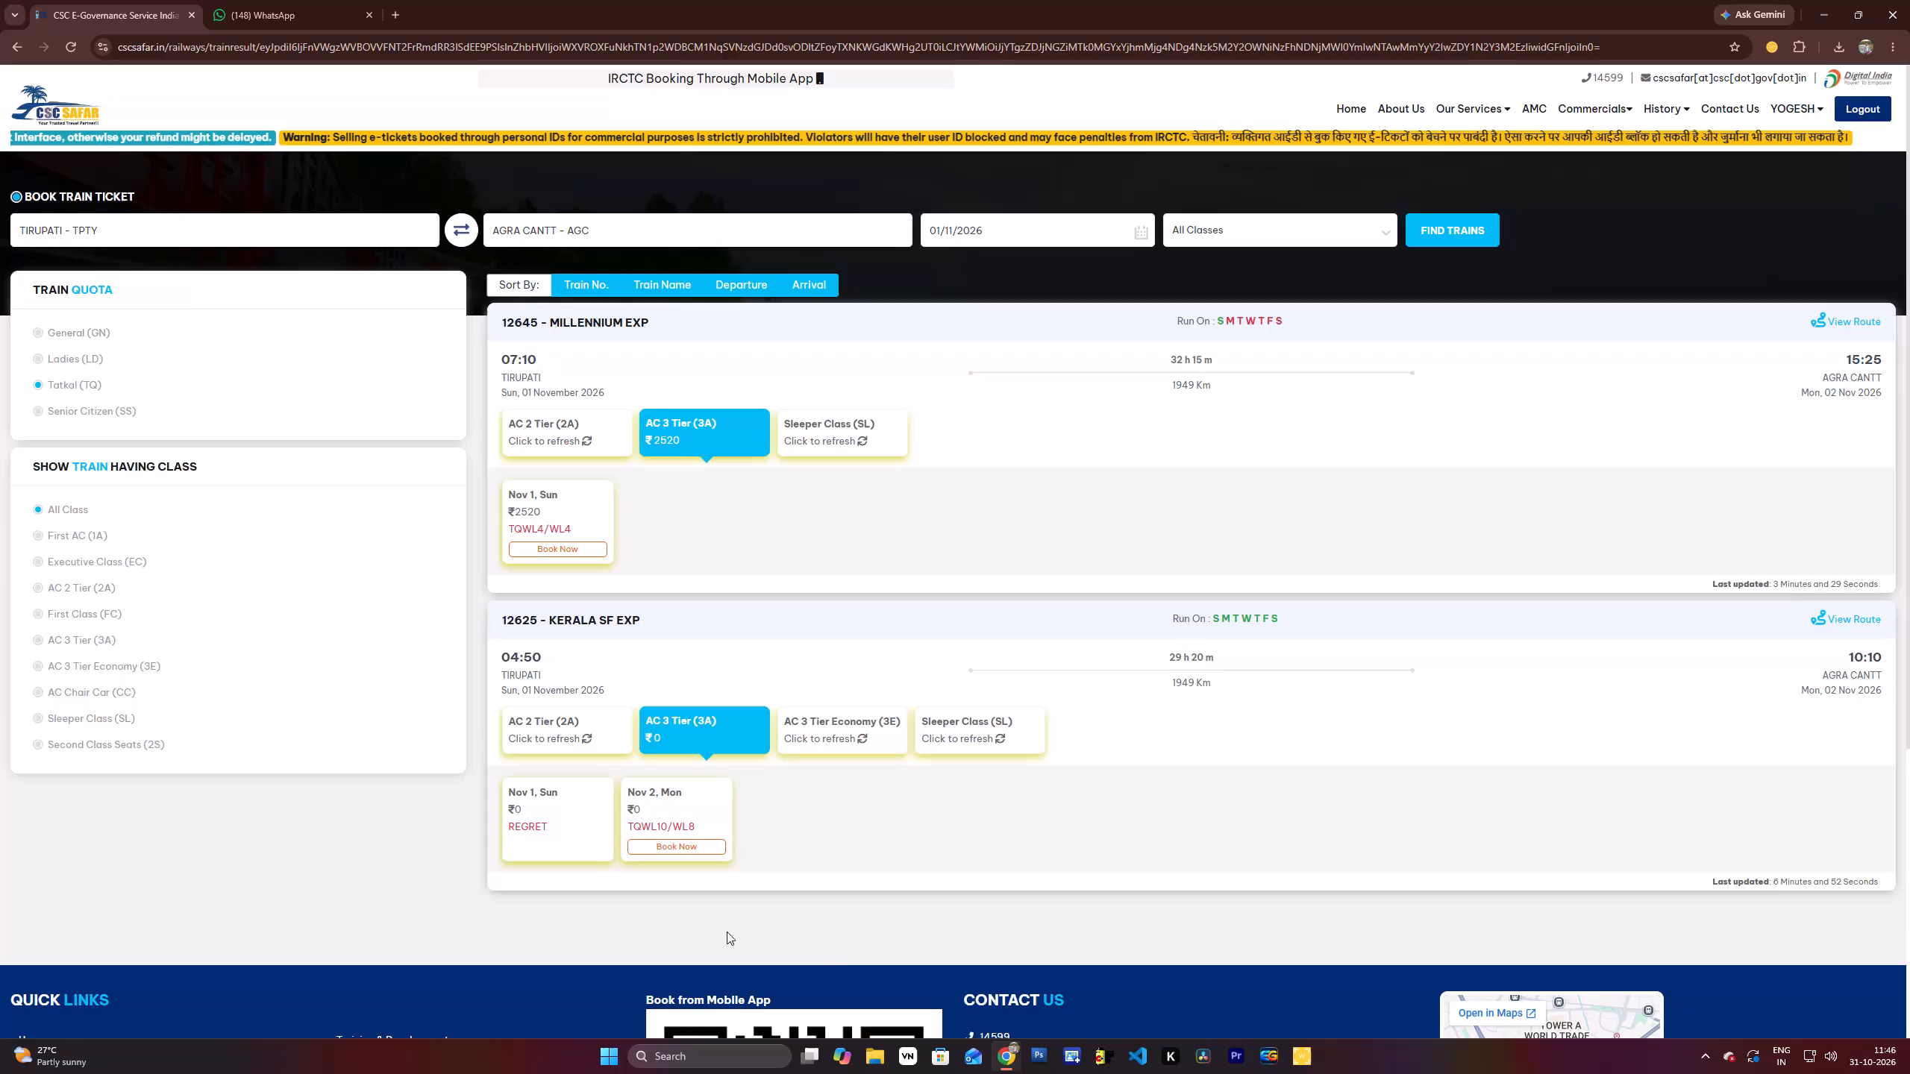
Switch to Photoshop and start a new document, setting its width and height units to inches.
left_click(1036, 1060)
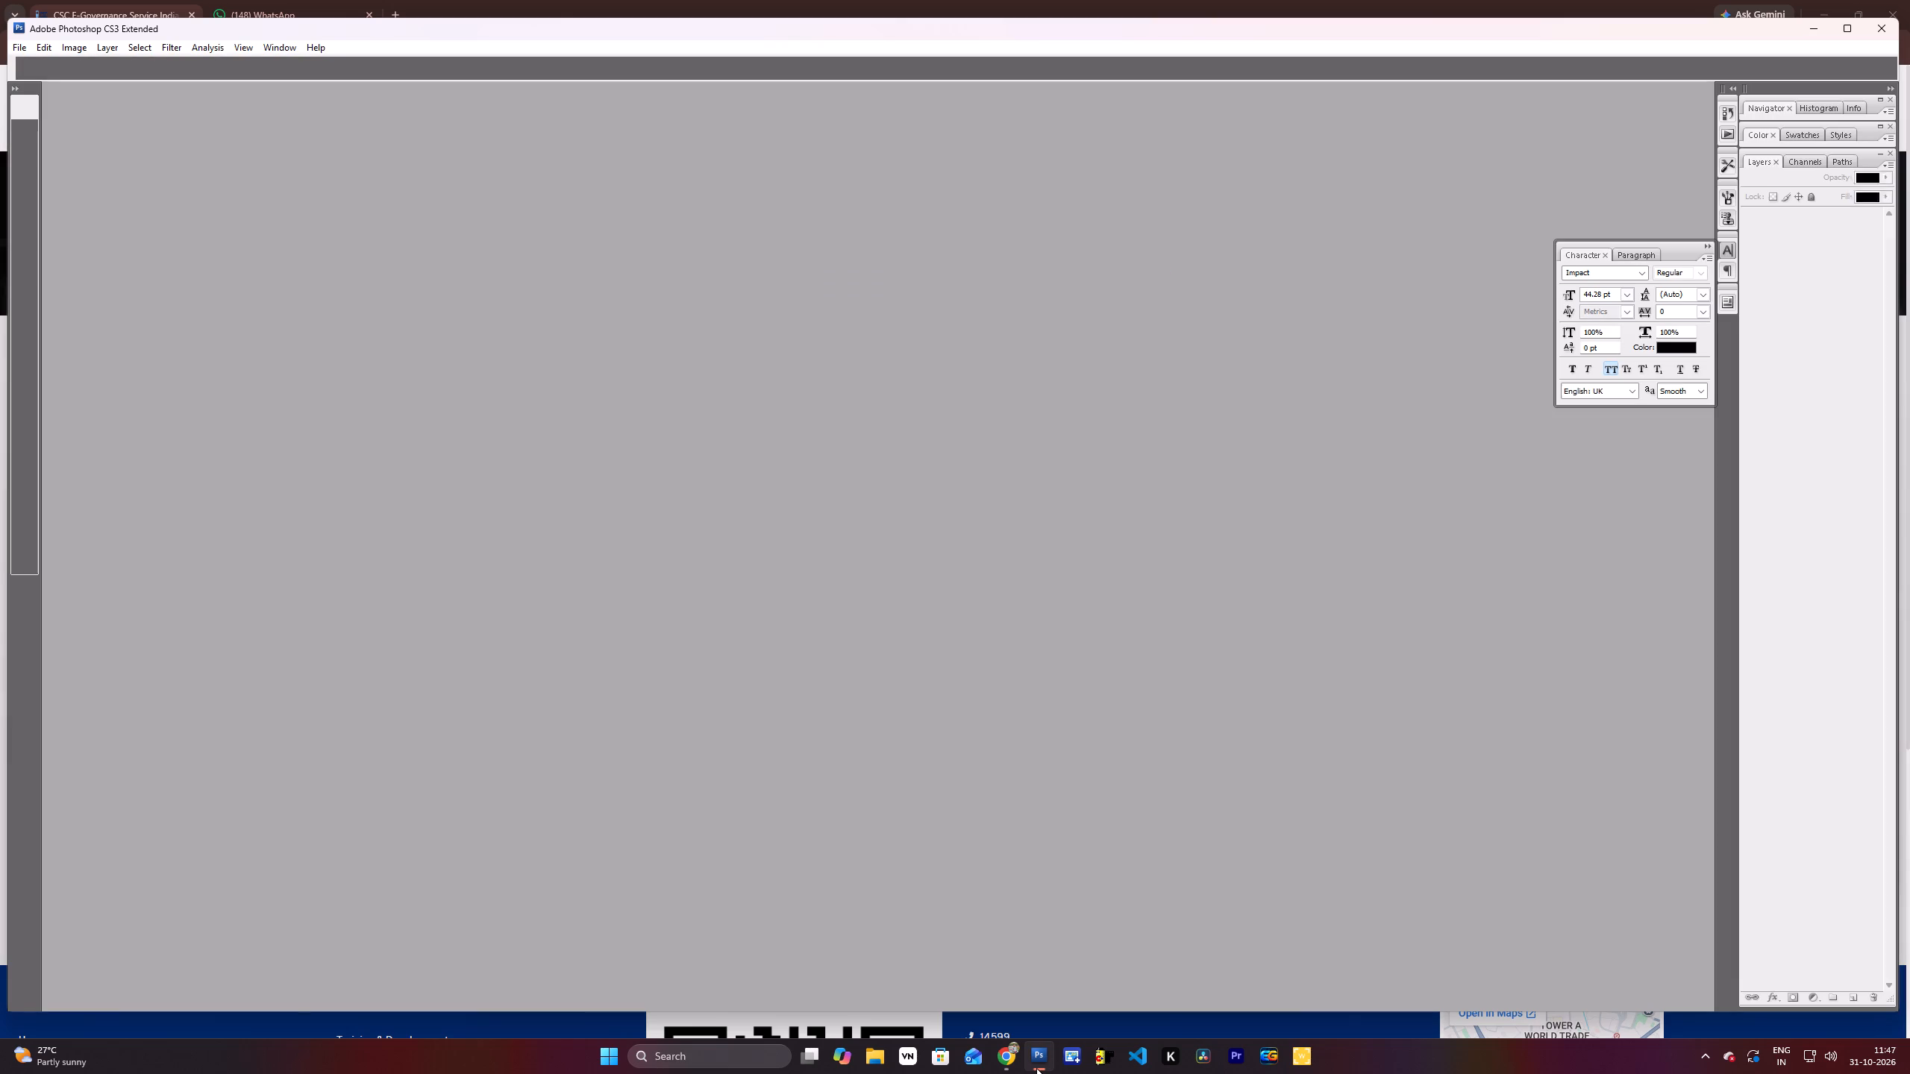
key("ctrl+n")
left_click(738, 508)
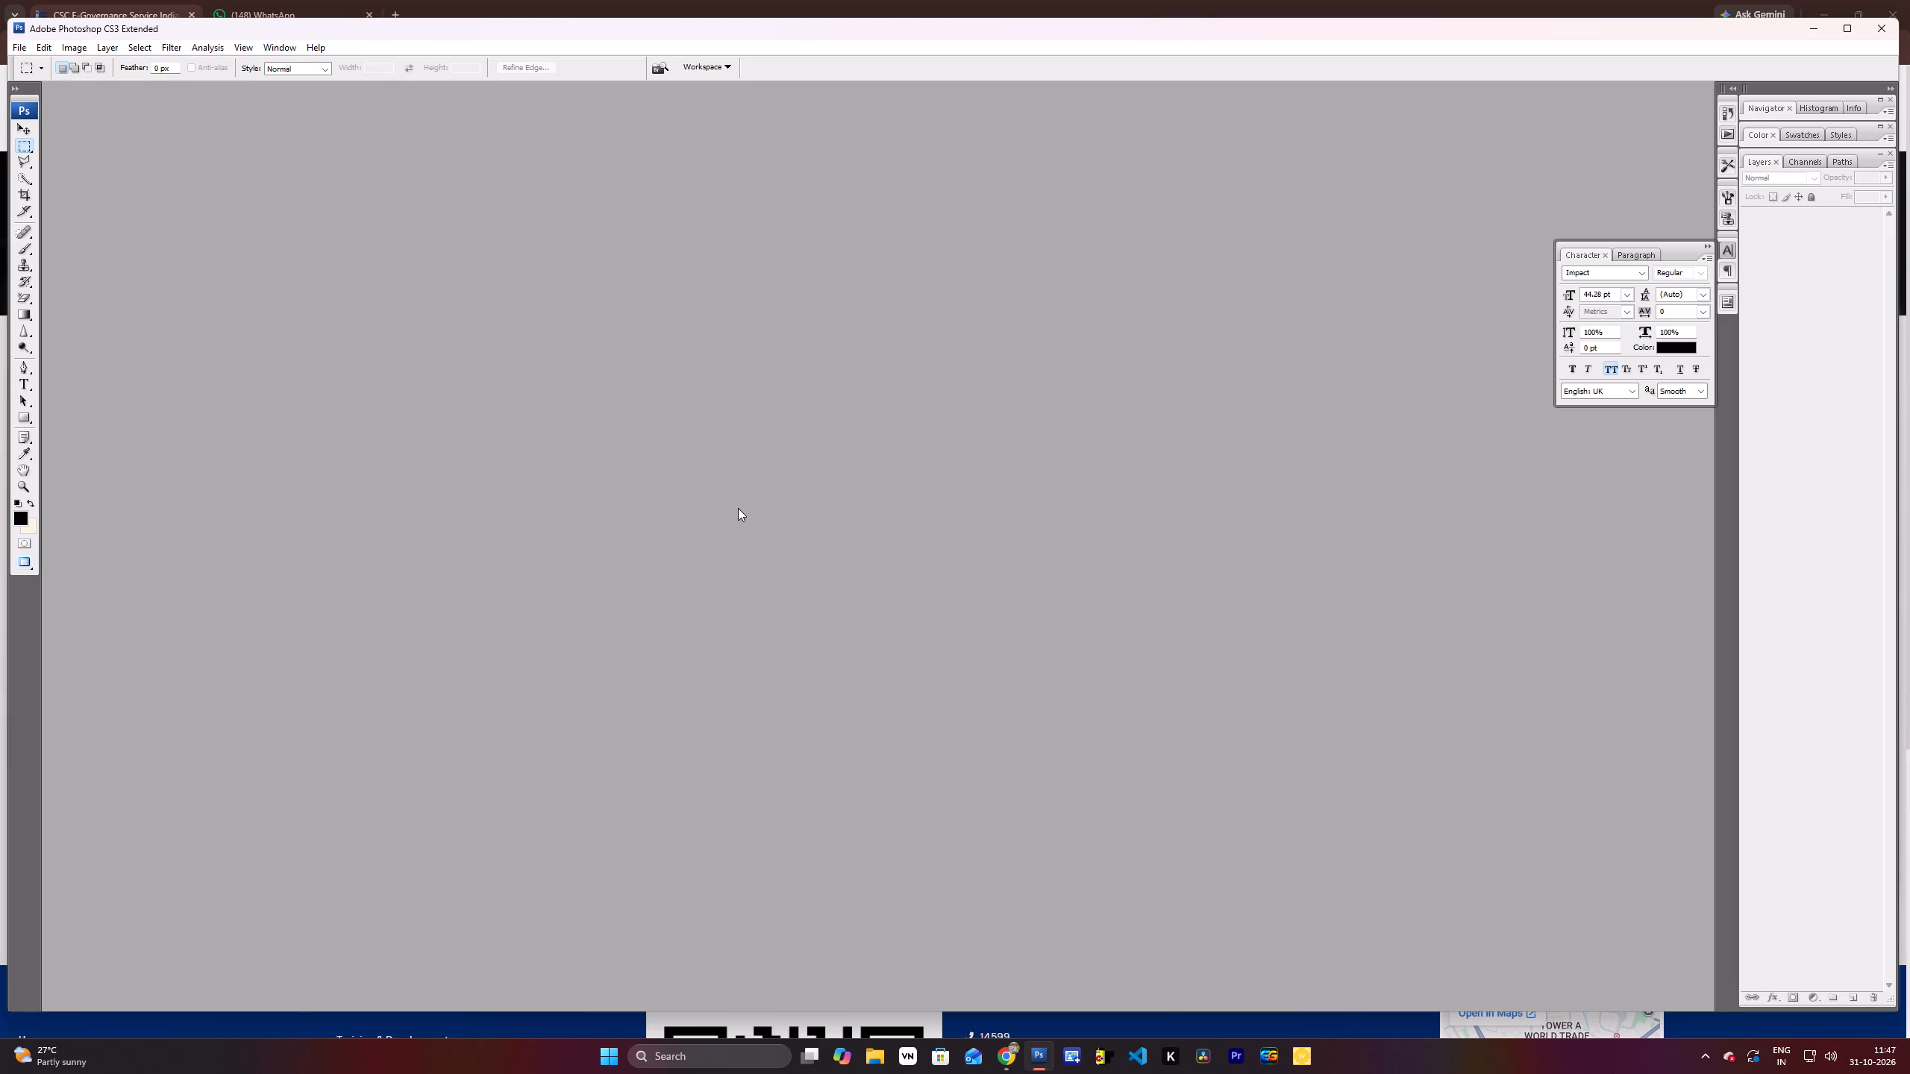
key("ctrl+n")
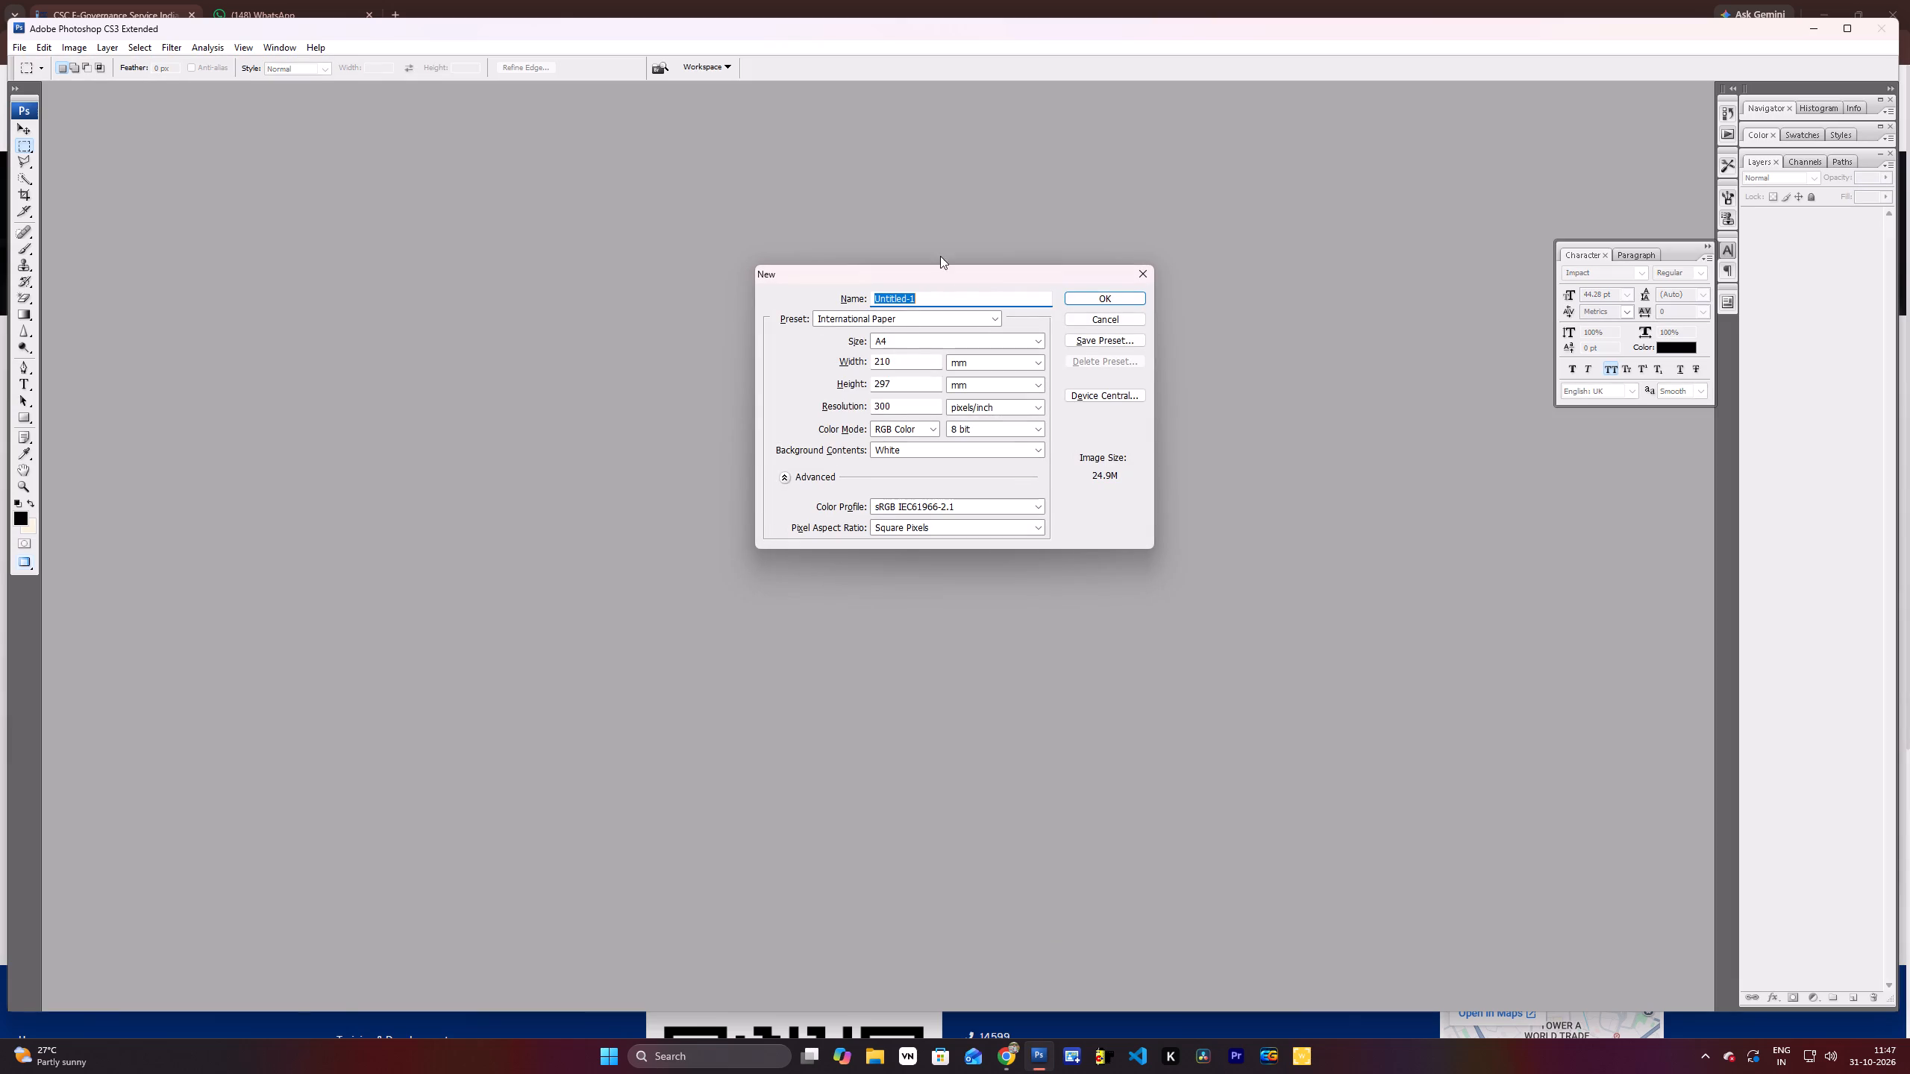
left_click(971, 323)
left_click(1042, 323)
left_click(1032, 368)
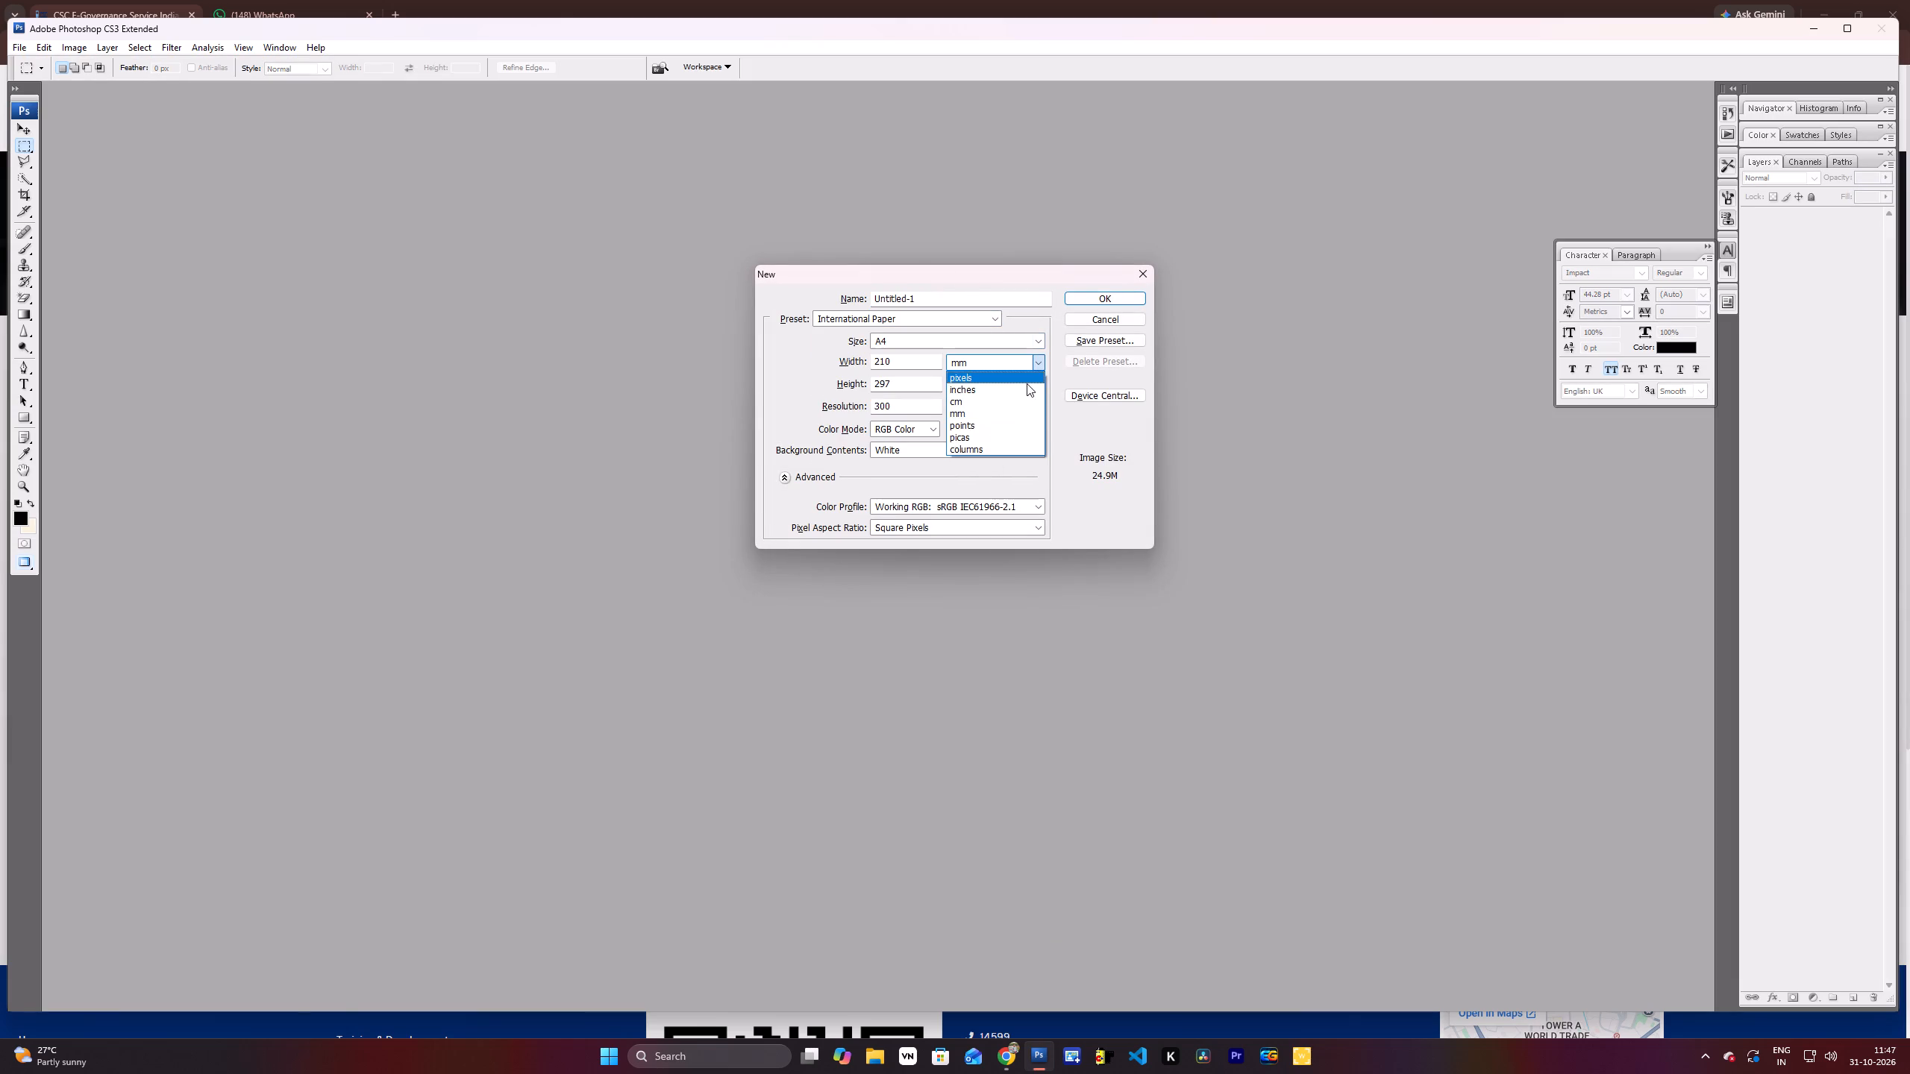
left_click(1027, 383)
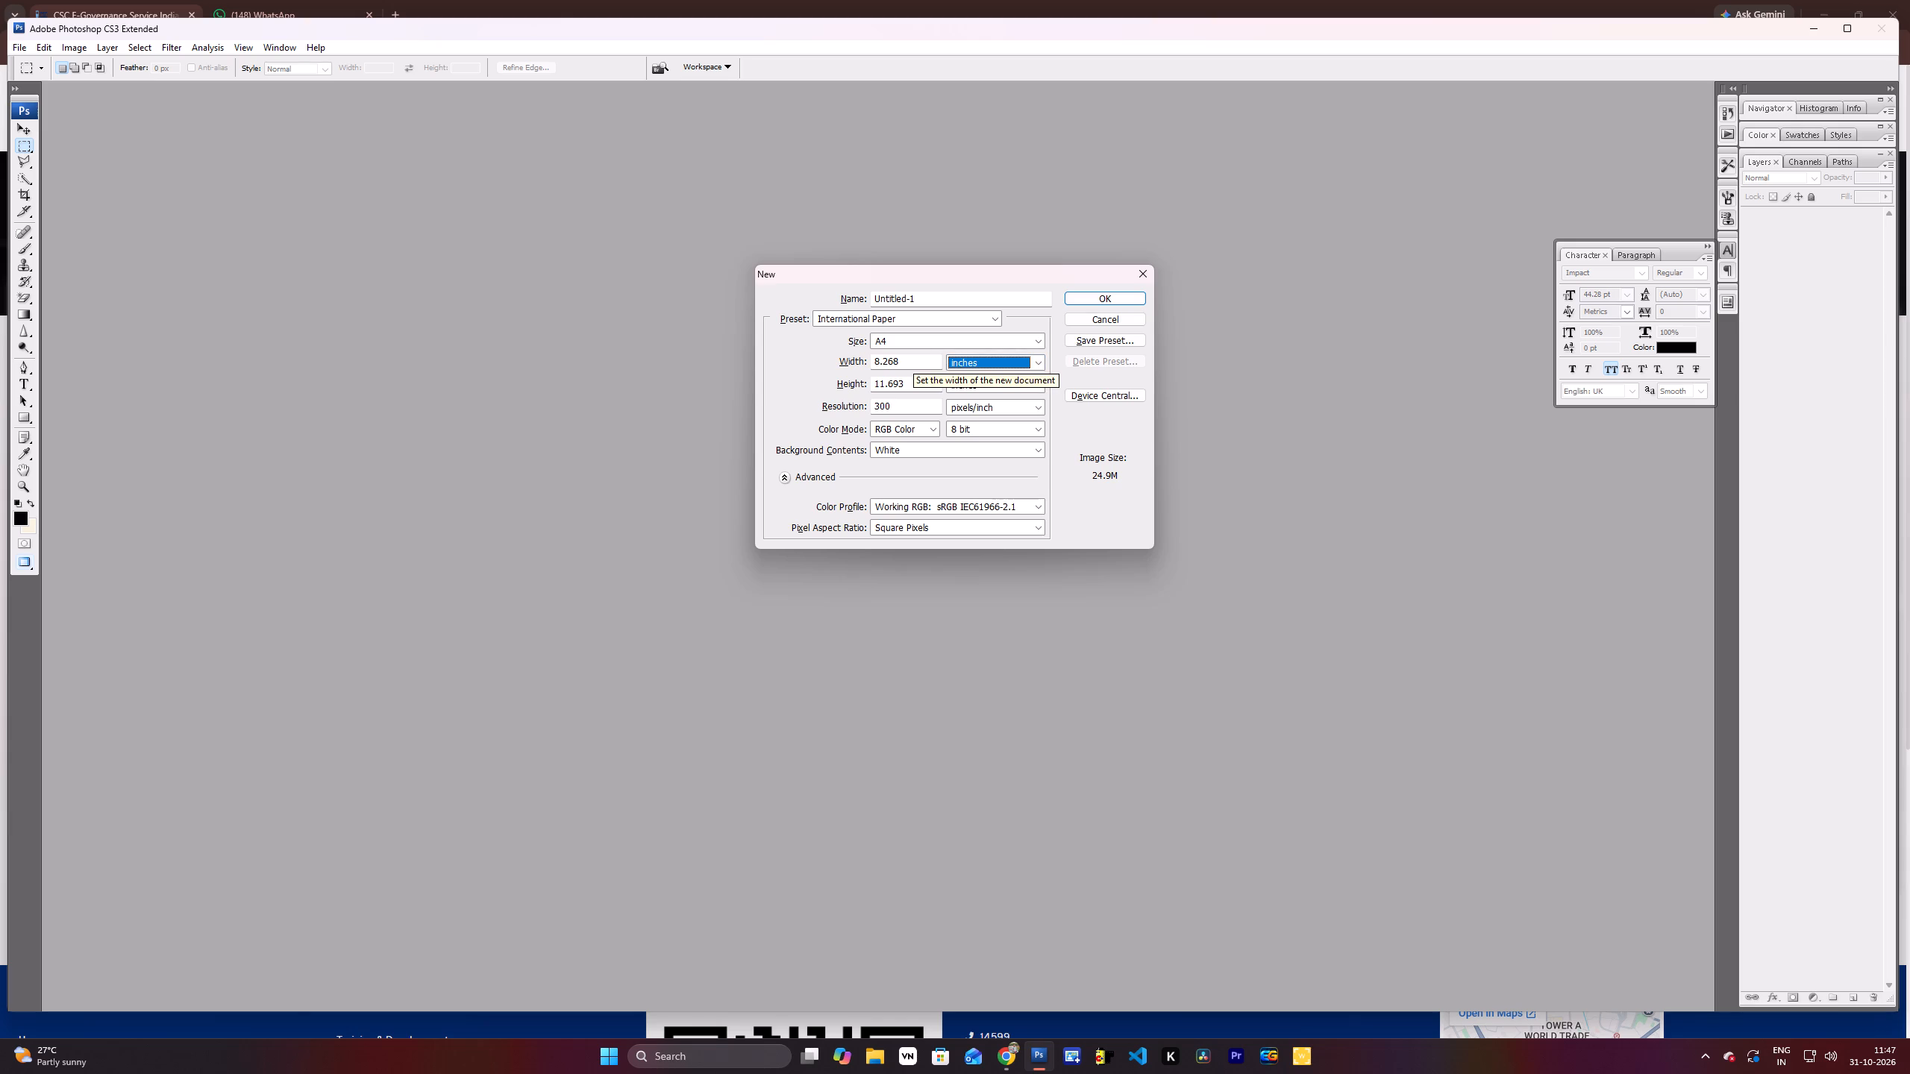
Create the new document with a width of 132 inches, a height of 18 inches and a resolution of 72 pixels/inch.
left_click_drag(920, 358, 857, 354)
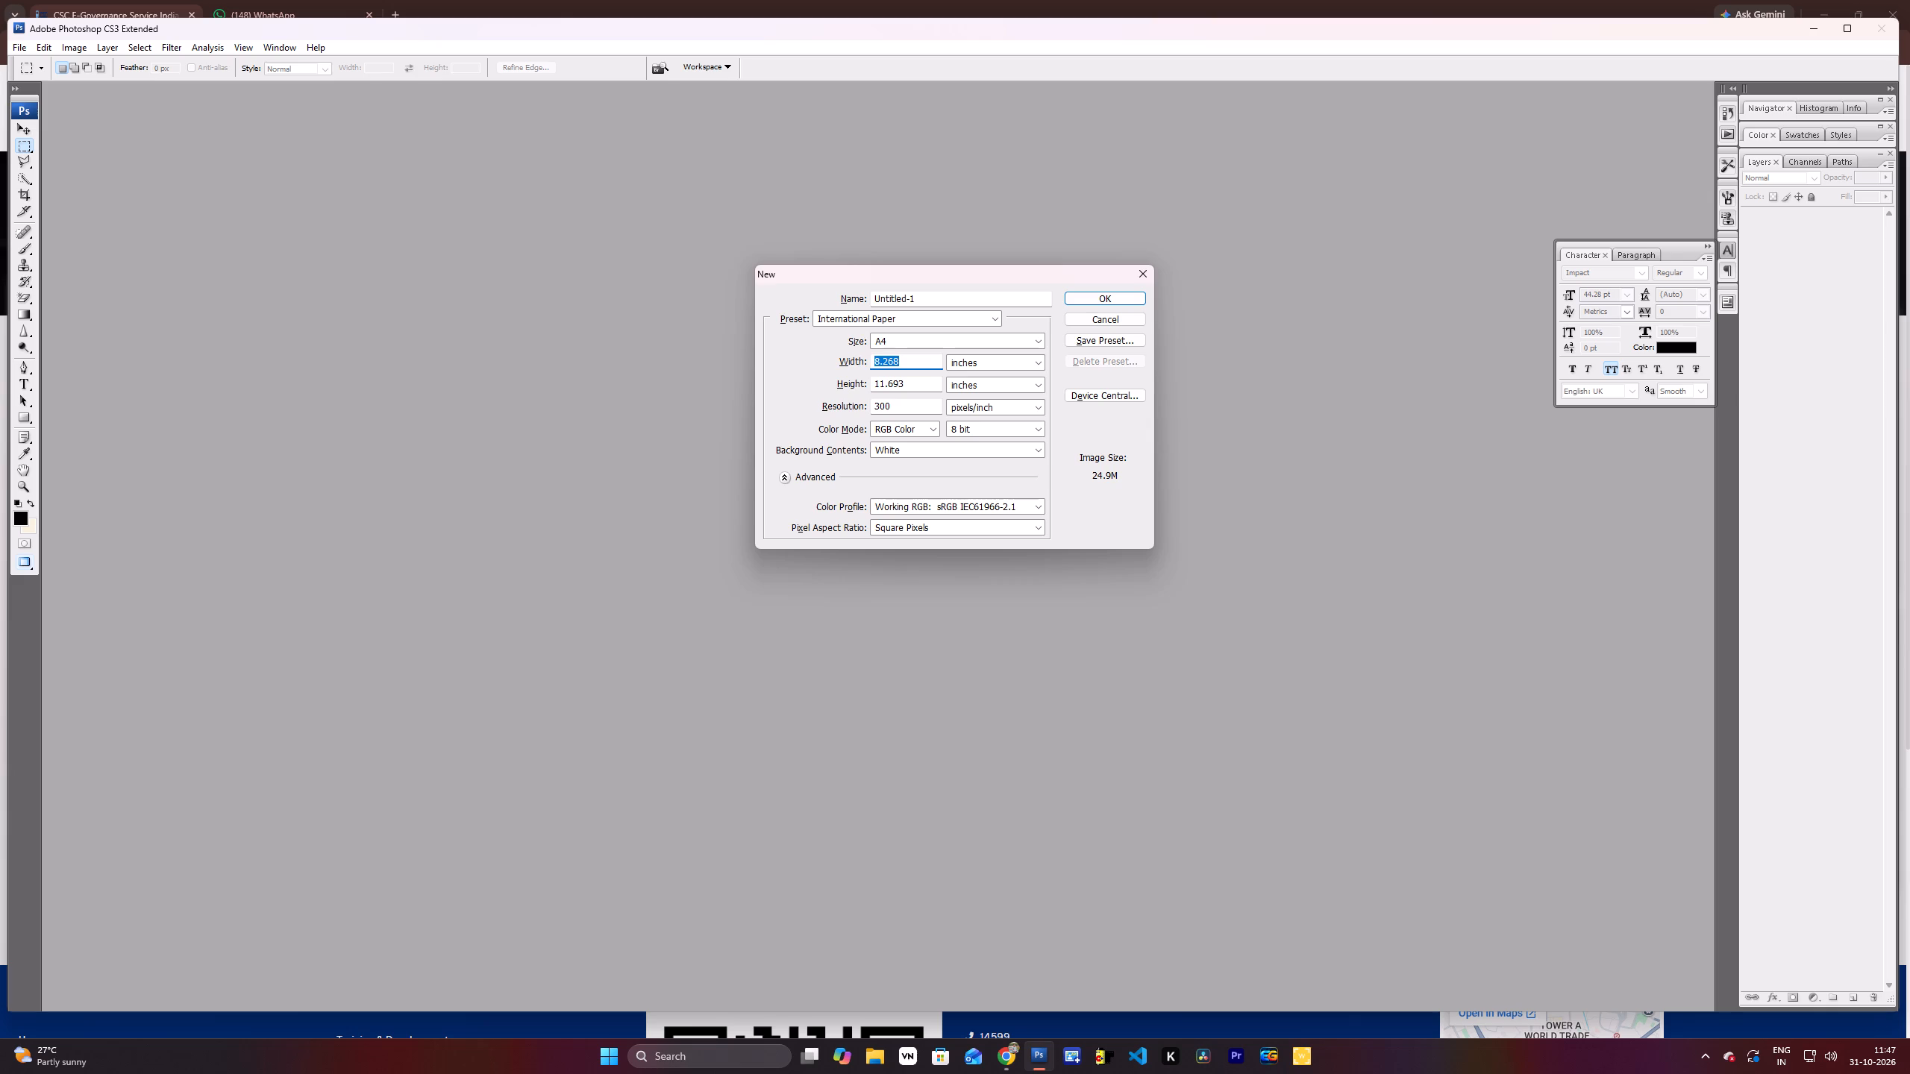
left_click(916, 392)
left_click_drag(915, 389, 706, 371)
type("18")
left_click_drag(945, 365, 934, 365)
left_click_drag(928, 363, 923, 362)
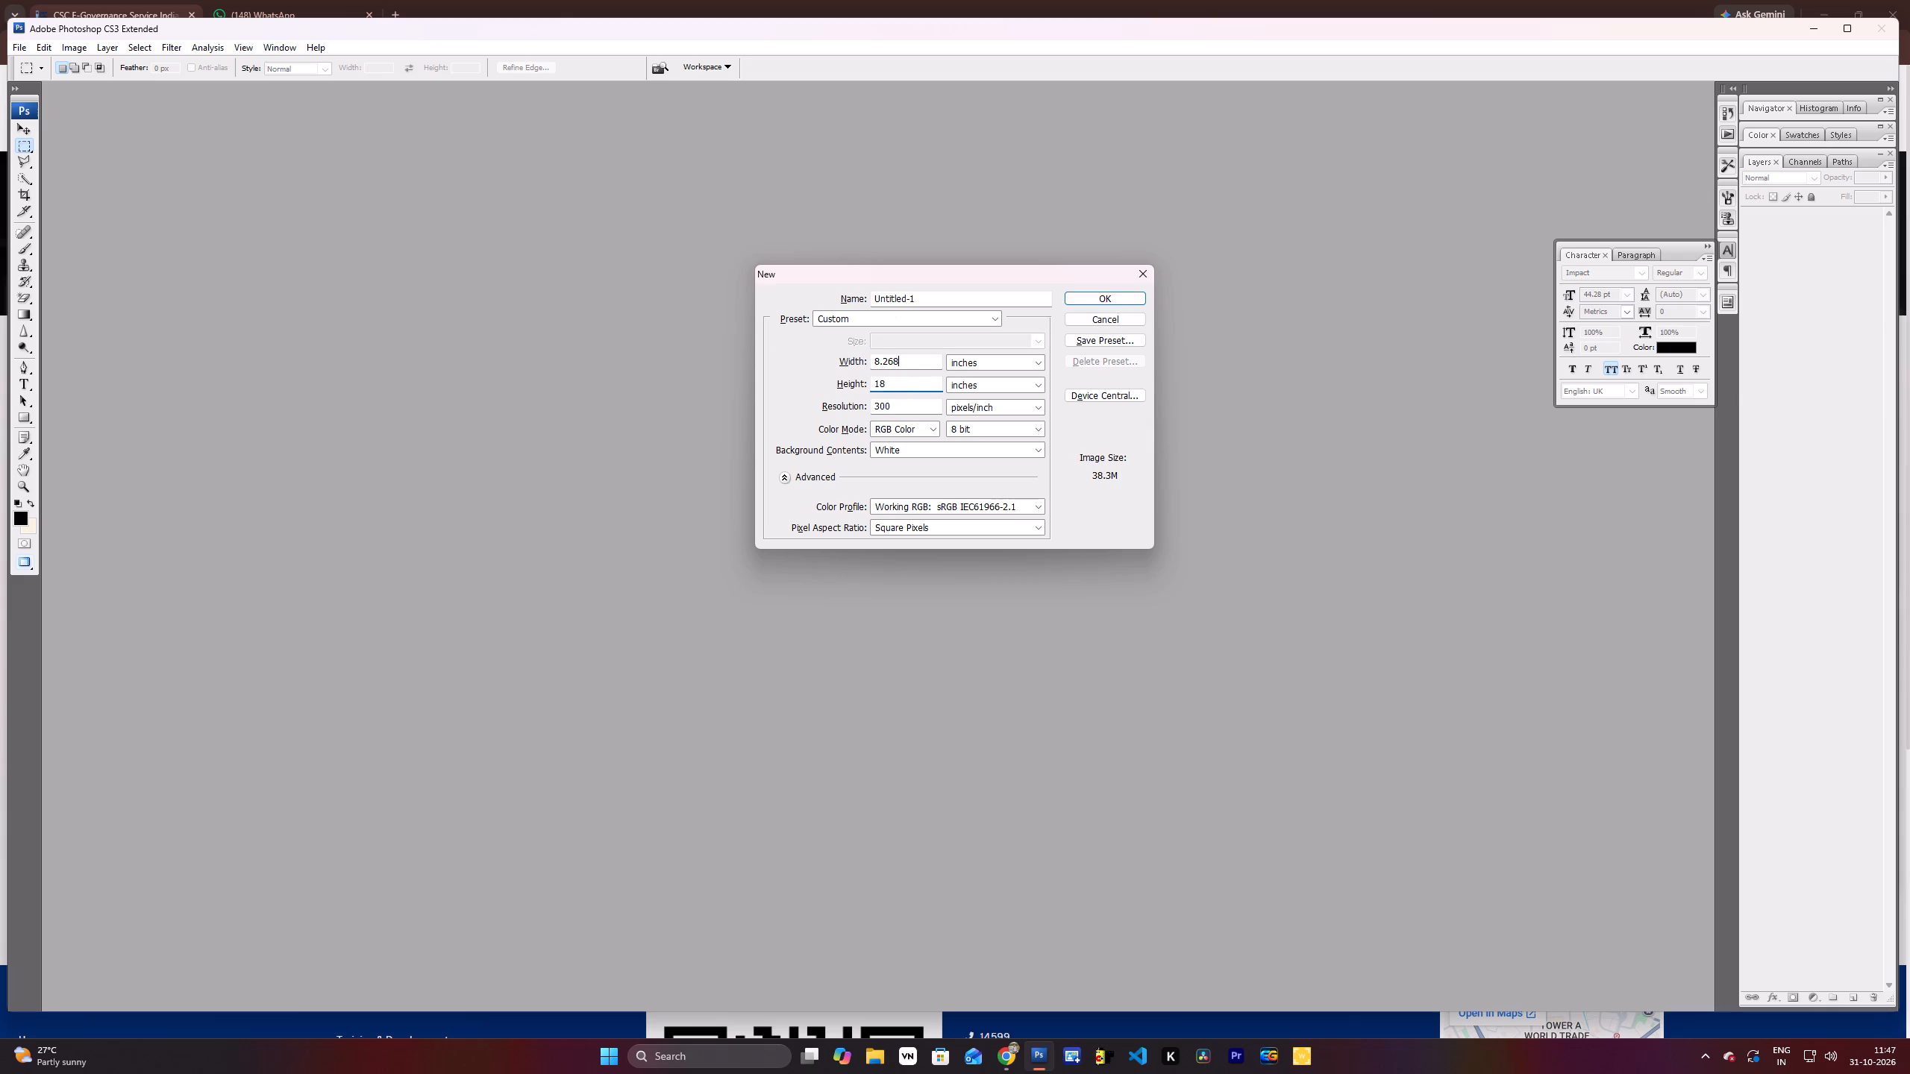
left_click_drag(923, 362, 785, 348)
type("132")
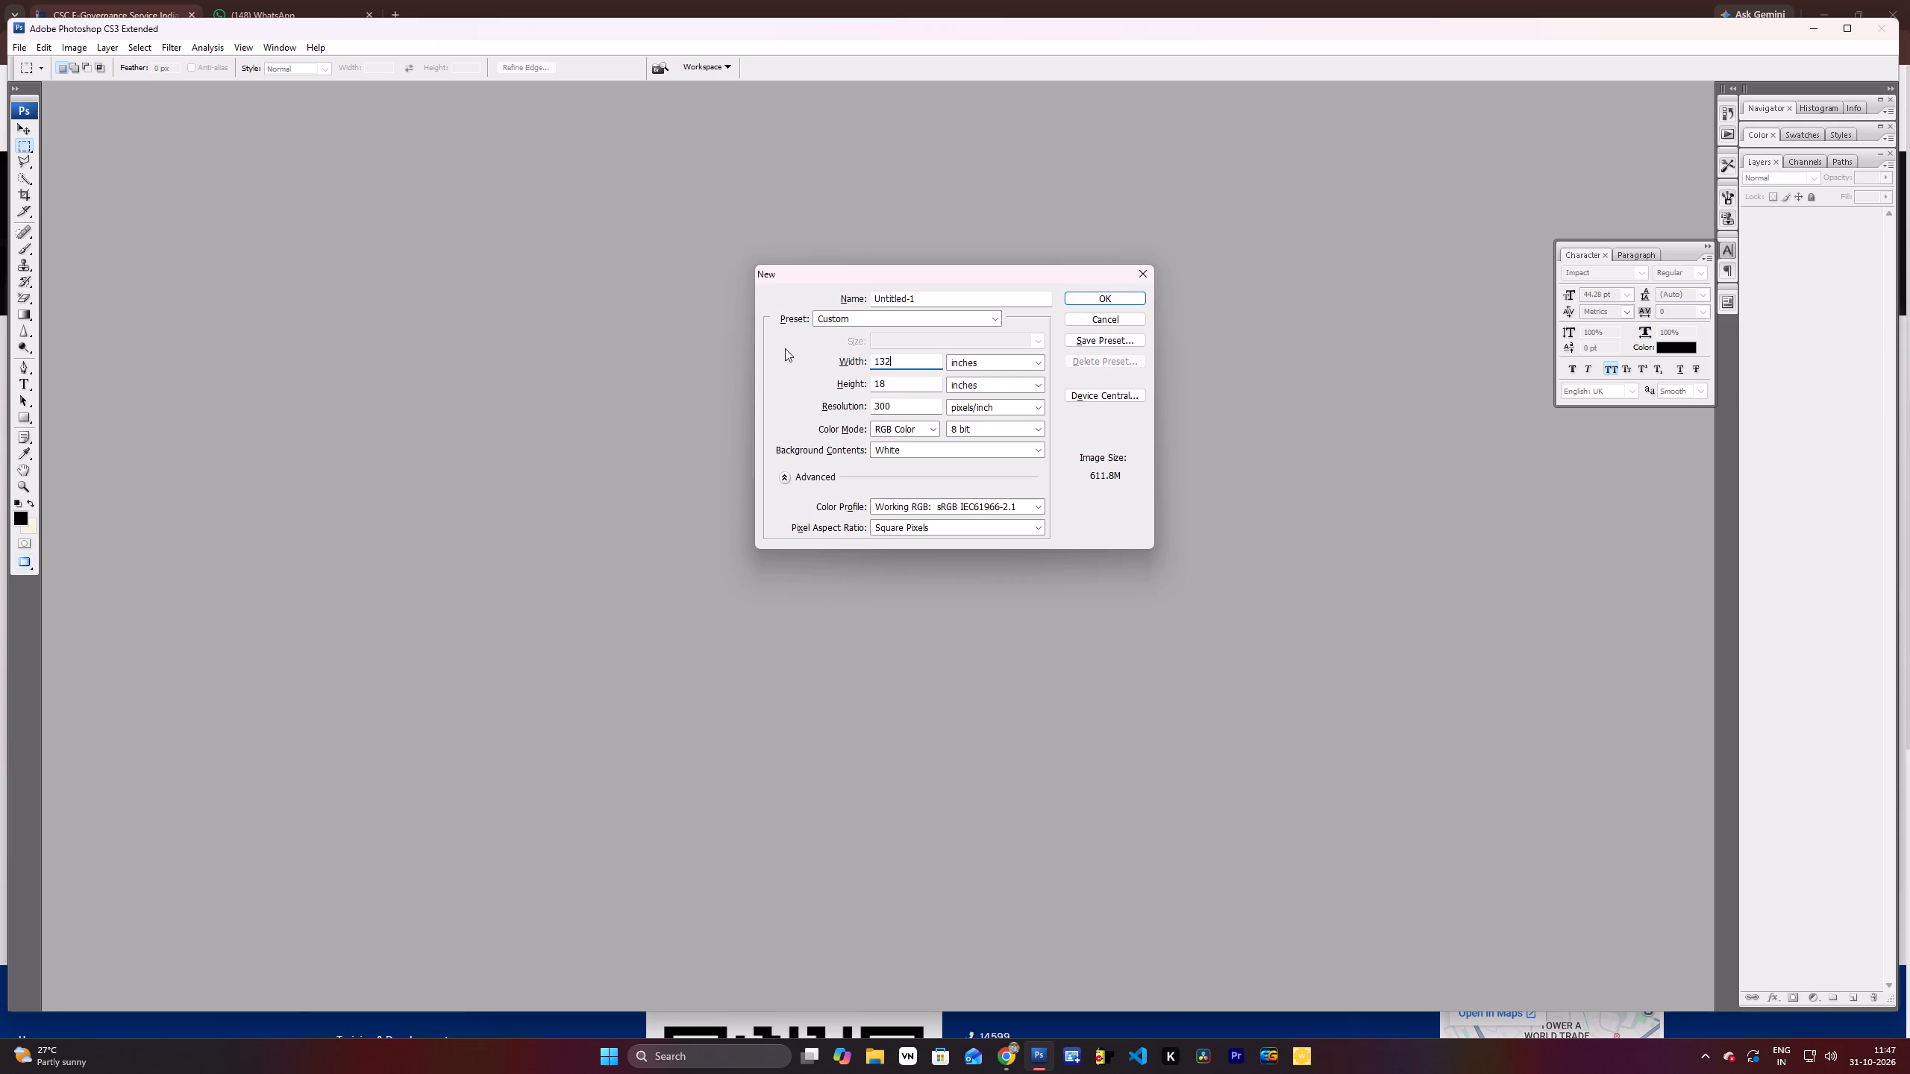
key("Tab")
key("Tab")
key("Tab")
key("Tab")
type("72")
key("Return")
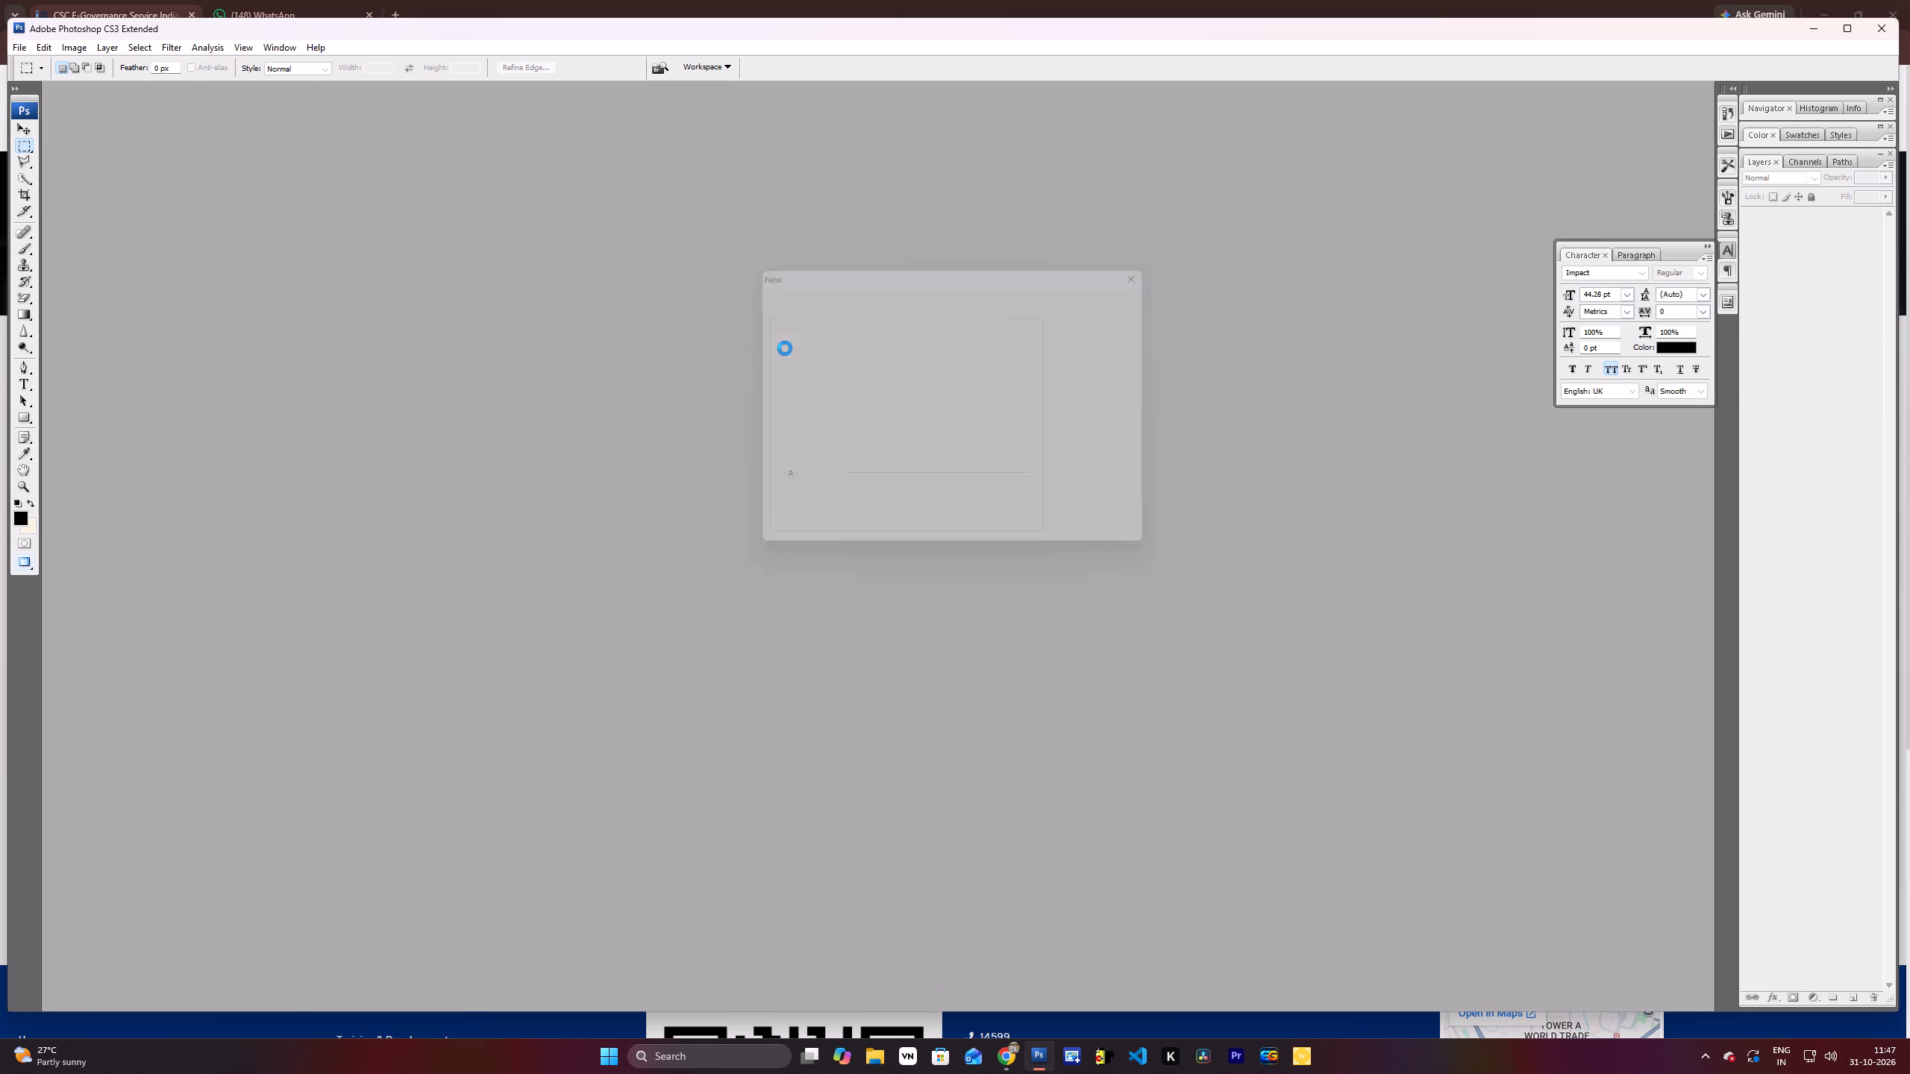
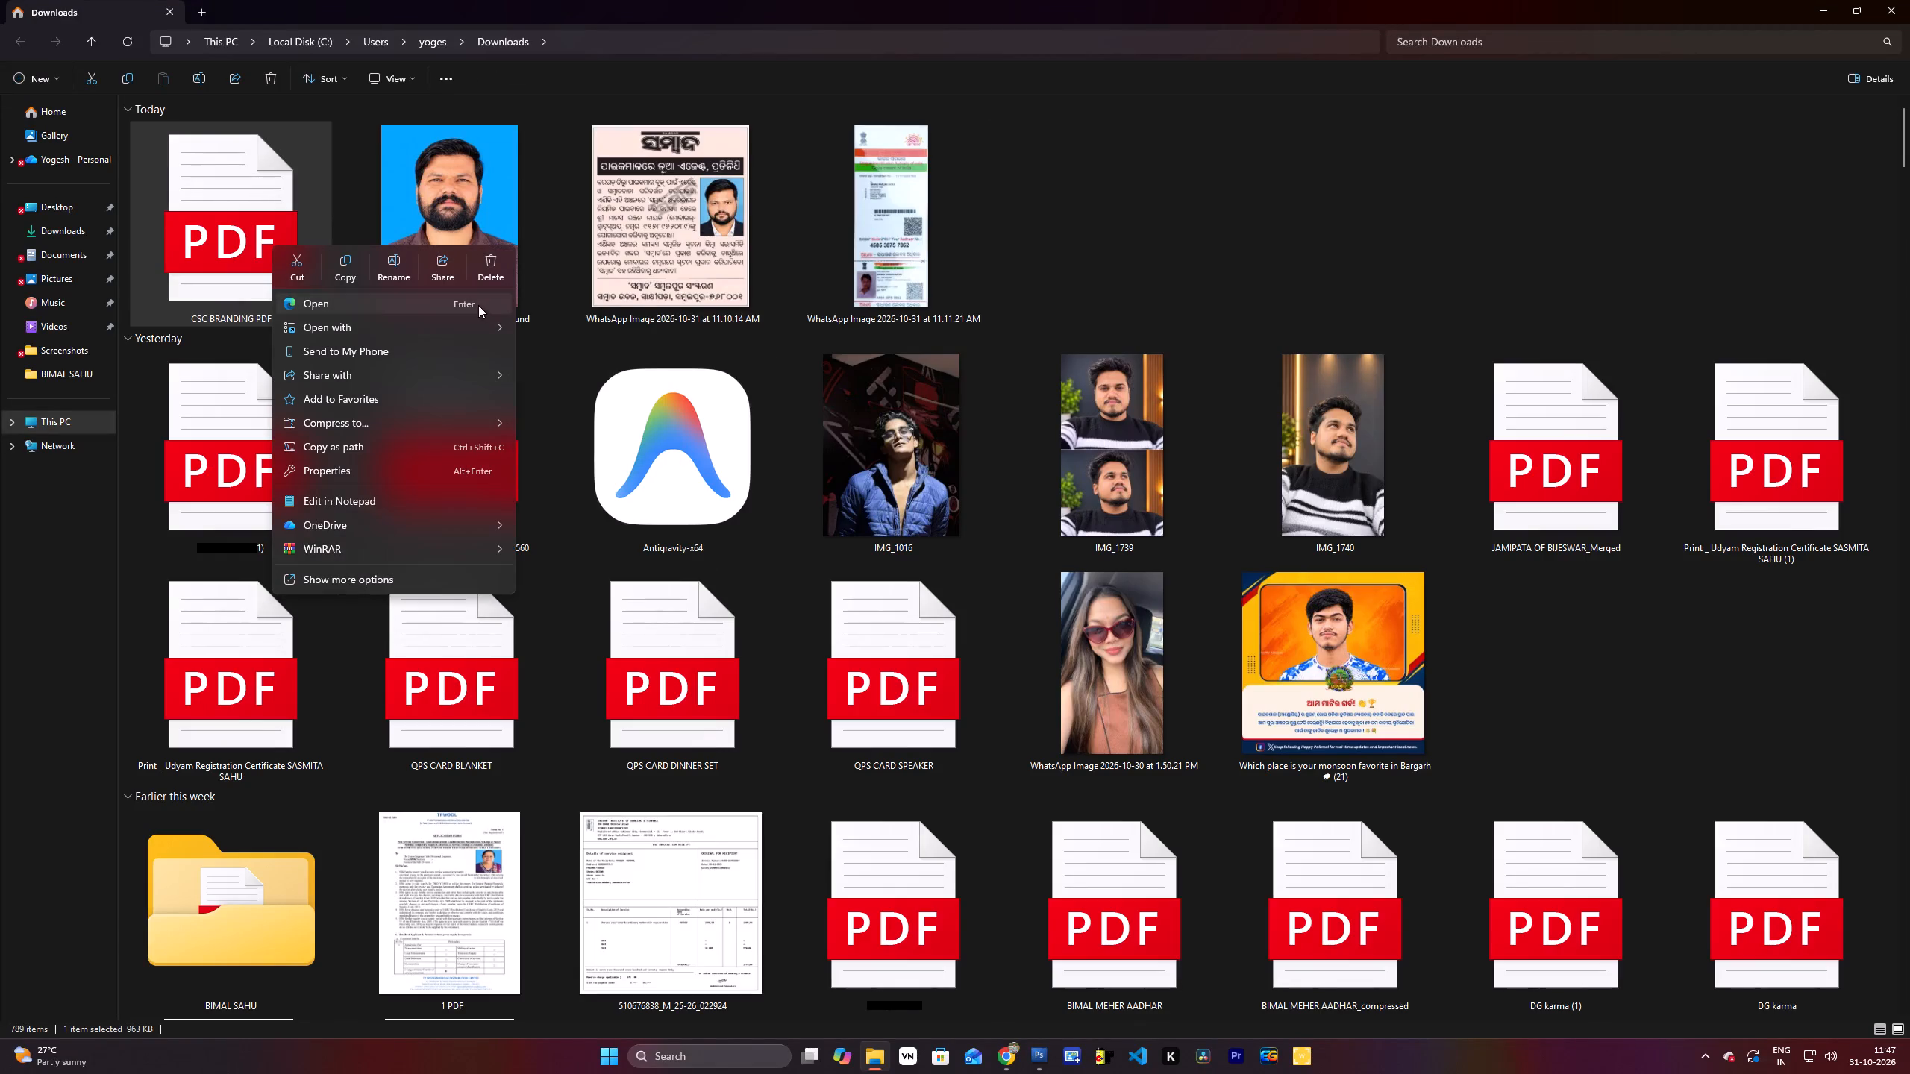
Open the CSC BRANDING PDF file from the Downloads folder in Photoshop.
left_click(463, 326)
left_click(565, 359)
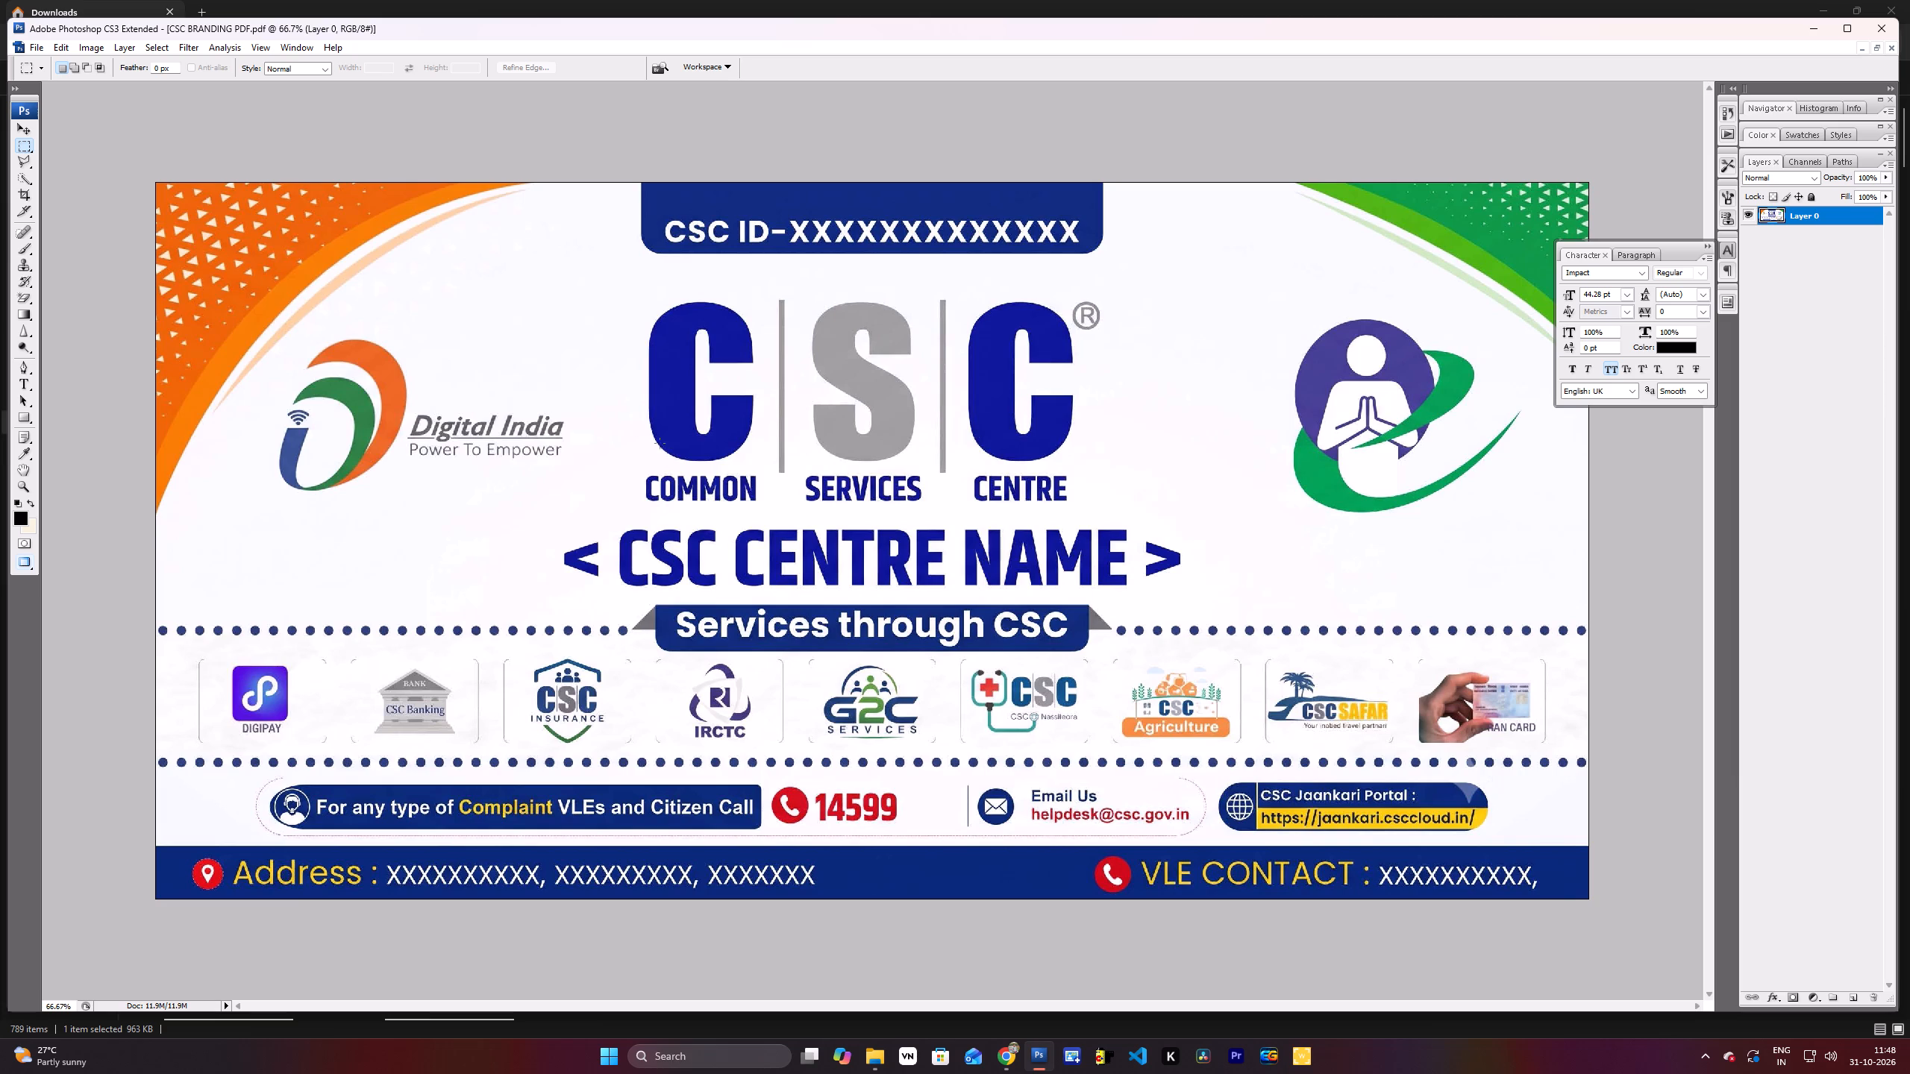
Cut the entire artwork out of the CSC BRANDING PDF document and close that document without saving.
scroll(898, 621, "down", 2)
scroll(803, 583, "up", 2)
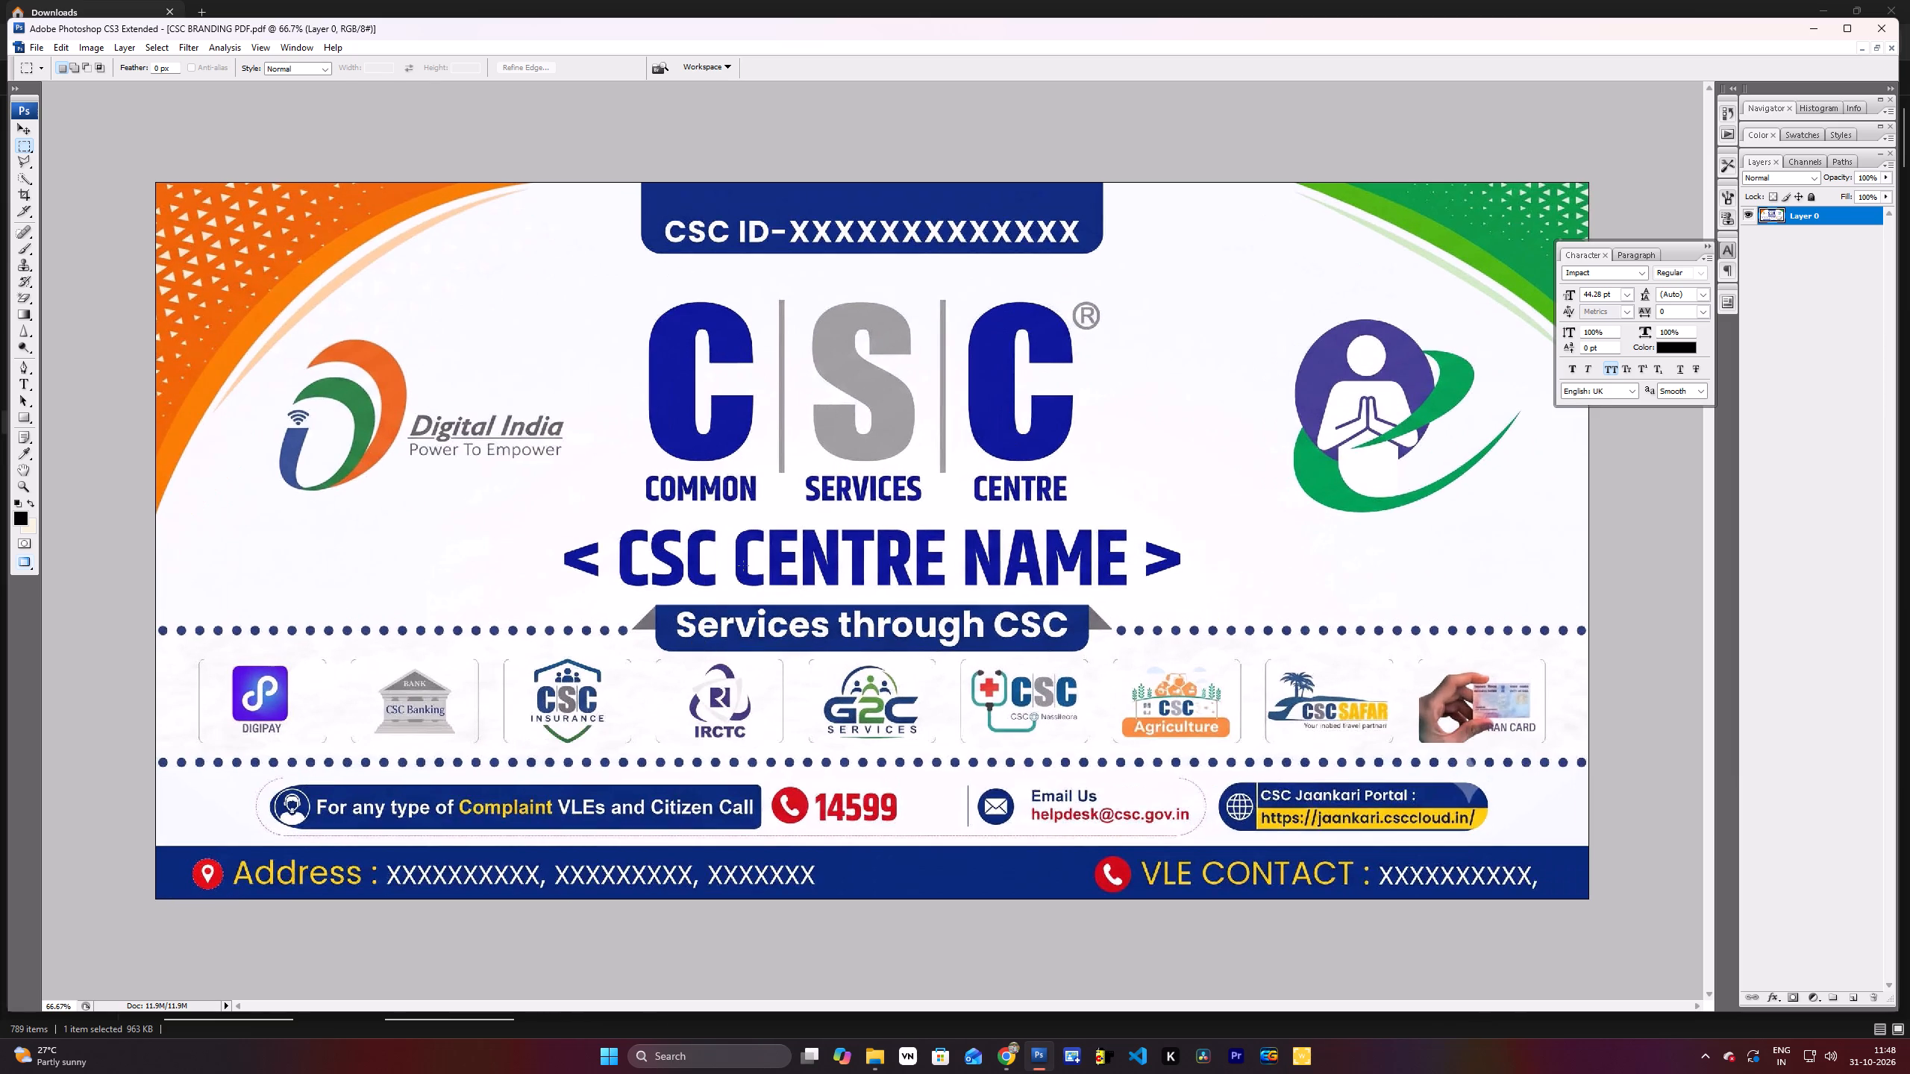
key("v")
scroll(771, 621, "down", 2)
scroll(828, 668, "up", 2)
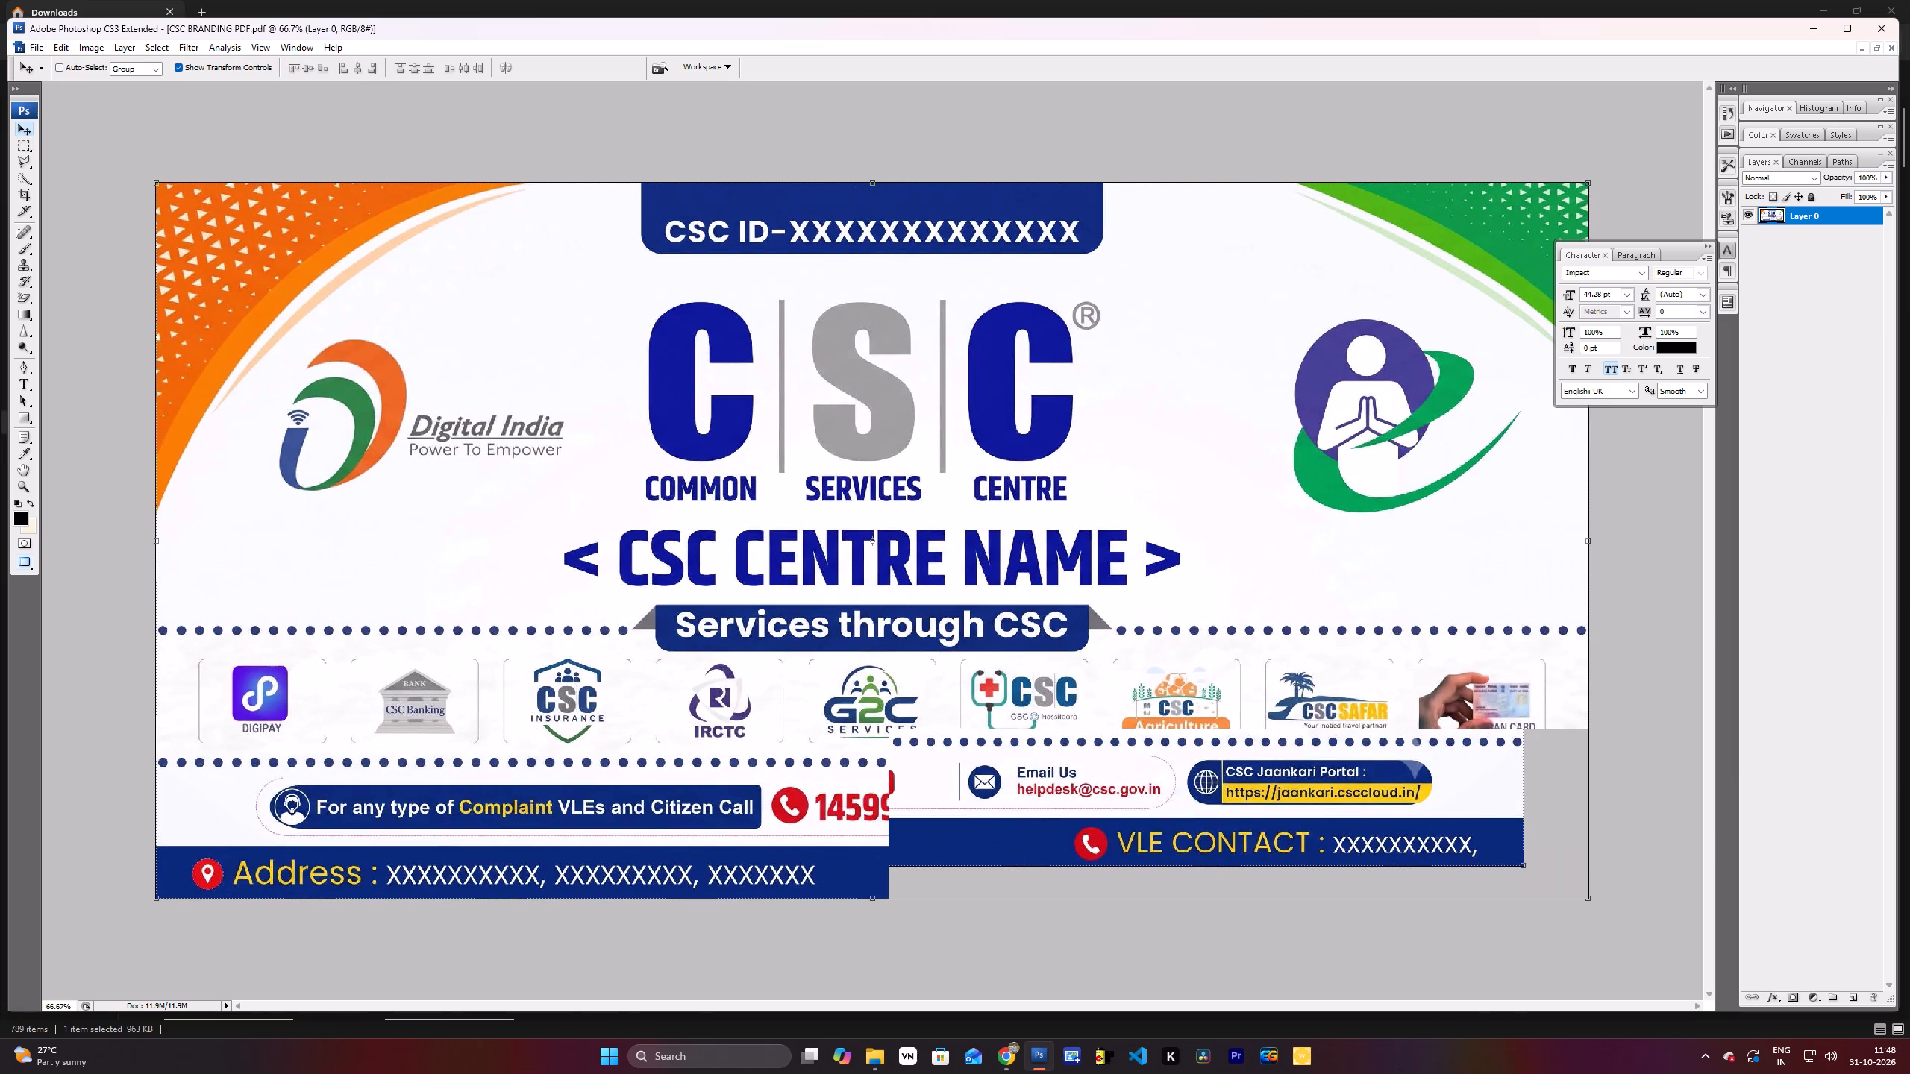
key("ctrl+a")
key("ctrl+x")
key("ctrl+w")
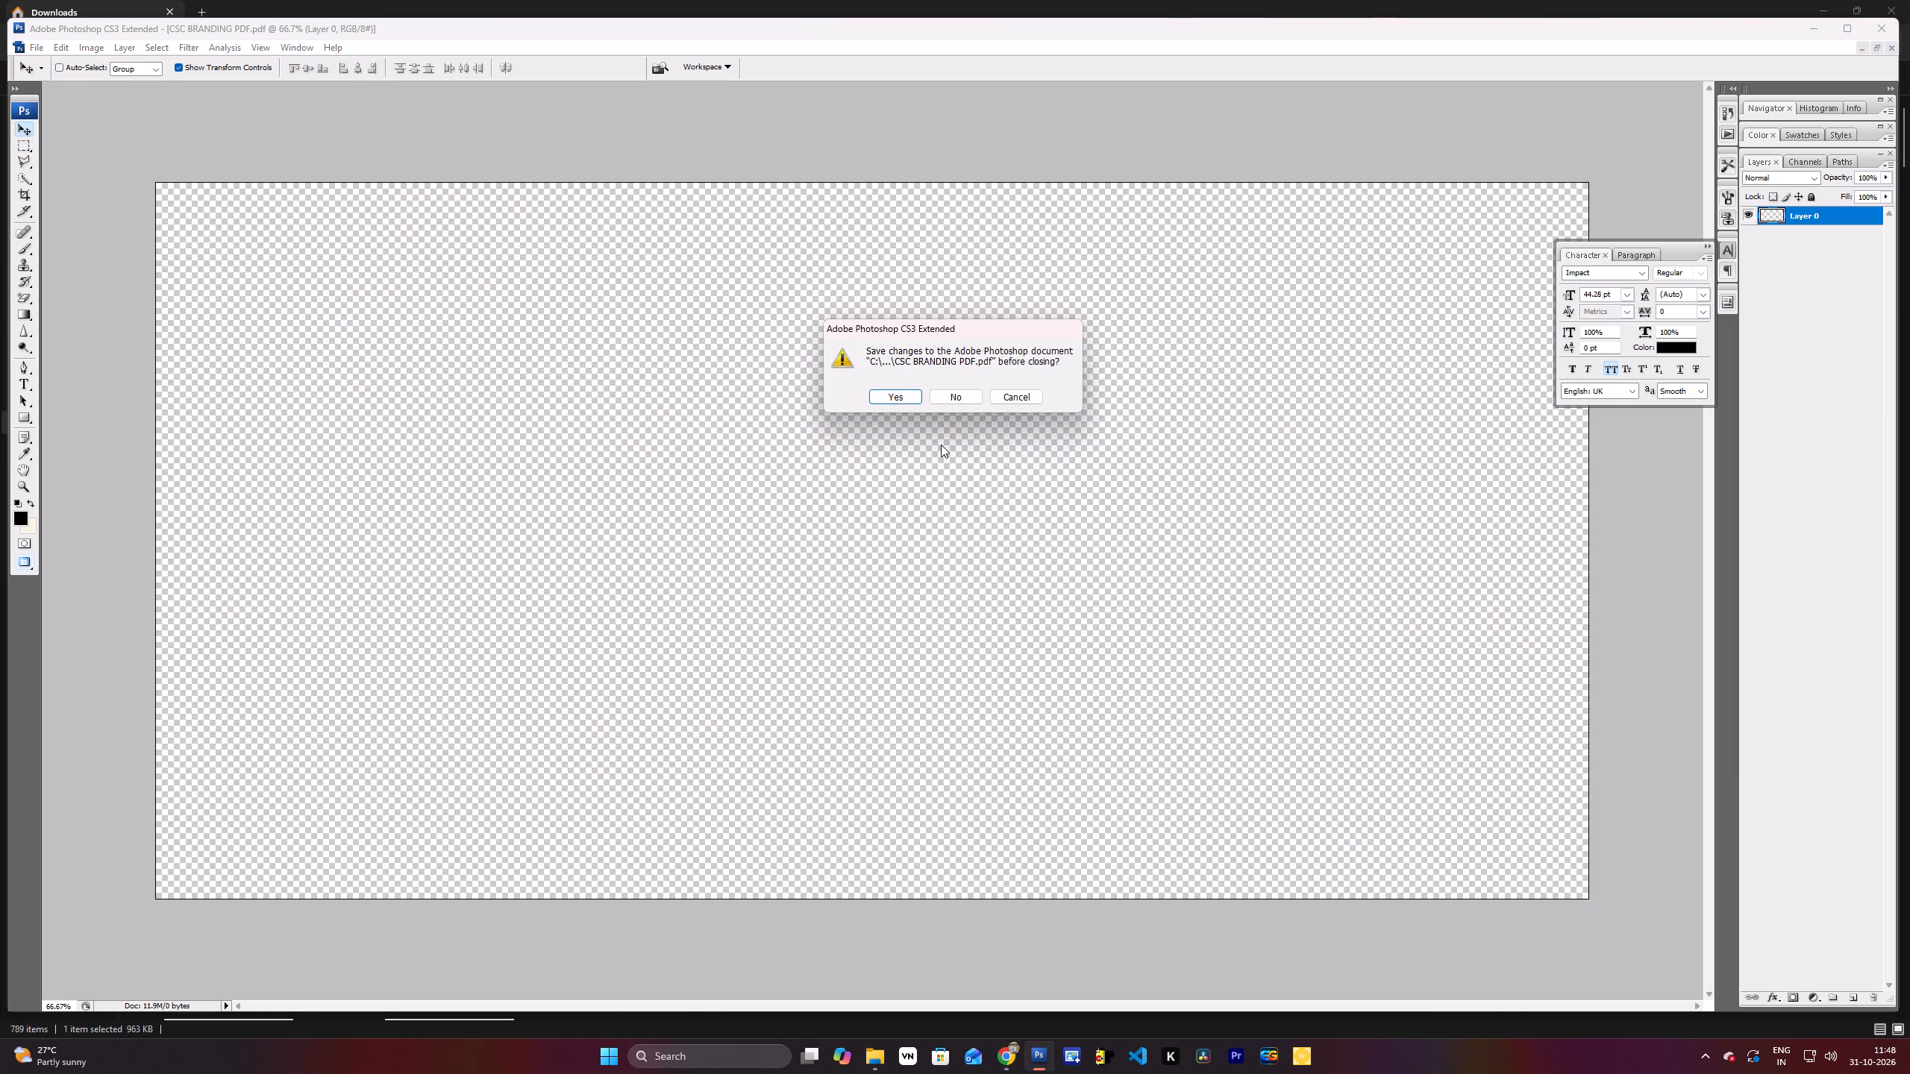
left_click(950, 405)
left_click(955, 392)
Paste the cut CSC artwork into the blank wide document and place it flush against the canvas's left edge.
scroll(955, 392, "down", 3)
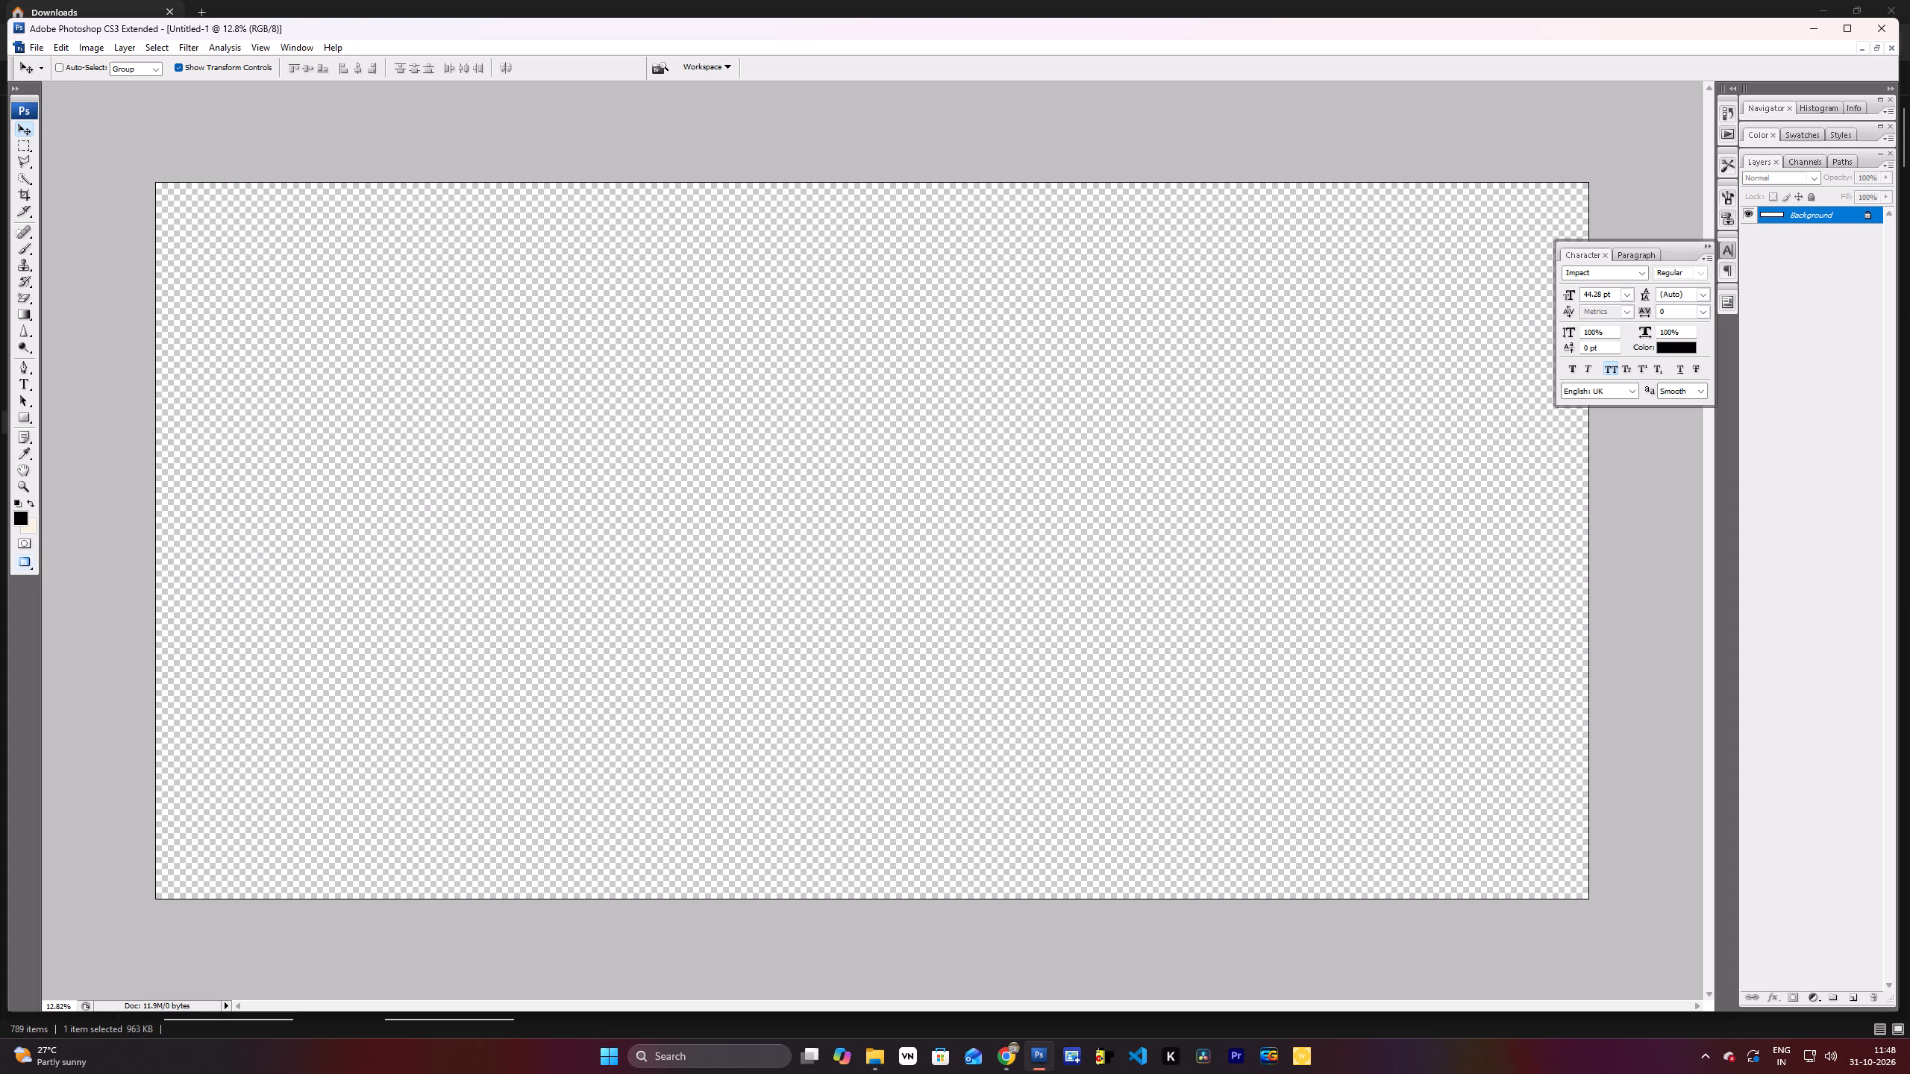
scroll(970, 590, "up", 2)
scroll(970, 590, "down", 2)
key("ctrl+v")
left_click_drag(965, 584, 880, 571)
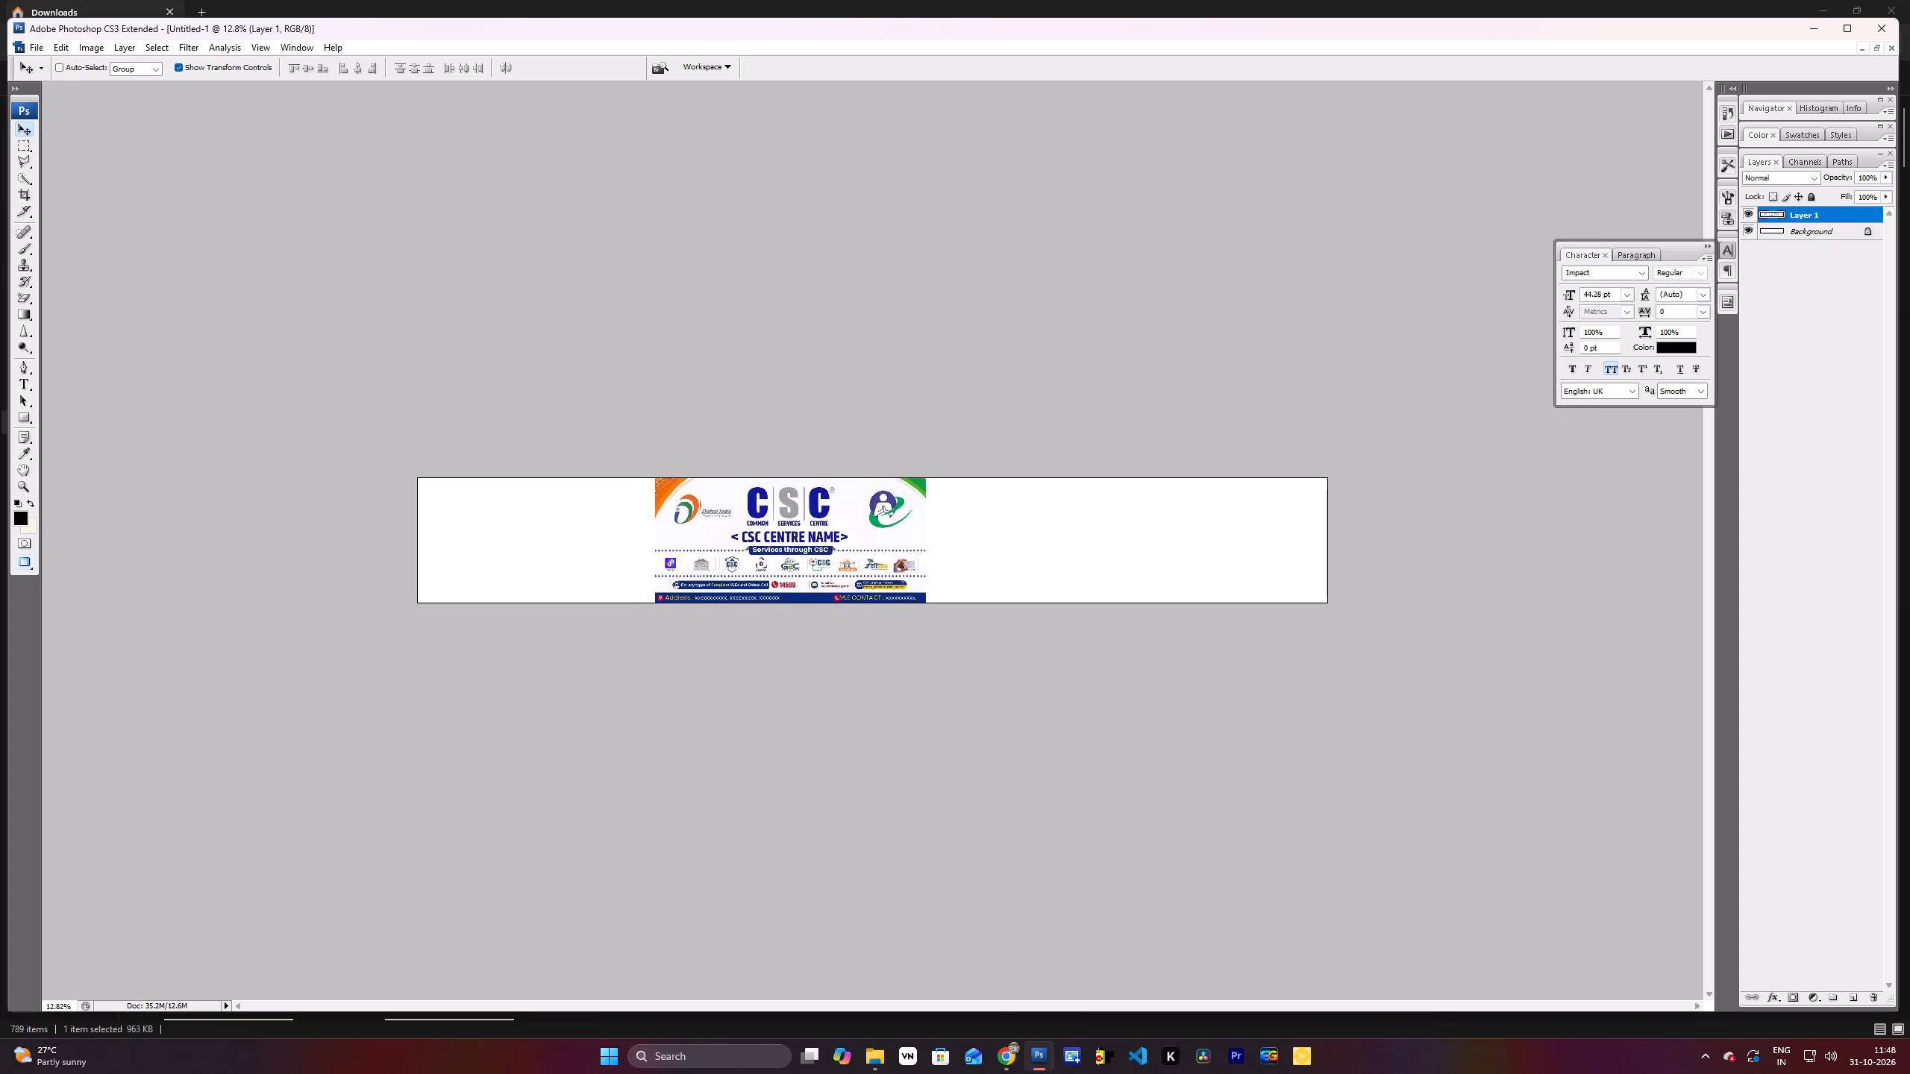
left_click_drag(880, 571, 665, 570)
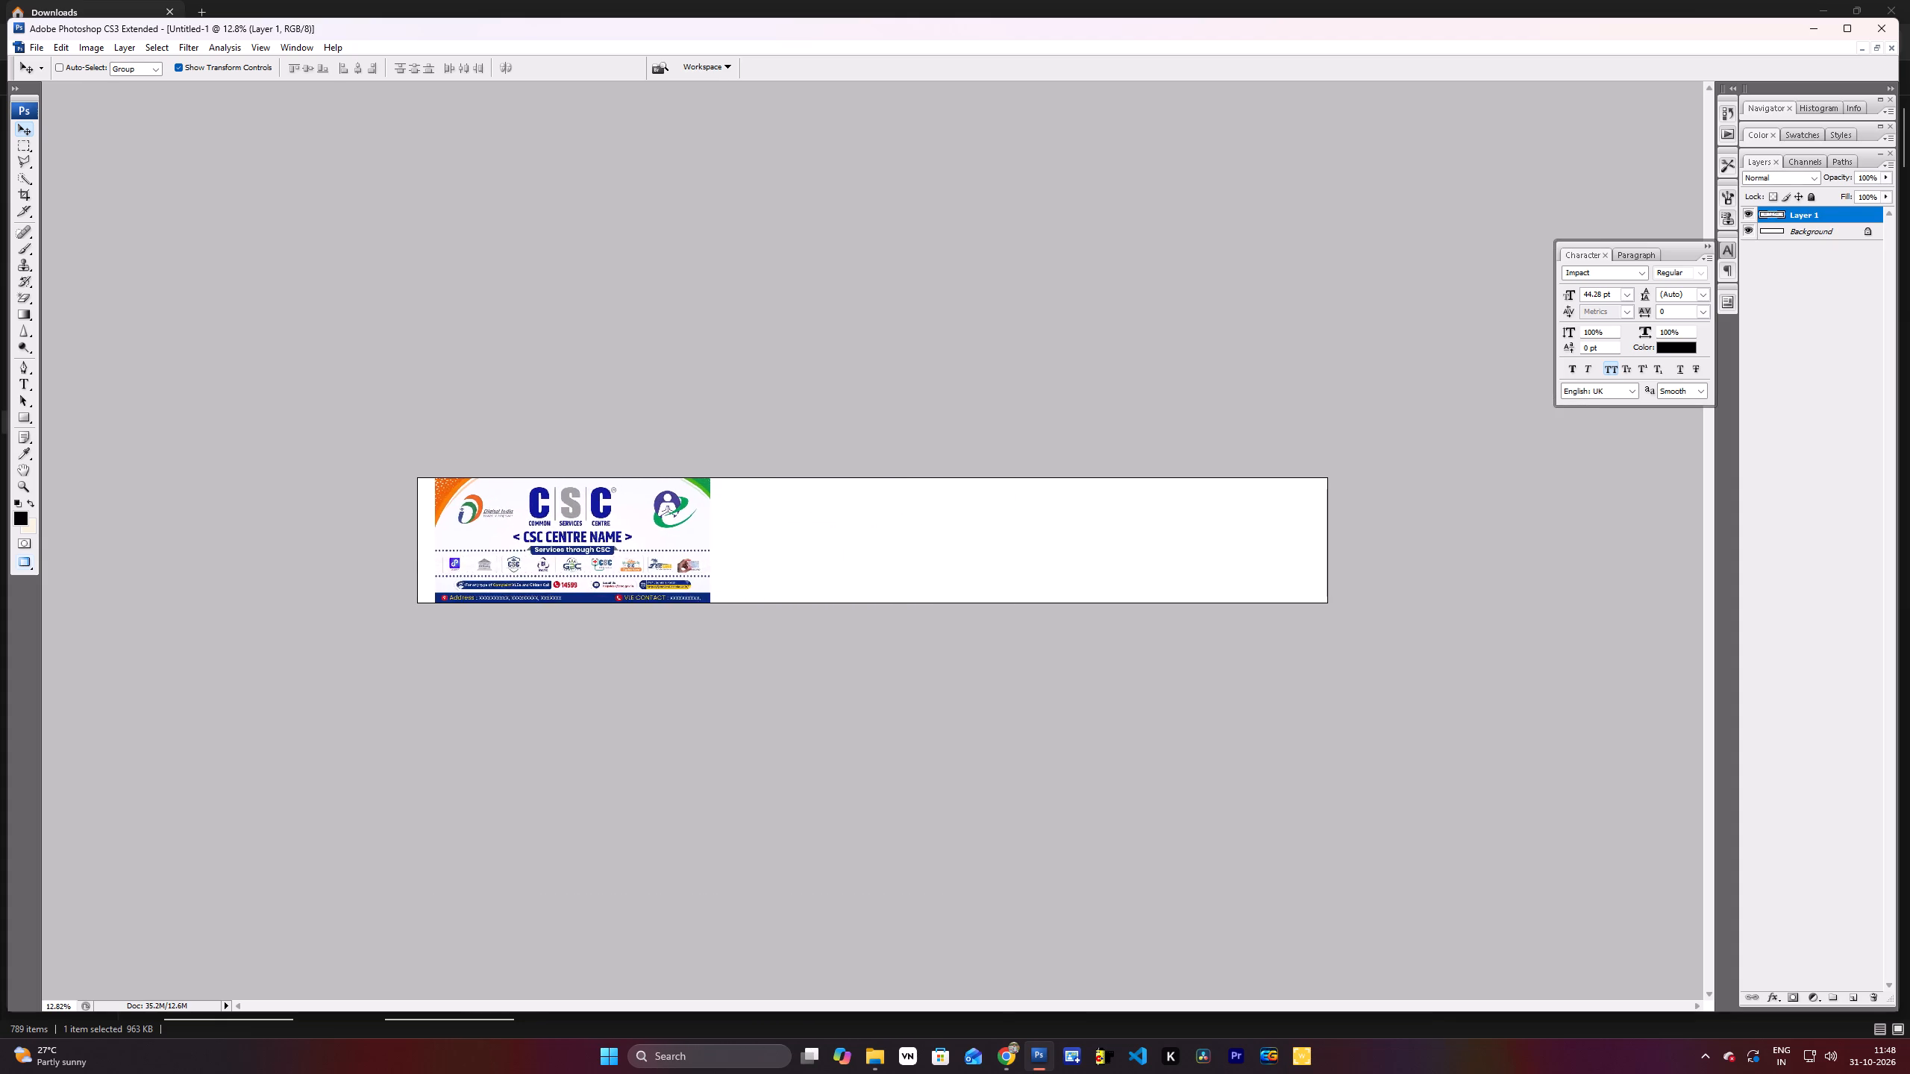
left_click_drag(665, 570, 642, 565)
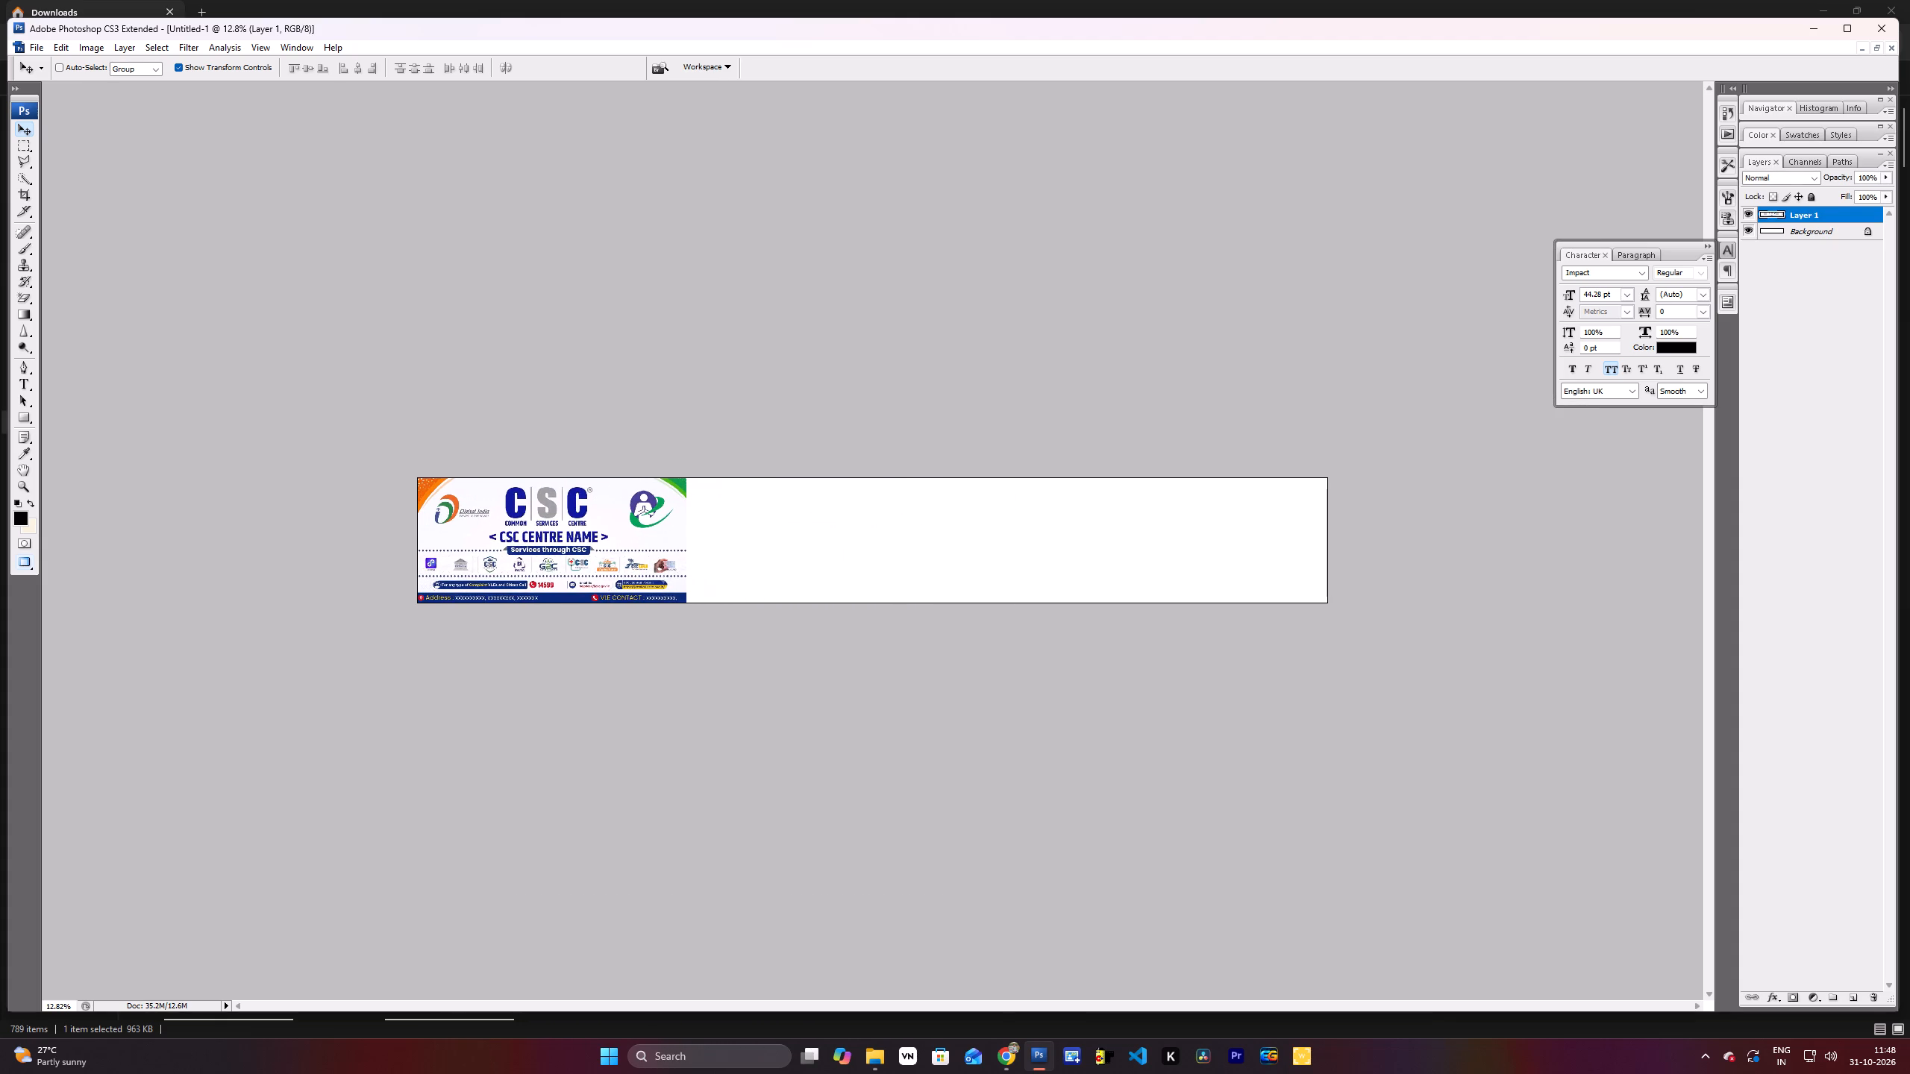
left_click_drag(642, 565, 642, 565)
Stretch the pasted artwork horizontally to about 332% so it spans the full canvas width, keeping its height.
left_click_drag(694, 533, 1353, 547)
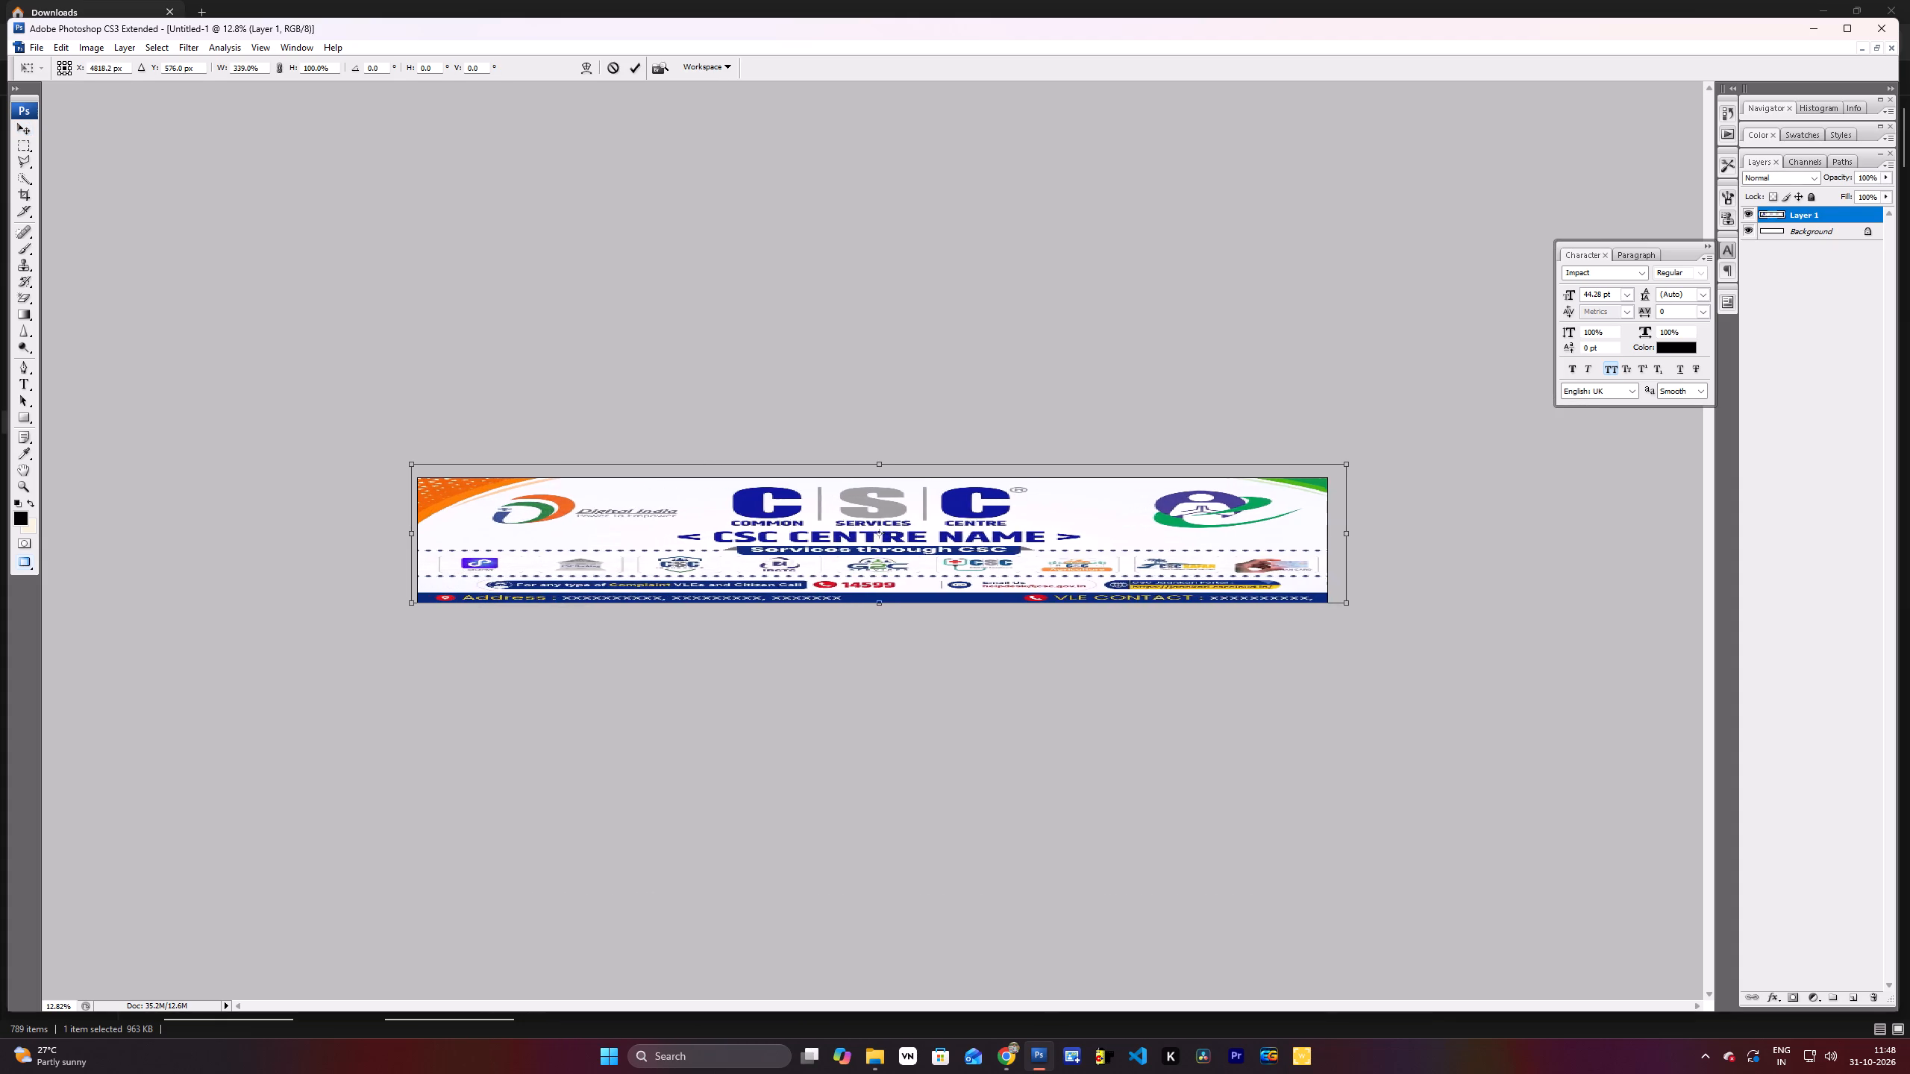
left_click_drag(1353, 547, 1332, 545)
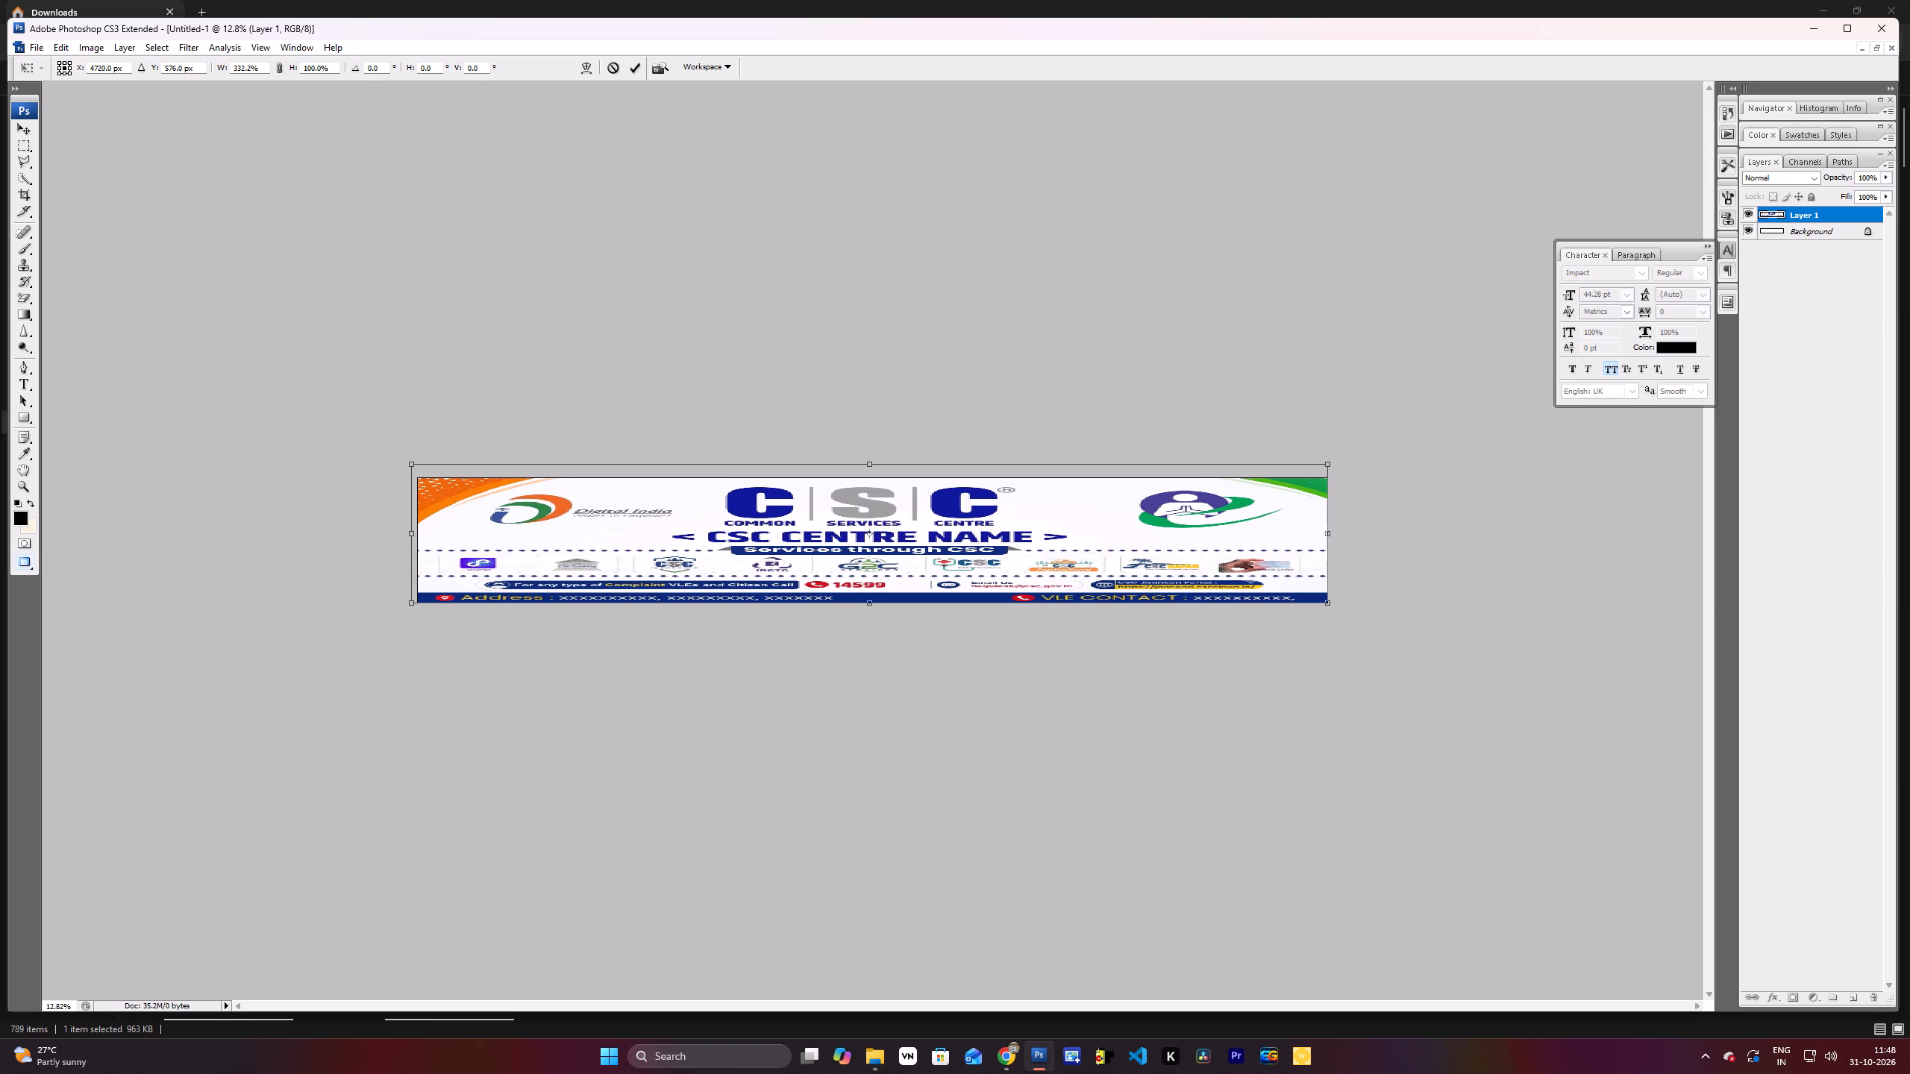
key("Return")
Move the stretched artwork straight up until only its contact and address rows remain at the canvas's upper edge.
scroll(896, 573, "up", 8)
scroll(896, 573, "down", 6)
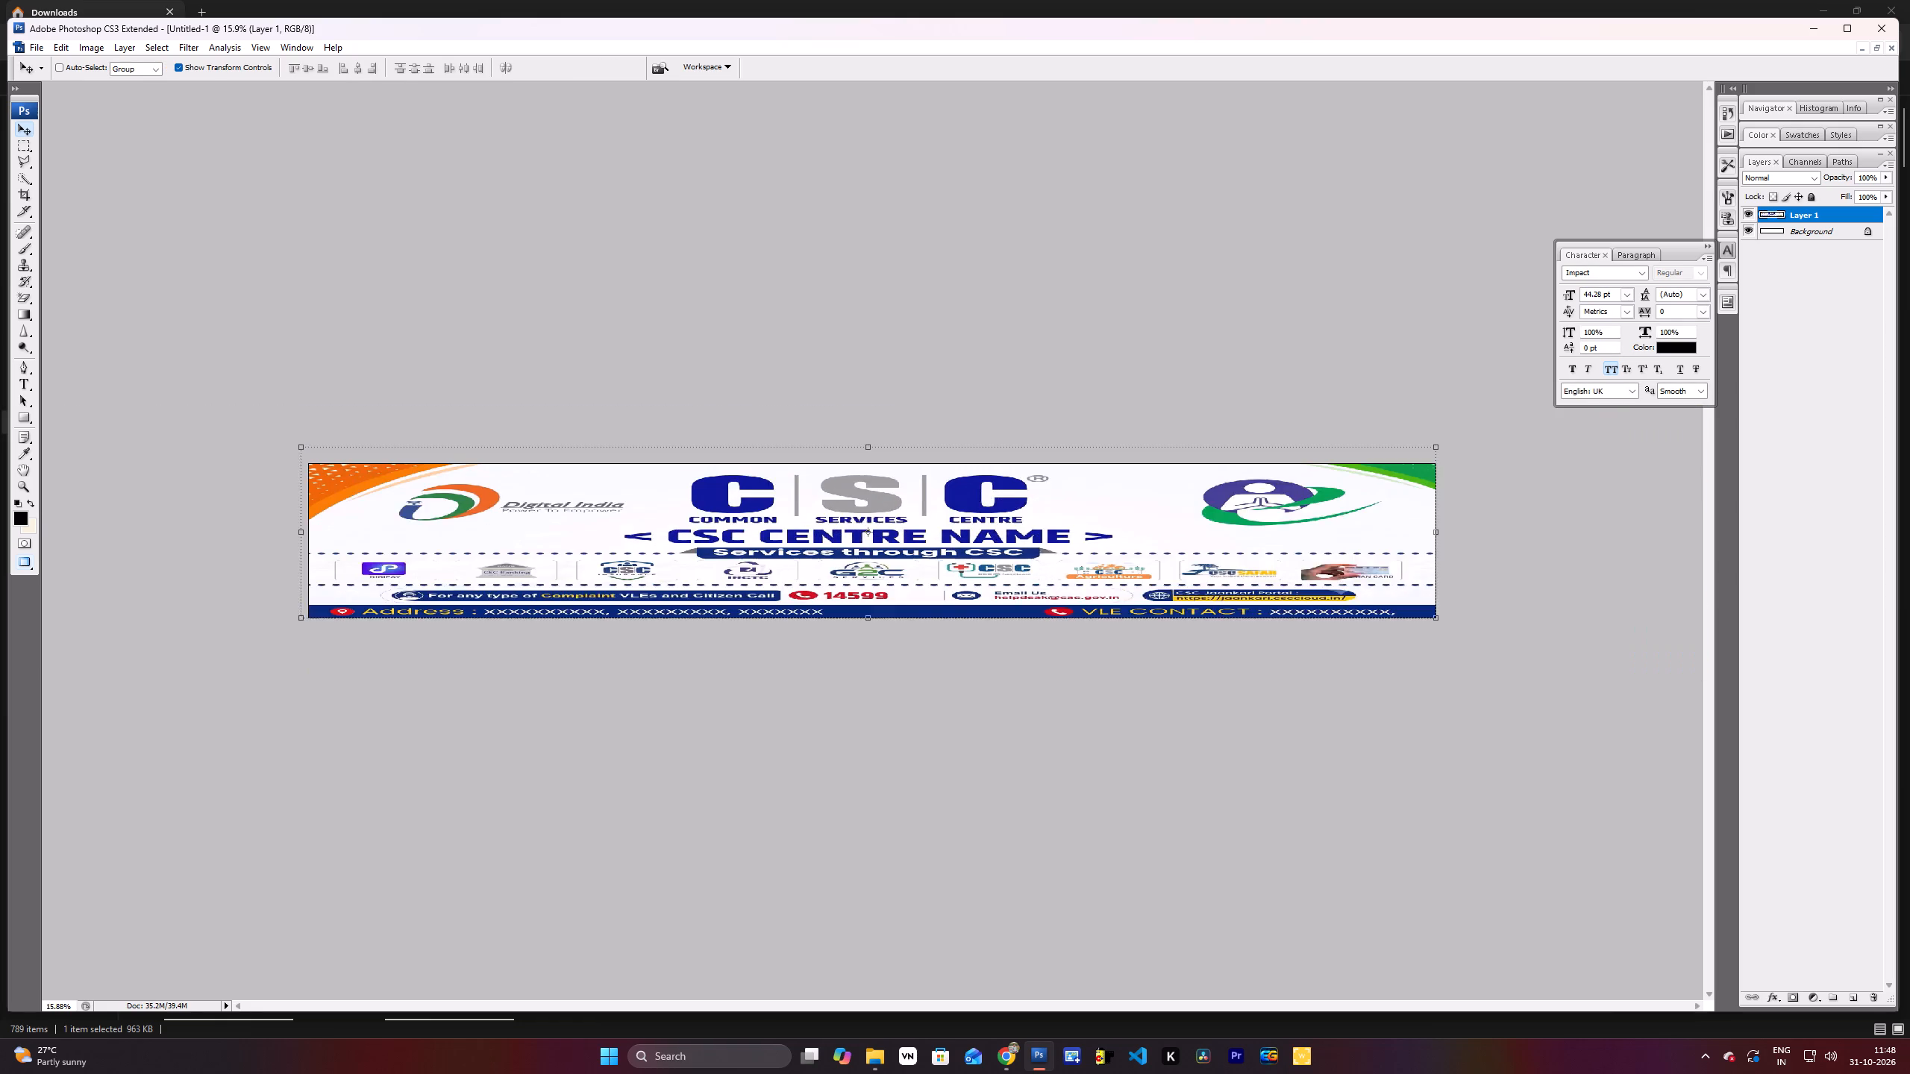
scroll(897, 574, "up", 4)
scroll(897, 574, "down", 4)
scroll(897, 574, "up", 2)
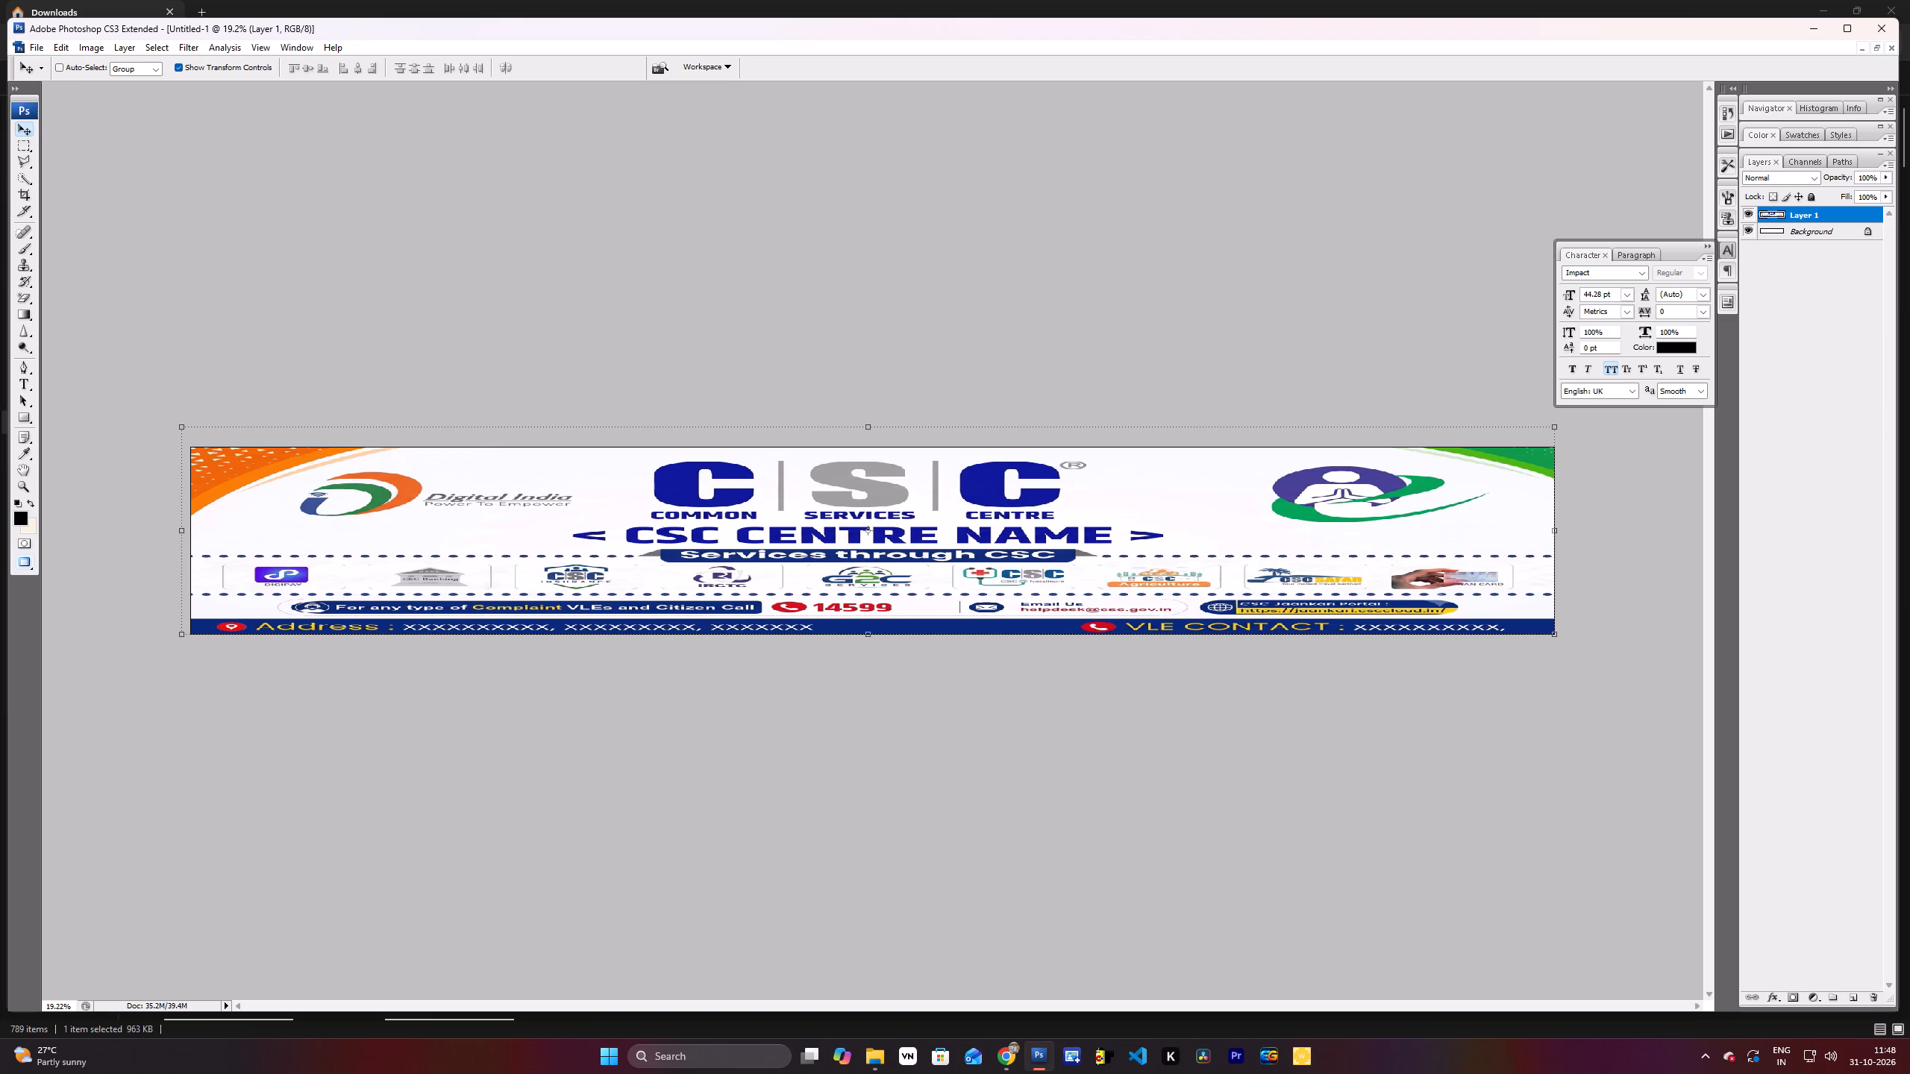
left_click_drag(996, 559, 996, 427)
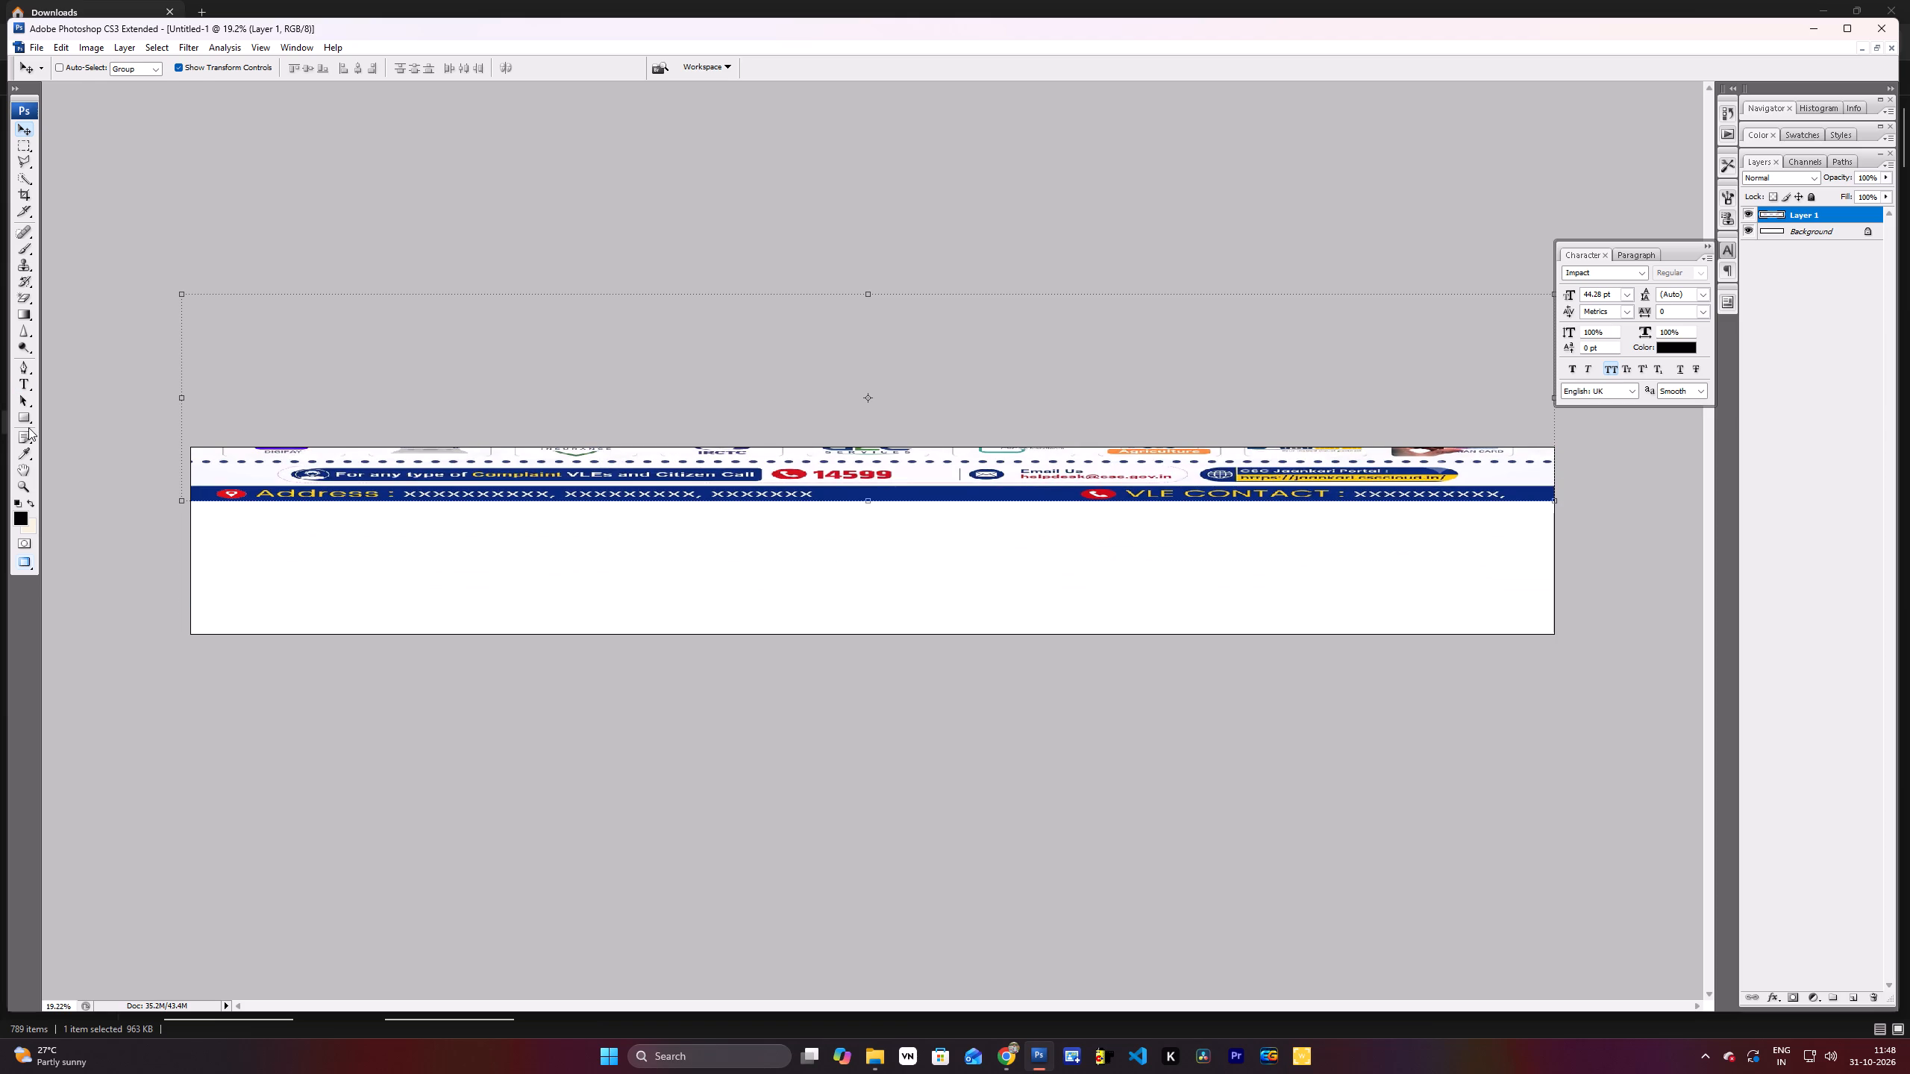
Draw a thin filled rectangle strip along the bottom edge of the canvas, across its full width.
left_click(21, 416)
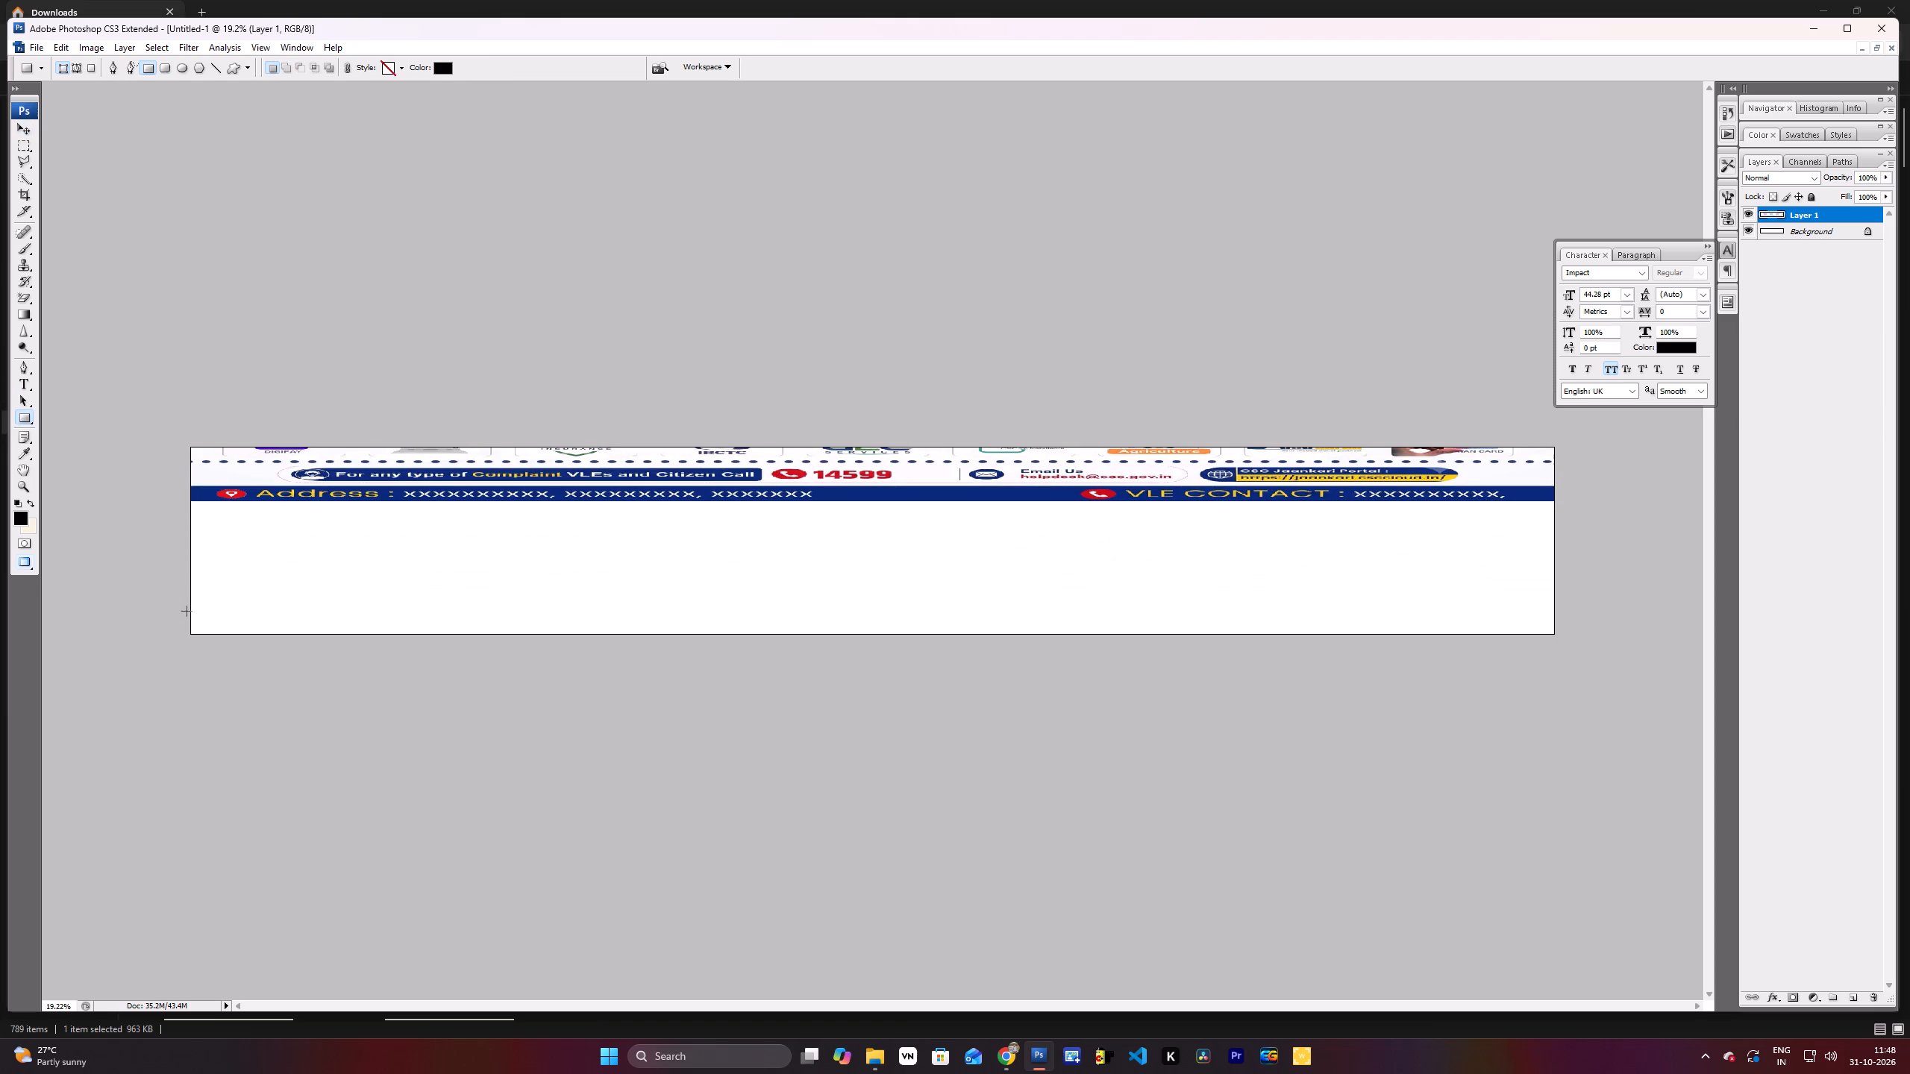
left_click_drag(189, 605, 1601, 638)
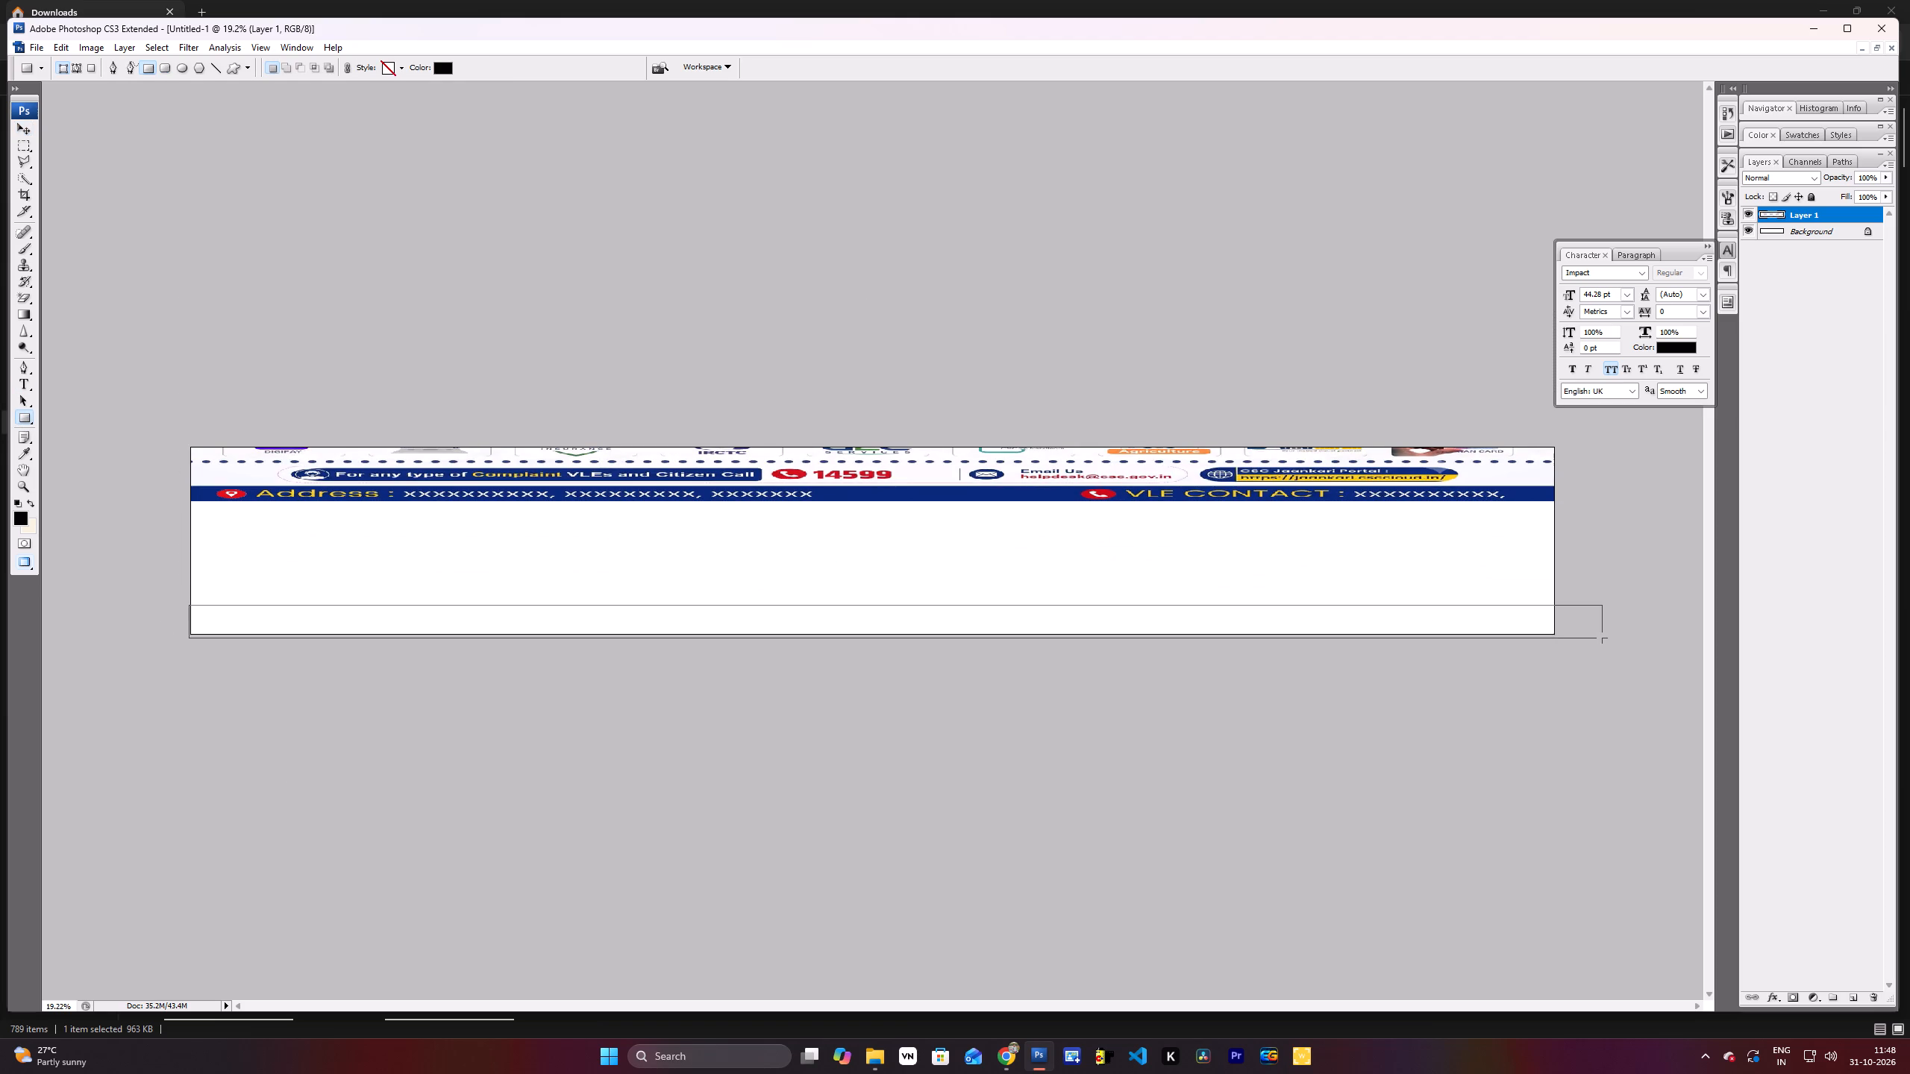
left_click_drag(1601, 638, 1575, 635)
Recolour the bottom strip with the dark blue sampled from the artwork's address bar.
scroll(1563, 635, "up", 1)
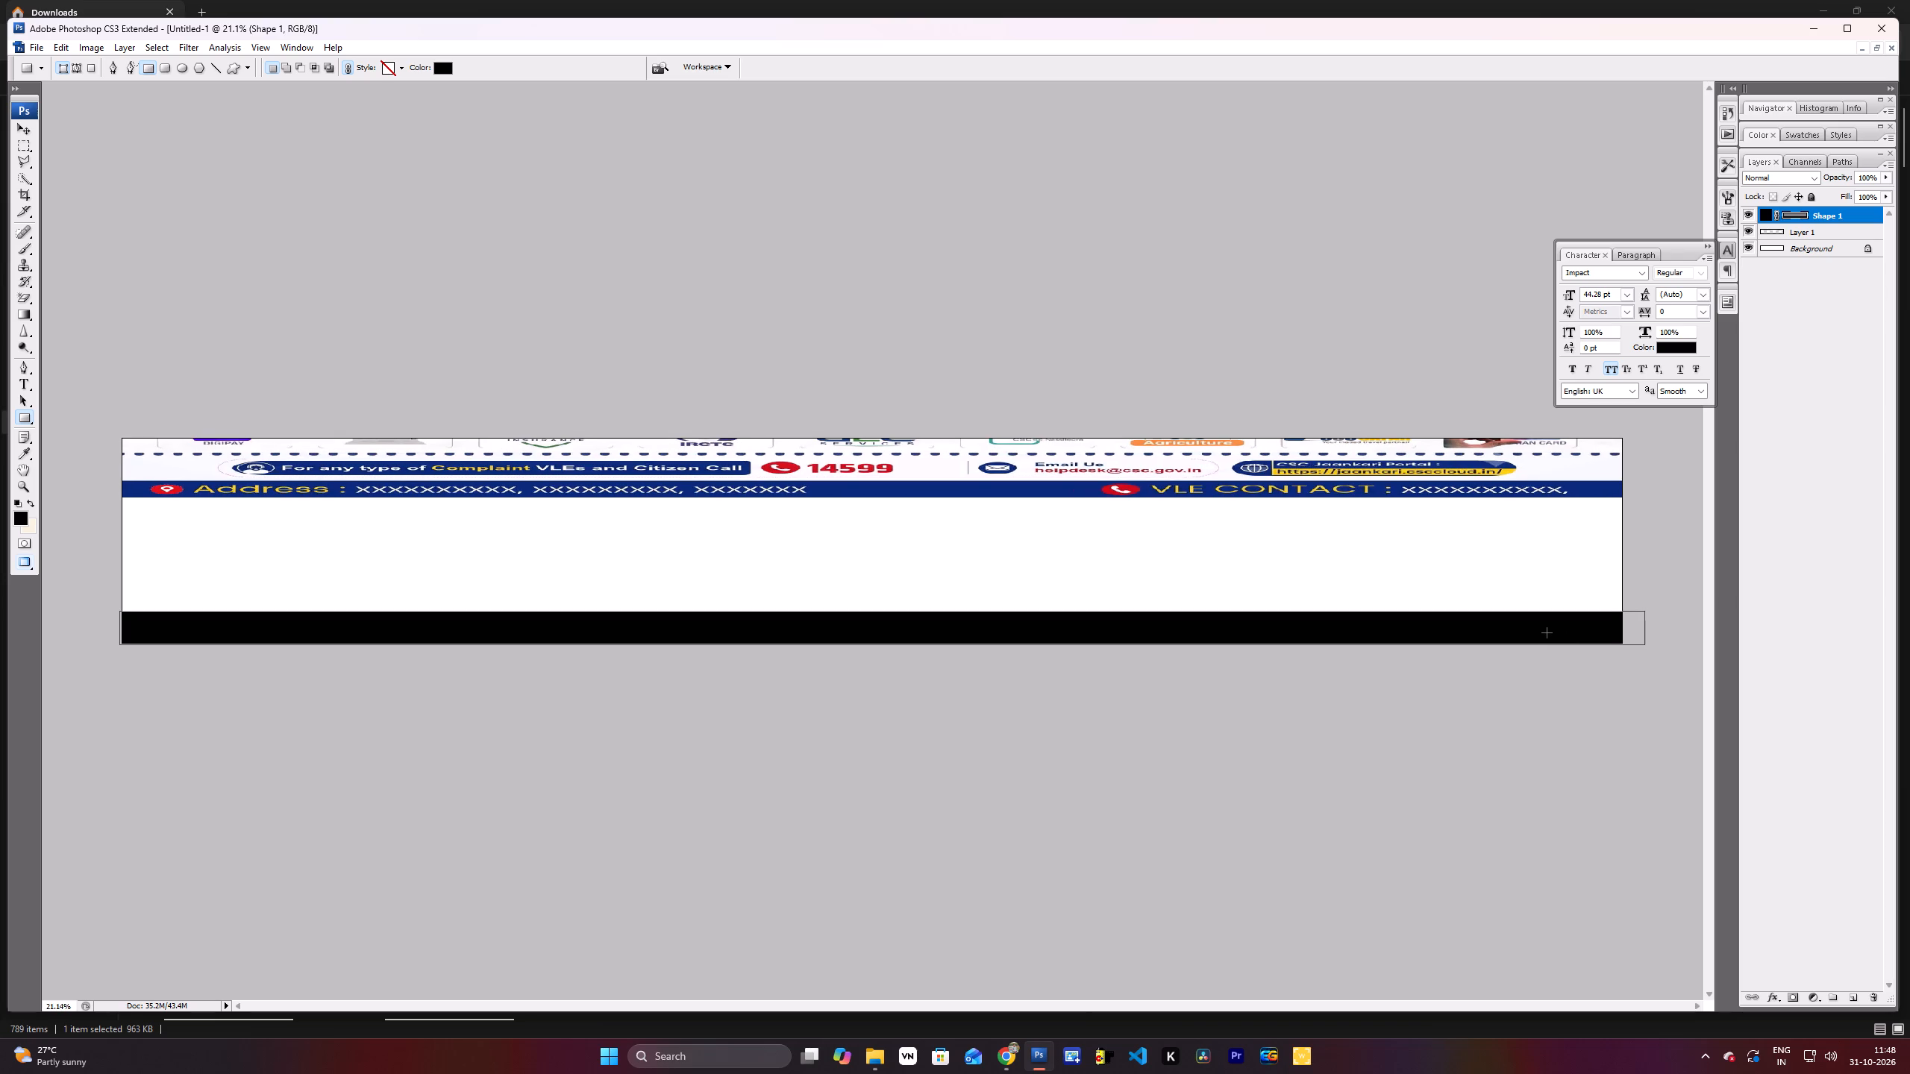
scroll(1088, 529, "up", 3)
scroll(1782, 38, "up", 3)
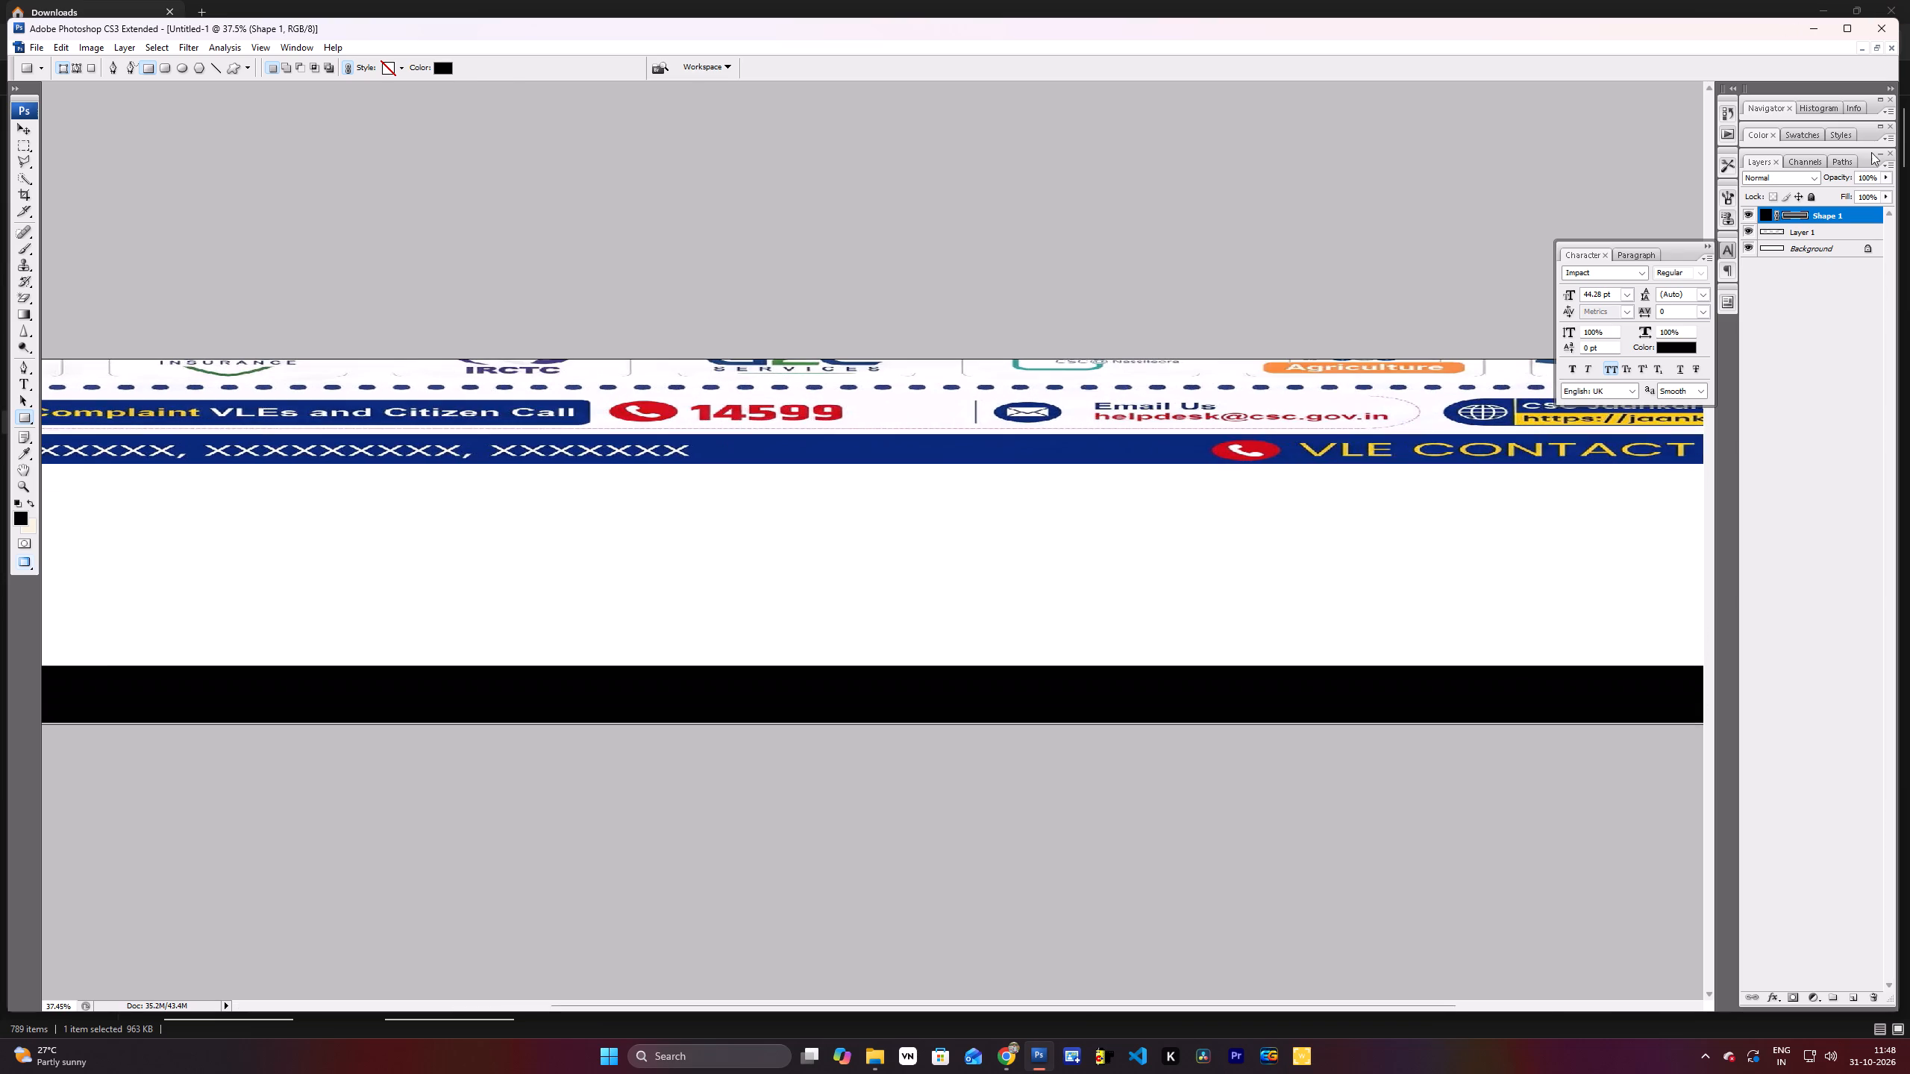
double_click(1769, 212)
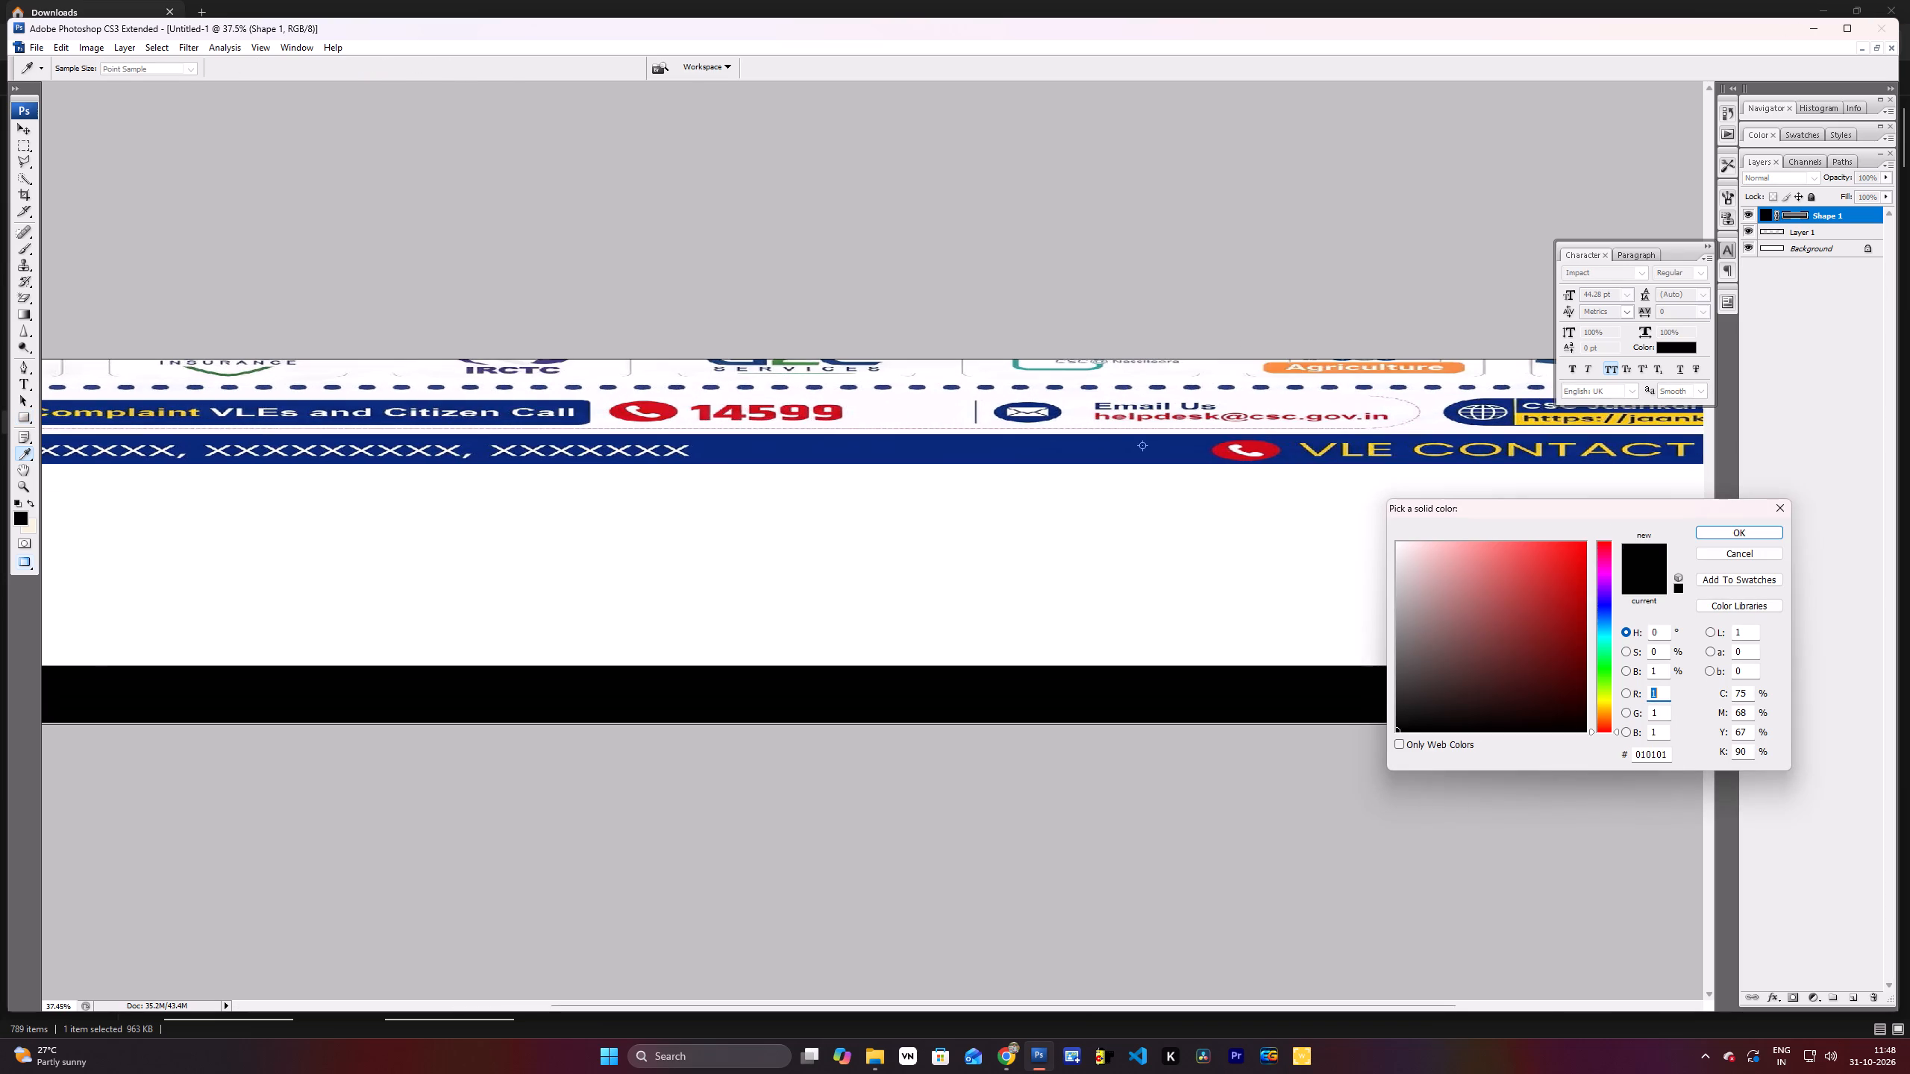
left_click(1139, 447)
key("Return")
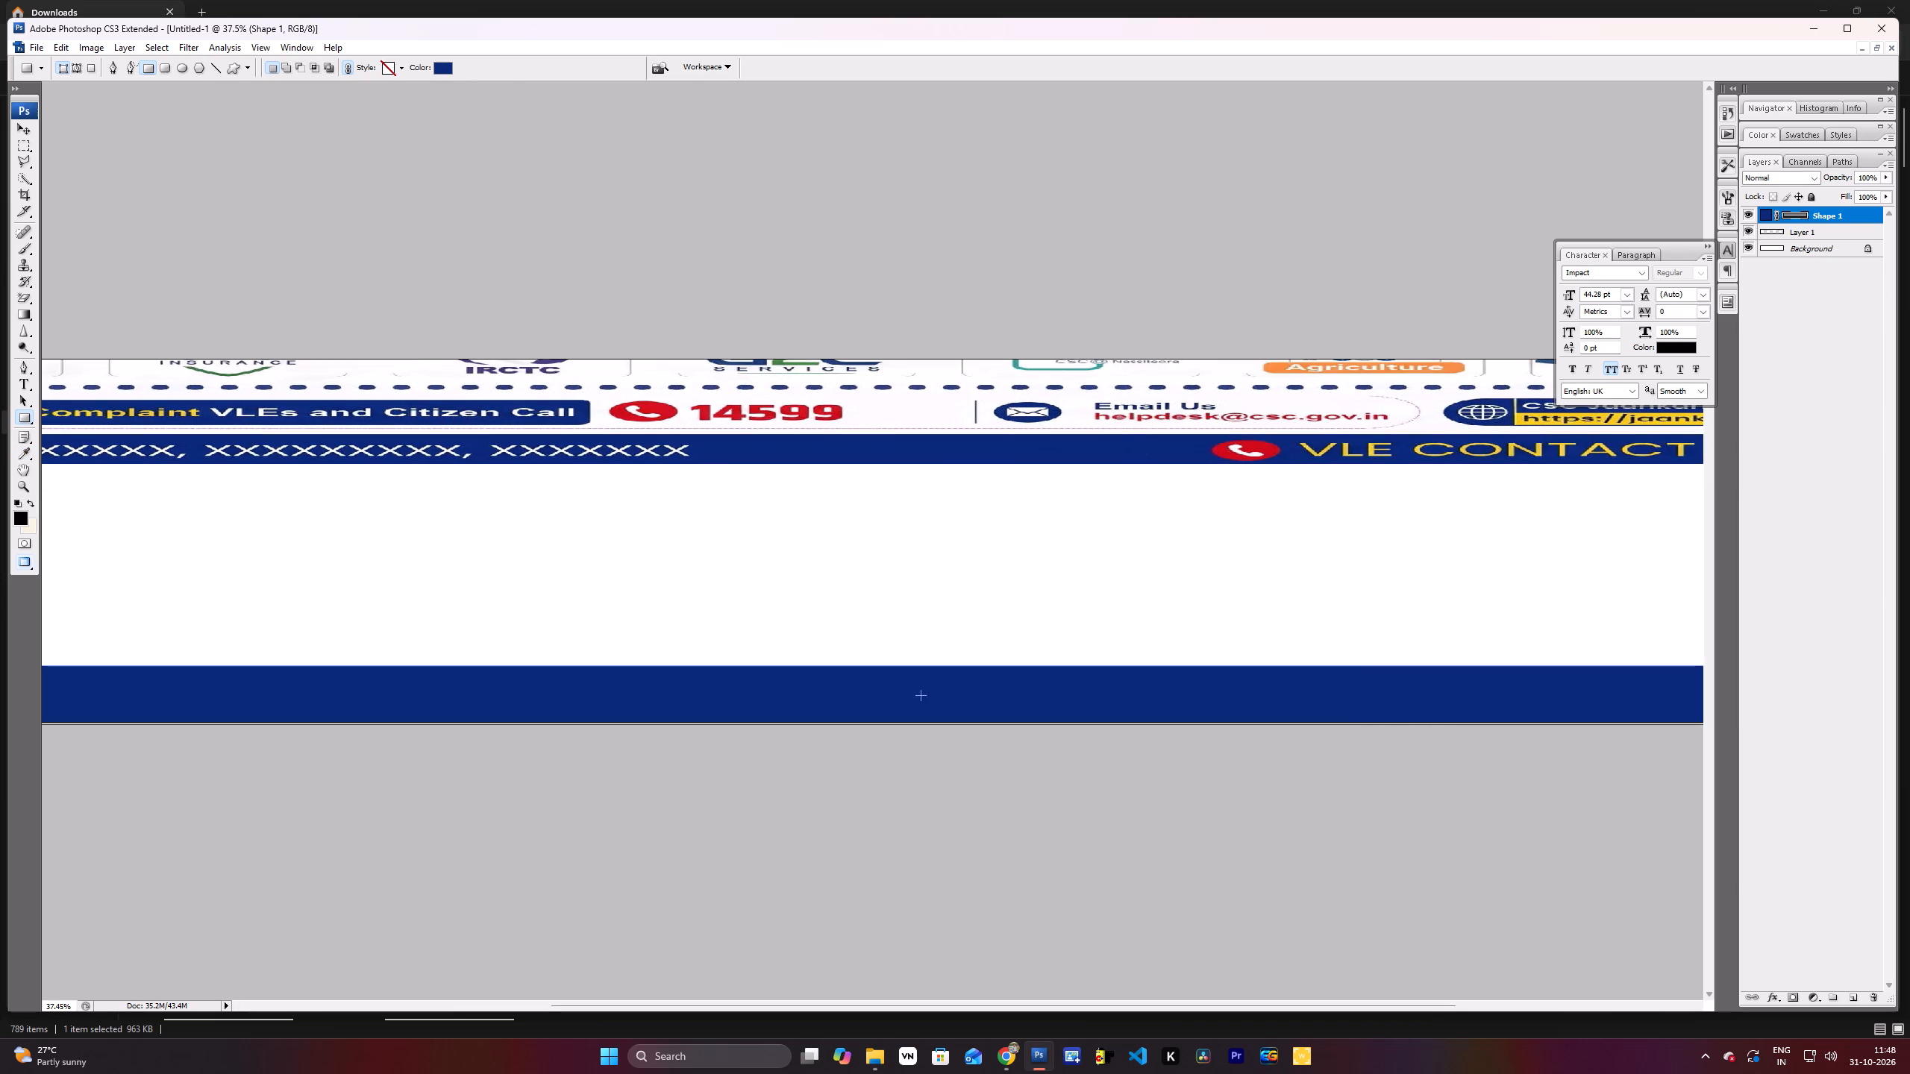
Start a text line on the blue bottom strip with white (ffffff) colour and a 72 pt font size.
key("t")
left_click(573, 587)
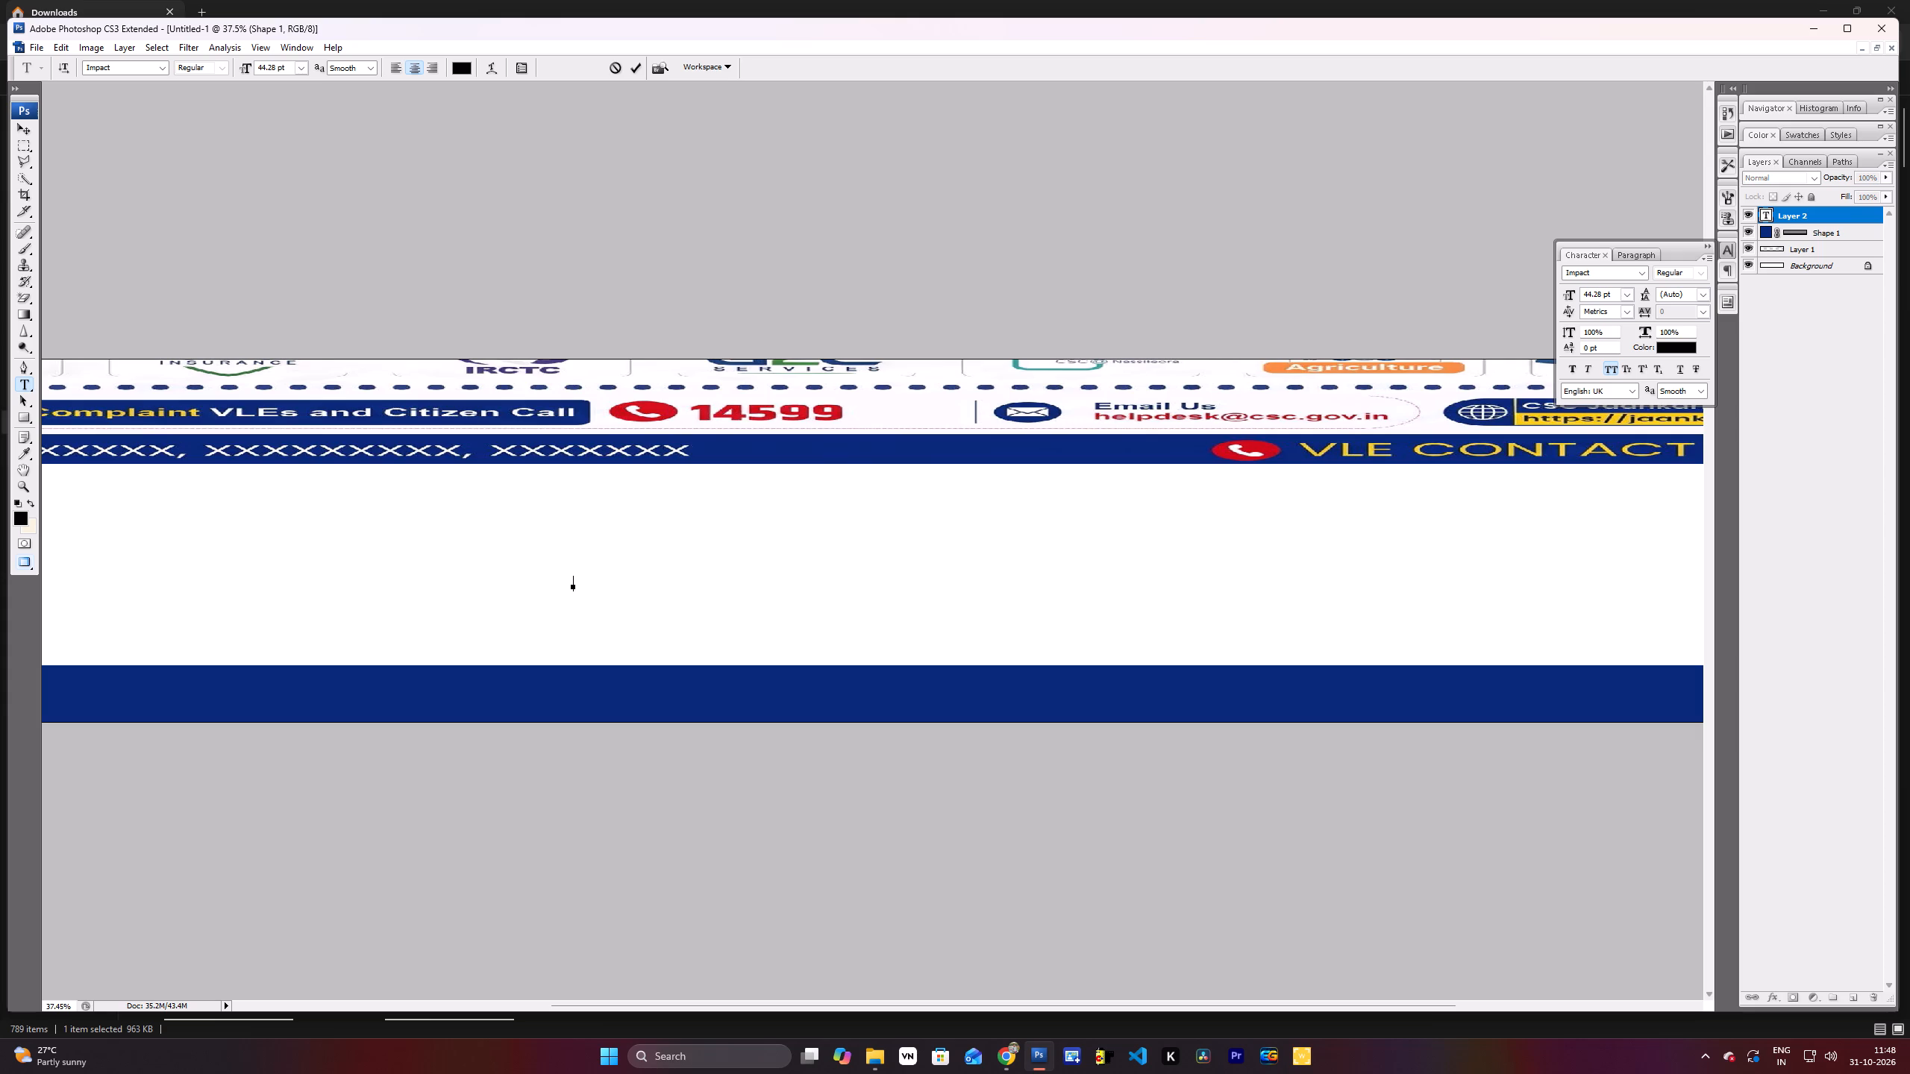
left_click(466, 69)
left_click(1283, 547)
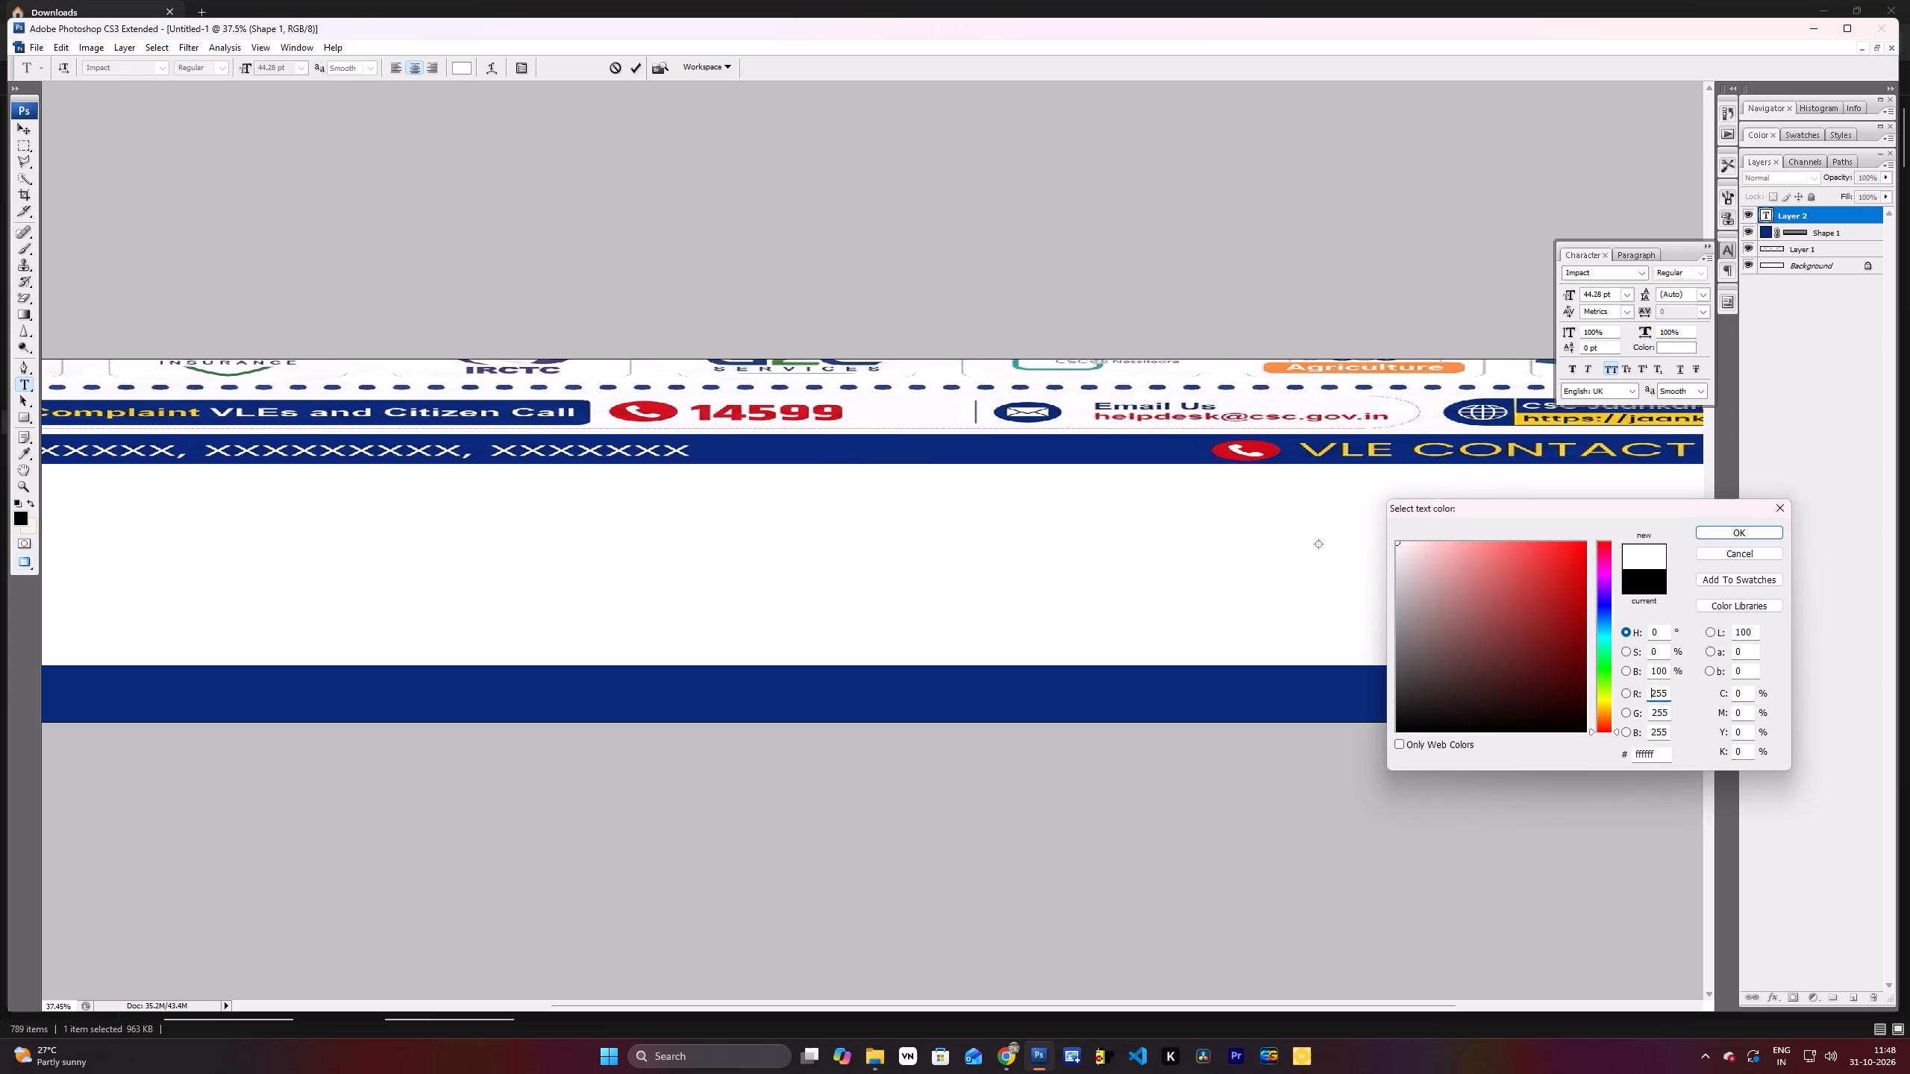
key("Return")
left_click_drag(1124, 621, 1087, 723)
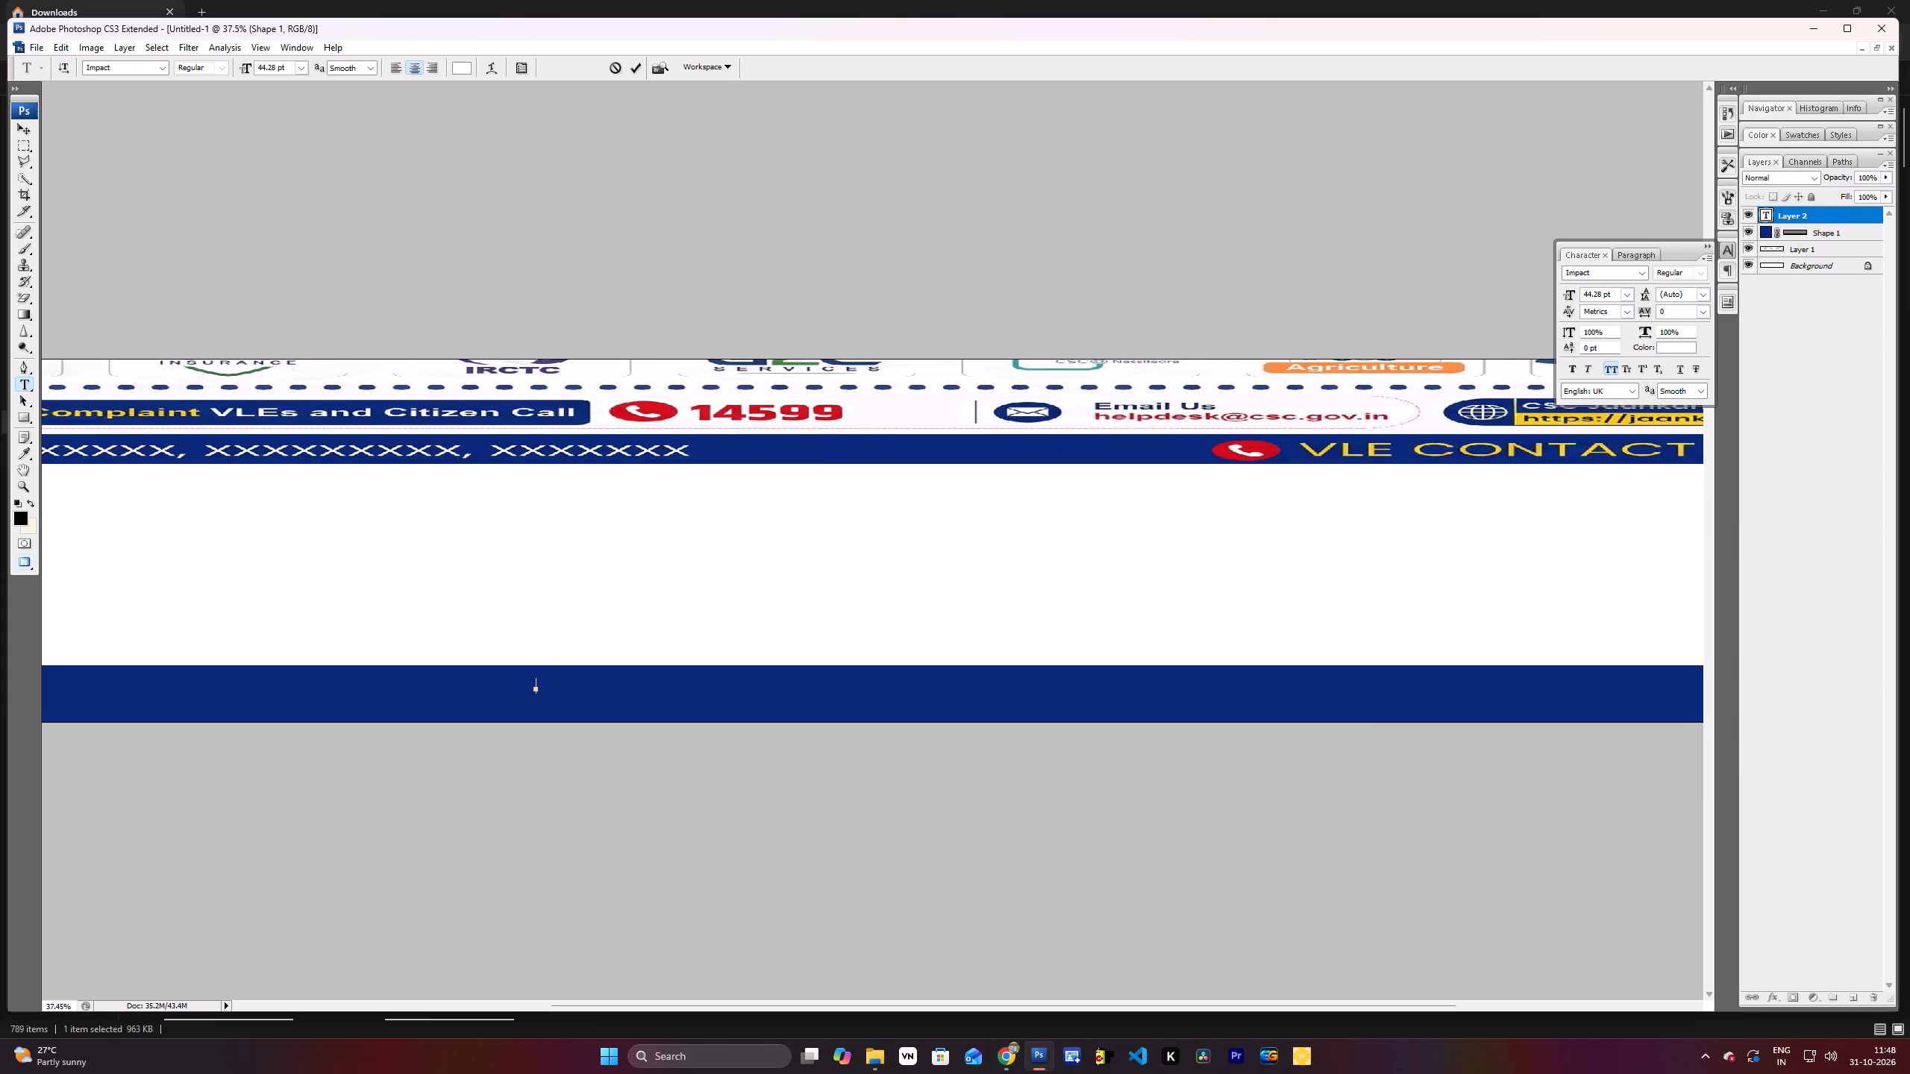
left_click_drag(1087, 723, 1088, 732)
left_click(295, 65)
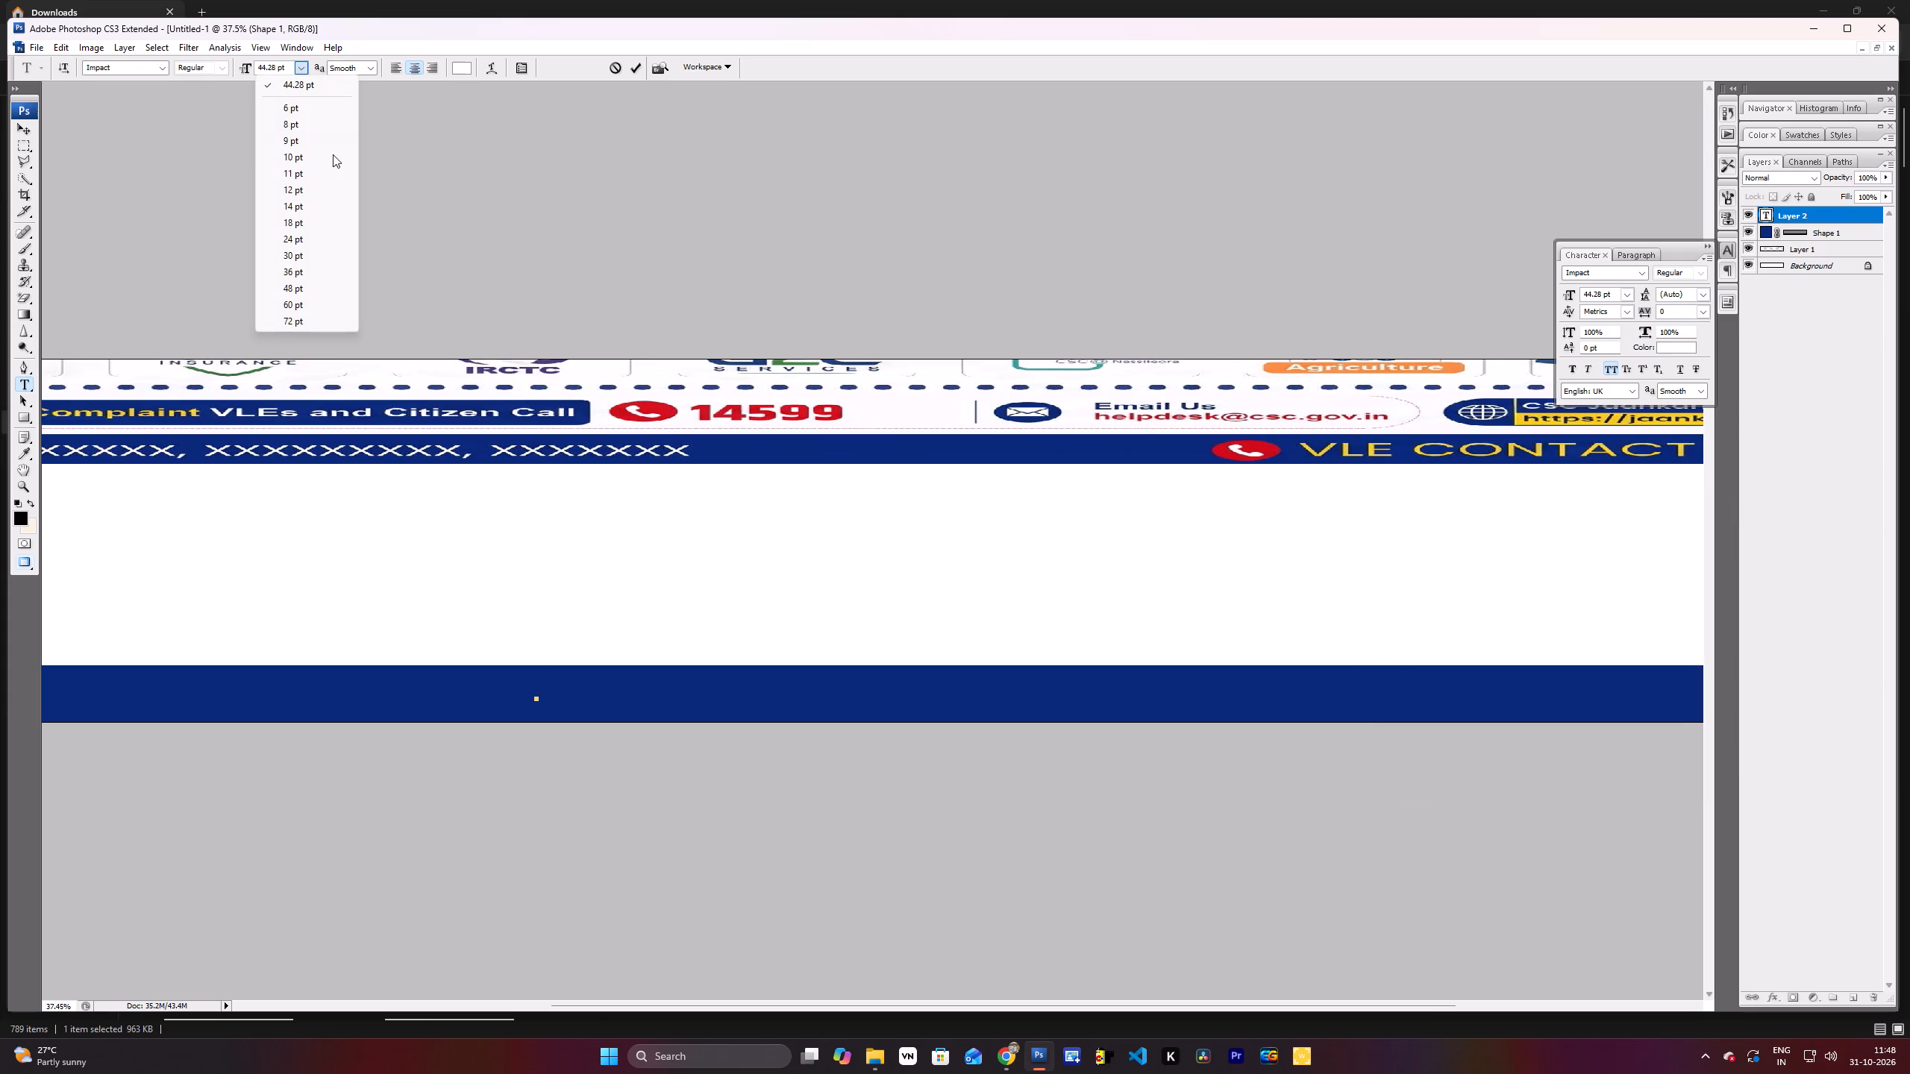
left_click(323, 320)
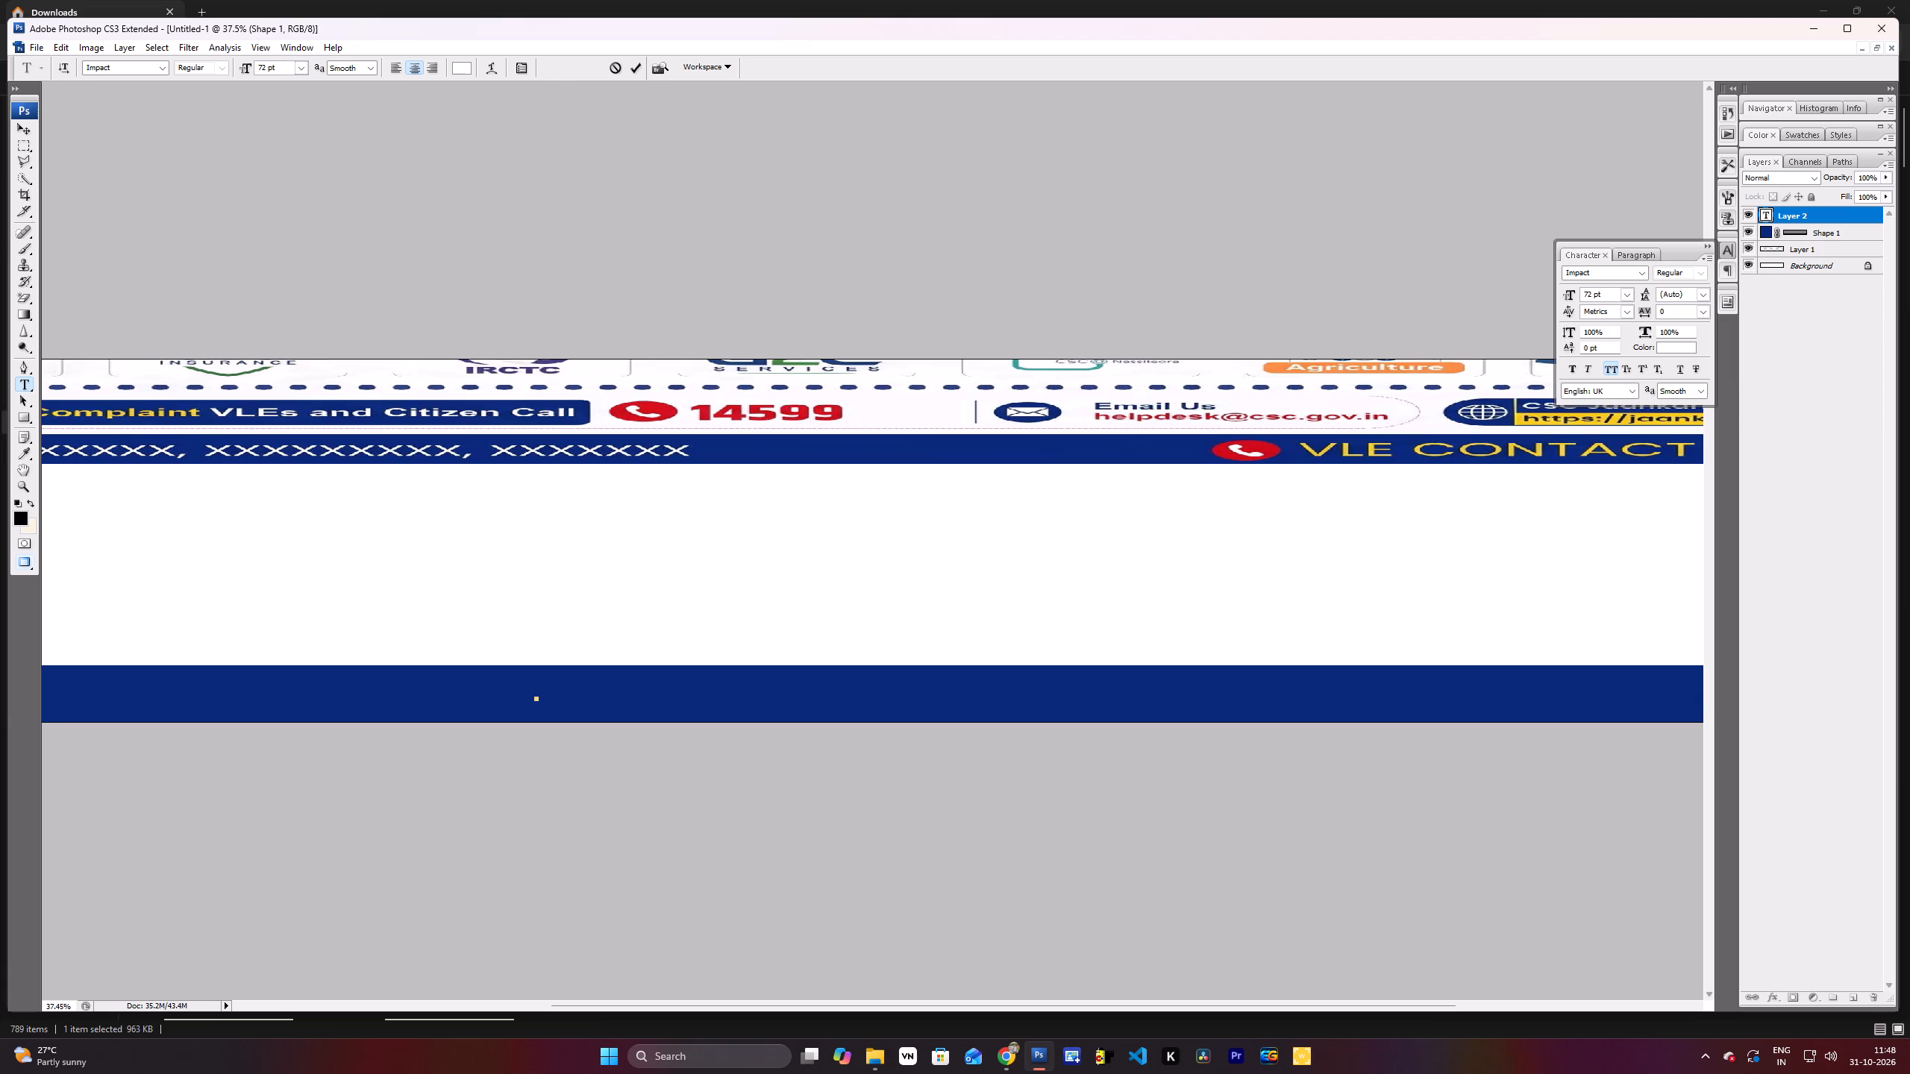
Enter the centre's address in capitals after the prefix "ADDRESS-" and commit the text line.
scroll(376, 401, "down", 7)
scroll(399, 434, "up", 2)
key("a")
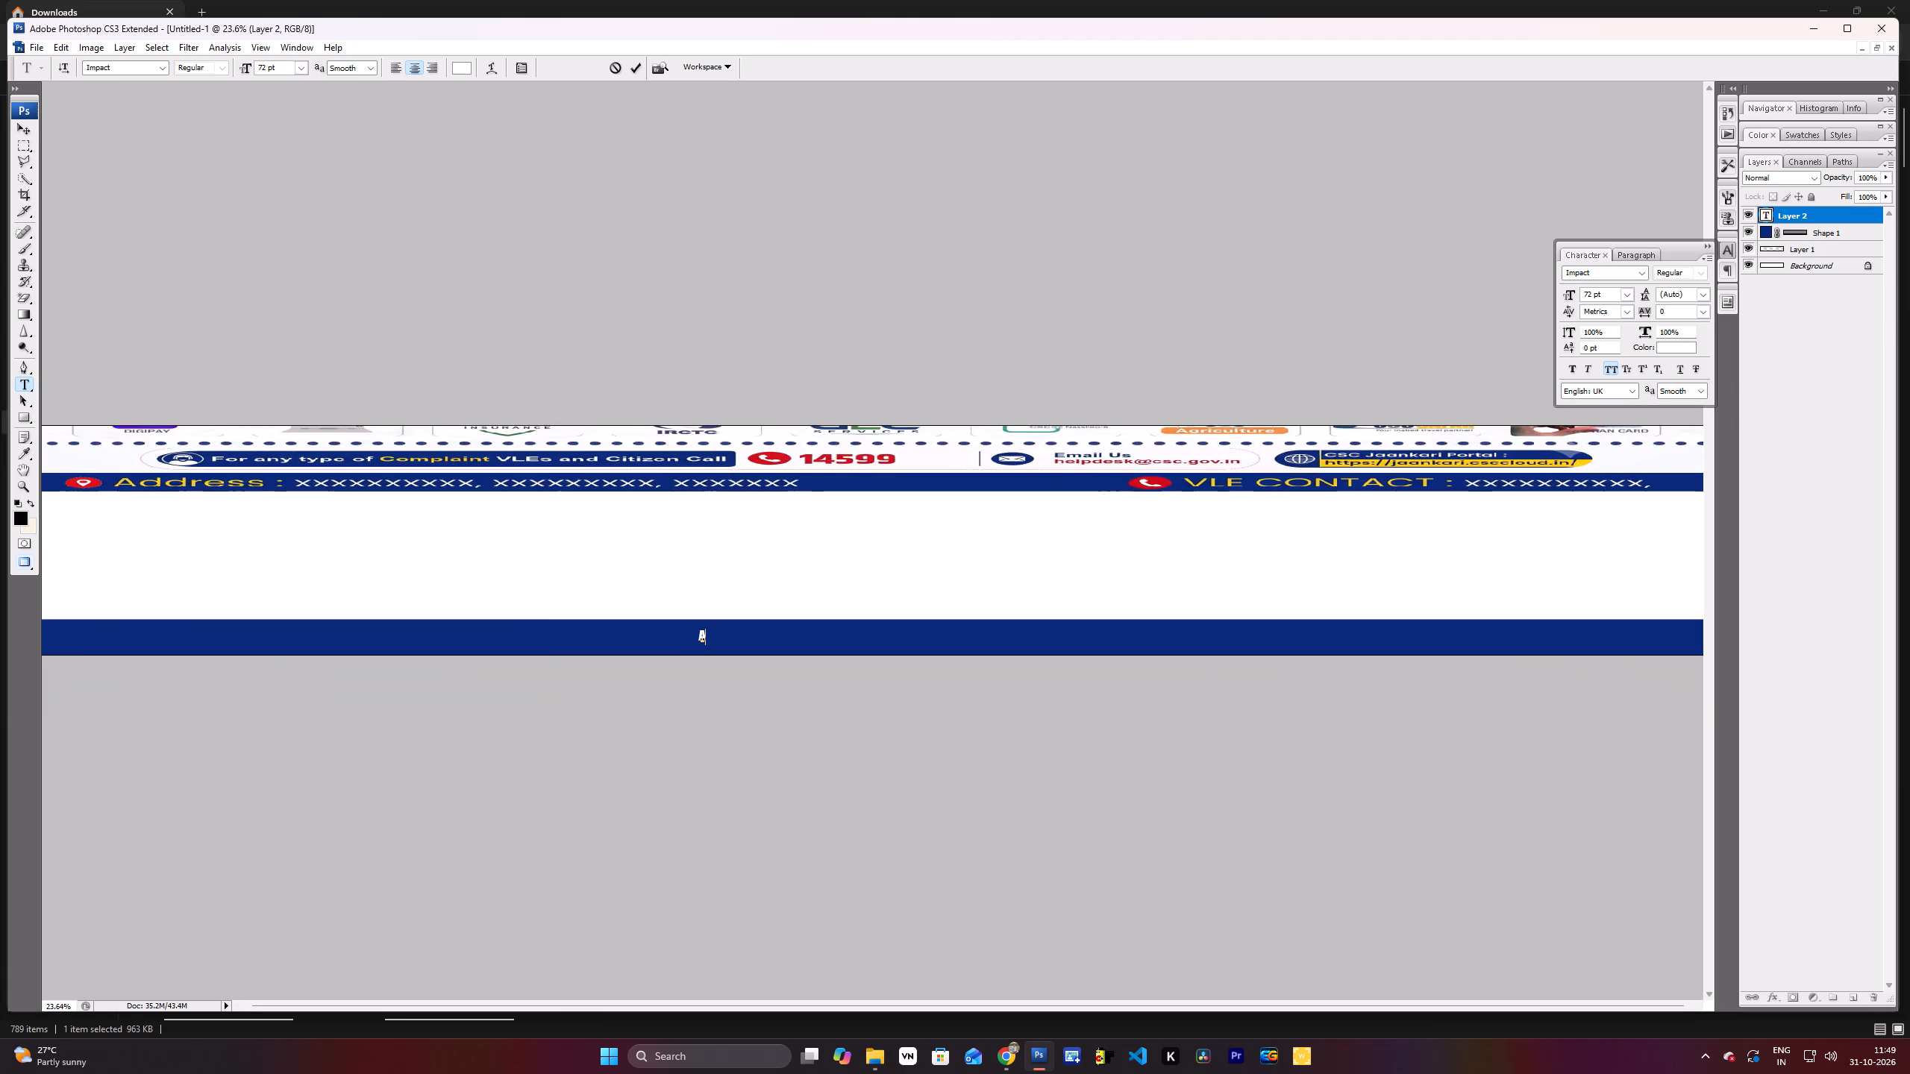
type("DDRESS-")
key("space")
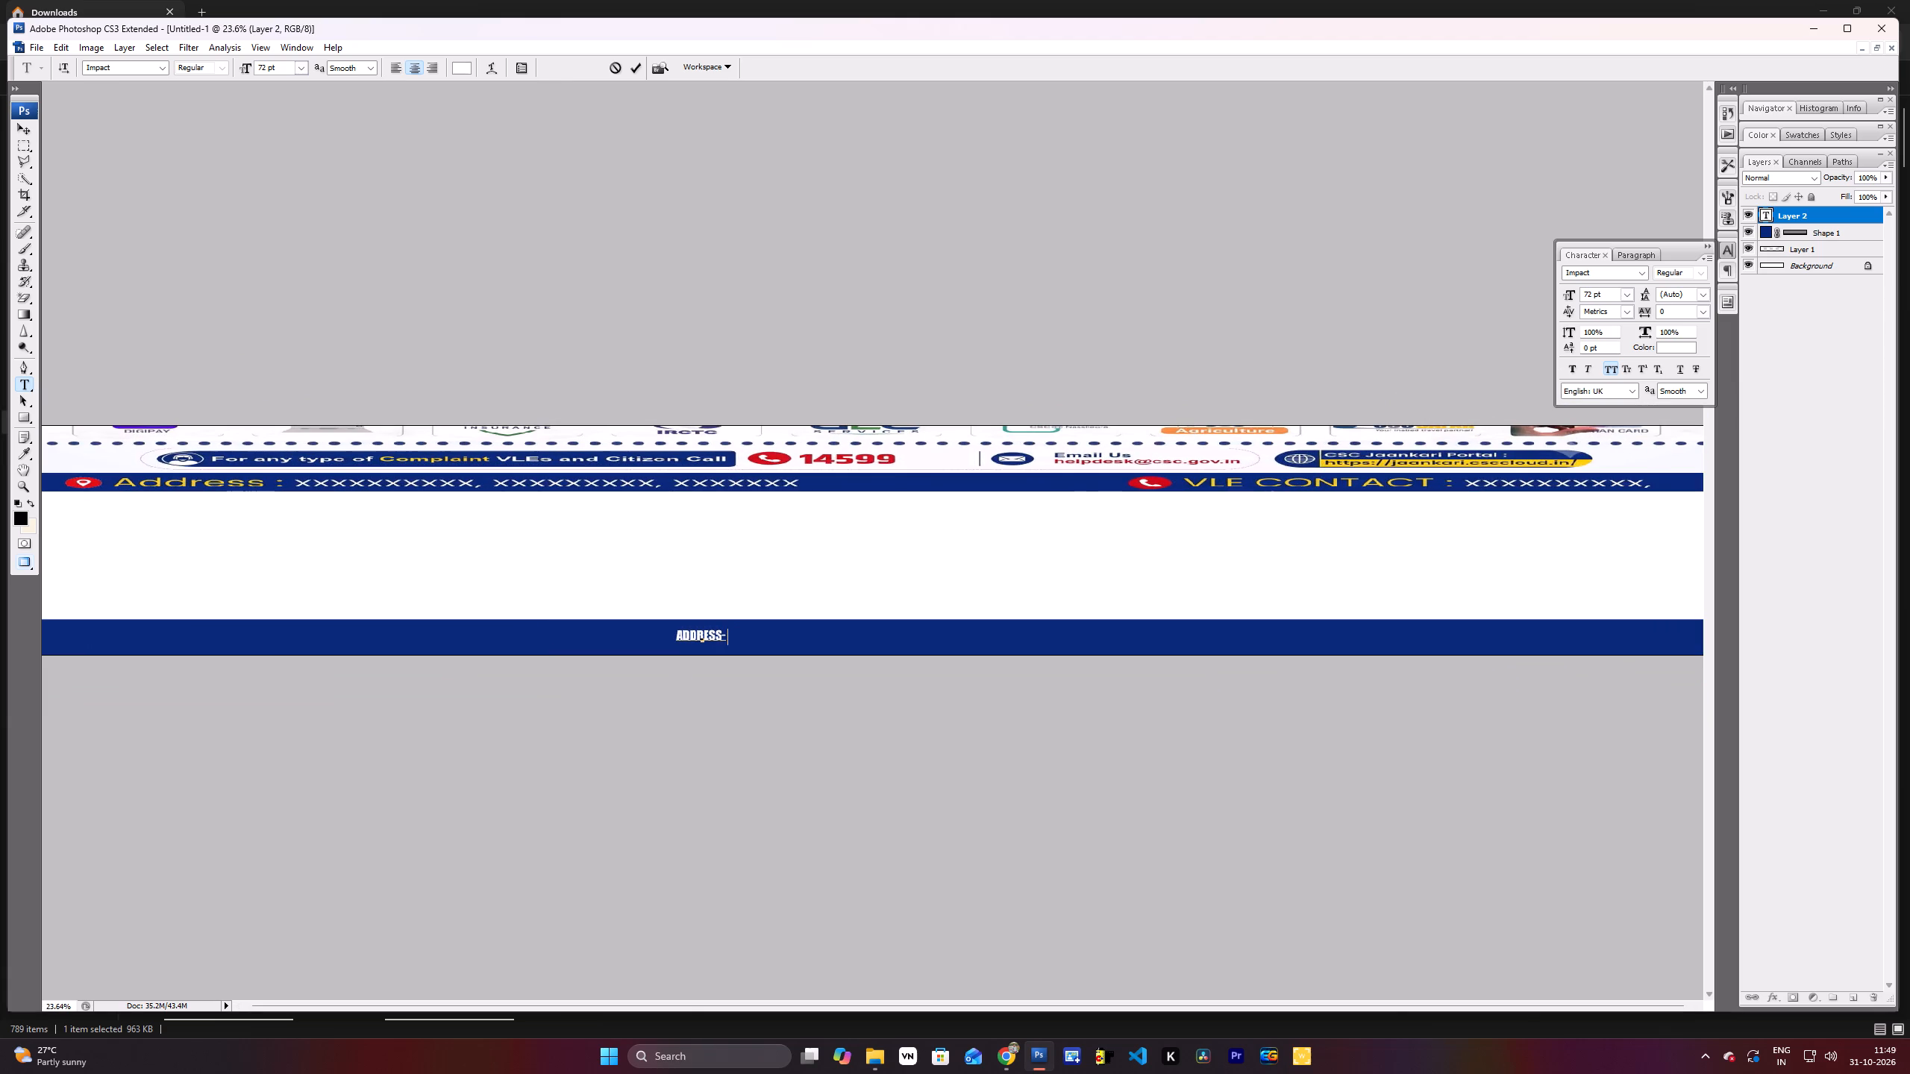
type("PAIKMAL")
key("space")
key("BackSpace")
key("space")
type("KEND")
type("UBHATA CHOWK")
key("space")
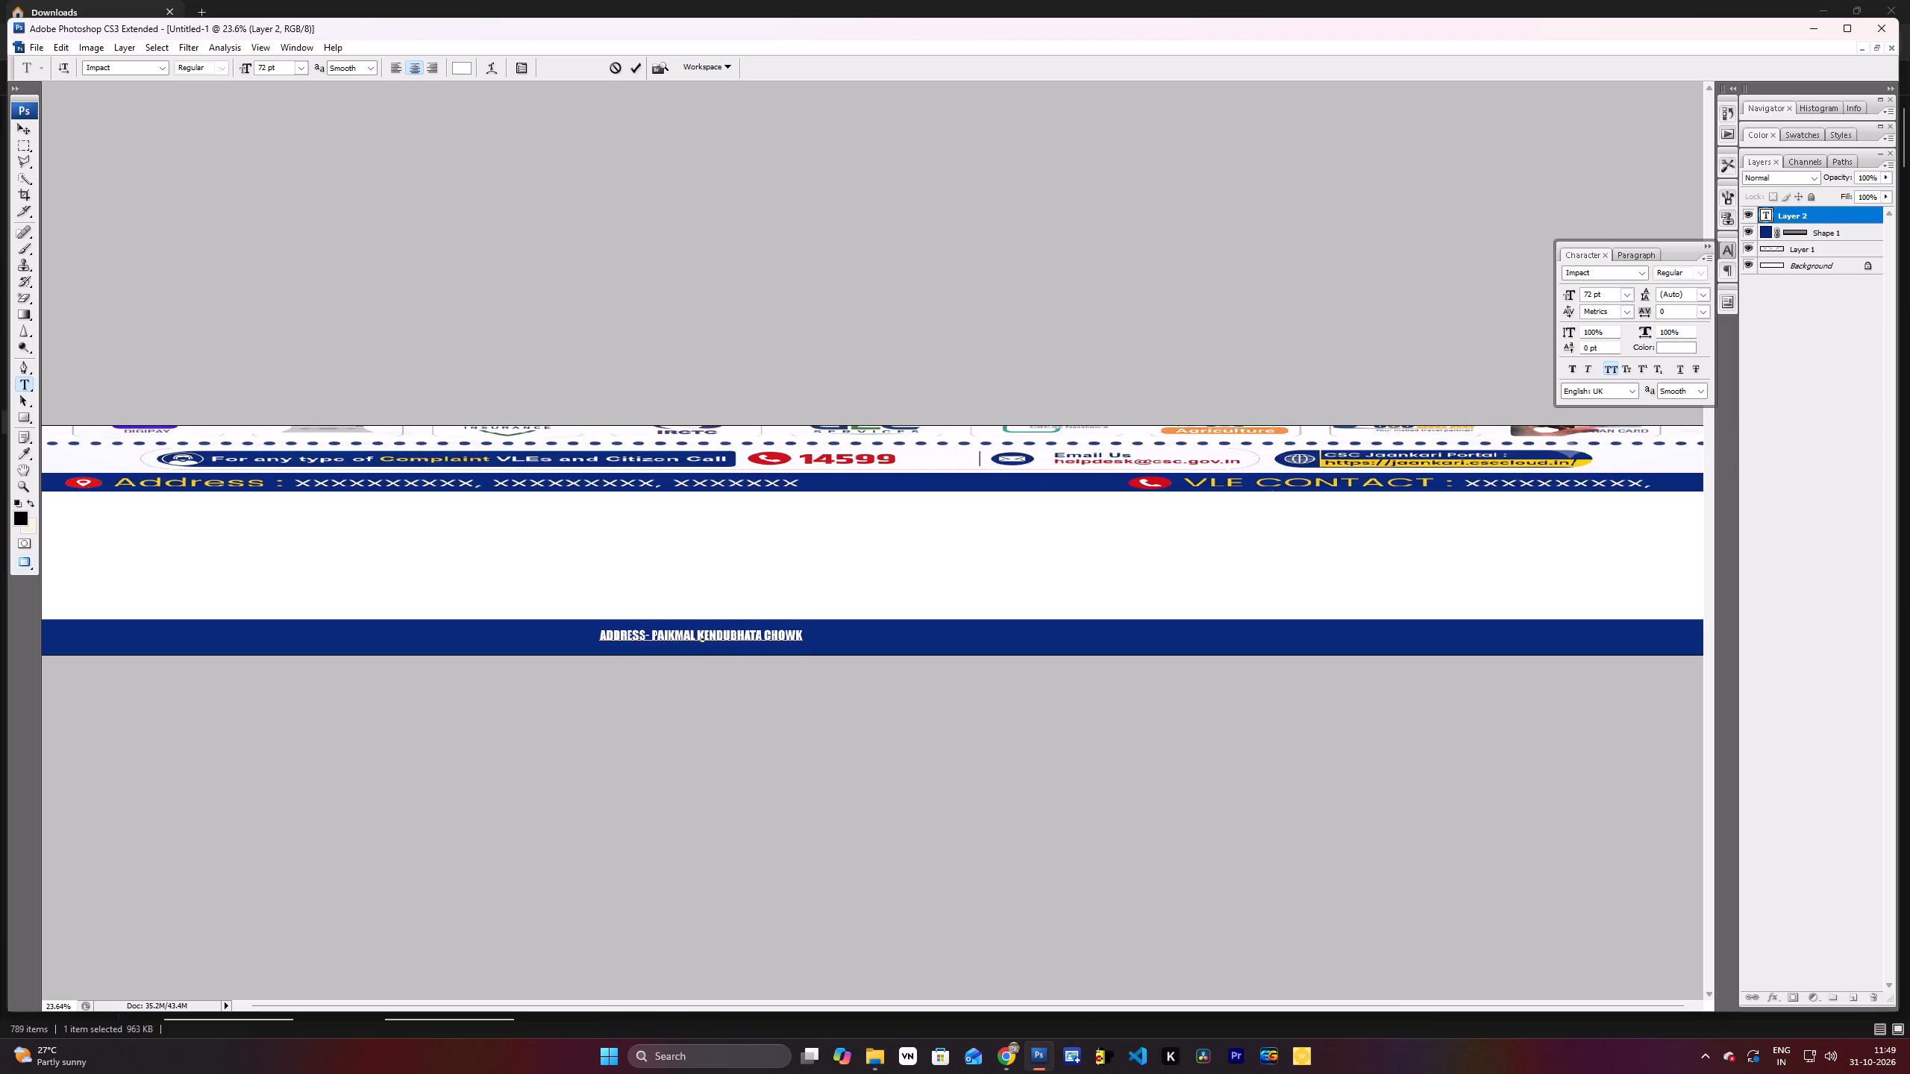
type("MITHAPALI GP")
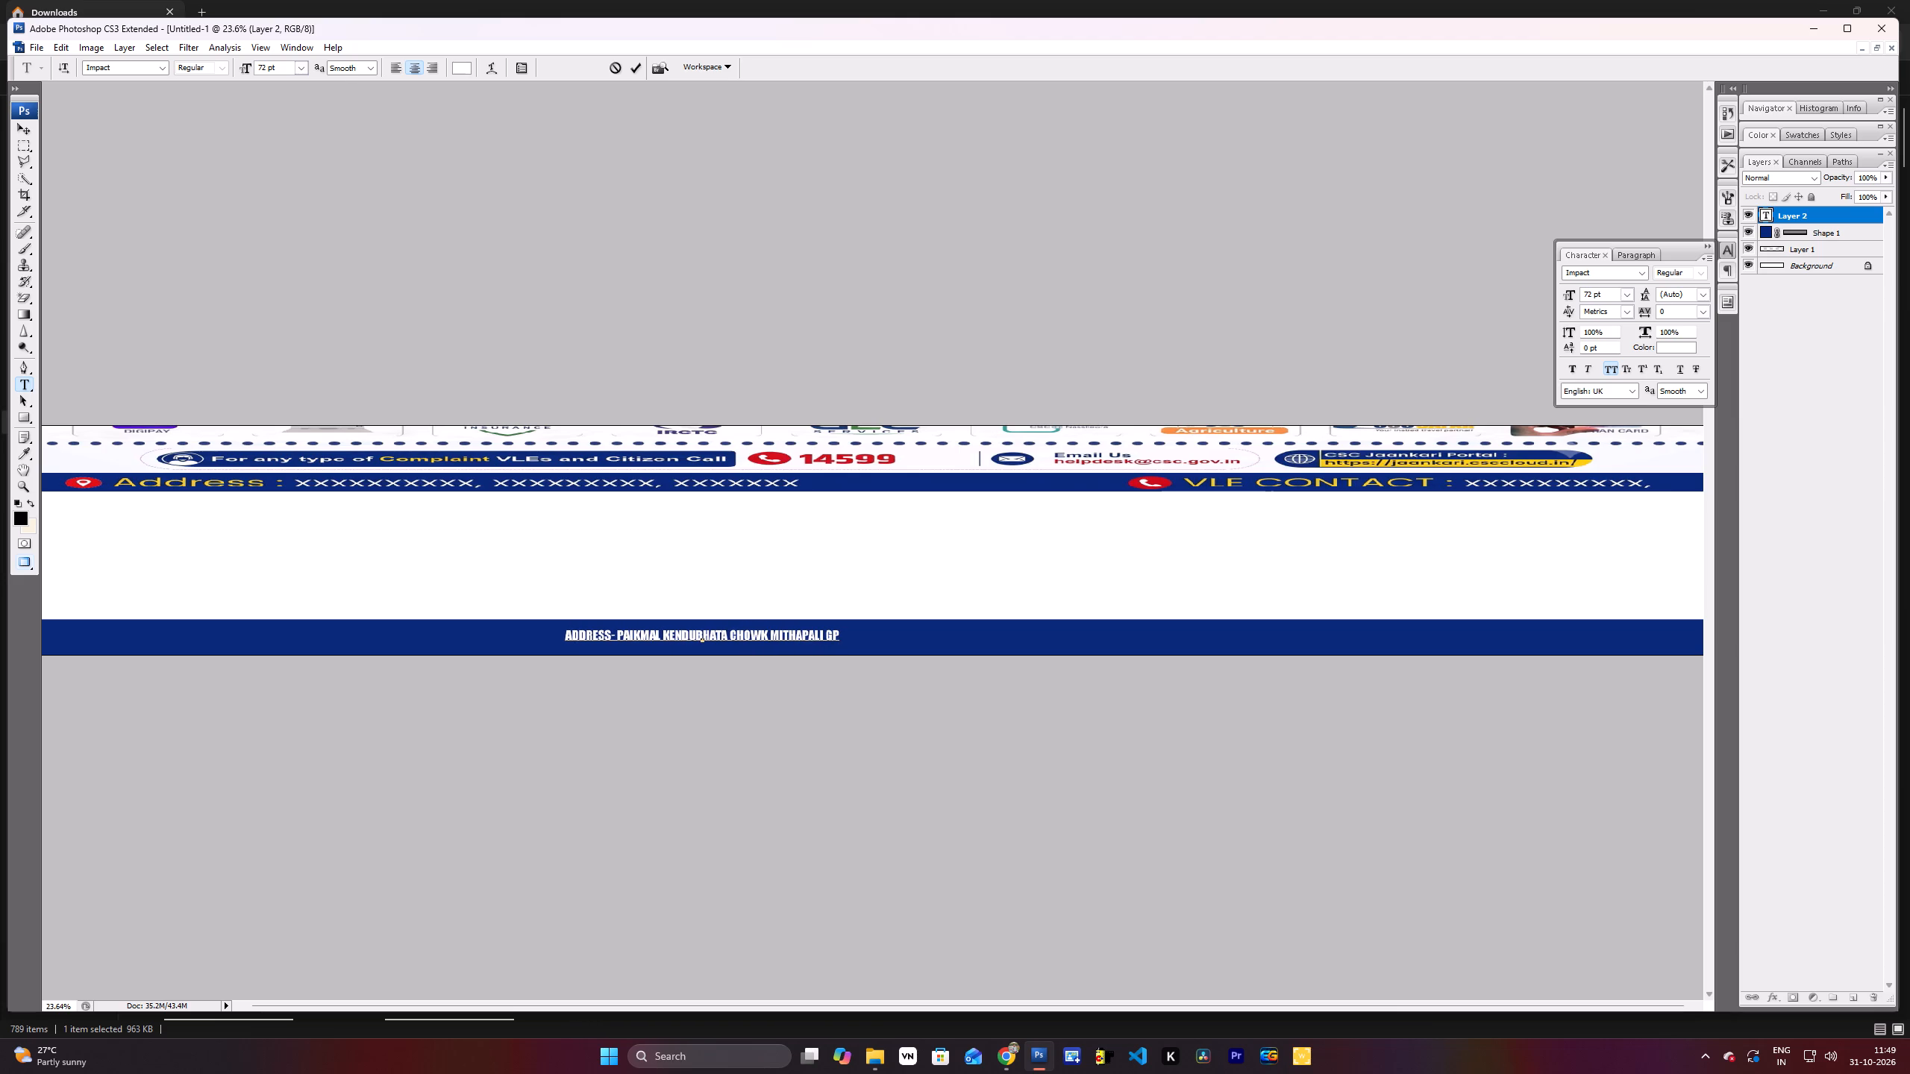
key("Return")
Move the address text towards the left end of the blue bottom strip.
left_click(25, 126)
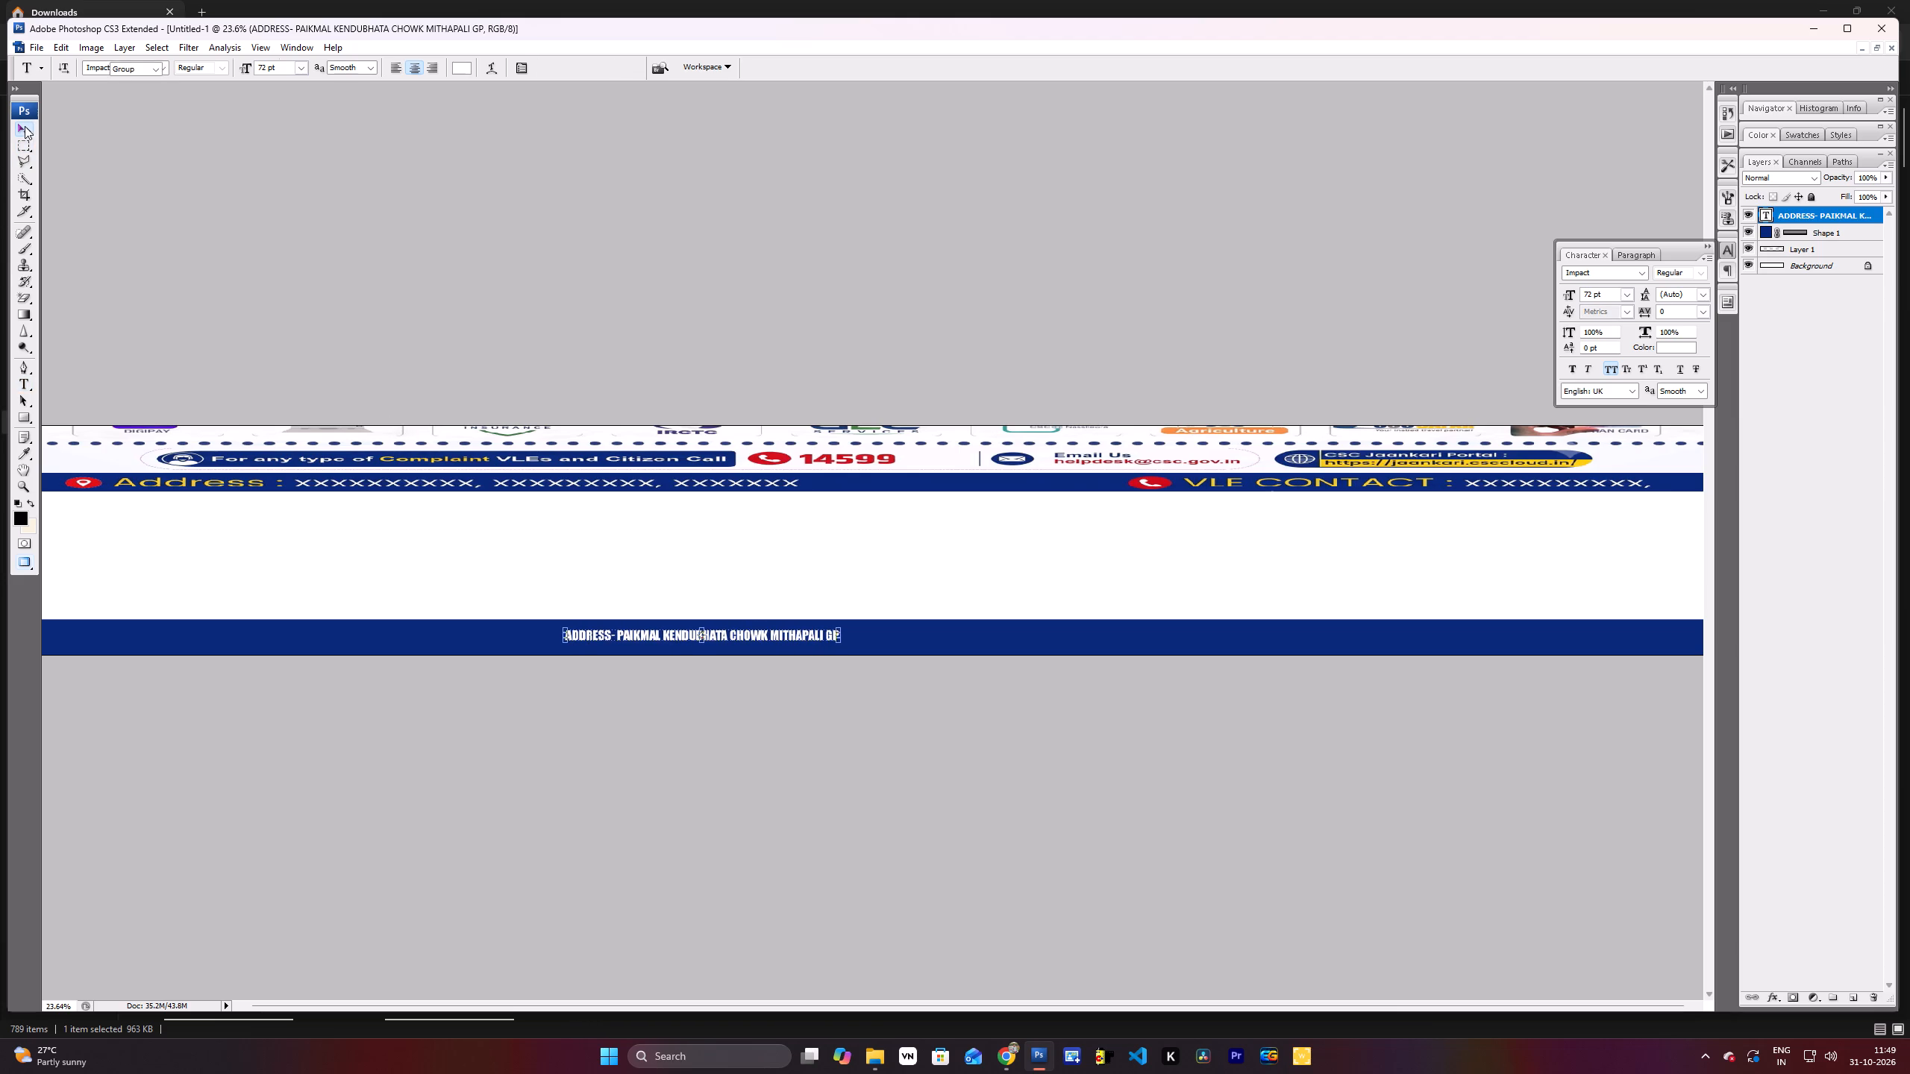
left_click_drag(730, 636, 518, 623)
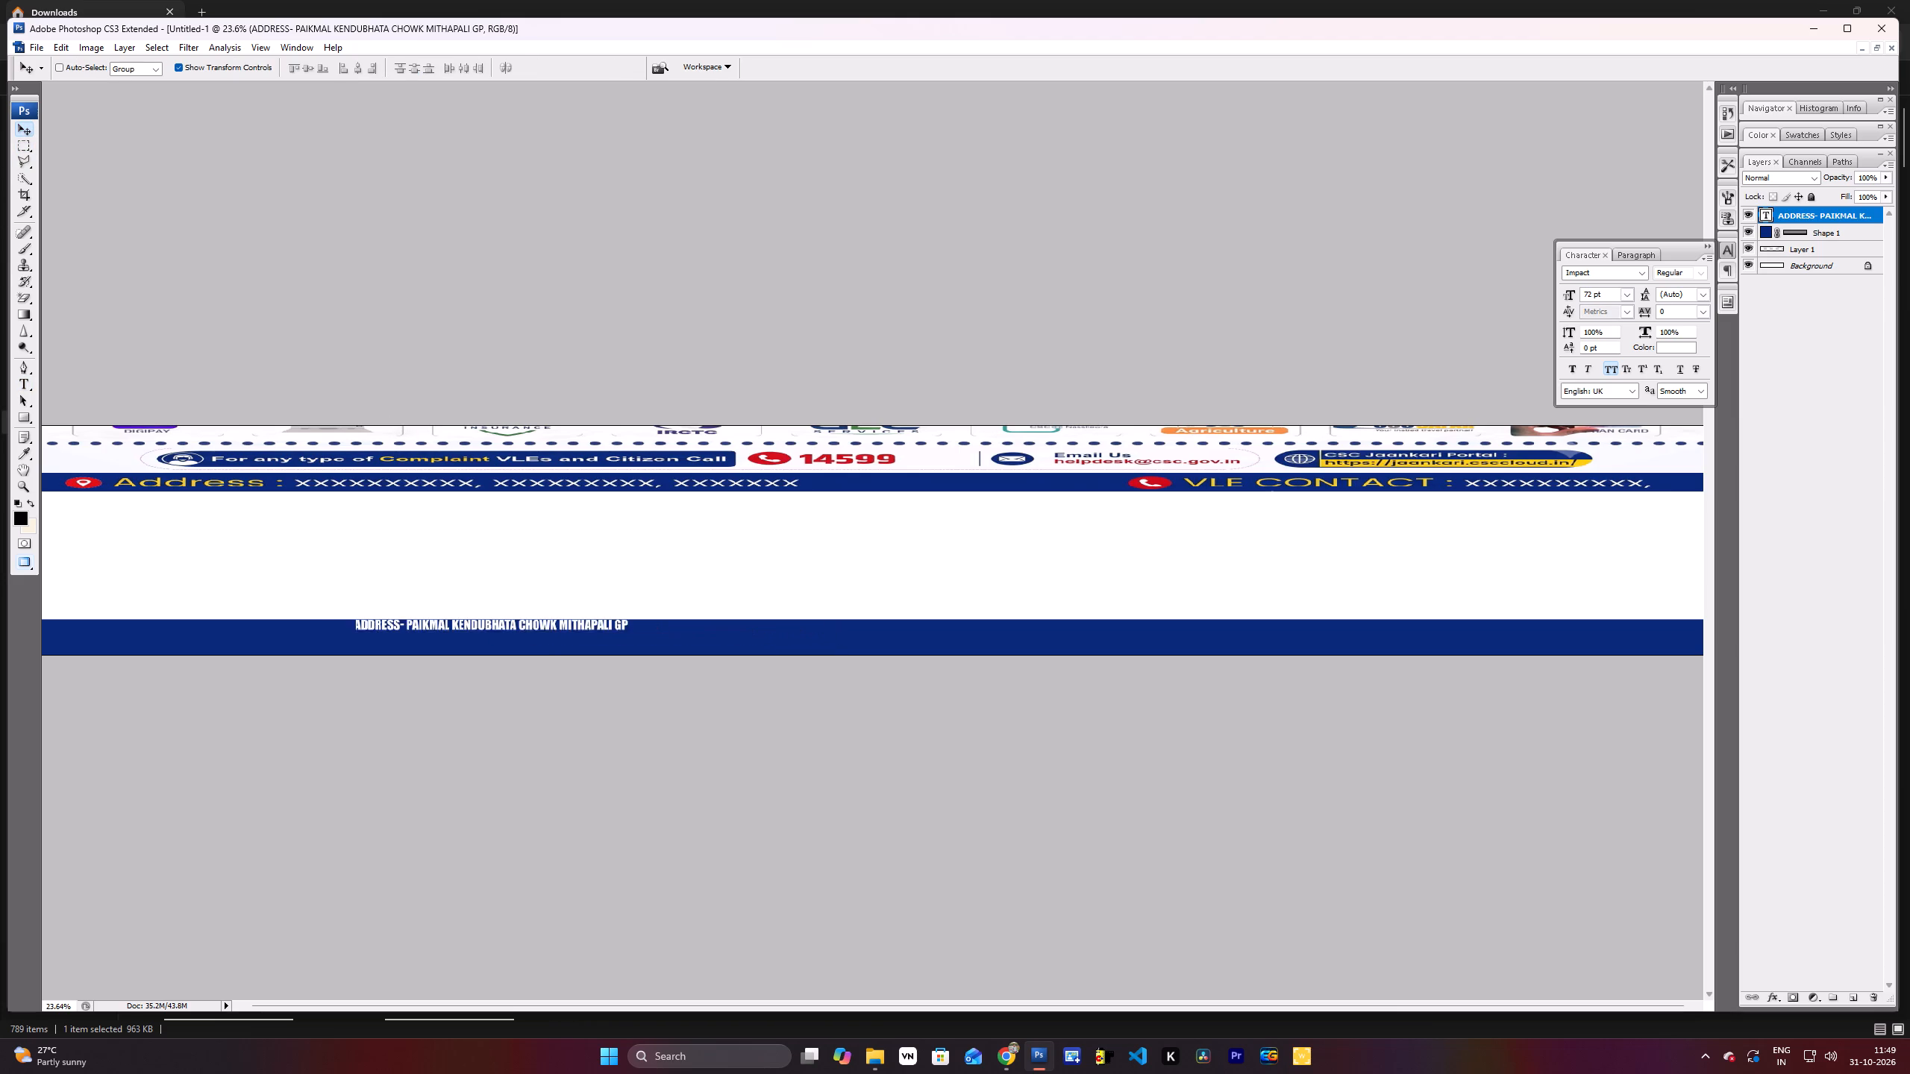
left_click_drag(518, 623, 331, 638)
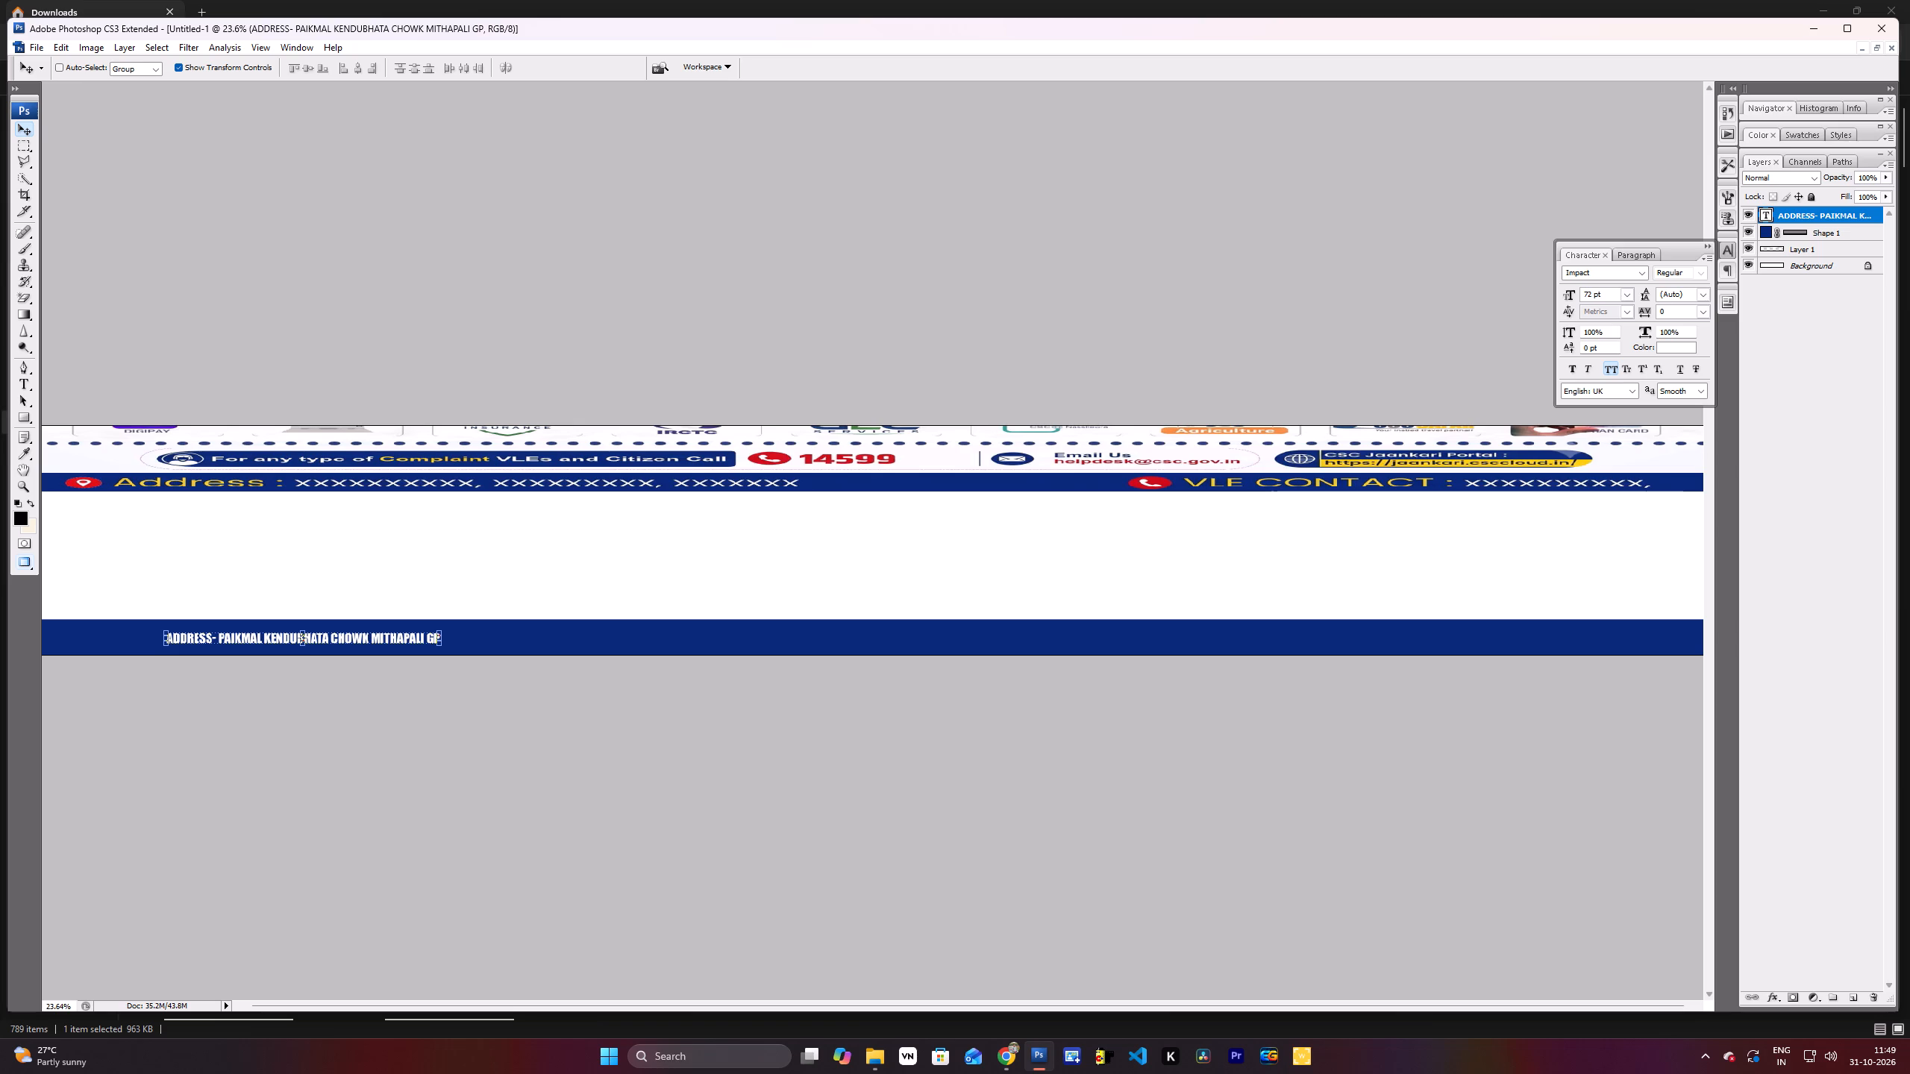
Enlarge the address text proportionally to about 142%, extending it towards the strip's left end.
scroll(246, 644, "down", 4)
scroll(247, 646, "up", 5)
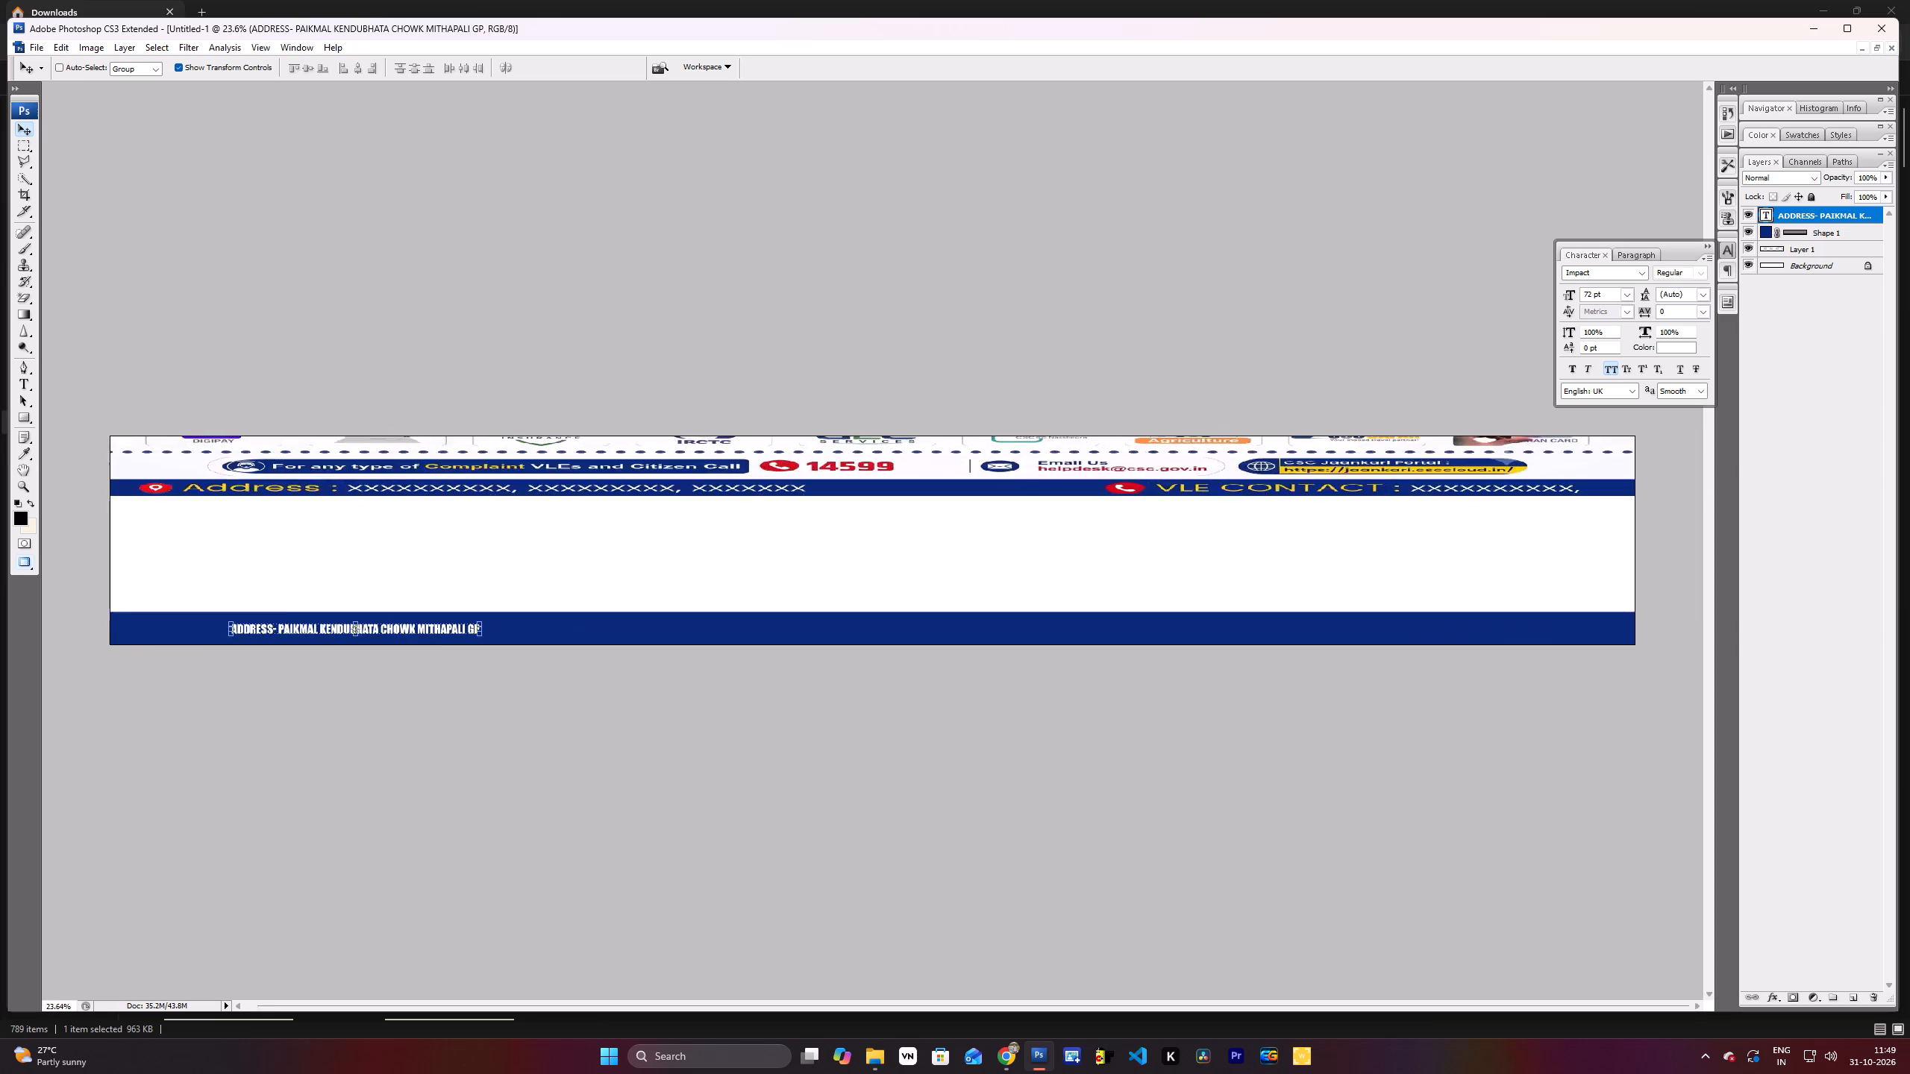
scroll(120, 629, "down", 4)
scroll(157, 629, "up", 2)
left_click_drag(224, 623, 171, 618, "shift")
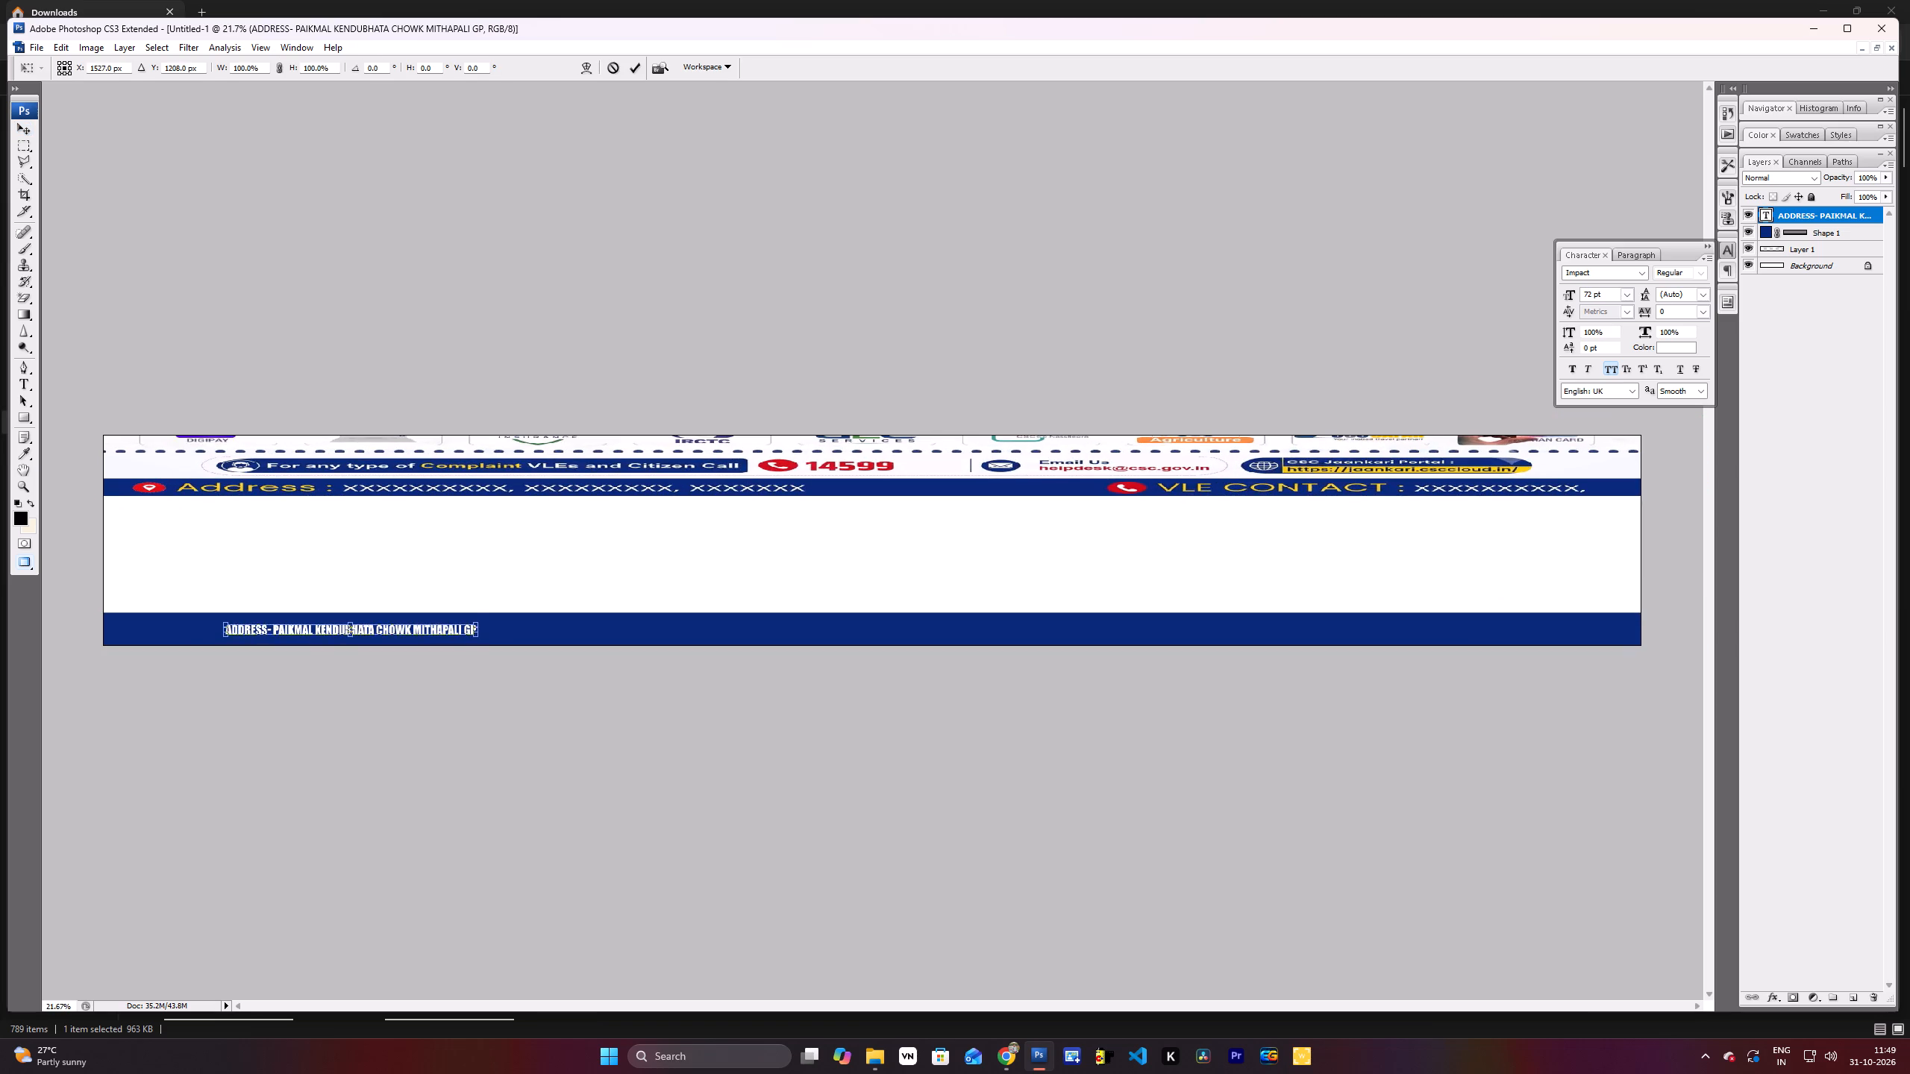
left_click_drag(171, 618, 119, 616, "shift")
key("Return")
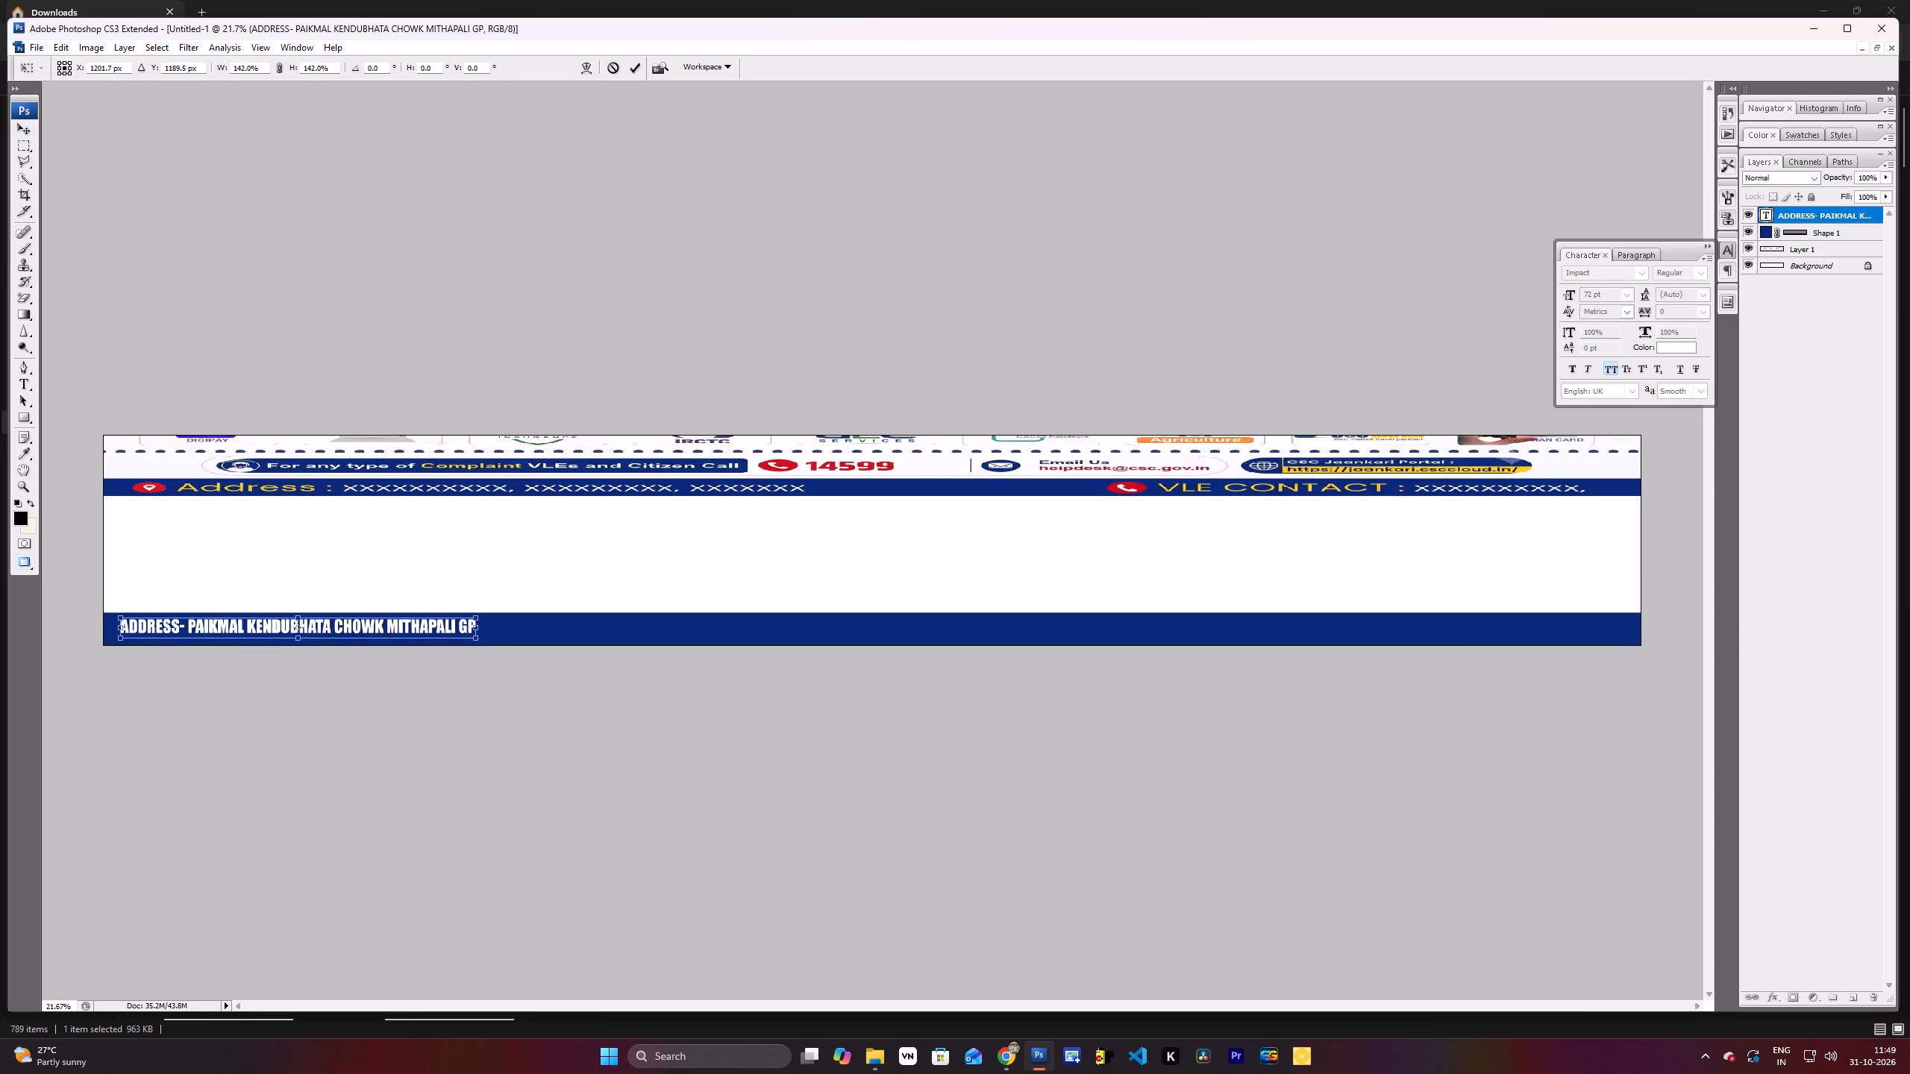
Shift the address text slightly right along the blue strip and centre it vertically within the strip.
scroll(153, 611, "up", 9)
left_click_drag(190, 665, 552, 665)
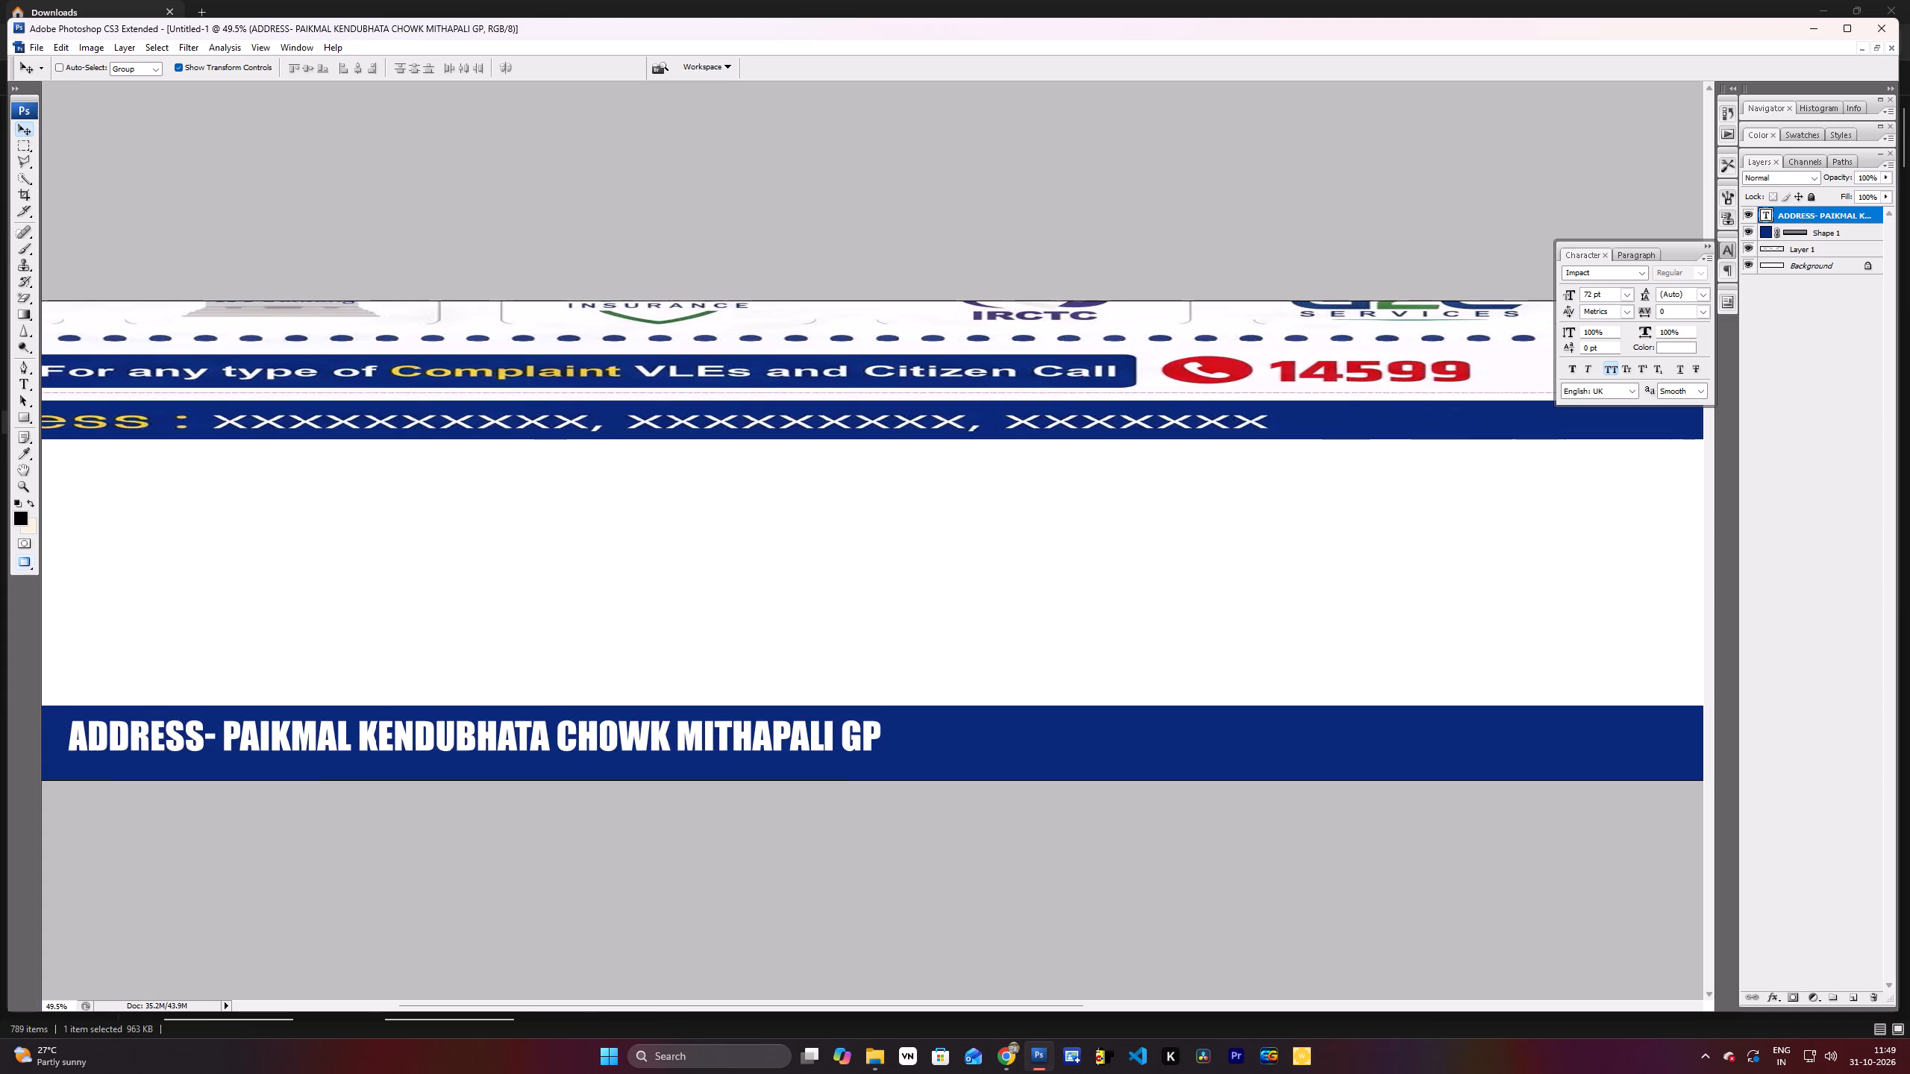
left_click_drag(552, 665, 488, 670)
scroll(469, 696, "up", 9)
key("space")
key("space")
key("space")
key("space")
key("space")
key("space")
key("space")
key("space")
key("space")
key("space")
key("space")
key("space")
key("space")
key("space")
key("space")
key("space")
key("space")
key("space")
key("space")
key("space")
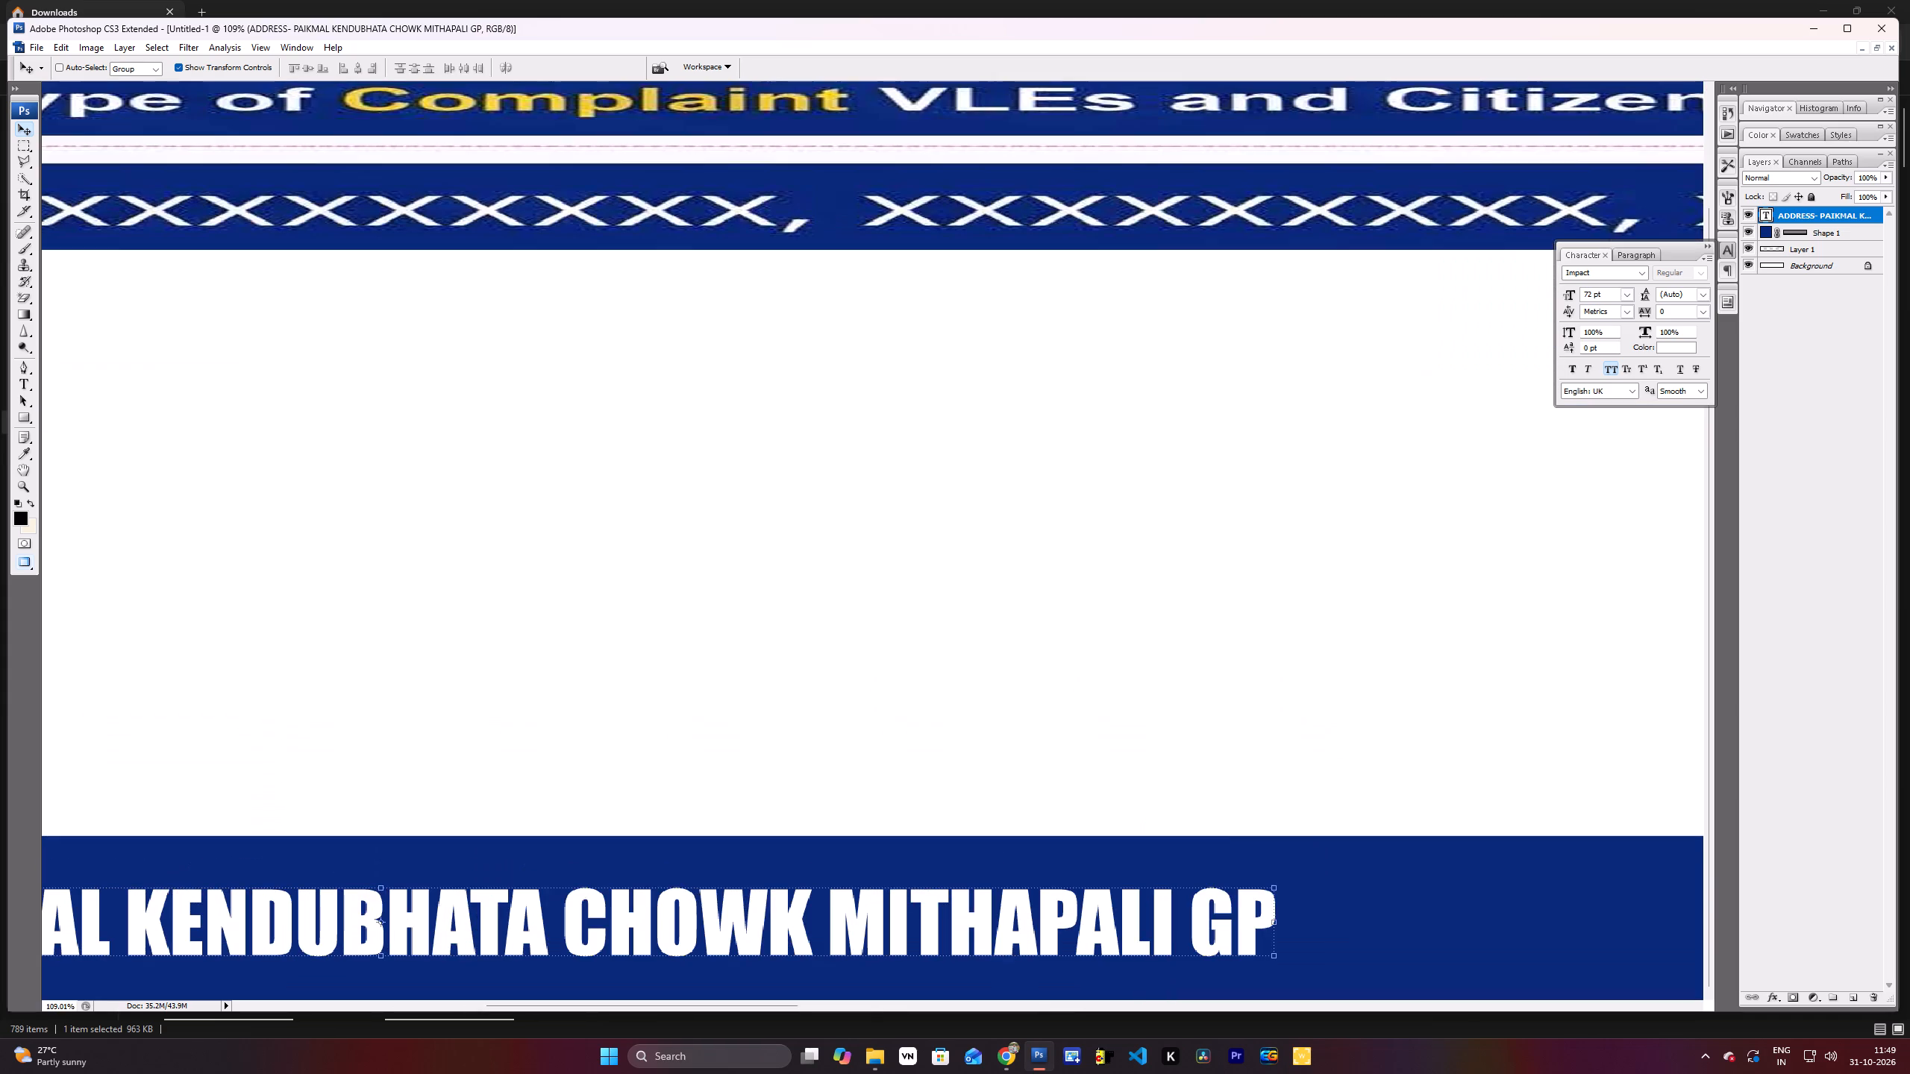
Recolour the "ADDRESS-" prefix in the bottom strip with the yellow sampled from the artwork's "Address" label and commit the text.
left_click_drag(286, 731, 1509, 663)
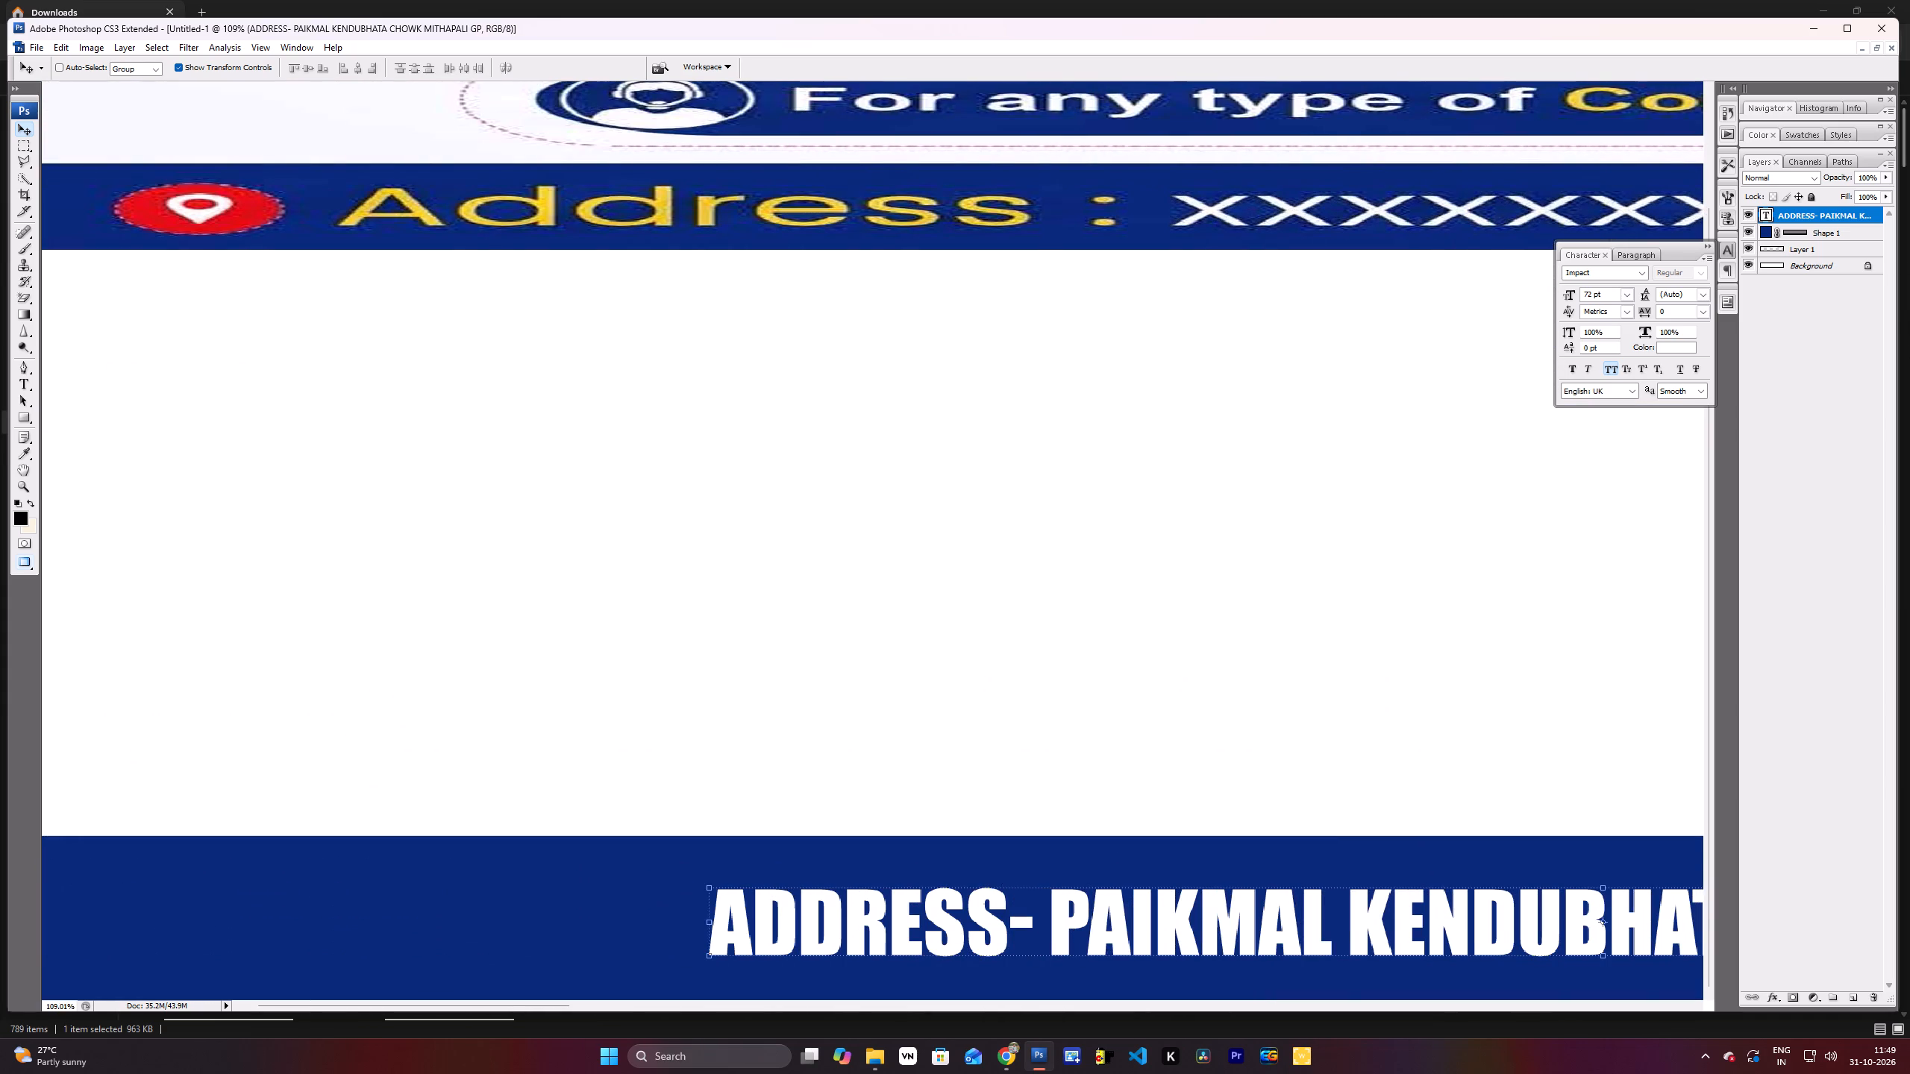
double_click(1767, 216)
left_click_drag(1029, 906, 1011, 905)
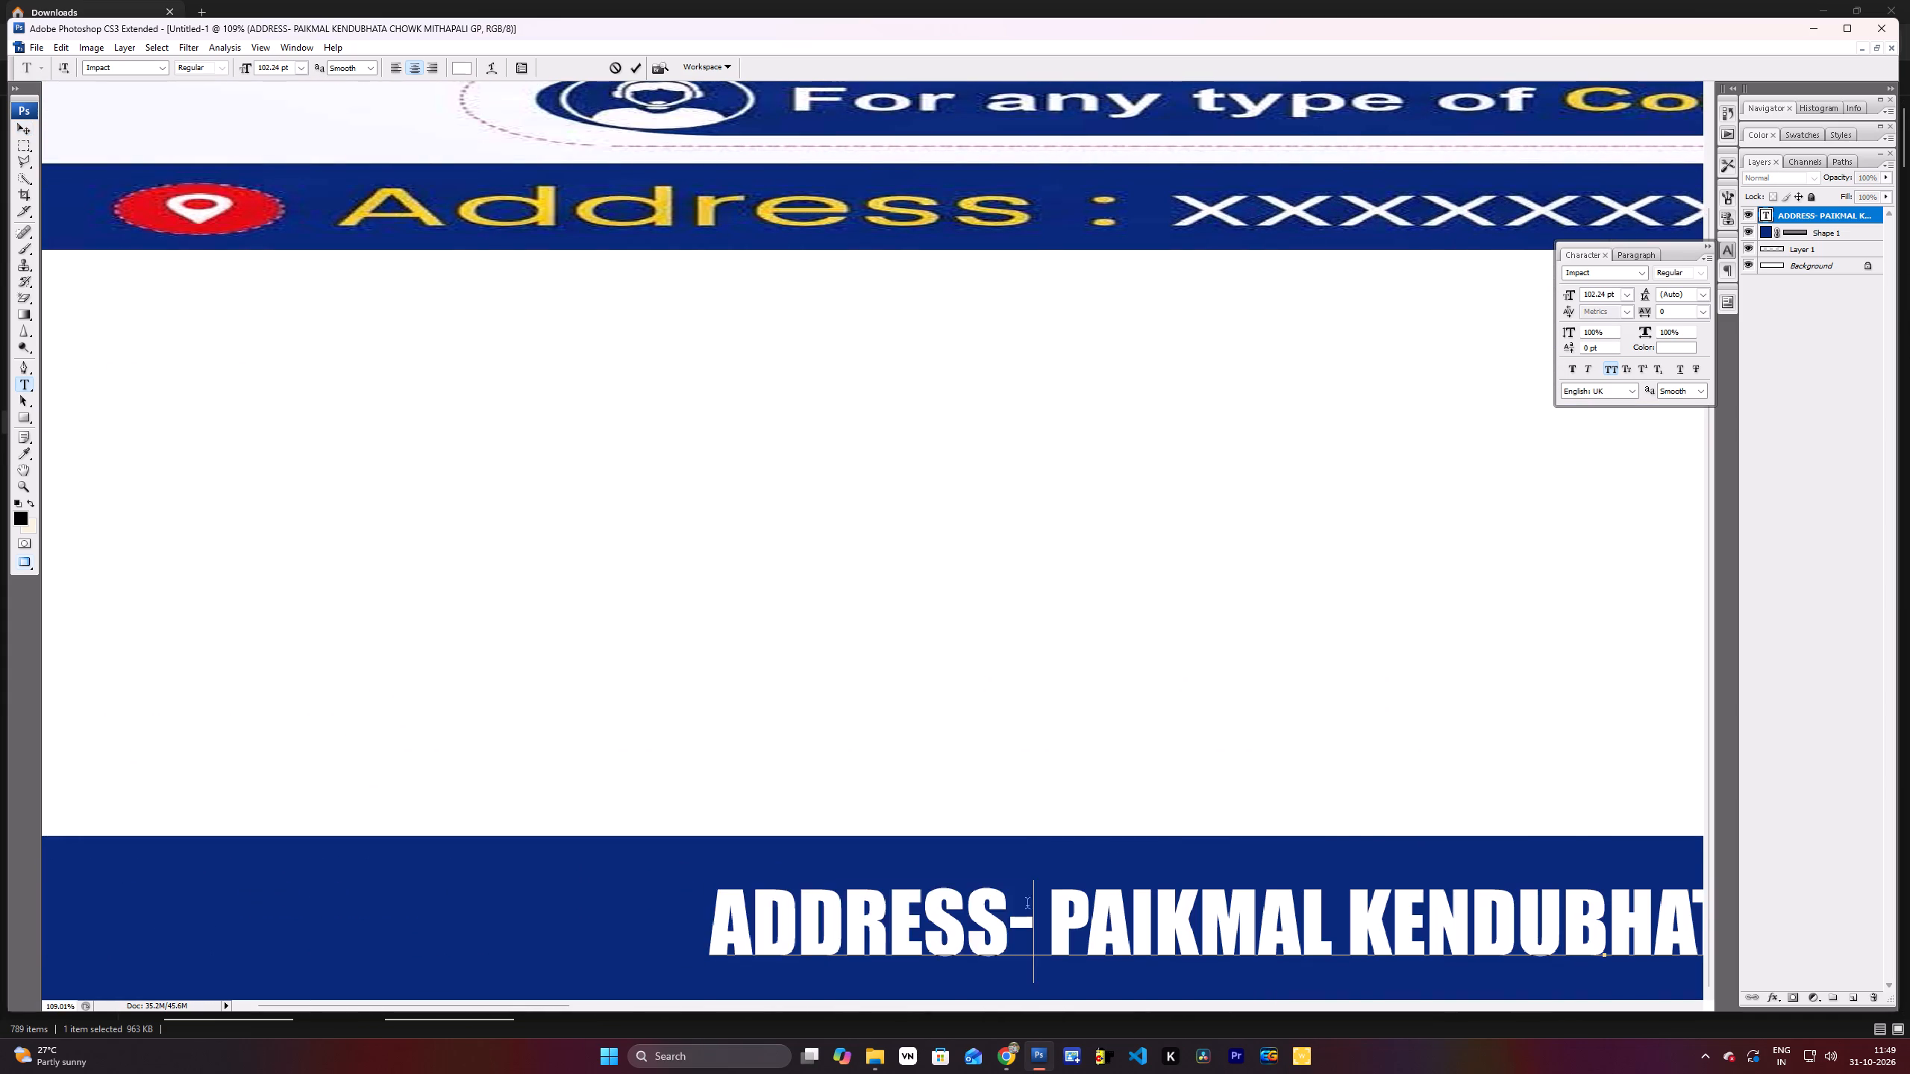
left_click_drag(1011, 905, 466, 954)
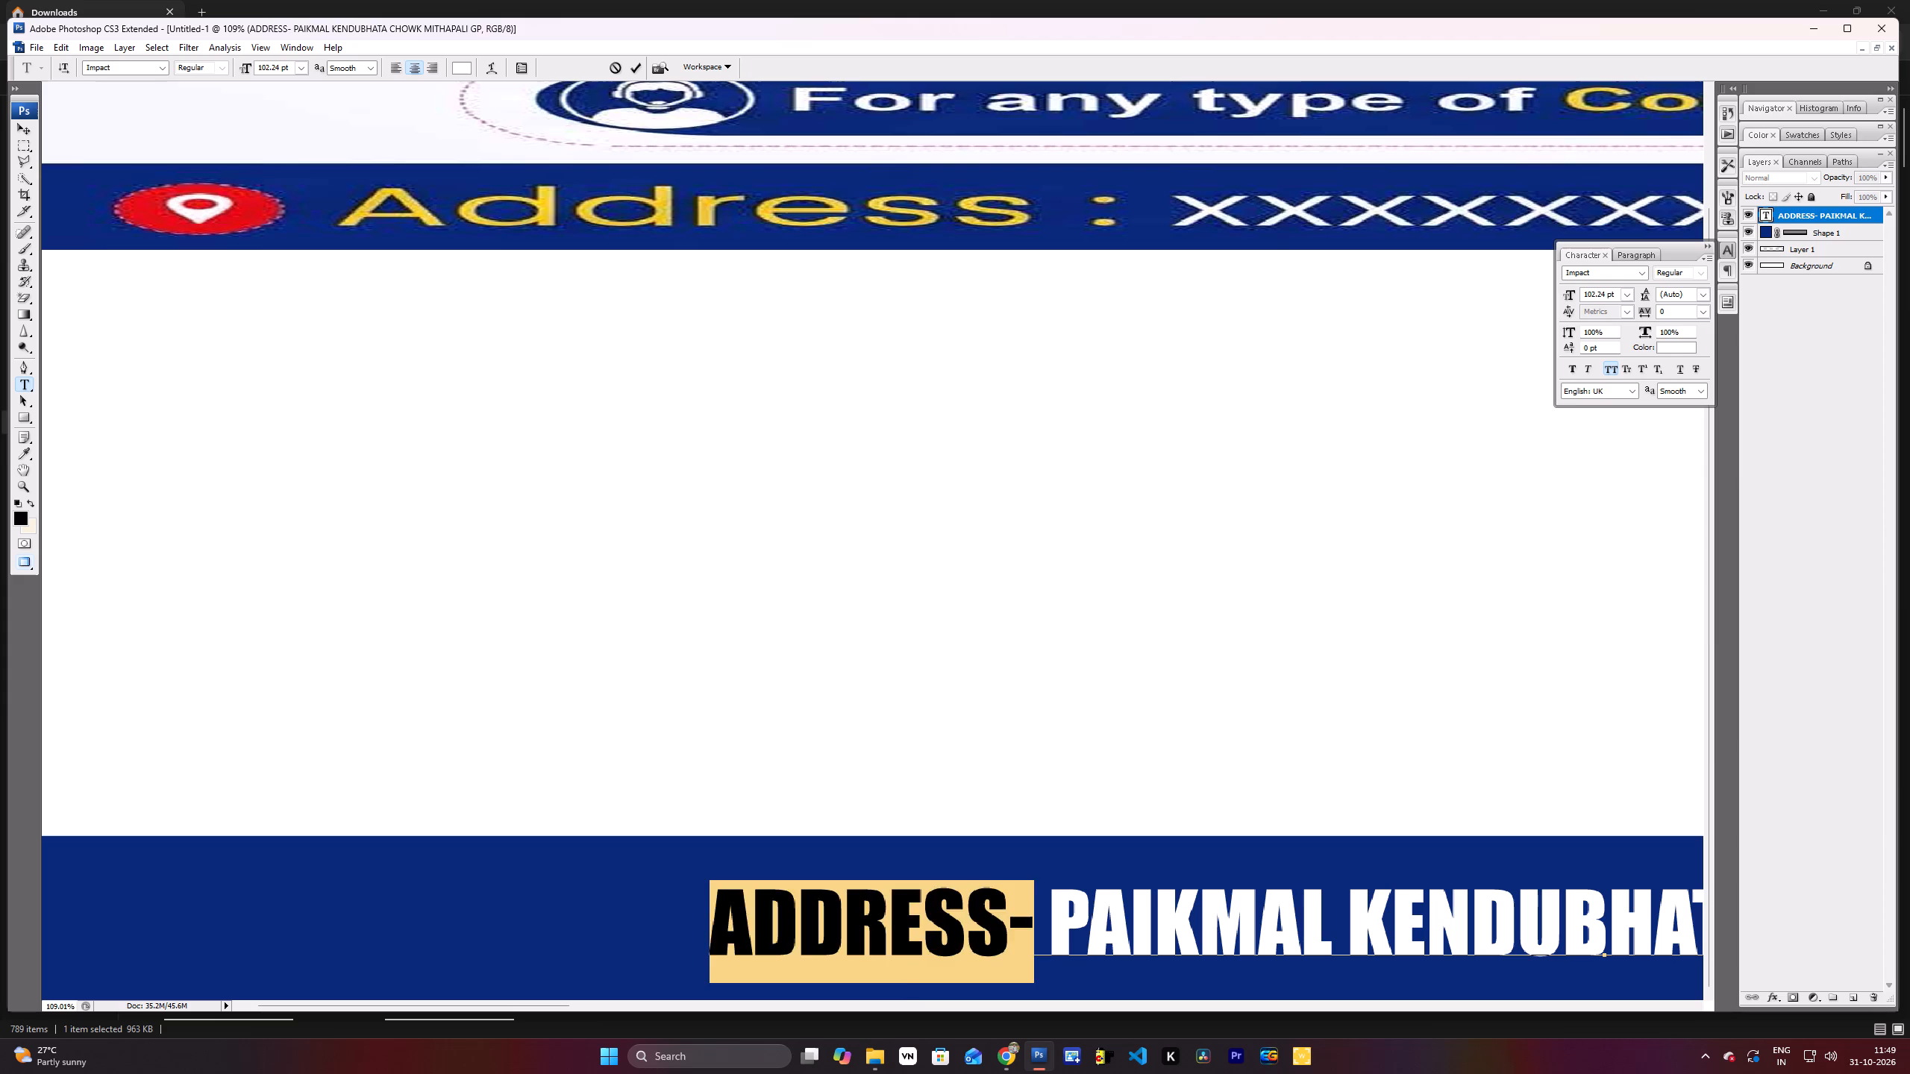
left_click(1675, 348)
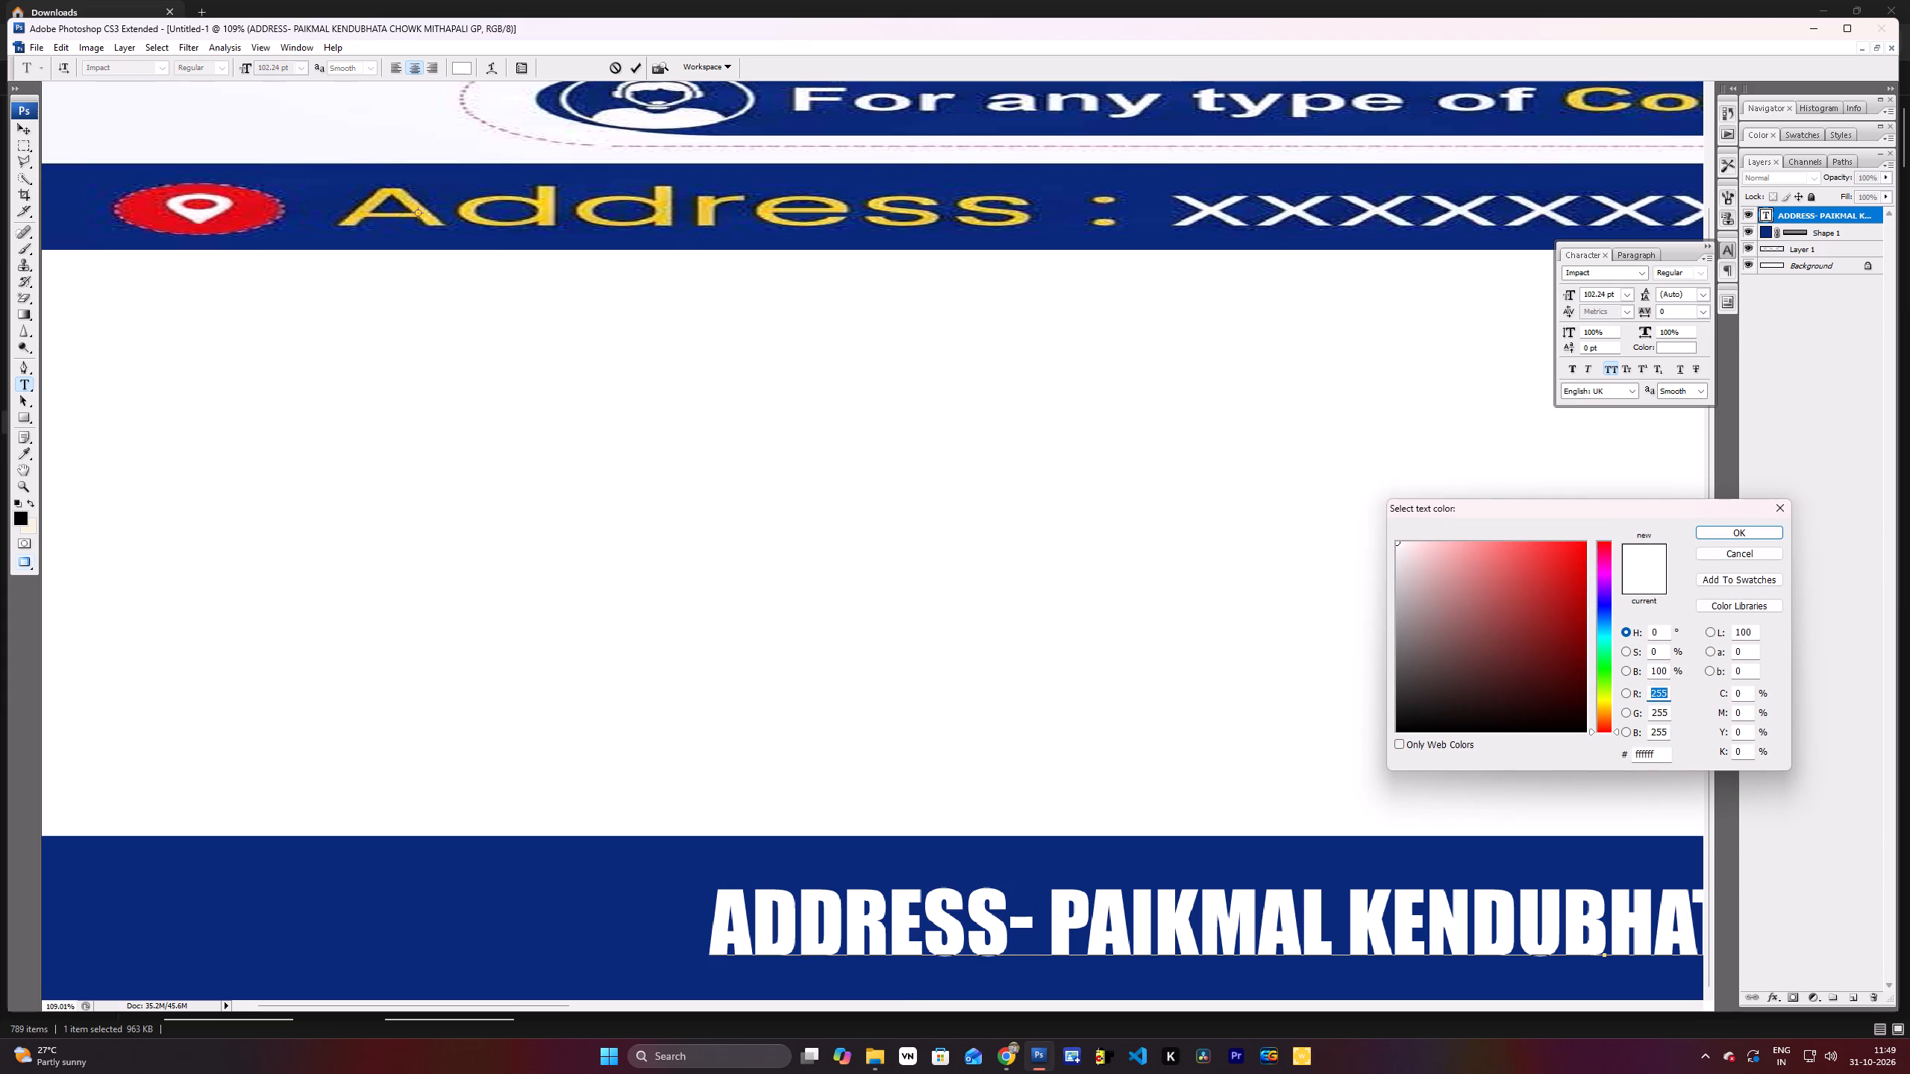
left_click(418, 213)
key("Return")
key("Return")
Move the address text further left along the blue bottom strip, leaving a small margin at the strip's left end.
scroll(577, 266, "down", 4)
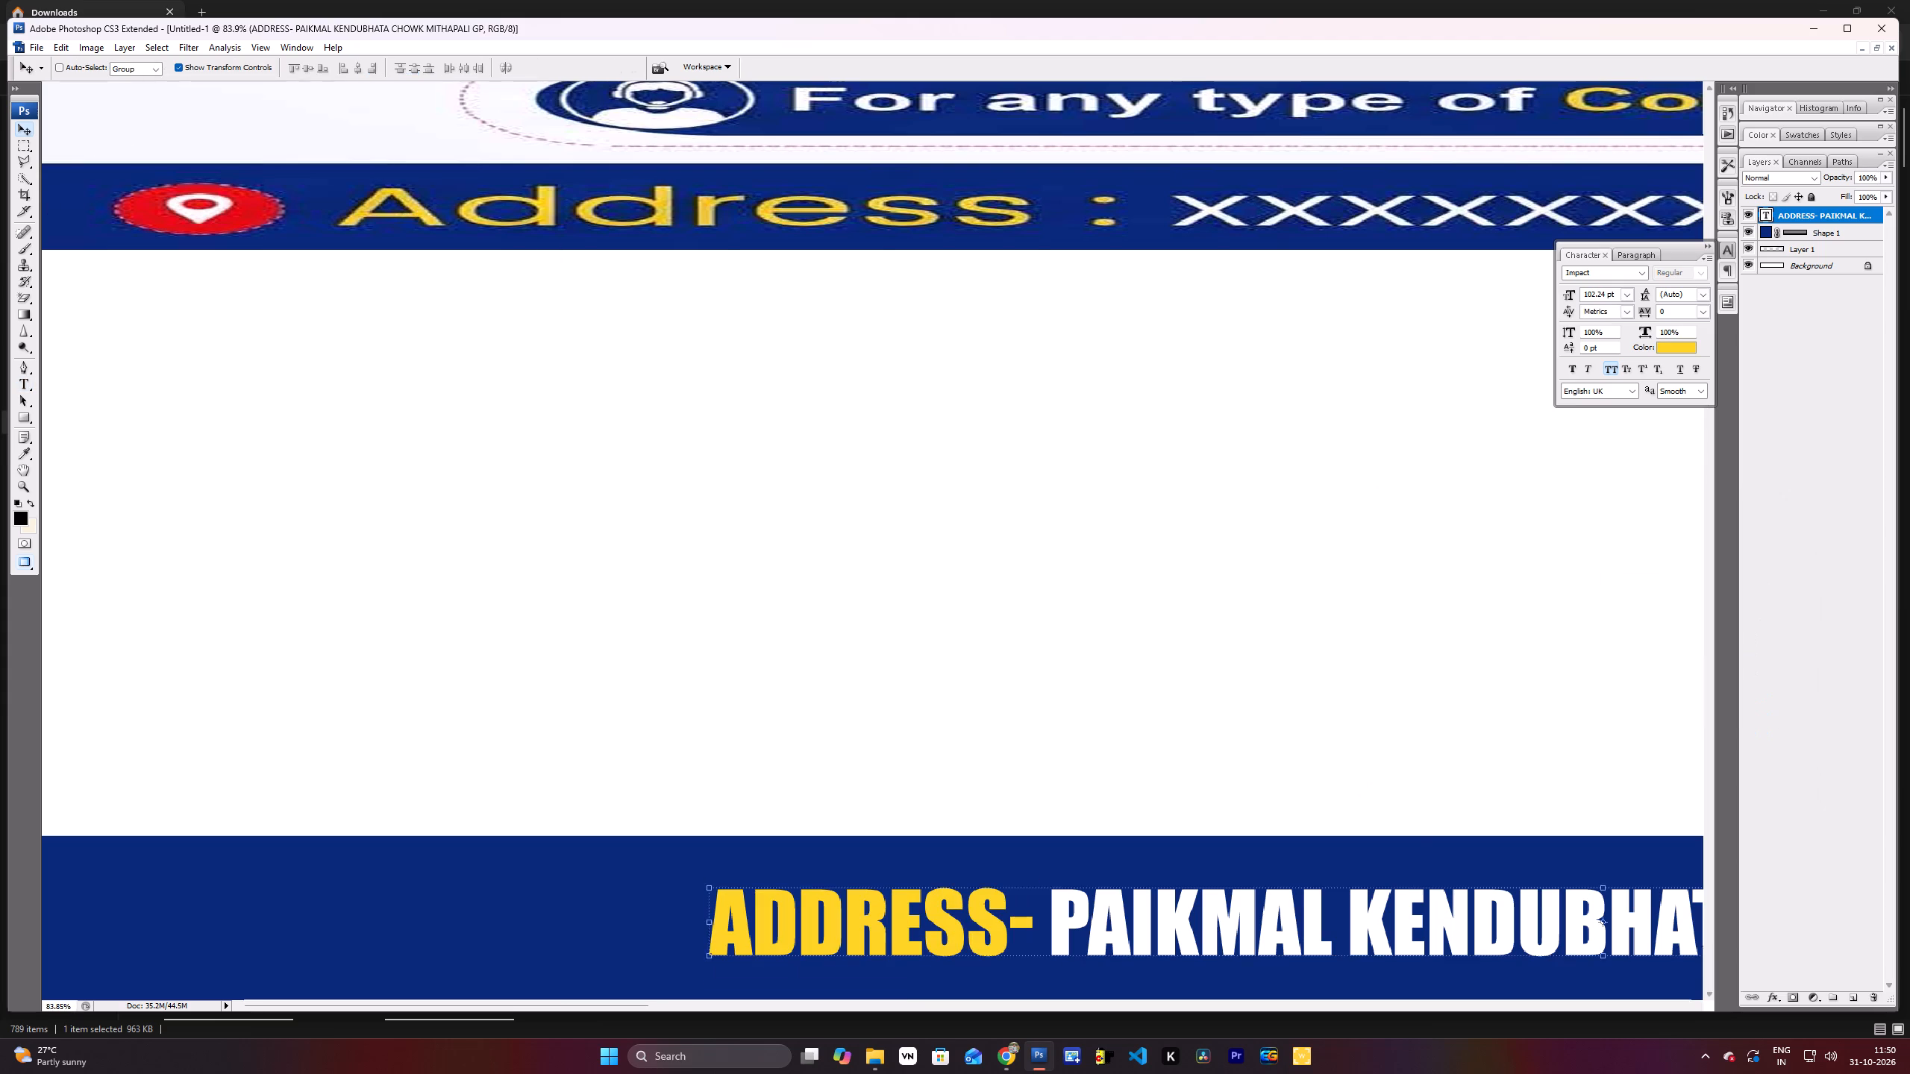
scroll(817, 383, "down", 10)
scroll(883, 702, "up", 3)
scroll(486, 706, "down", 4)
scroll(169, 723, "down", 5)
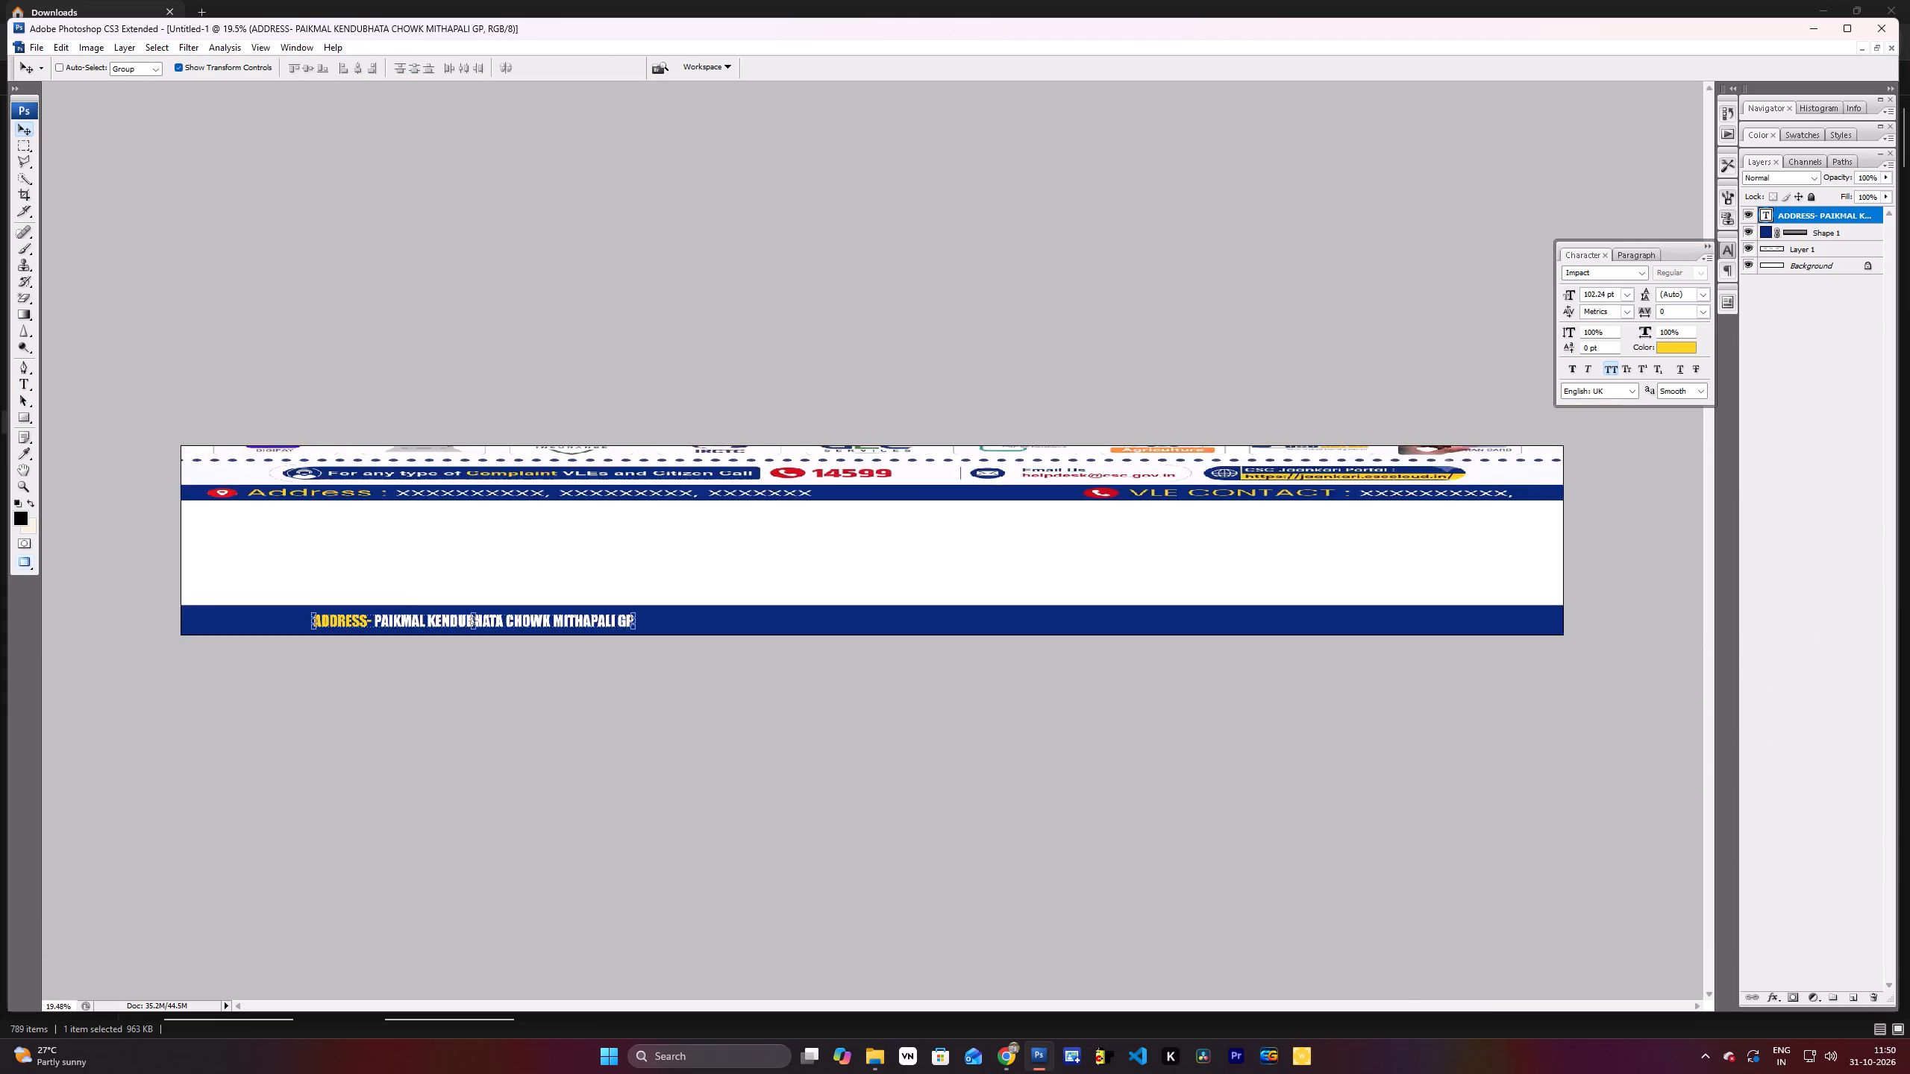
scroll(174, 720, "up", 3)
scroll(237, 687, "down", 5)
left_click_drag(473, 610, 398, 610)
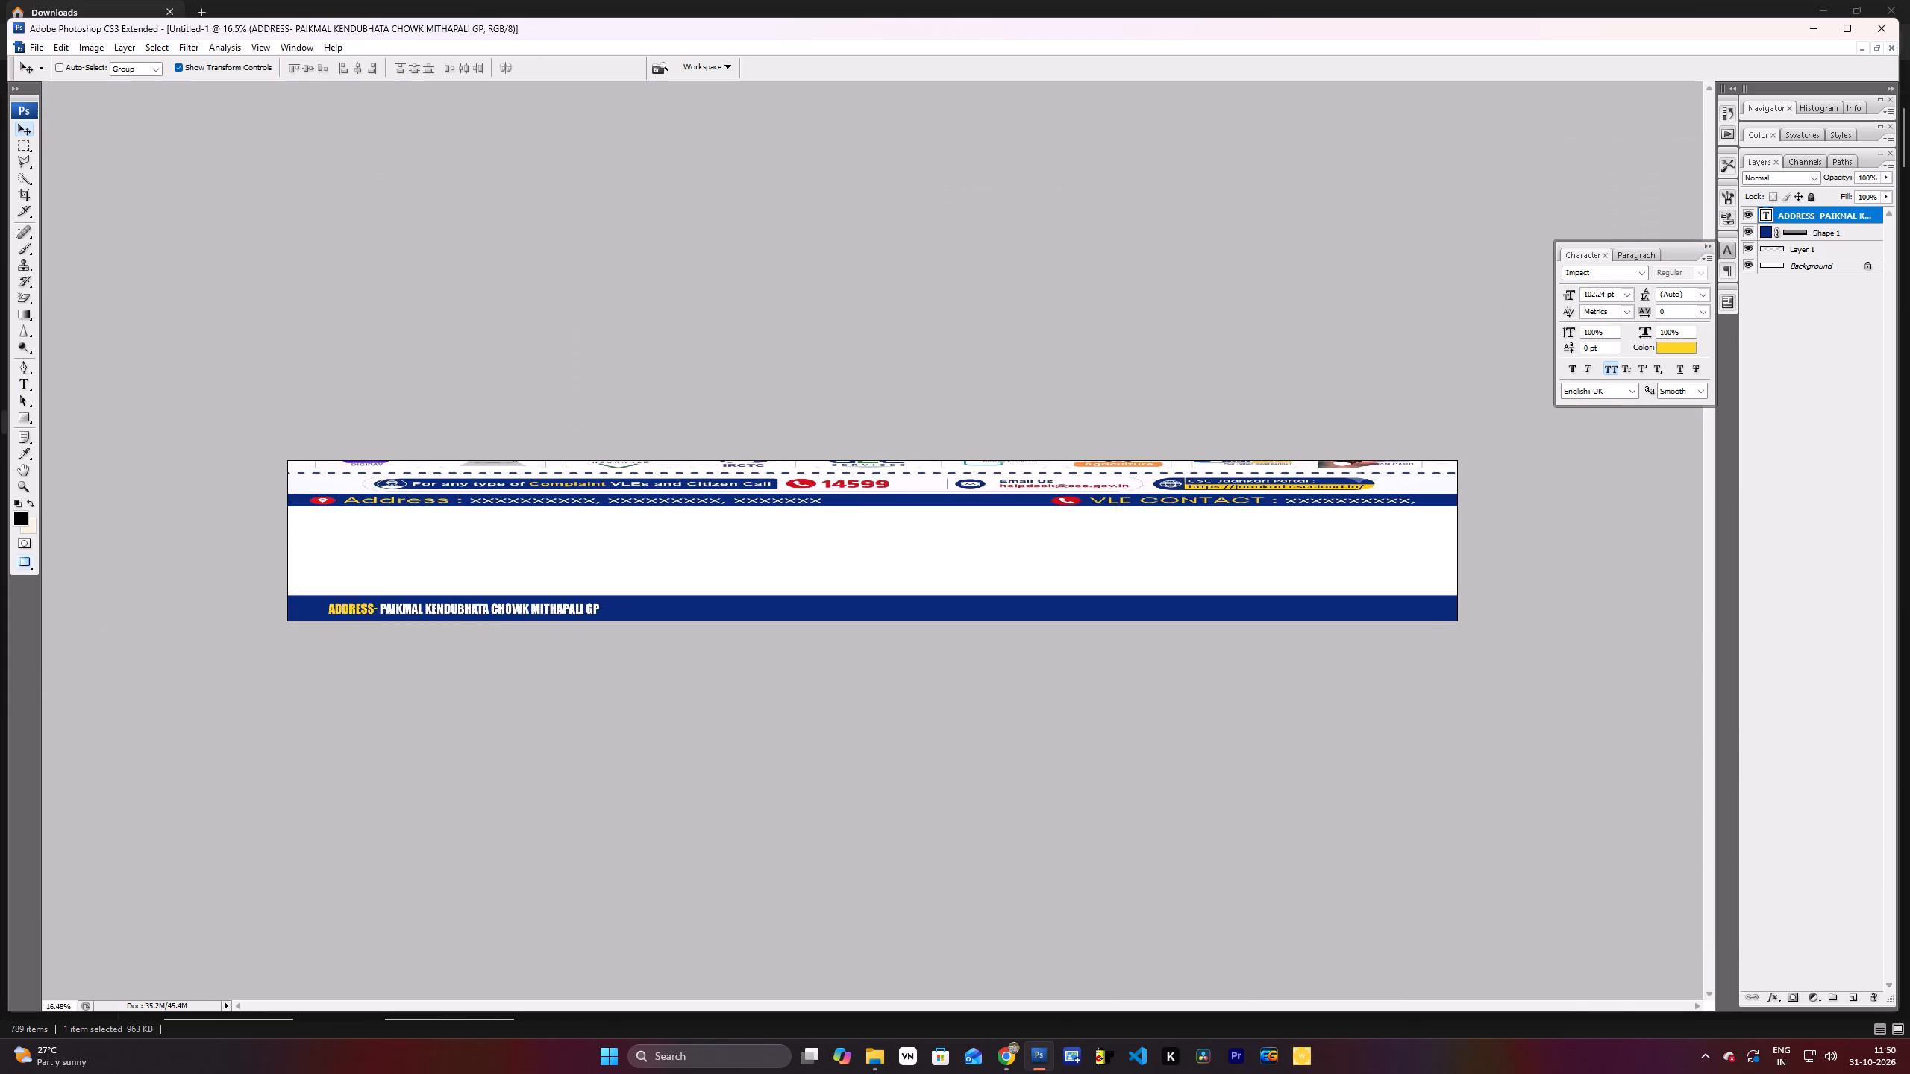
left_click_drag(398, 610, 383, 610)
Enlarge the address text proportionally to about 130%, extending it rightwards along the blue strip.
left_click_drag(586, 600, 667, 590, "shift")
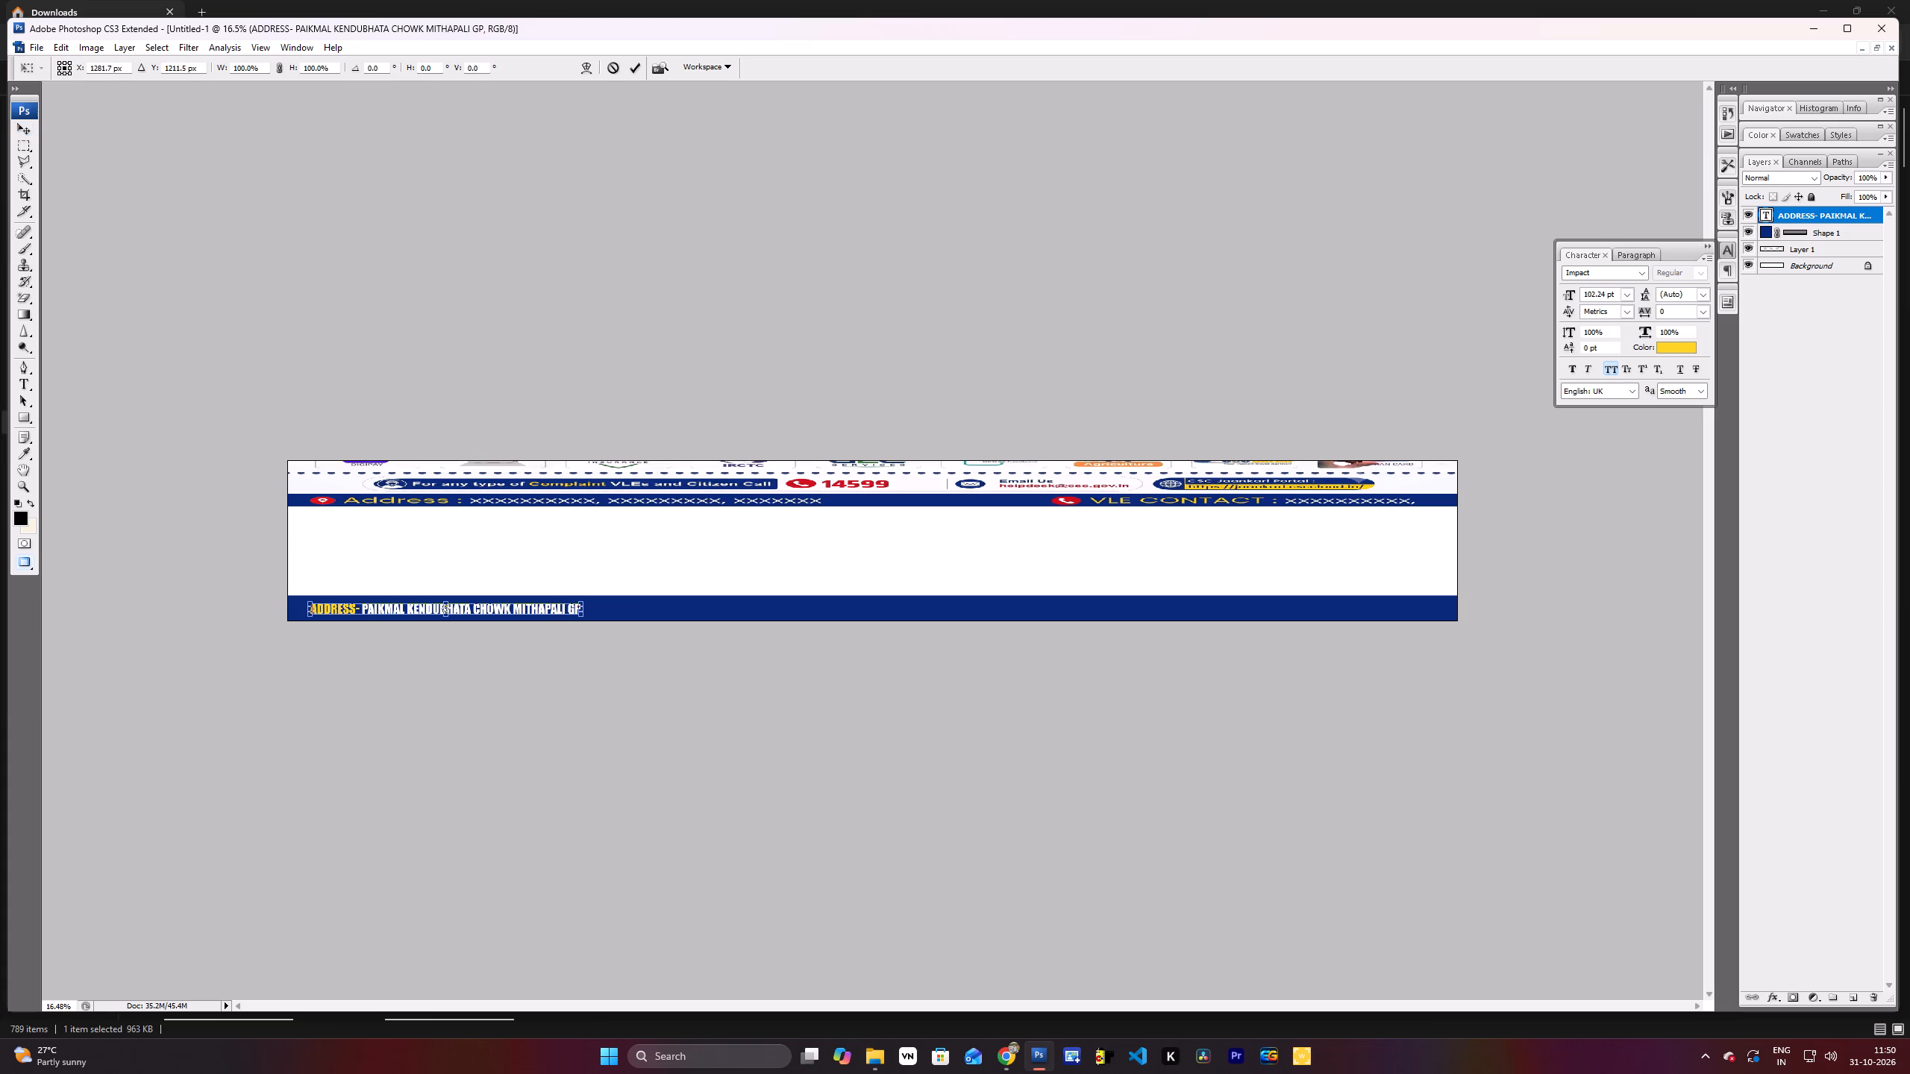
left_click_drag(667, 590, 667, 589, "shift")
key("shift+Return")
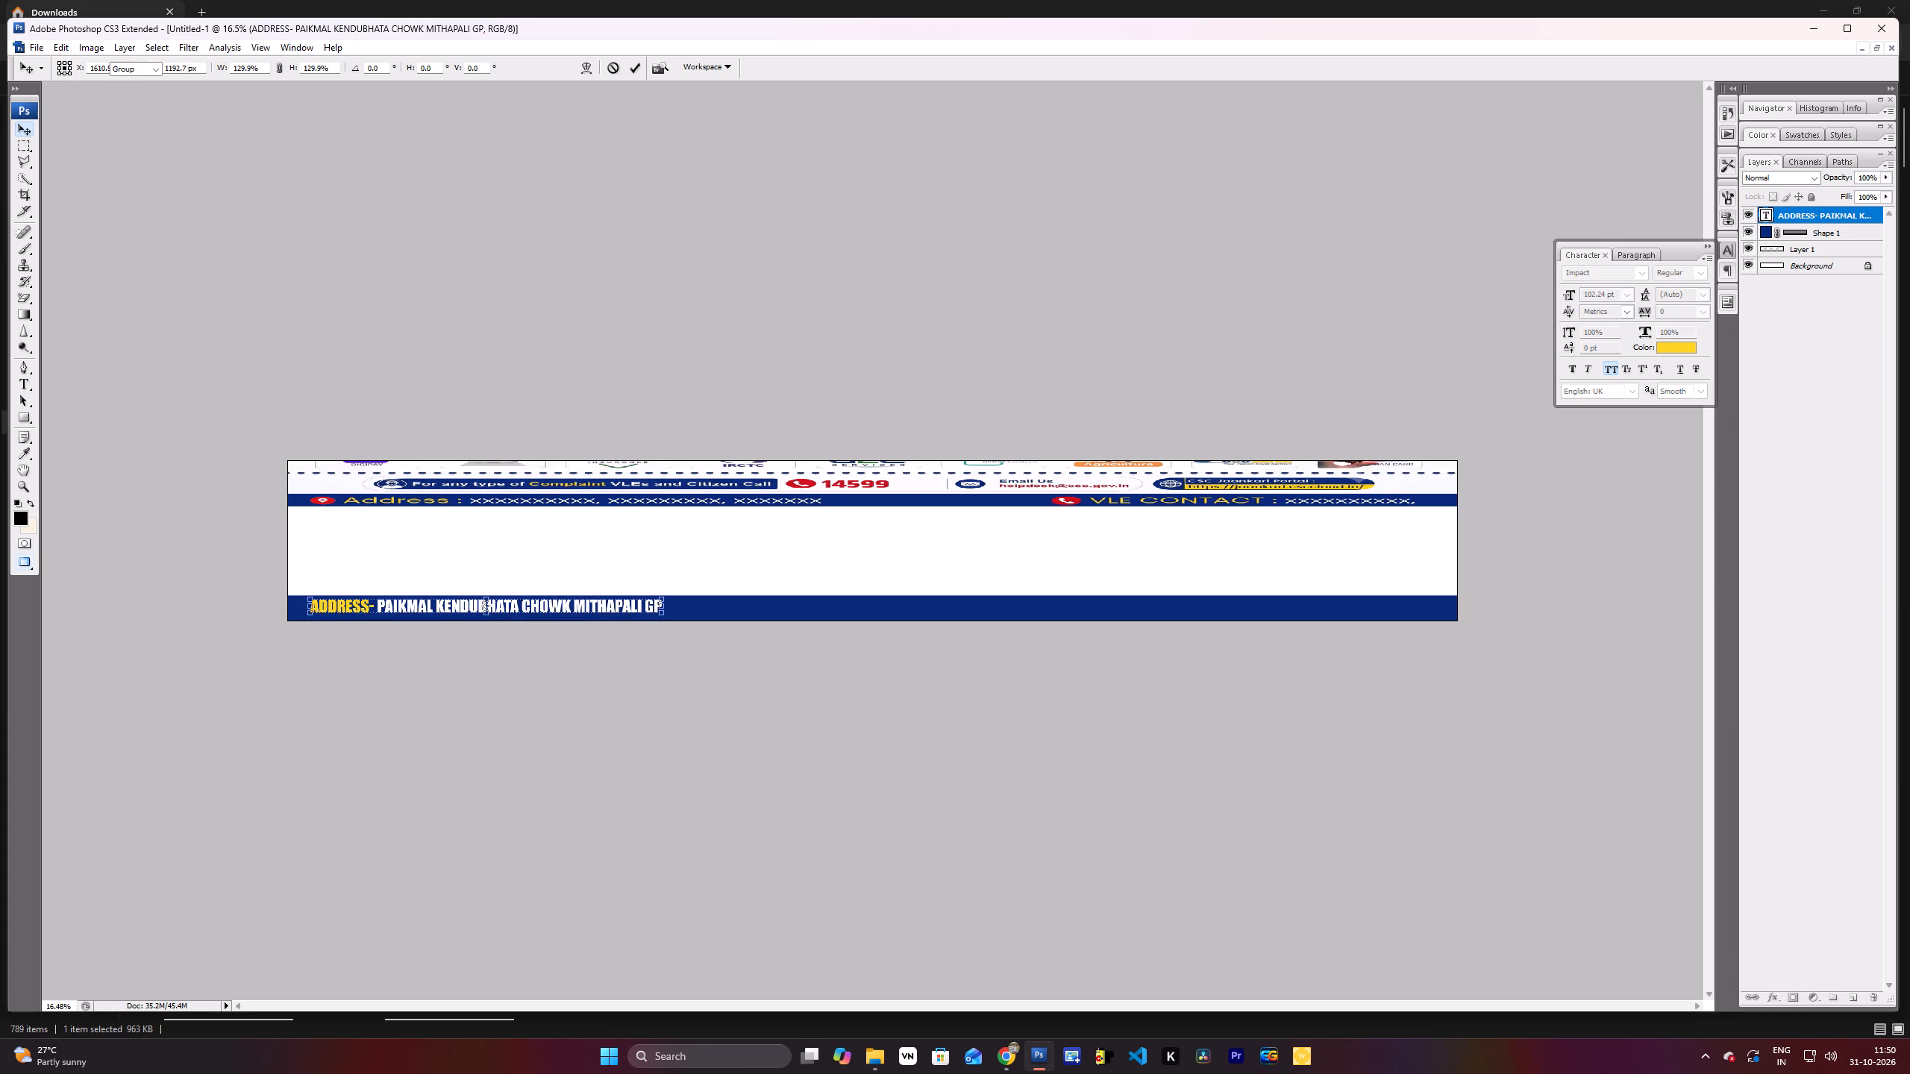
Duplicate the address text layer and place the copy level with the original, further right on the blue strip.
scroll(413, 697, "up", 5)
left_click(469, 648)
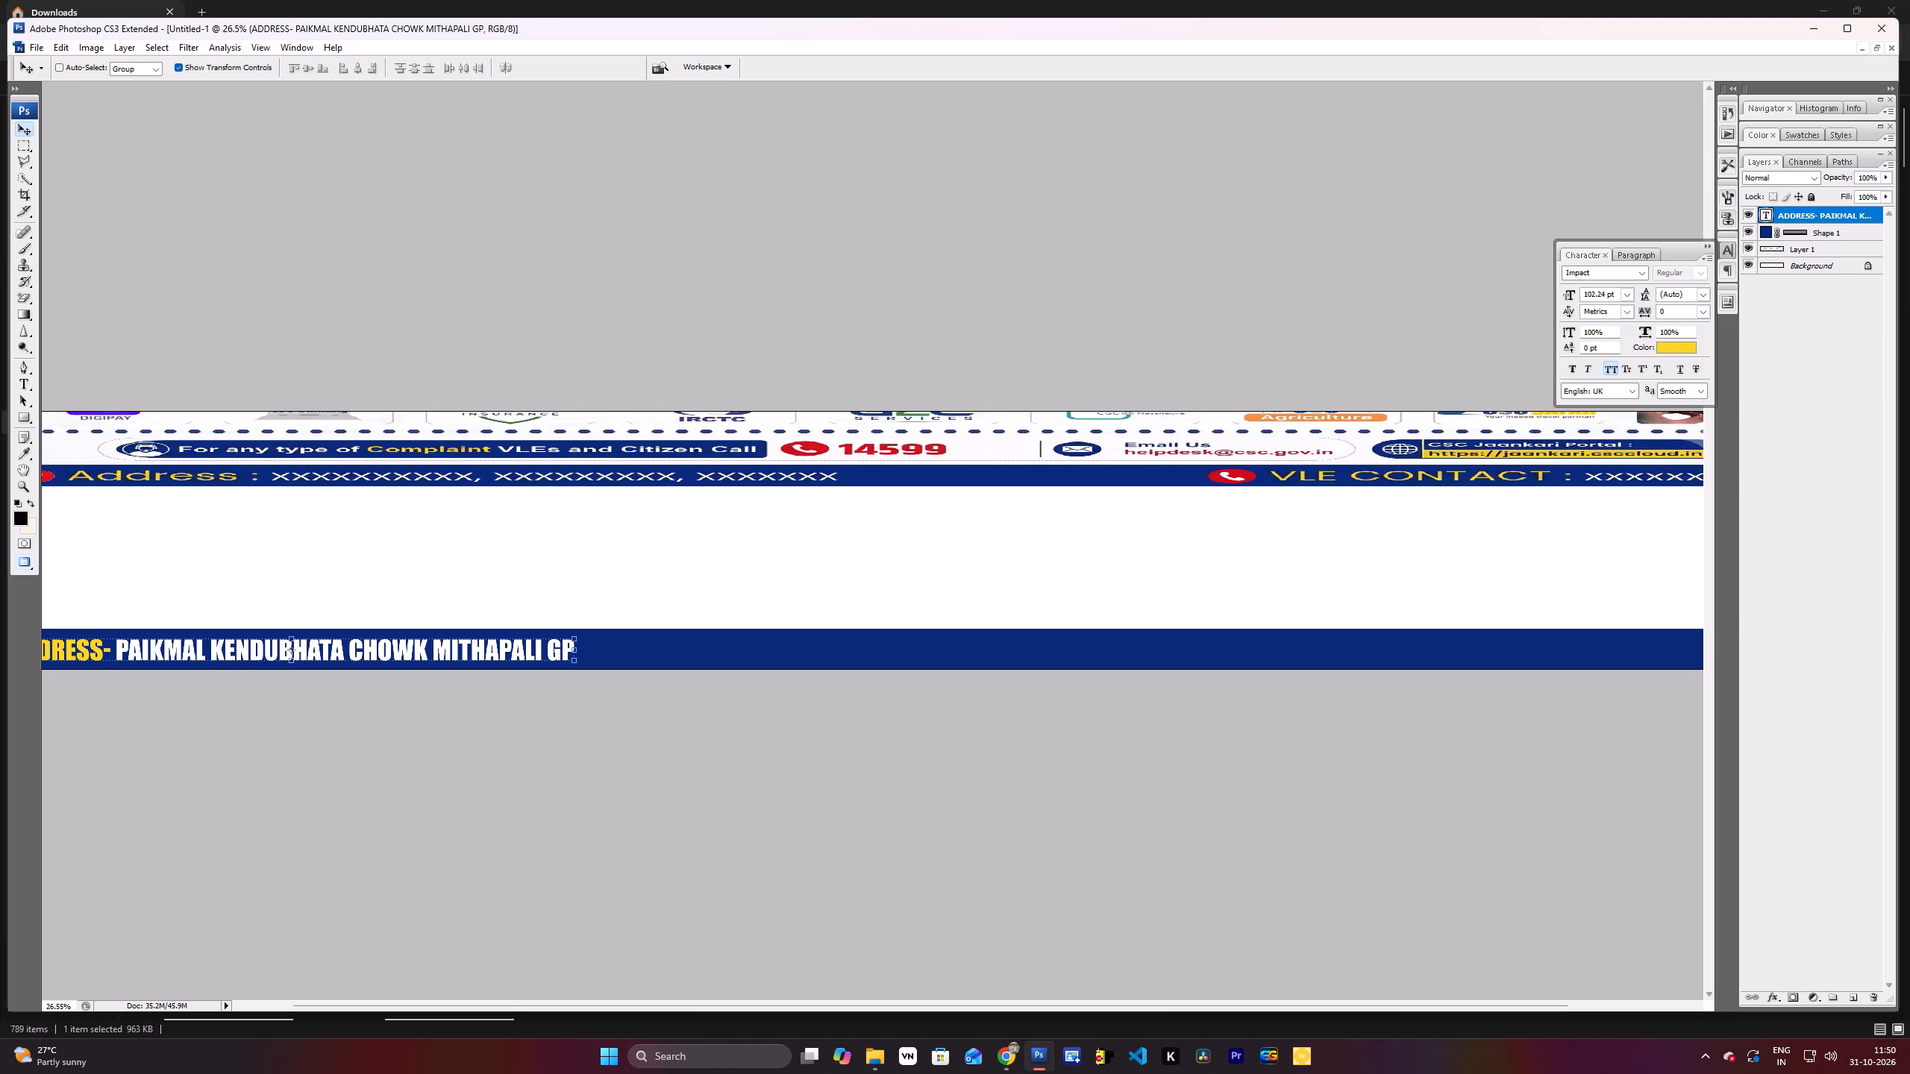
key("ctrl+j")
left_click_drag(520, 653, 1450, 649)
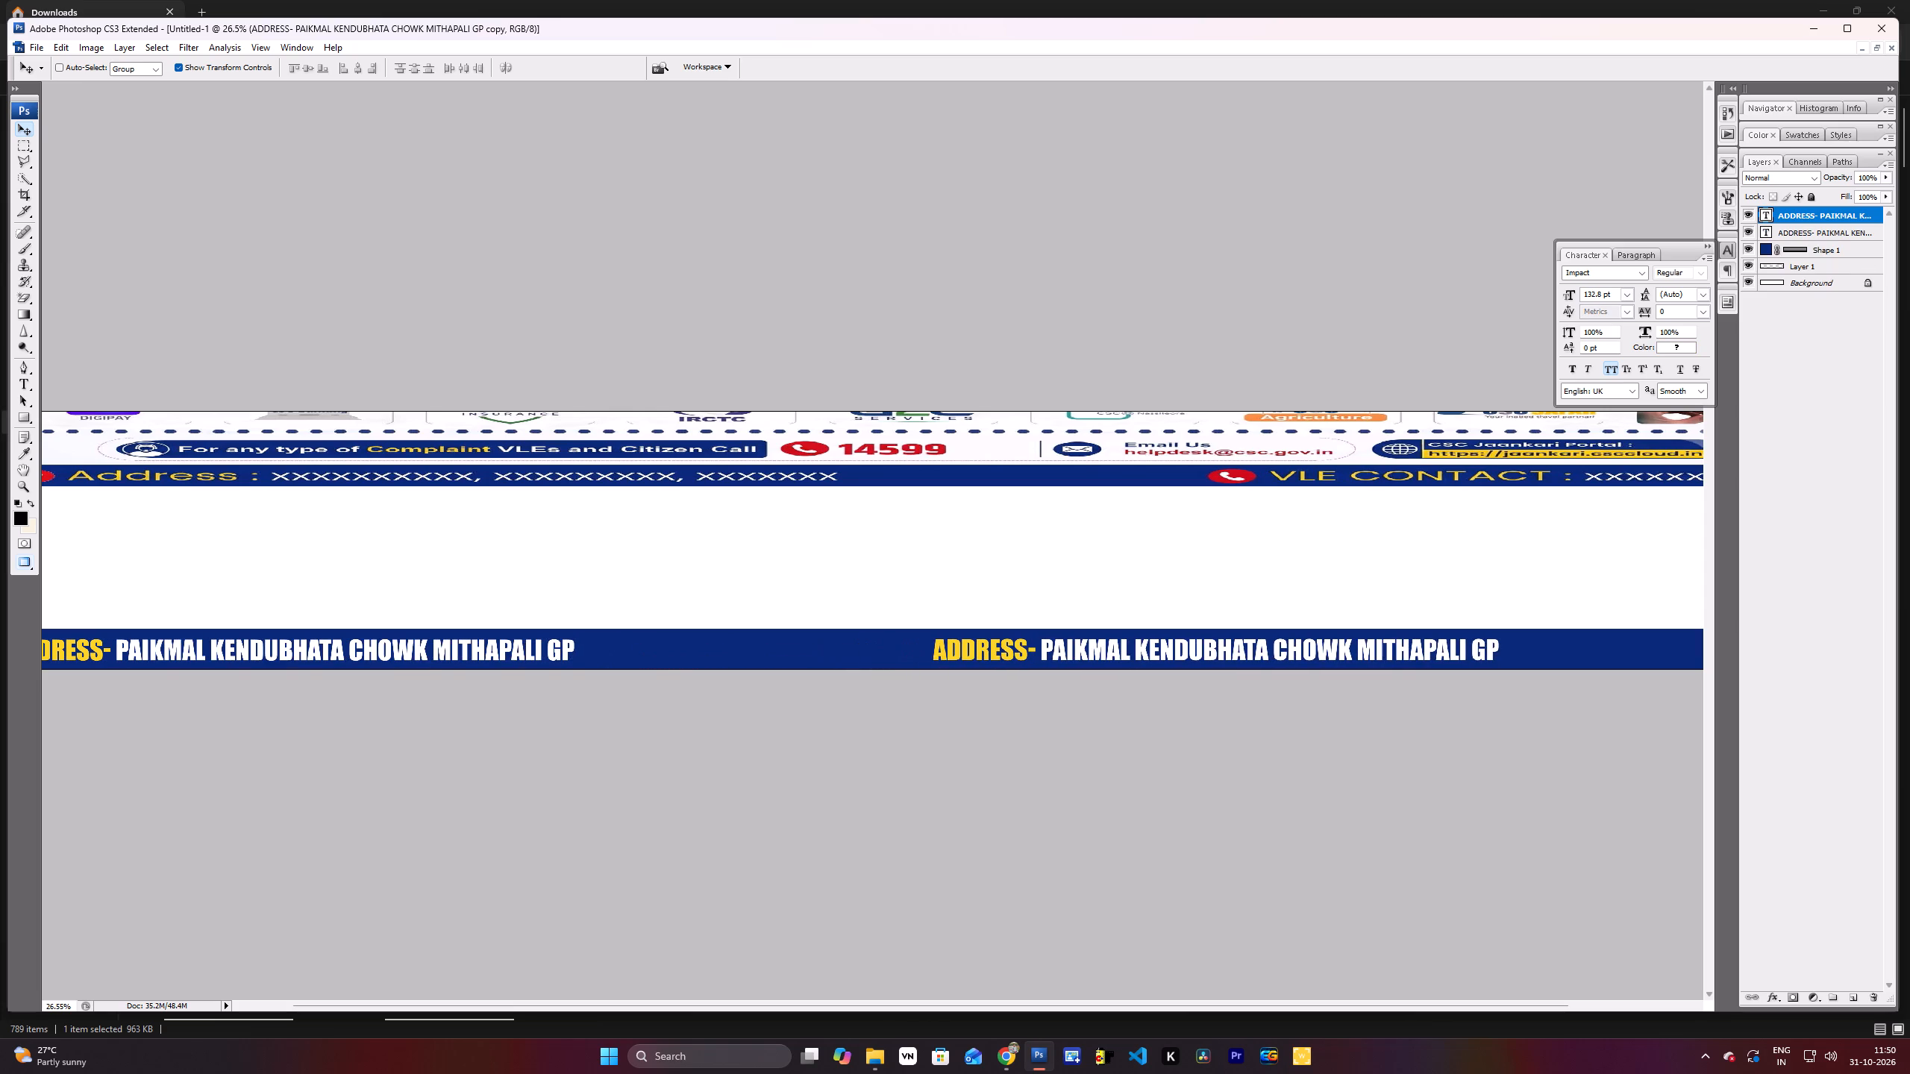
left_click_drag(1450, 649, 1450, 648)
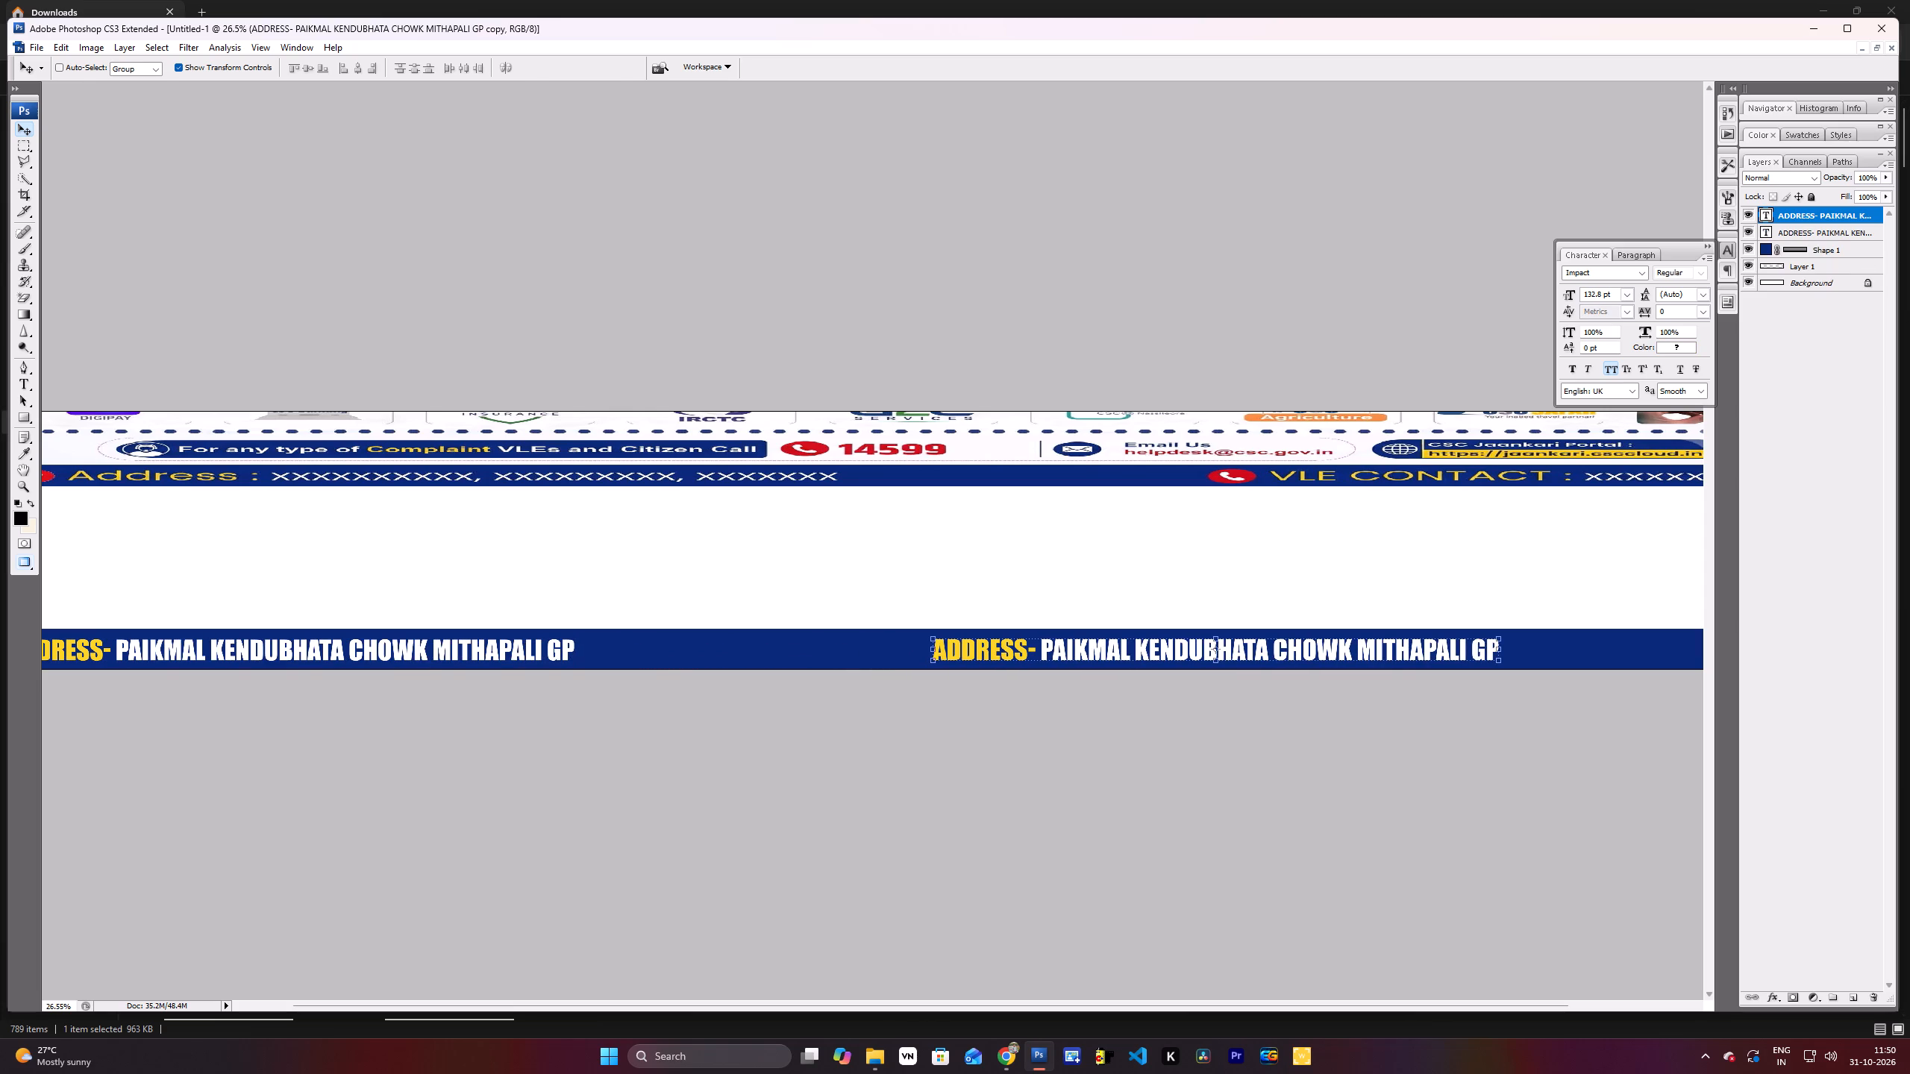
Open the duplicated address text for editing with its whole line selected.
double_click(1767, 216)
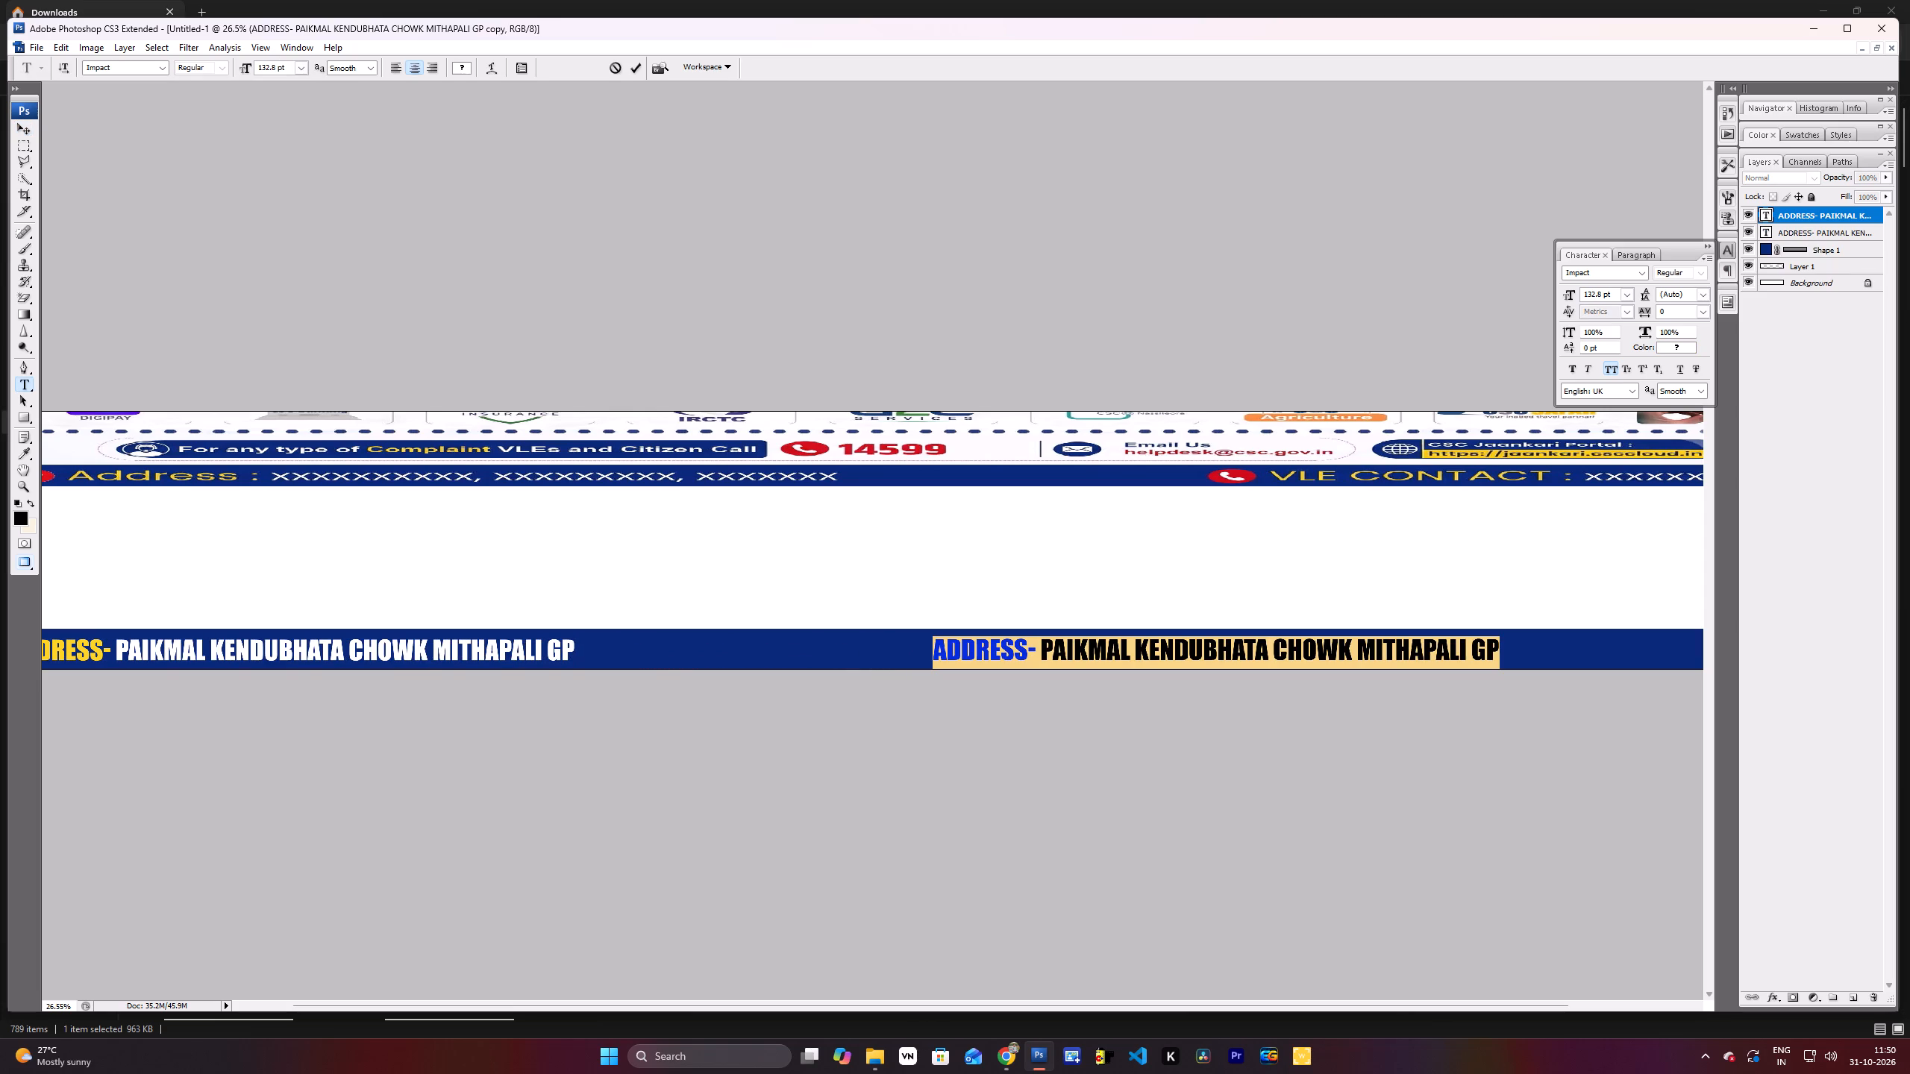
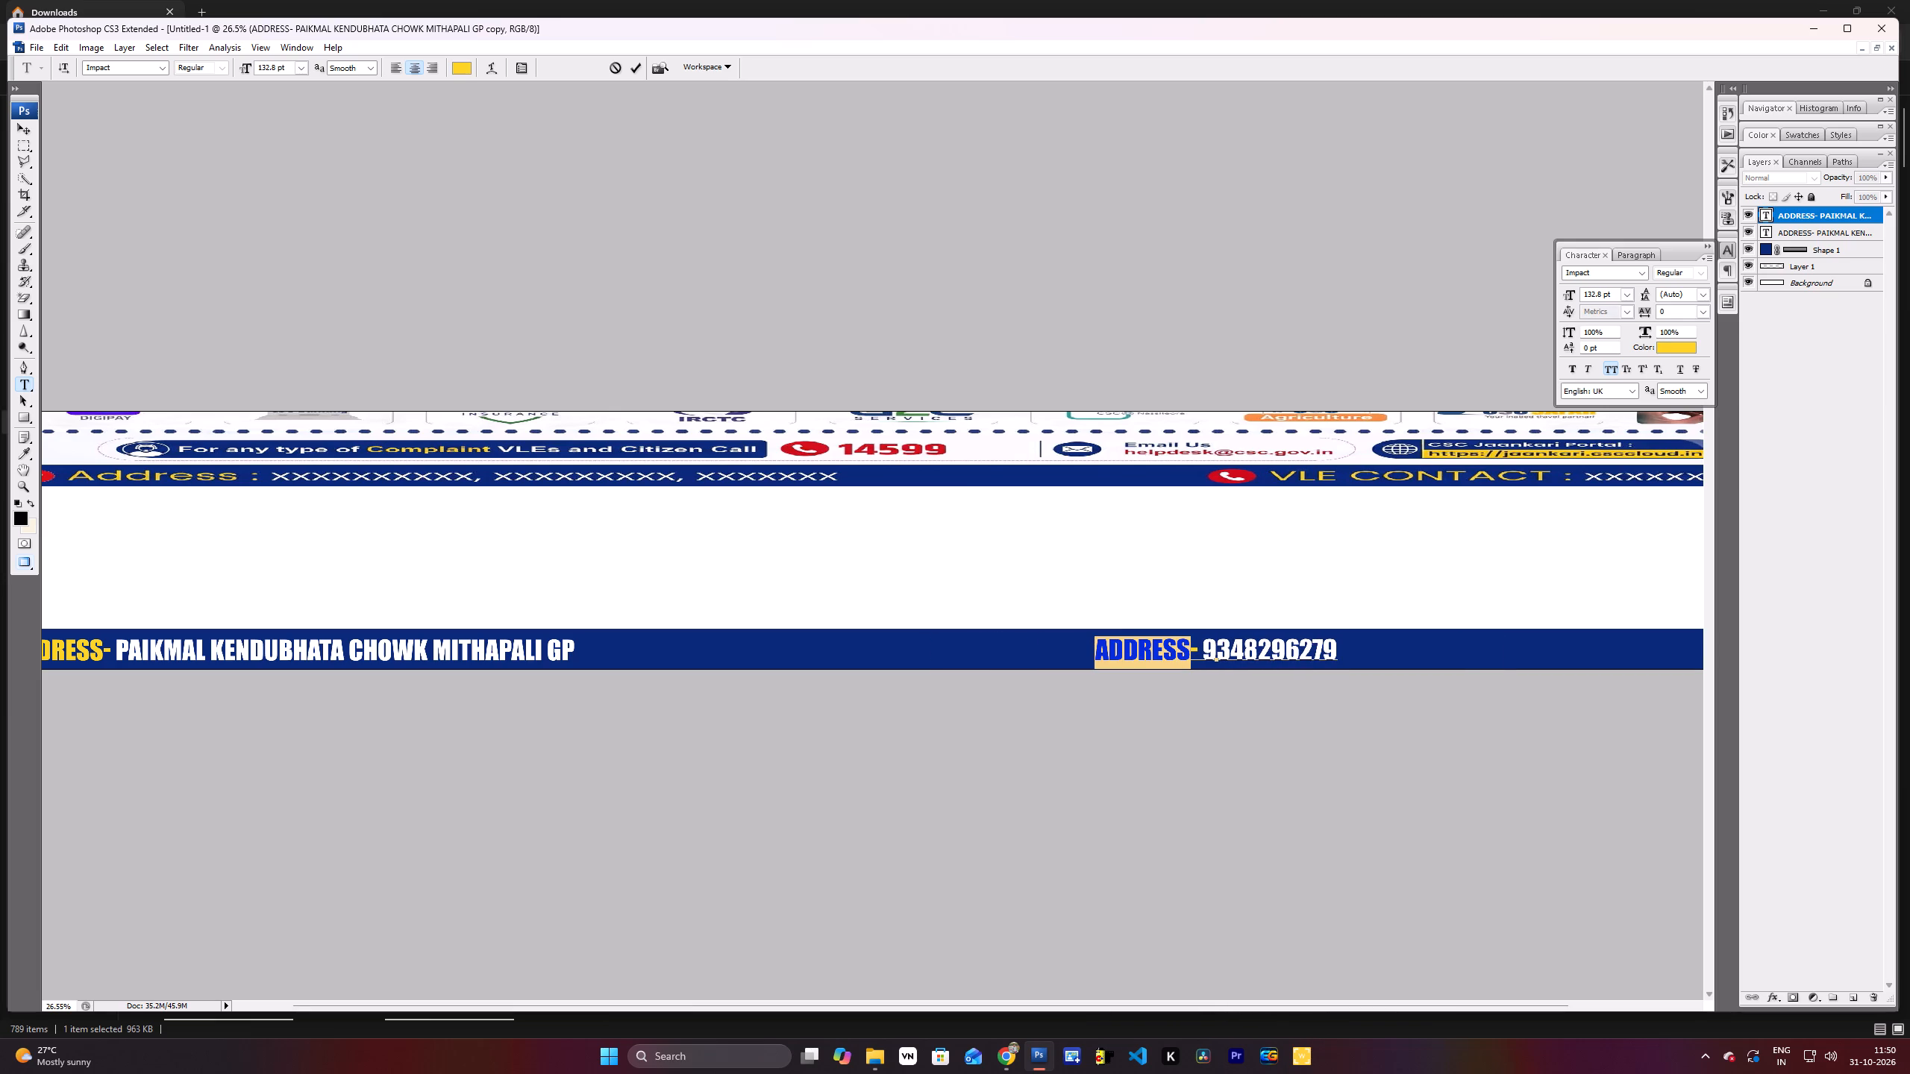
Replace the word ADDRESS in the duplicated text line with VLE CONTACT DETAILS.
type("VLE CON")
type("TACT DE")
type("TAILS")
key("Return")
Move the VLE contact text to the right end of the blue strip and nudge it down level with the address text.
scroll(996, 642, "down", 9)
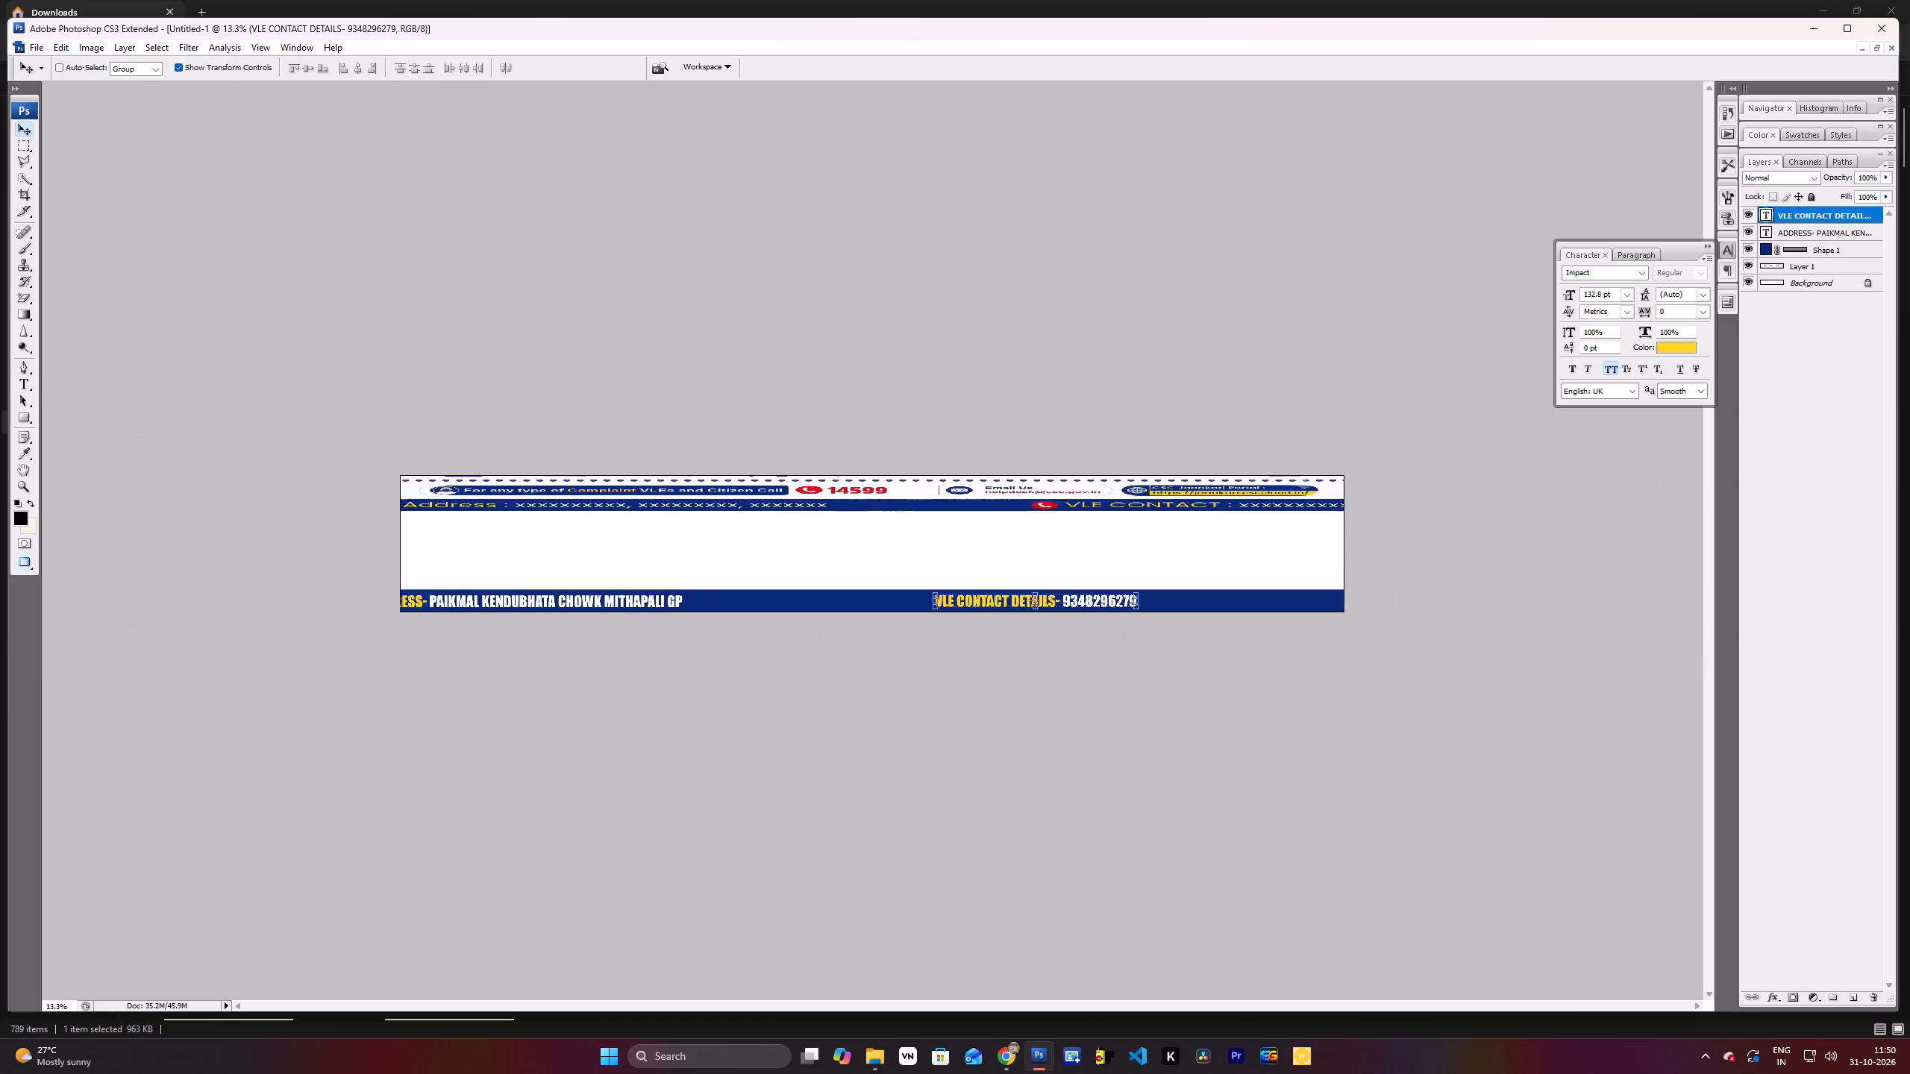
scroll(1086, 624, "up", 3)
left_click_drag(1112, 604, 1341, 603)
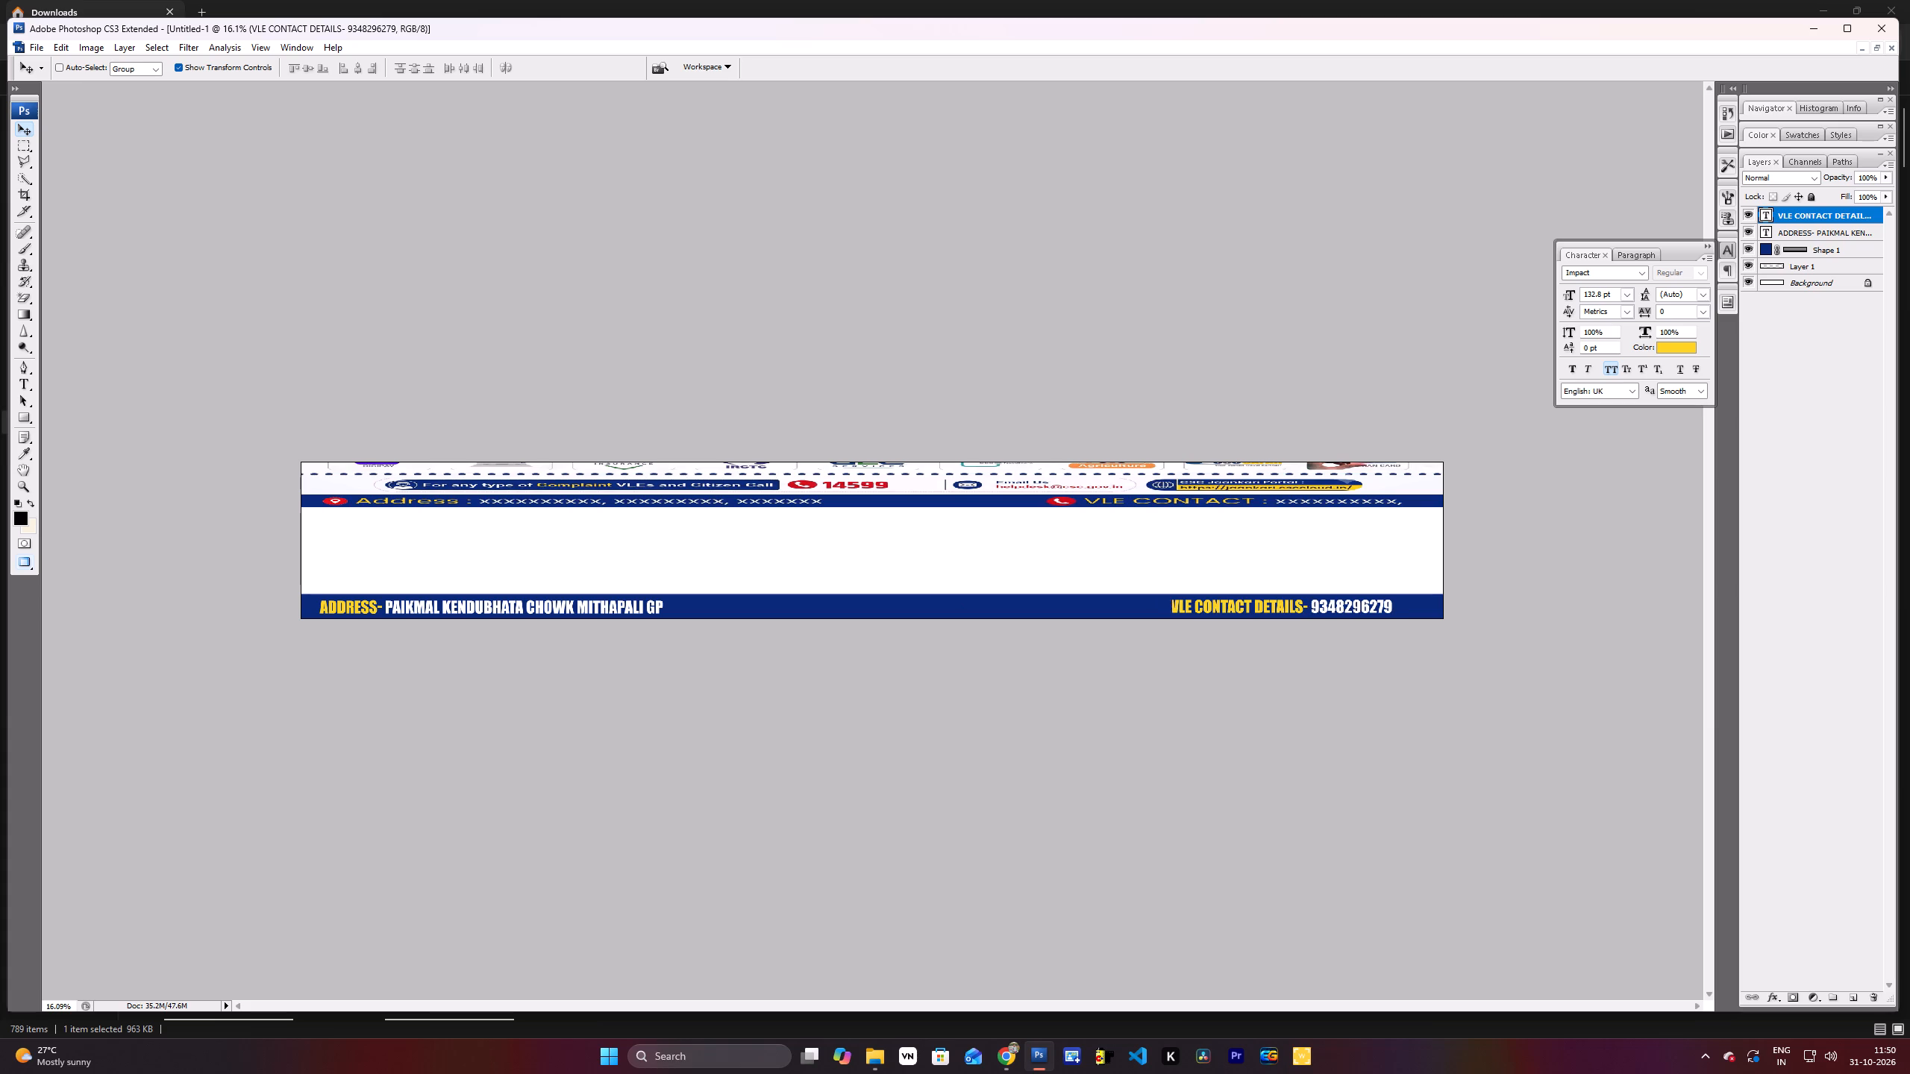
left_click_drag(1341, 603, 1336, 600)
scroll(1049, 518, "down", 5)
scroll(1050, 522, "up", 2)
key("shift+Down")
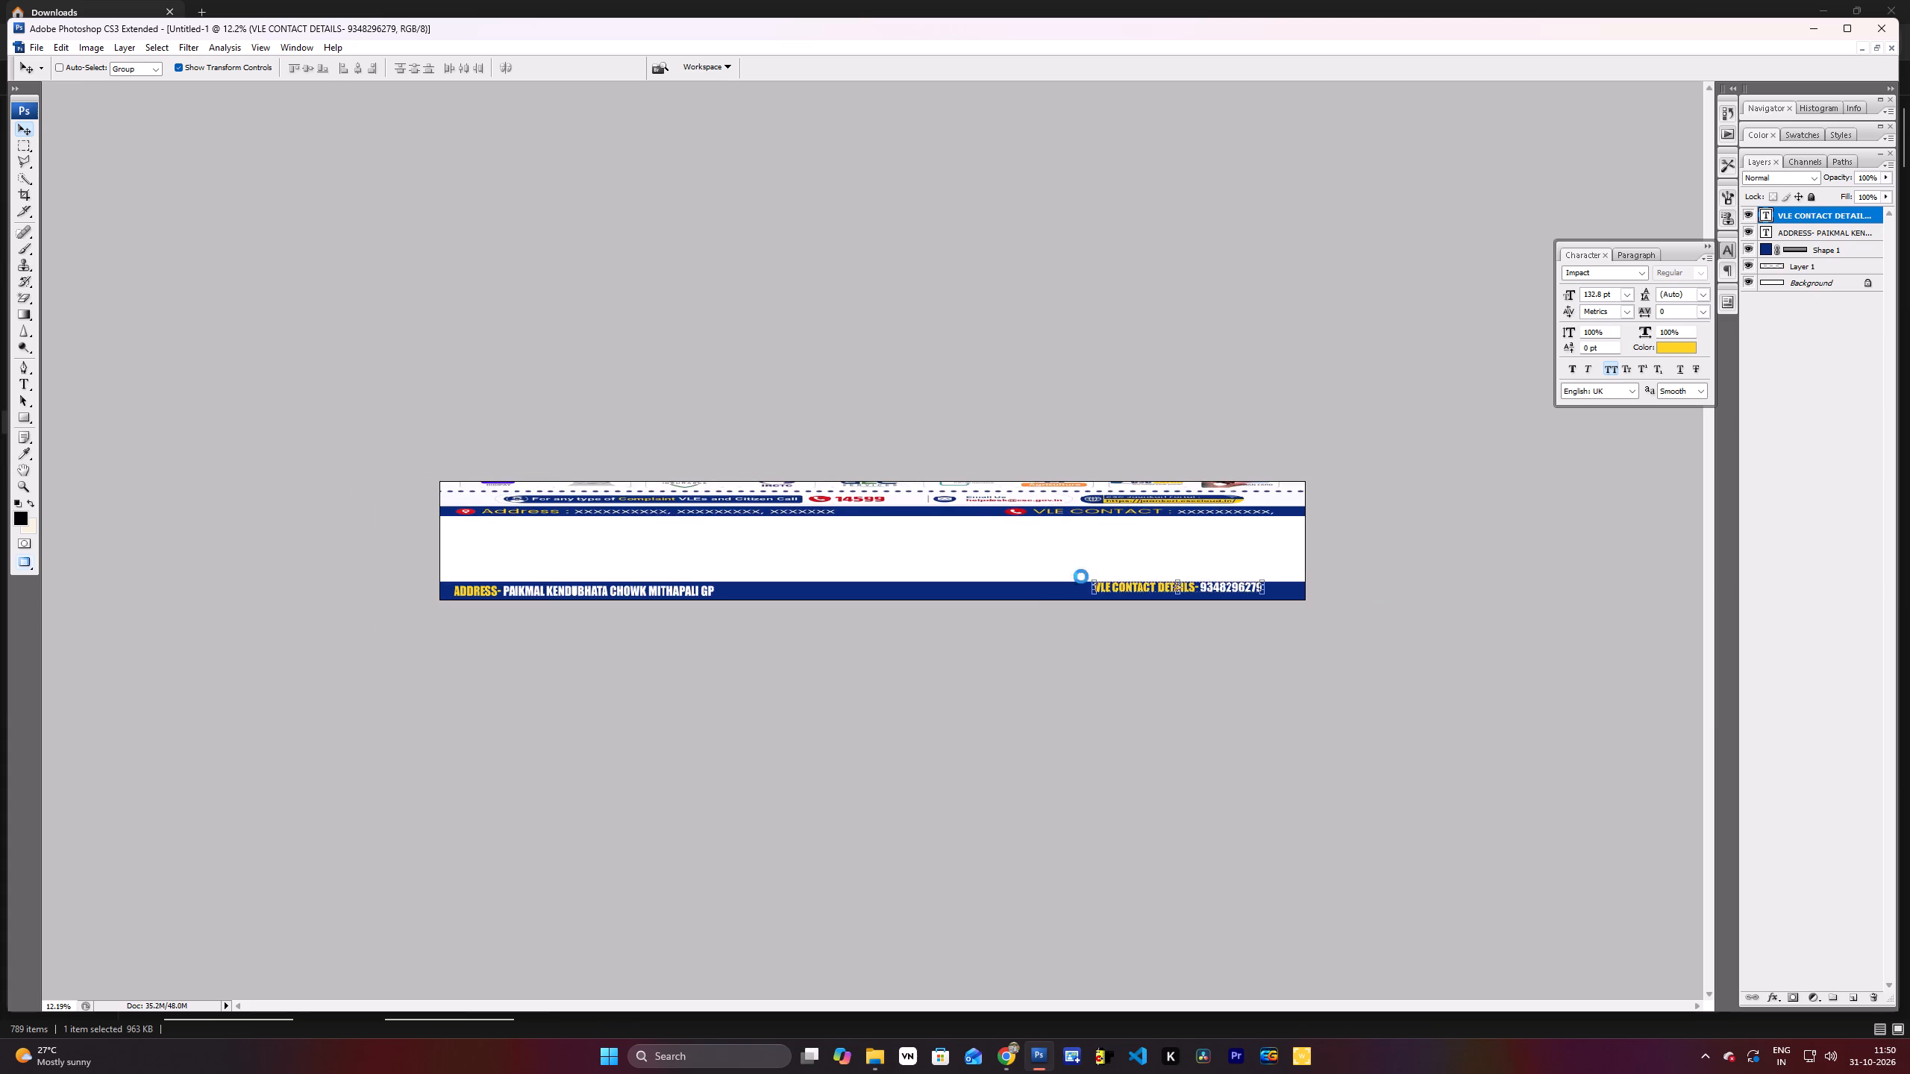
key("shift+Down")
key("shift+Down")
key("shift+Down")
key("shift+Down")
Move the branding artwork layer down until its CSC ID tab and the top of the CSC logo sit just above the blue strip.
scroll(1787, 578, "up", 6)
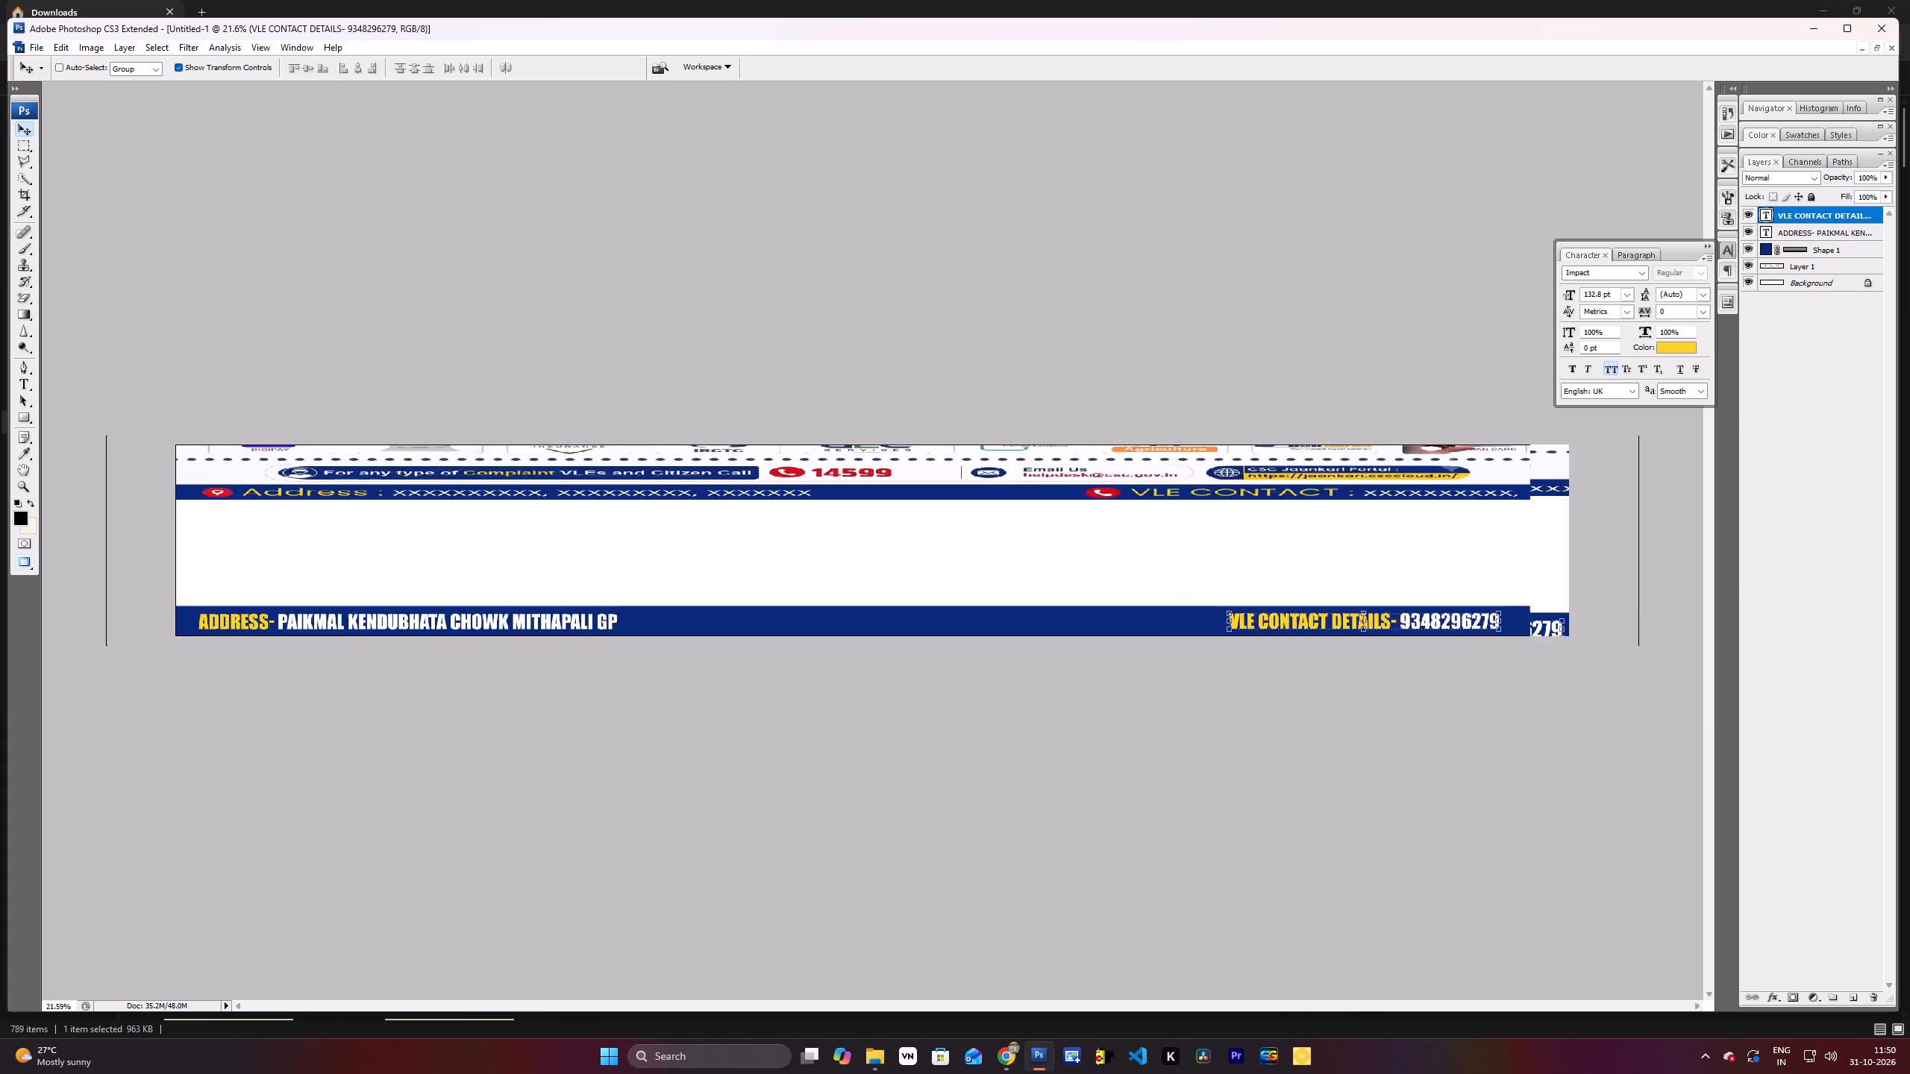
scroll(1618, 568, "up", 4)
right_click(1136, 419)
left_click(1171, 430)
left_click_drag(1210, 410, 1225, 506)
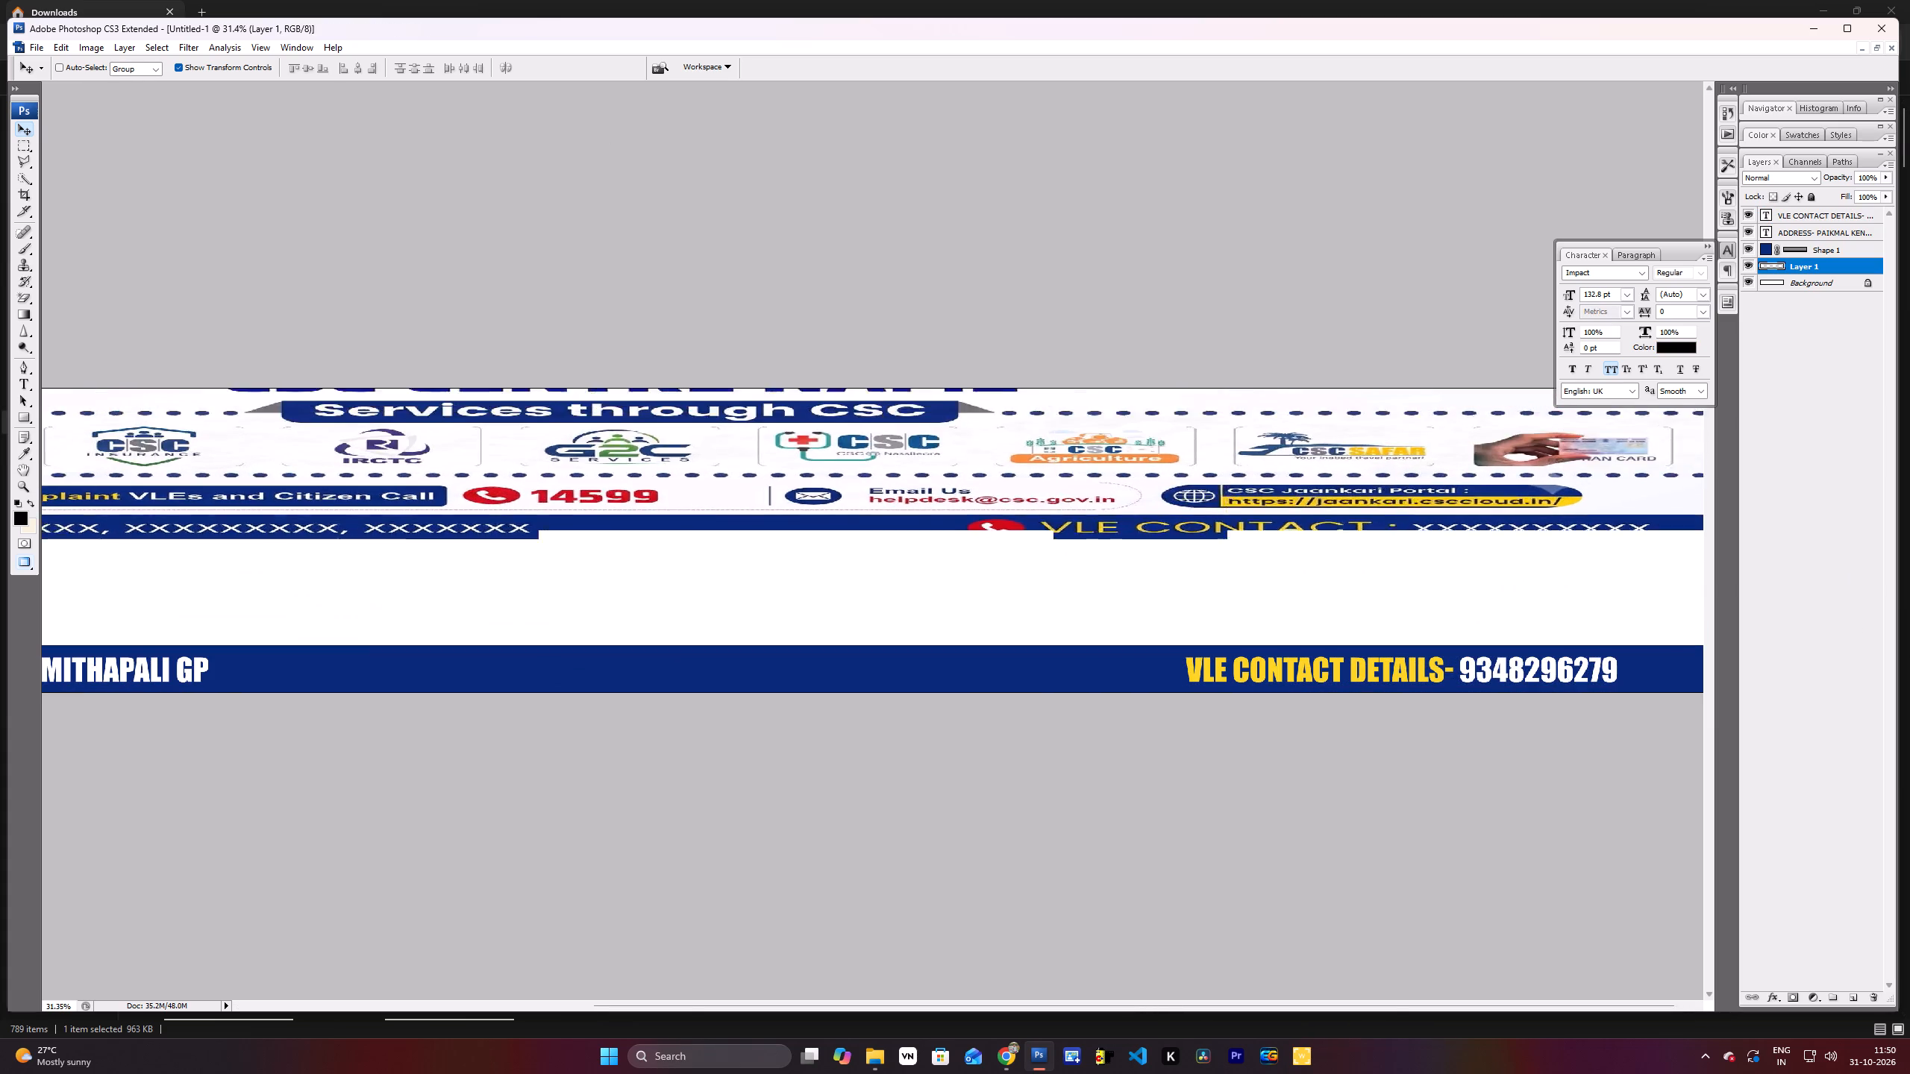
left_click_drag(1225, 506, 1237, 626)
left_click_drag(1083, 495, 1104, 699)
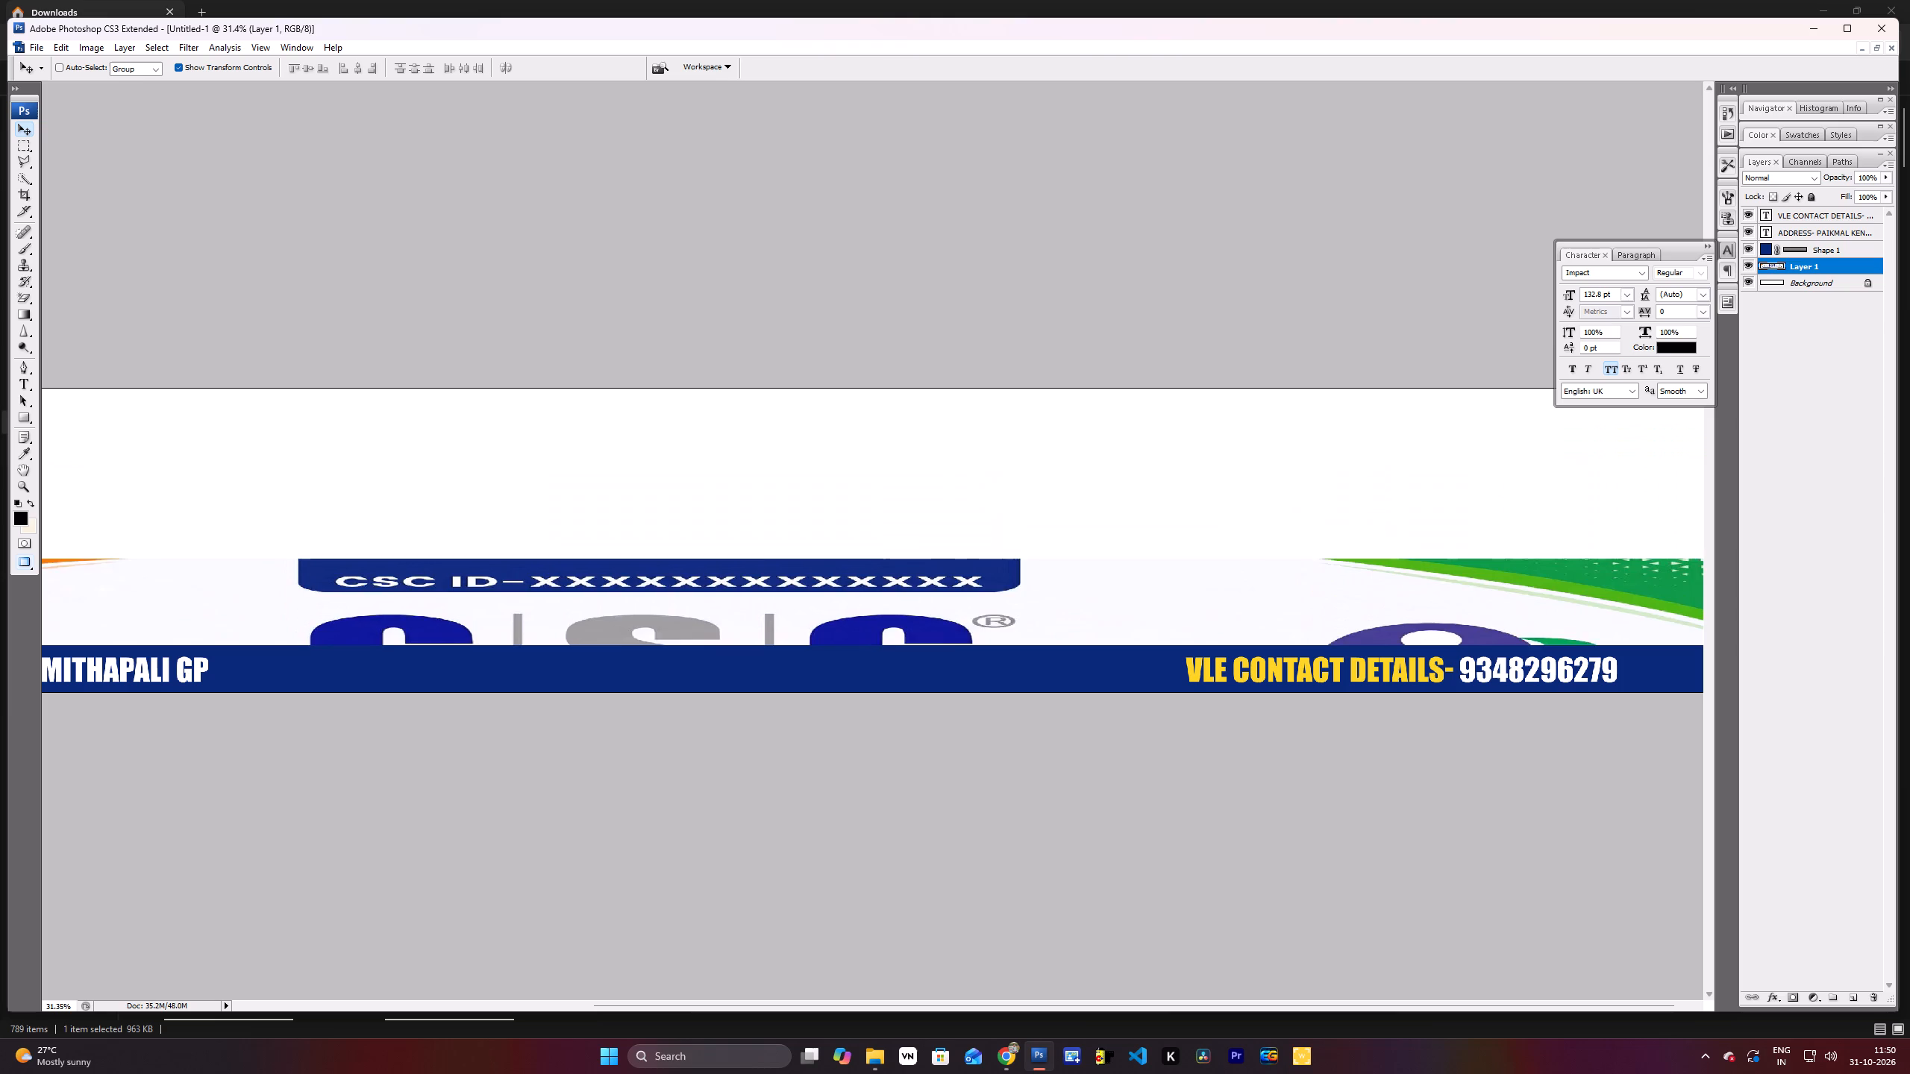
left_click_drag(1104, 699, 1103, 668)
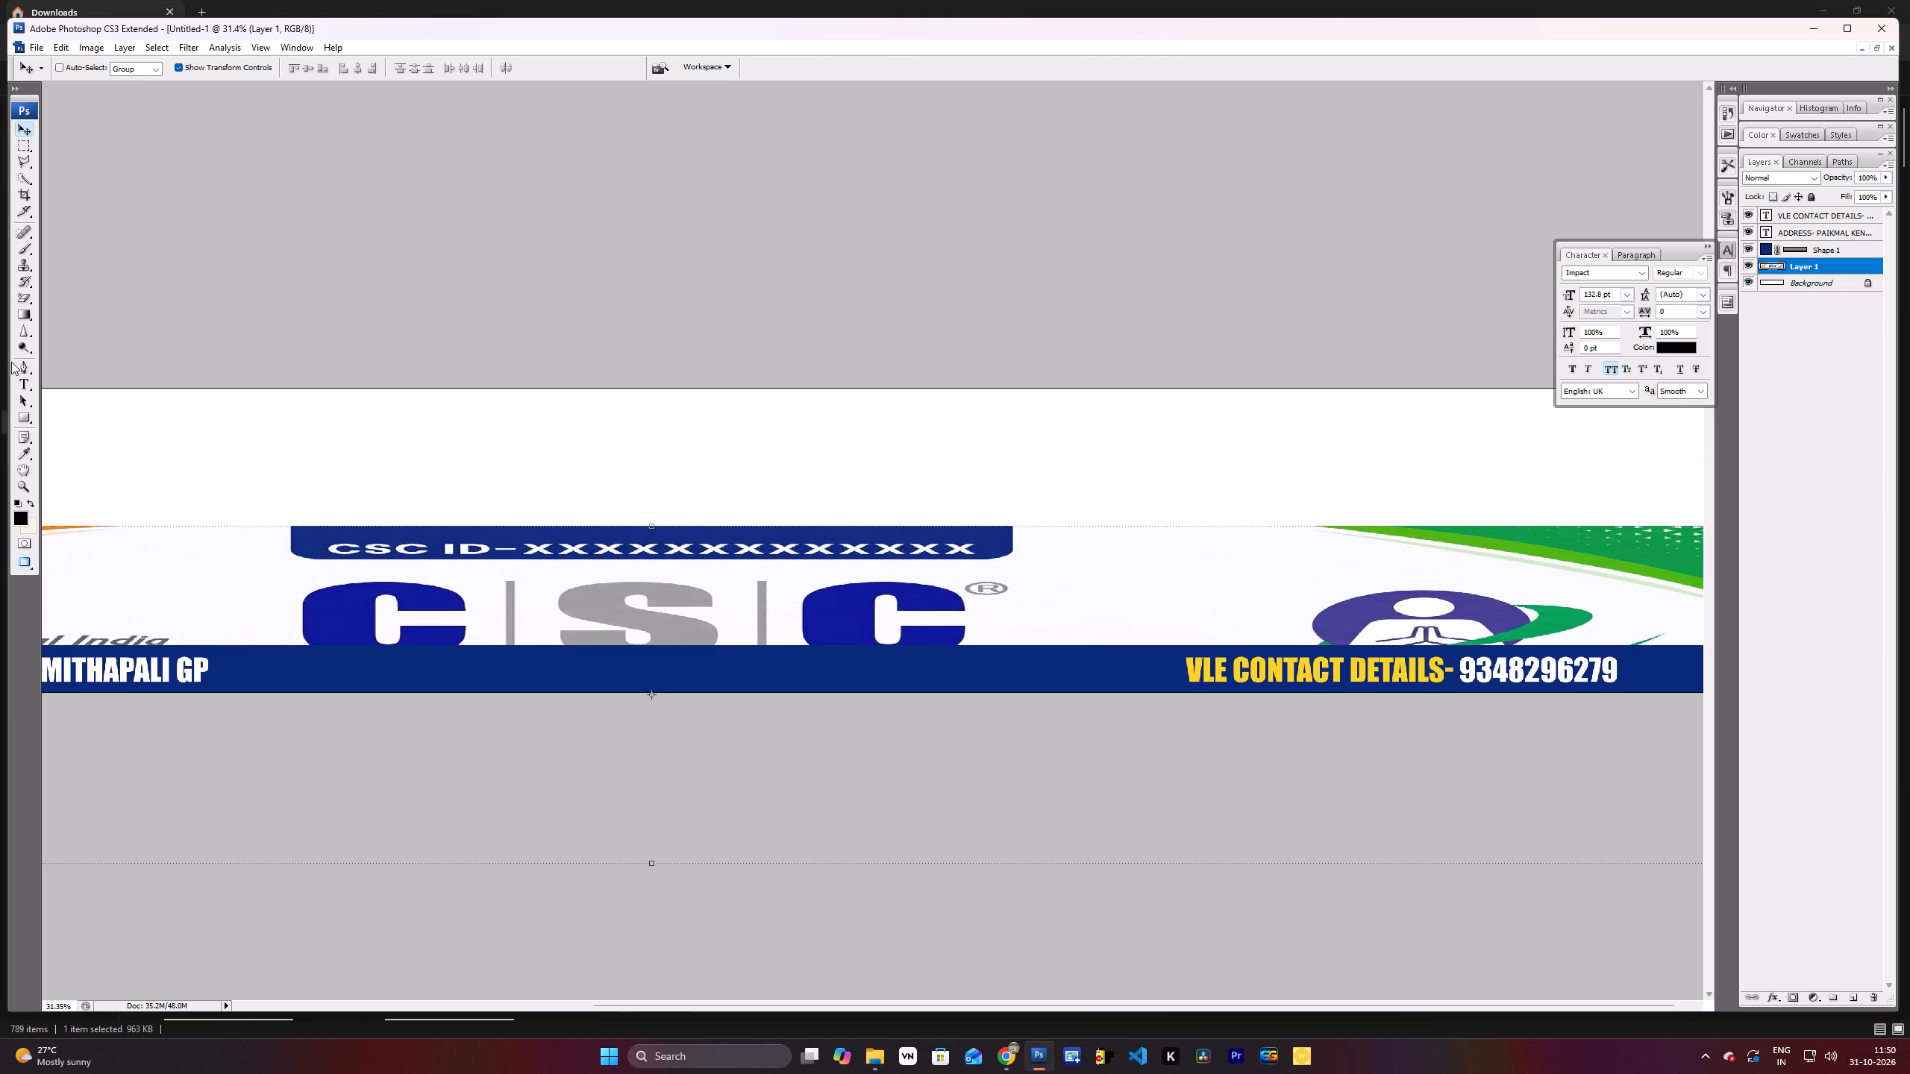
Draw a wide black rounded rectangle with the 30 cm radius along the banner's top edge, above the CSC ID tab.
right_click(27, 415)
left_click(57, 429)
left_click_drag(228, 389, 628, 464)
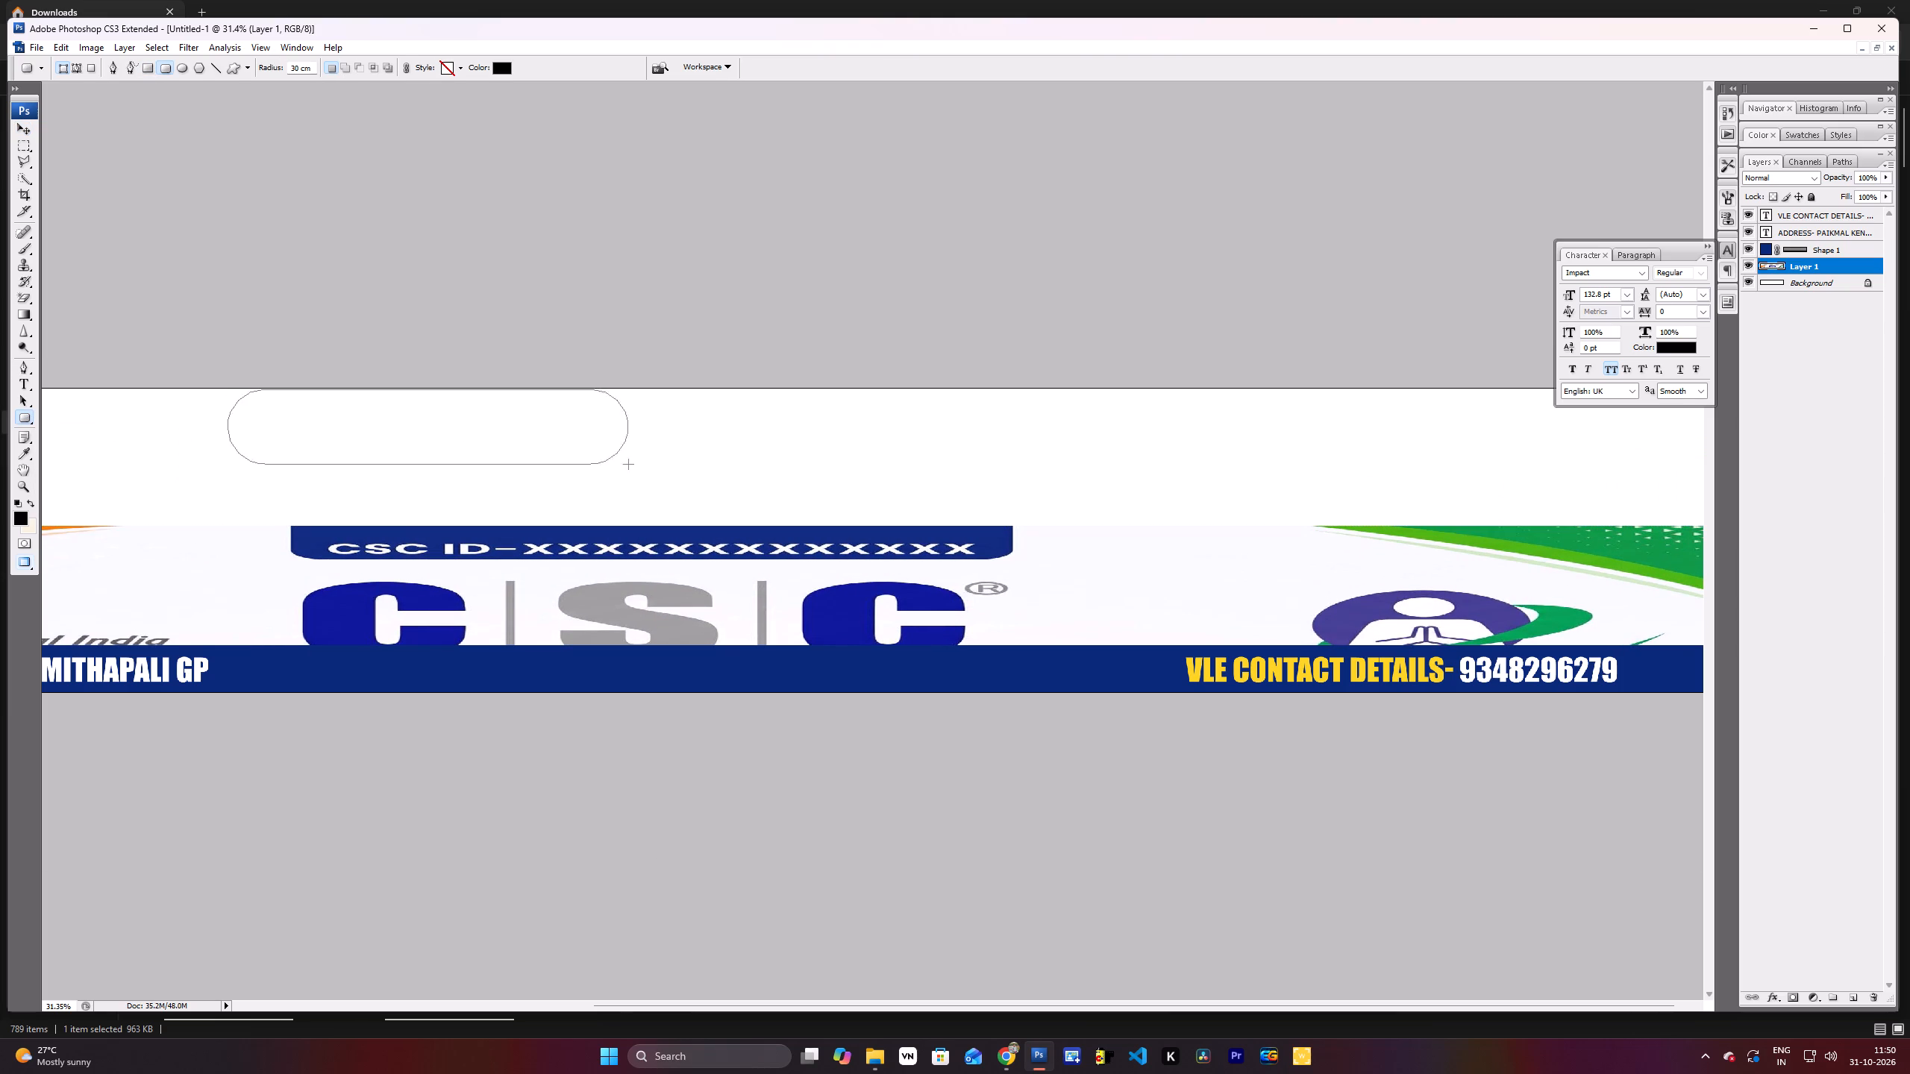
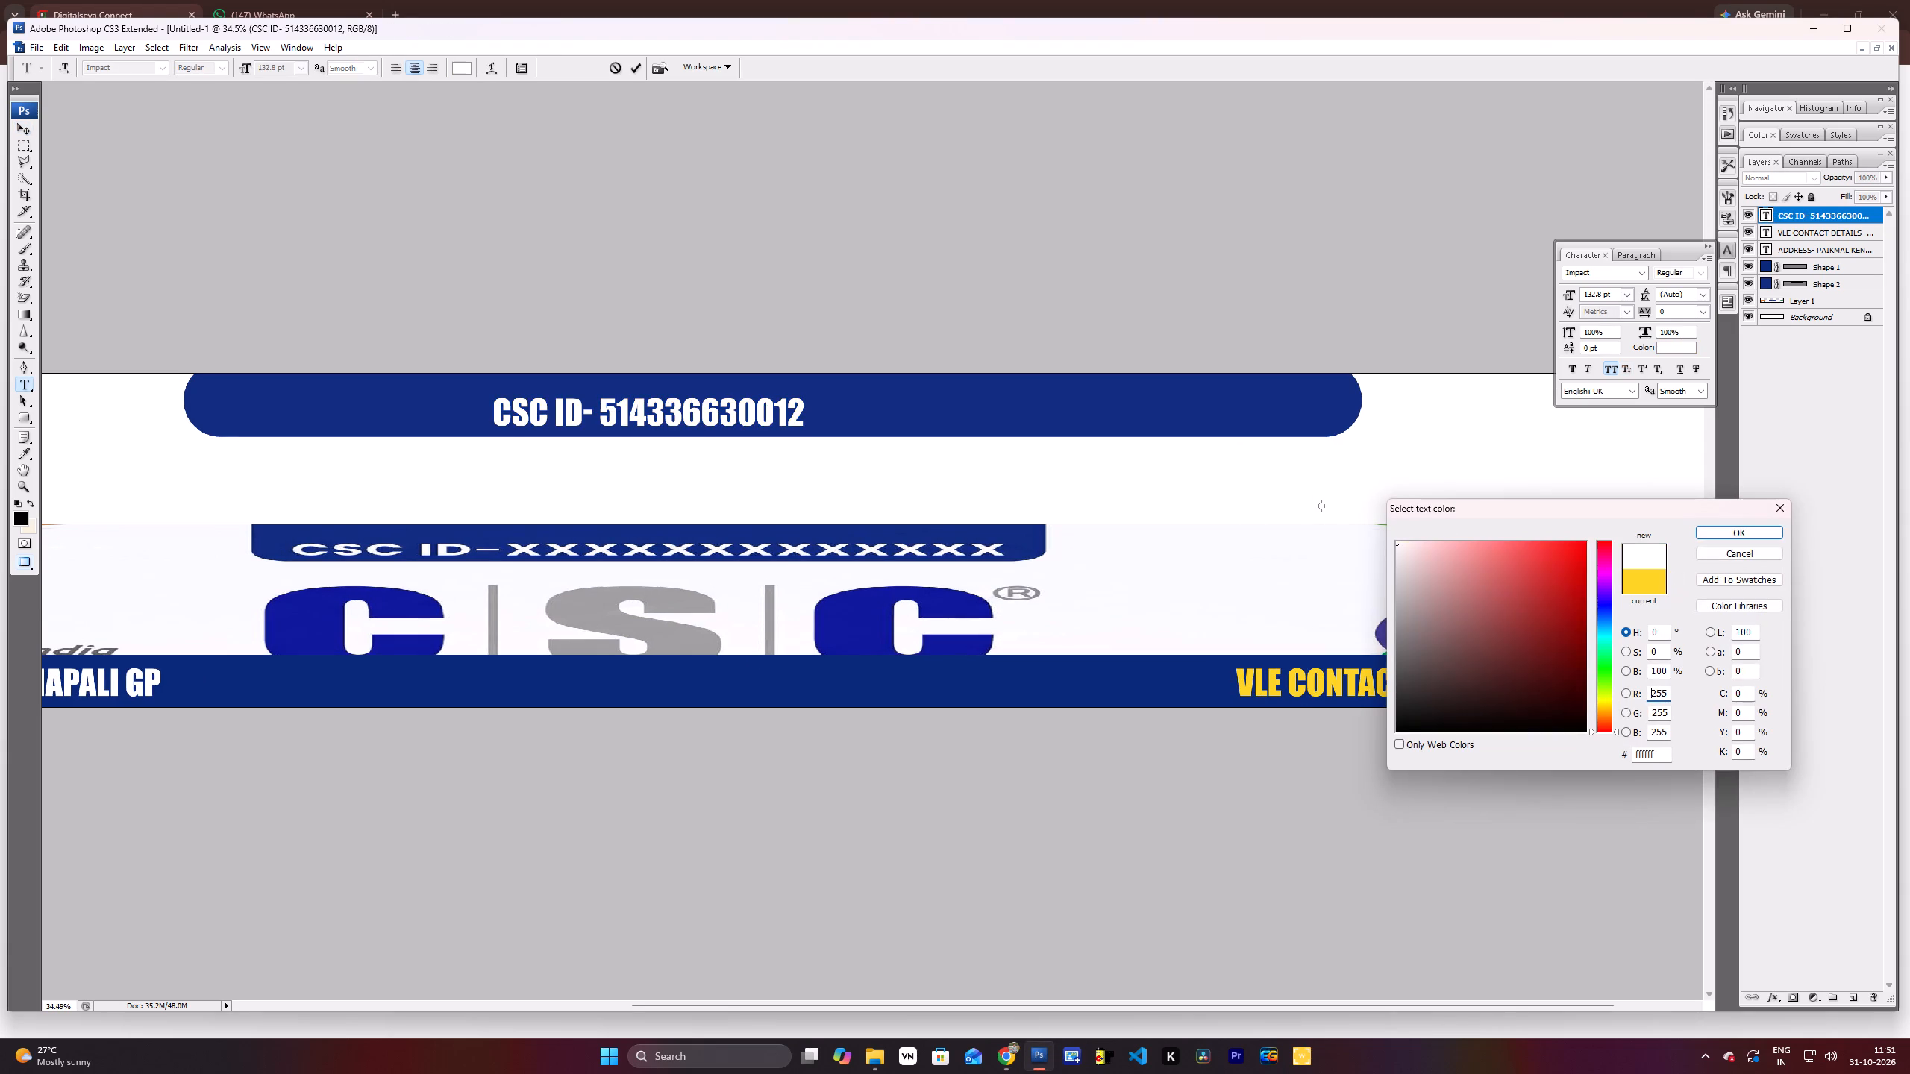
Set the CSC ID text's colour to white (ffffff).
key("Return")
key("Return")
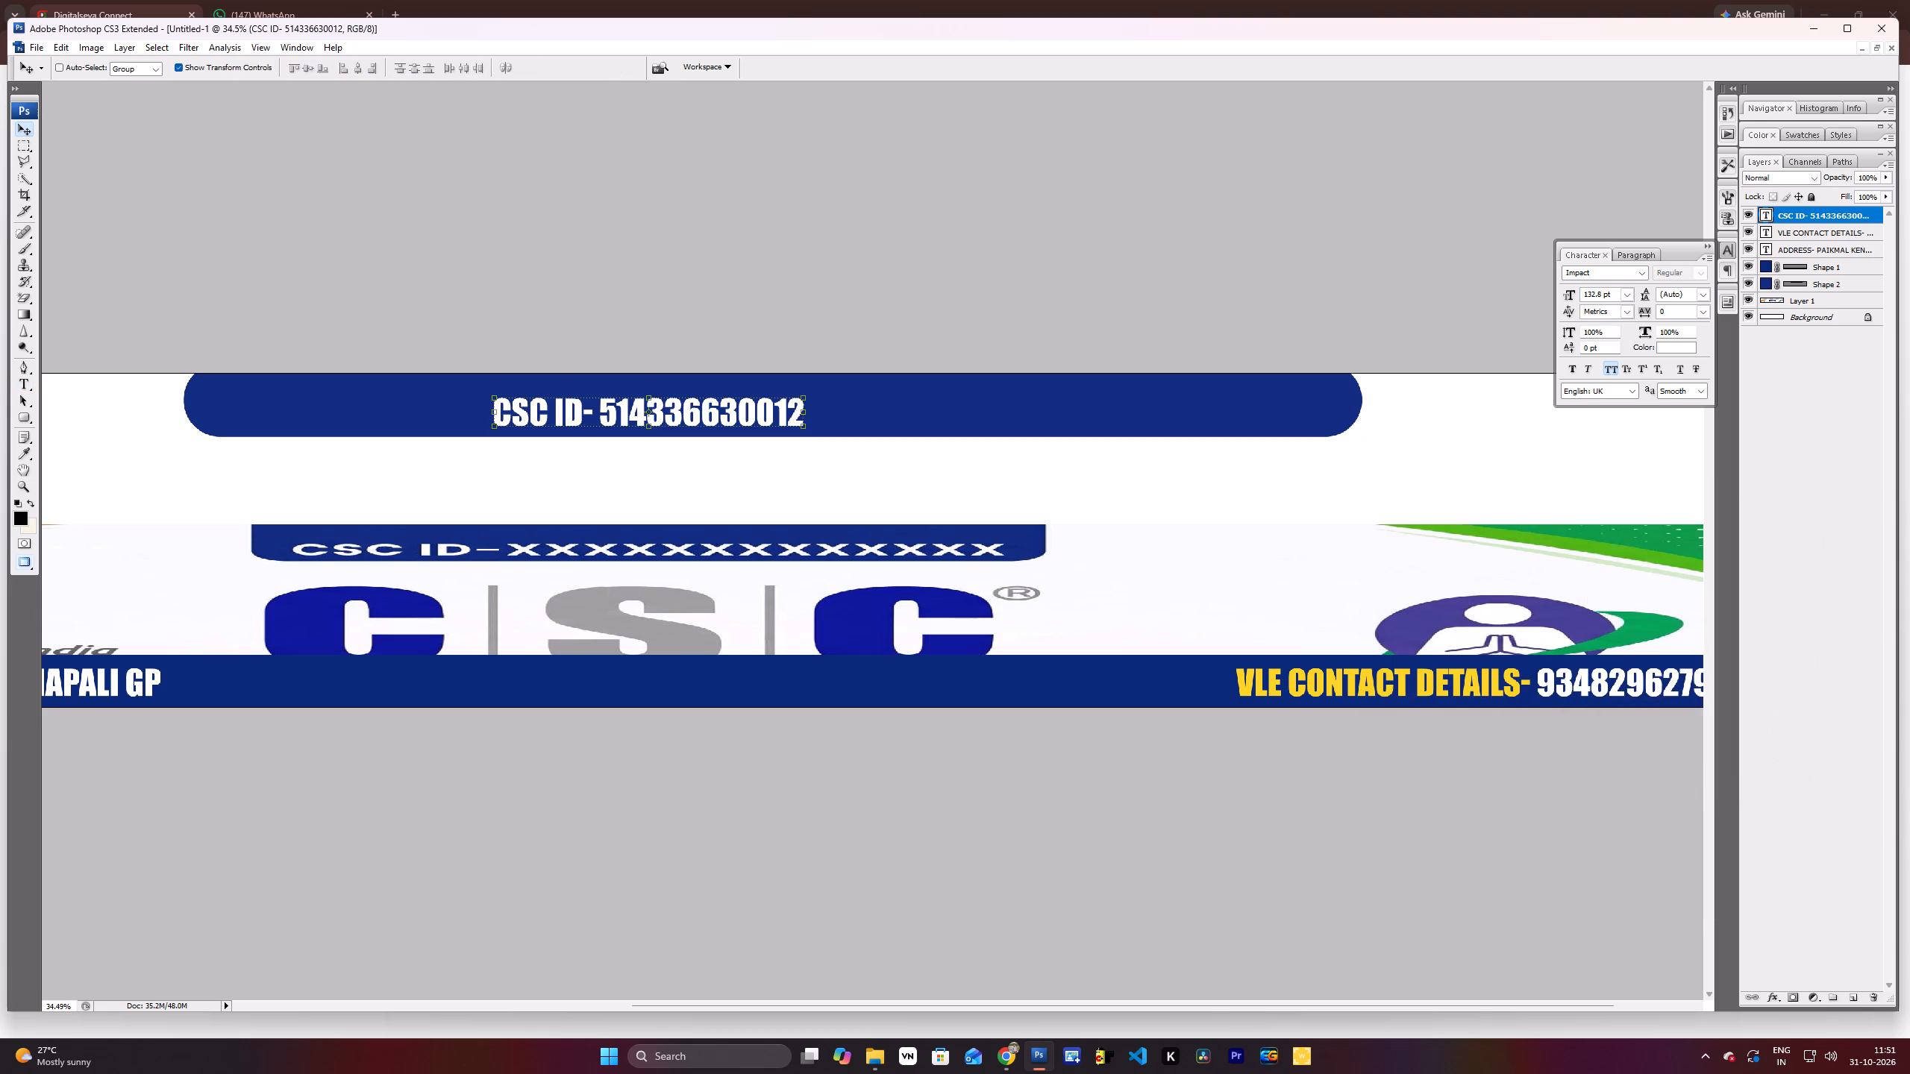
Enlarge the white CSC ID text to about 230 pt and place it in the middle of the blue rounded tab.
left_click_drag(750, 418, 425, 413)
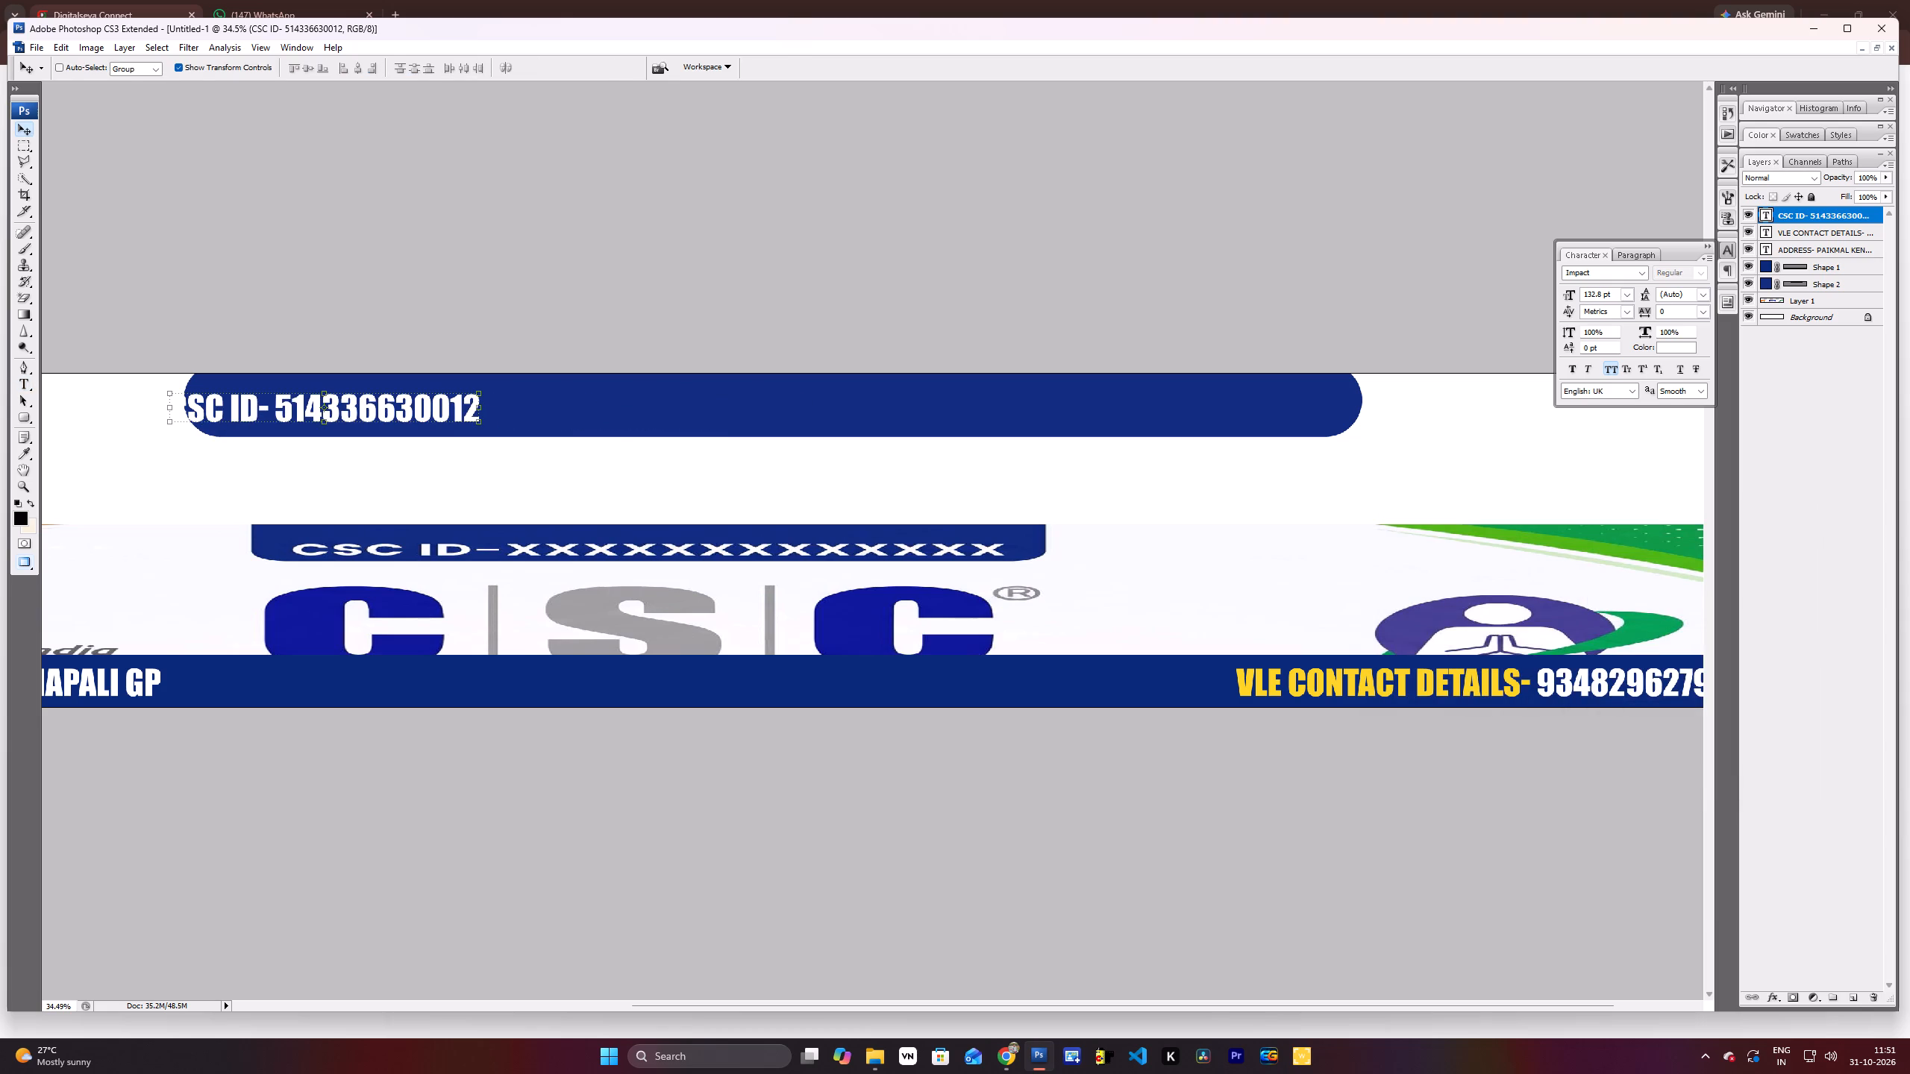
left_click_drag(477, 427, 961, 494, "shift")
key("Return")
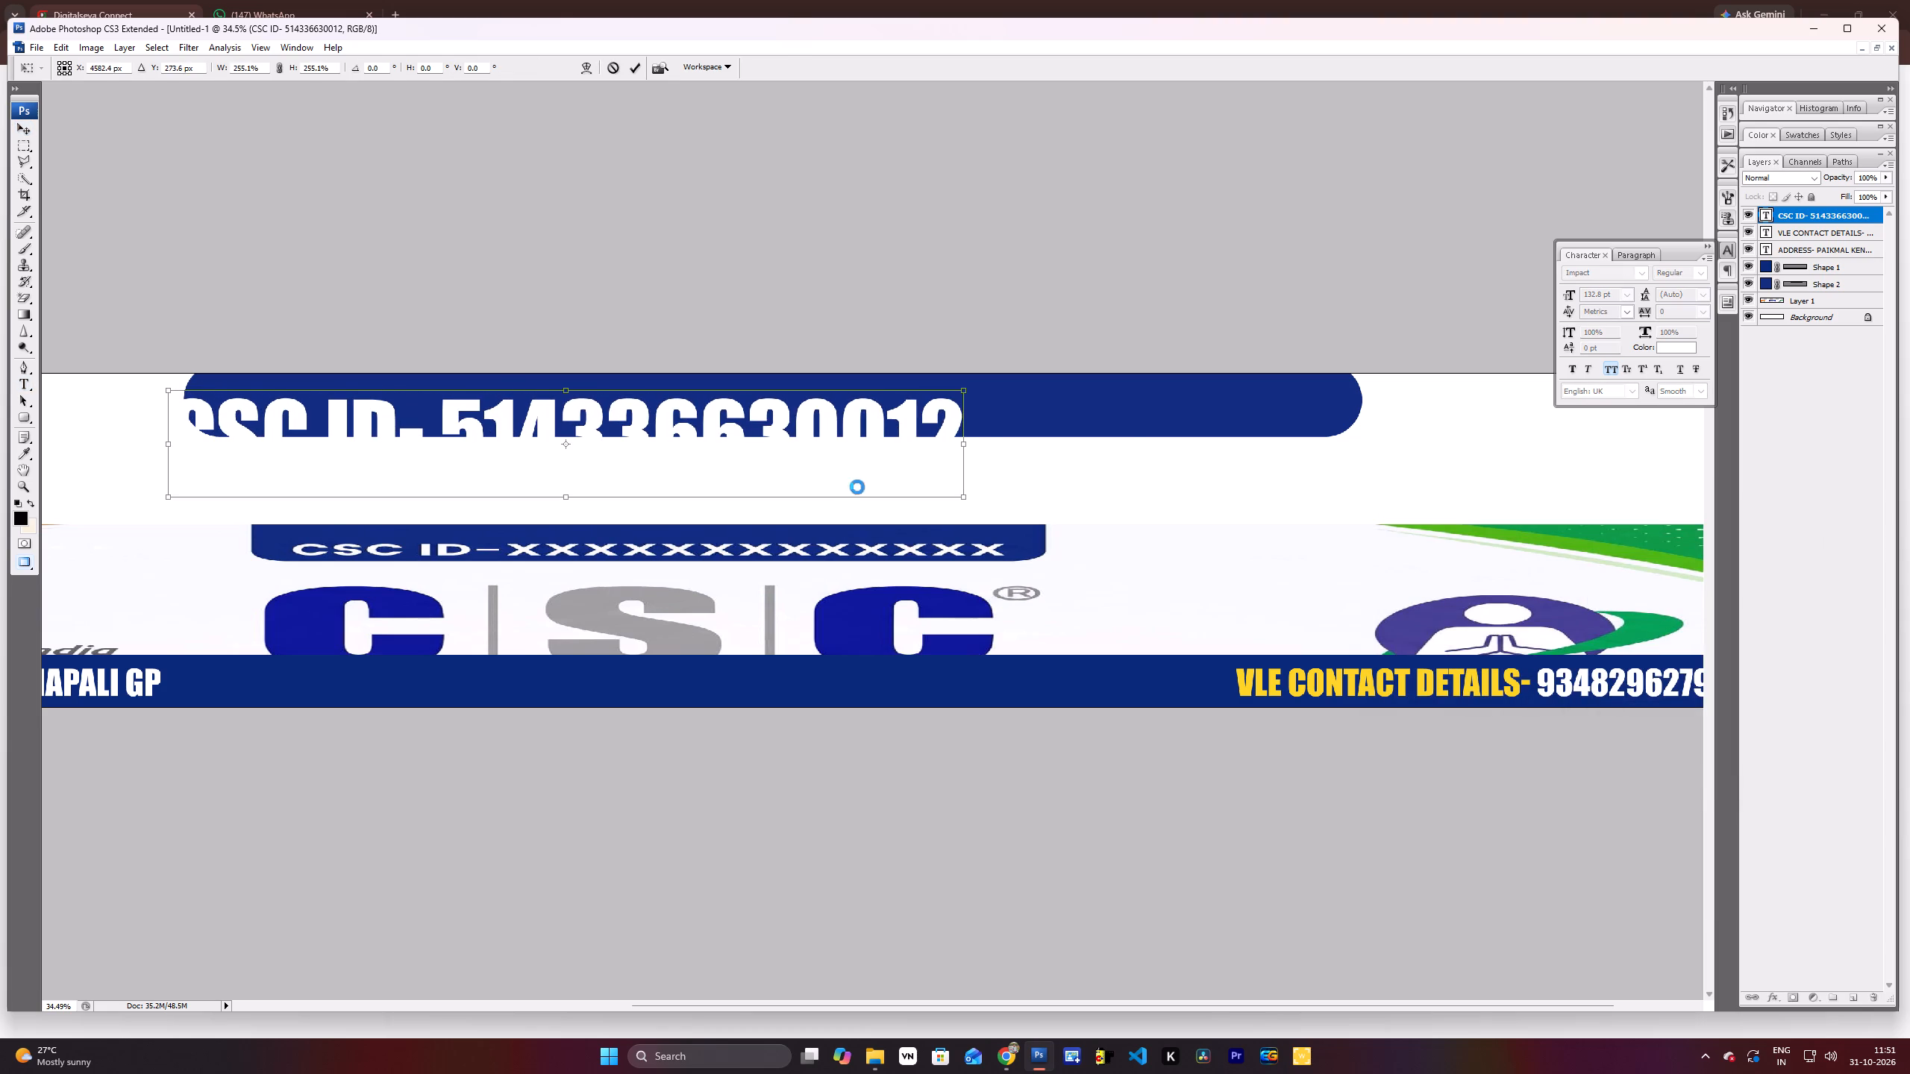
left_click_drag(815, 437, 1025, 423)
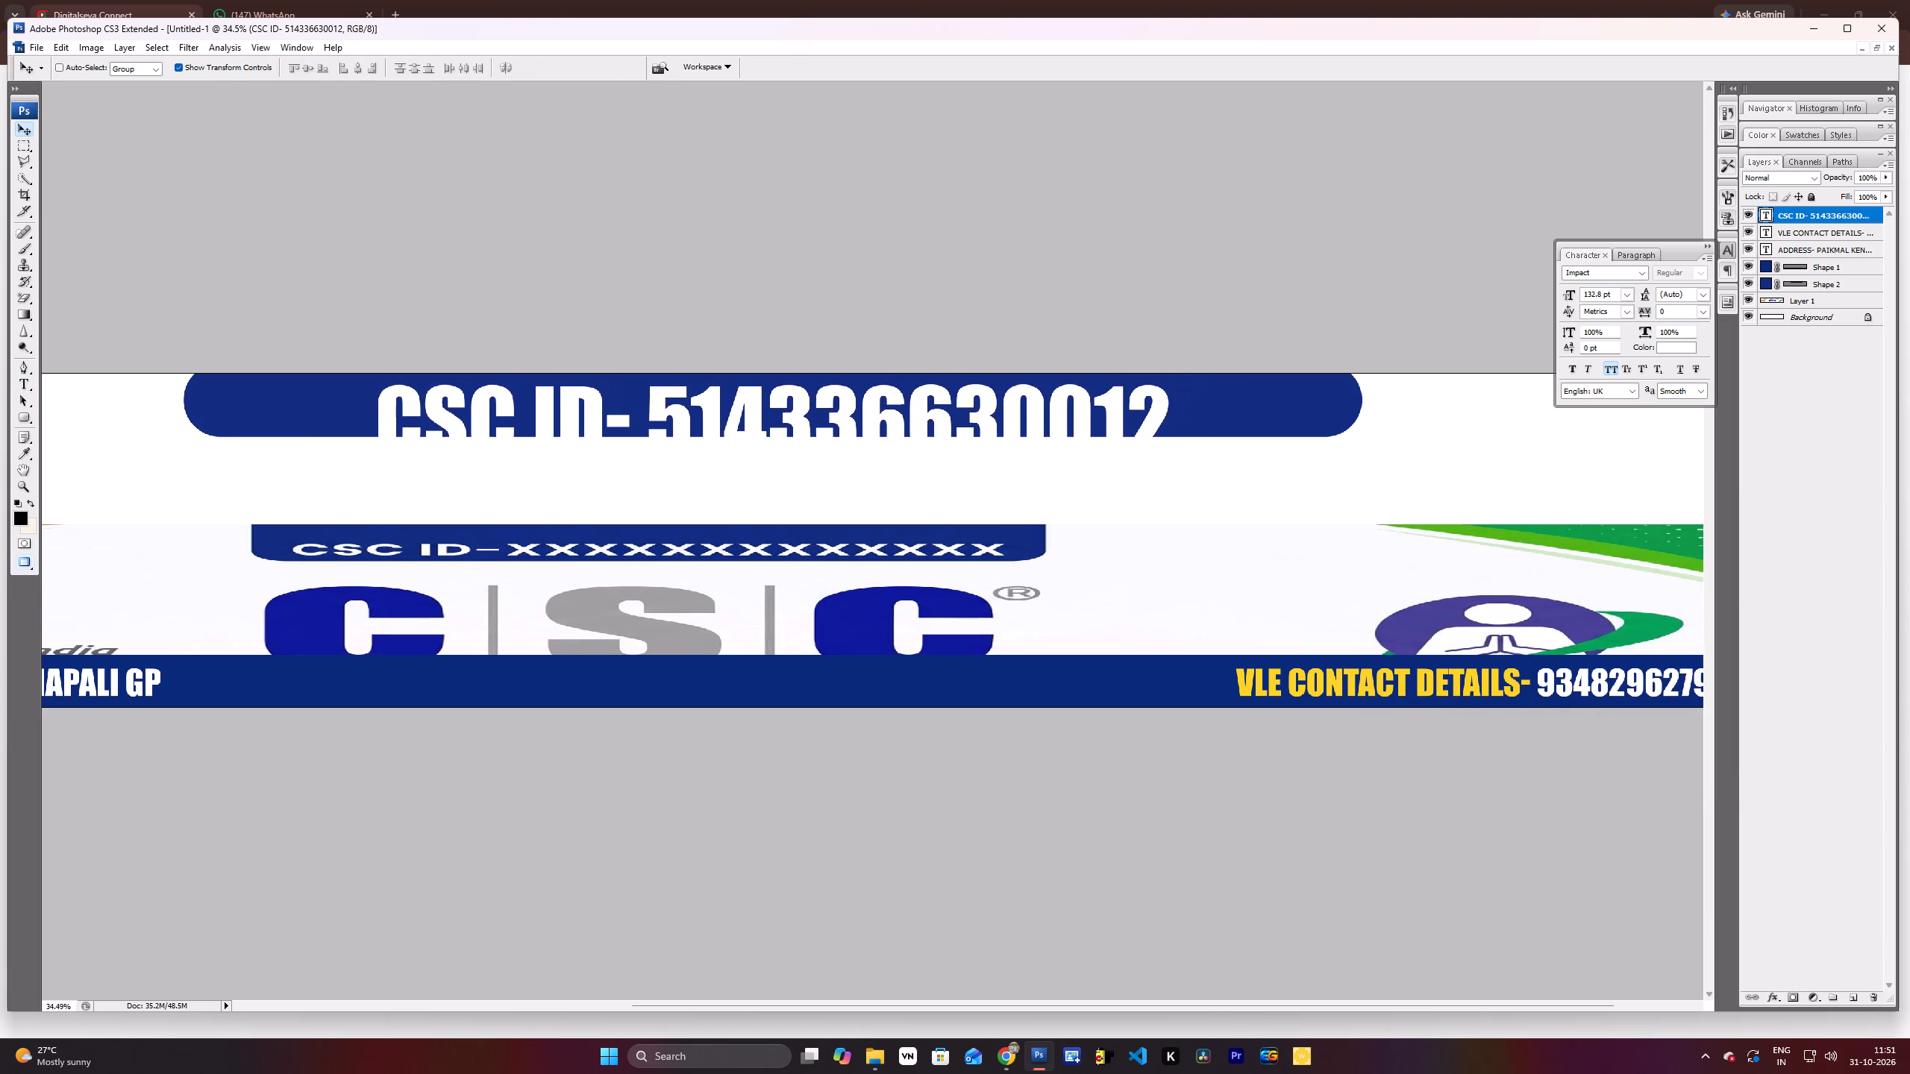
left_click_drag(1025, 423, 1024, 418)
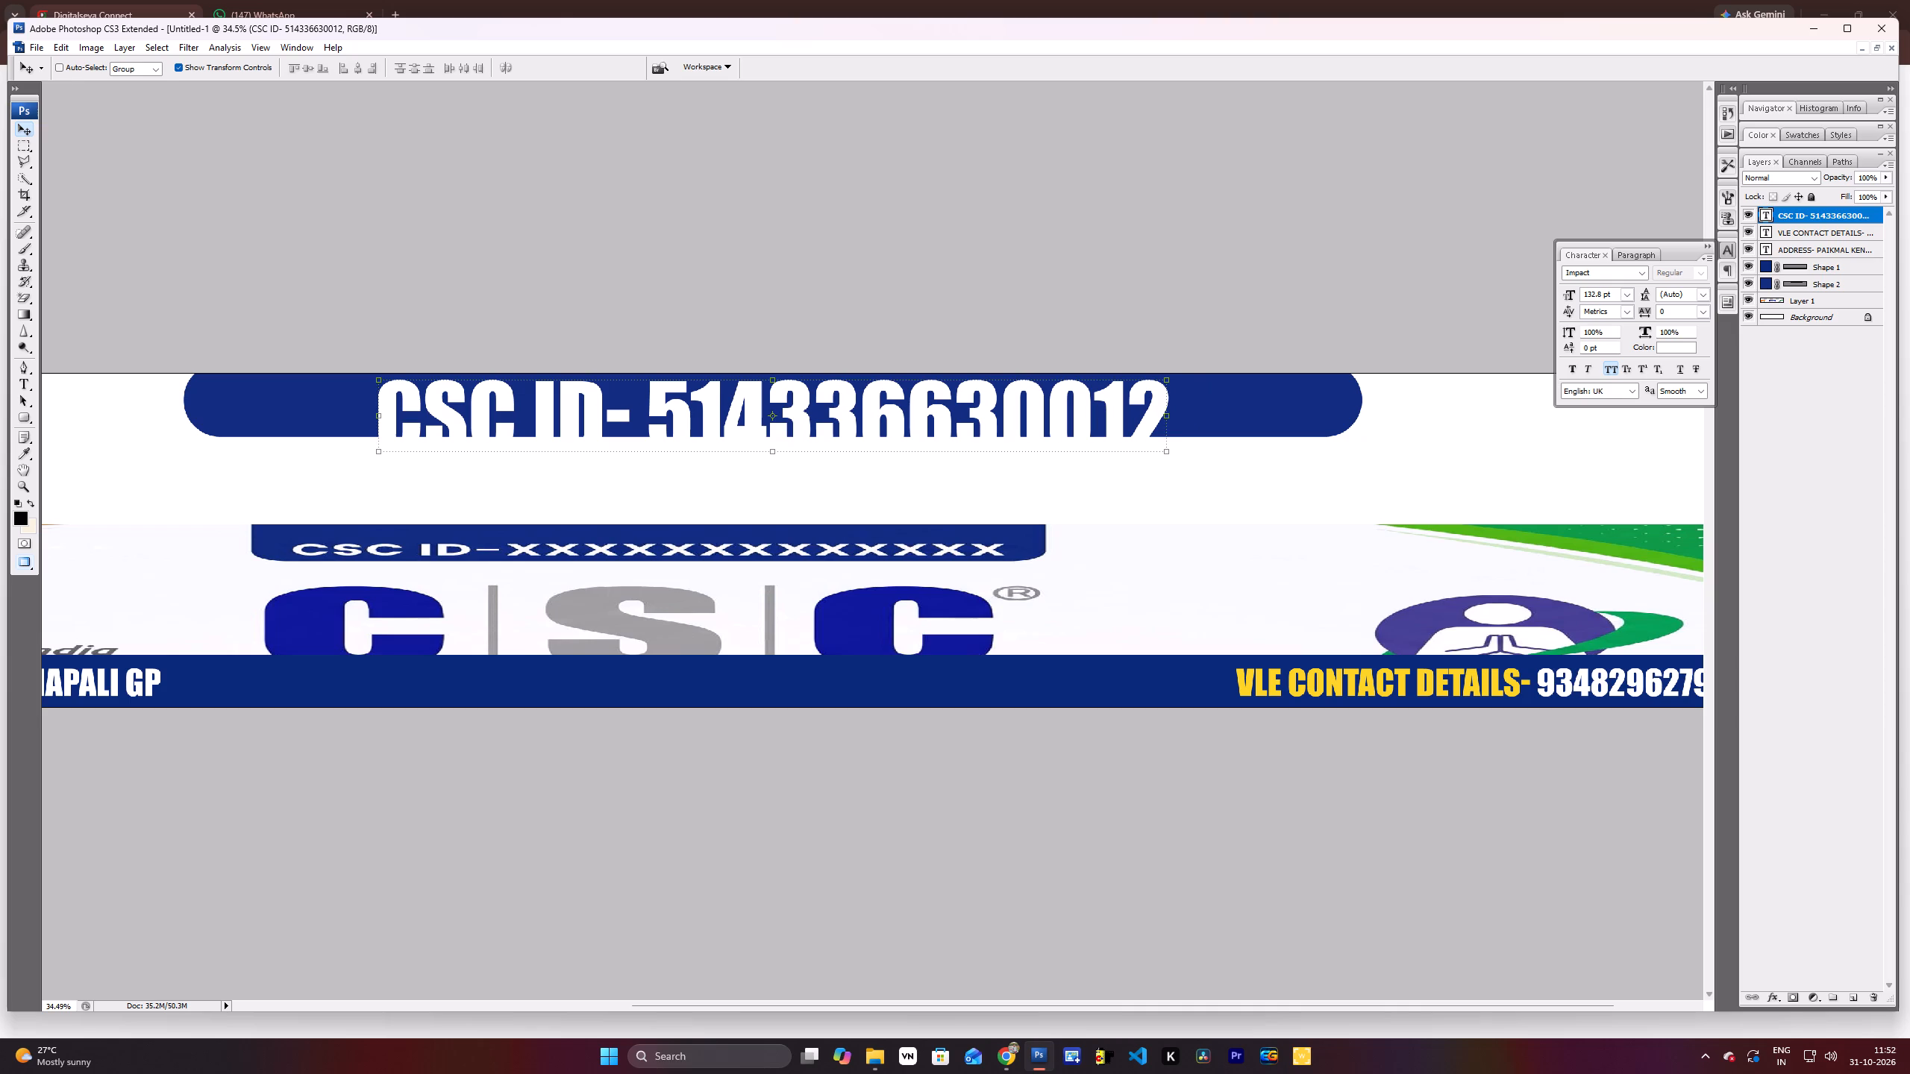
left_click_drag(1170, 453, 1081, 428, "shift")
left_click_drag(1087, 483, 941, 436, "shift")
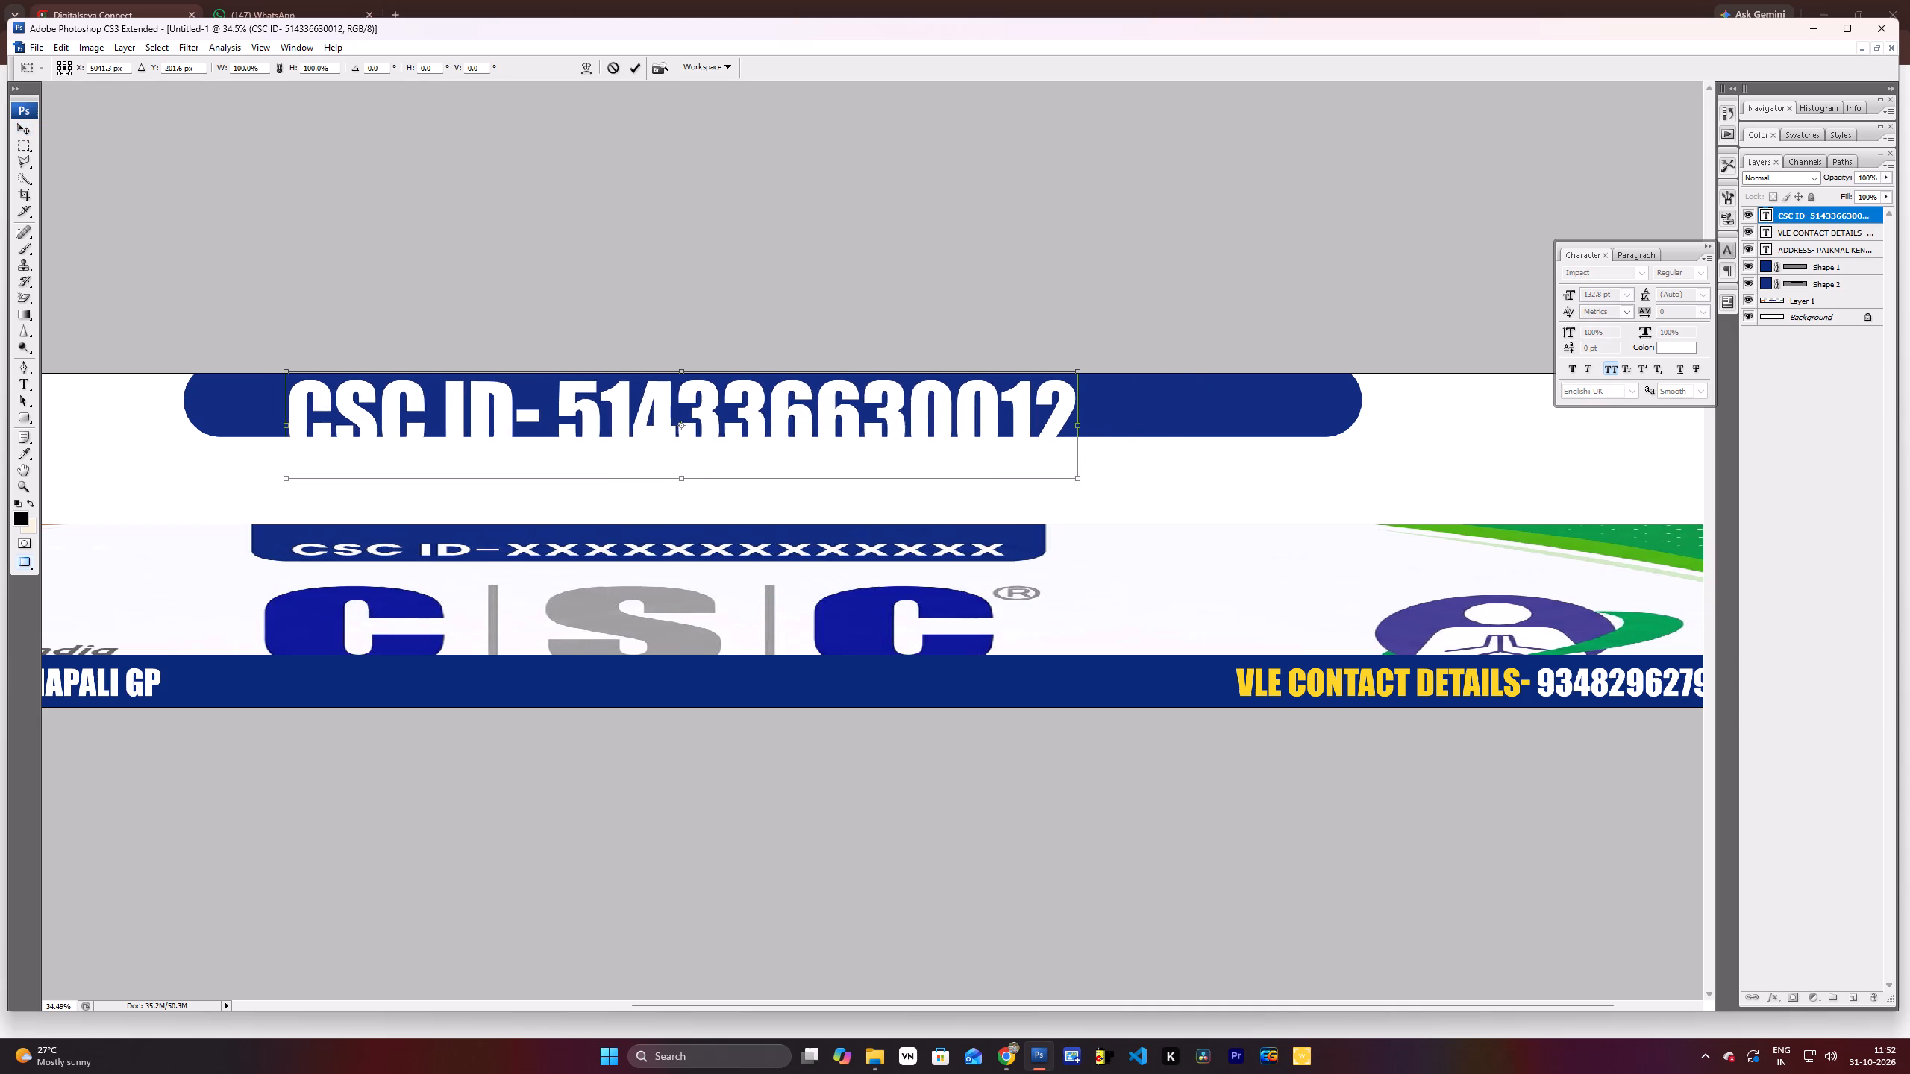
left_click_drag(941, 436, 835, 421, "shift")
key("Return")
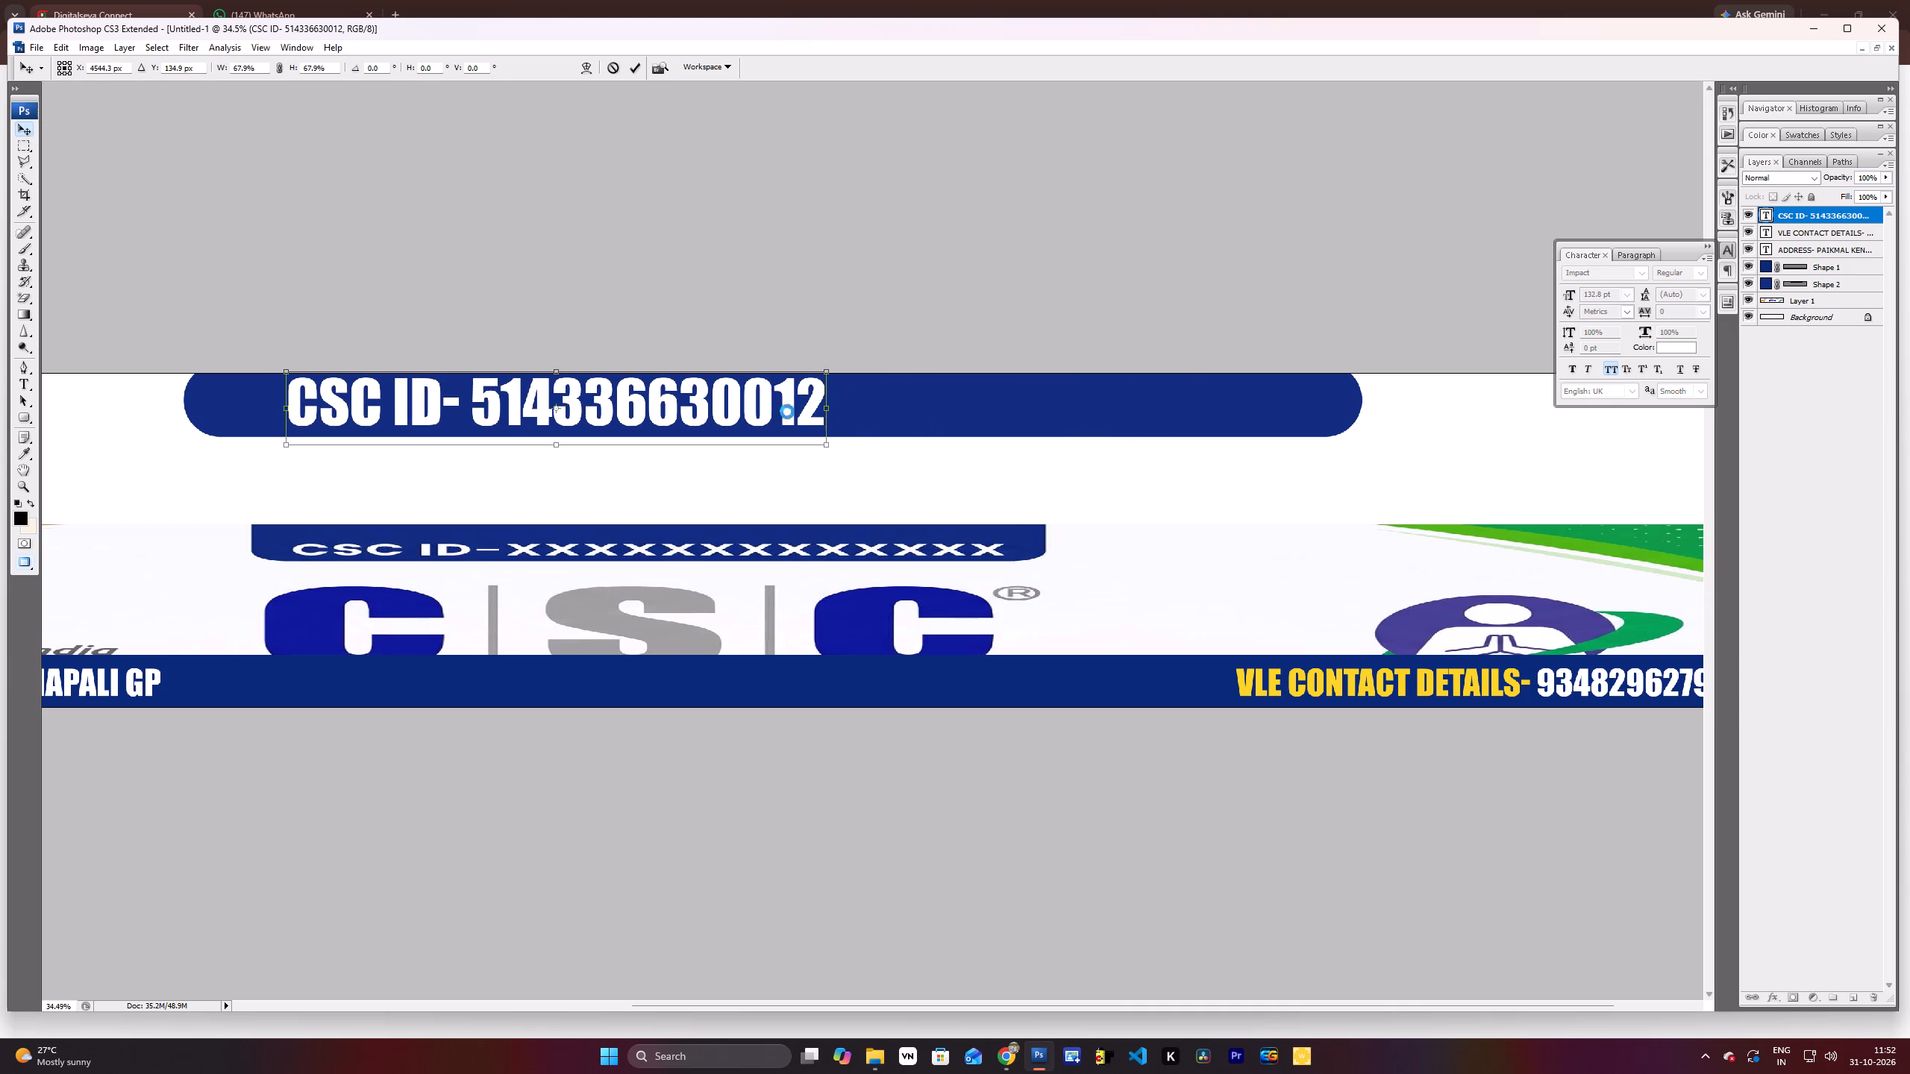
left_click_drag(753, 397, 945, 404)
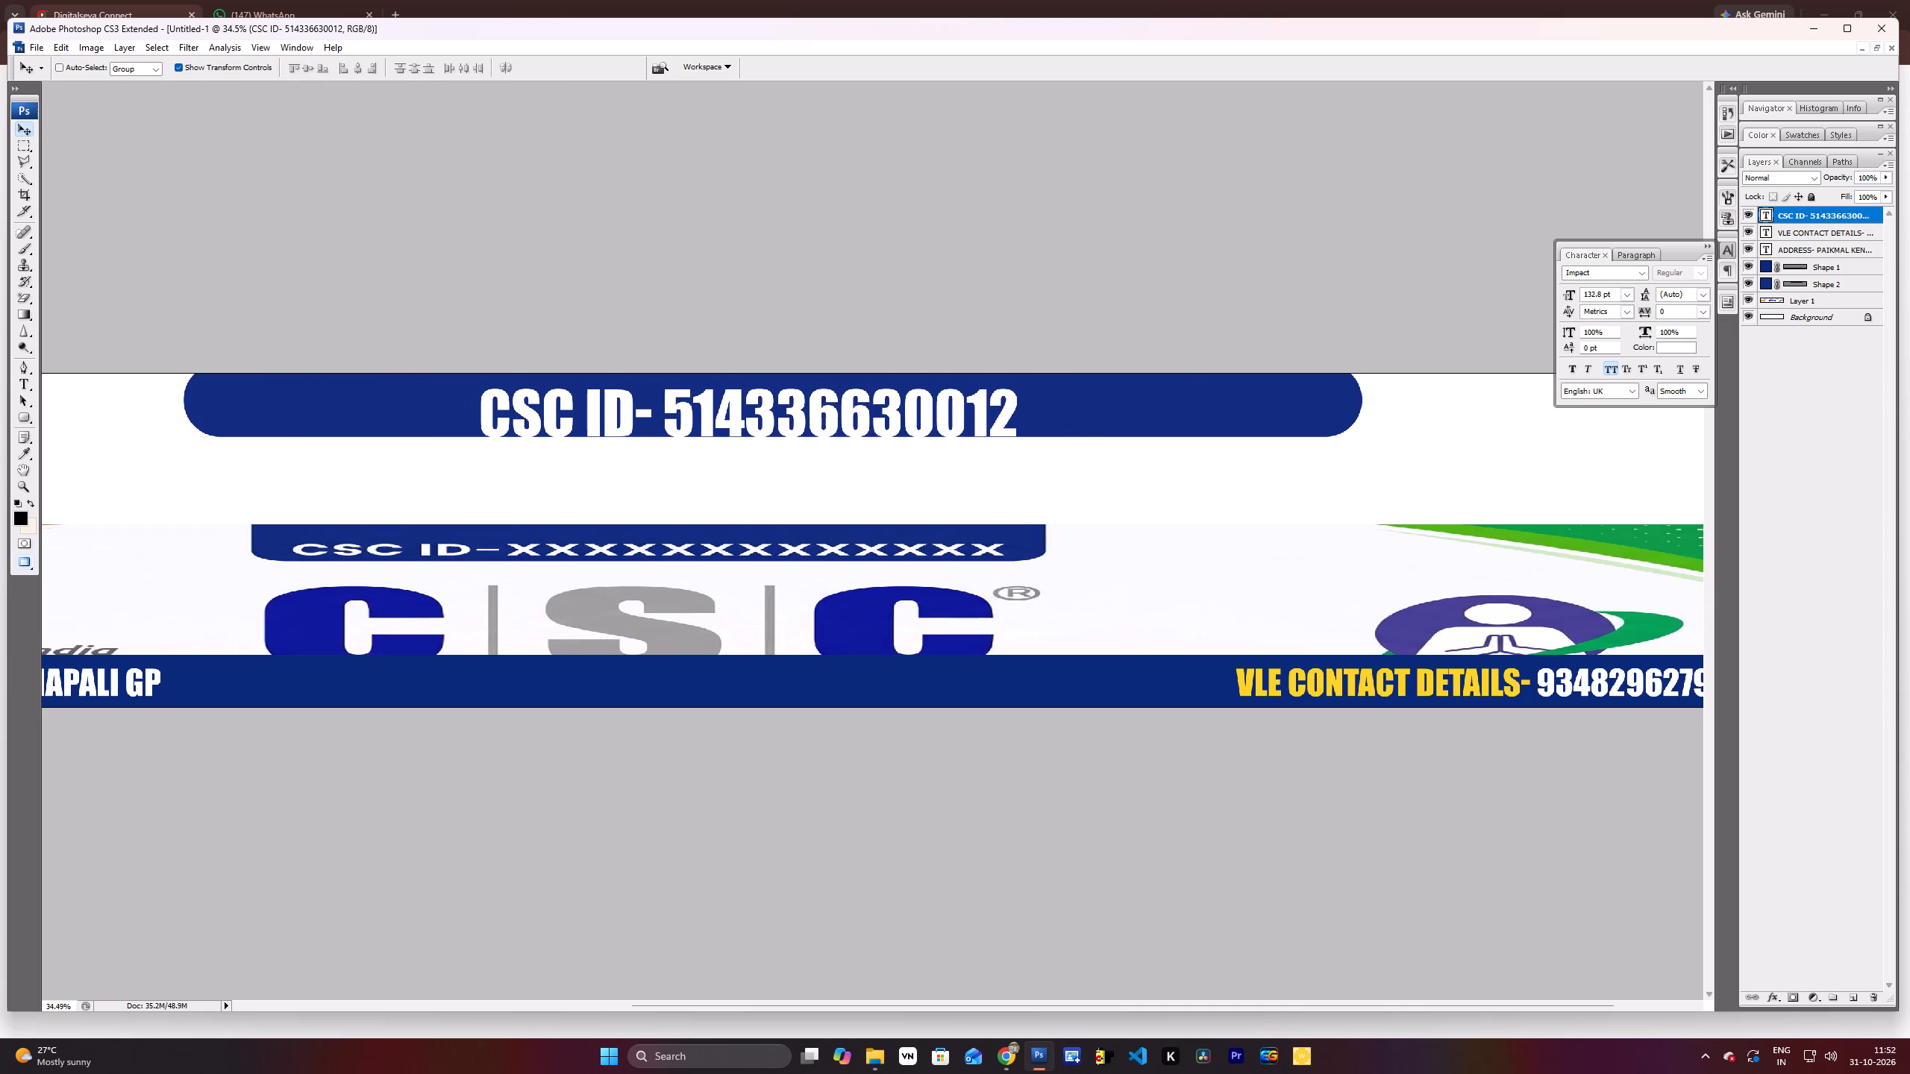
left_click_drag(945, 404, 949, 404)
Stretch the blue rounded tab slightly below the CSC ID text and narrow it from both ends to about 58% width.
right_click(1246, 409)
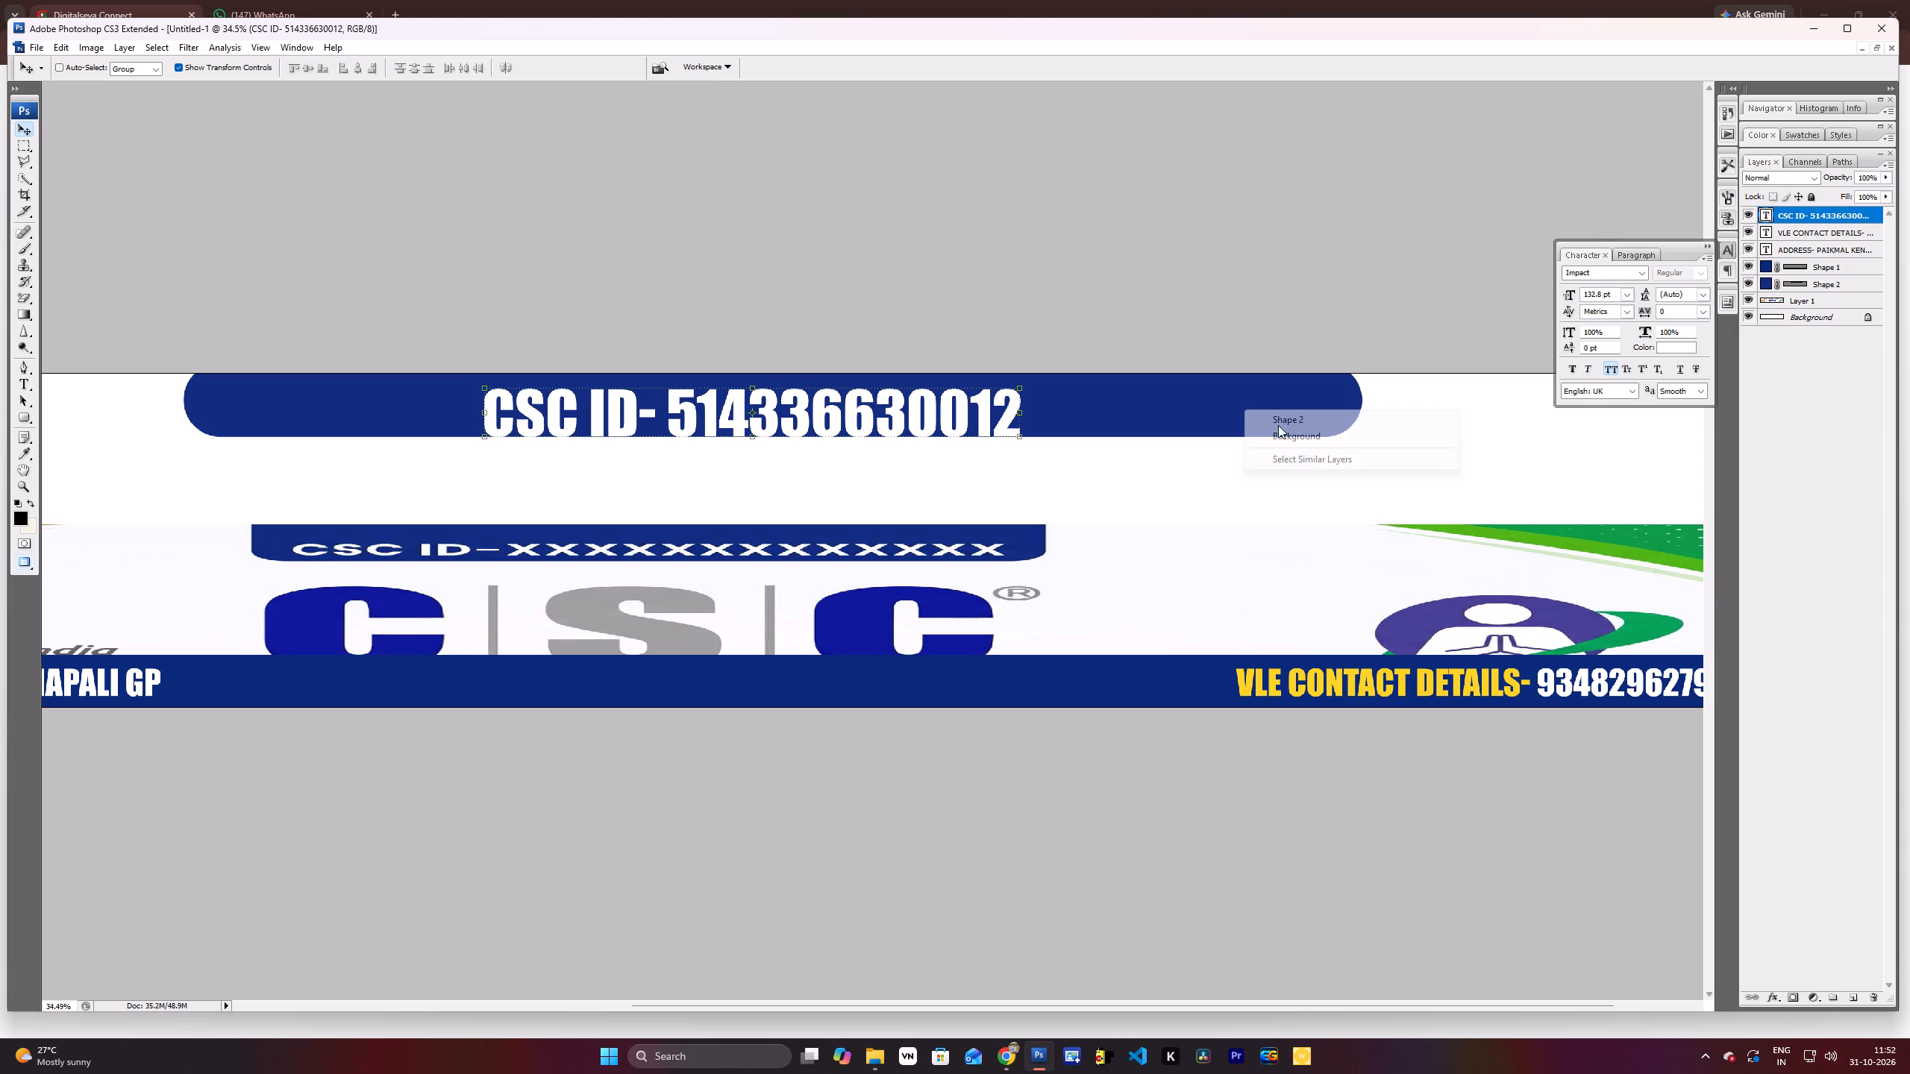
left_click(1279, 421)
left_click_drag(775, 441, 780, 456)
key("Return")
left_click_drag(1368, 407, 1367, 407)
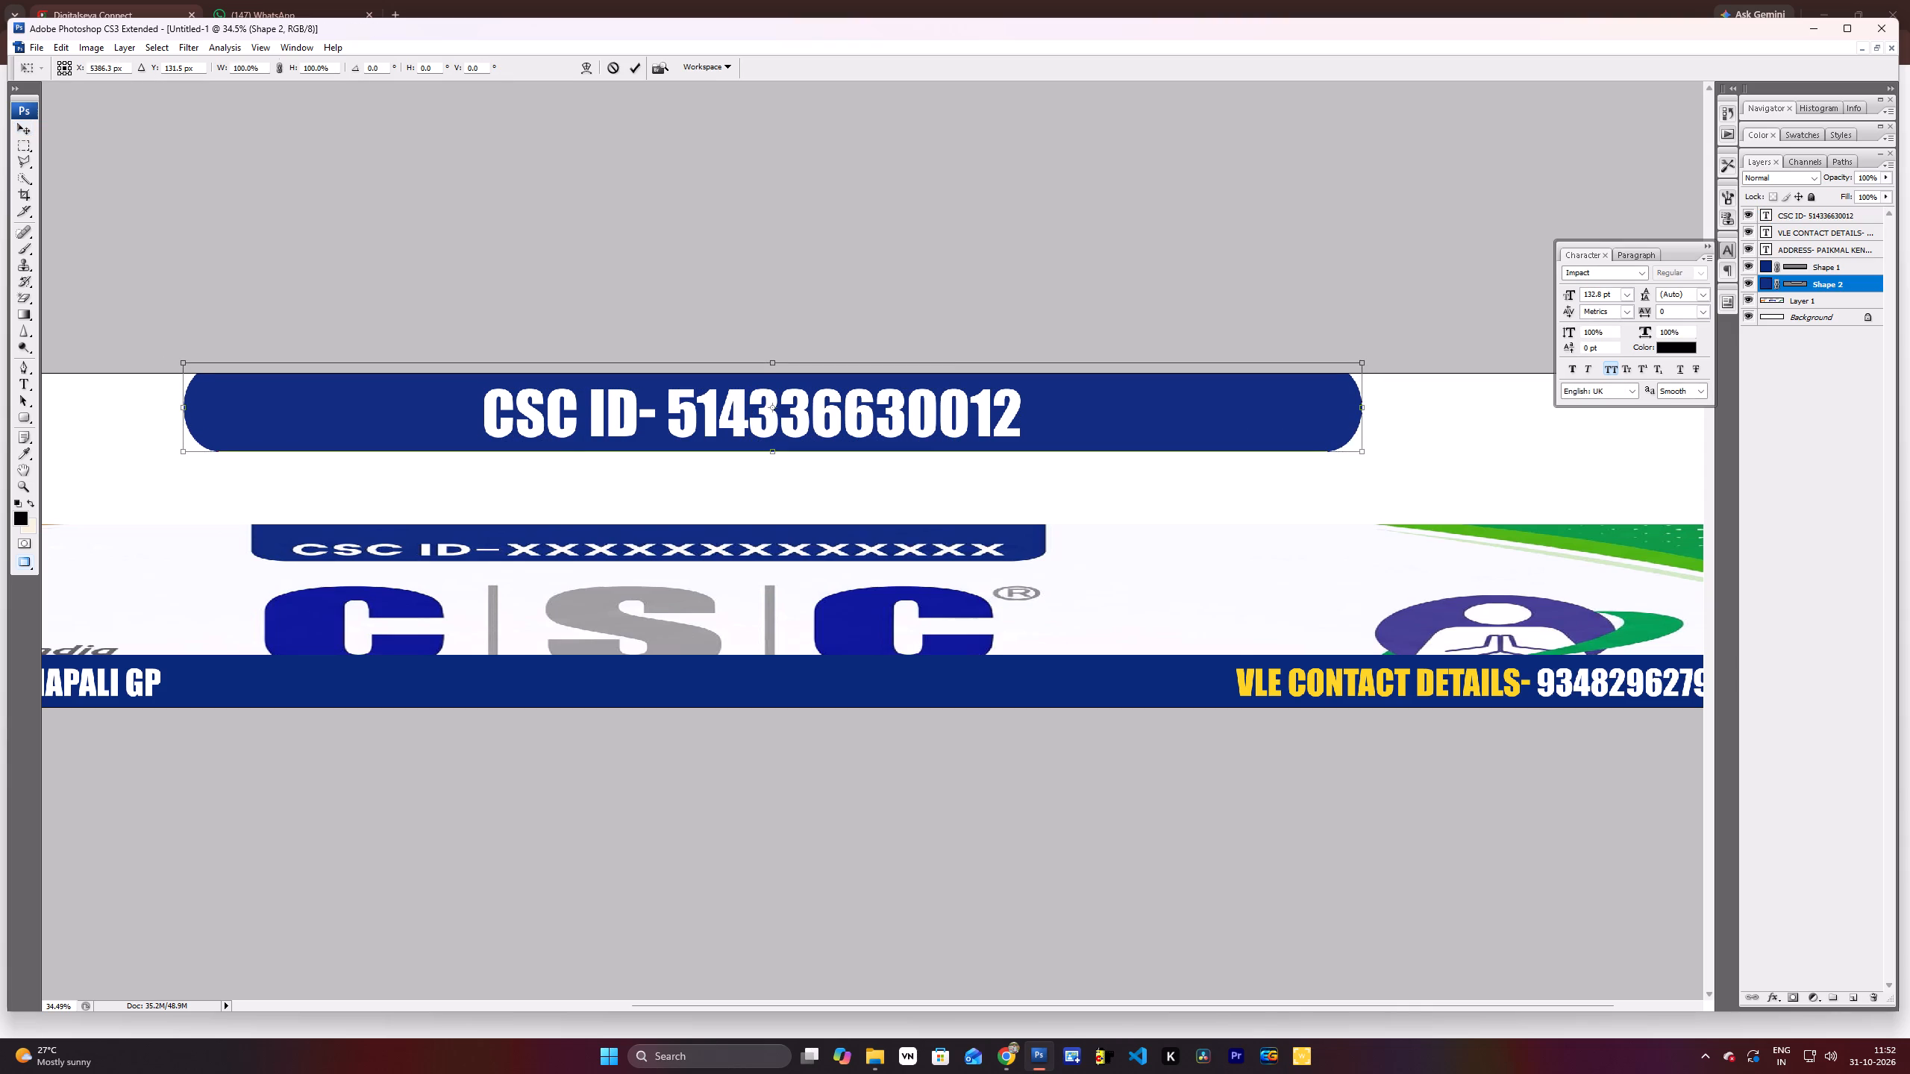
left_click_drag(1367, 407, 1103, 425)
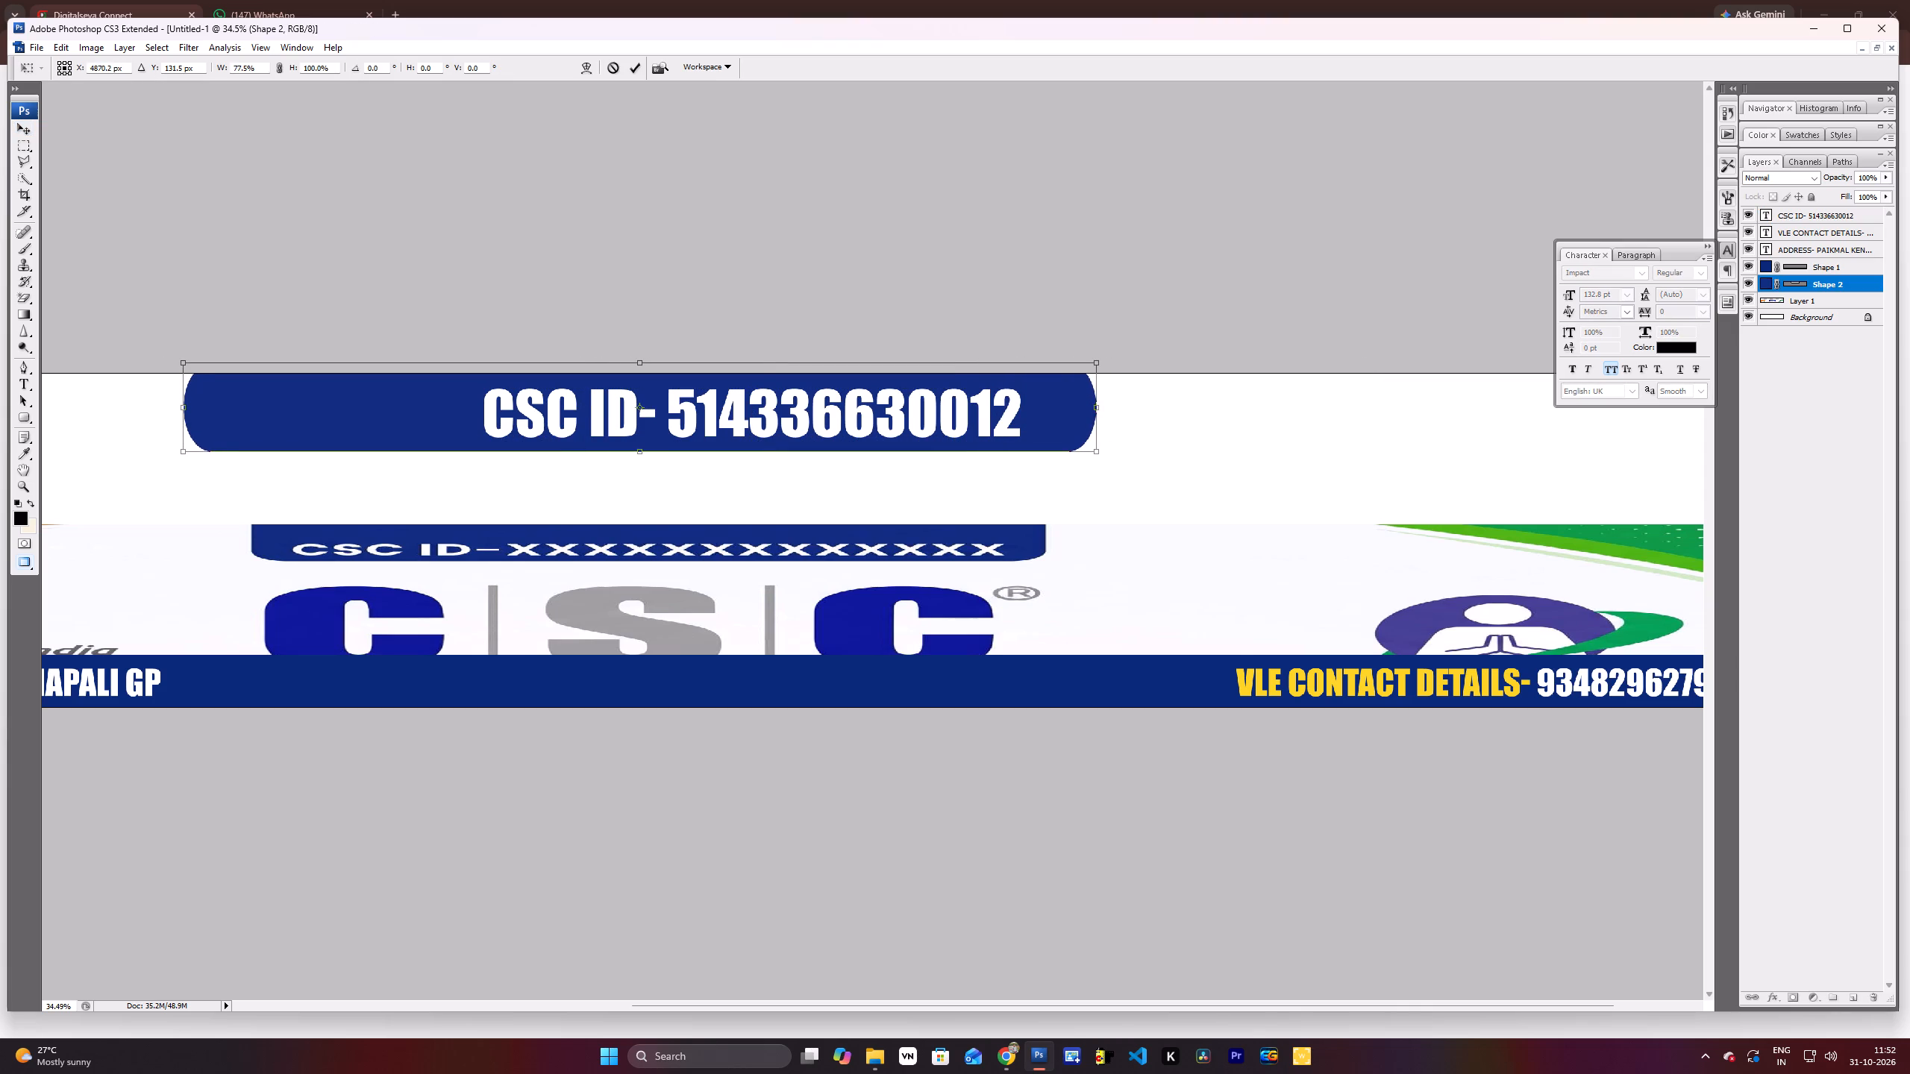
left_click_drag(184, 403, 430, 415)
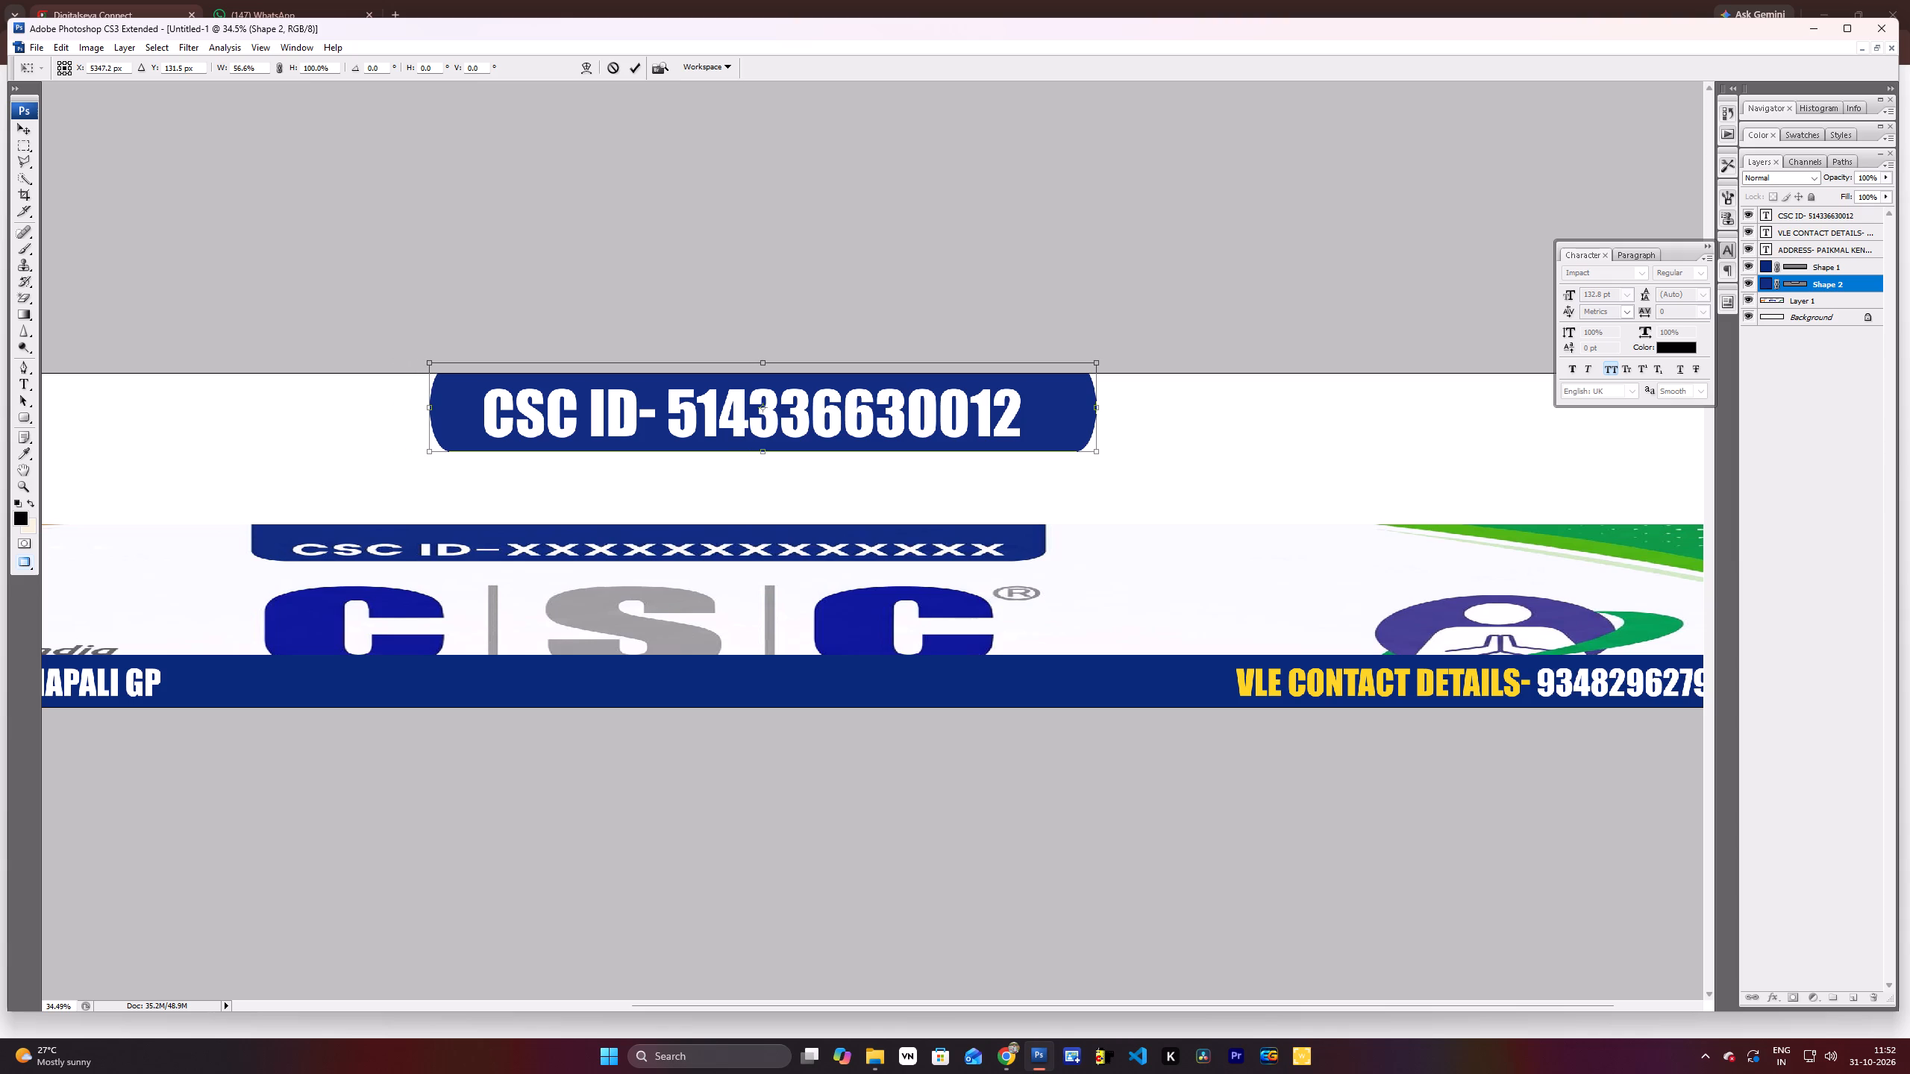
left_click_drag(430, 415, 430, 414)
left_click_drag(426, 412, 414, 411)
key("Return")
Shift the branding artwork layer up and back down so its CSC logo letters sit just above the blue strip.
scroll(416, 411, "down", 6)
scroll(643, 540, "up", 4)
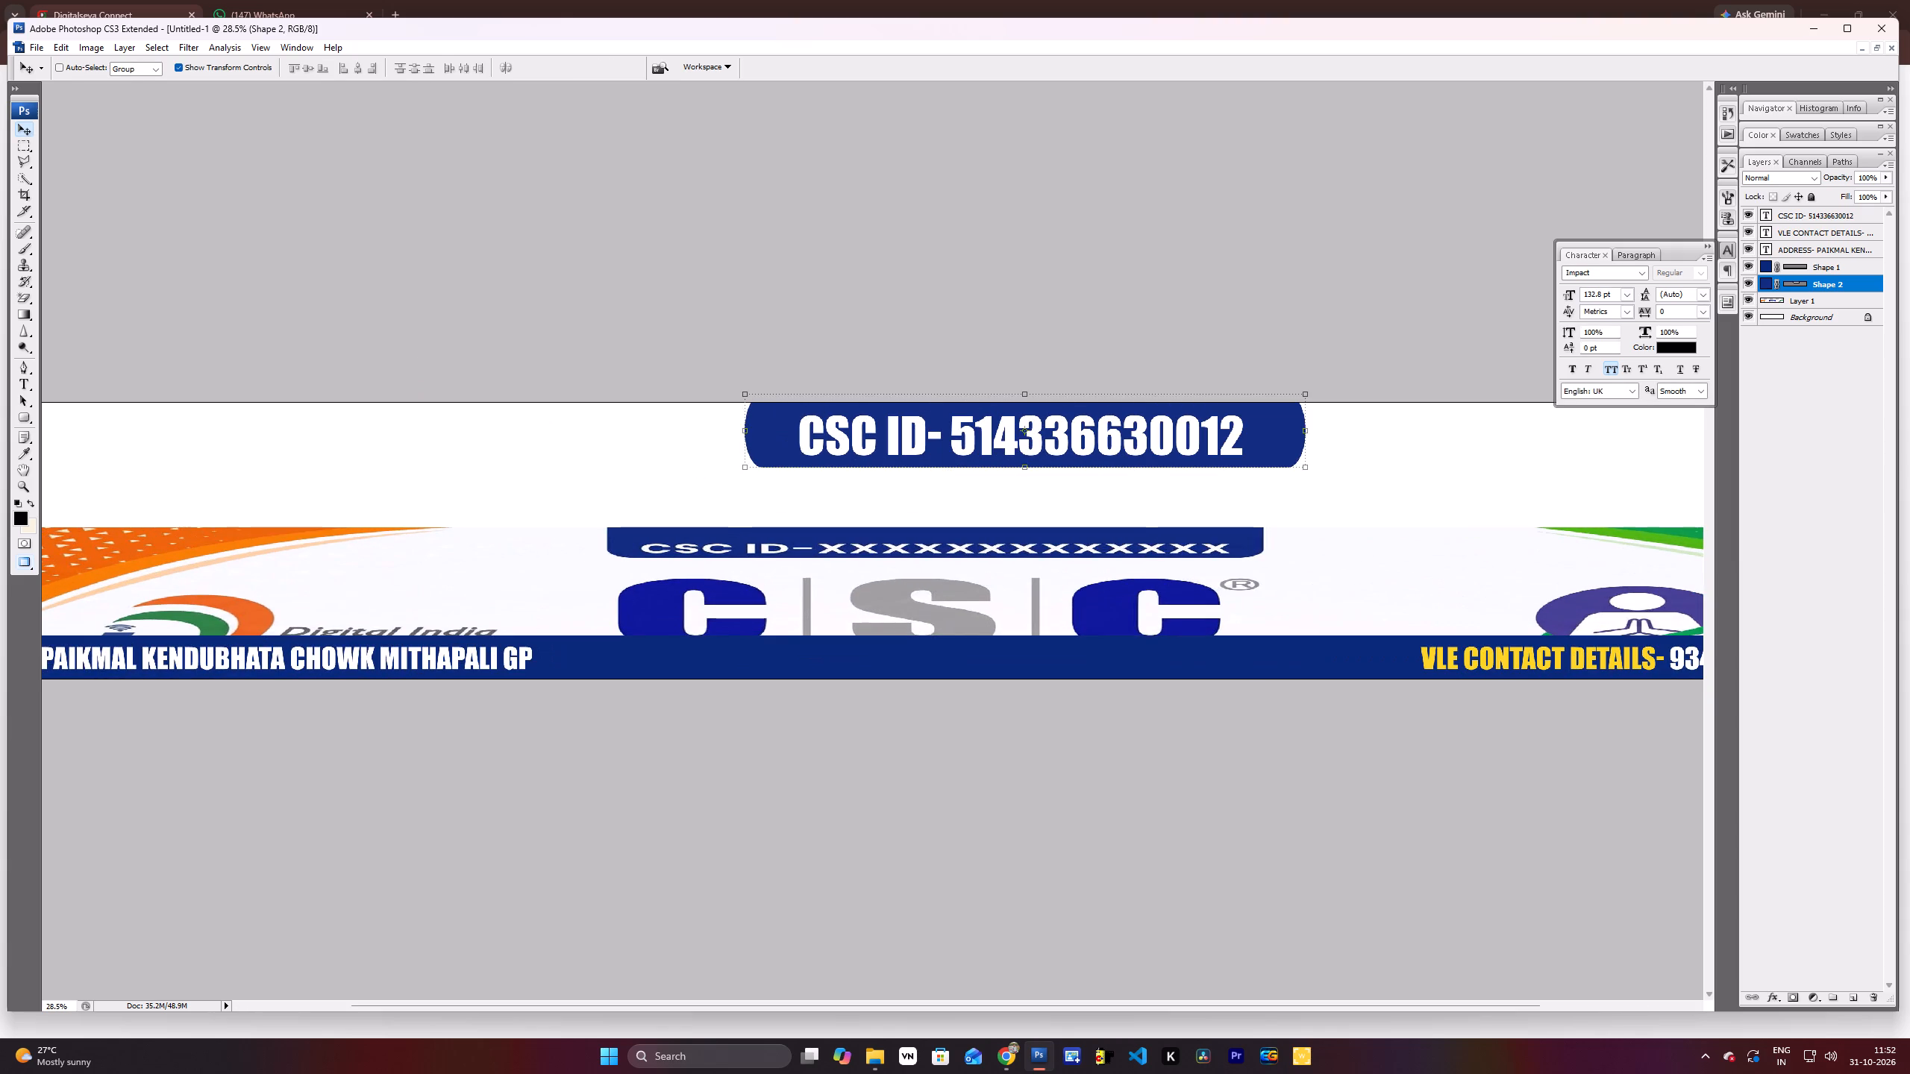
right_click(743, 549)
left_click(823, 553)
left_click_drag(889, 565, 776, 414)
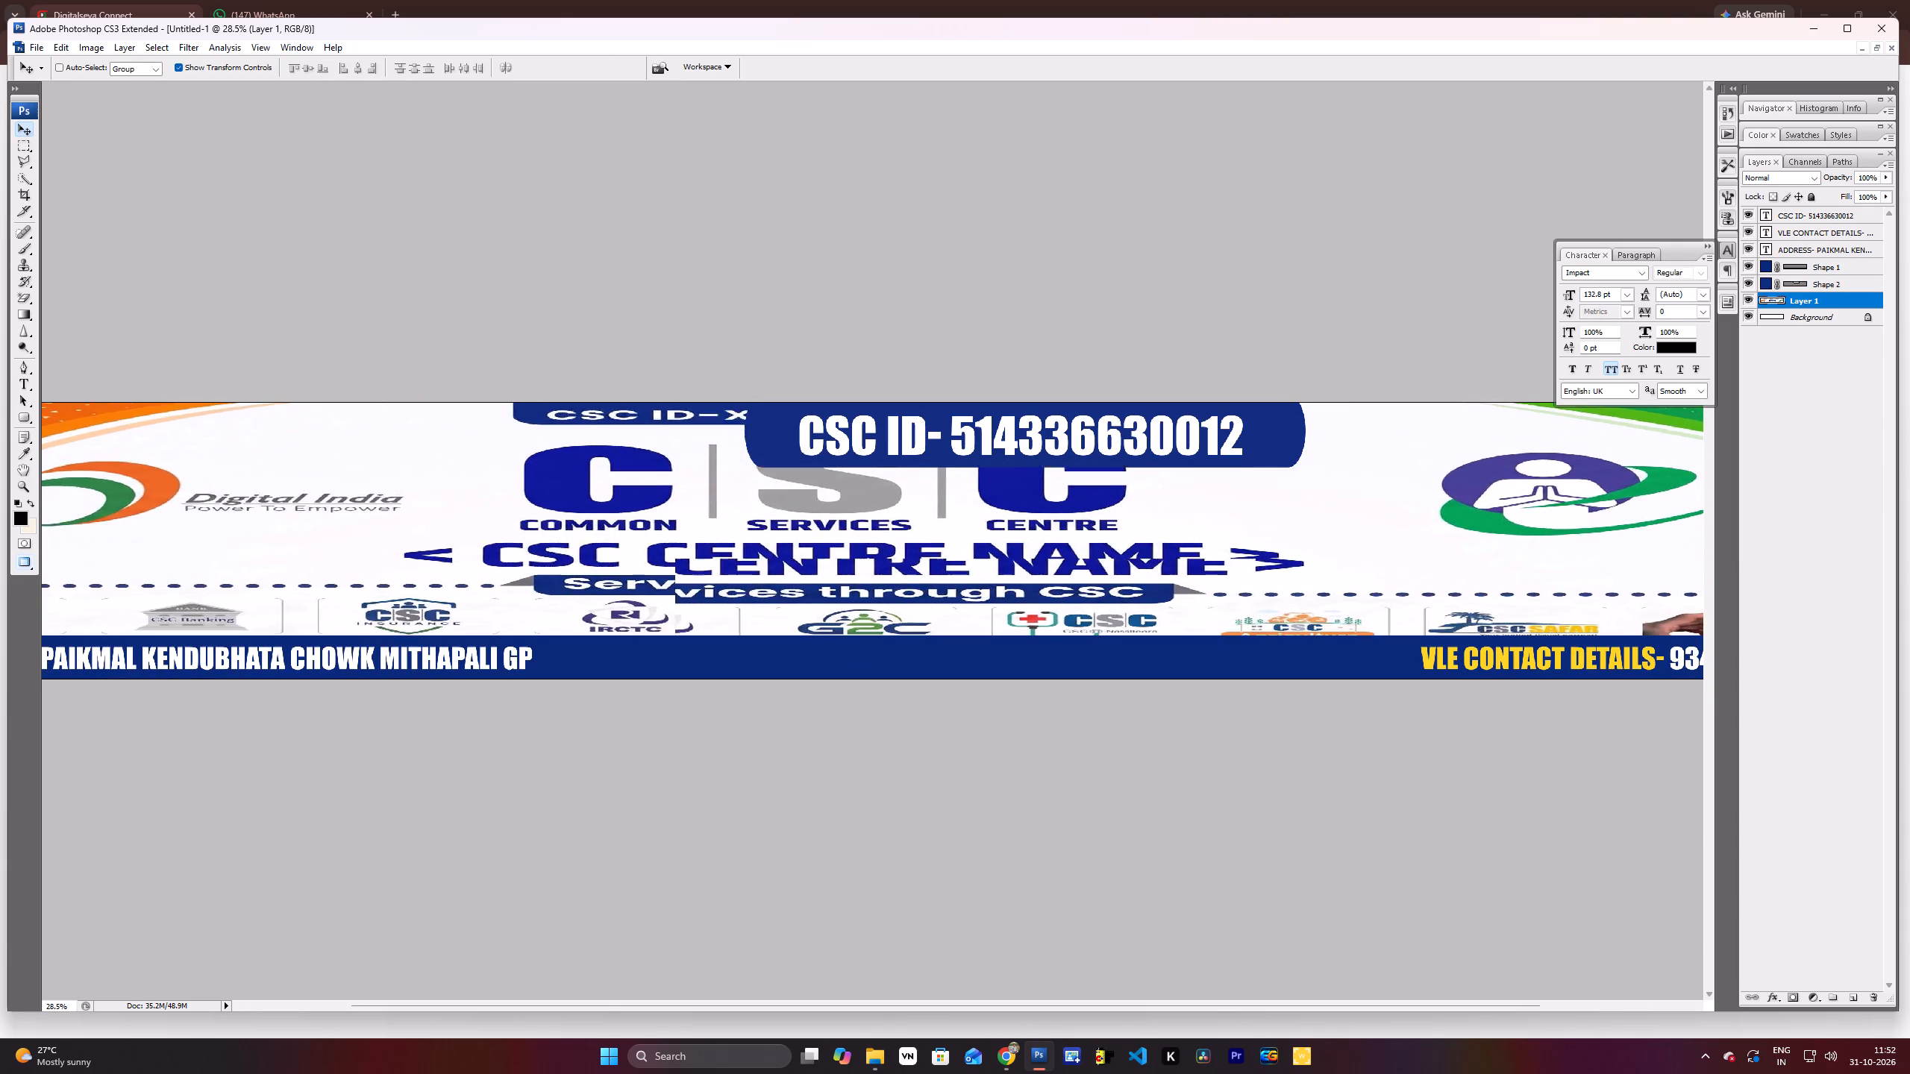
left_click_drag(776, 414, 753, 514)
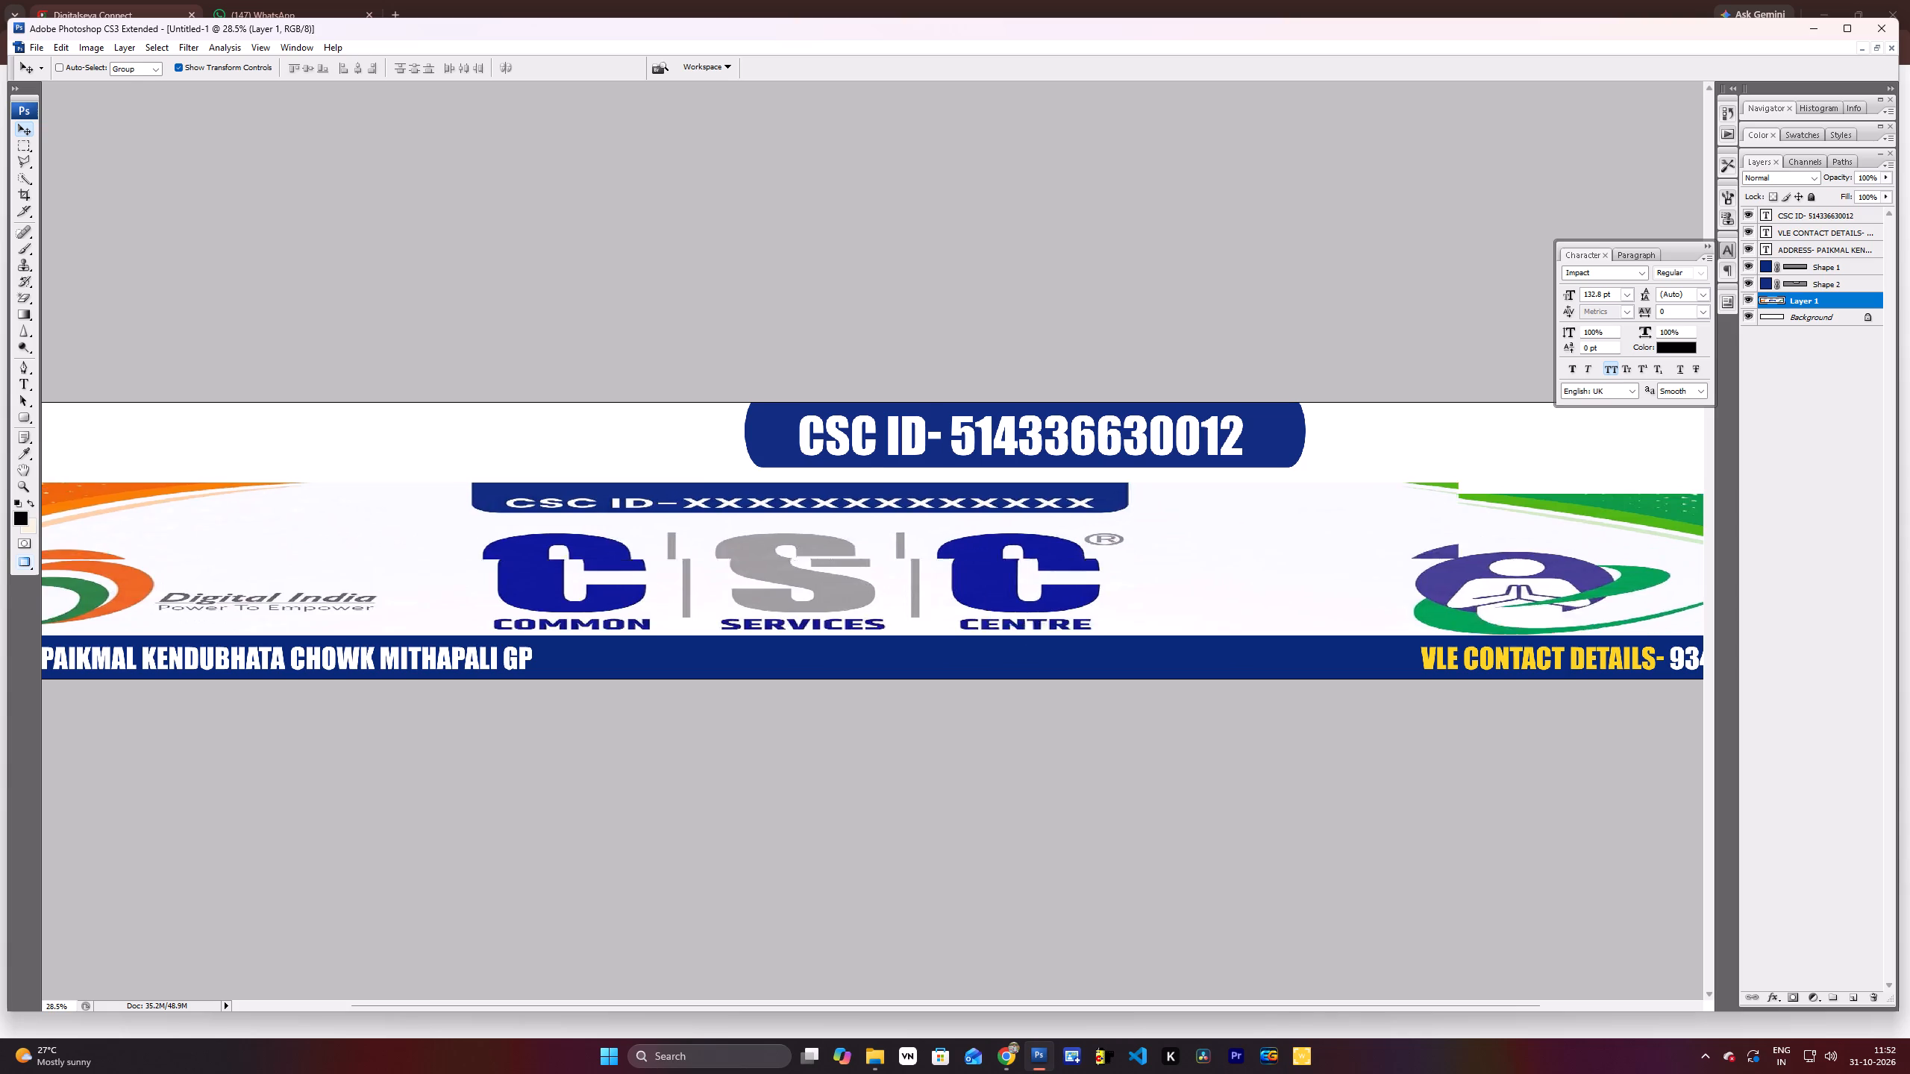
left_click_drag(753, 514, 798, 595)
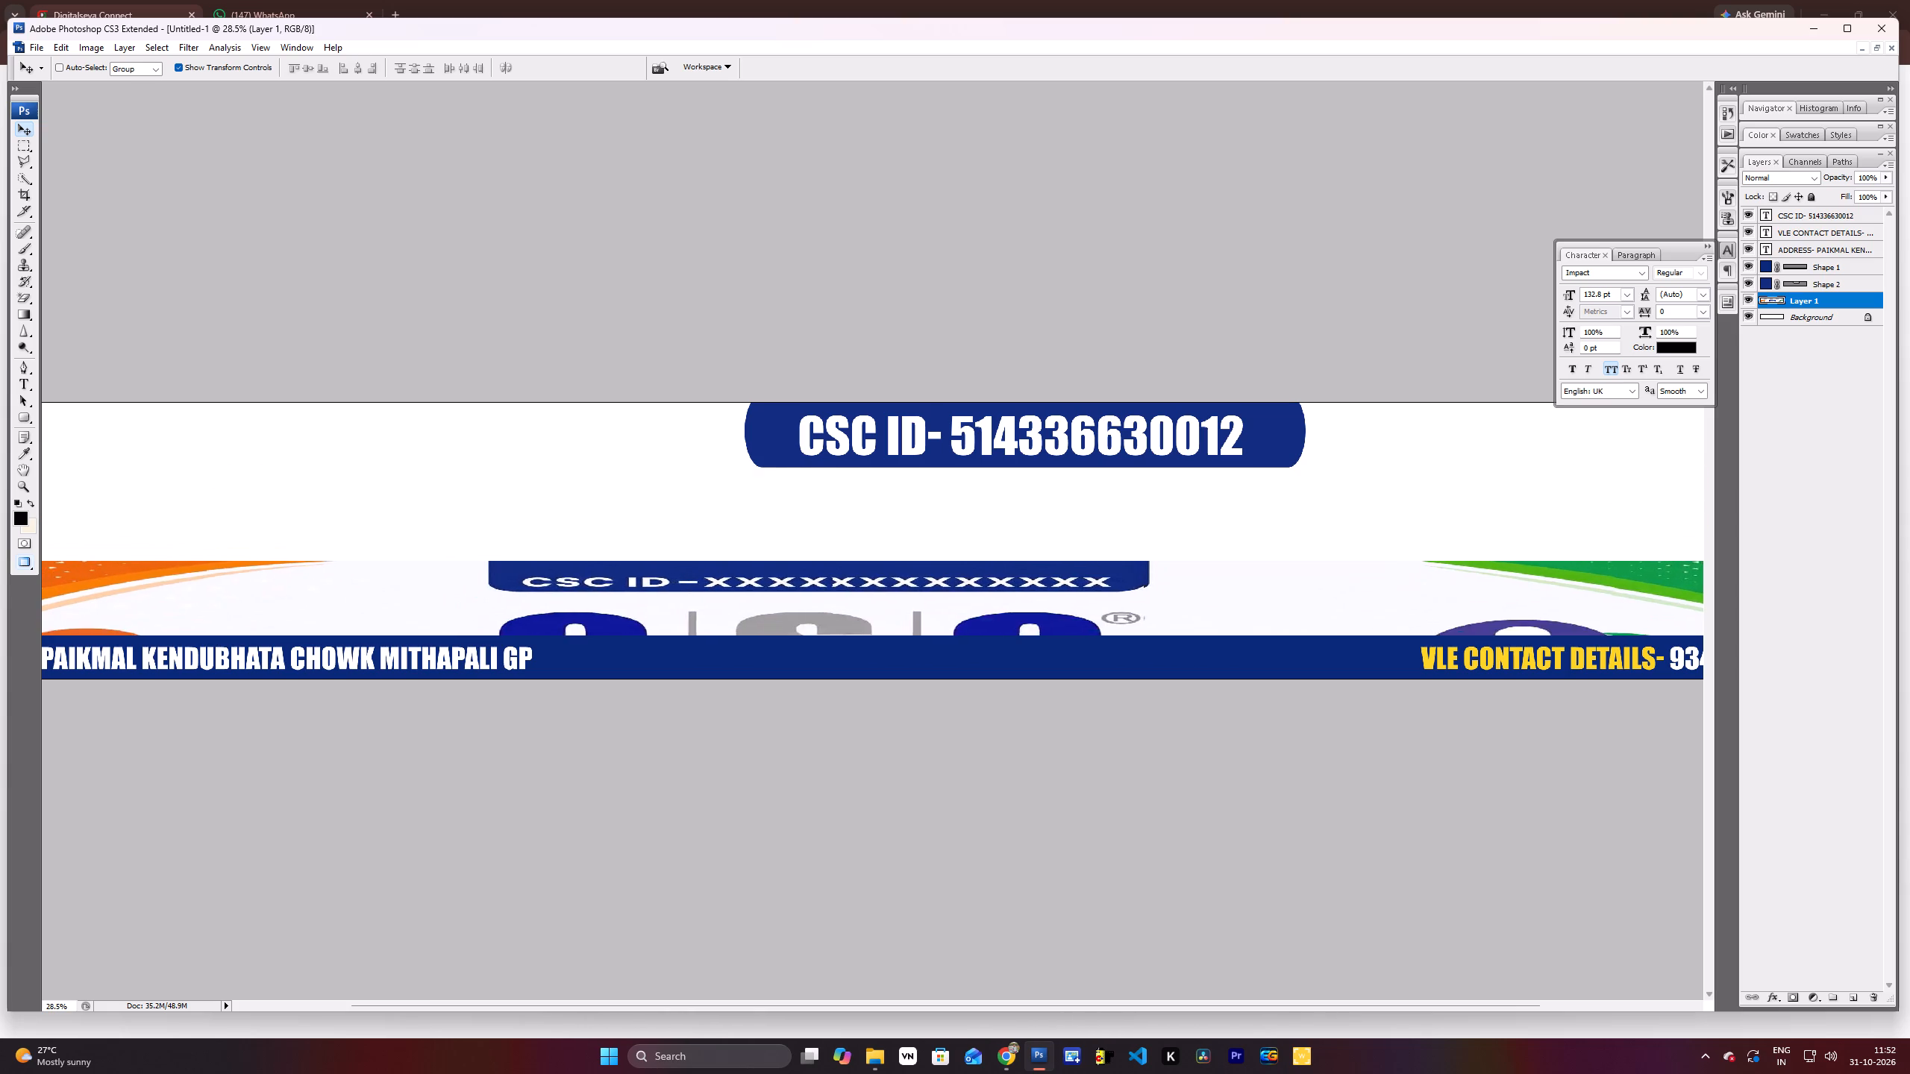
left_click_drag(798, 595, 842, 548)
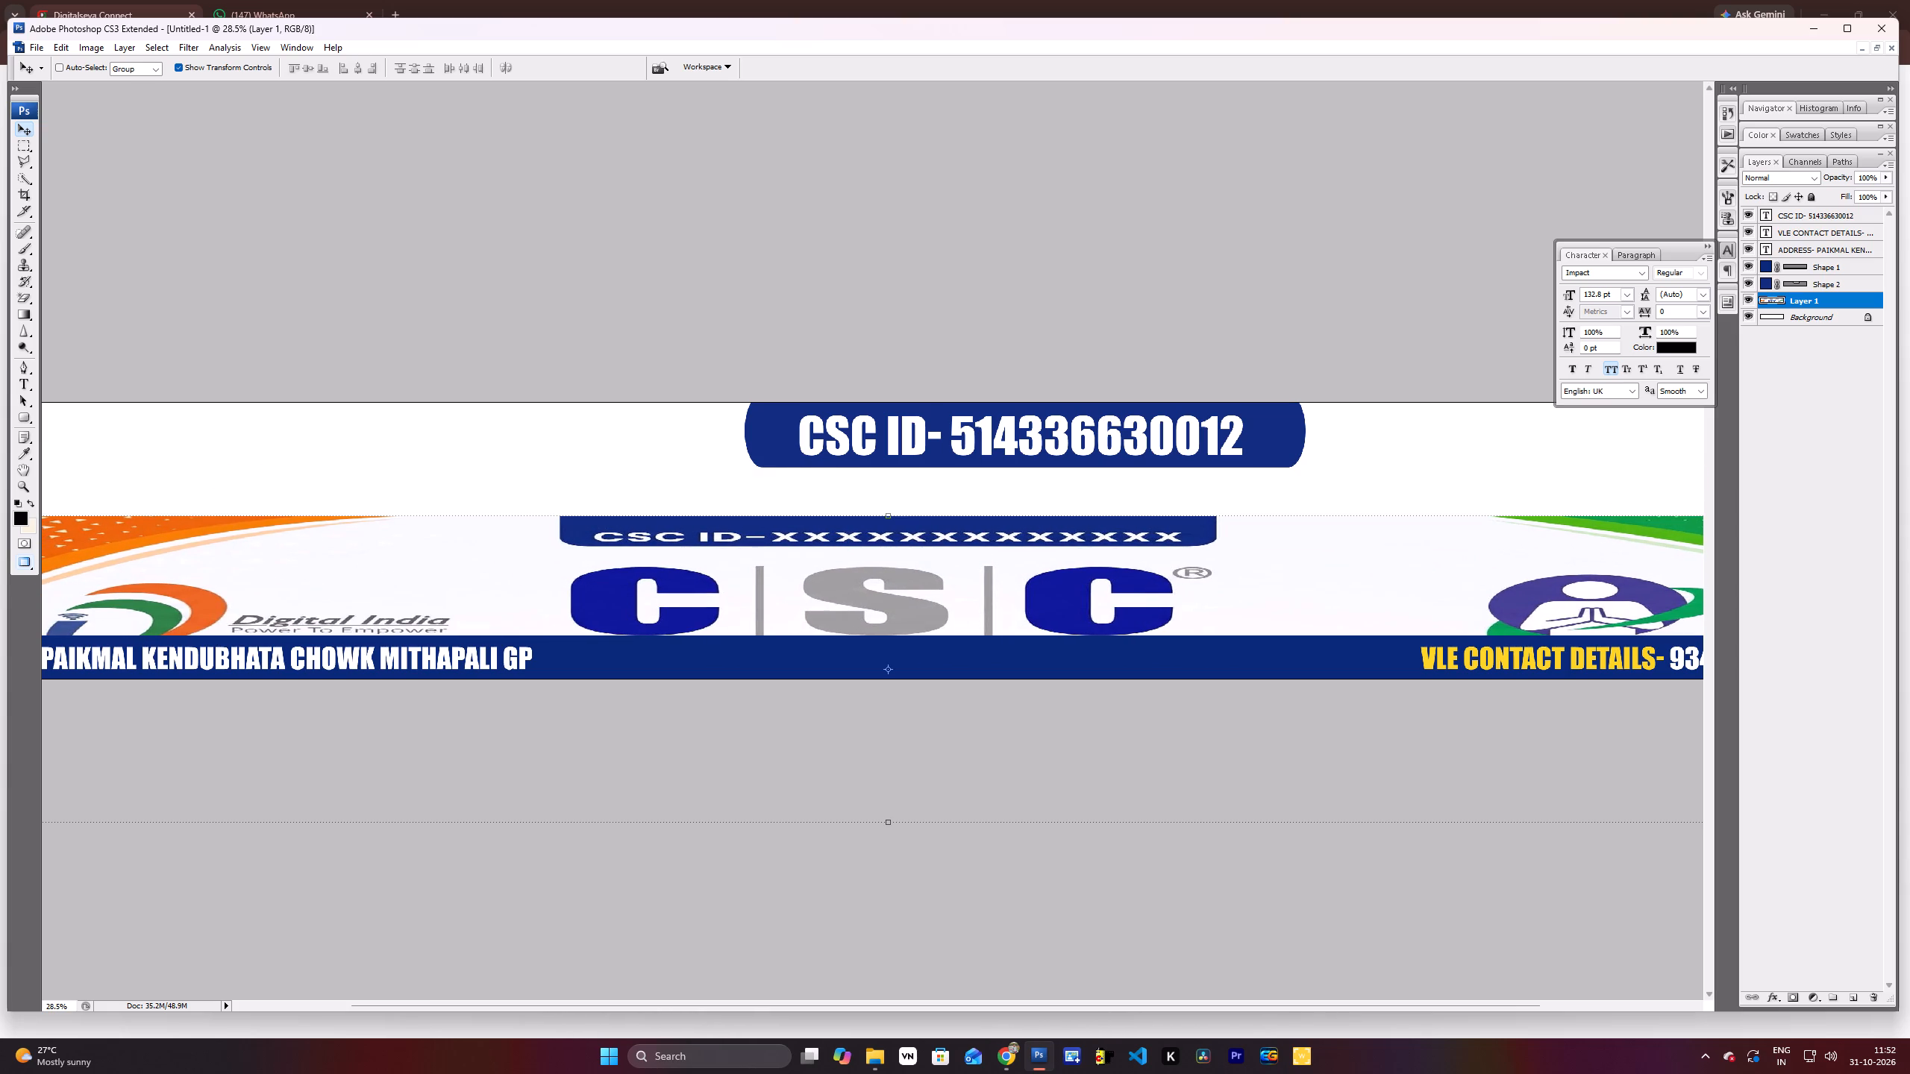
Duplicate the CSC ID text, move the copy below and left of the tab, and colour it the tab's dark blue.
right_click(861, 439)
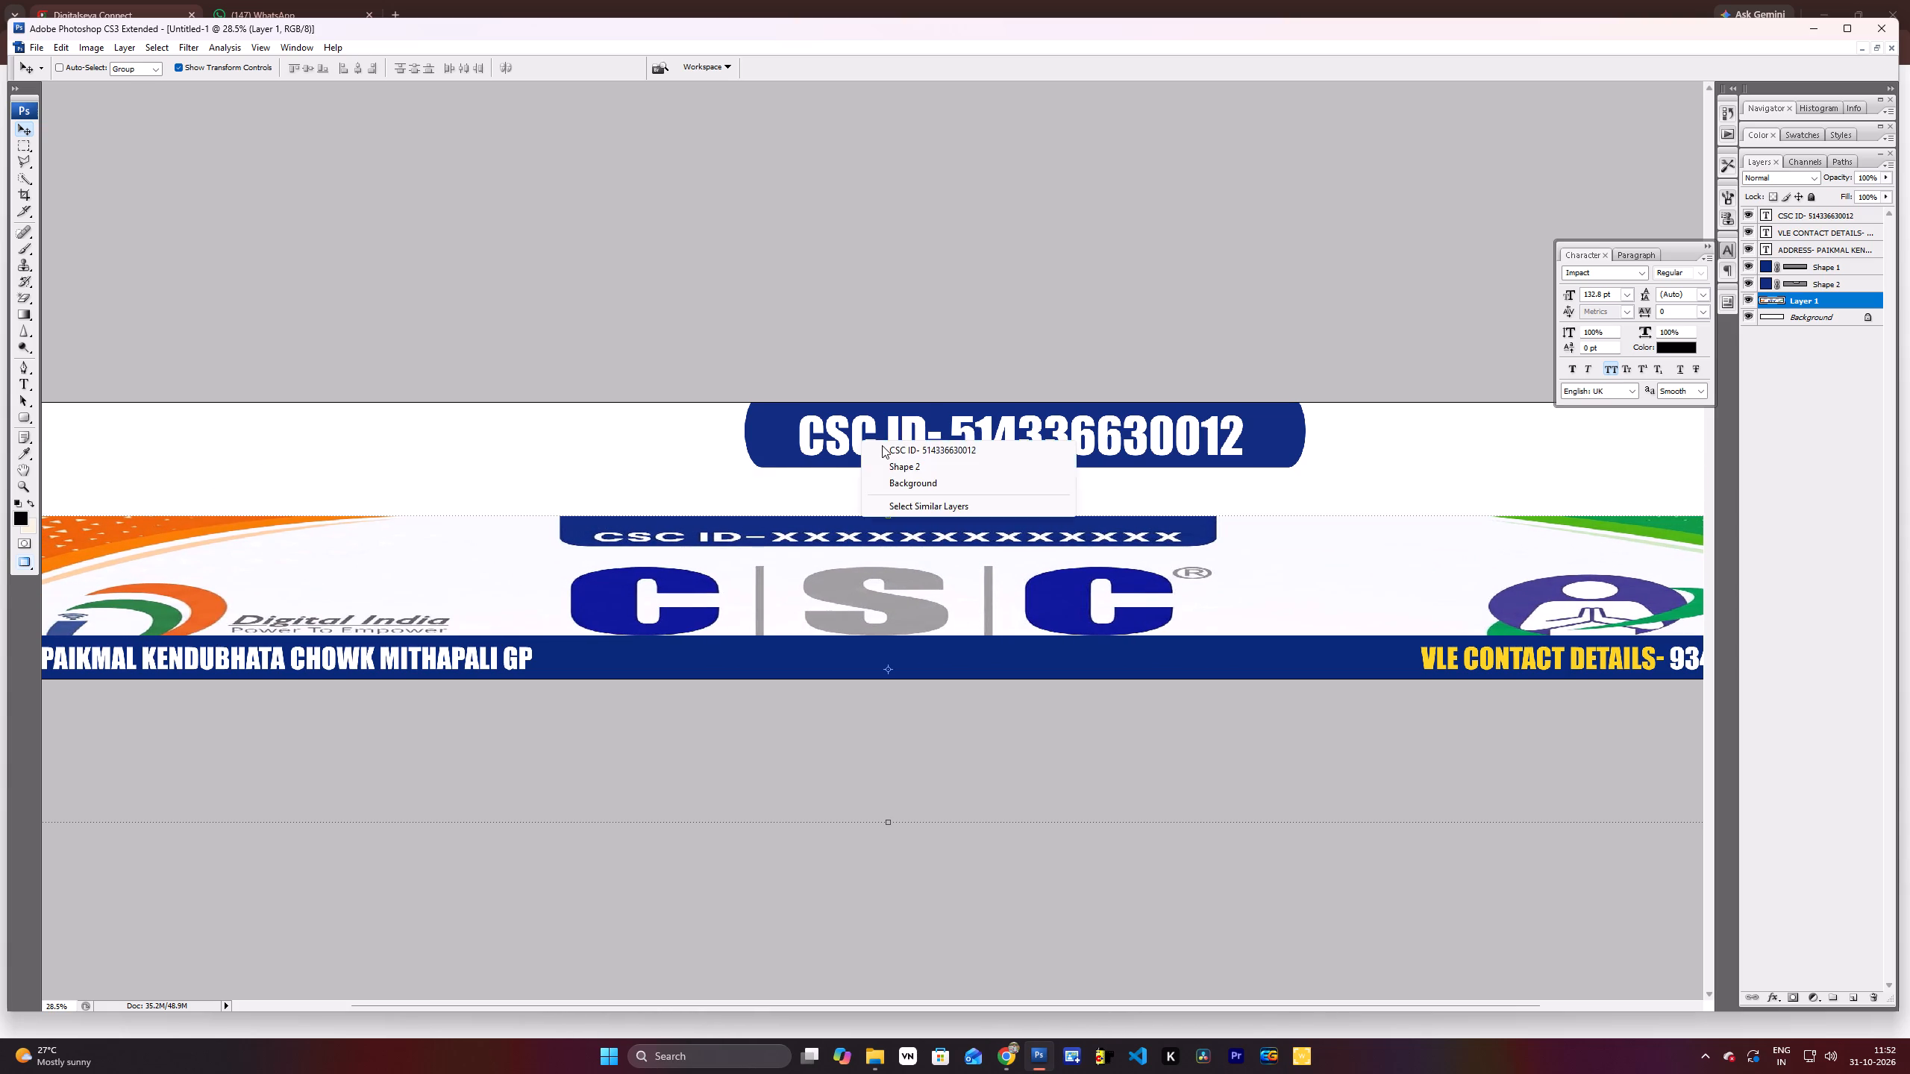
left_click(882, 445)
key("ctrl+j")
left_click_drag(948, 446, 593, 502)
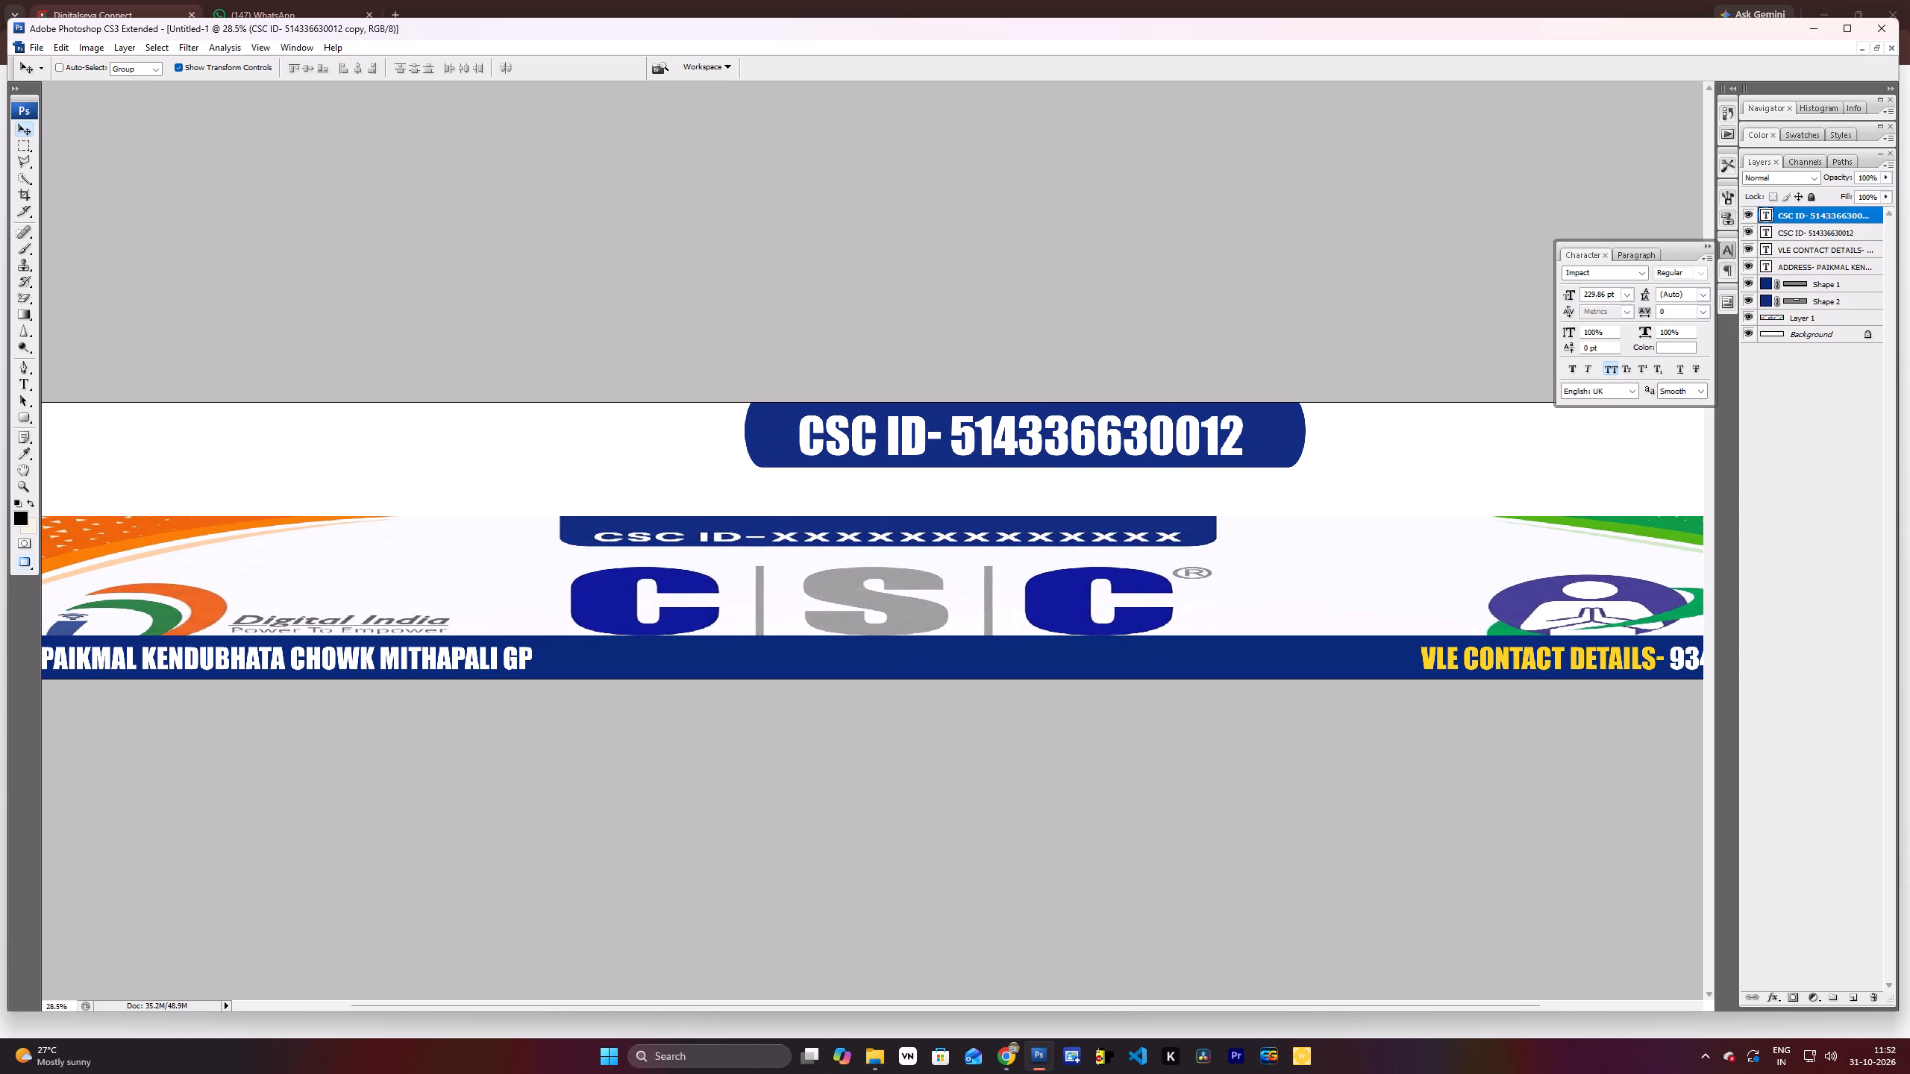
left_click_drag(593, 502, 595, 497)
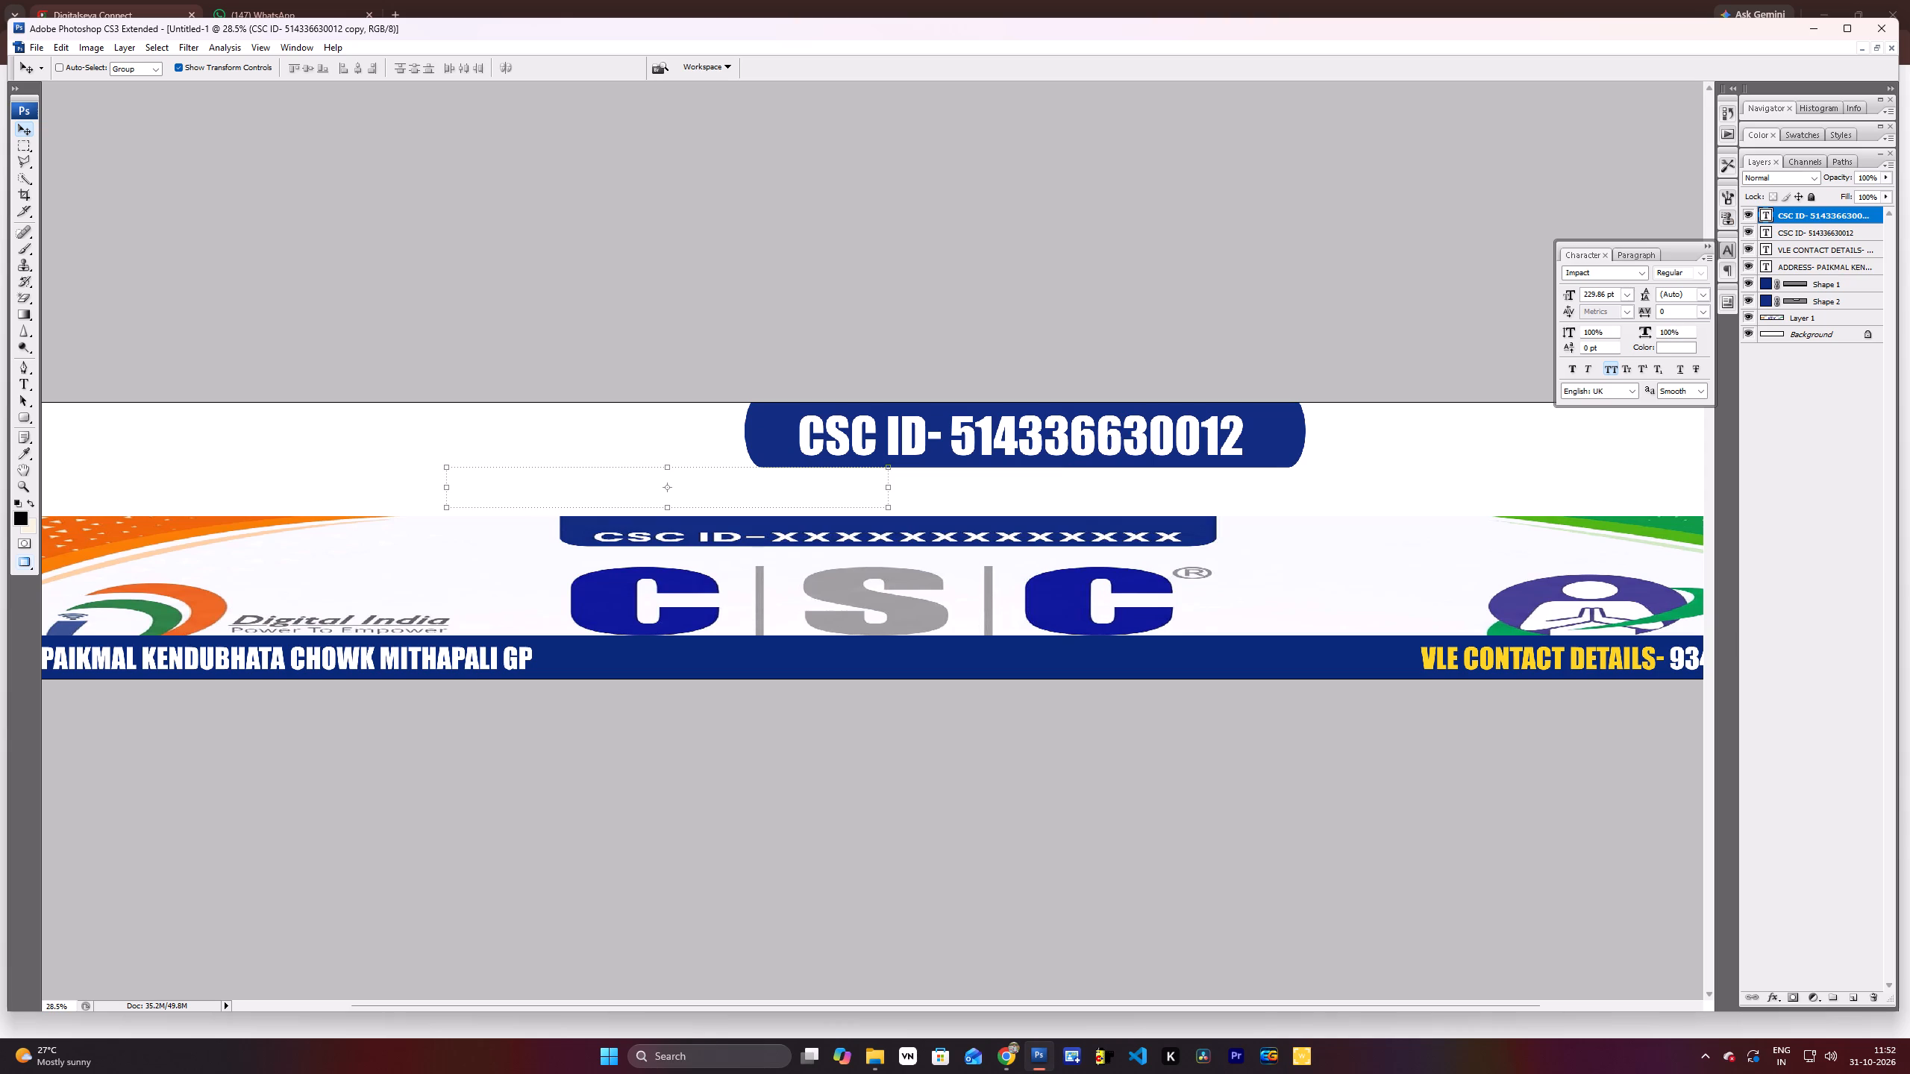
left_click(1686, 348)
left_click(1274, 438)
key("Return")
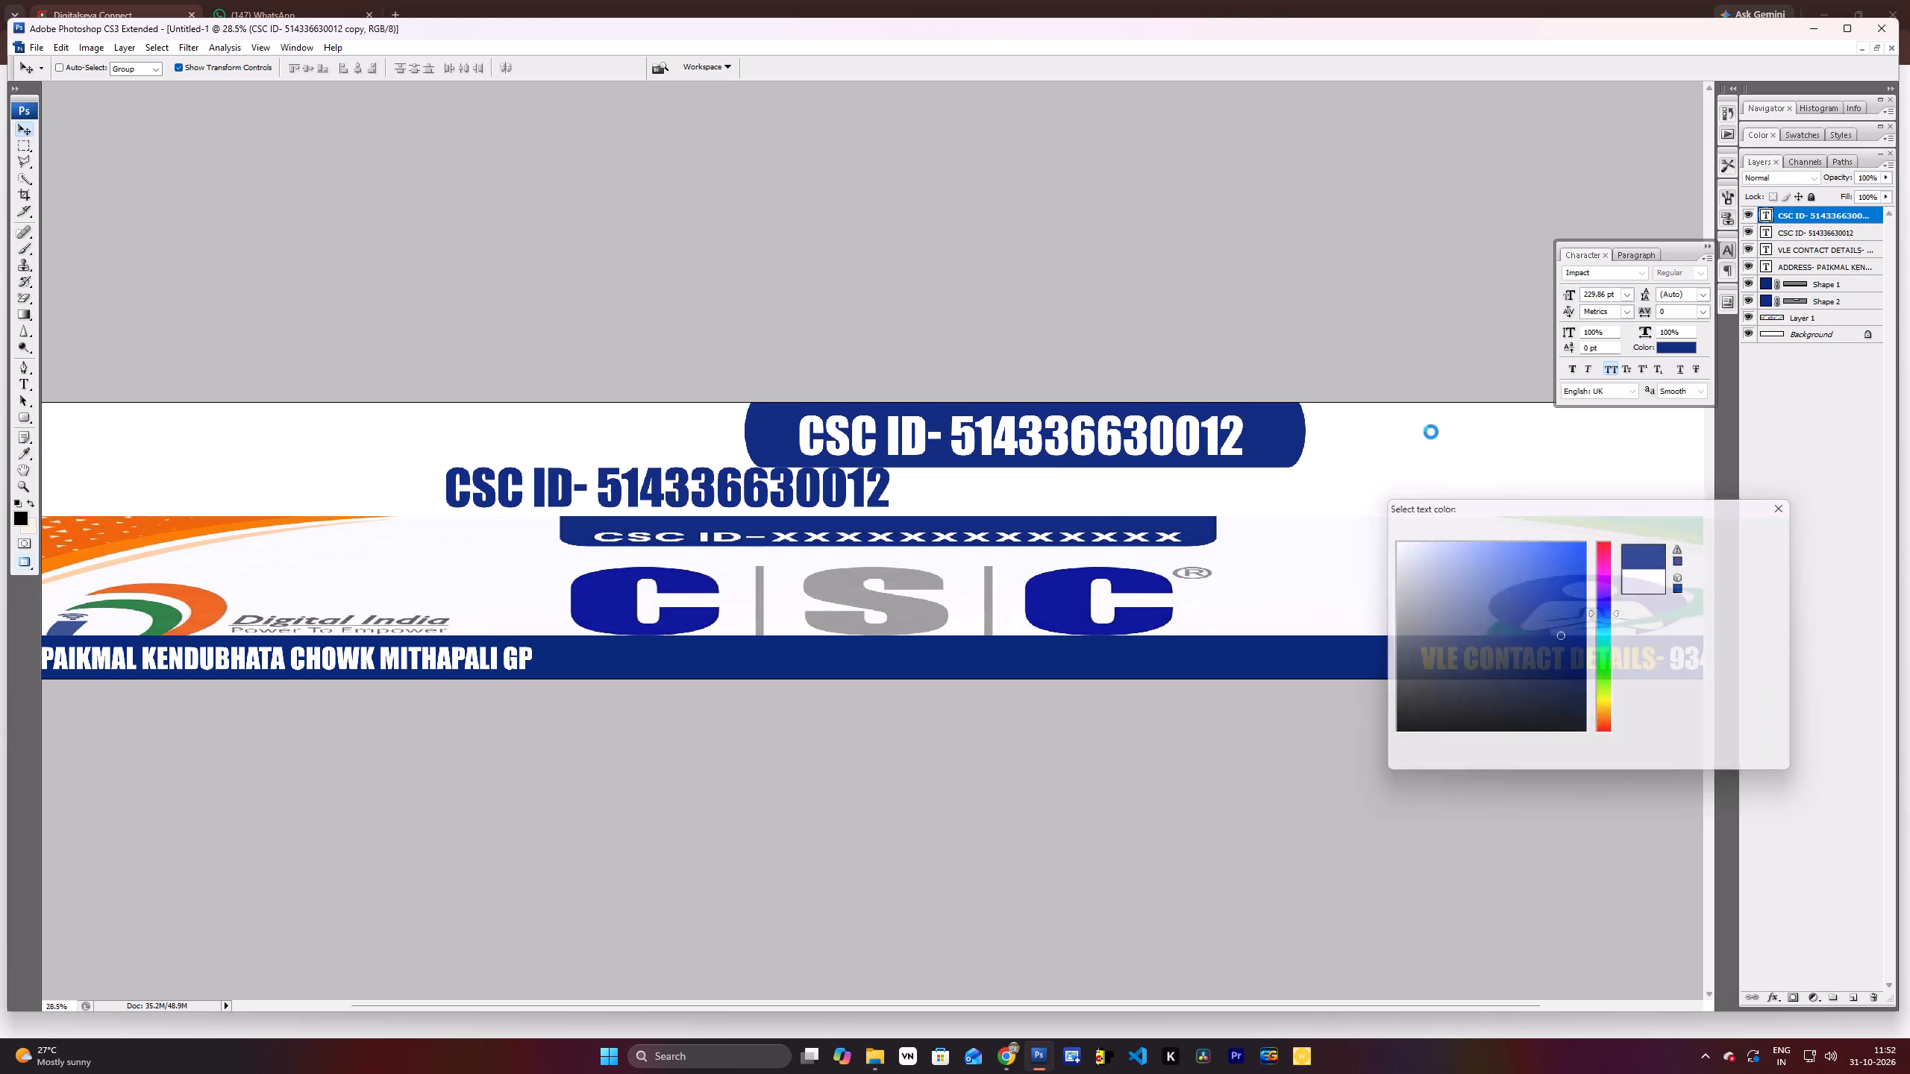
Replace the duplicated blue text with CSC.
double_click(1765, 213)
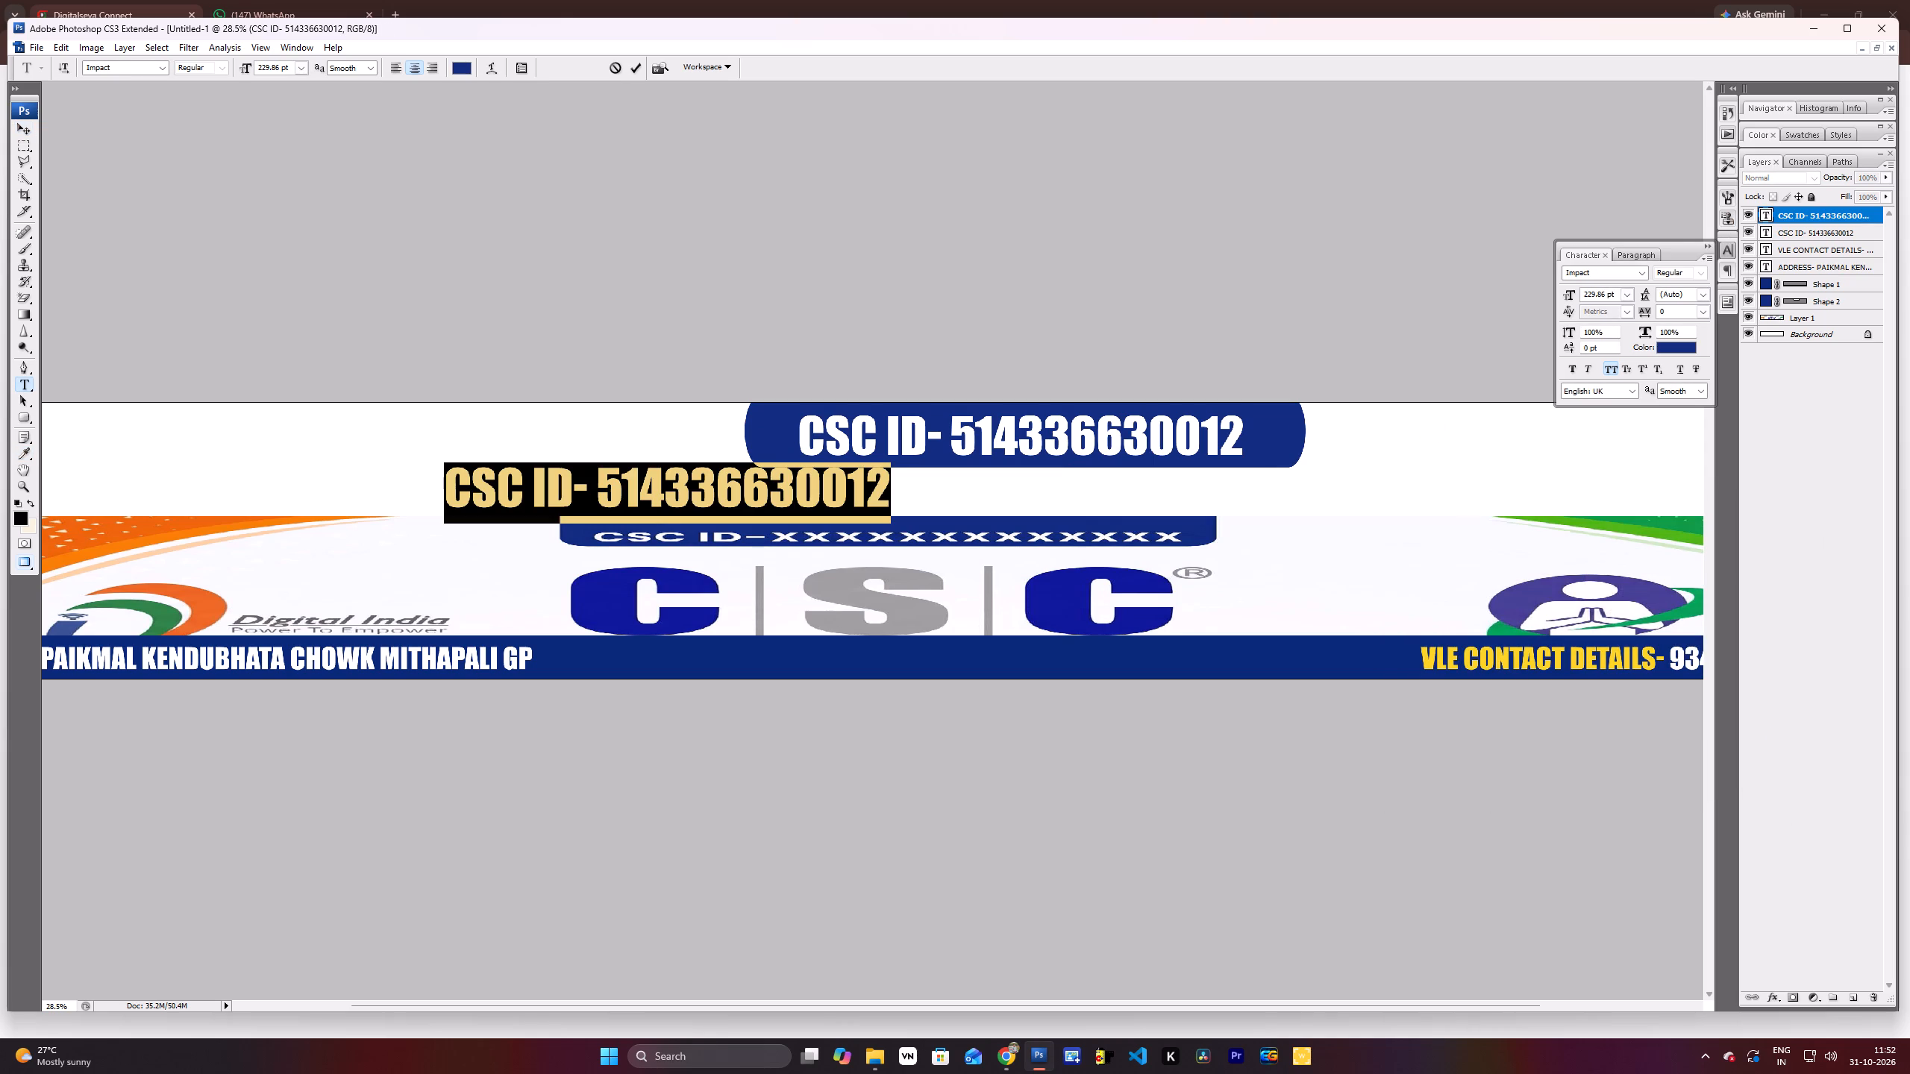
type("CSC")
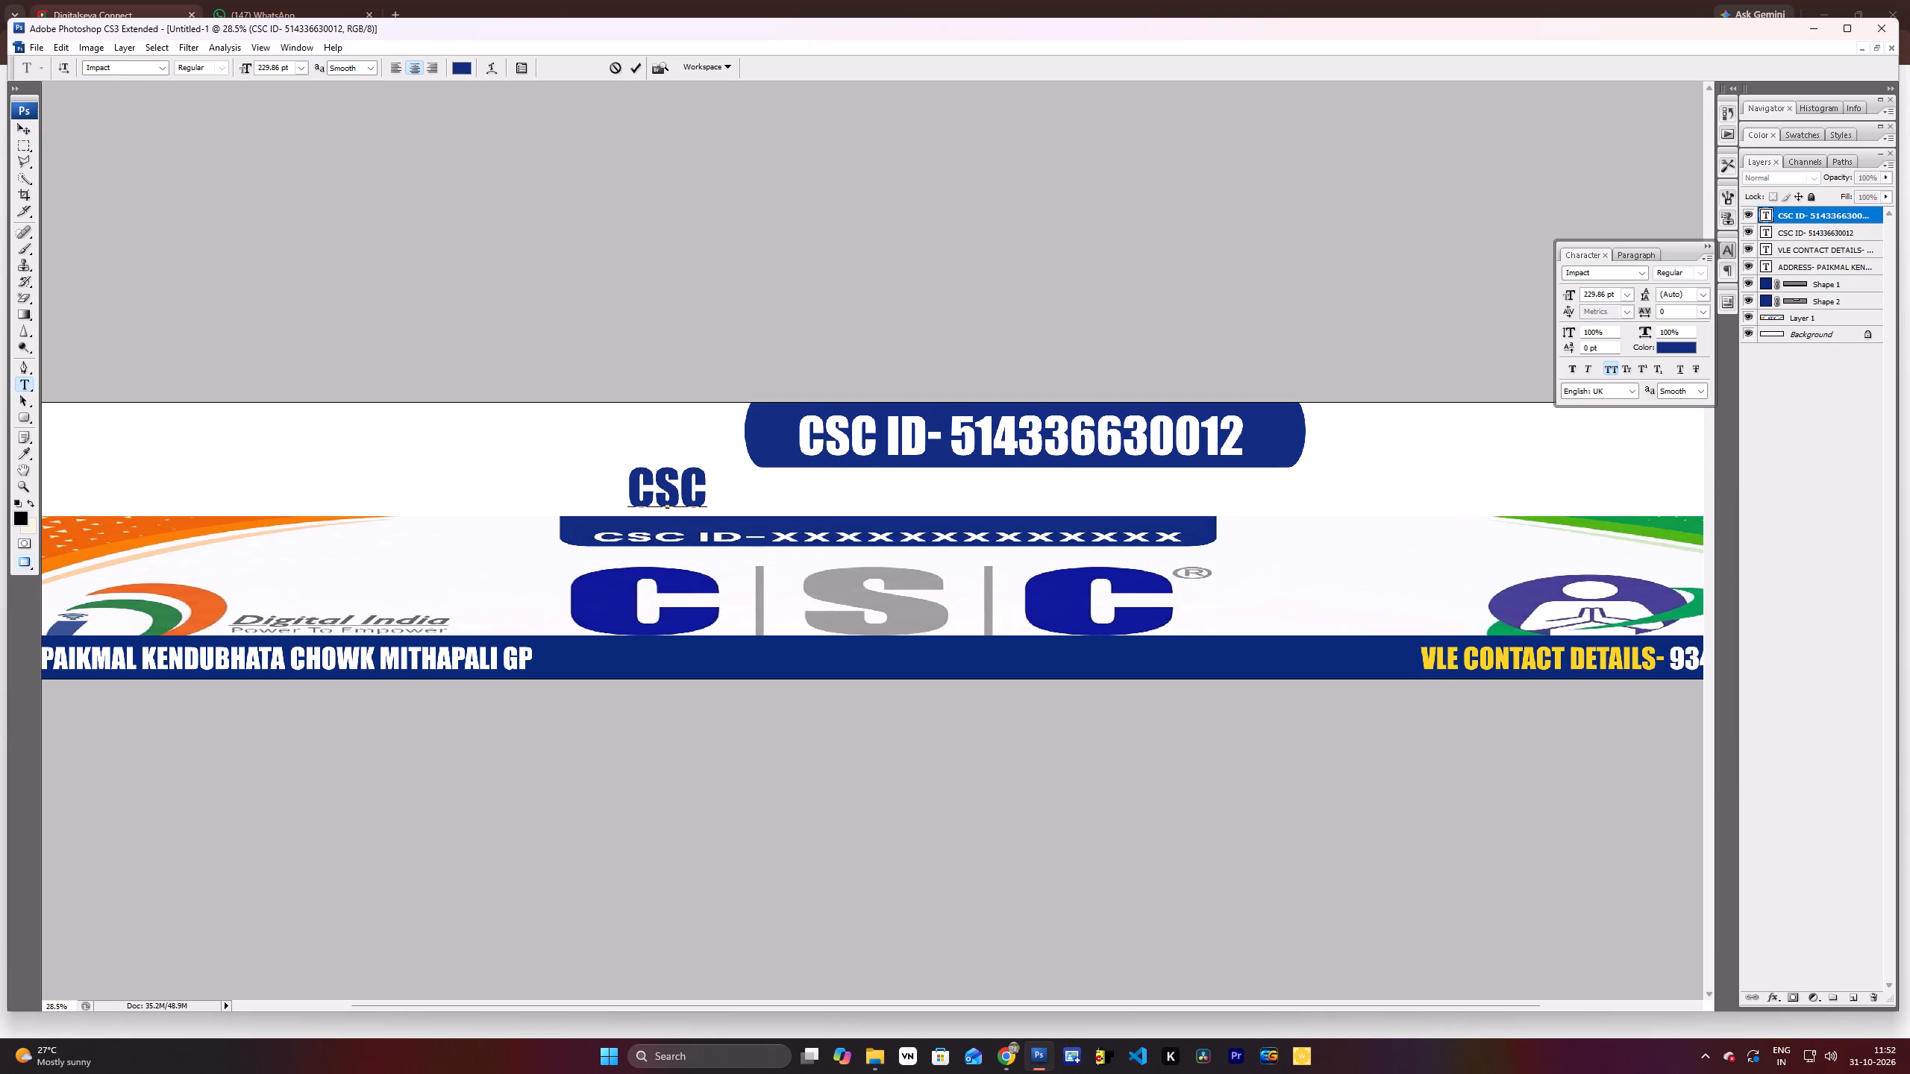
key("Return")
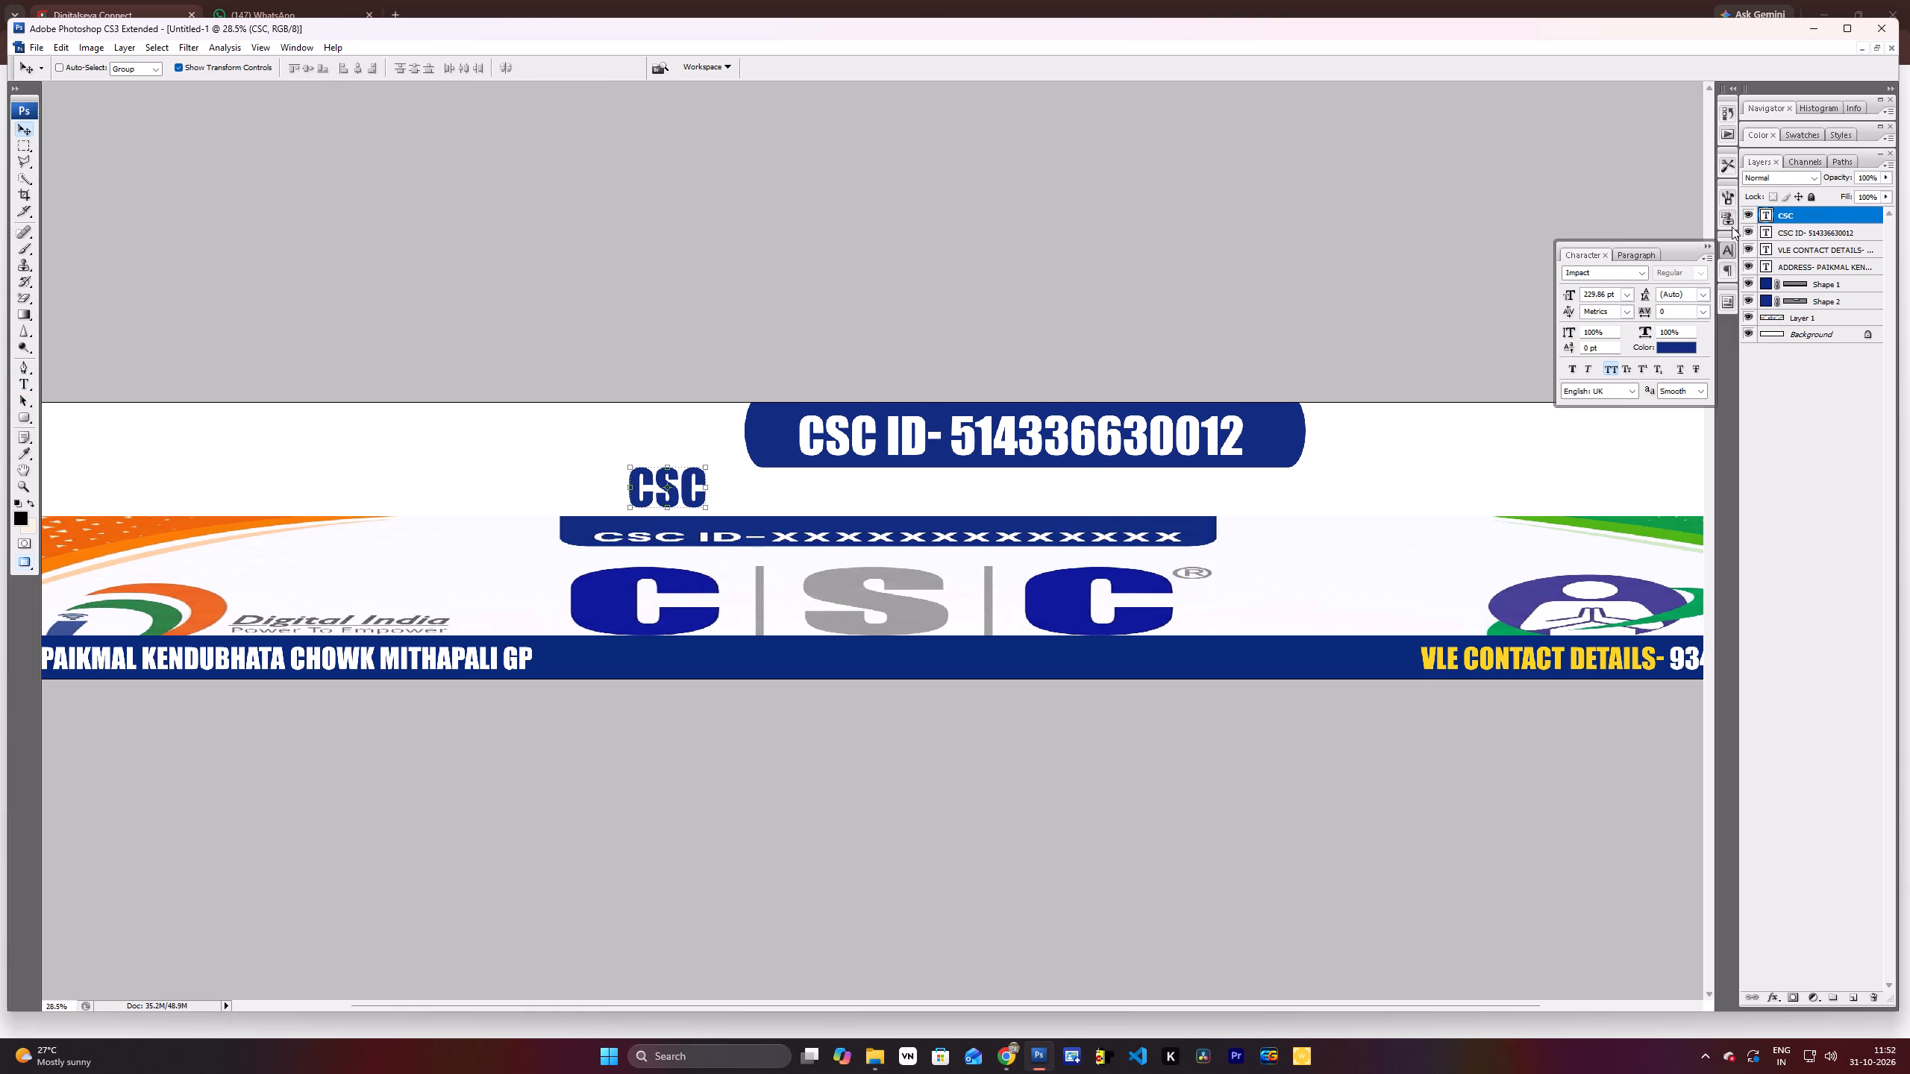
Recolour only the S of the new CSC text with the grey sampled from the artwork's large S.
scroll(524, 651, "up", 8)
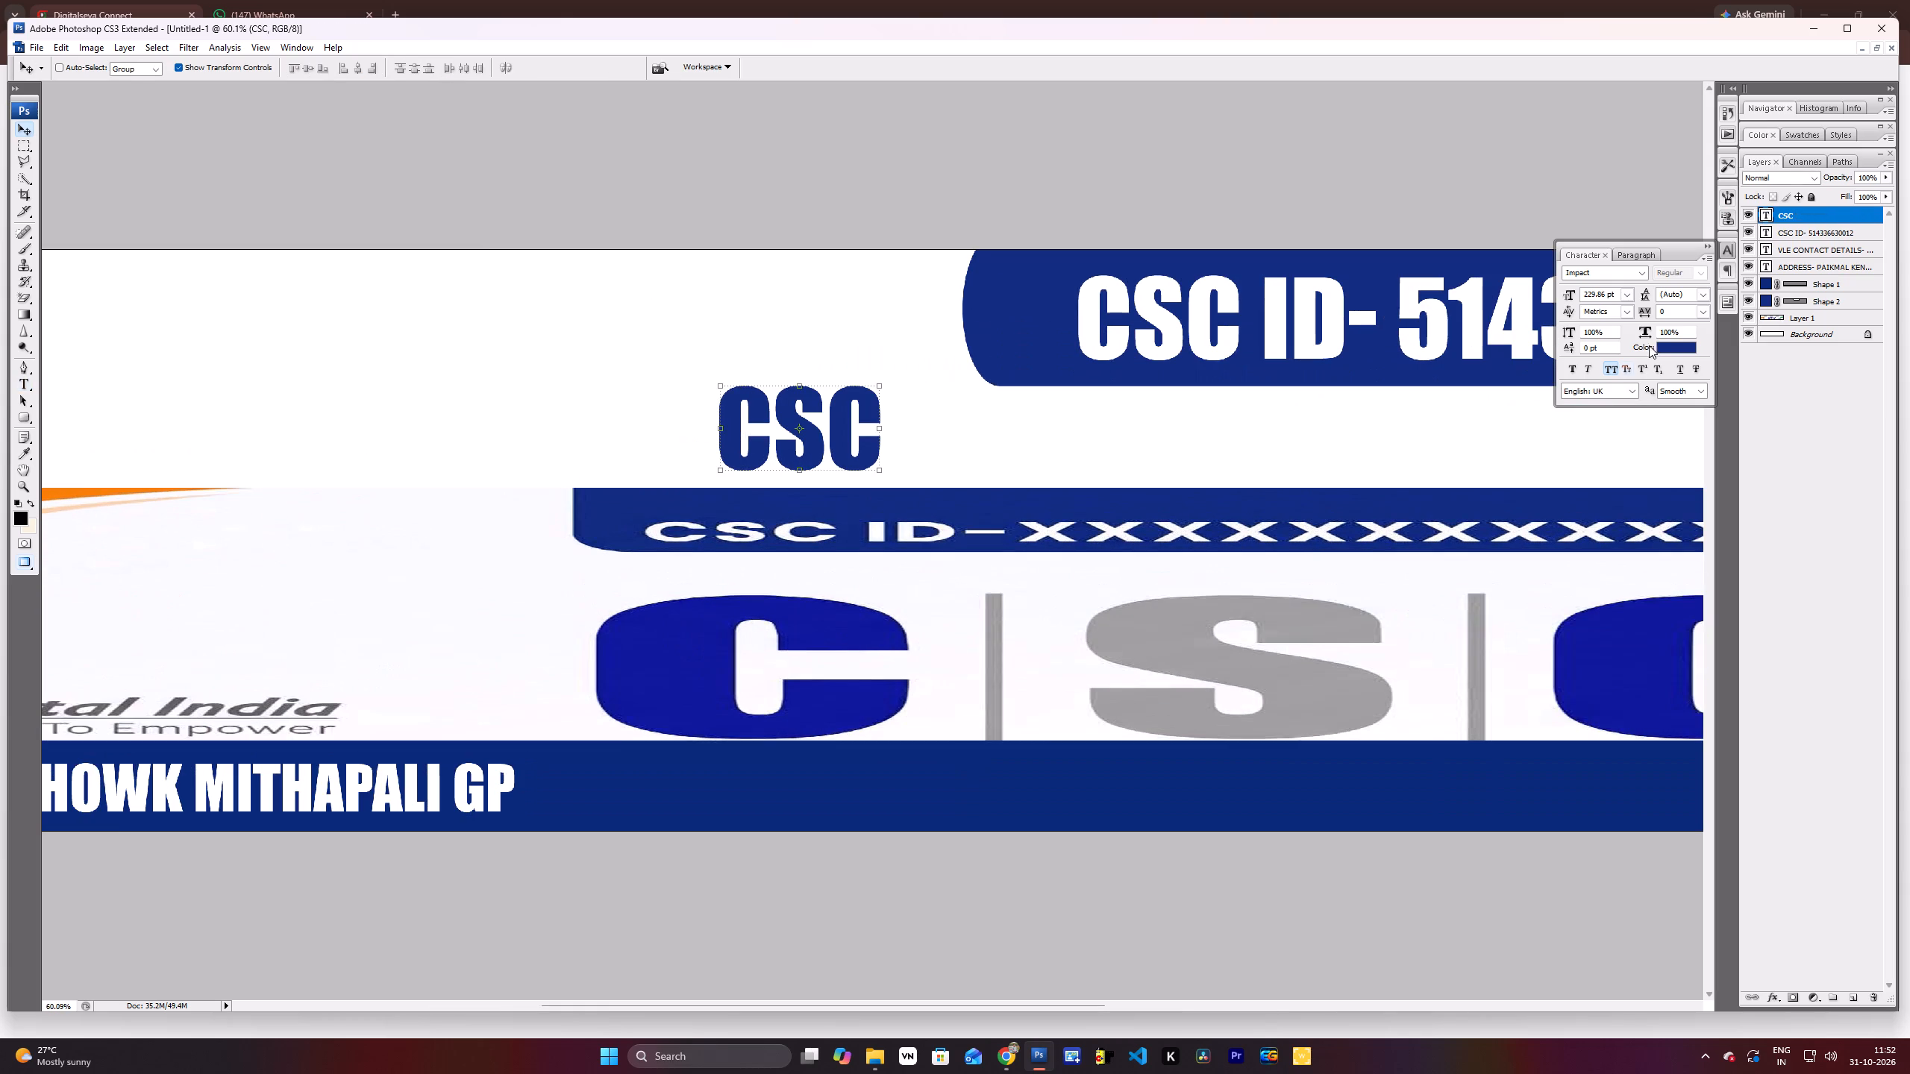
double_click(1764, 219)
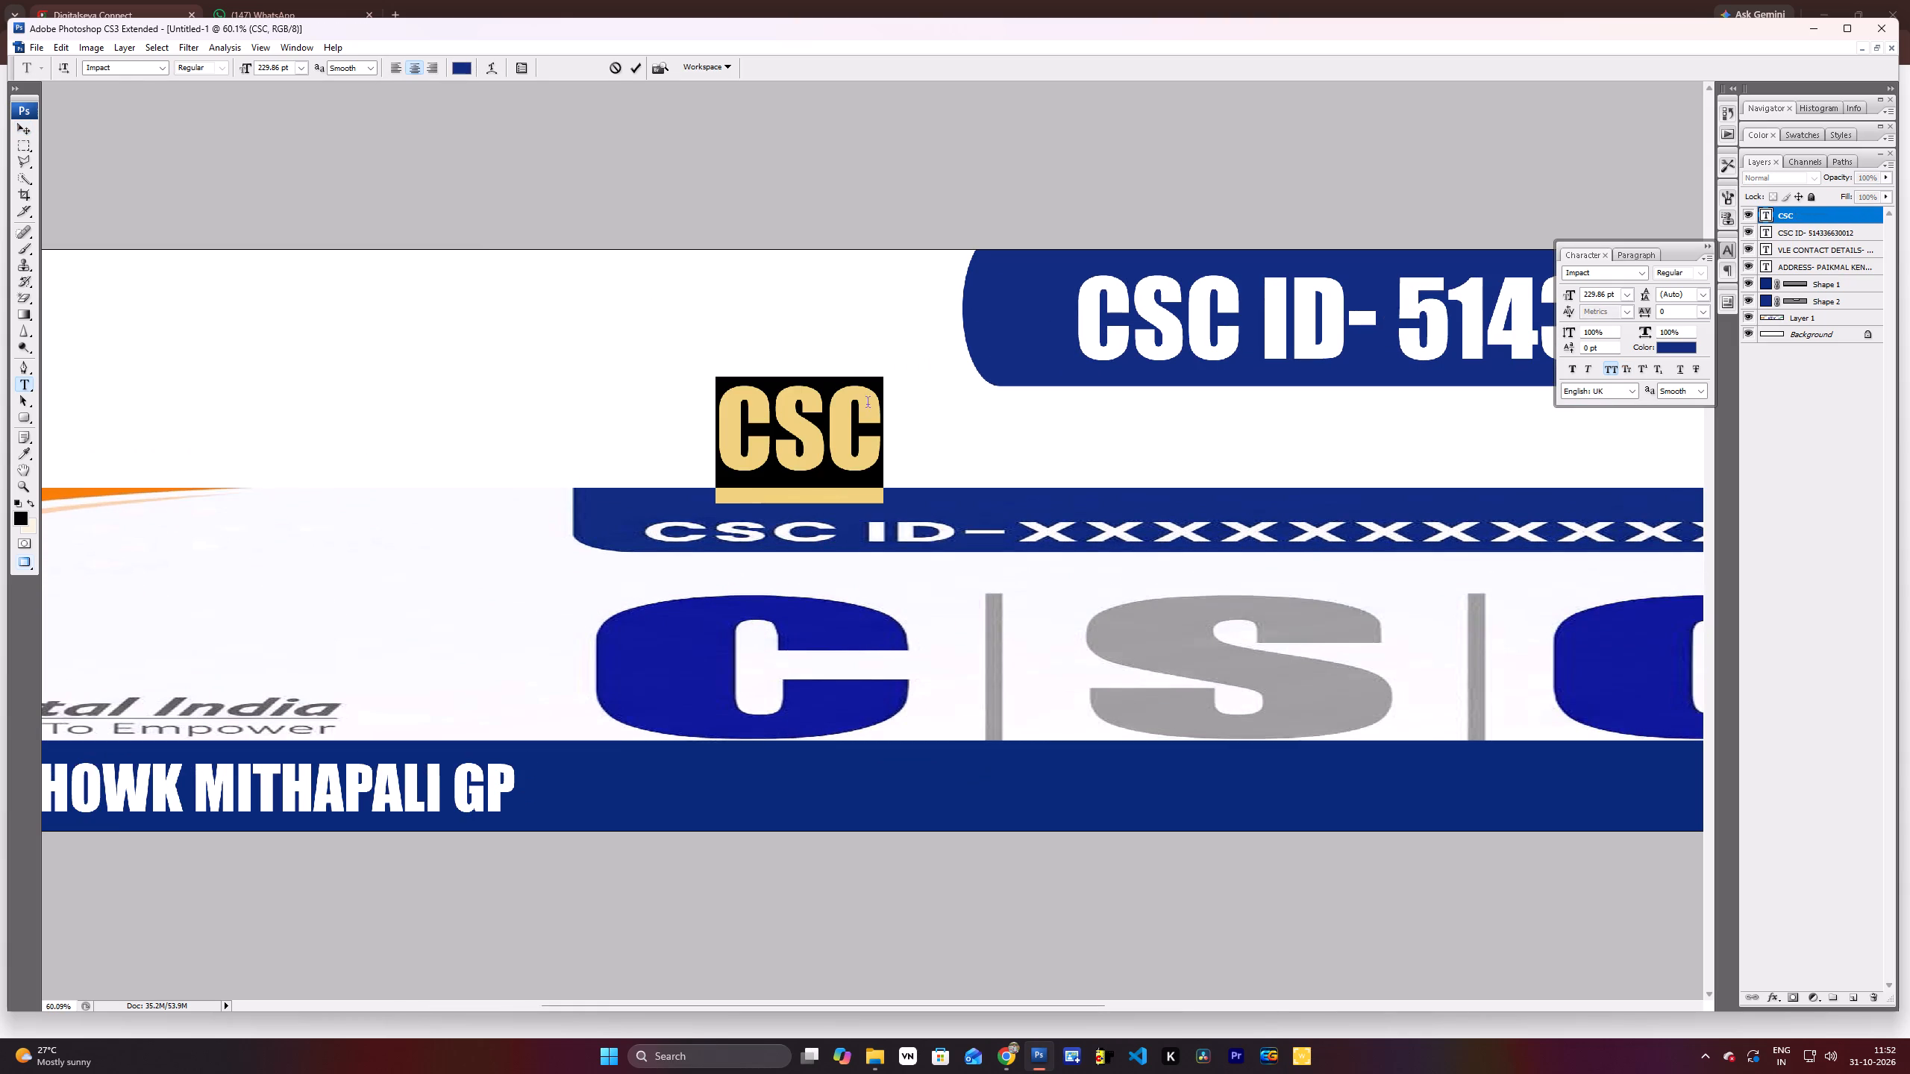
left_click_drag(798, 460, 807, 459)
left_click(1684, 351)
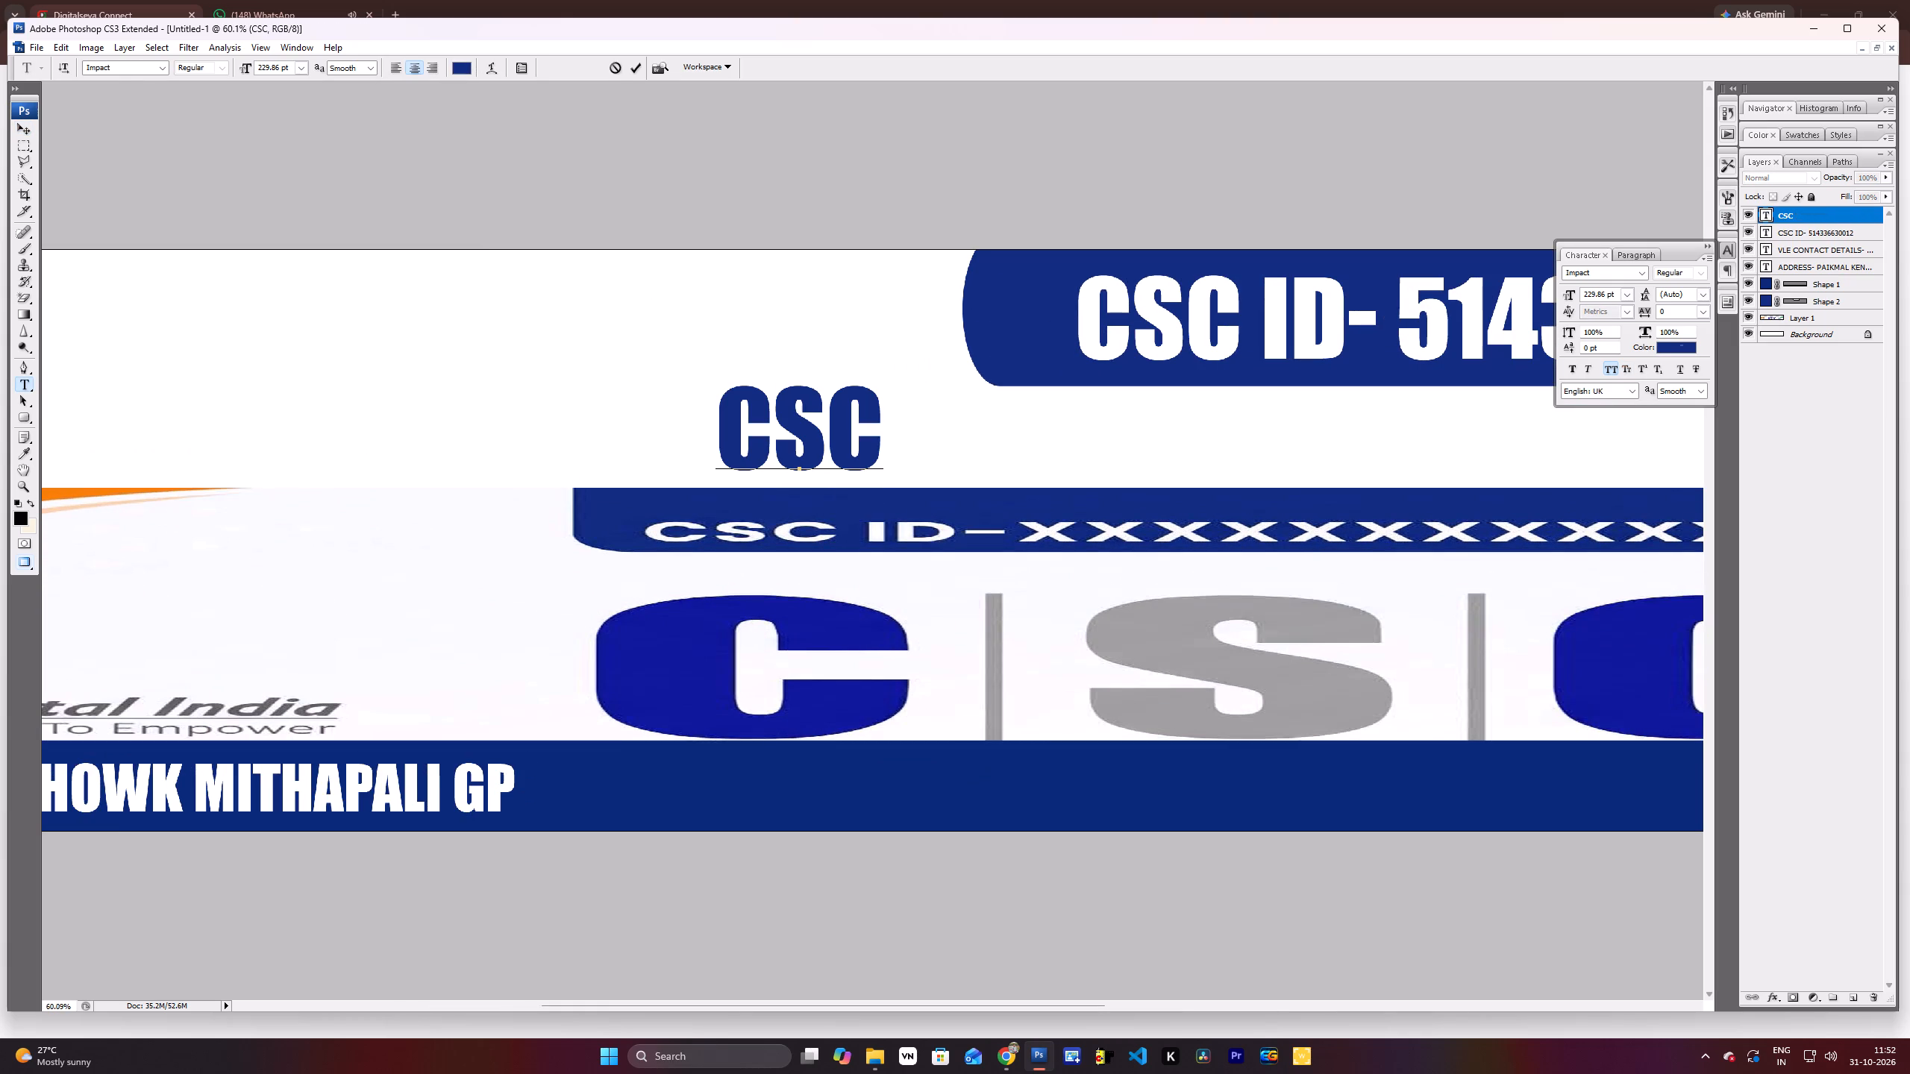
left_click(1337, 609)
key("Return")
key("Return")
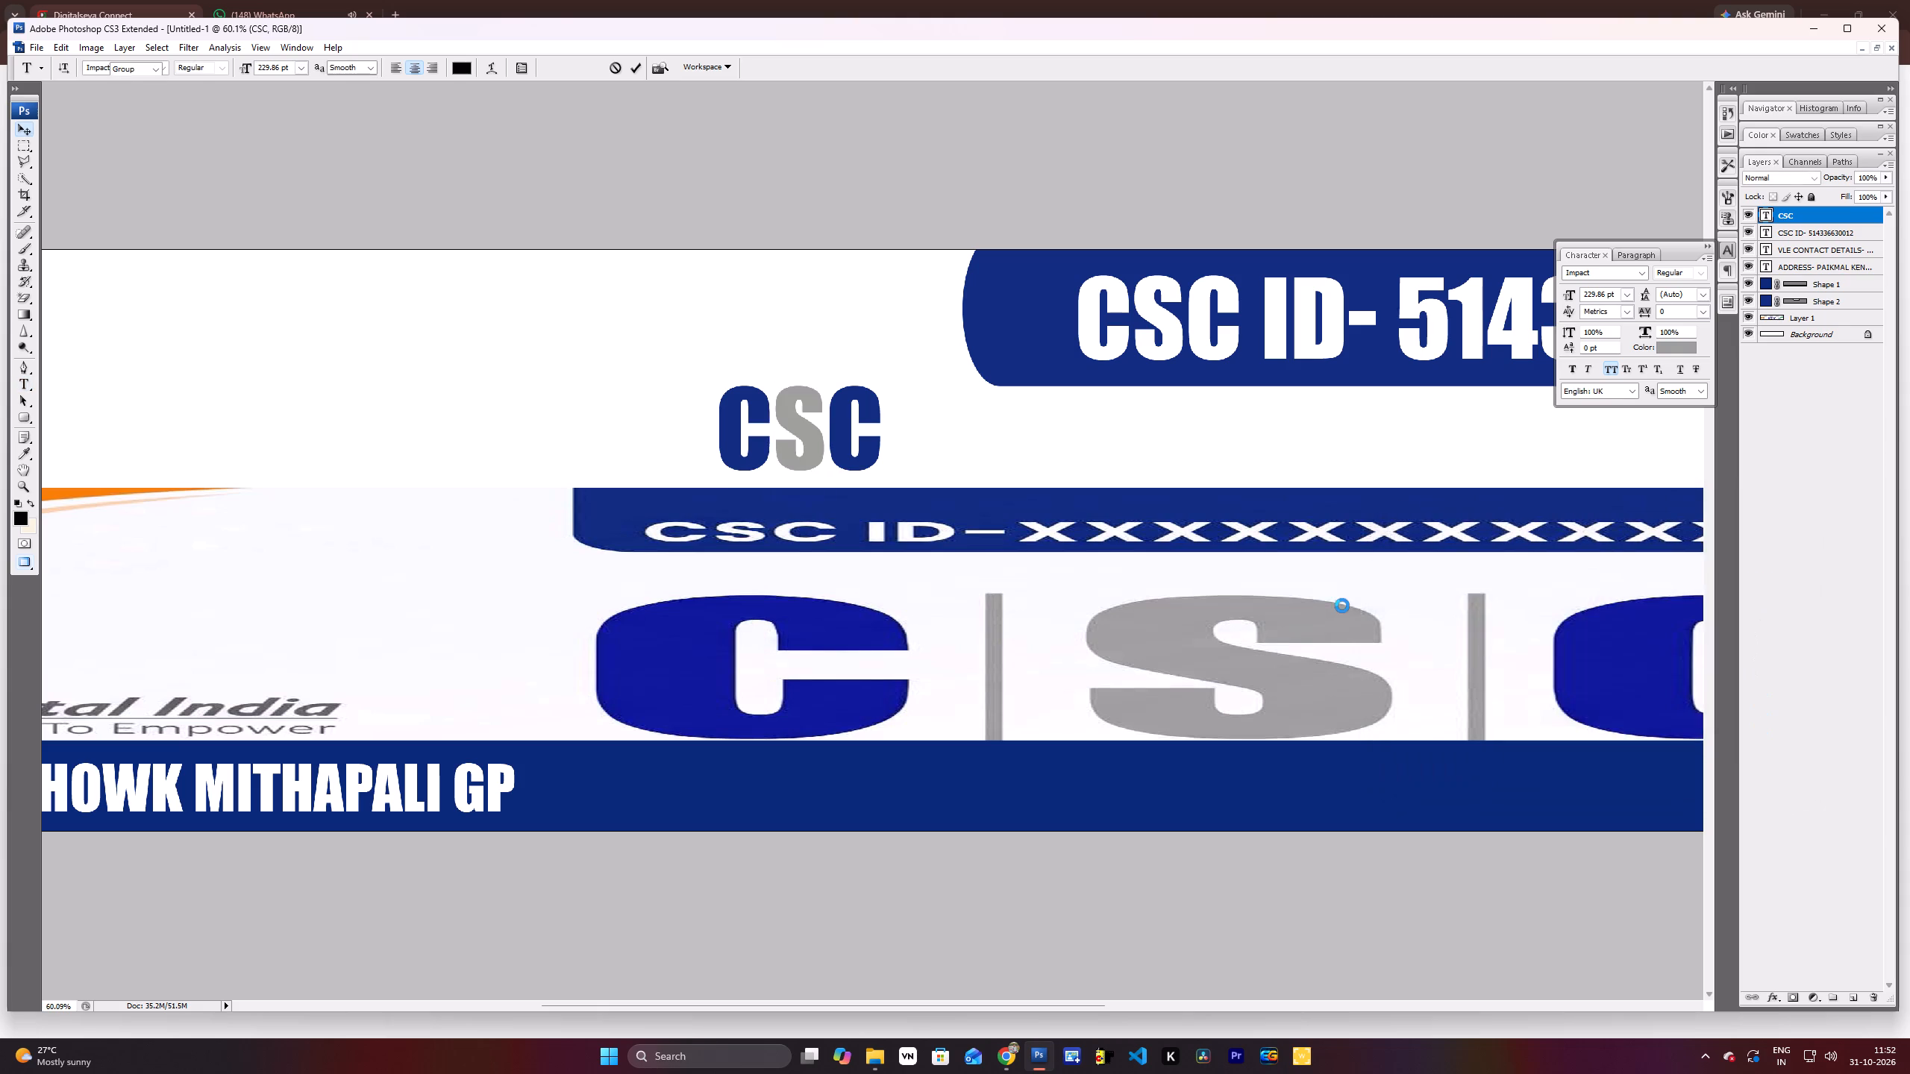
Enlarge the CSC text to nearly four times its size and place it directly under the CSC ID tab.
scroll(1328, 602, "down", 9)
scroll(1099, 543, "down", 3)
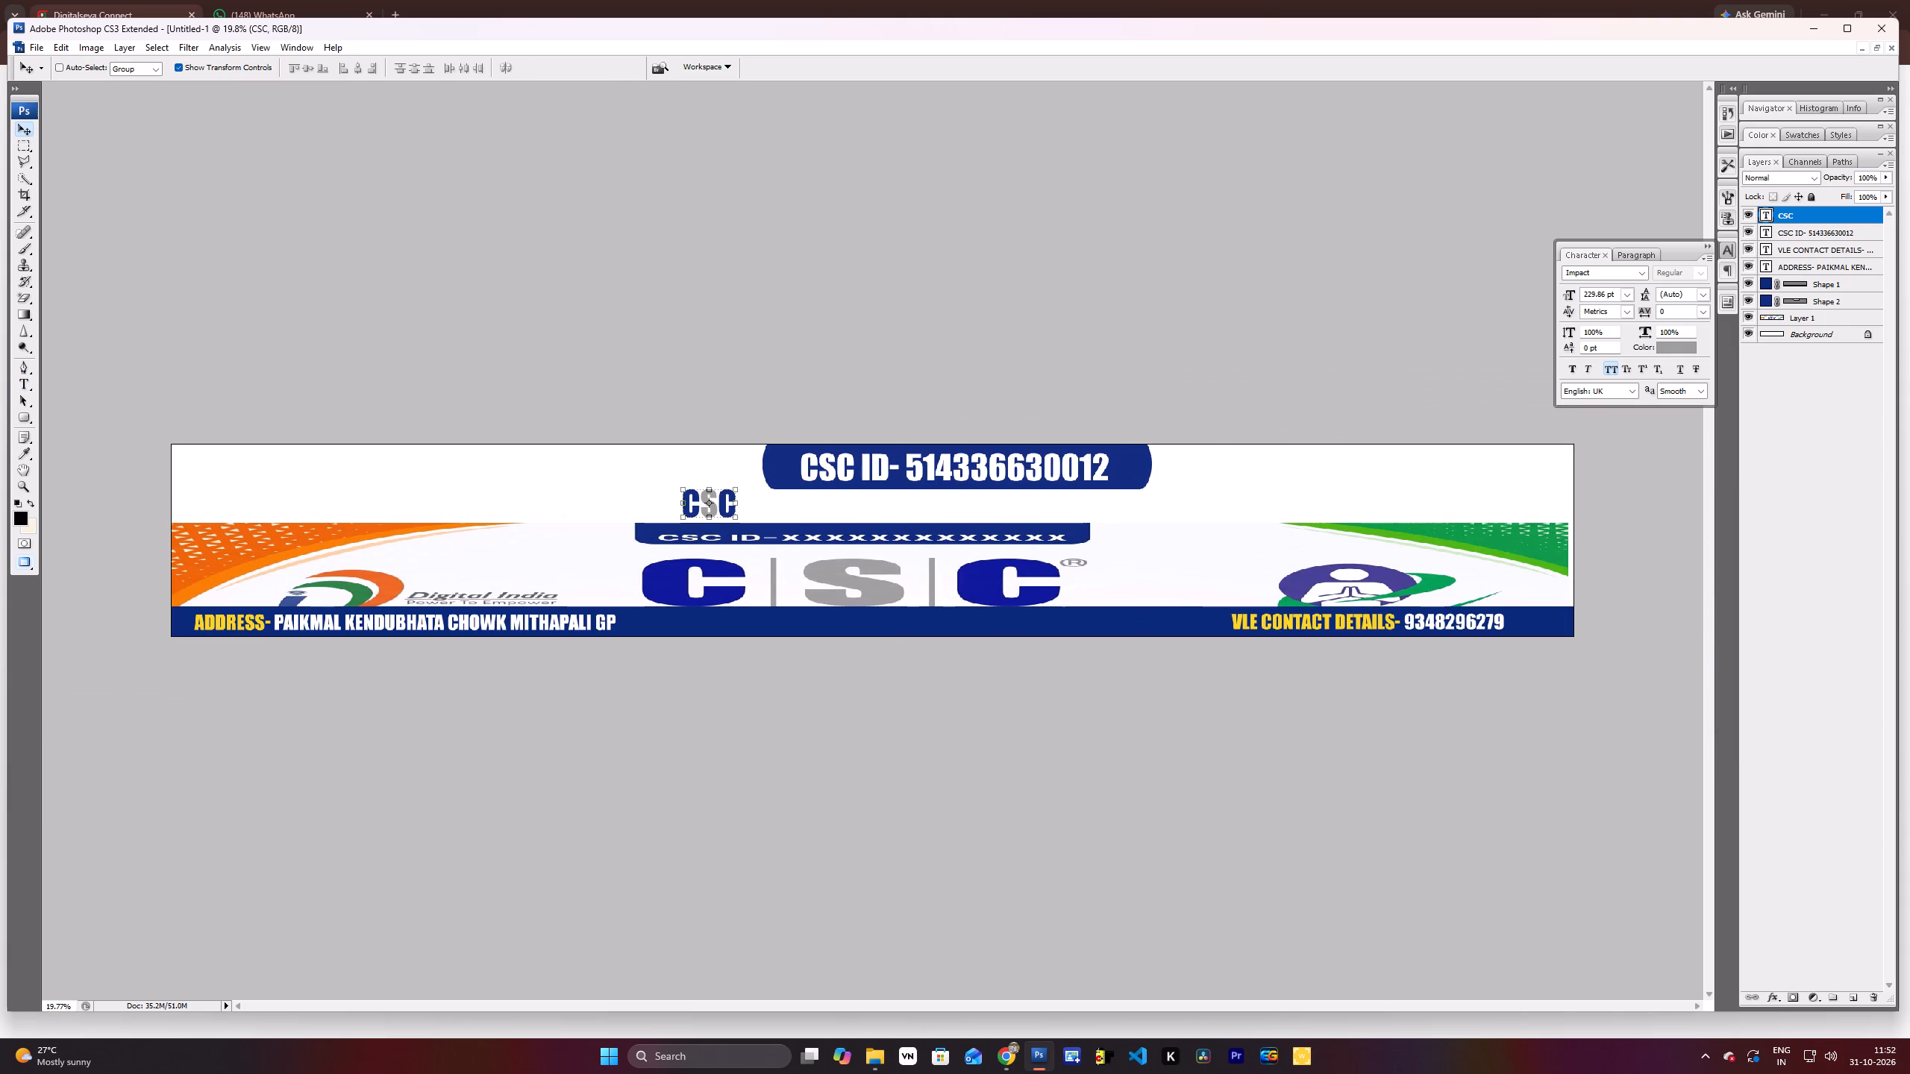
left_click_drag(735, 519, 856, 582, "shift")
left_click_drag(798, 555, 1016, 508, "shift")
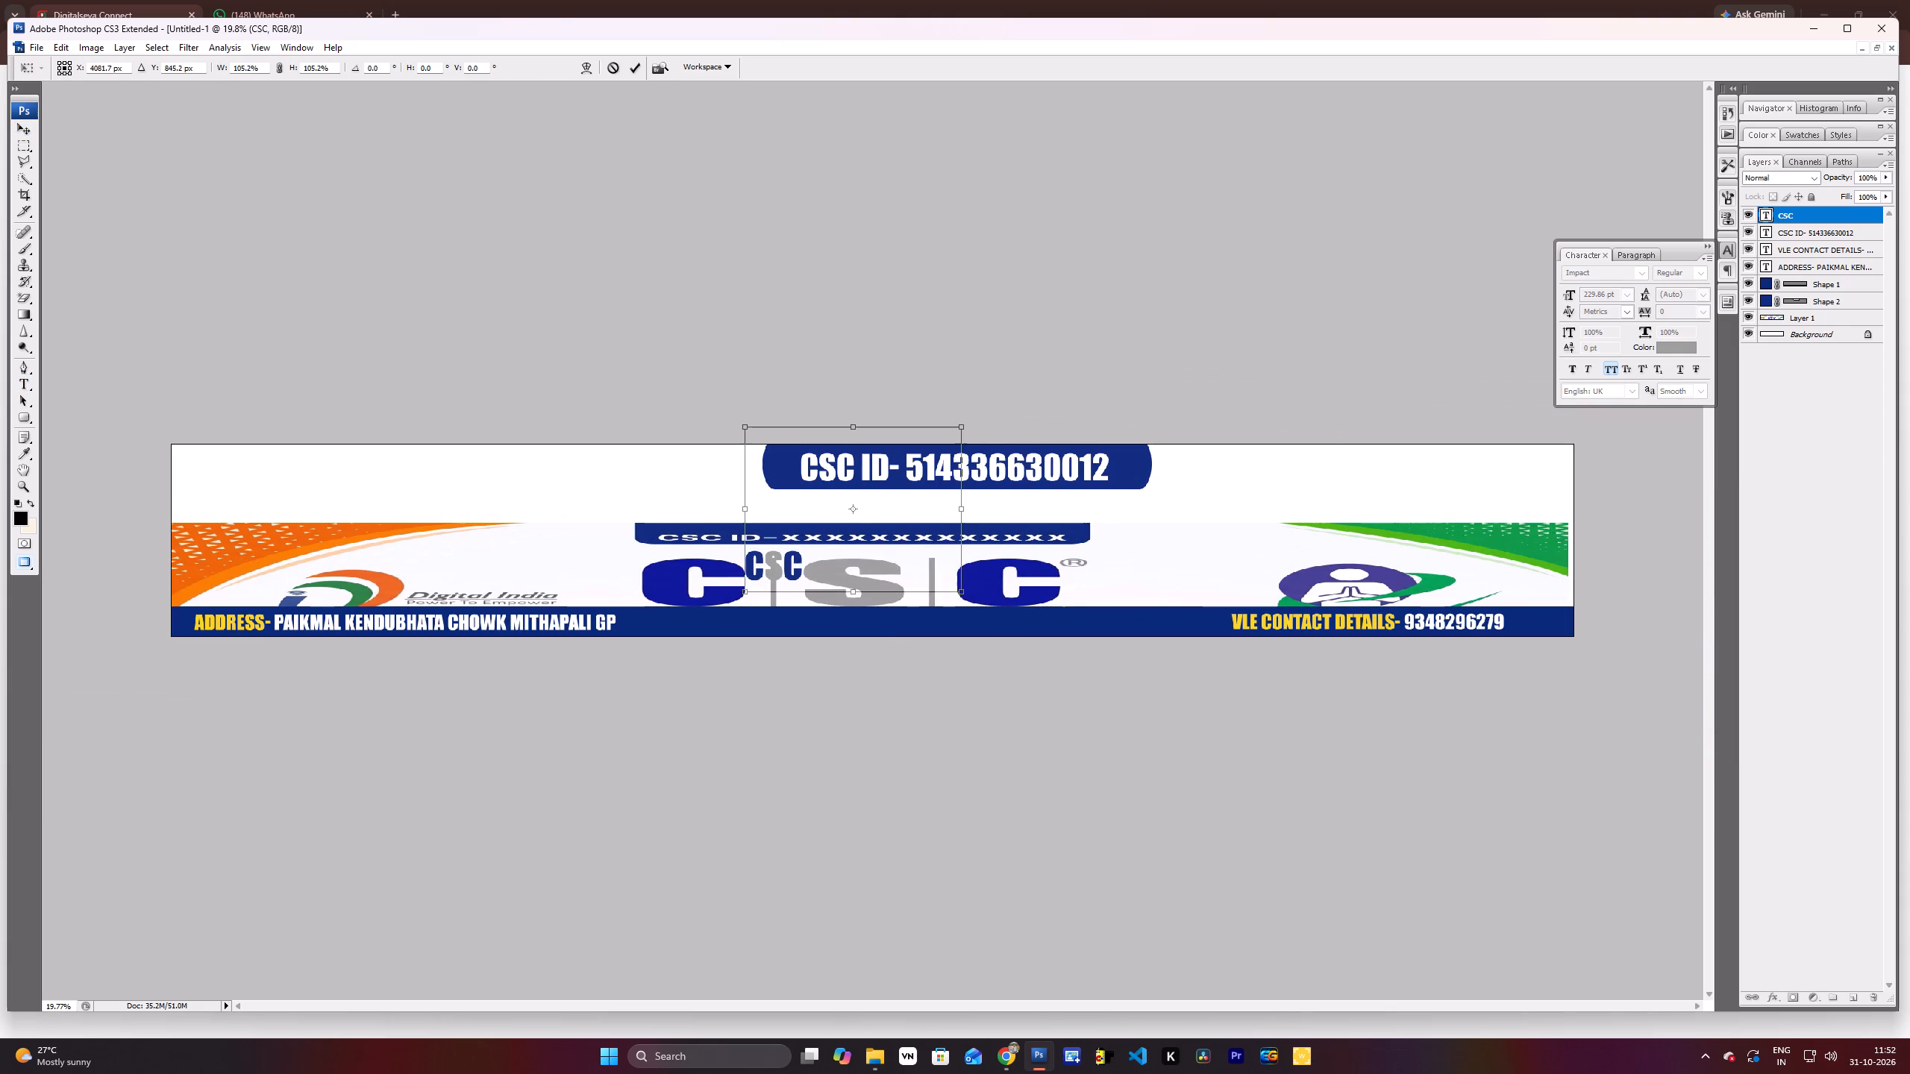
left_click_drag(1016, 508, 1017, 508, "shift")
key("Return")
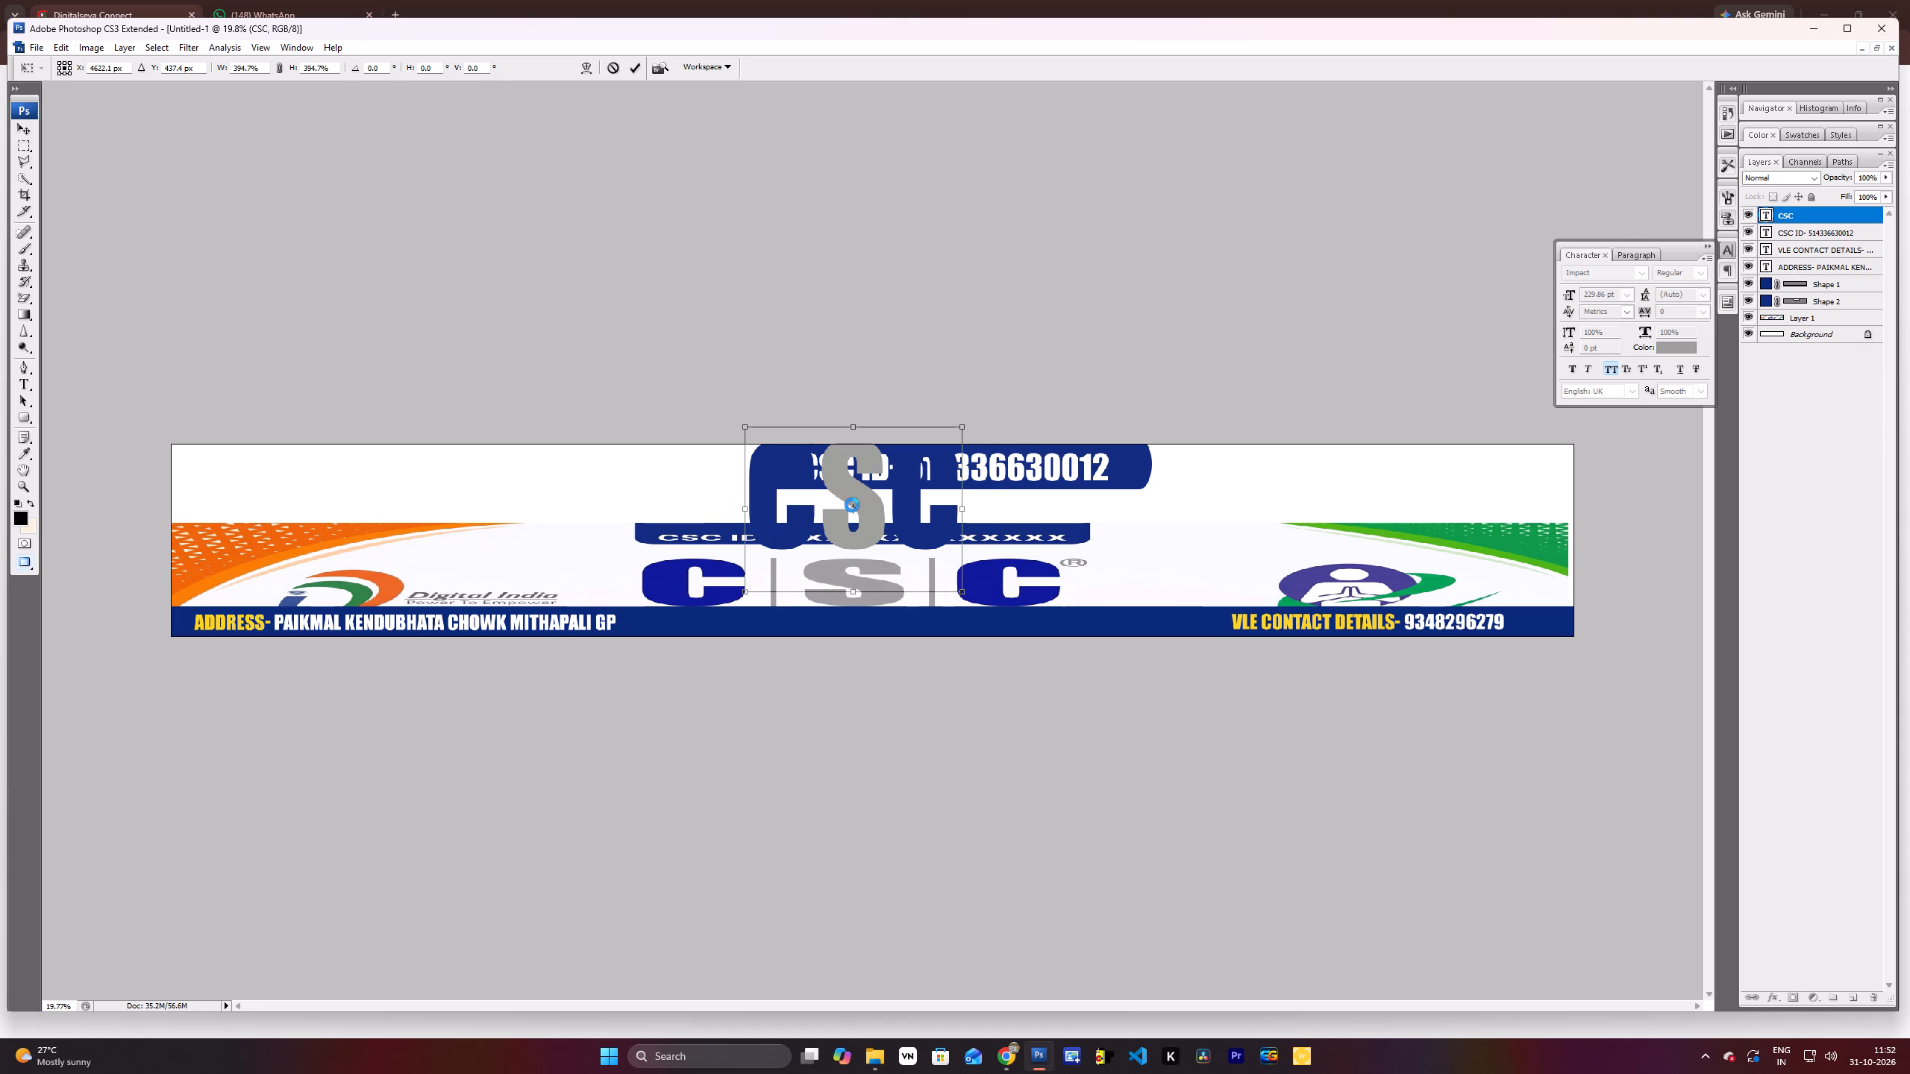
left_click_drag(892, 510, 943, 559)
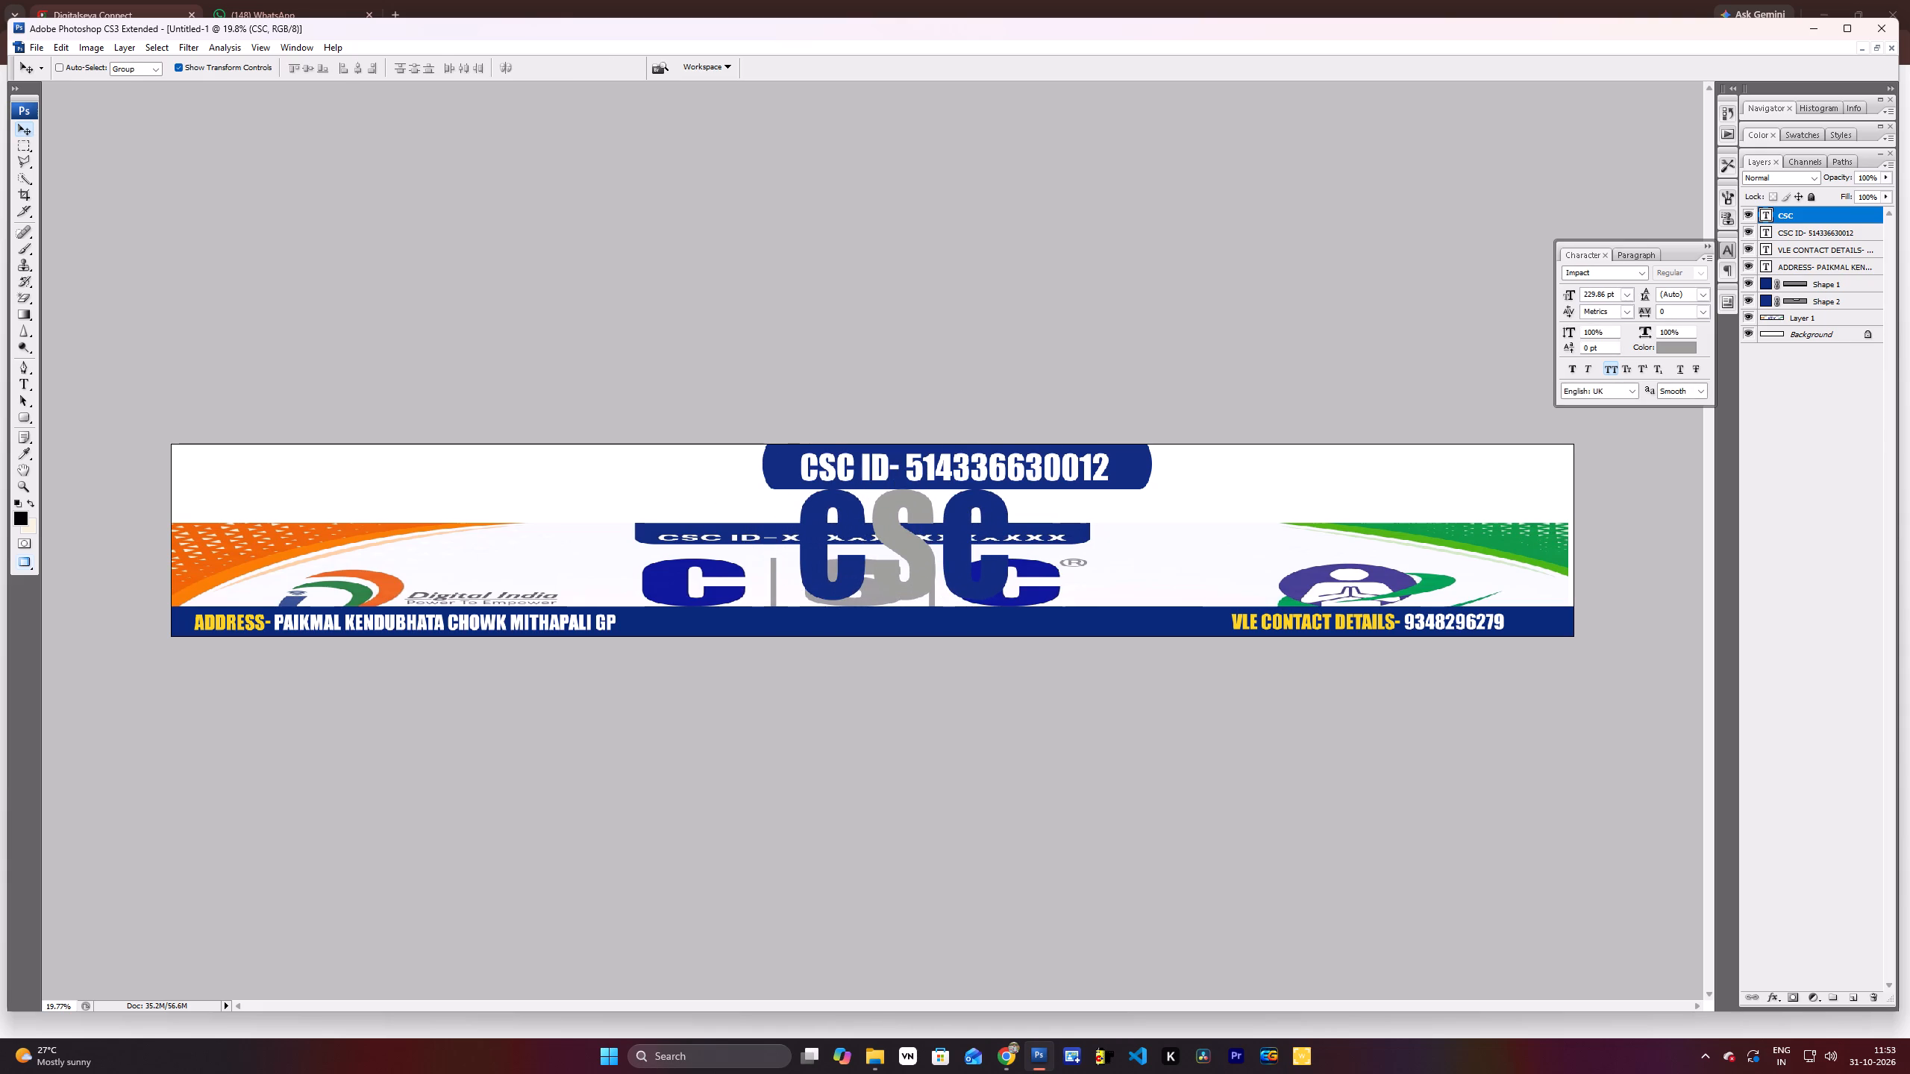
left_click_drag(943, 559, 967, 559)
Move the branding artwork layer up until its complaint and contact strips sit along the banner's top edge beside the CSC ID tab.
right_click(1091, 533)
left_click(1102, 541)
left_click_drag(1126, 552, 1112, 461)
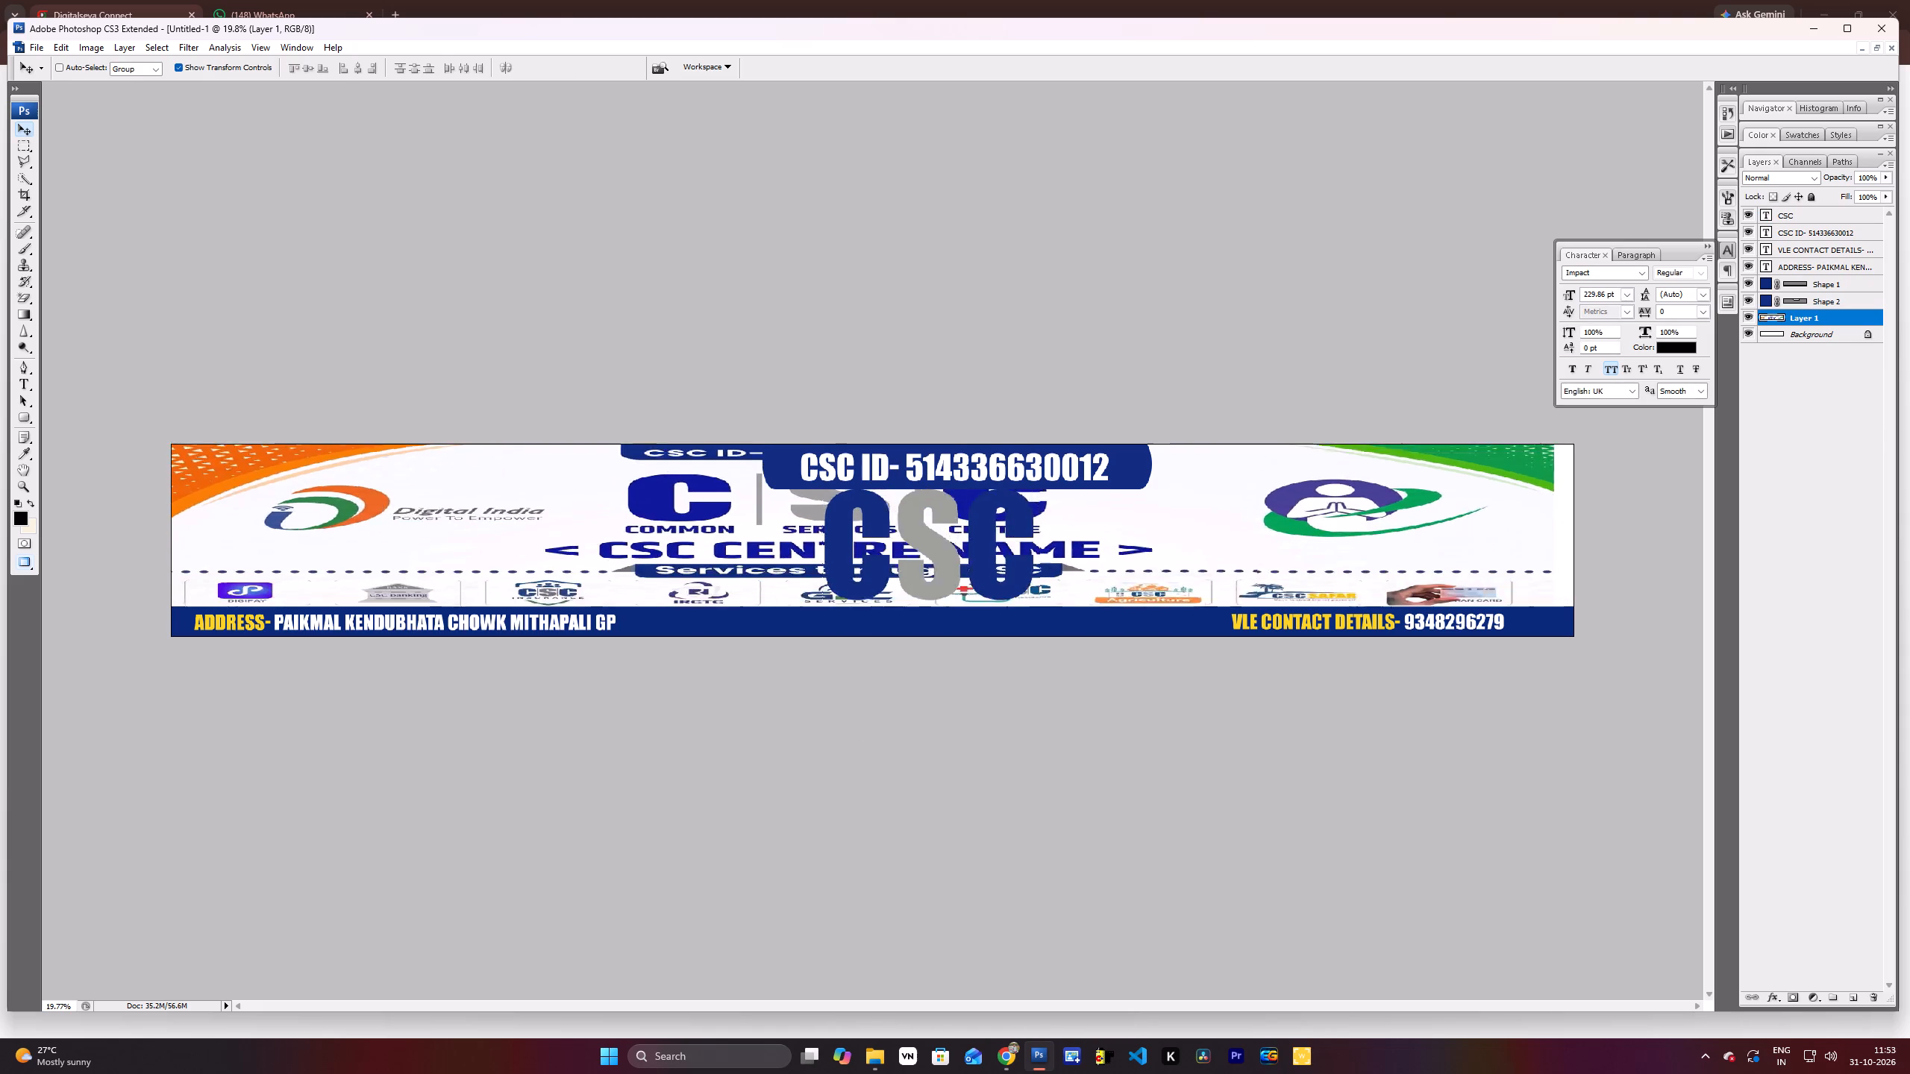
left_click_drag(1112, 461, 1121, 401)
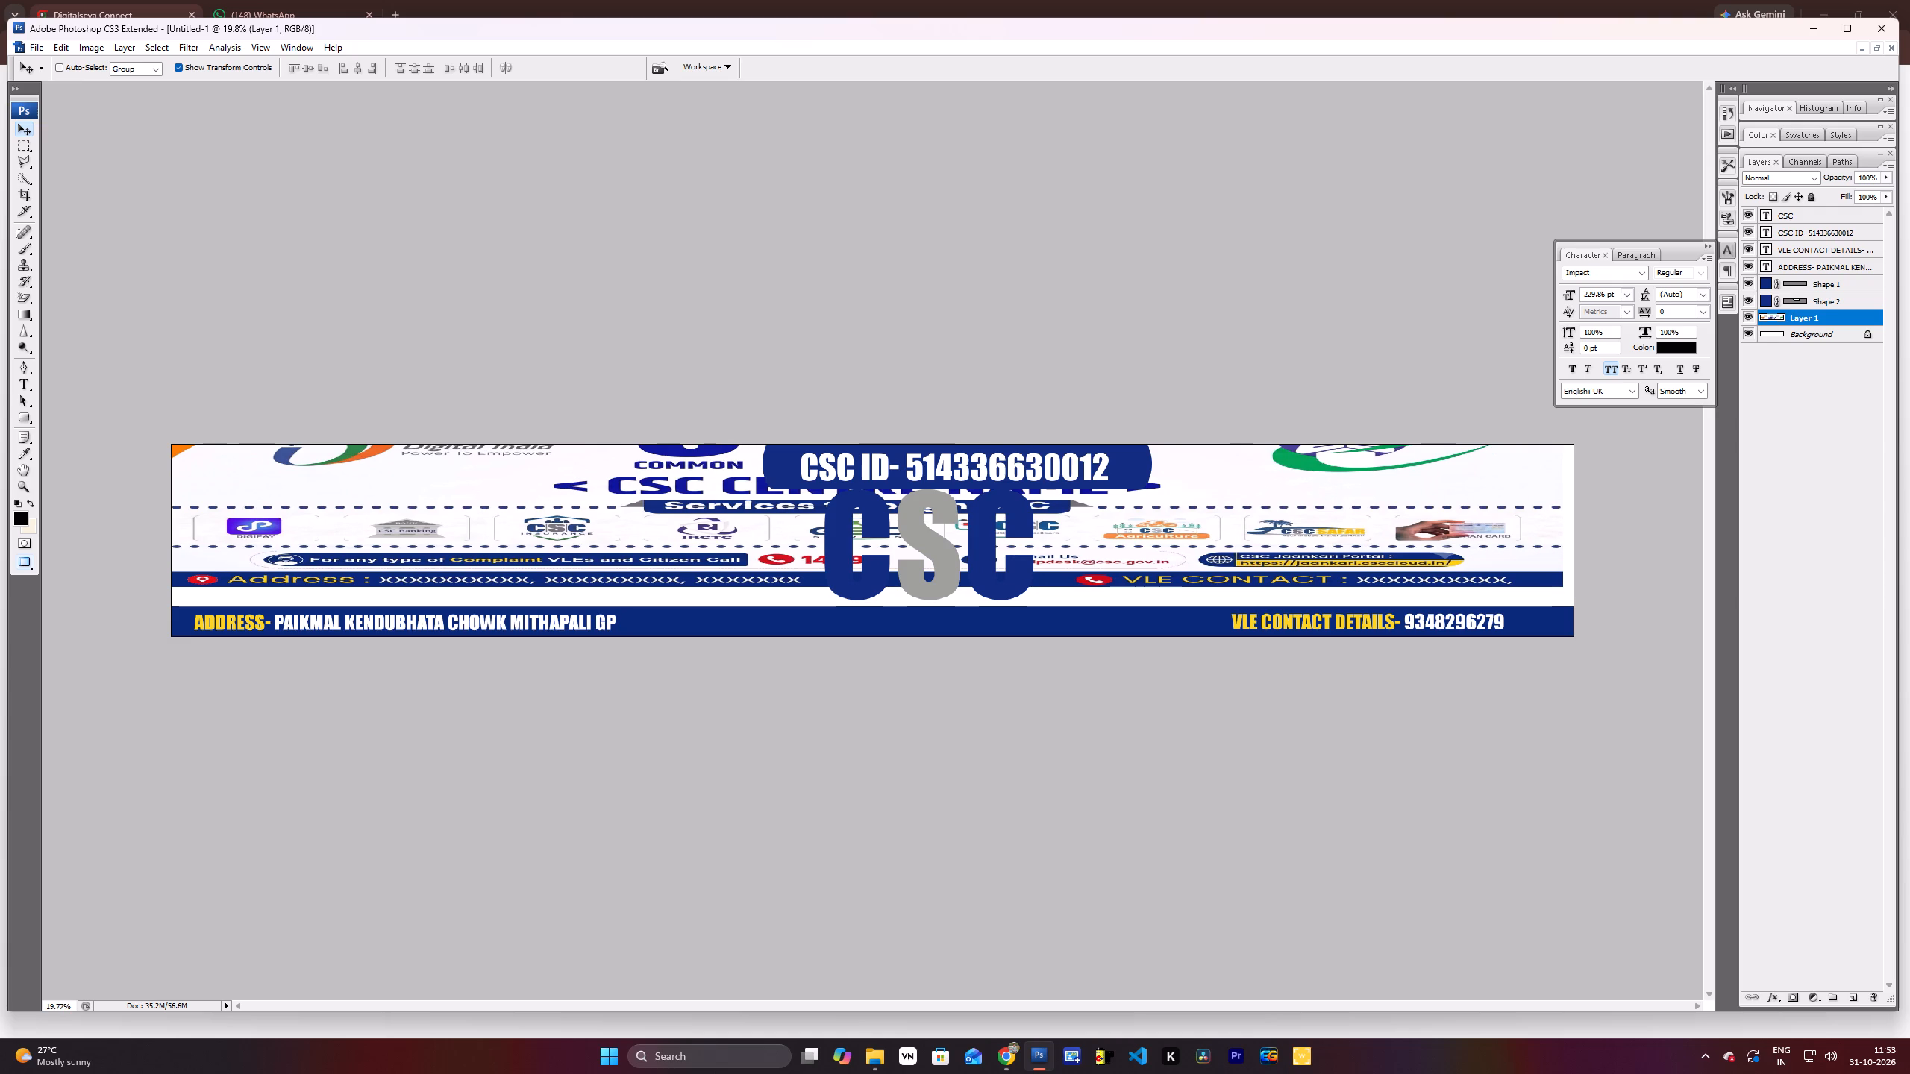
left_click_drag(1121, 401, 983, 326)
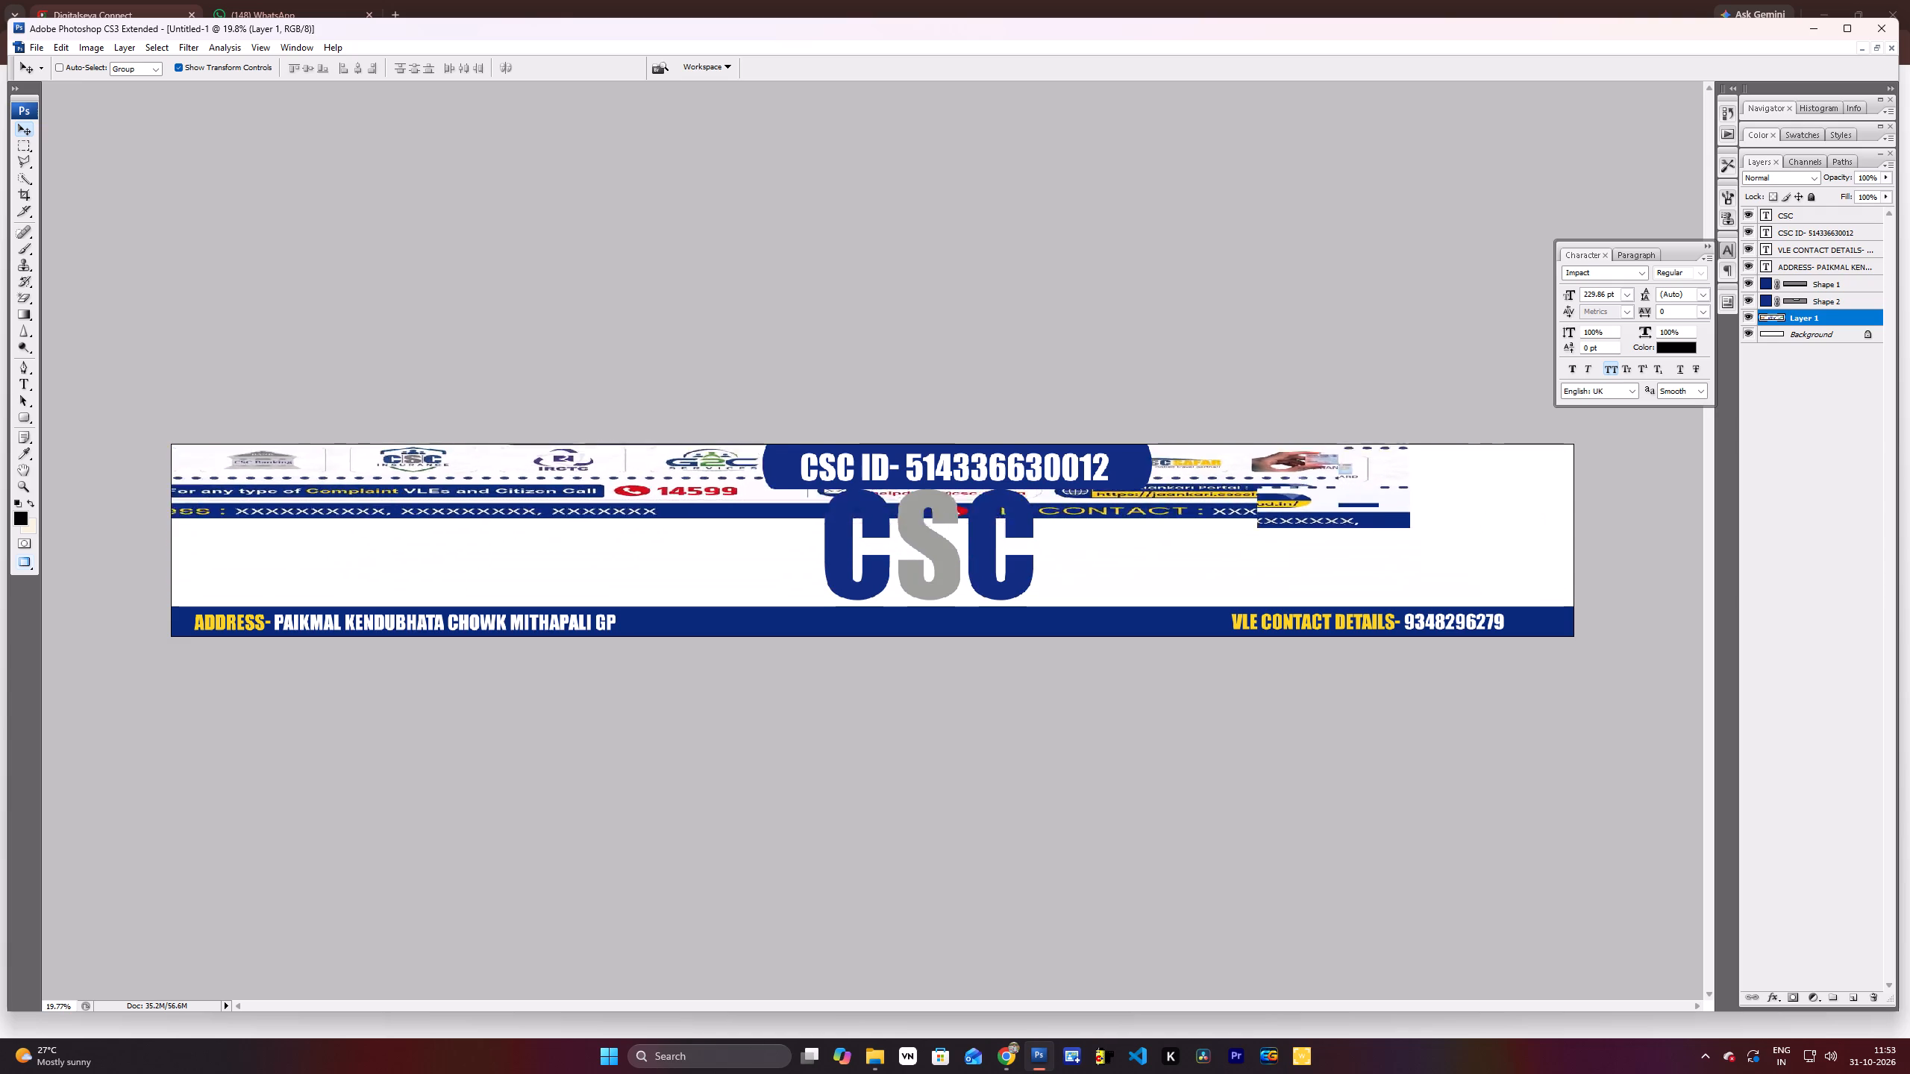
left_click_drag(983, 326, 1009, 306)
Scale the large CSC text to about 68% and centre it between the CSC ID tab and the bottom contact strip.
scroll(1077, 418, "up", 6)
right_click(985, 575)
left_click(1001, 577)
left_click(1009, 583)
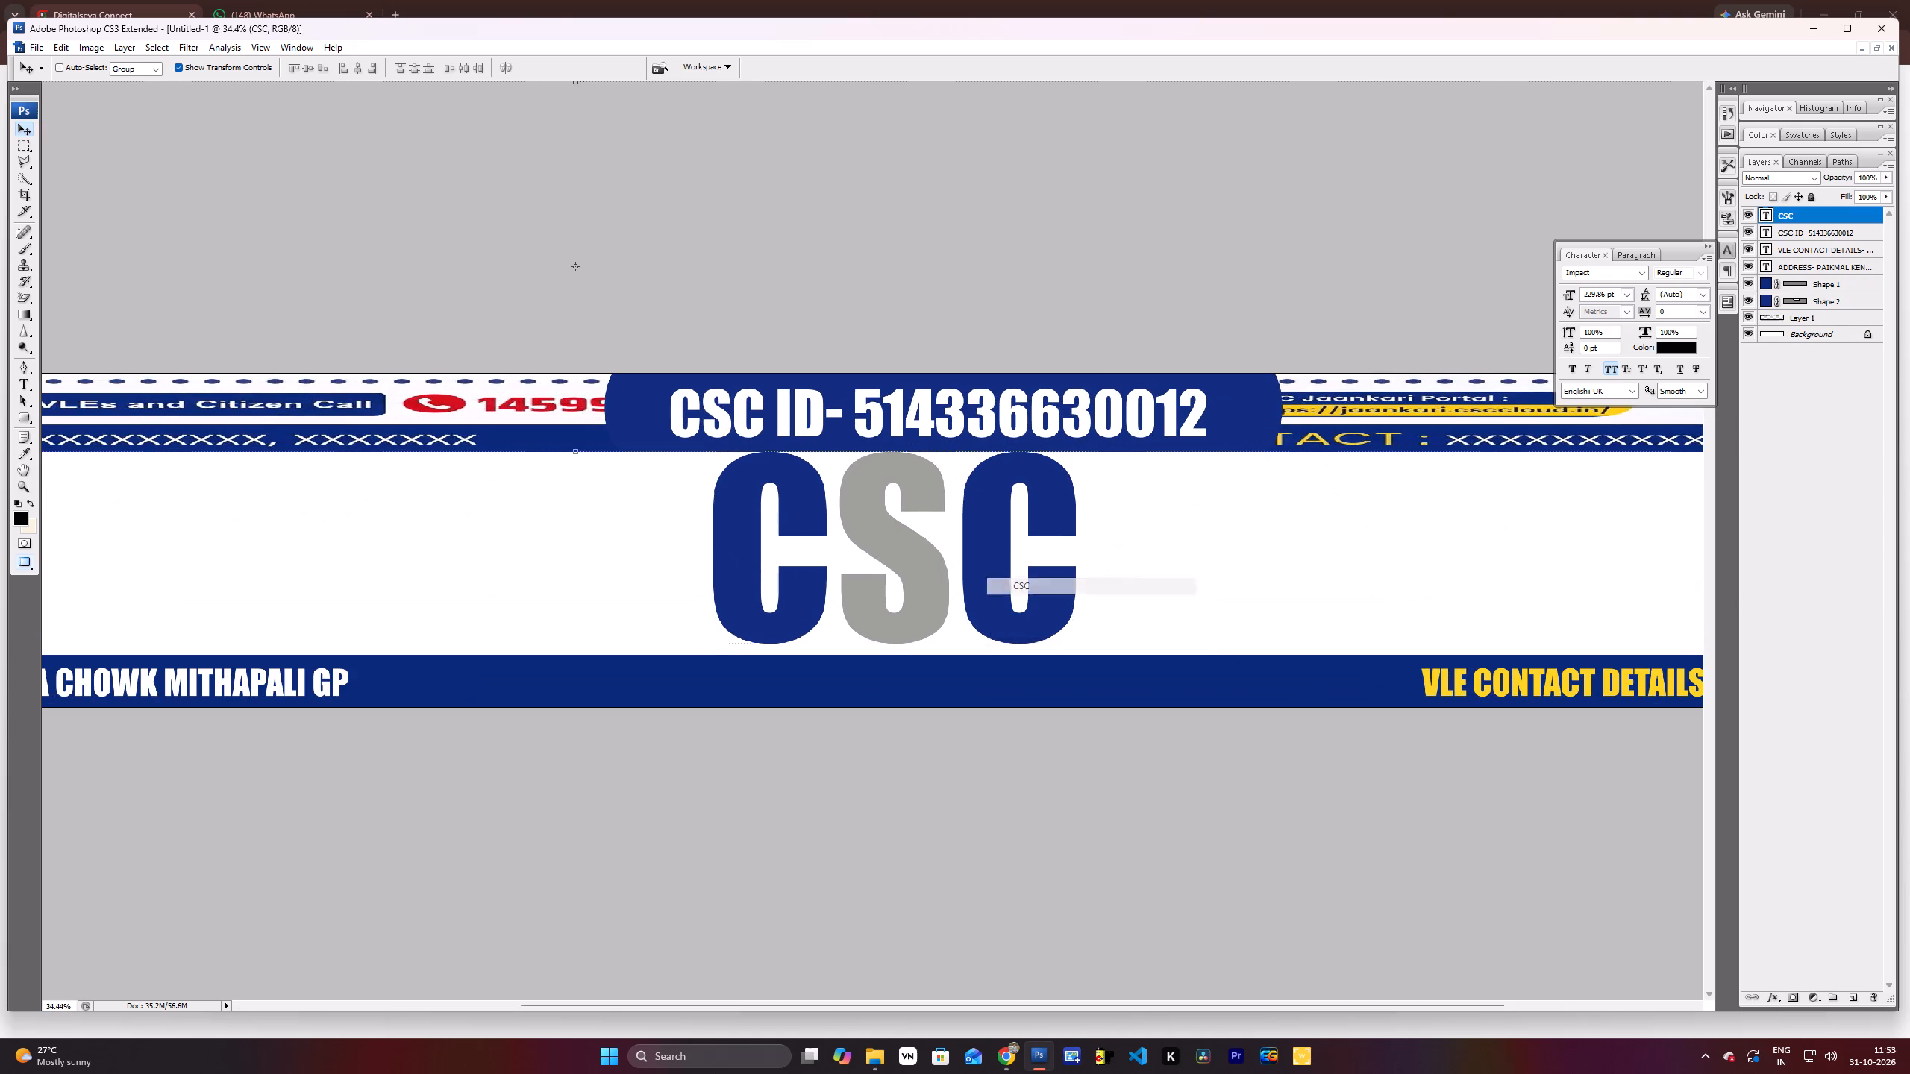
left_click_drag(1076, 645, 980, 612, "shift")
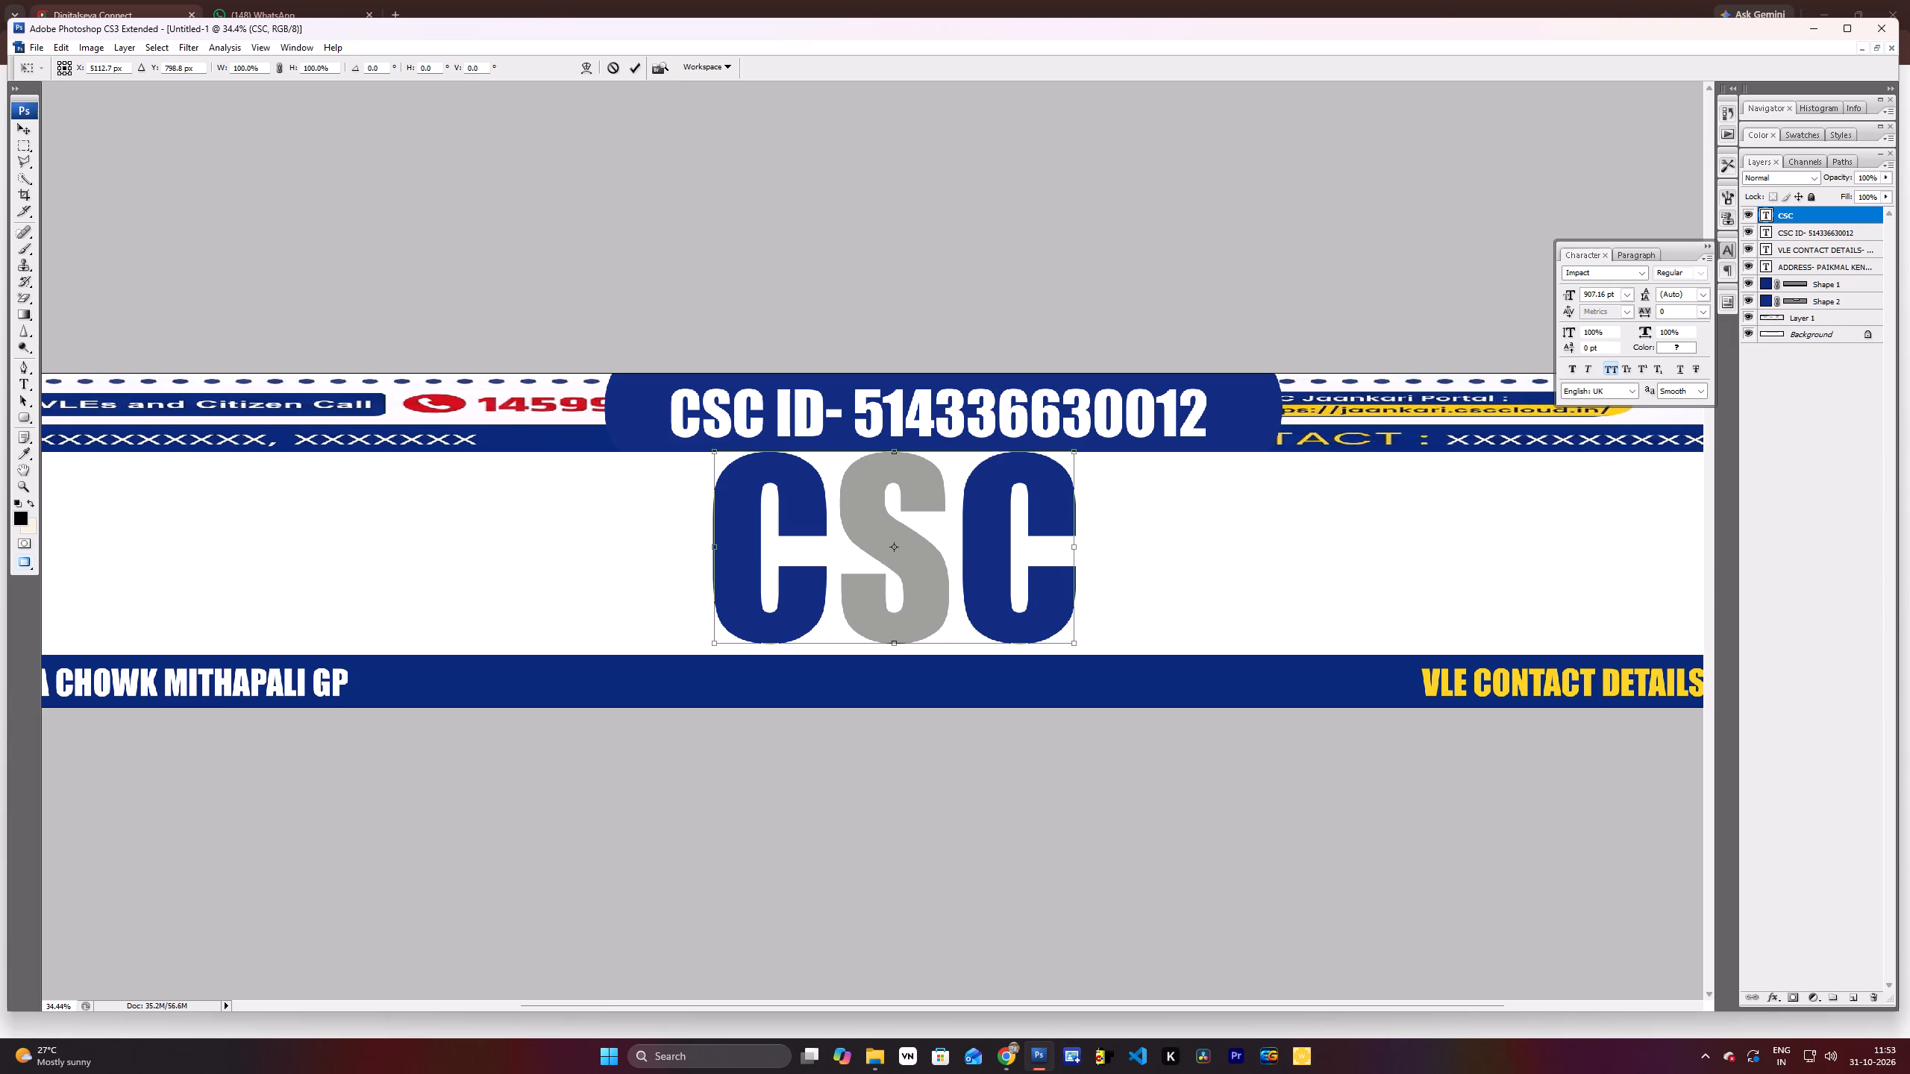
left_click_drag(980, 612, 979, 611, "shift")
left_click_drag(986, 718, 866, 647, "shift")
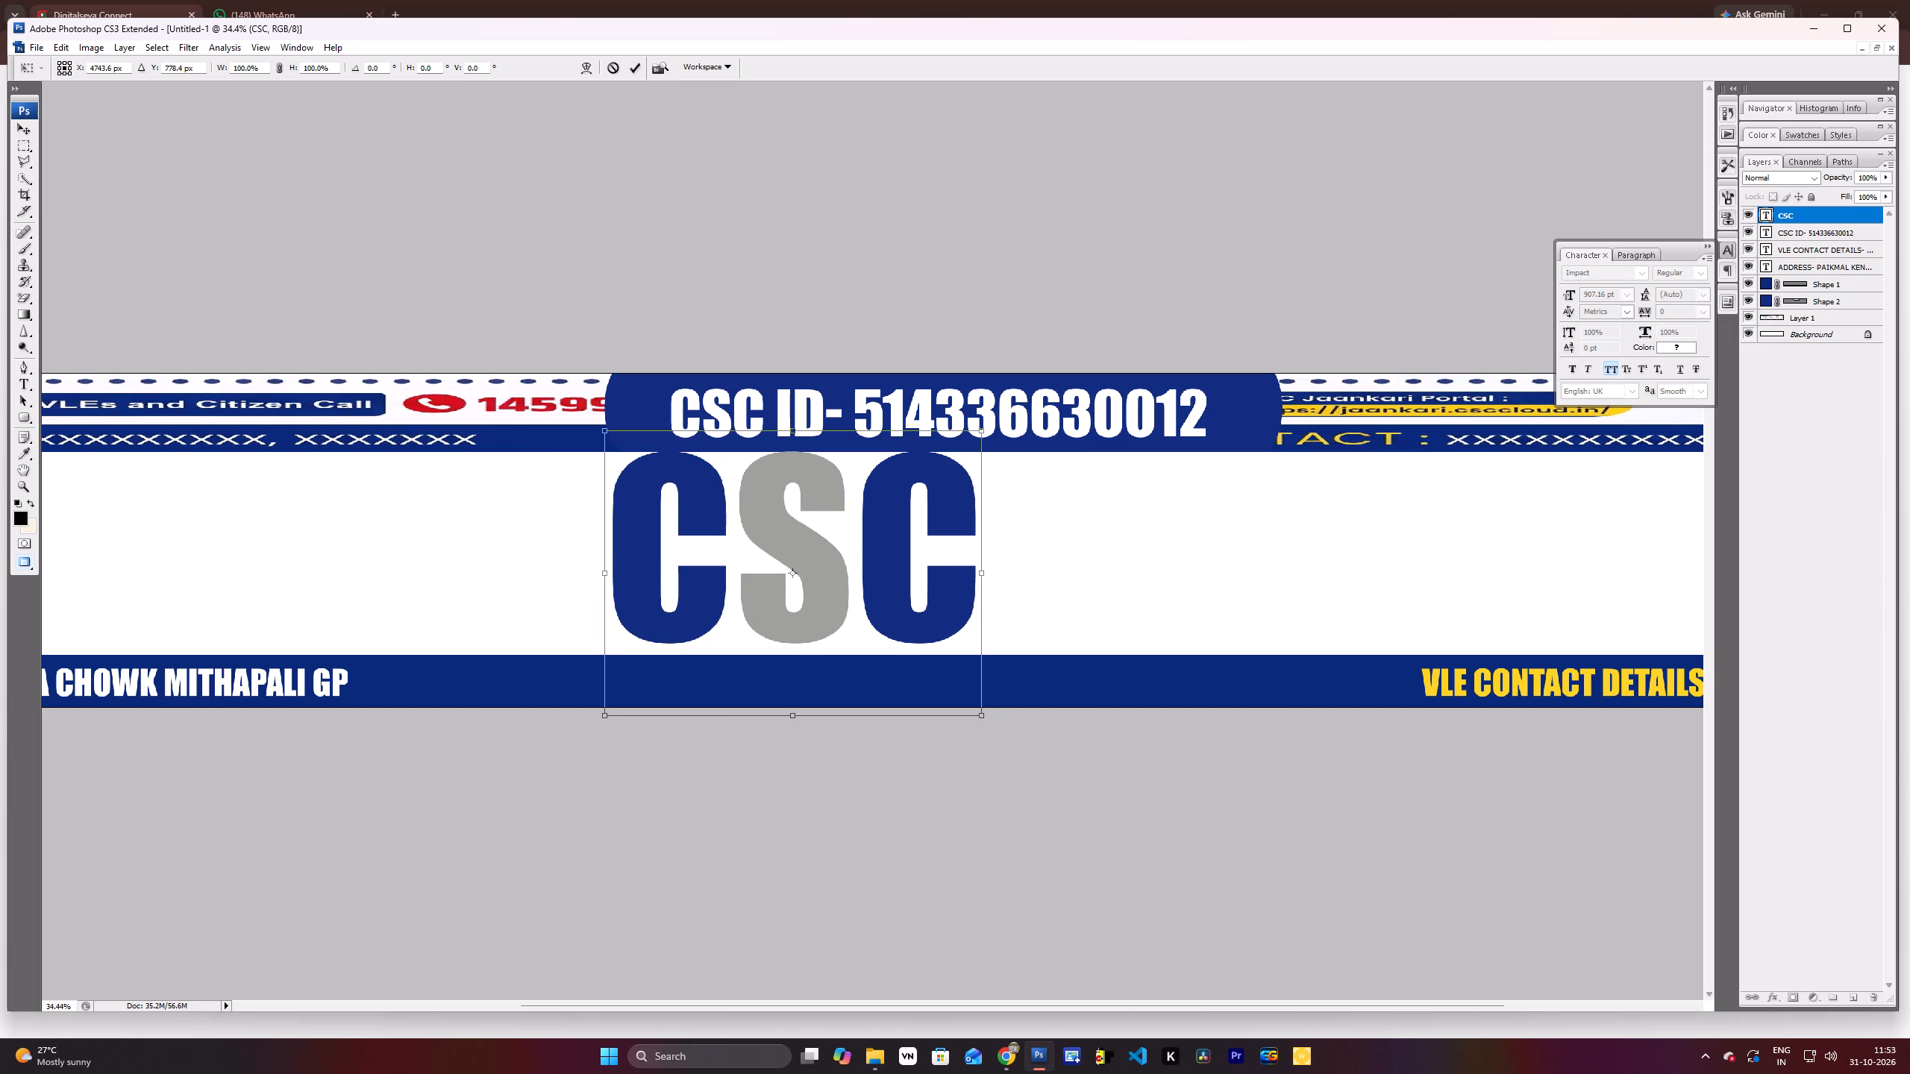
left_click_drag(866, 647, 855, 638, "shift")
key("Return")
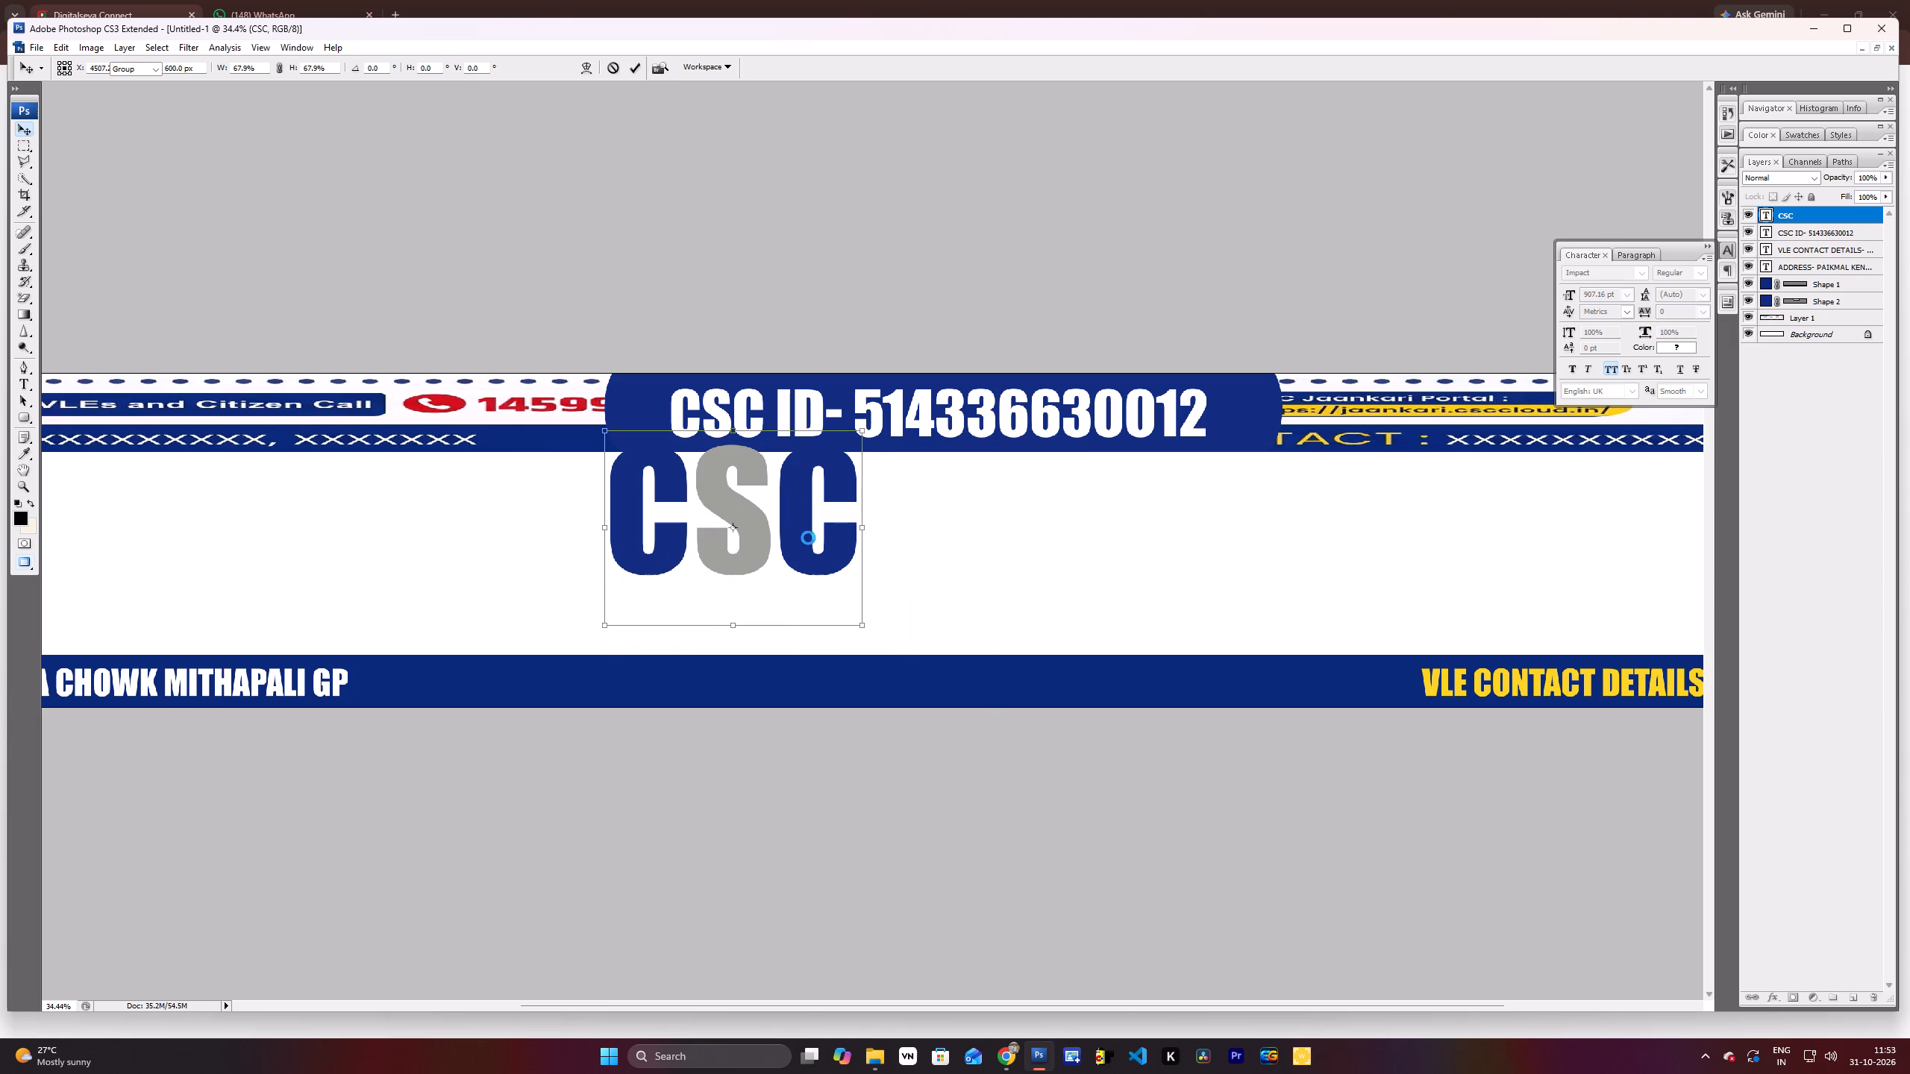
left_click_drag(808, 537, 1034, 579)
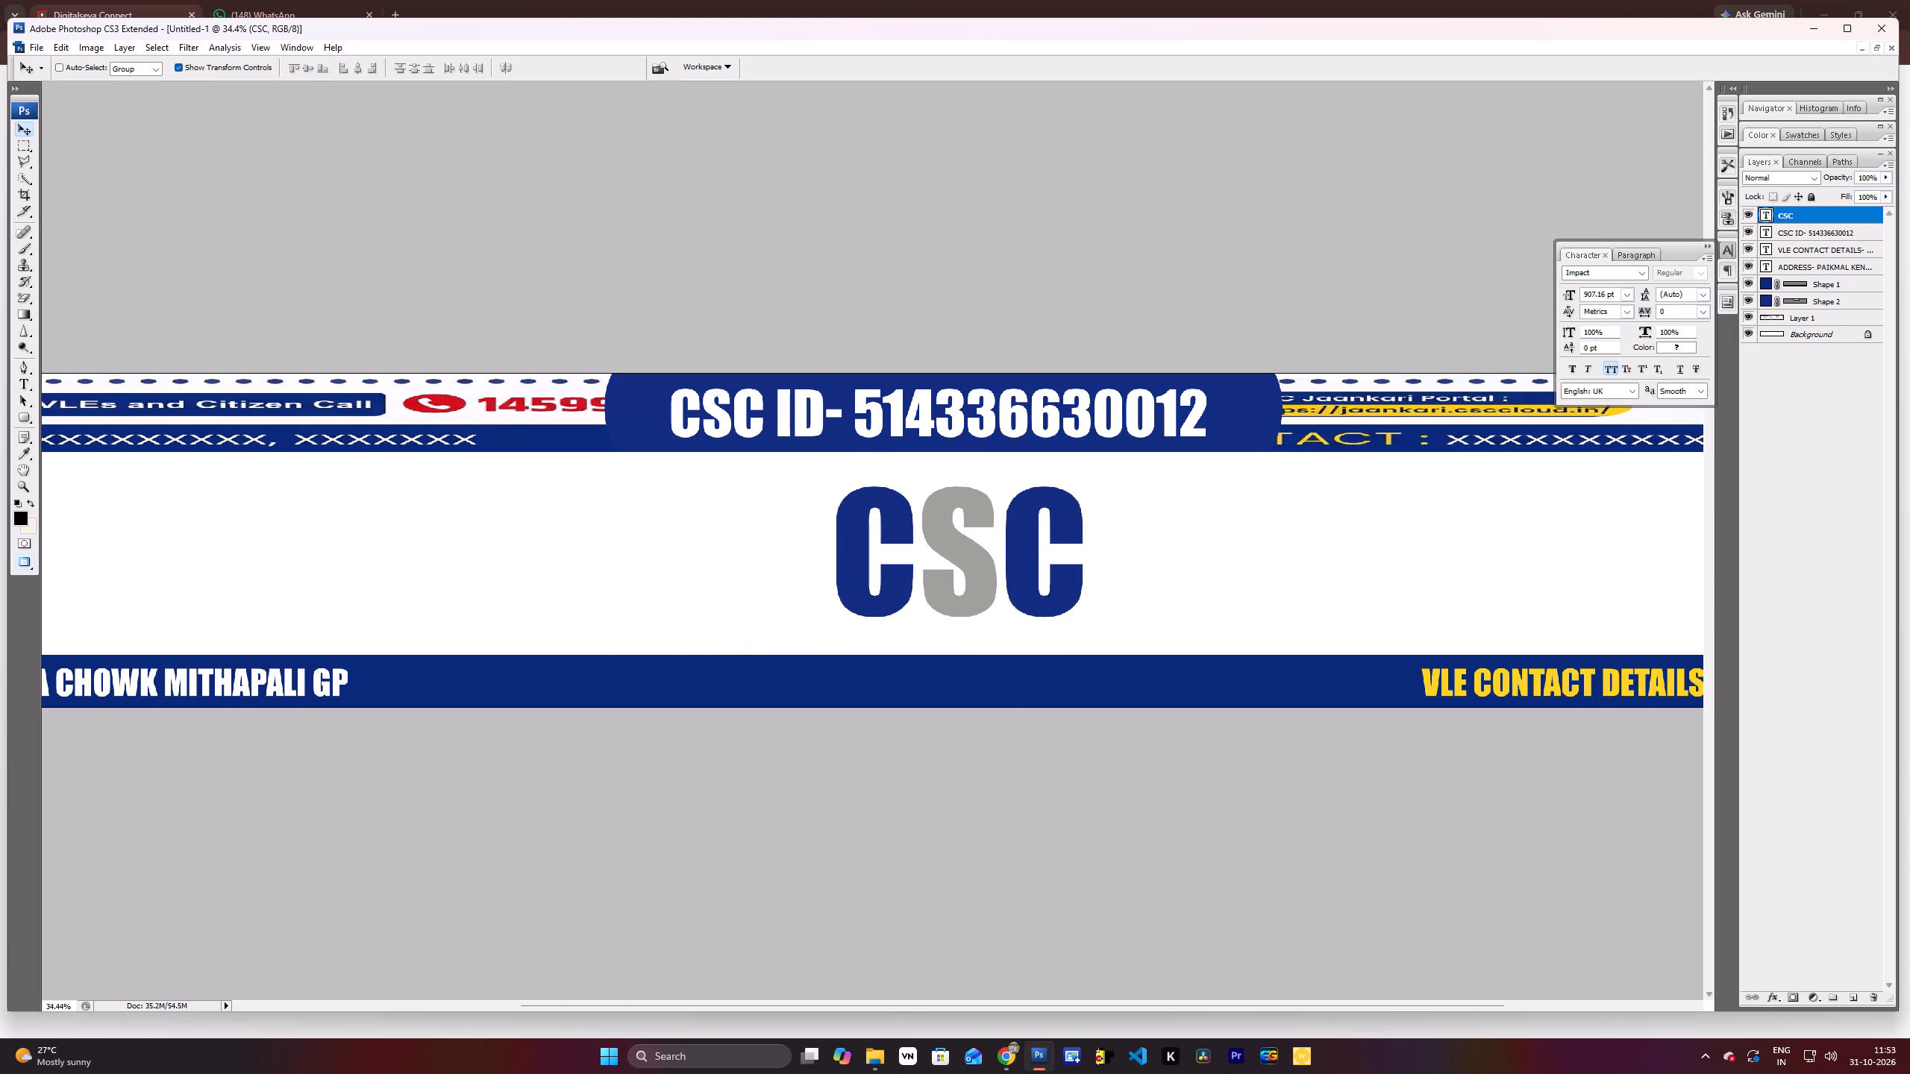
left_click_drag(1034, 579, 1037, 580)
Duplicate the CSC ID text, place the copy in the white area above the address, and colour it the bottom strip's dark blue.
key("space")
key("space")
key("space")
key("space")
key("space")
key("space")
key("space")
key("space")
key("space")
key("space")
key("space")
key("space")
key("space")
key("space")
key("space")
key("space")
key("space")
key("space")
key("space")
key("space")
left_click_drag(432, 528, 695, 626)
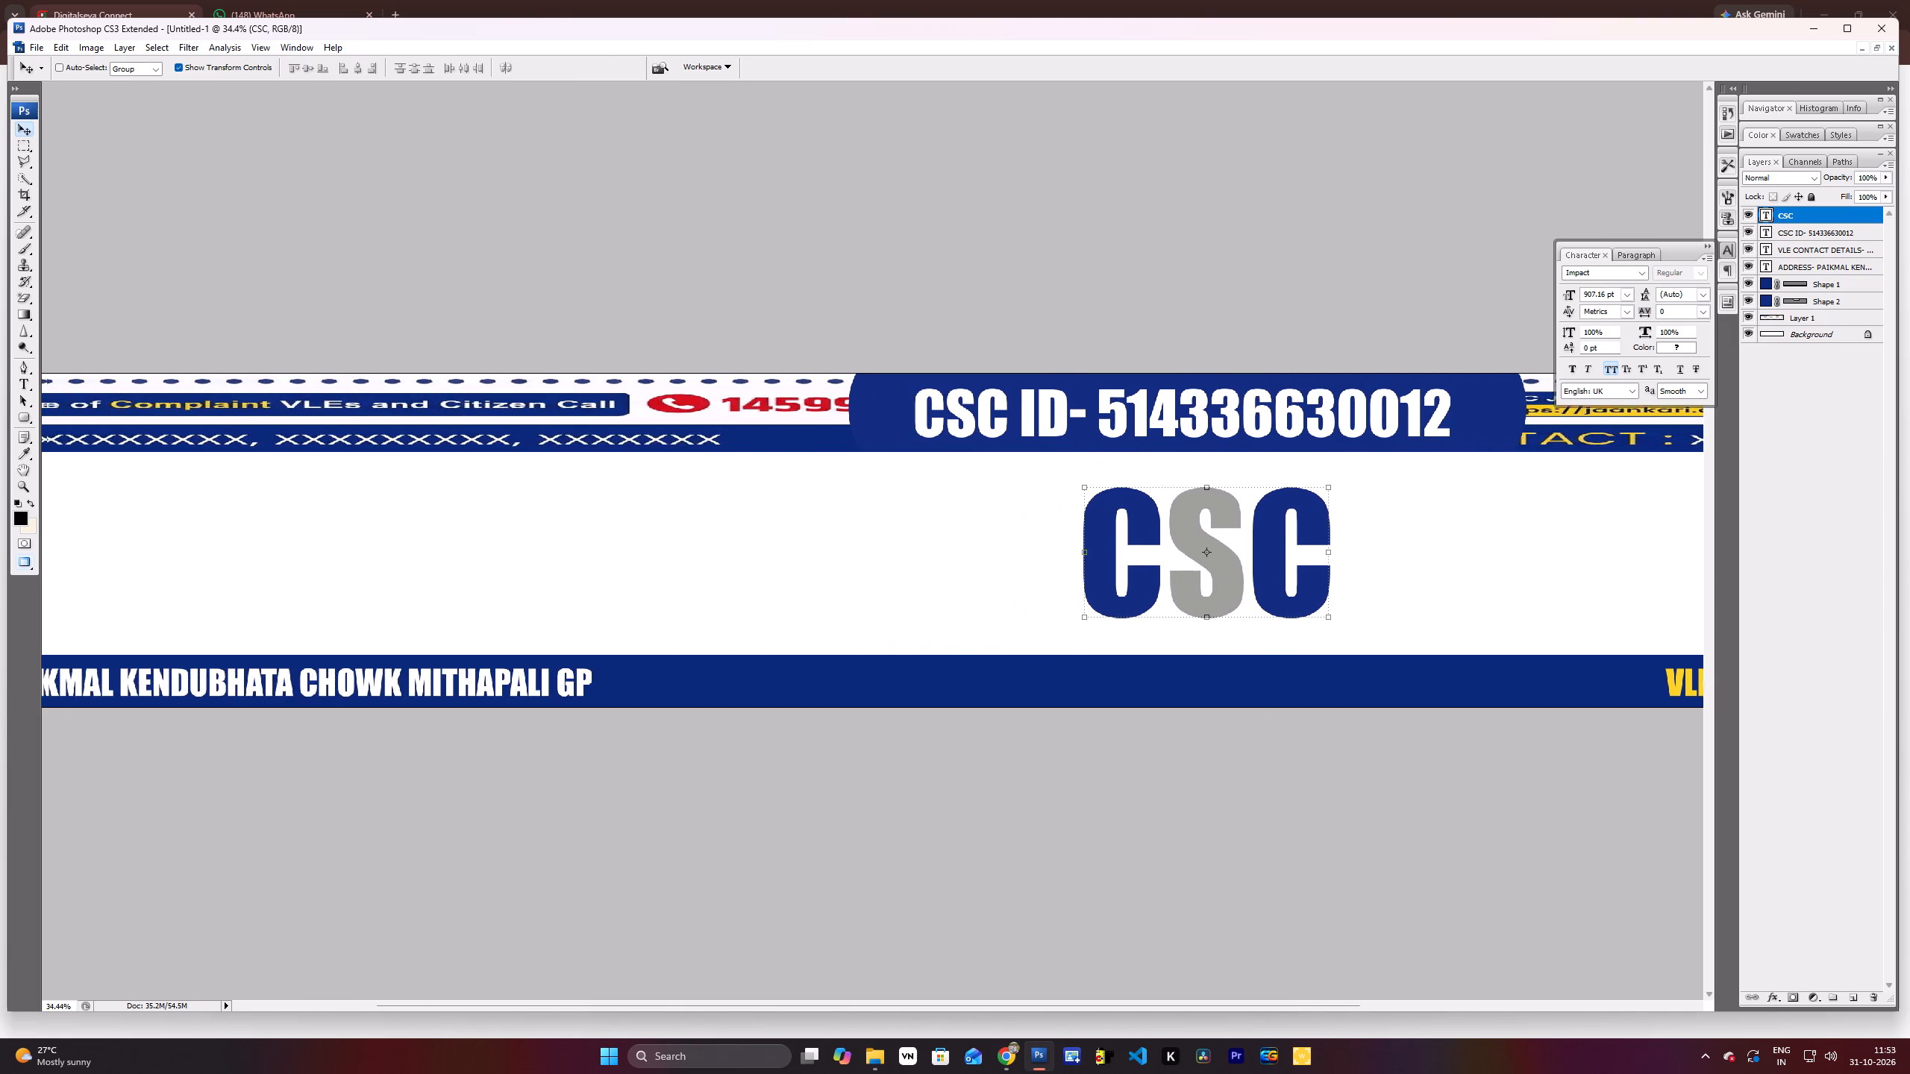
left_click_drag(695, 626, 1080, 644)
right_click(1190, 410)
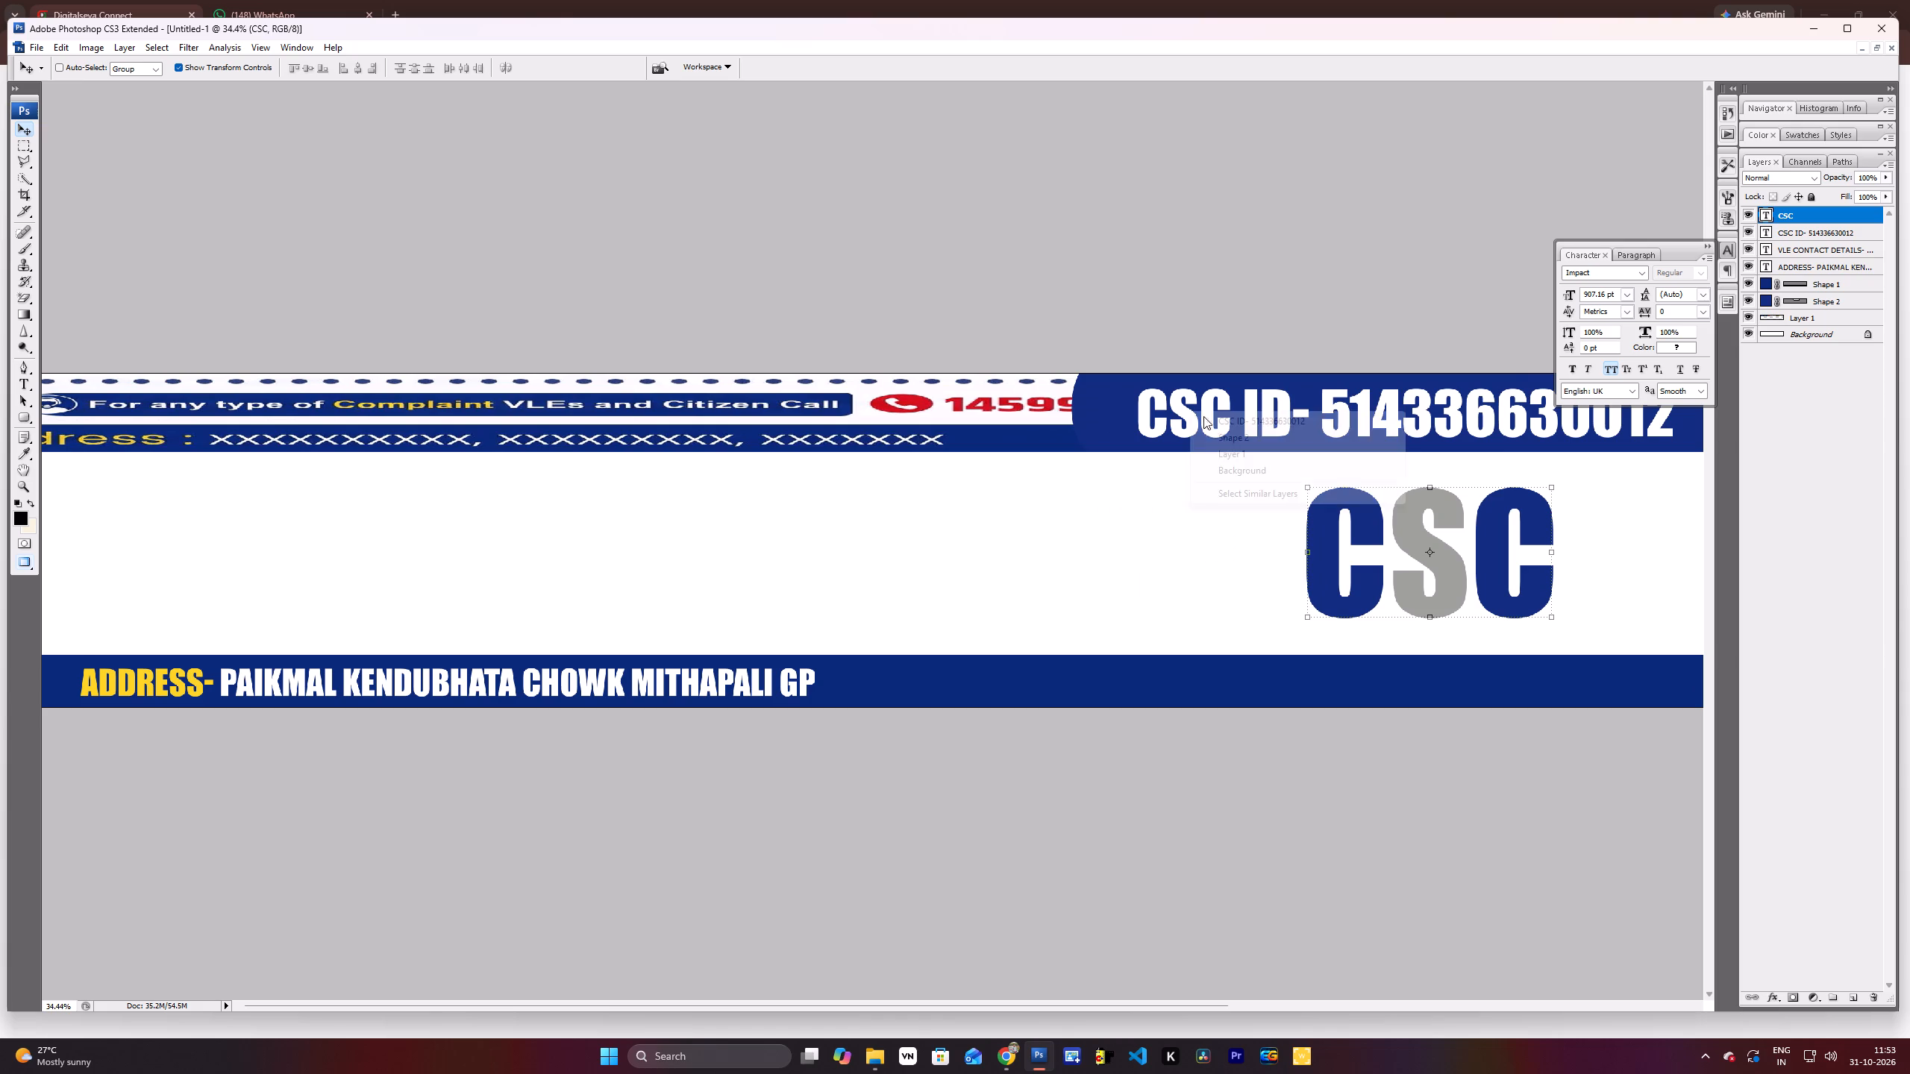
left_click(1206, 418)
key("ctrl+j")
left_click_drag(1280, 419, 493, 609)
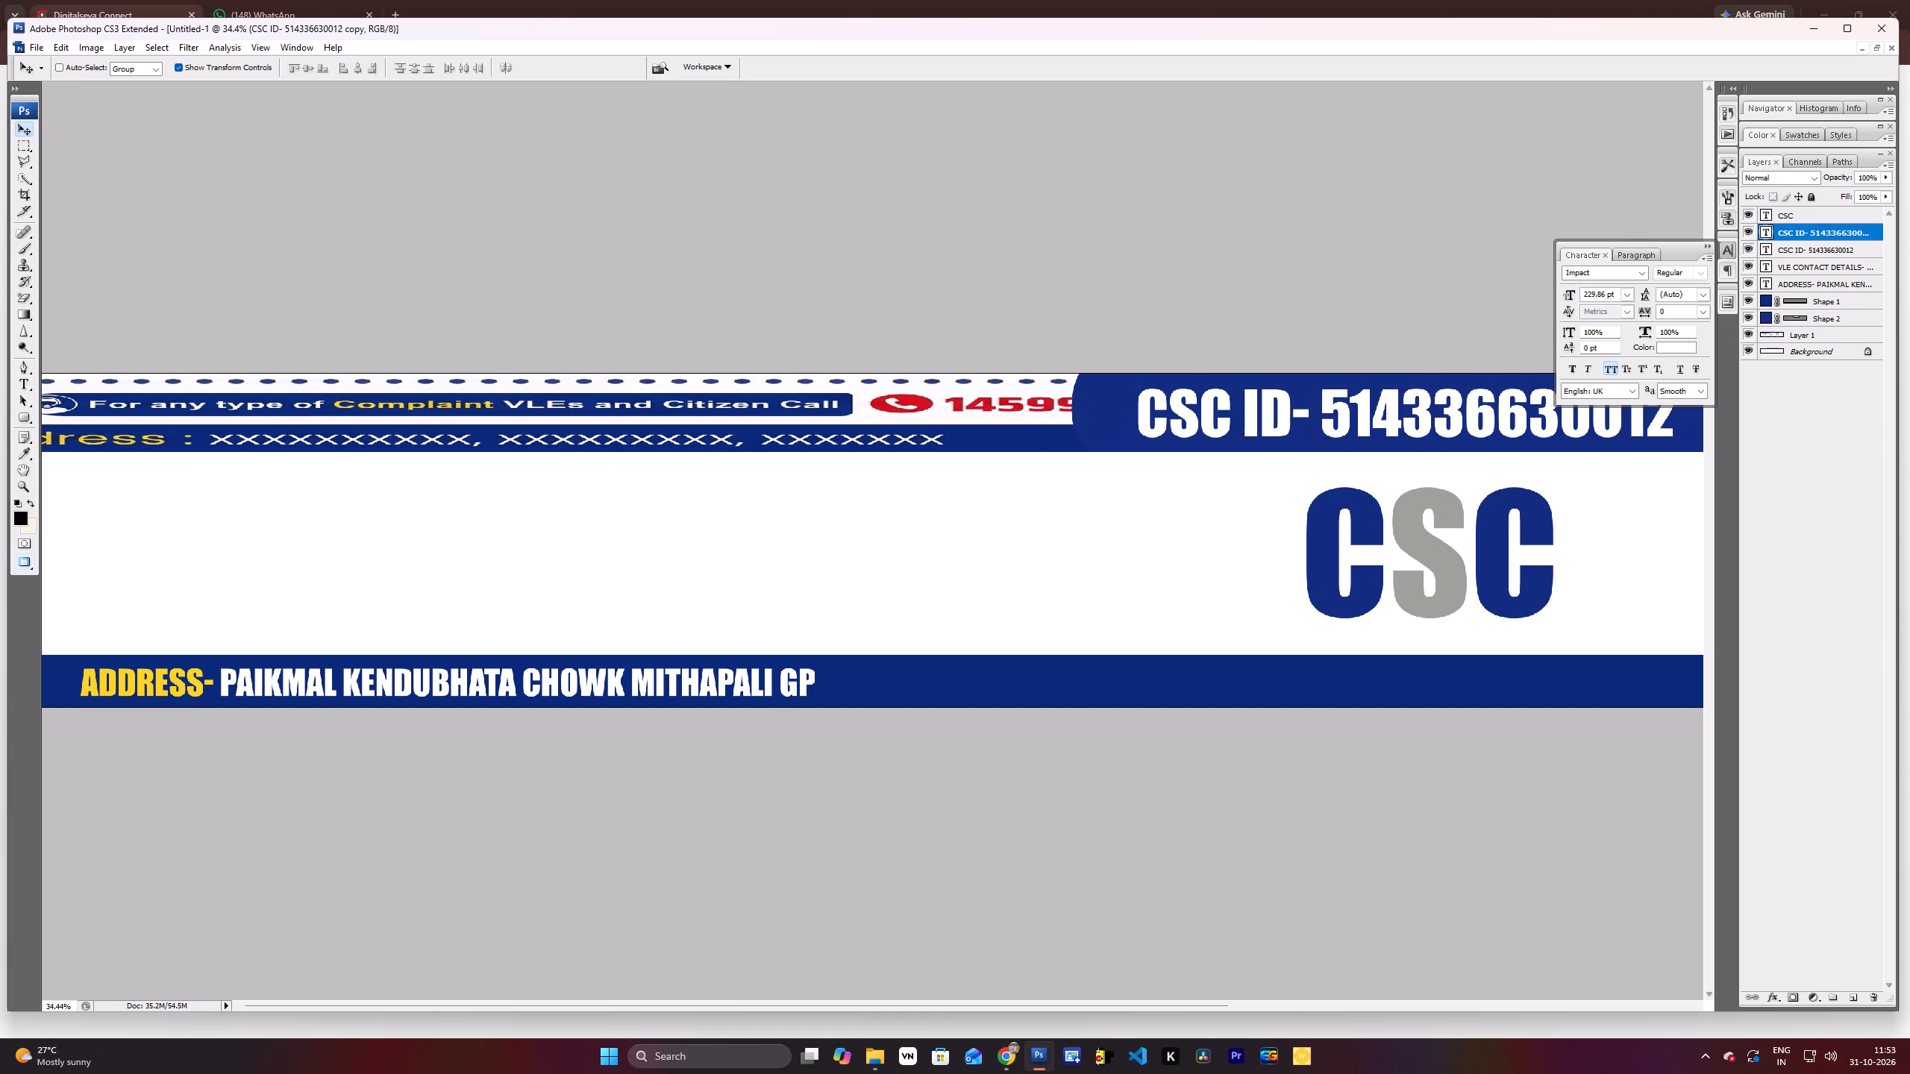
left_click_drag(493, 609, 490, 603)
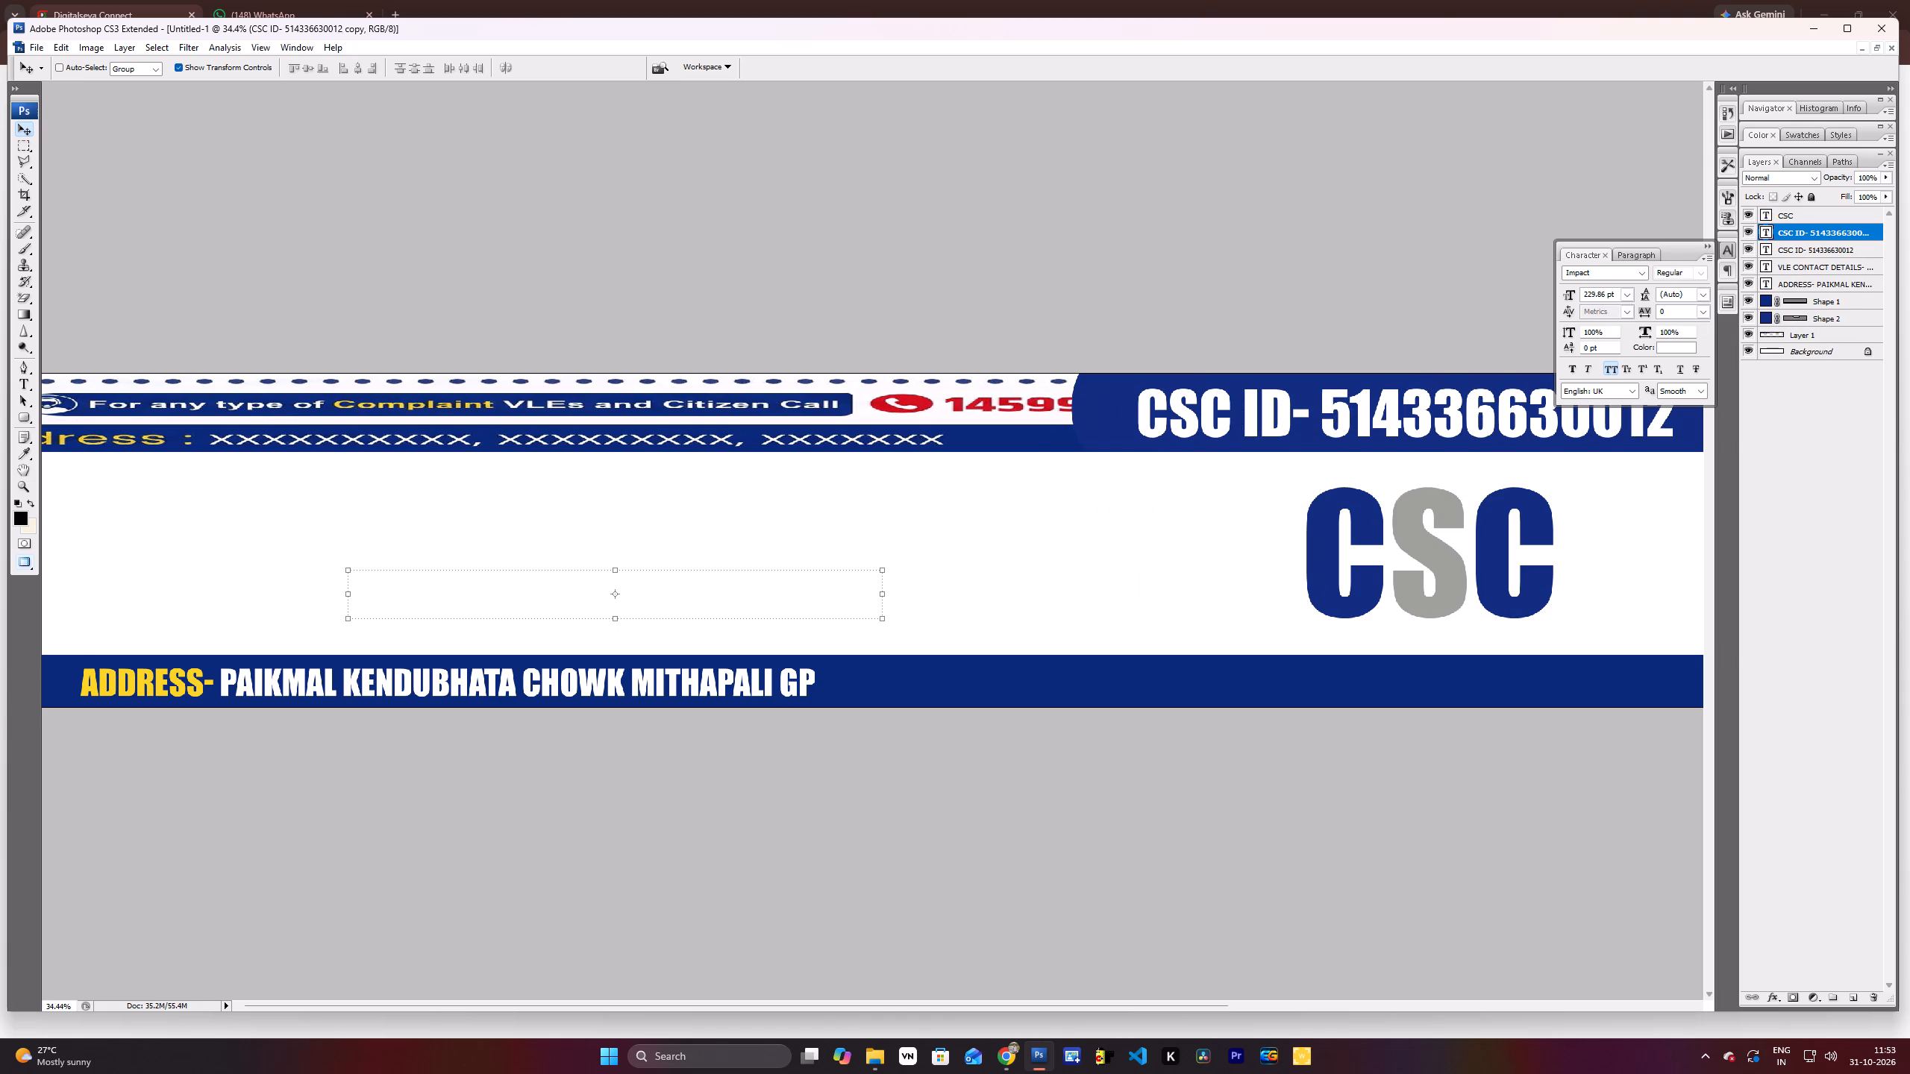
left_click(1682, 341)
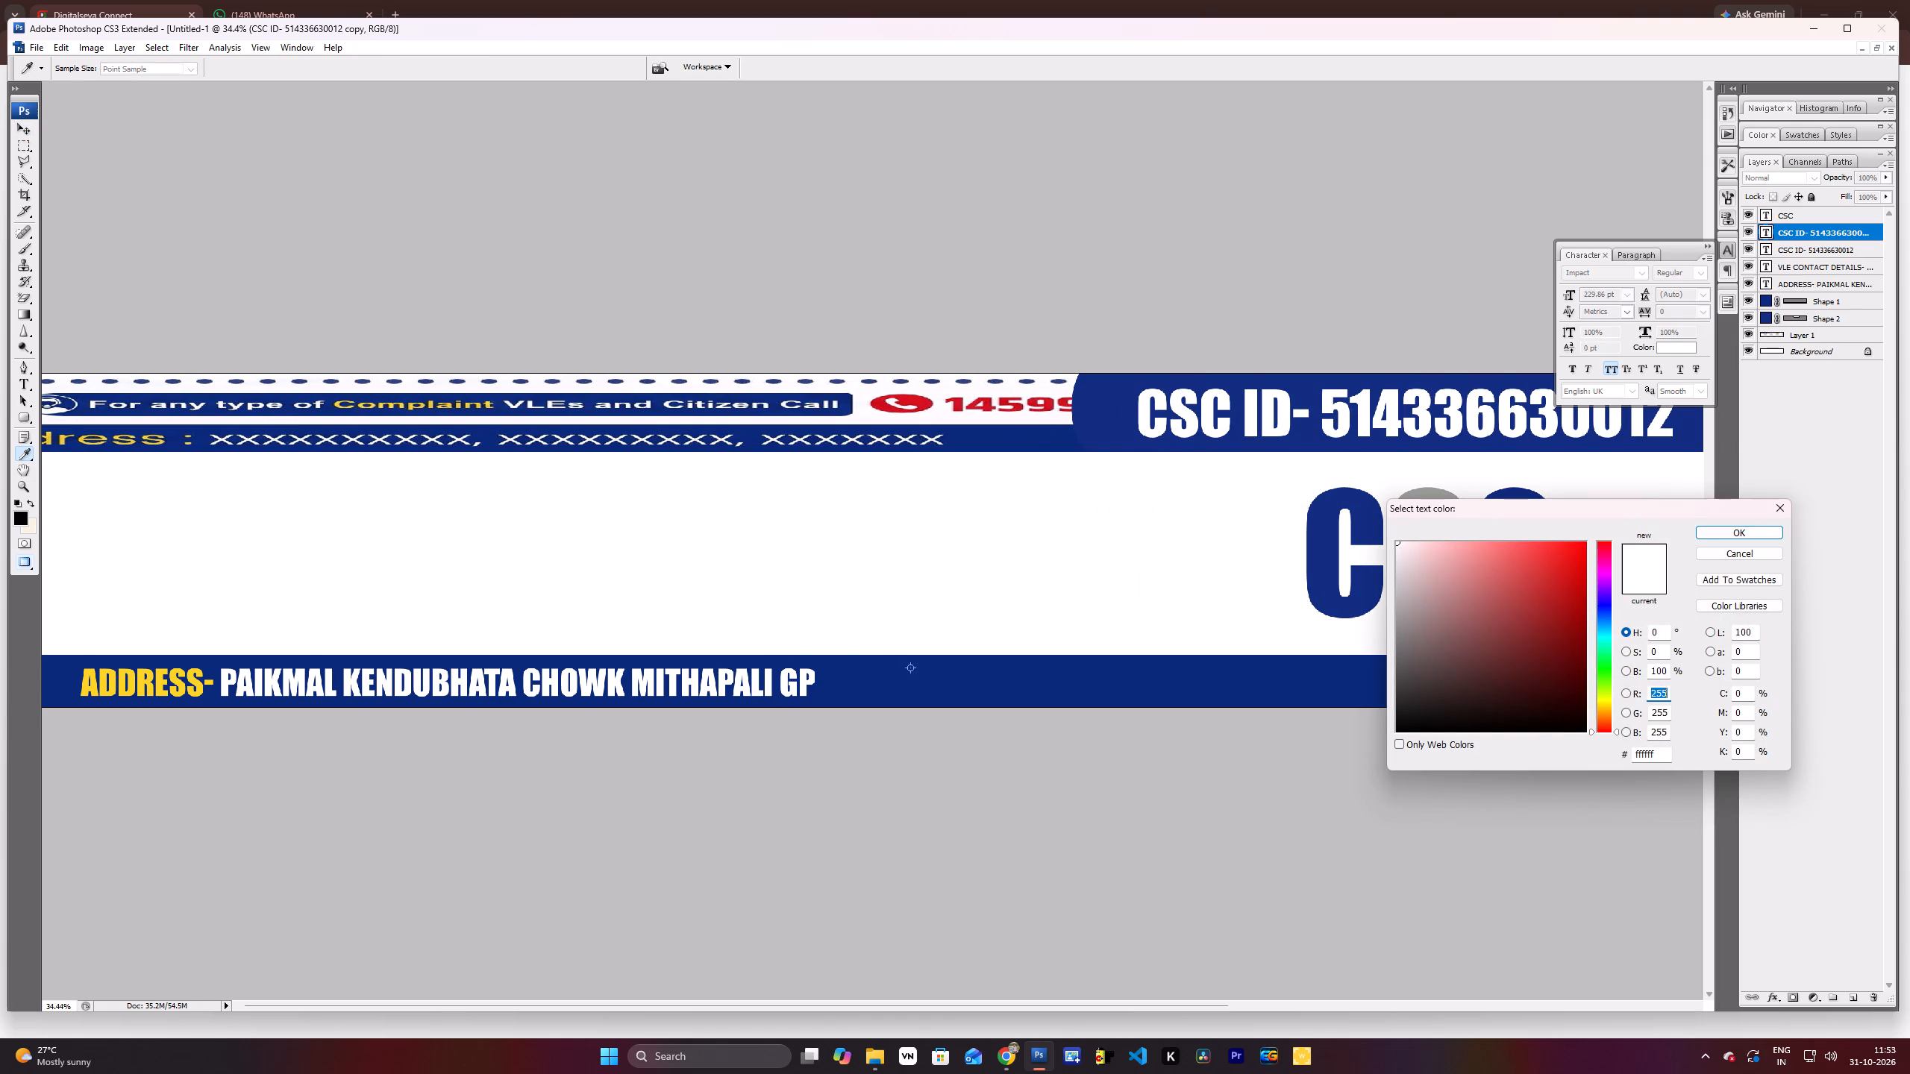
left_click(914, 671)
key("Return")
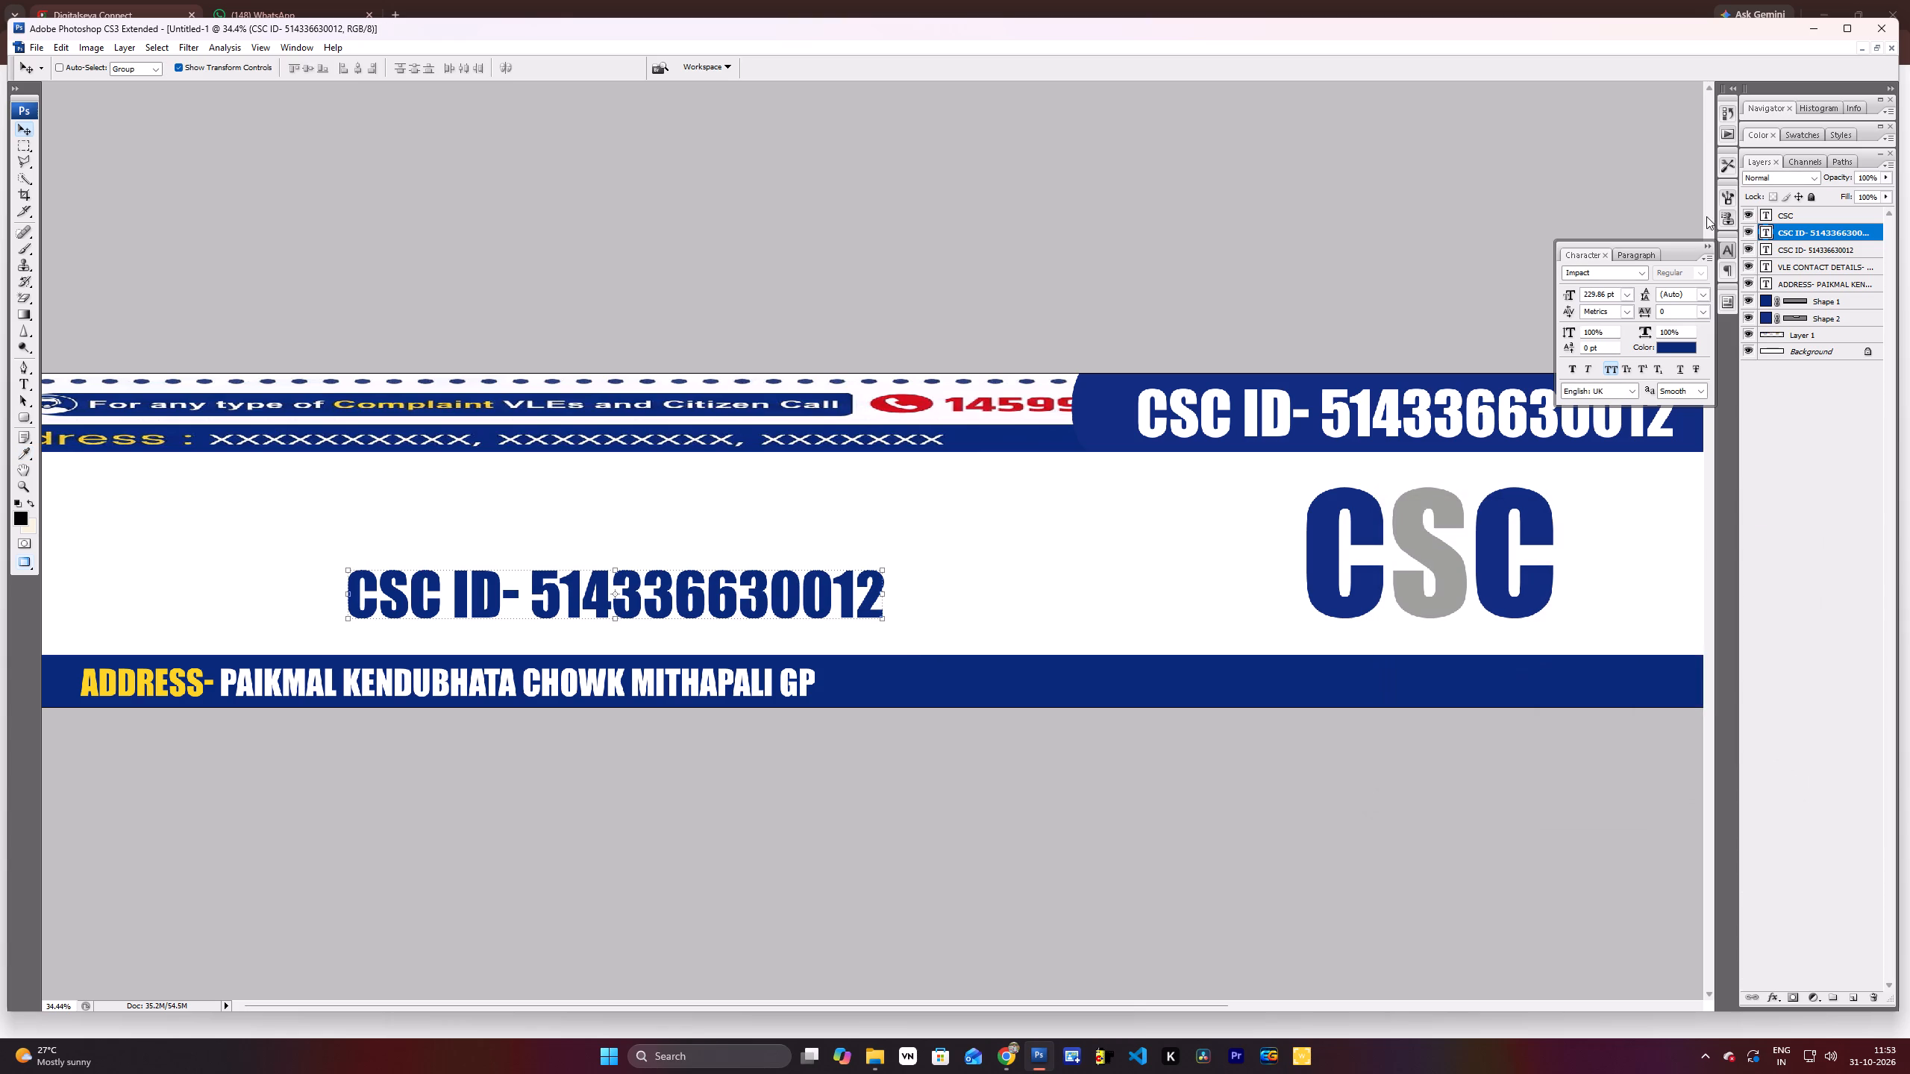
Replace the duplicated text with FOR ANY TYPE COMPLAINT VLE AND CITIZEN CALL 14599.
double_click(1762, 230)
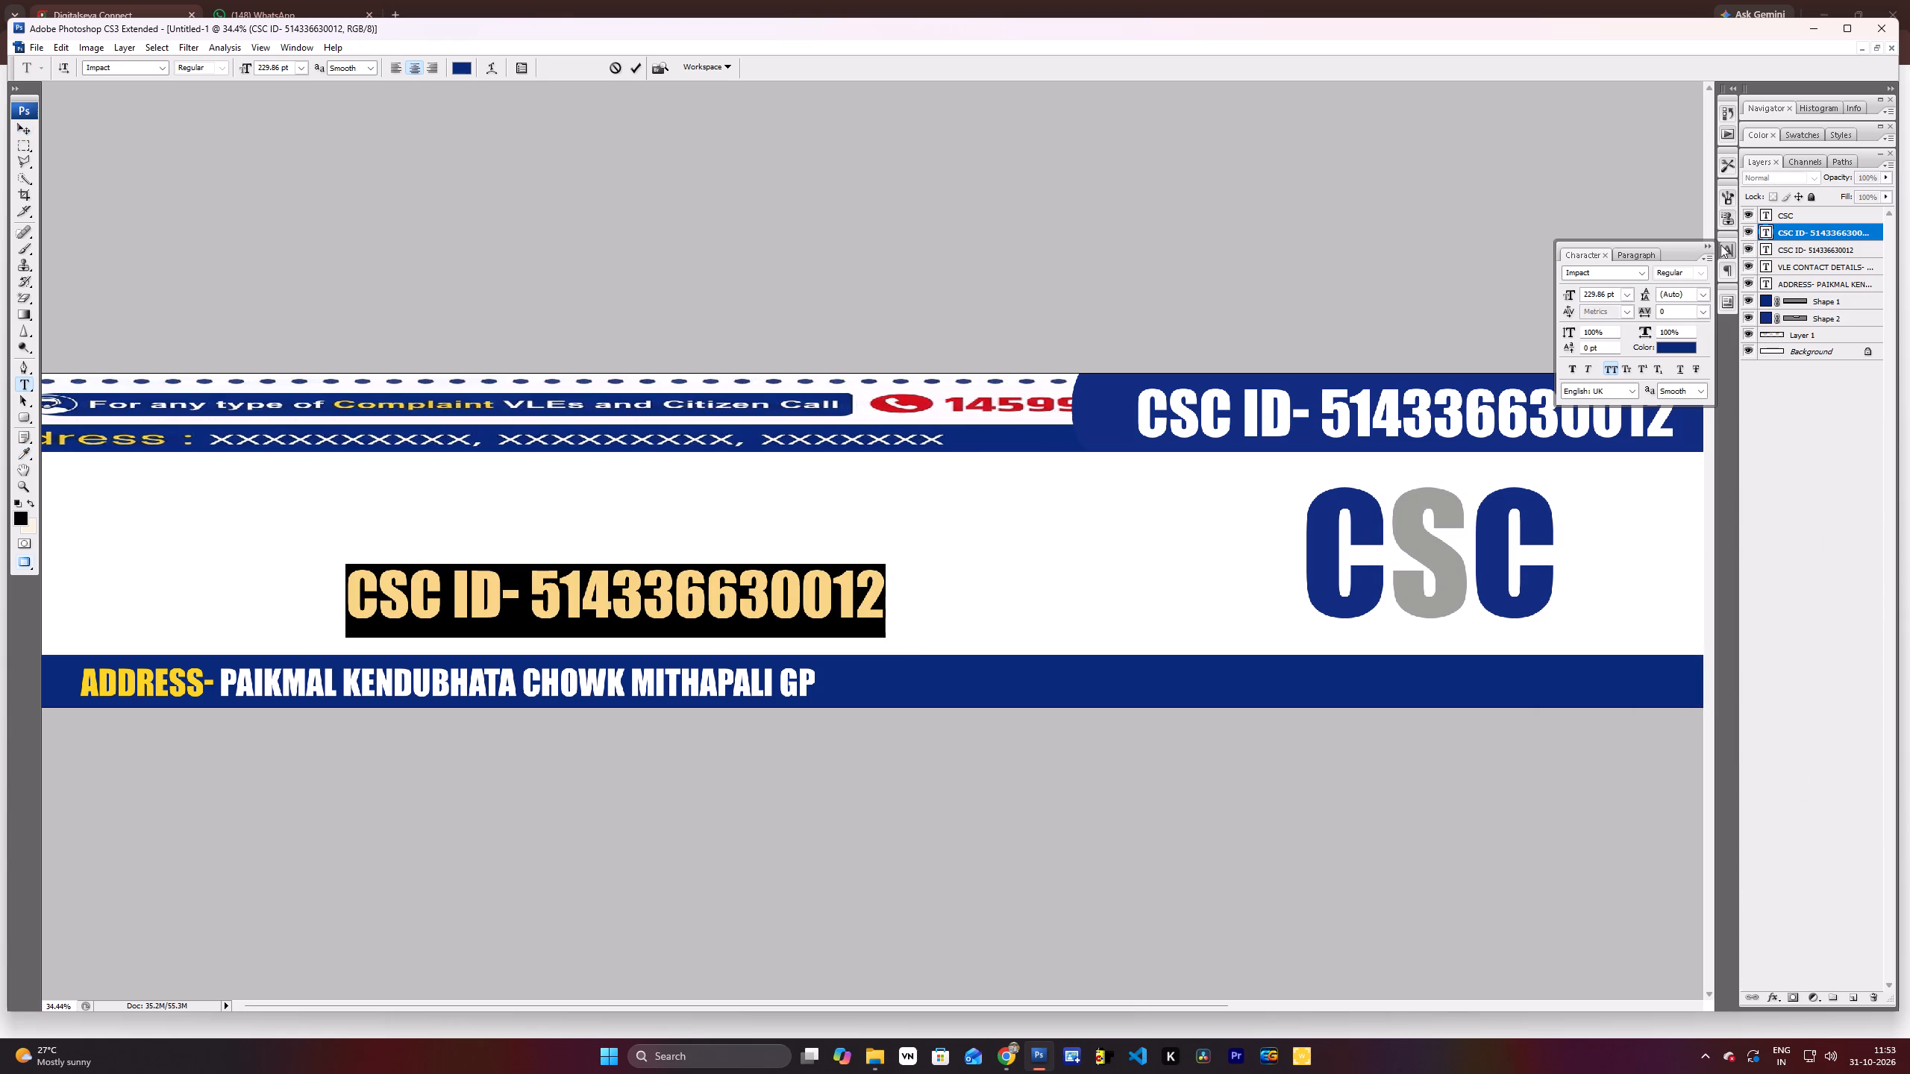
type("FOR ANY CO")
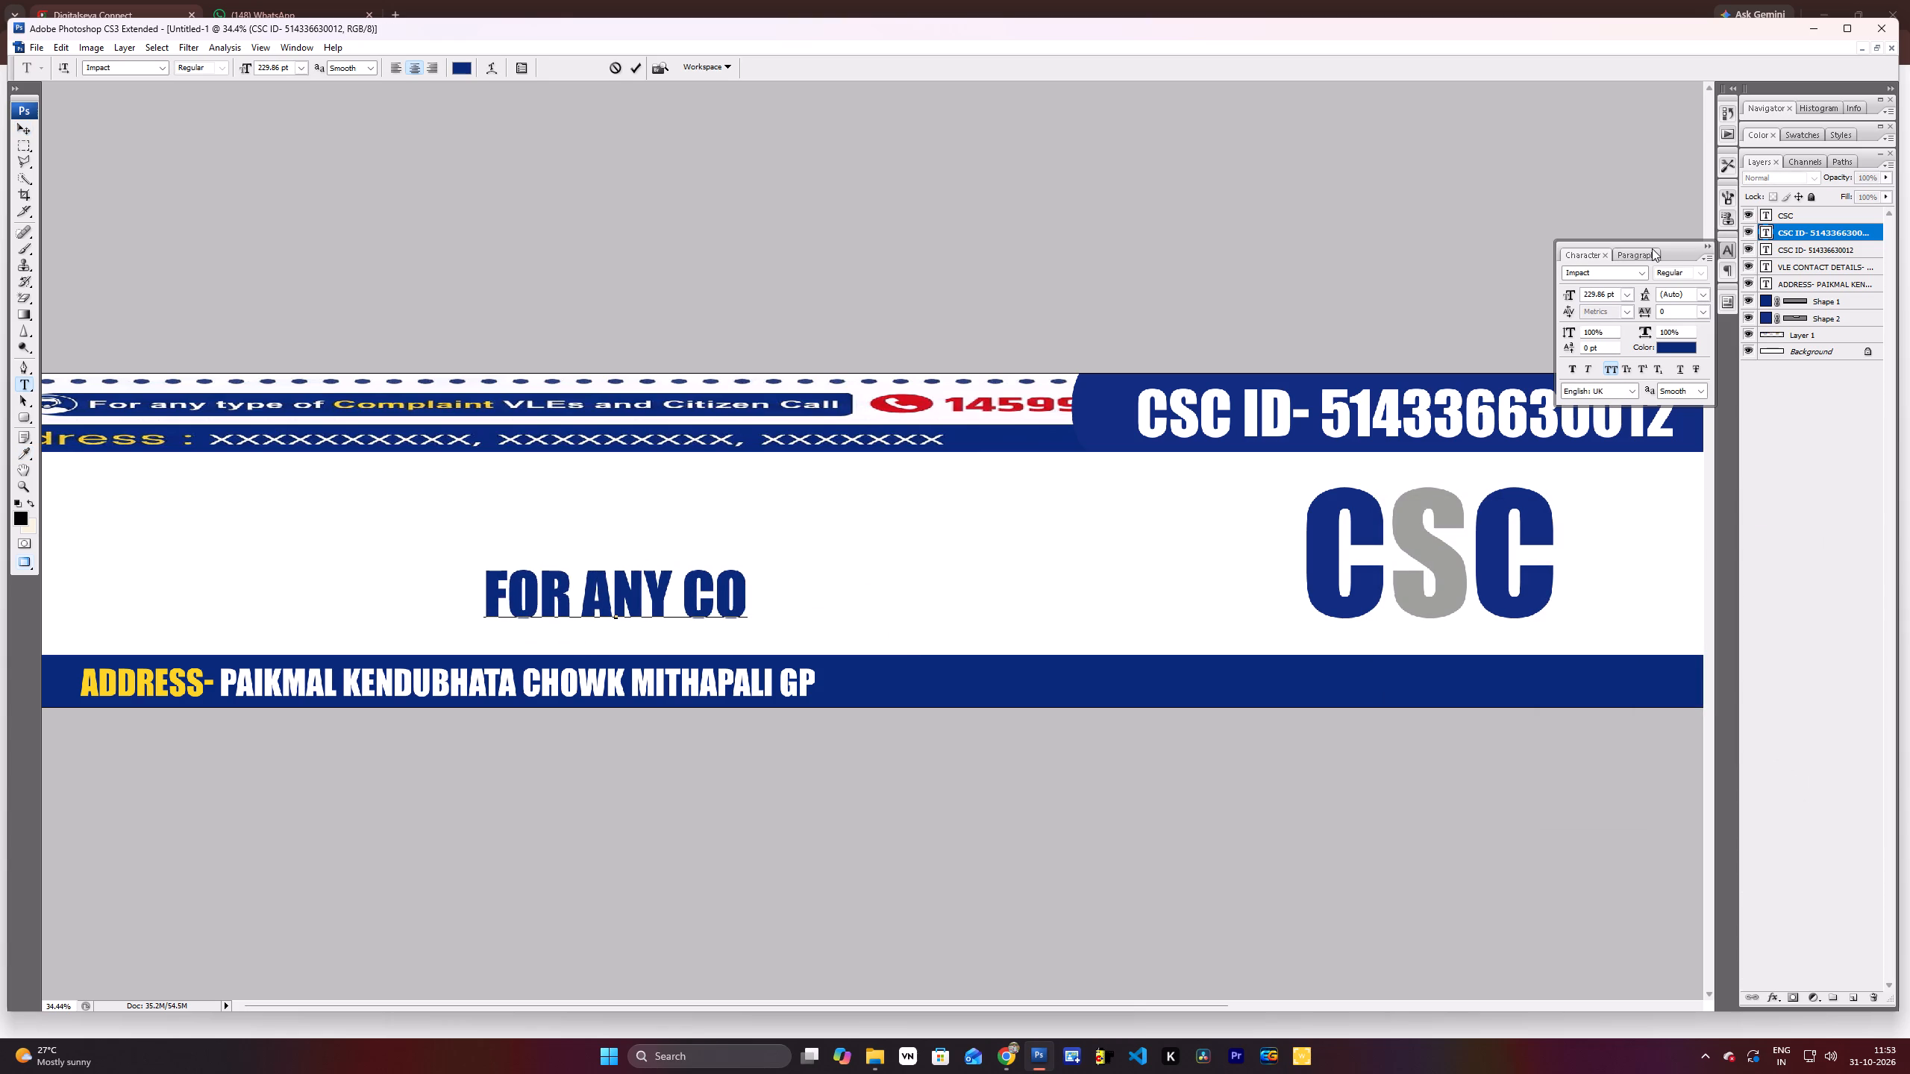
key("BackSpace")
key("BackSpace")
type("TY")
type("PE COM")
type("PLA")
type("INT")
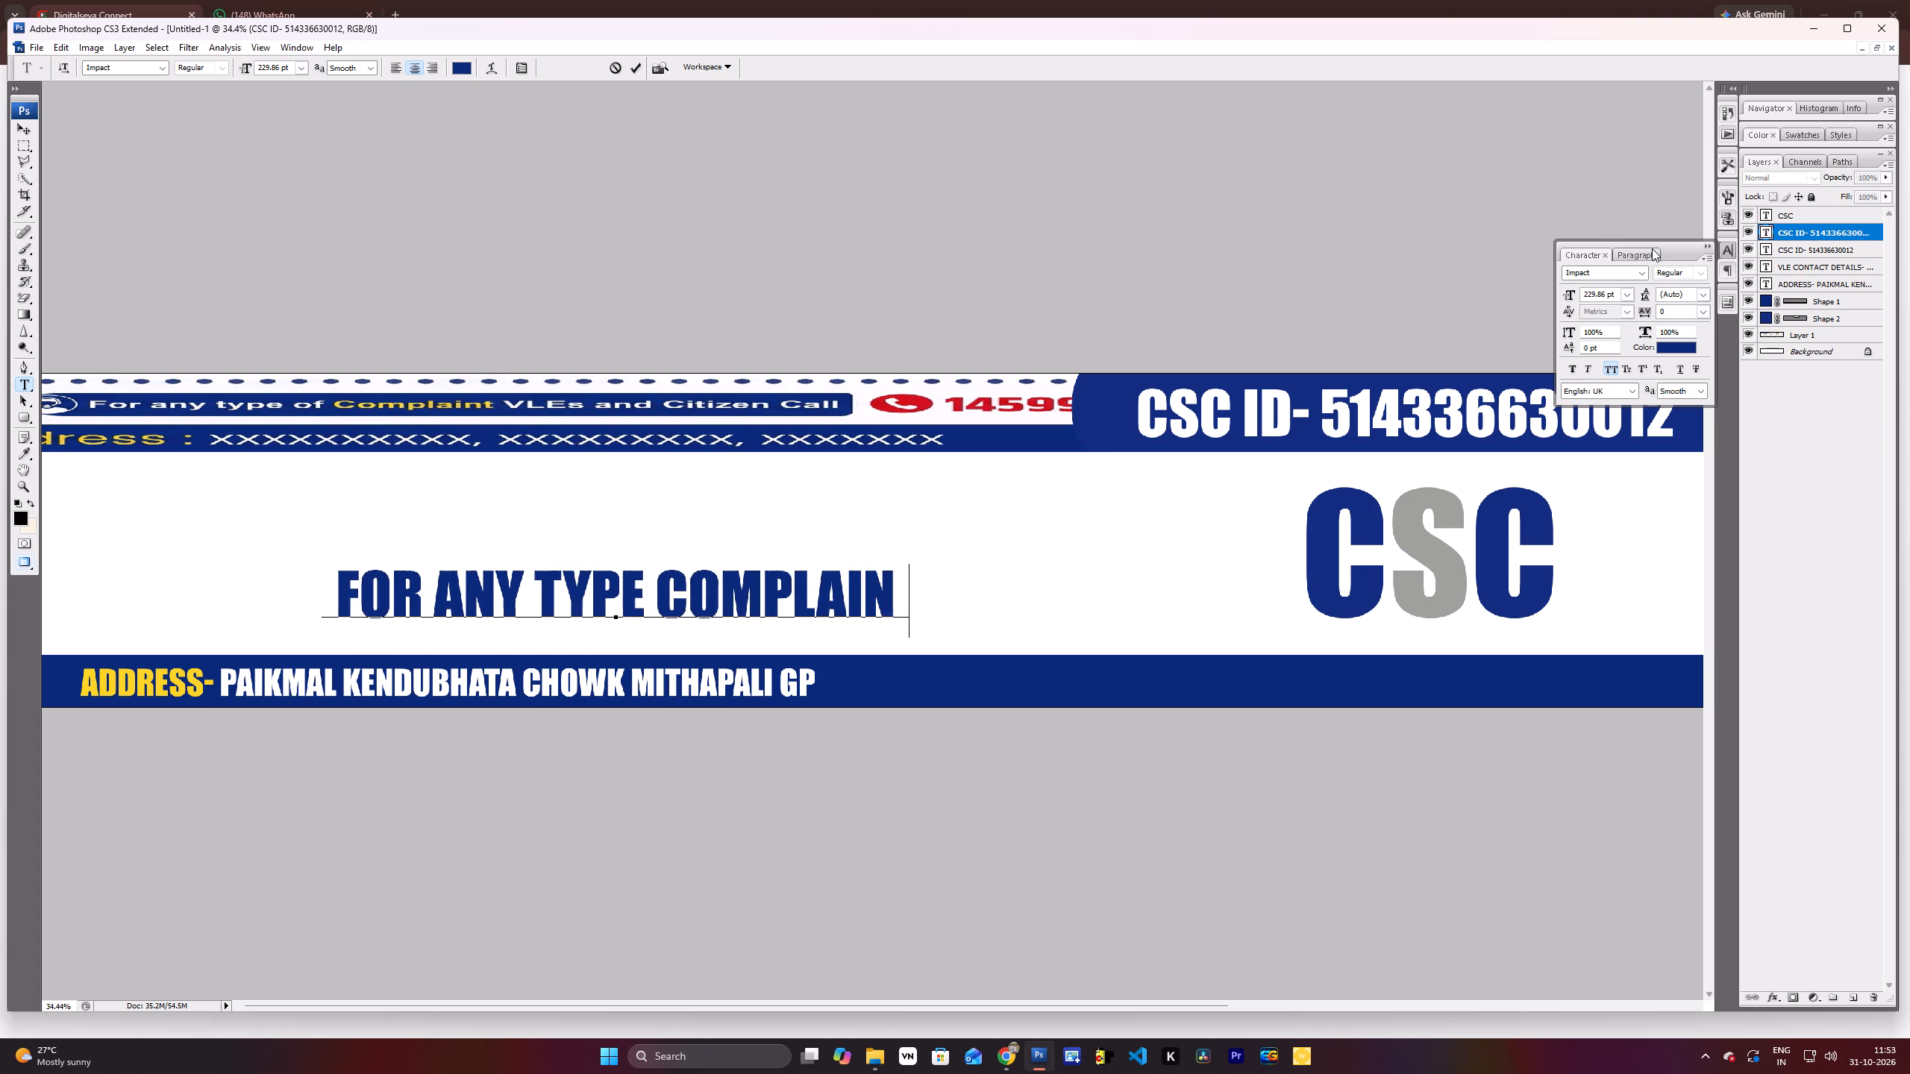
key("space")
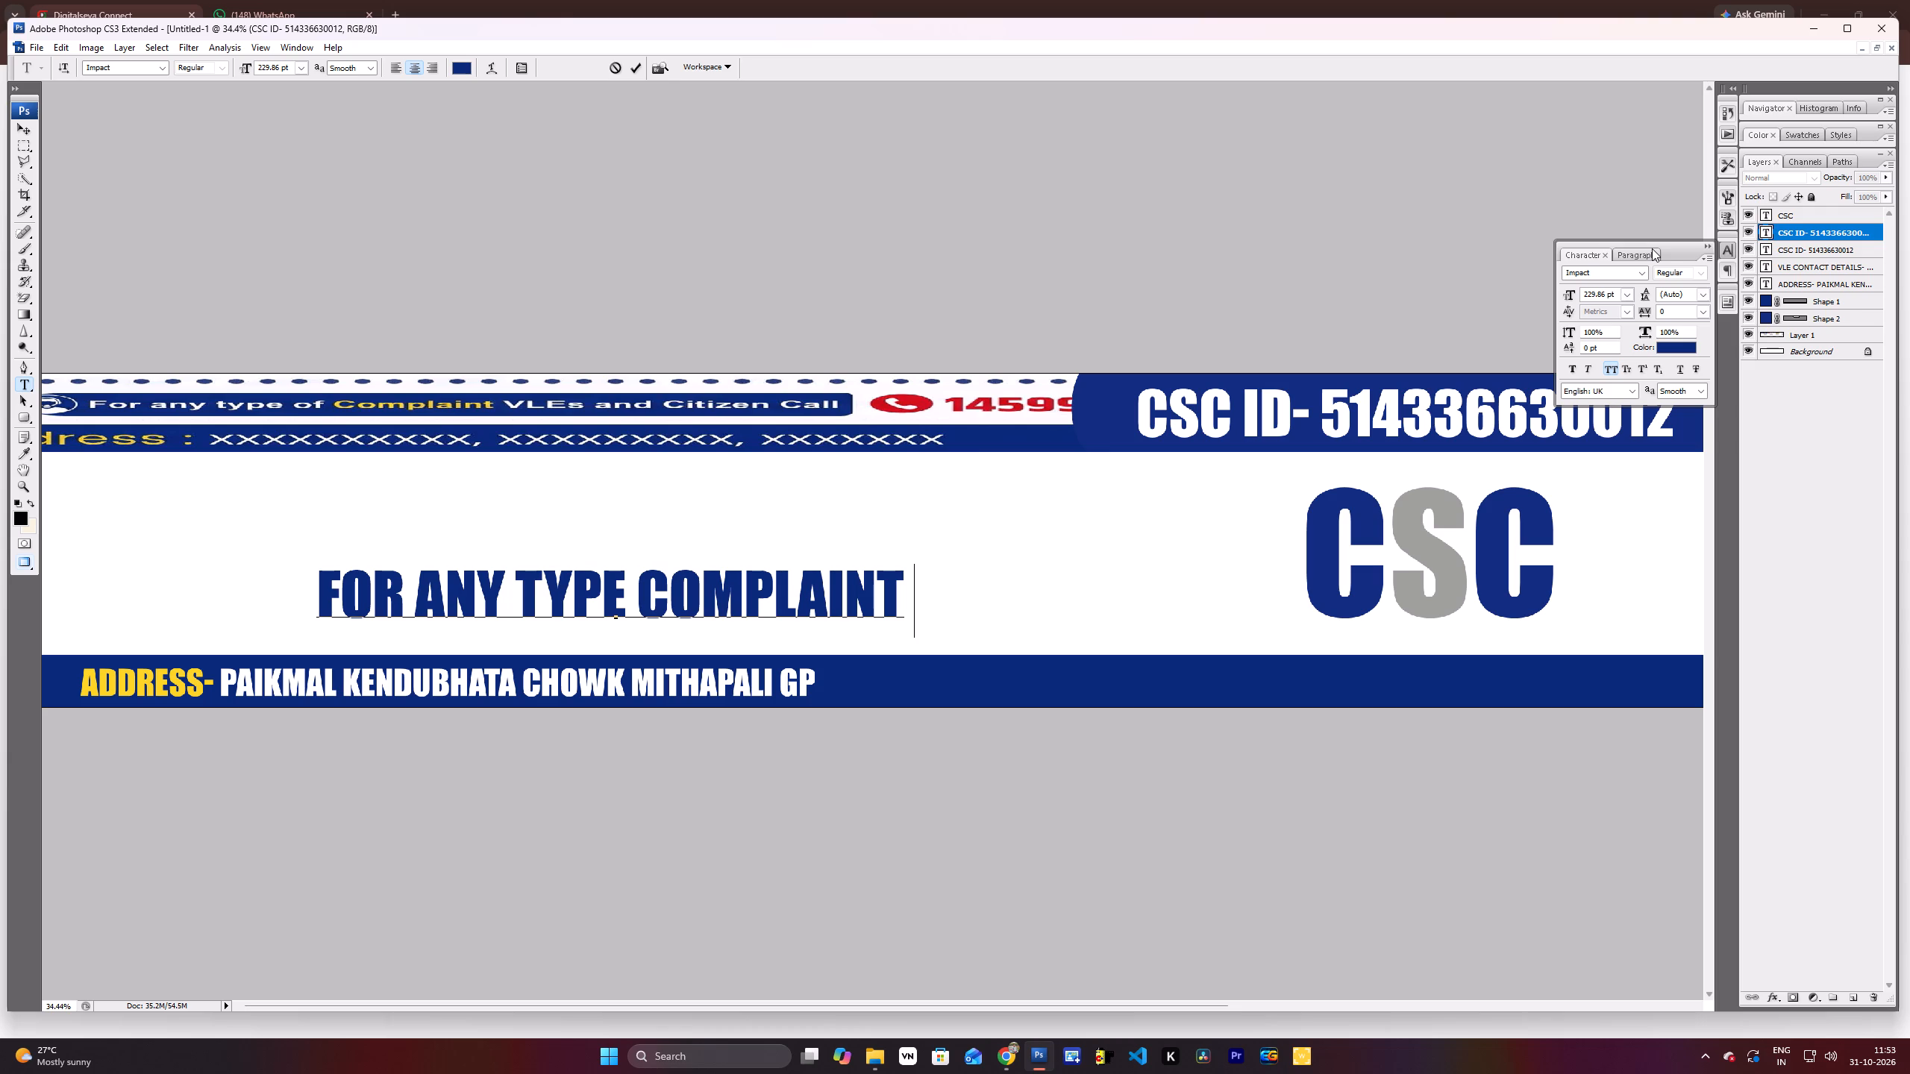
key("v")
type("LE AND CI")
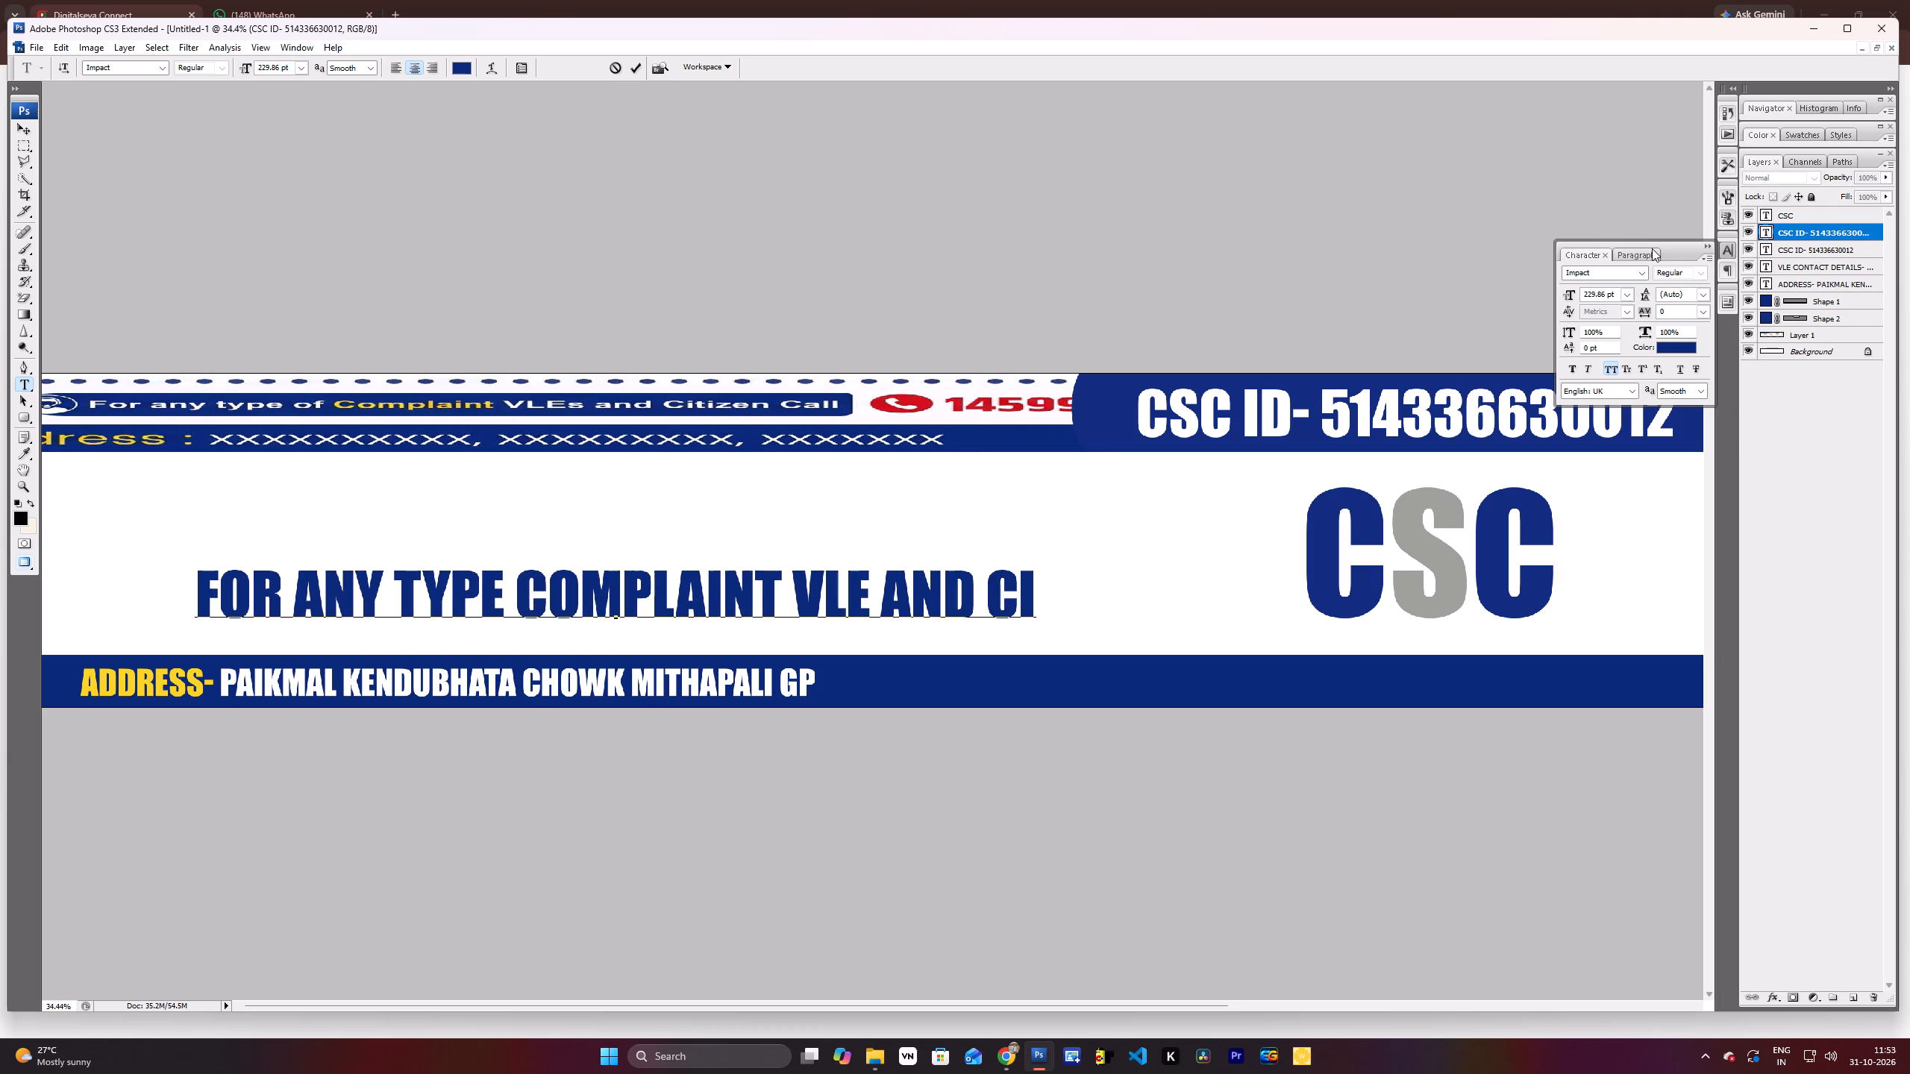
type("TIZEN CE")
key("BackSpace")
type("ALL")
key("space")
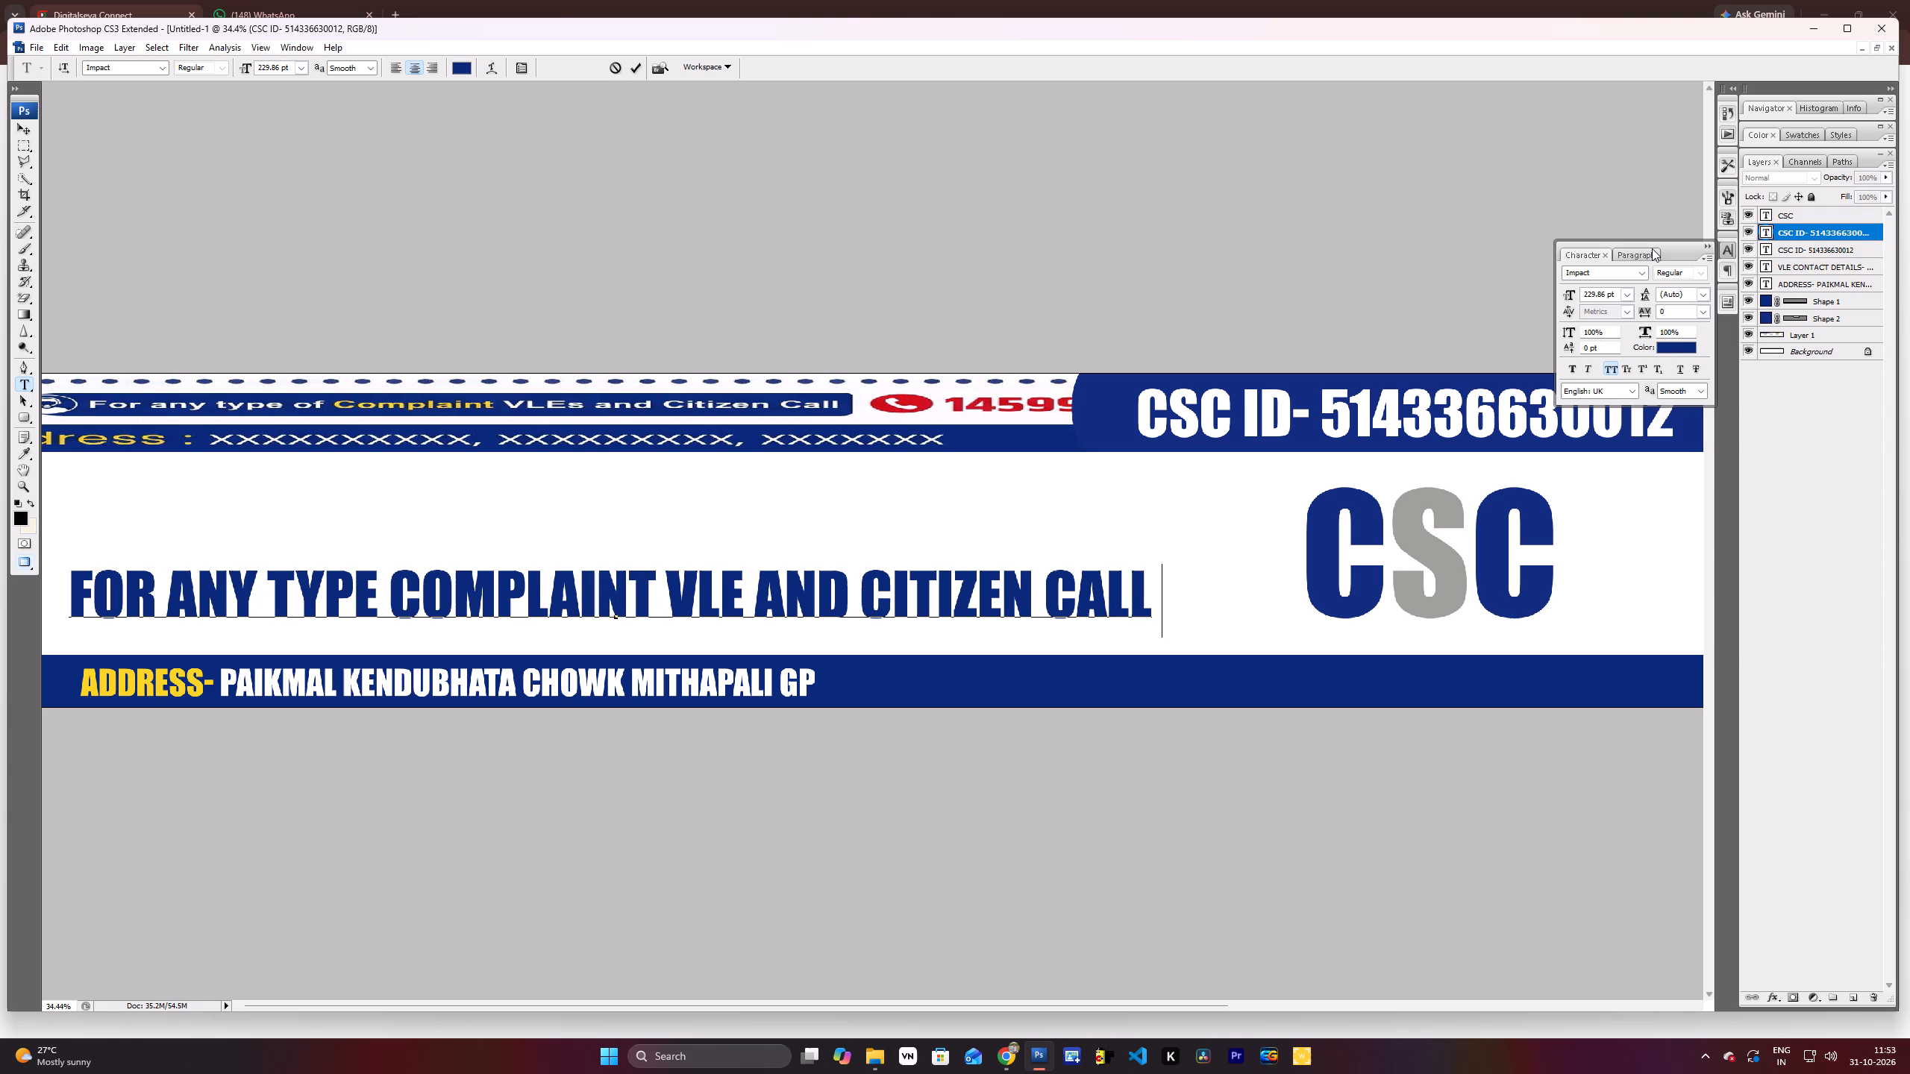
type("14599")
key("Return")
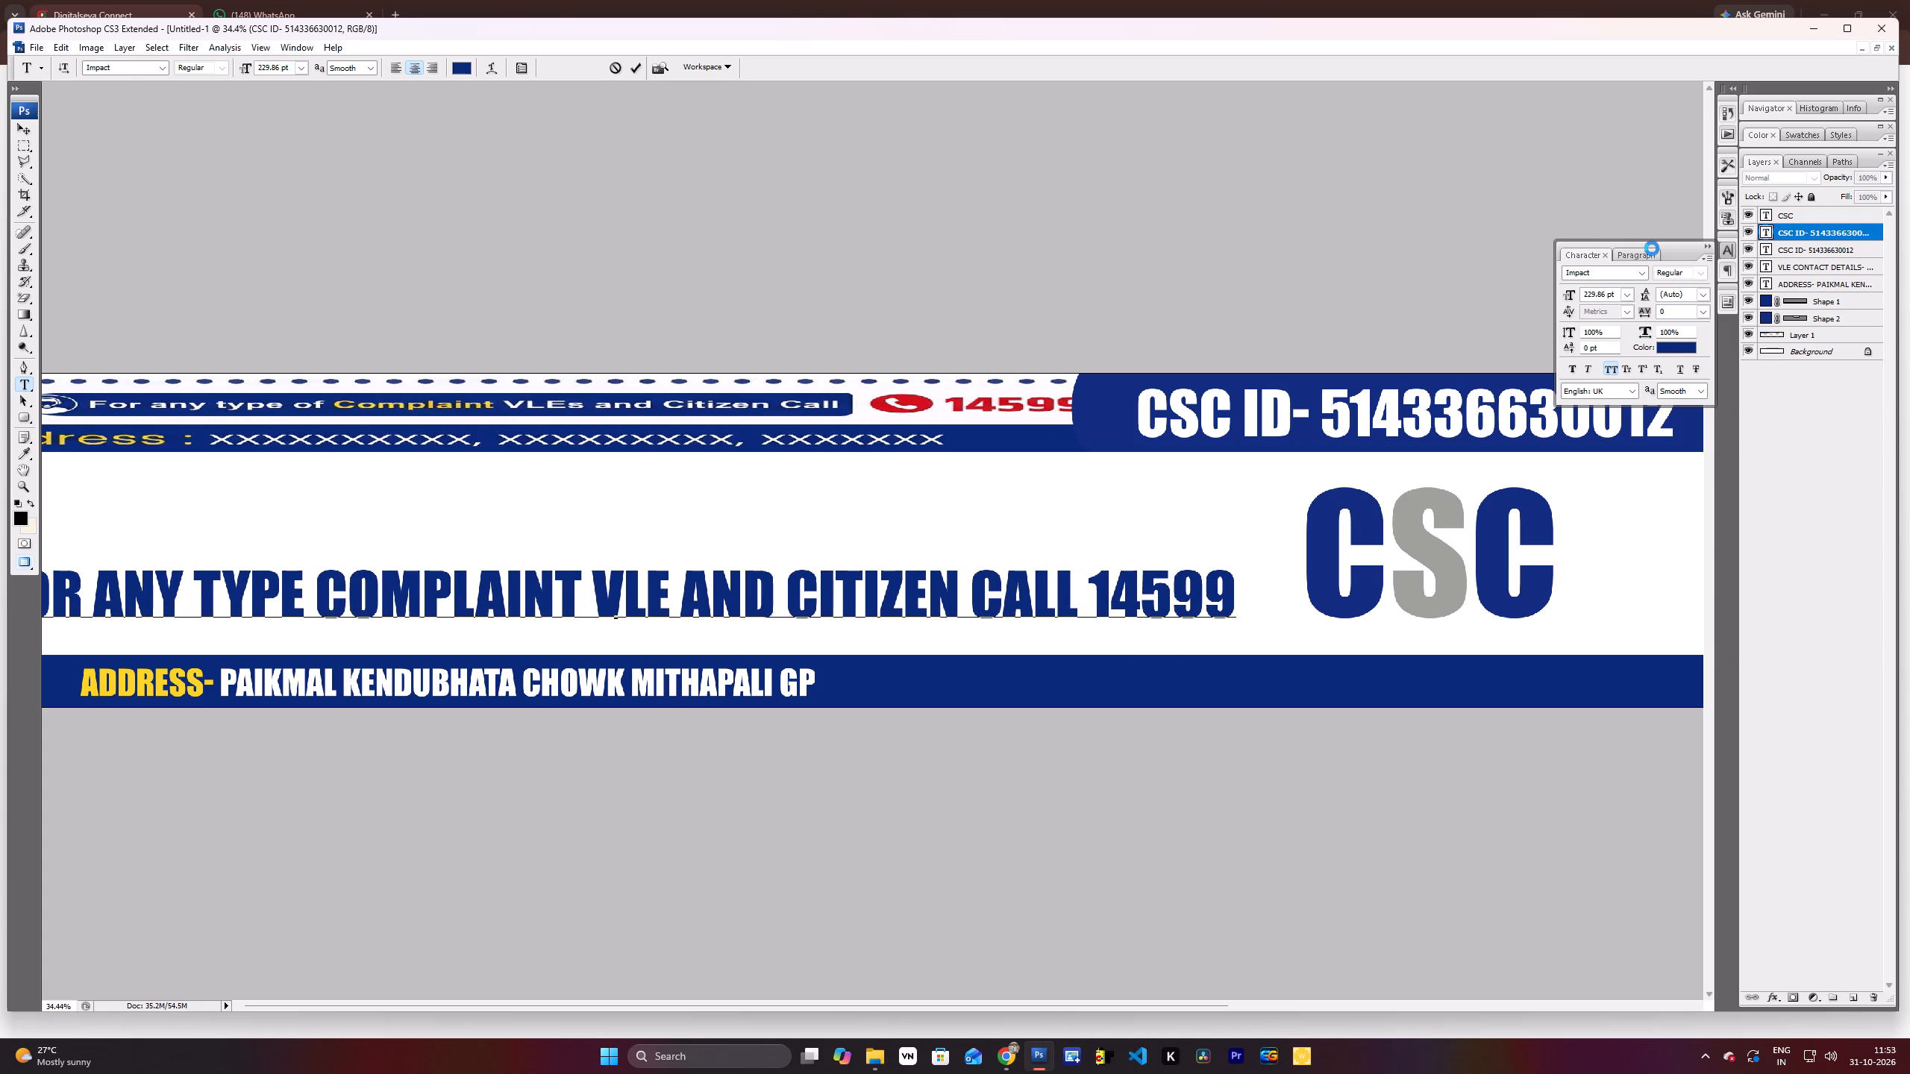
Fit the complaint line left of the CSC lettering, scaled to about 76% width and two-thirds height.
scroll(1629, 246, "down", 5)
scroll(580, 466, "up", 2)
scroll(457, 540, "down", 5)
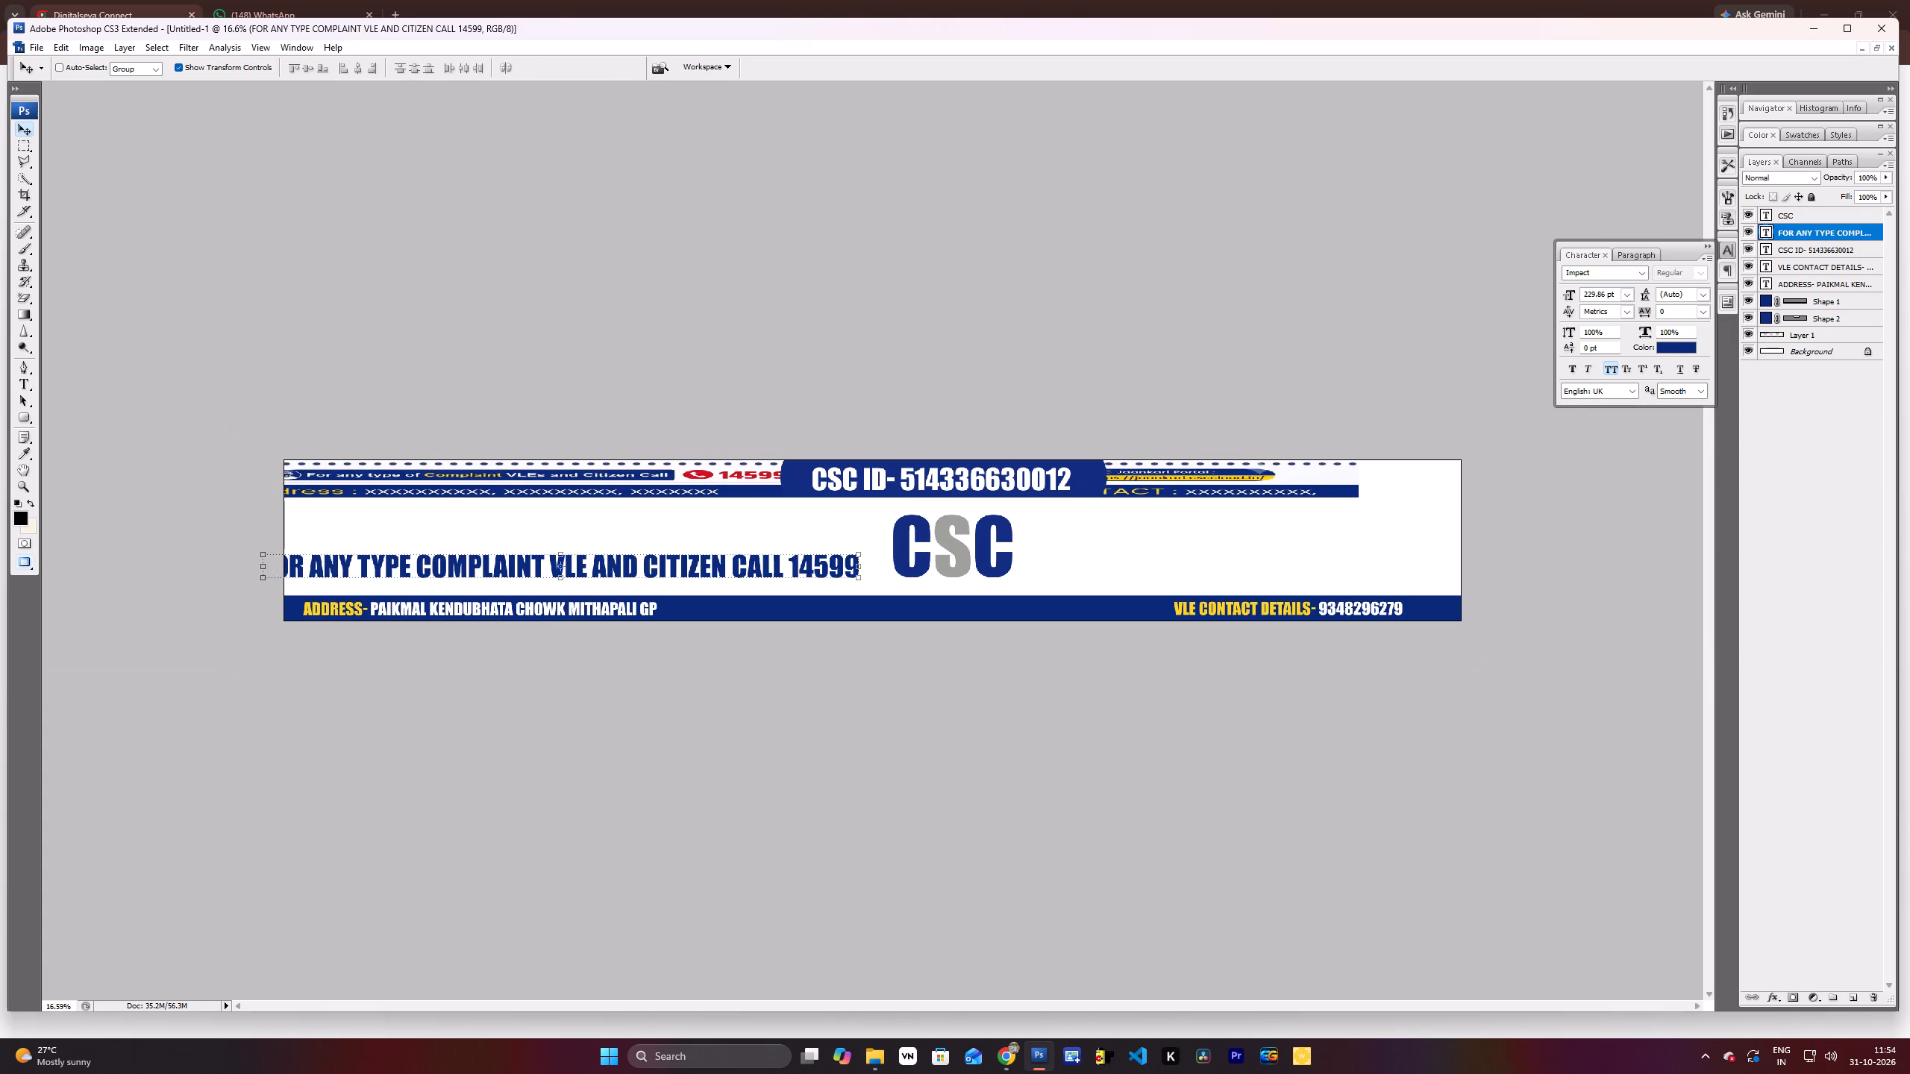
left_click_drag(510, 564, 538, 543)
scroll(539, 543, "up", 2)
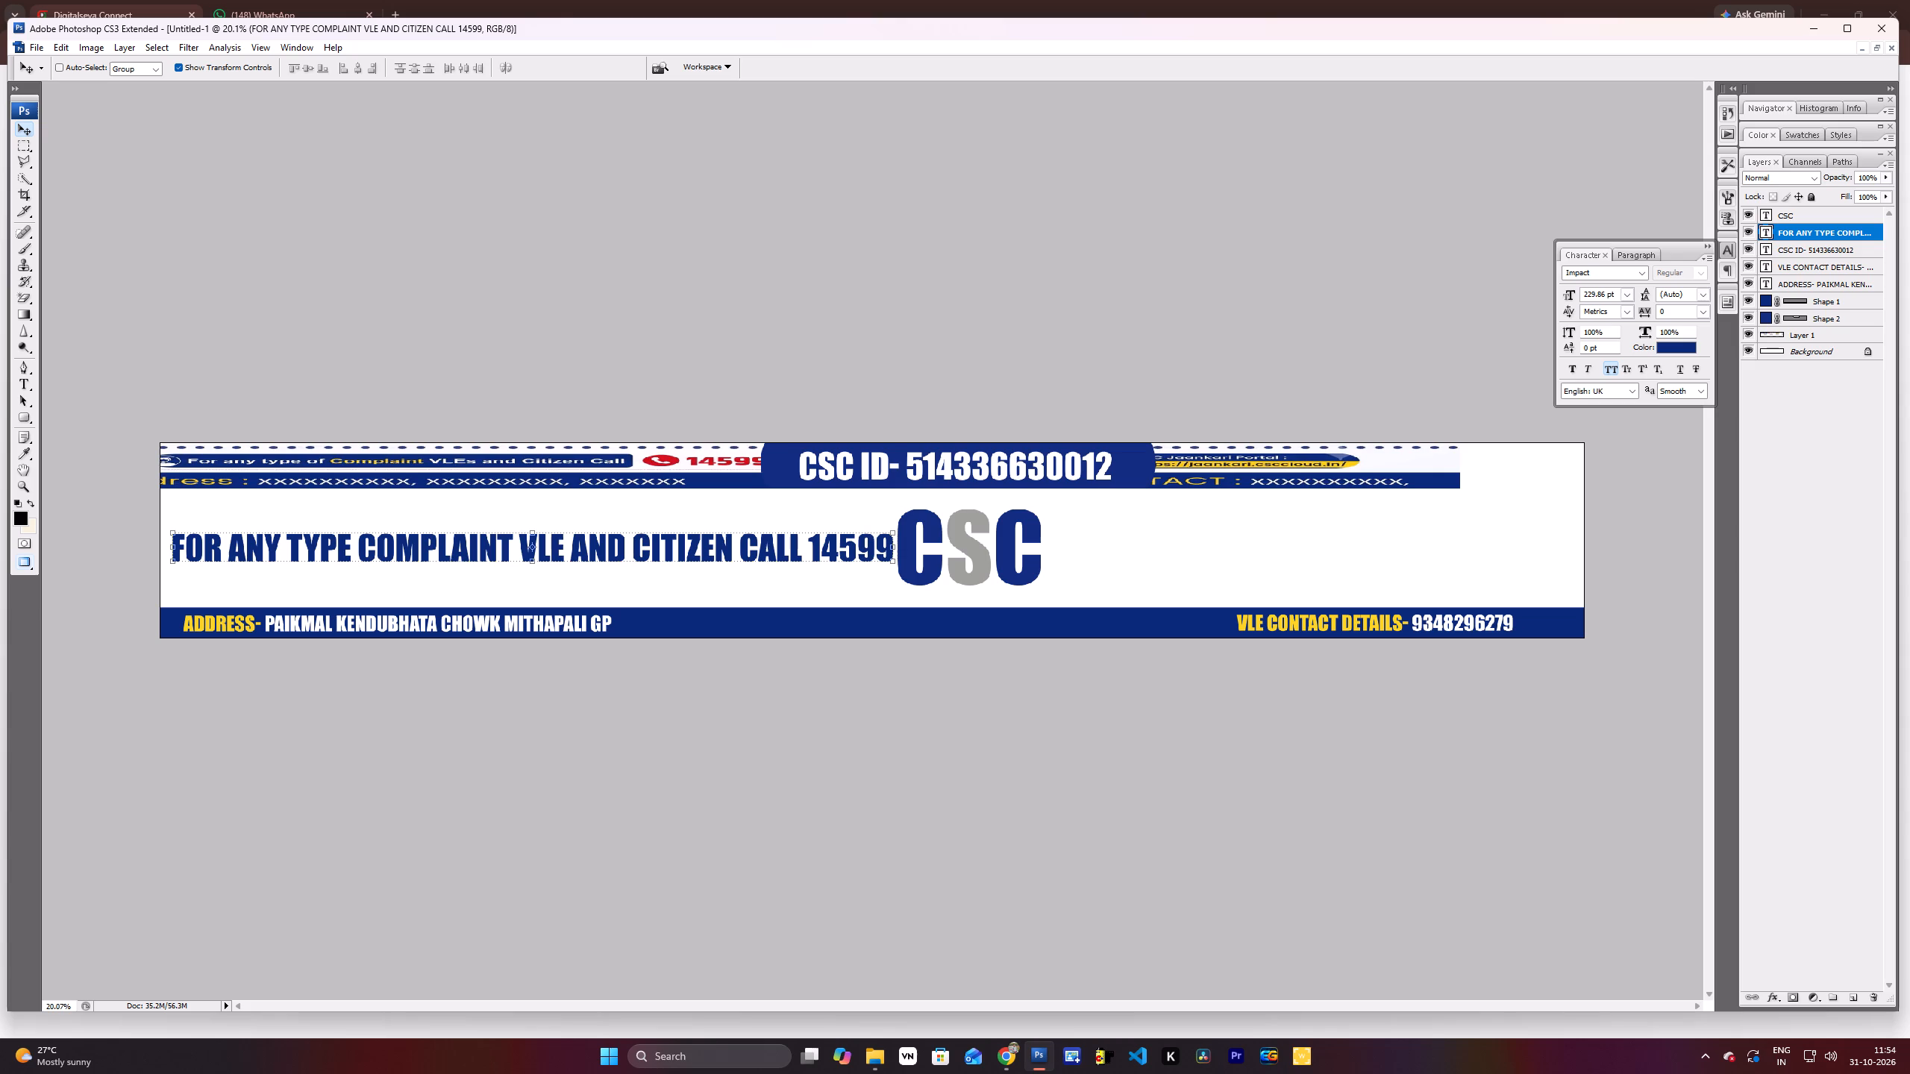
left_click_drag(899, 565, 810, 559, "shift")
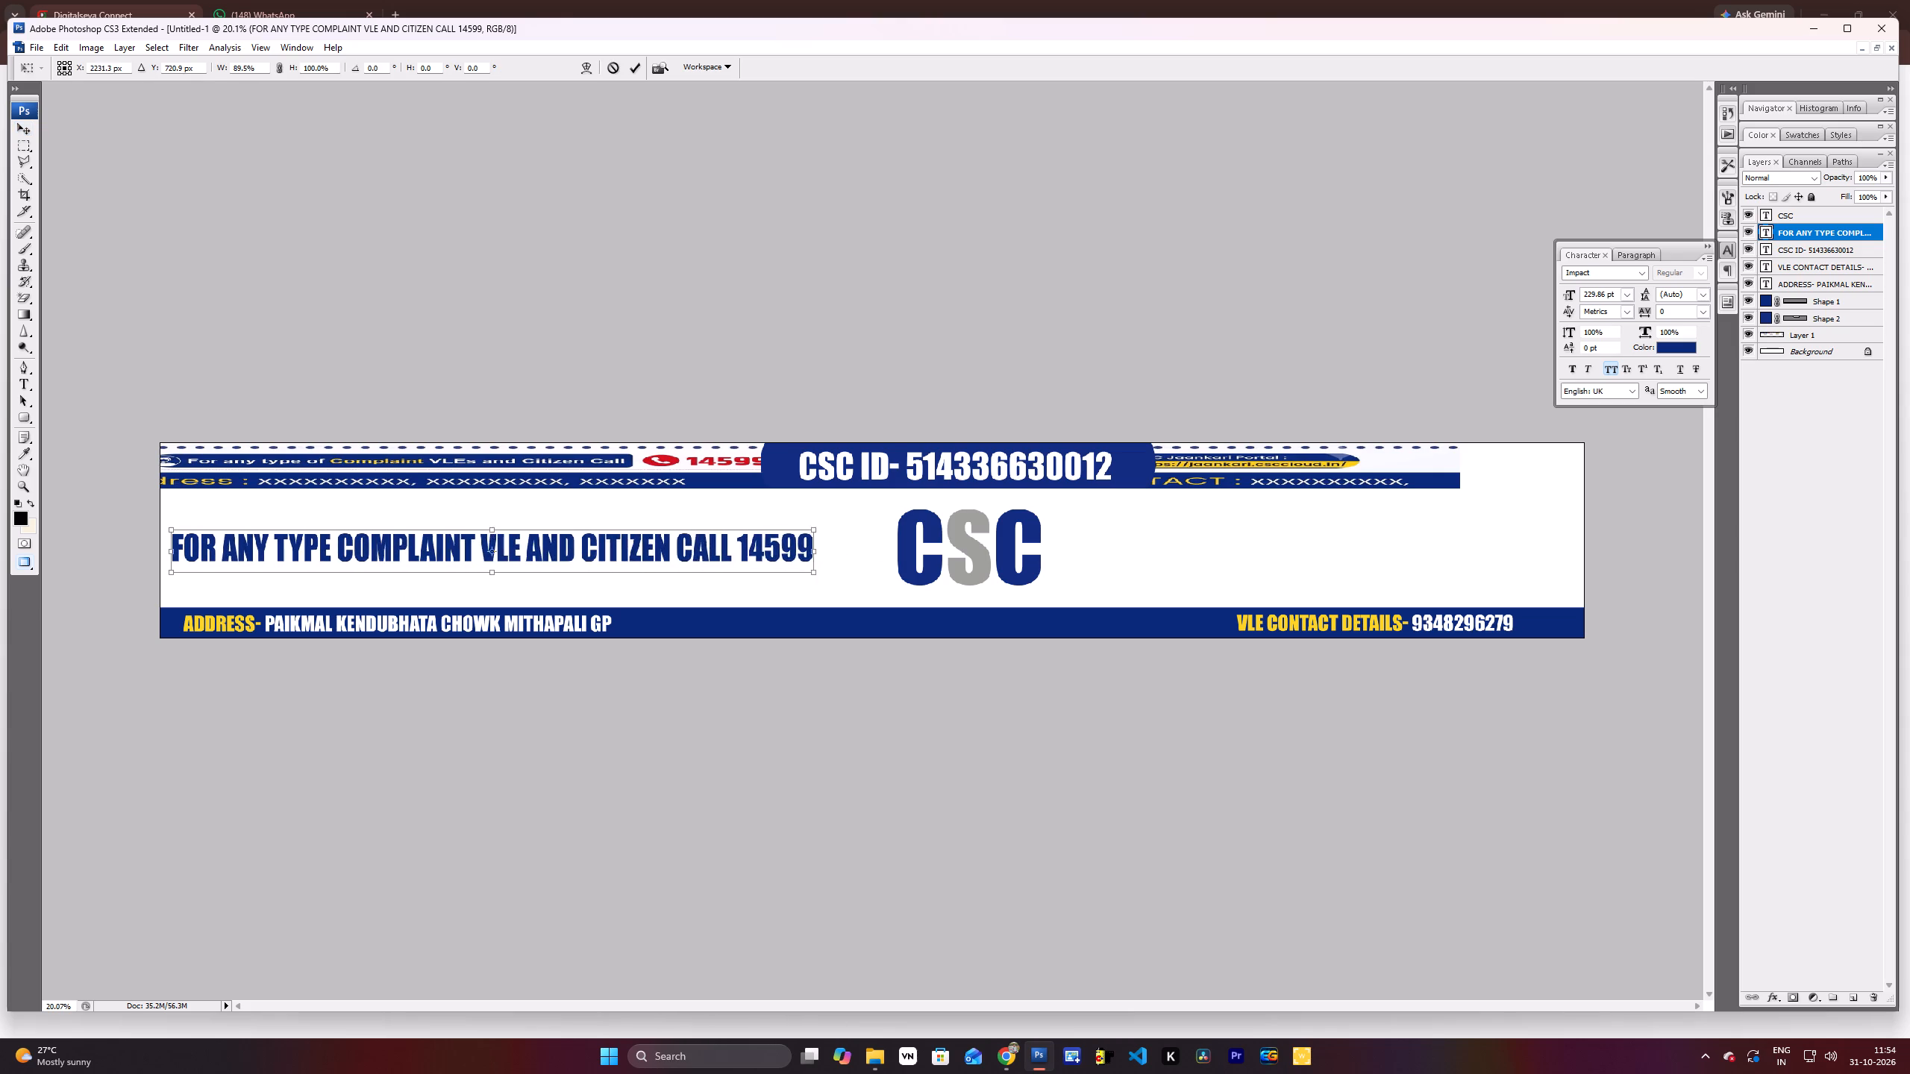
left_click_drag(810, 559, 808, 558, "shift")
left_click_drag(797, 574, 769, 547, "shift")
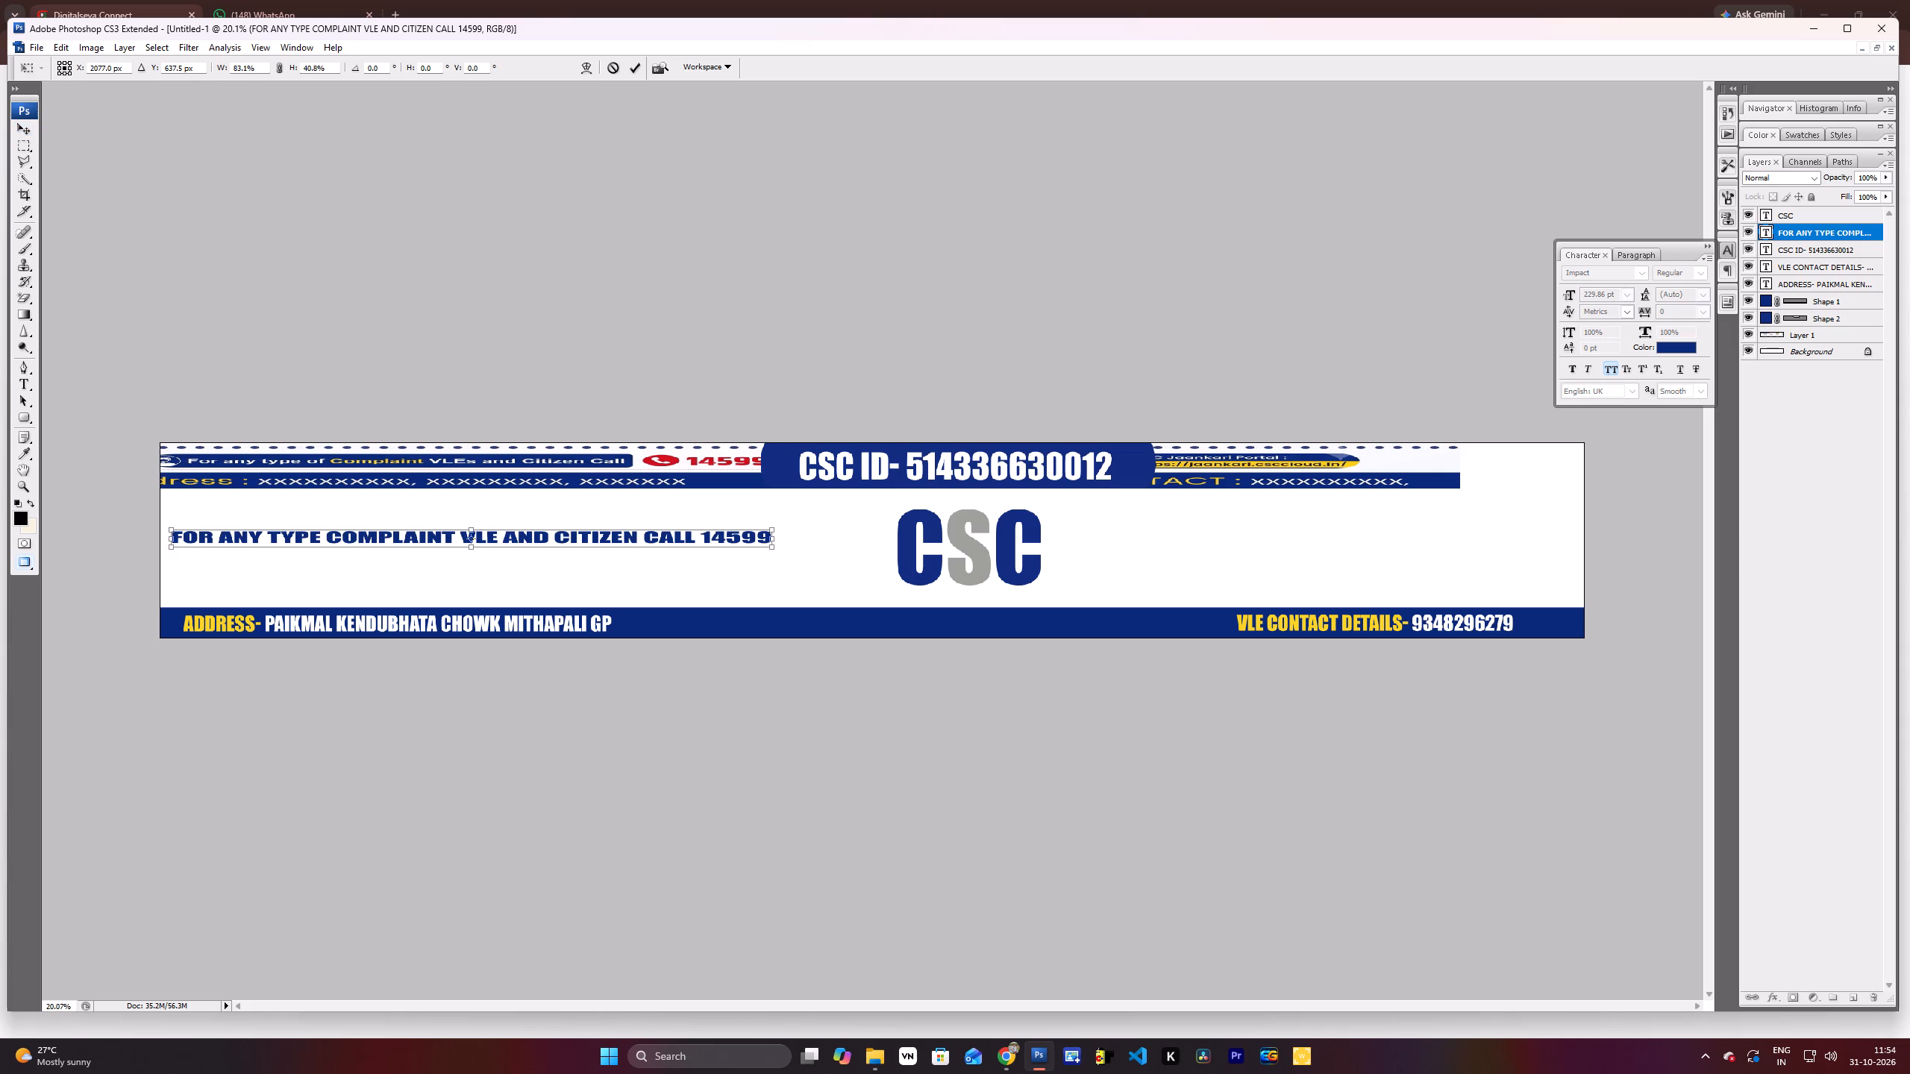
left_click_drag(769, 547, 716, 562, "shift")
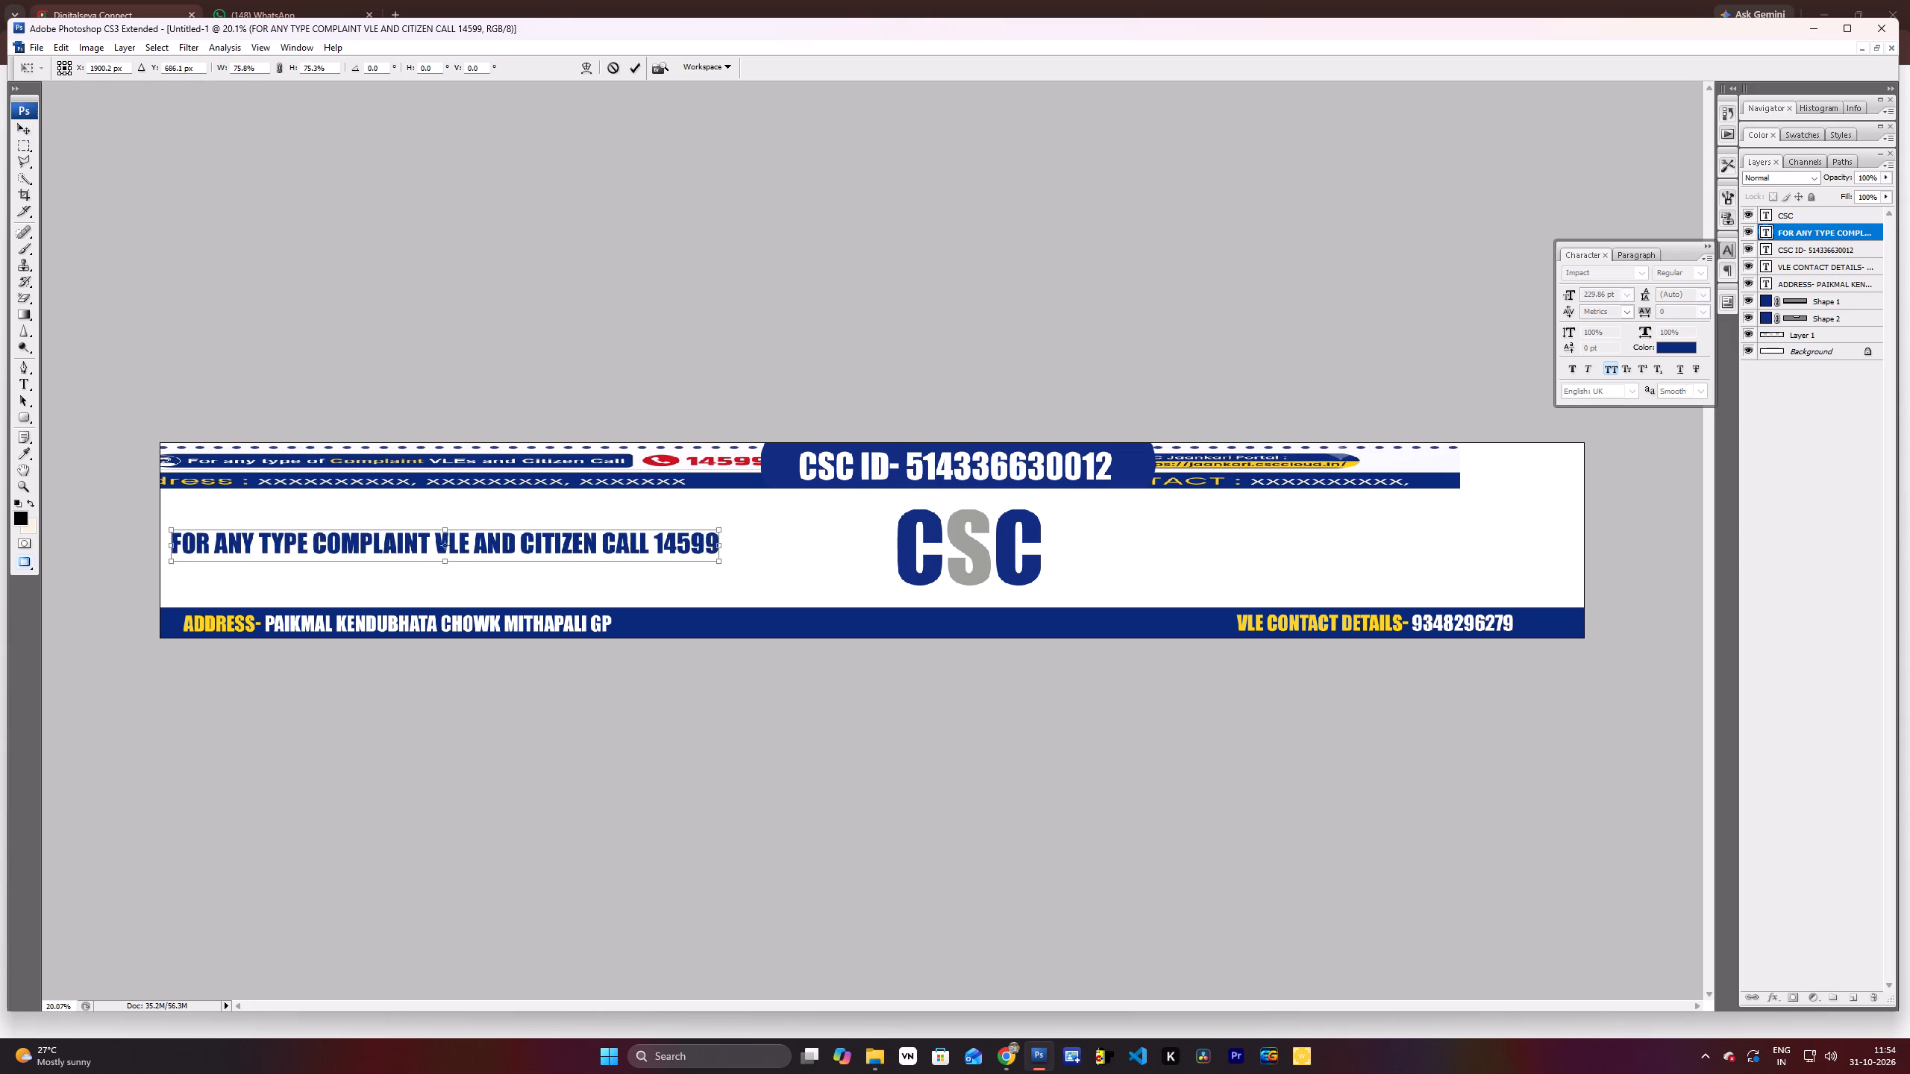
left_click_drag(716, 562, 716, 559, "shift")
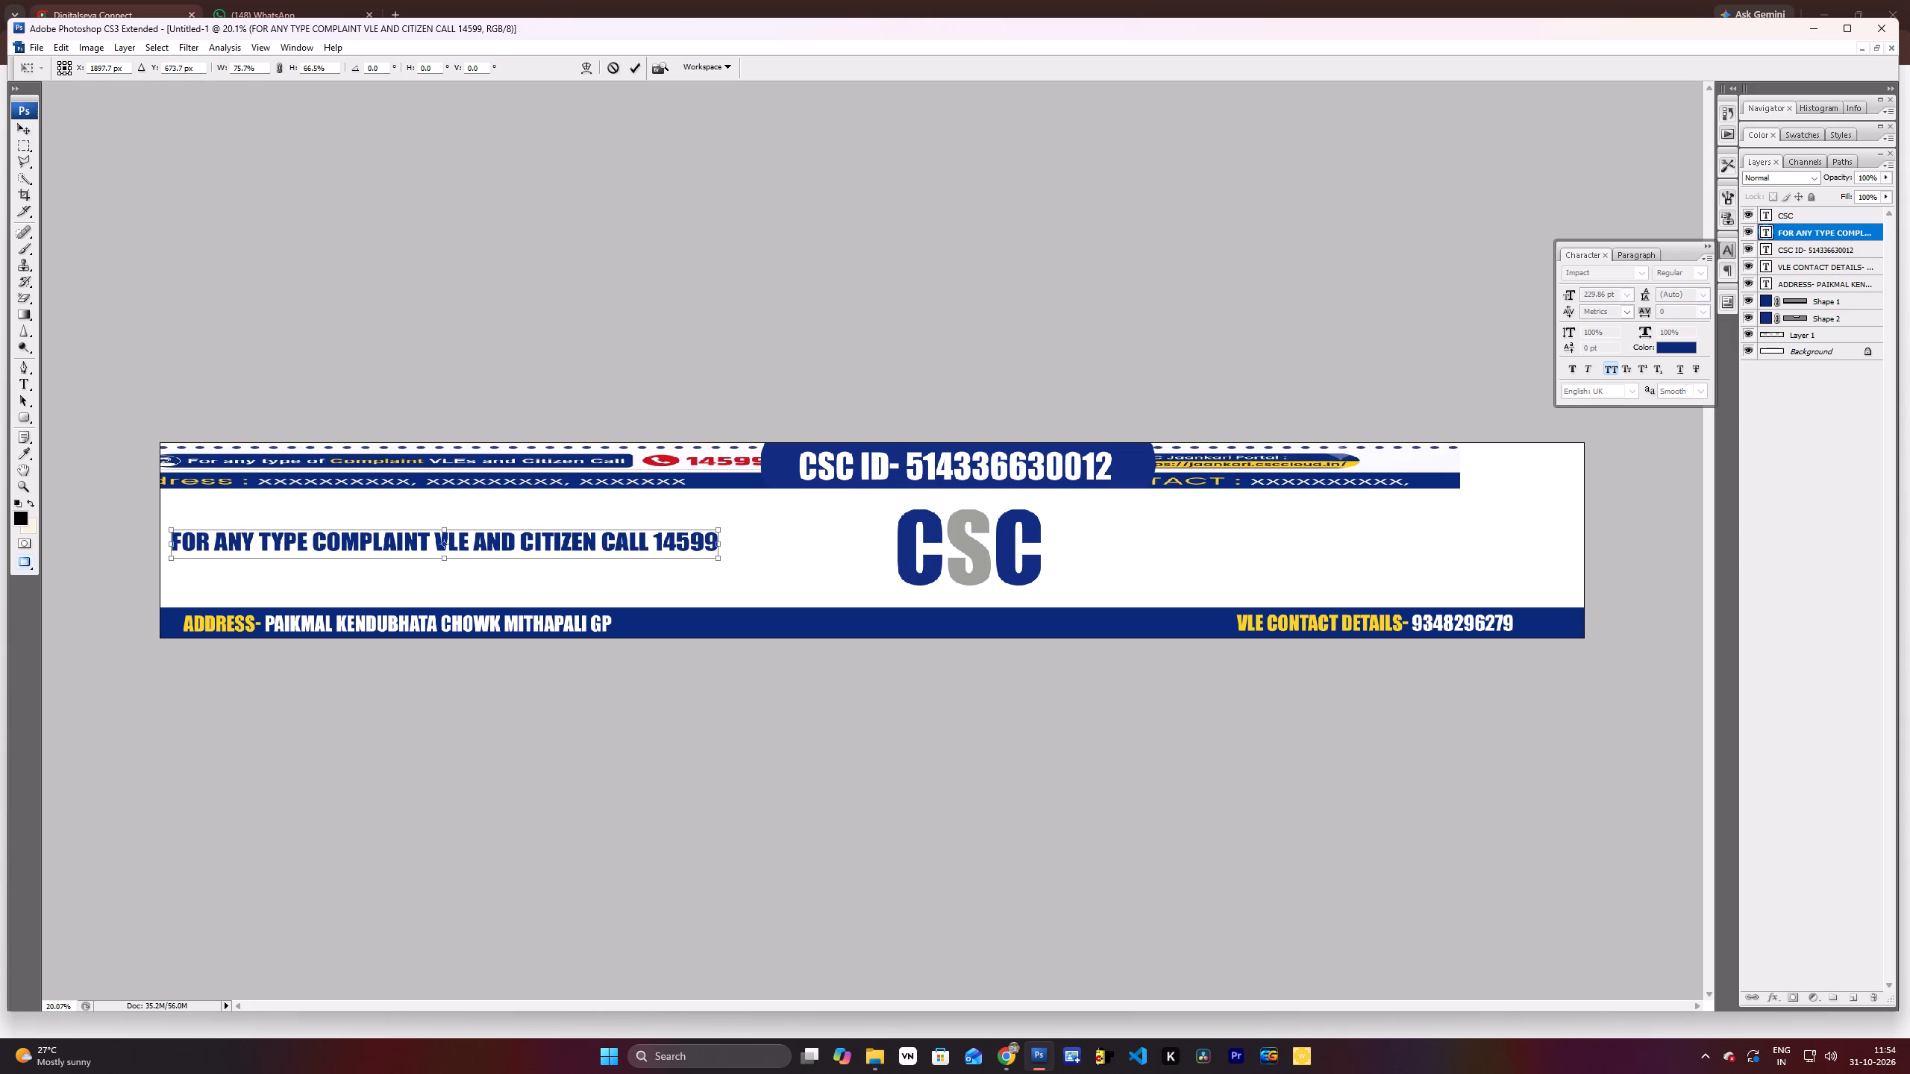
key("Return")
Move the complaint line down so it sits just above the address in the bottom strip.
scroll(641, 577, "up", 3)
key("space")
key("space")
key("space")
key("space")
key("space")
key("space")
key("space")
key("space")
key("space")
key("space")
key("space")
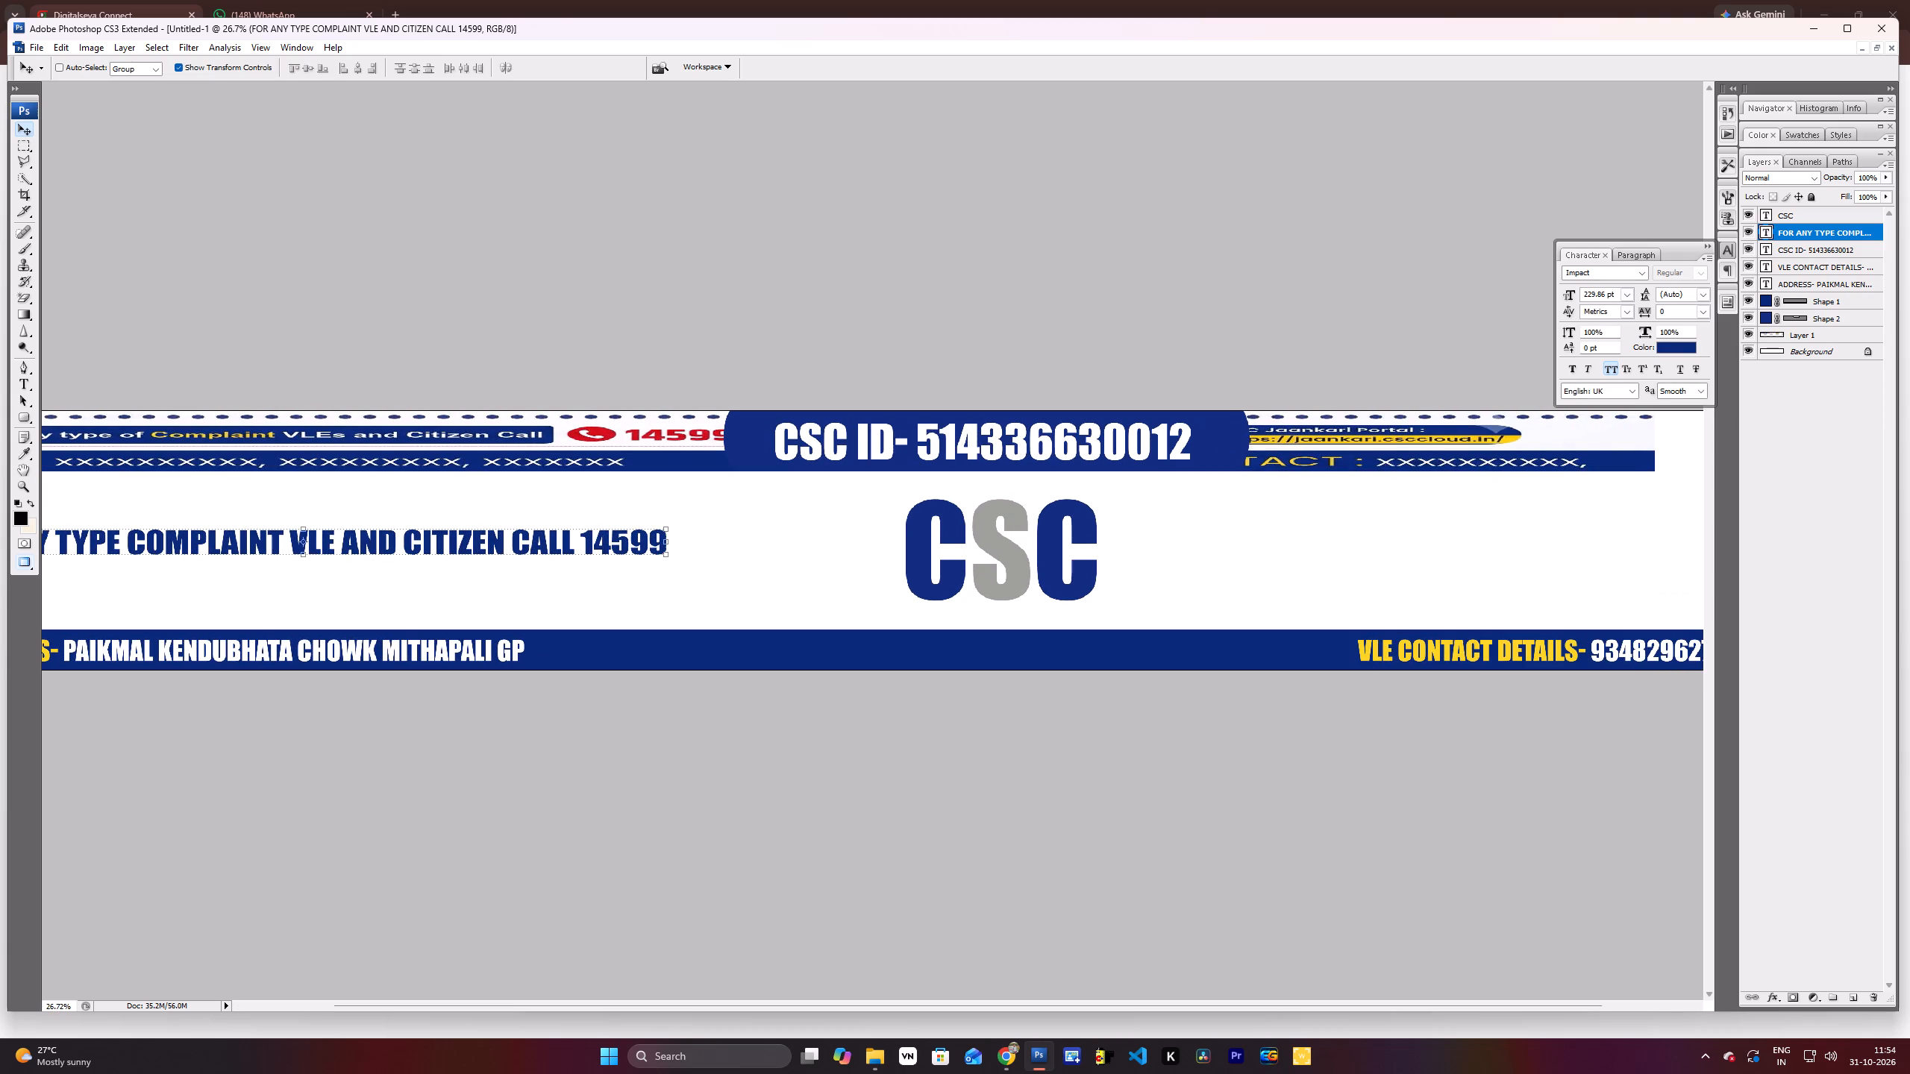
left_click_drag(400, 623, 752, 635)
left_click_drag(440, 551, 467, 569)
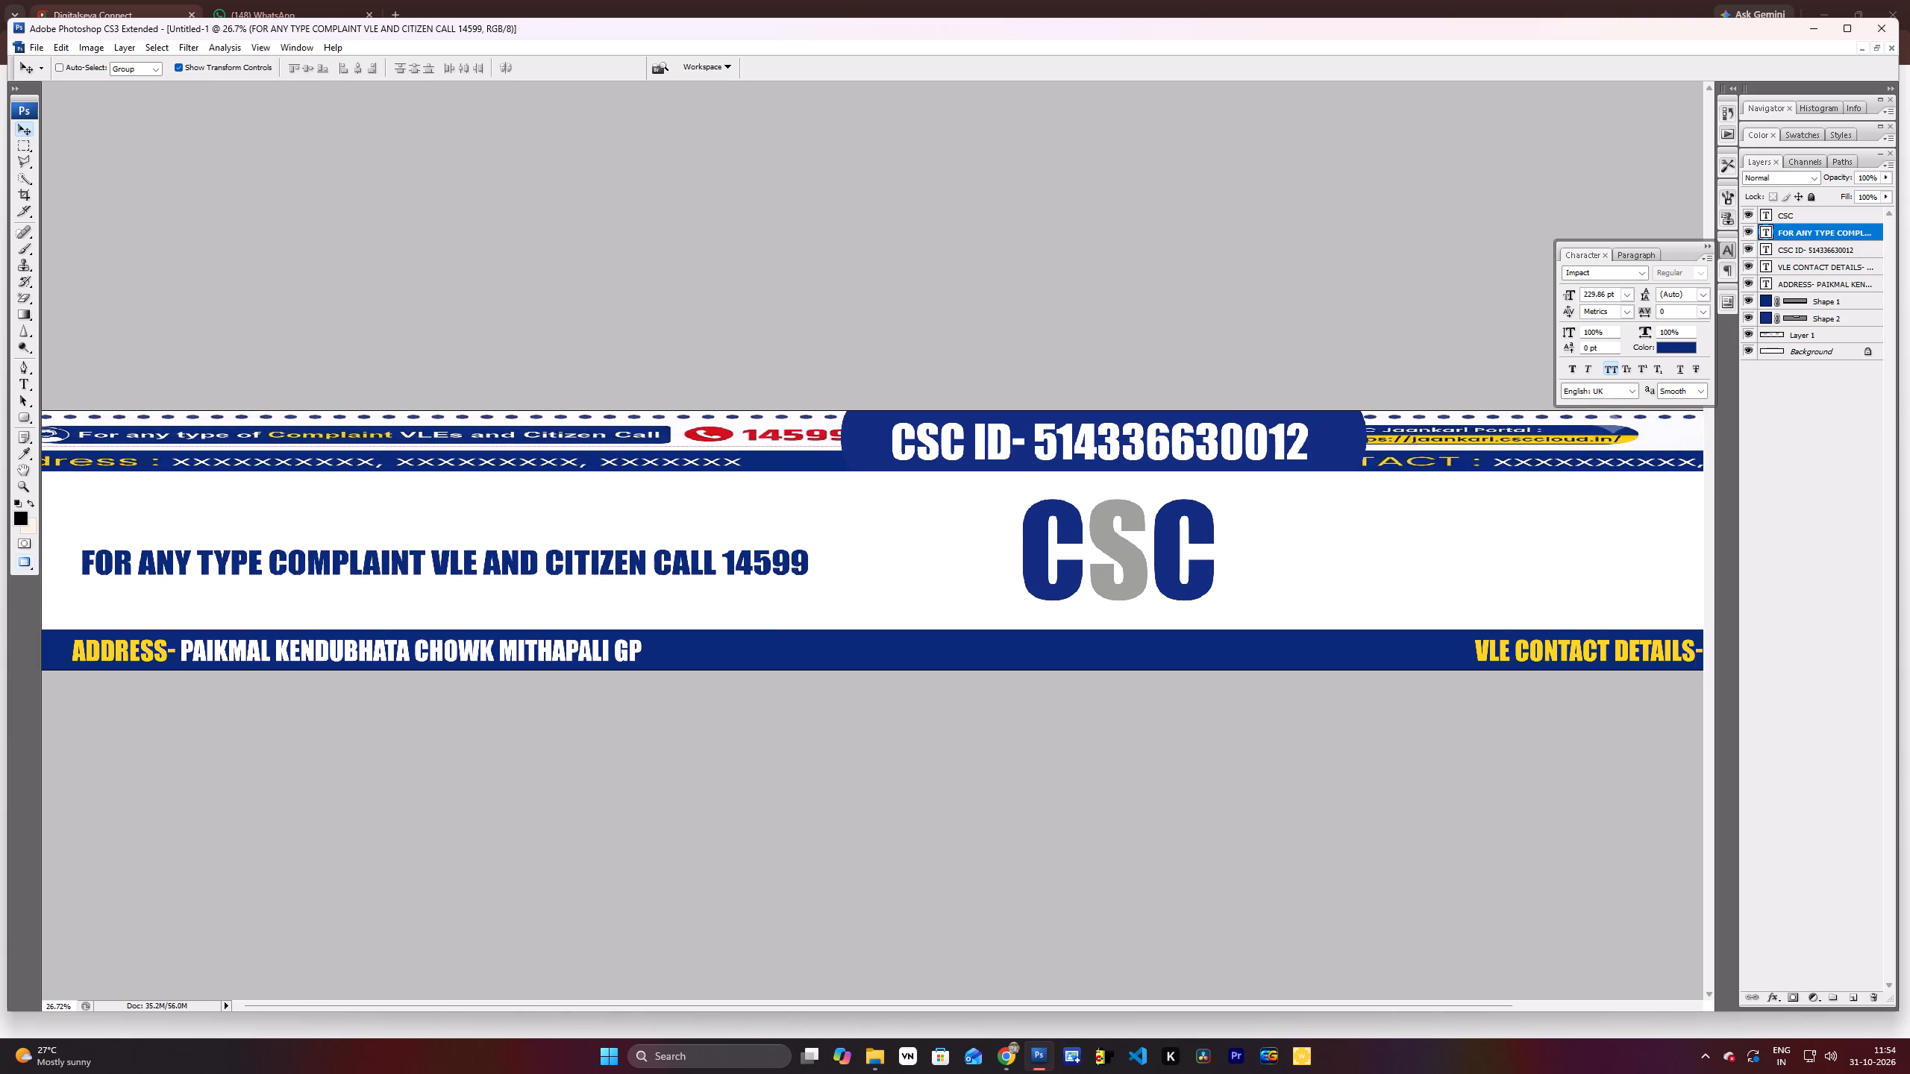
left_click_drag(467, 569, 475, 596)
Draw a rectangle covering the whole complaint line and place its shape layer directly below the complaint text layer.
right_click(23, 411)
left_click(39, 420)
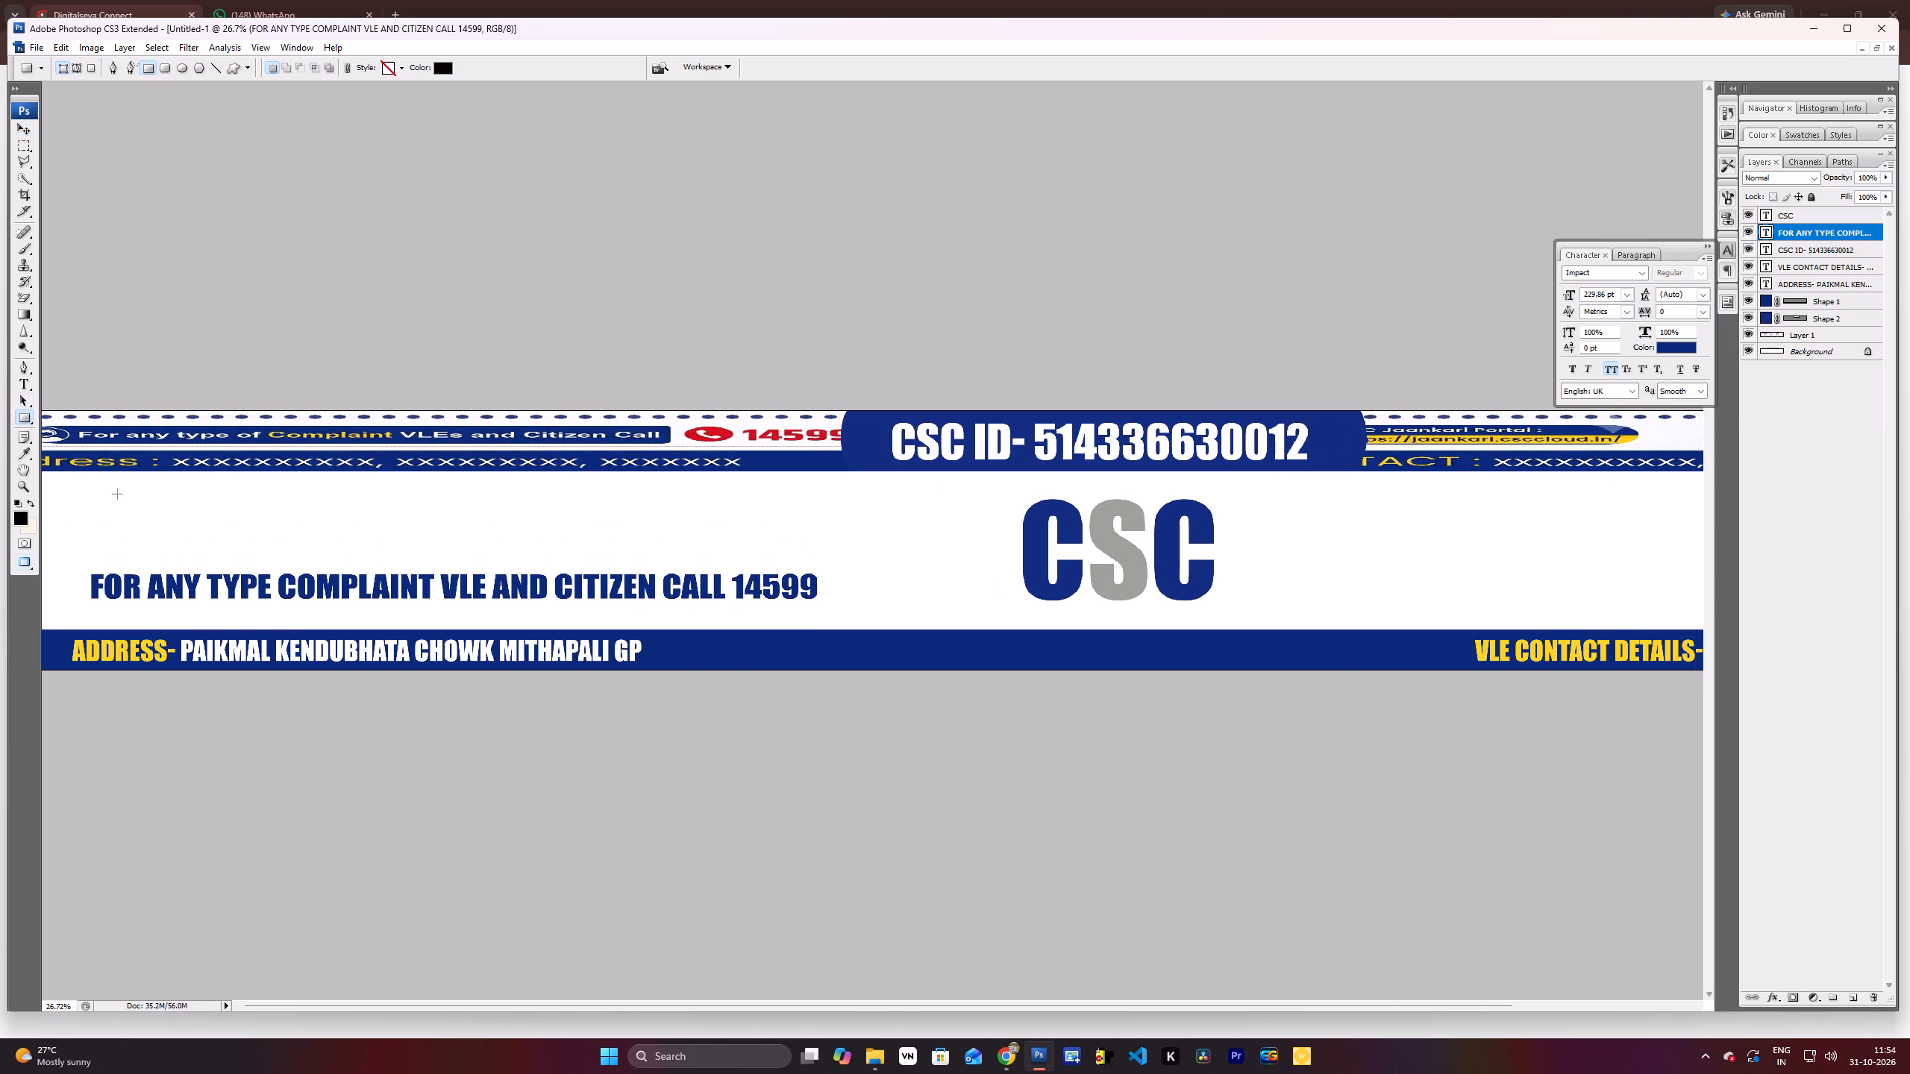
left_click_drag(78, 568, 836, 613)
scroll(764, 606, "up", 2)
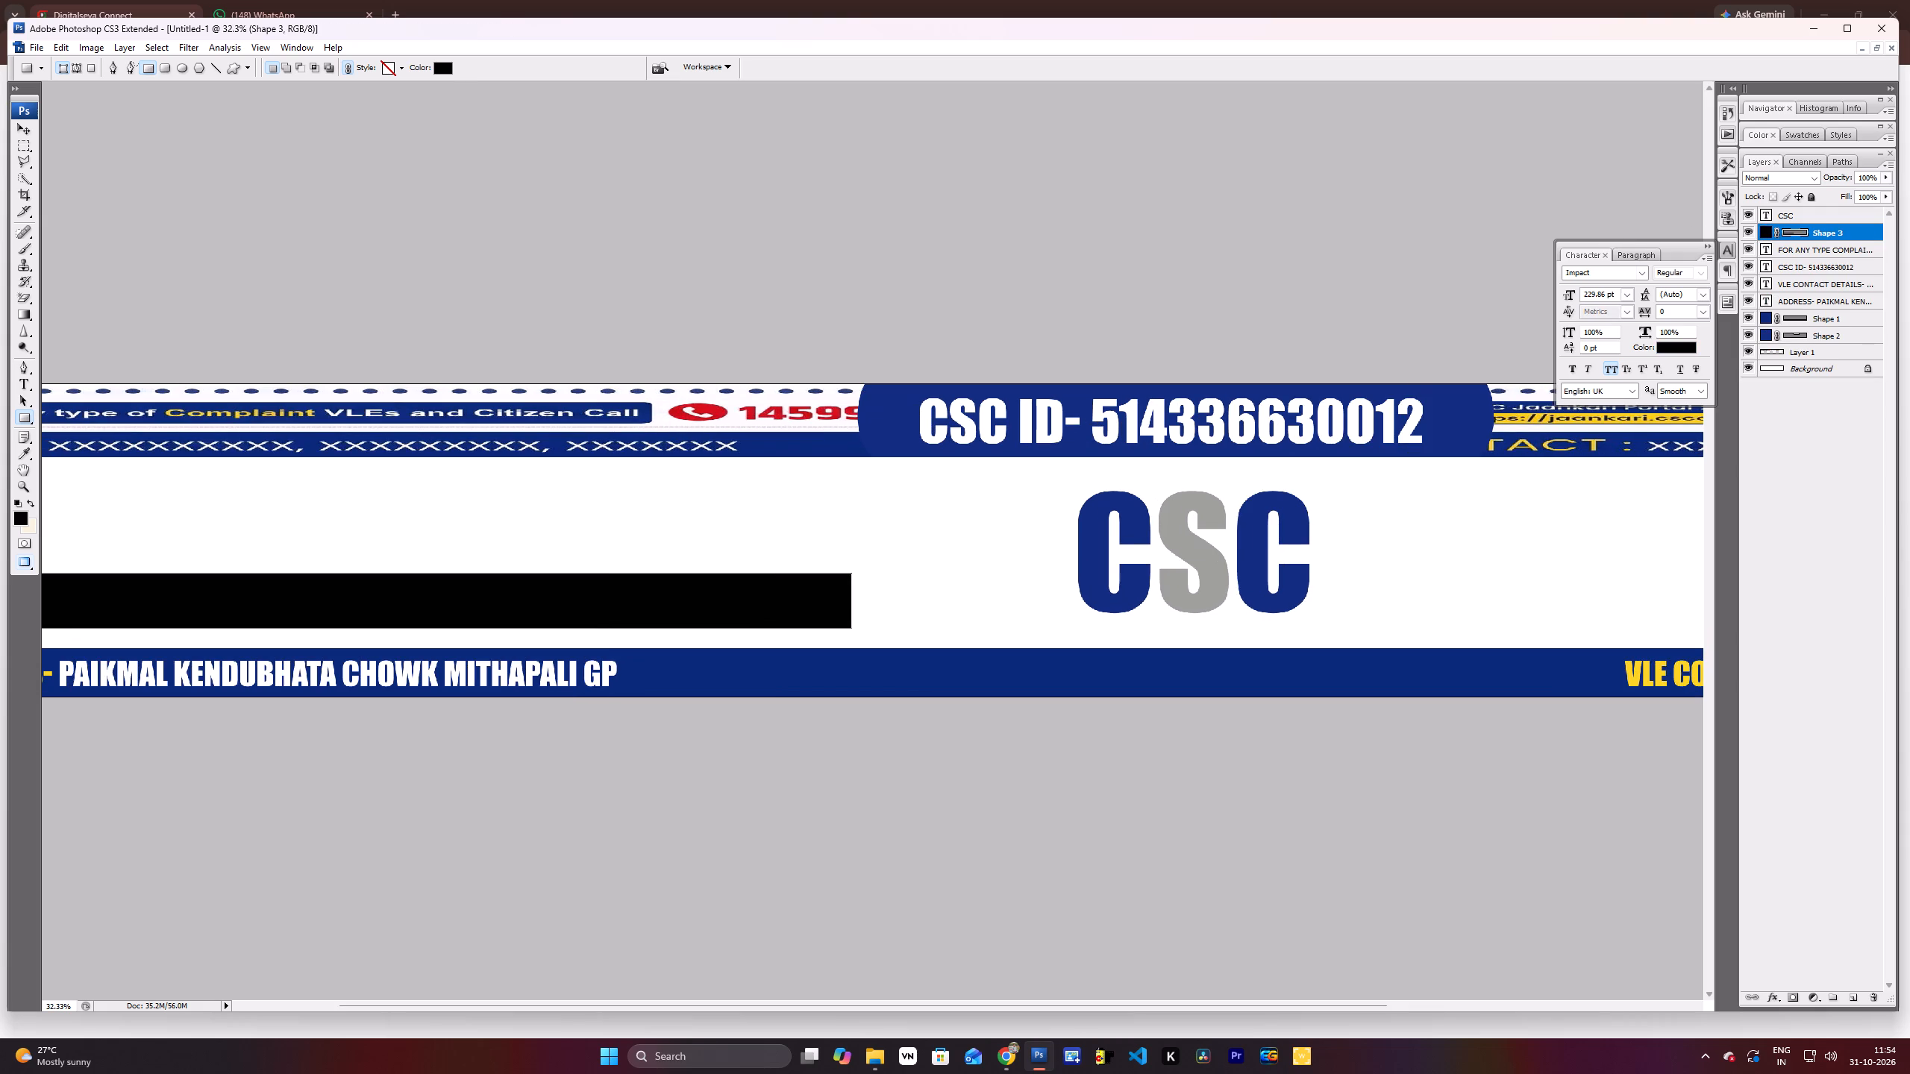
left_click_drag(1805, 233, 1809, 270)
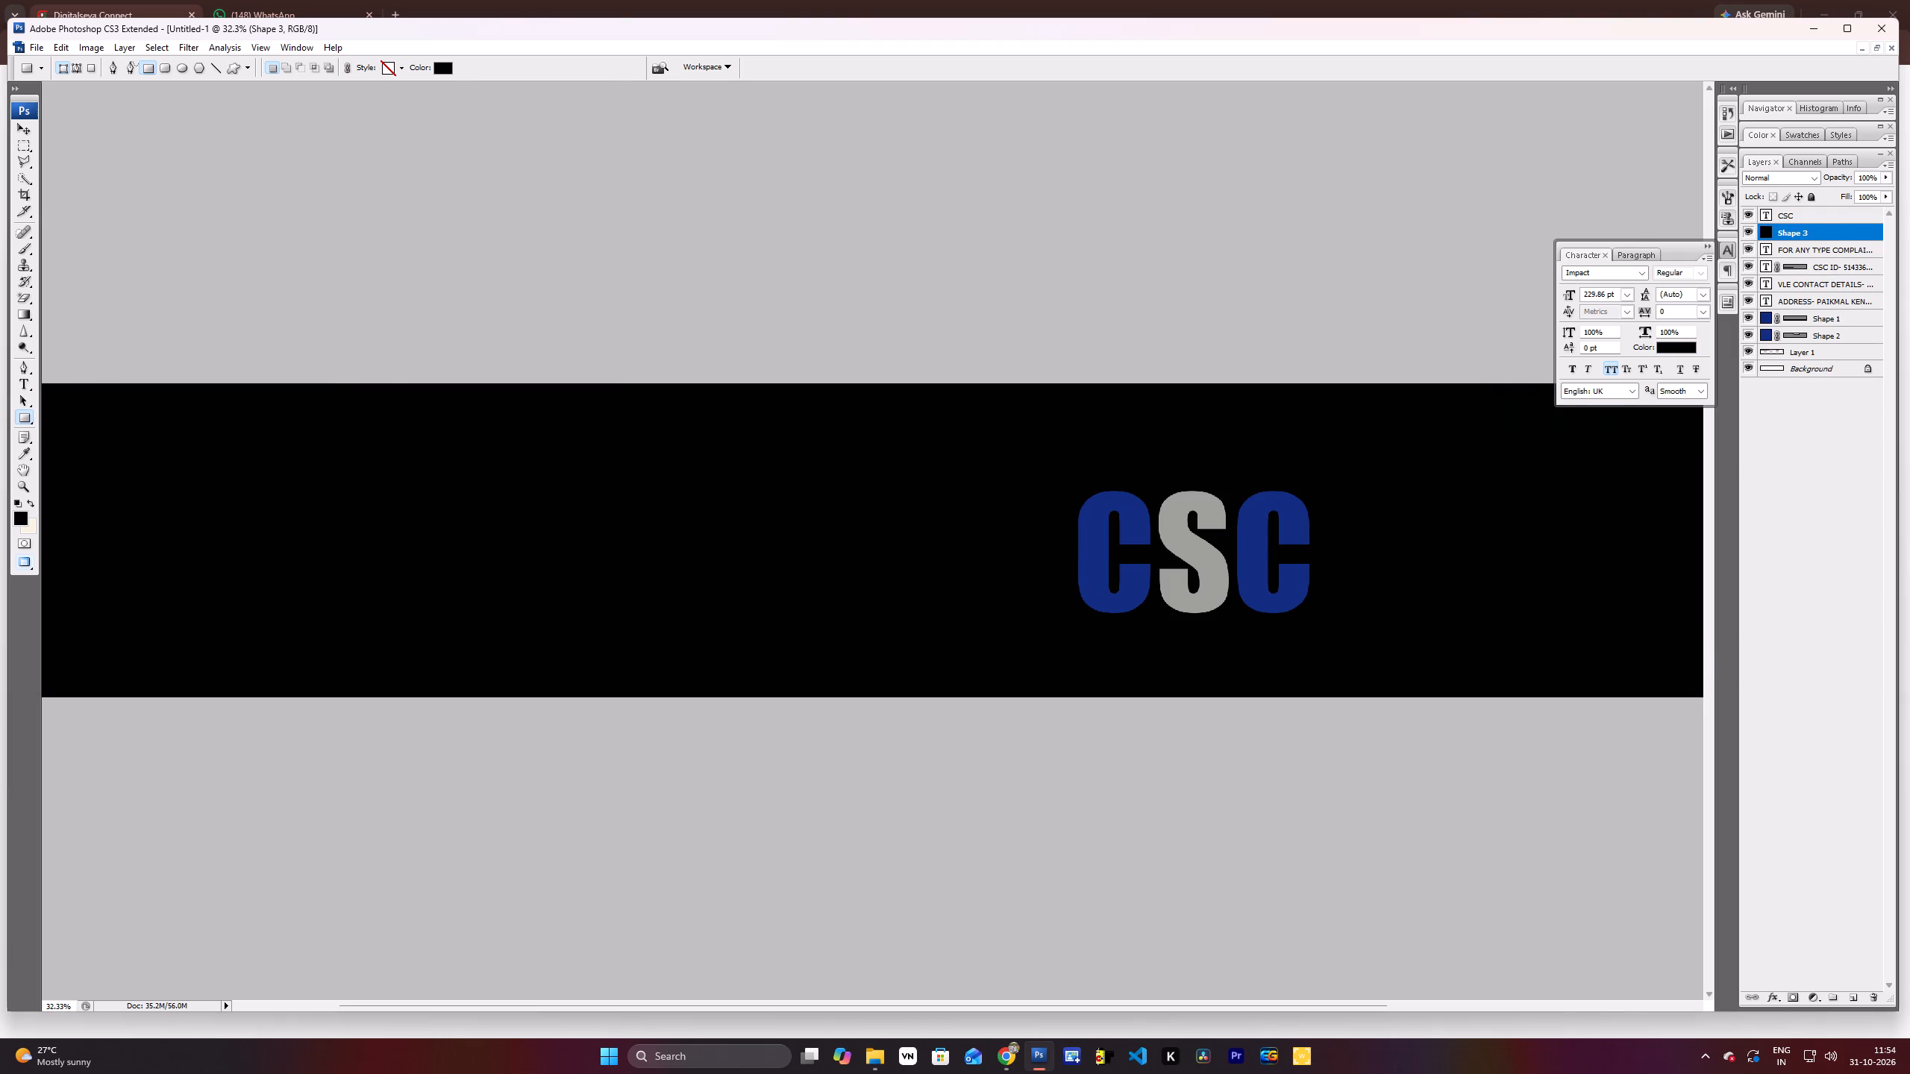
key("ctrl+z")
left_click_drag(1855, 231, 1852, 266)
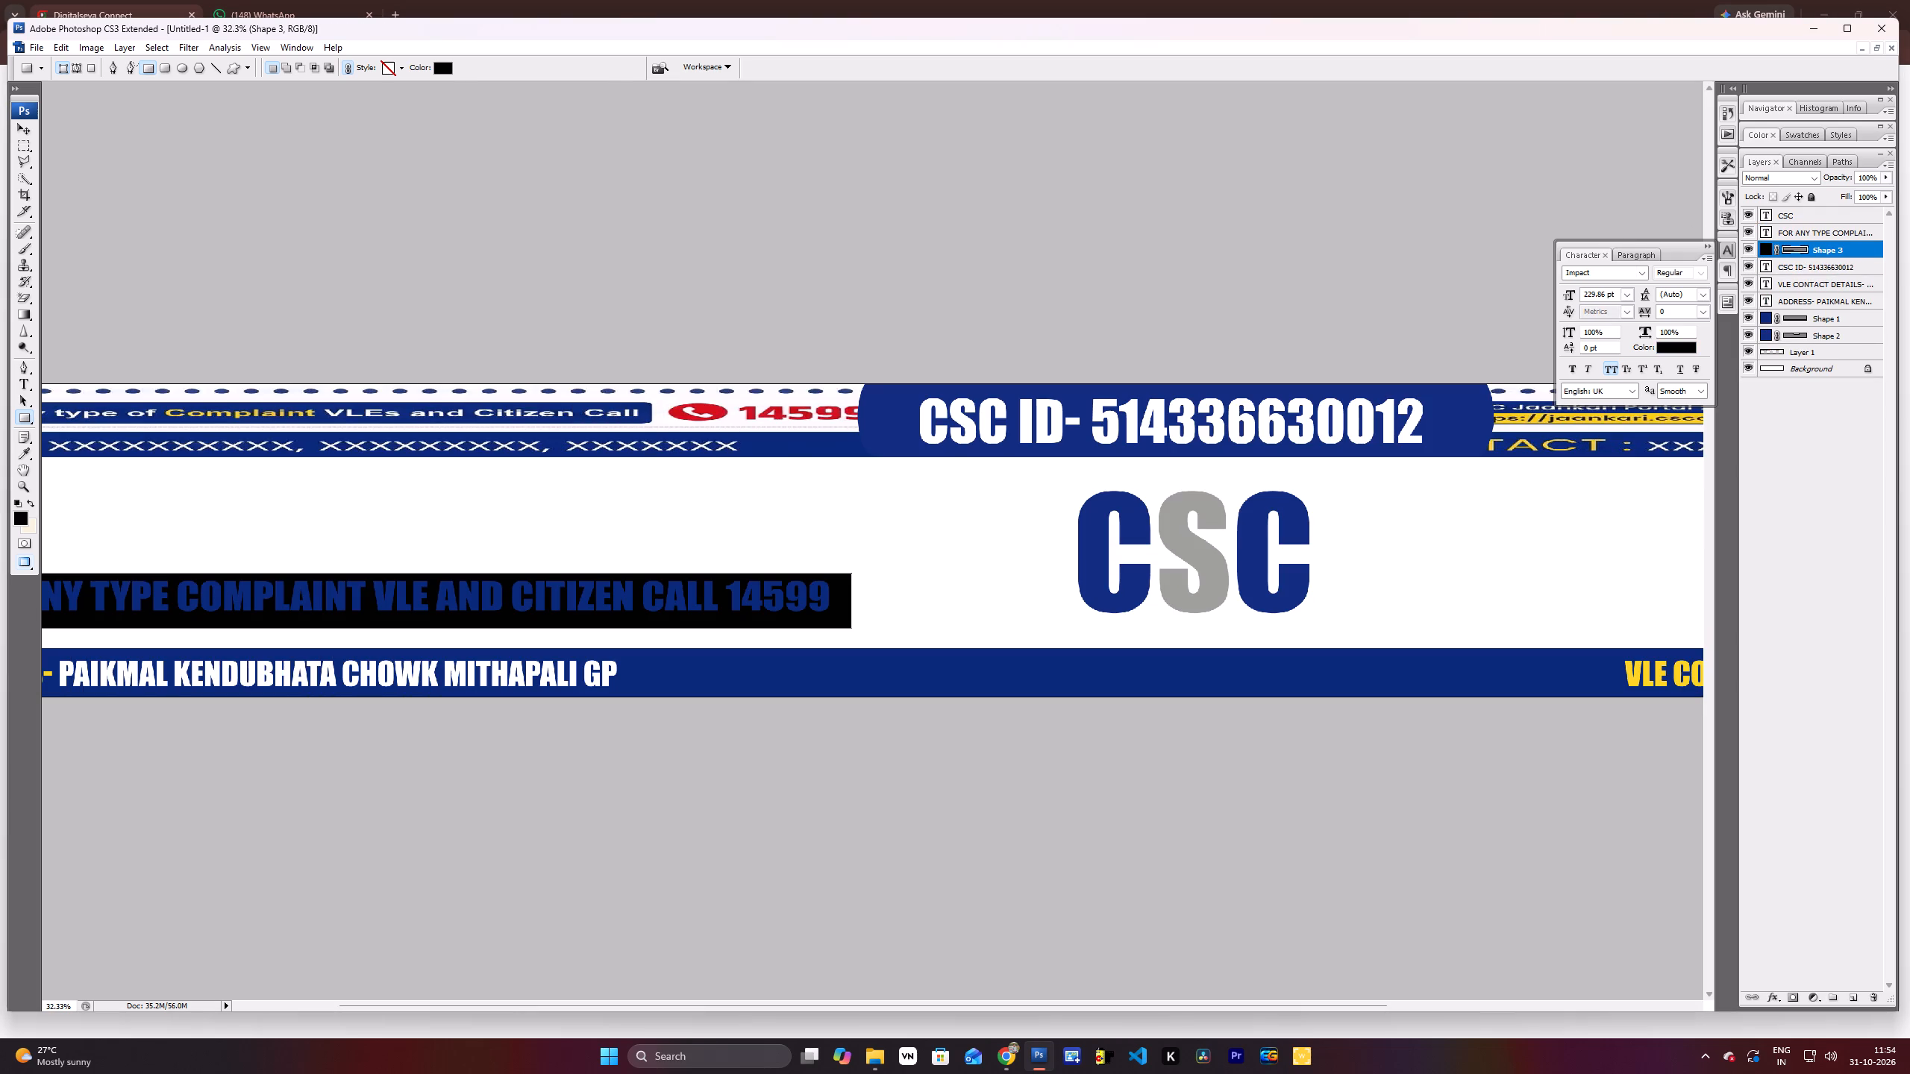
Recolour the rectangle behind the complaint line with the dark blue 092a7b sampled from the artwork's contact strip.
double_click(1765, 251)
left_click(784, 447)
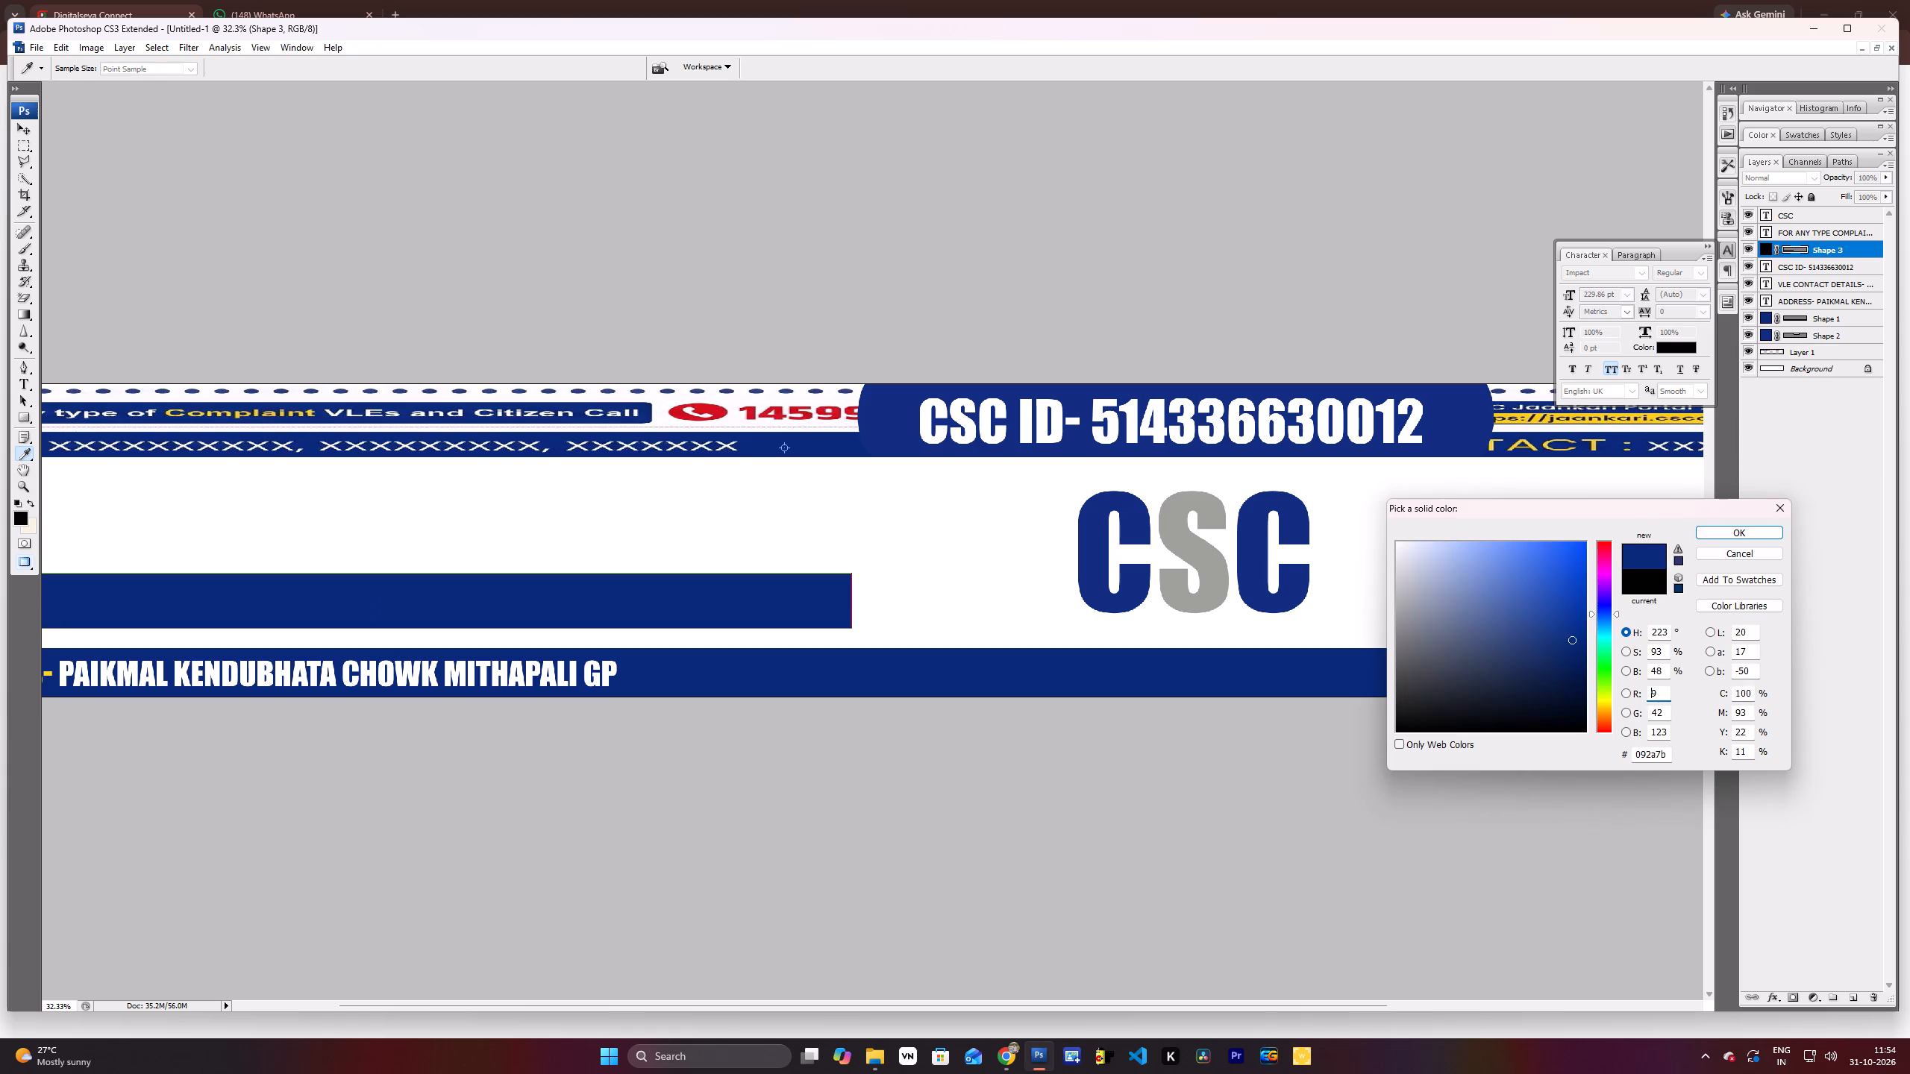
key("Return")
Recolour the complaint line's text white, sampling the colour from the banner's blank area.
left_click(1833, 235)
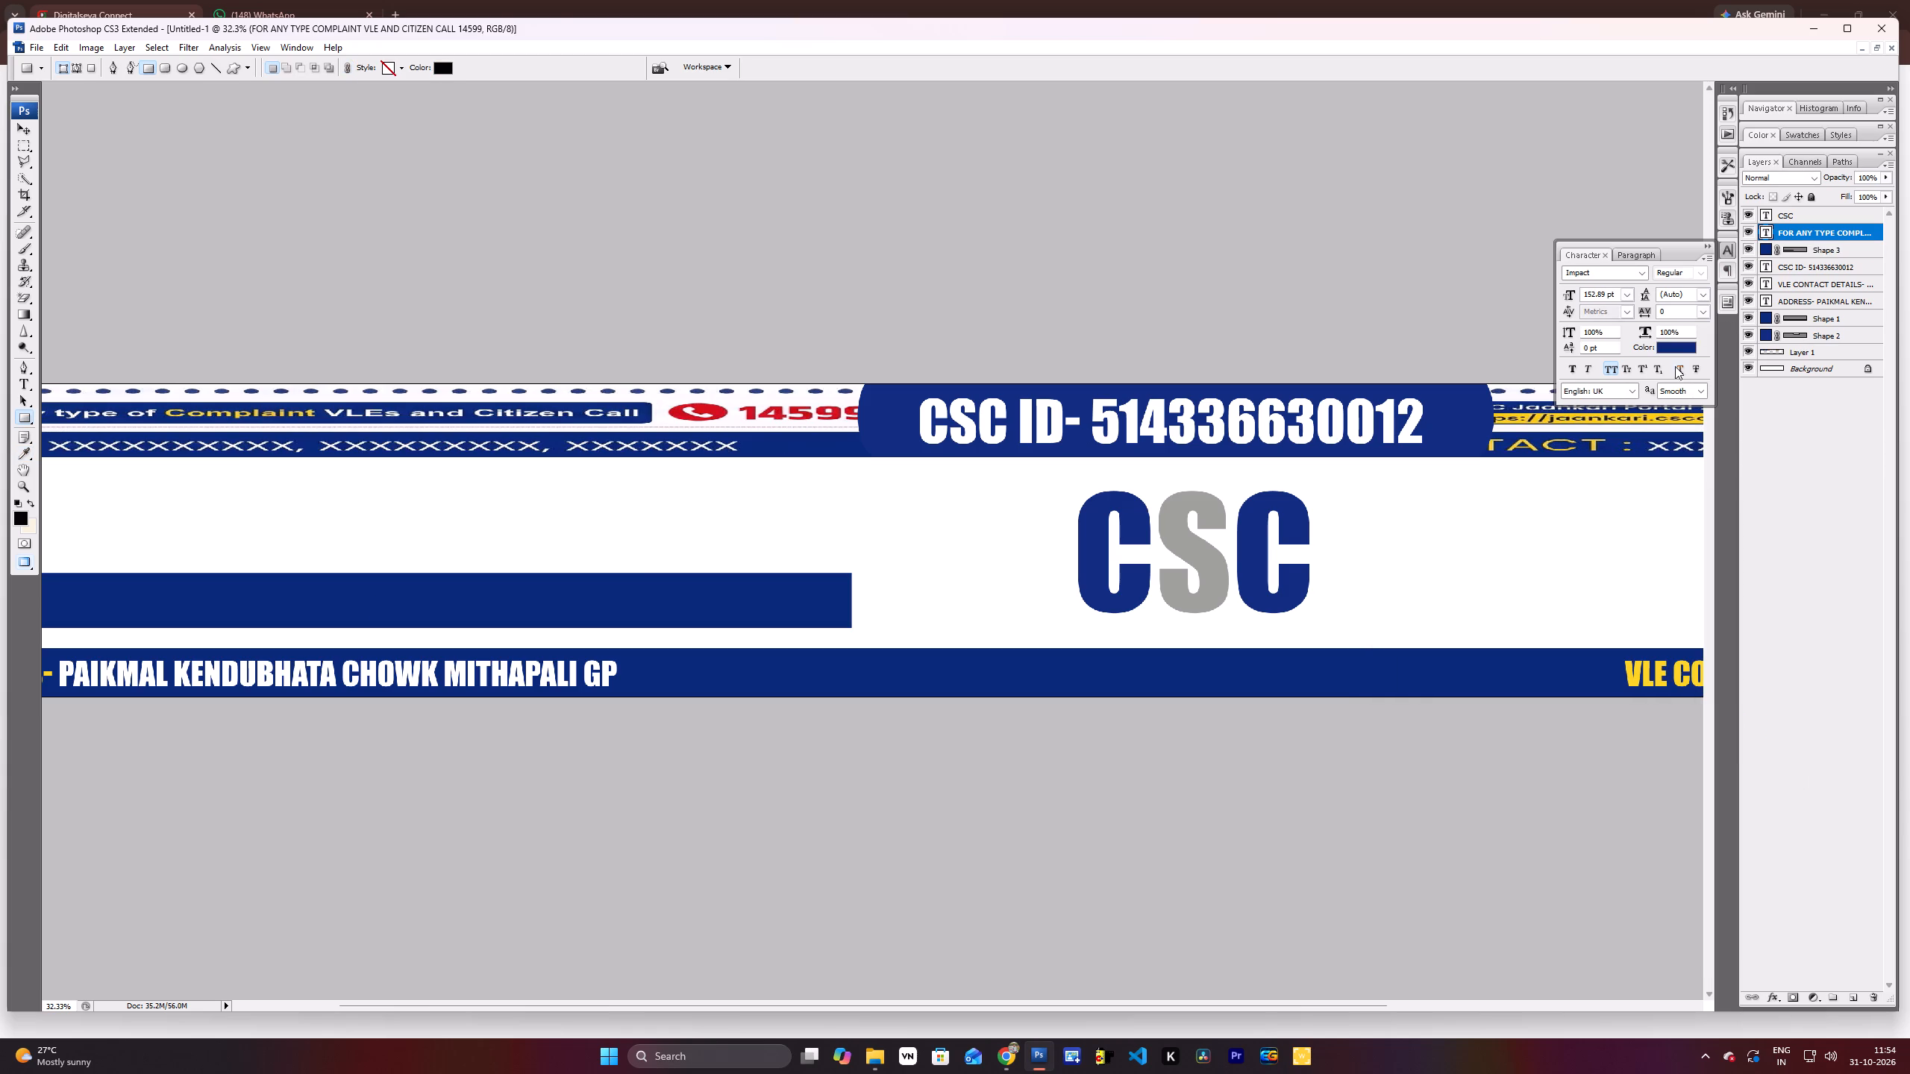
left_click(1676, 352)
left_click(1489, 473)
key("Return")
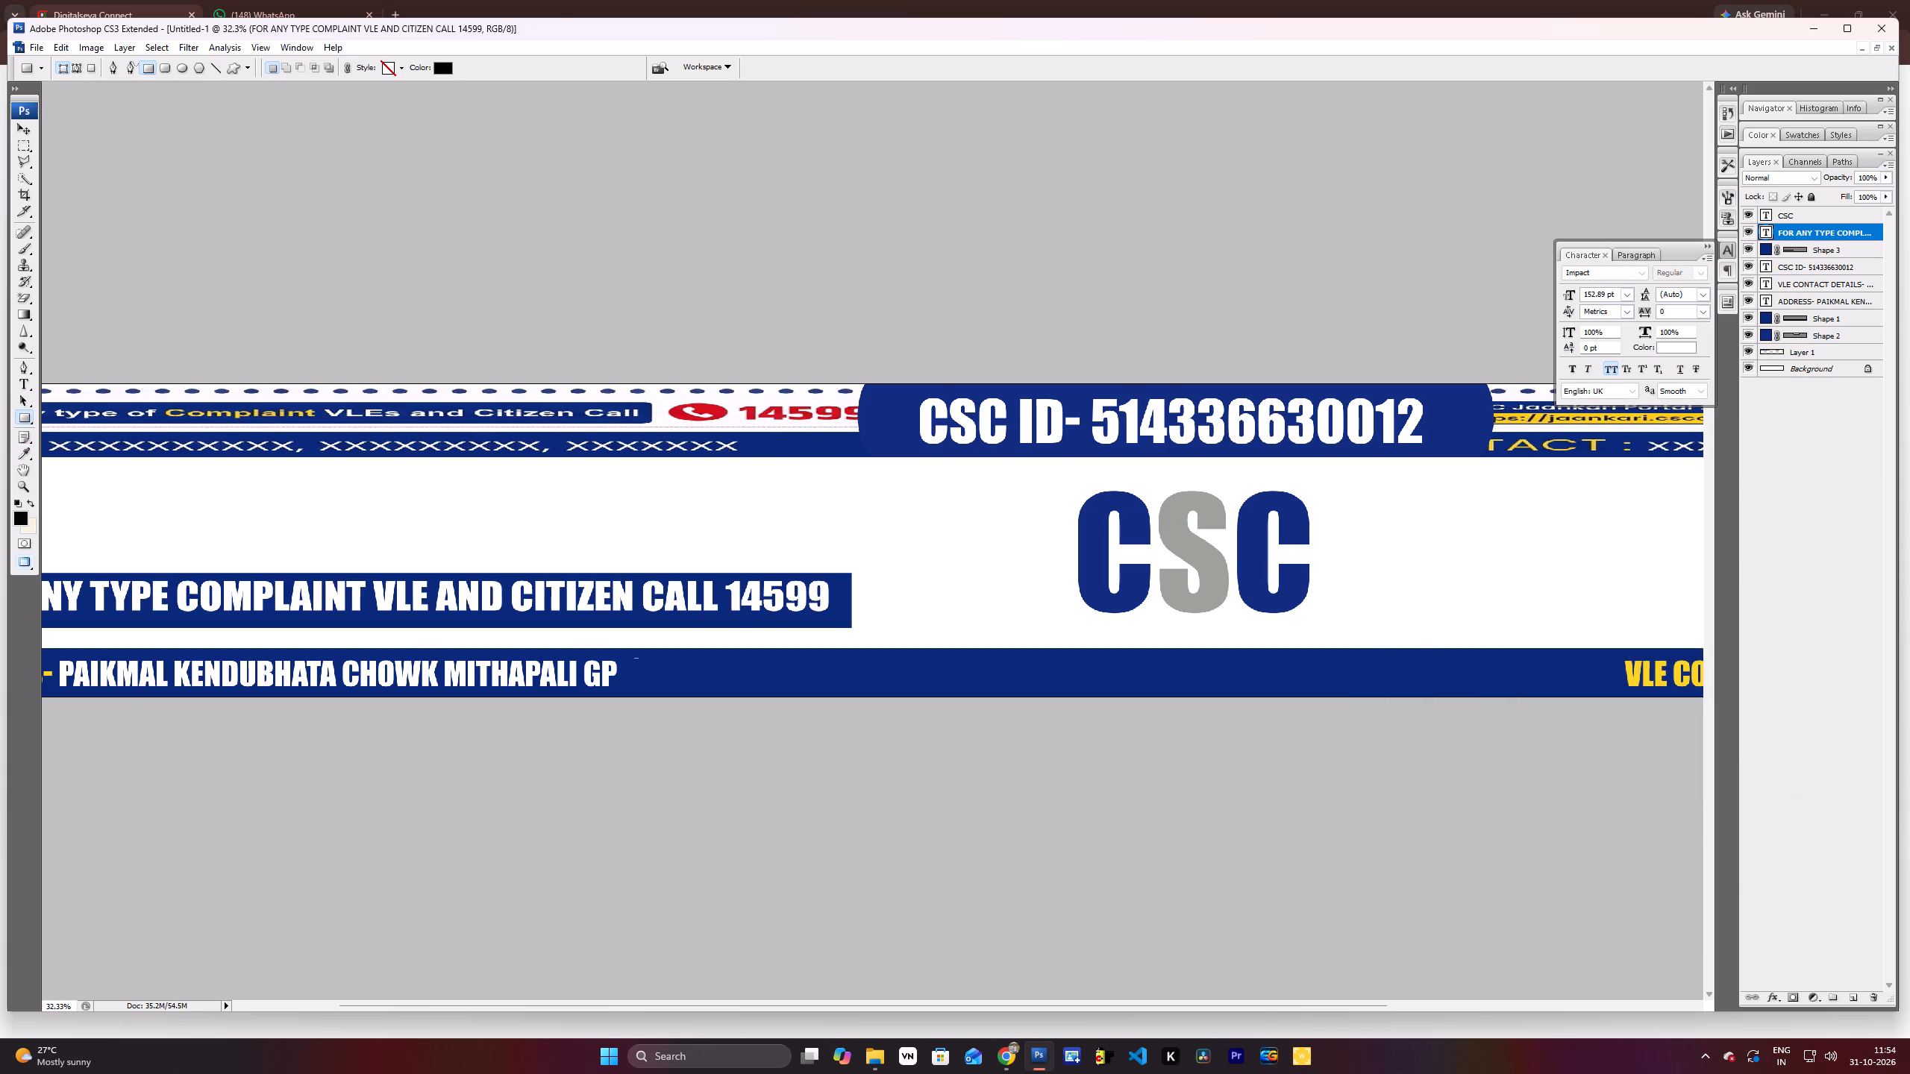
Recolour only the number 14599 in the complaint line with the red da101e sampled from the artwork's phone icon.
scroll(610, 665, "up", 8)
scroll(810, 633, "up", 3)
right_click(839, 656)
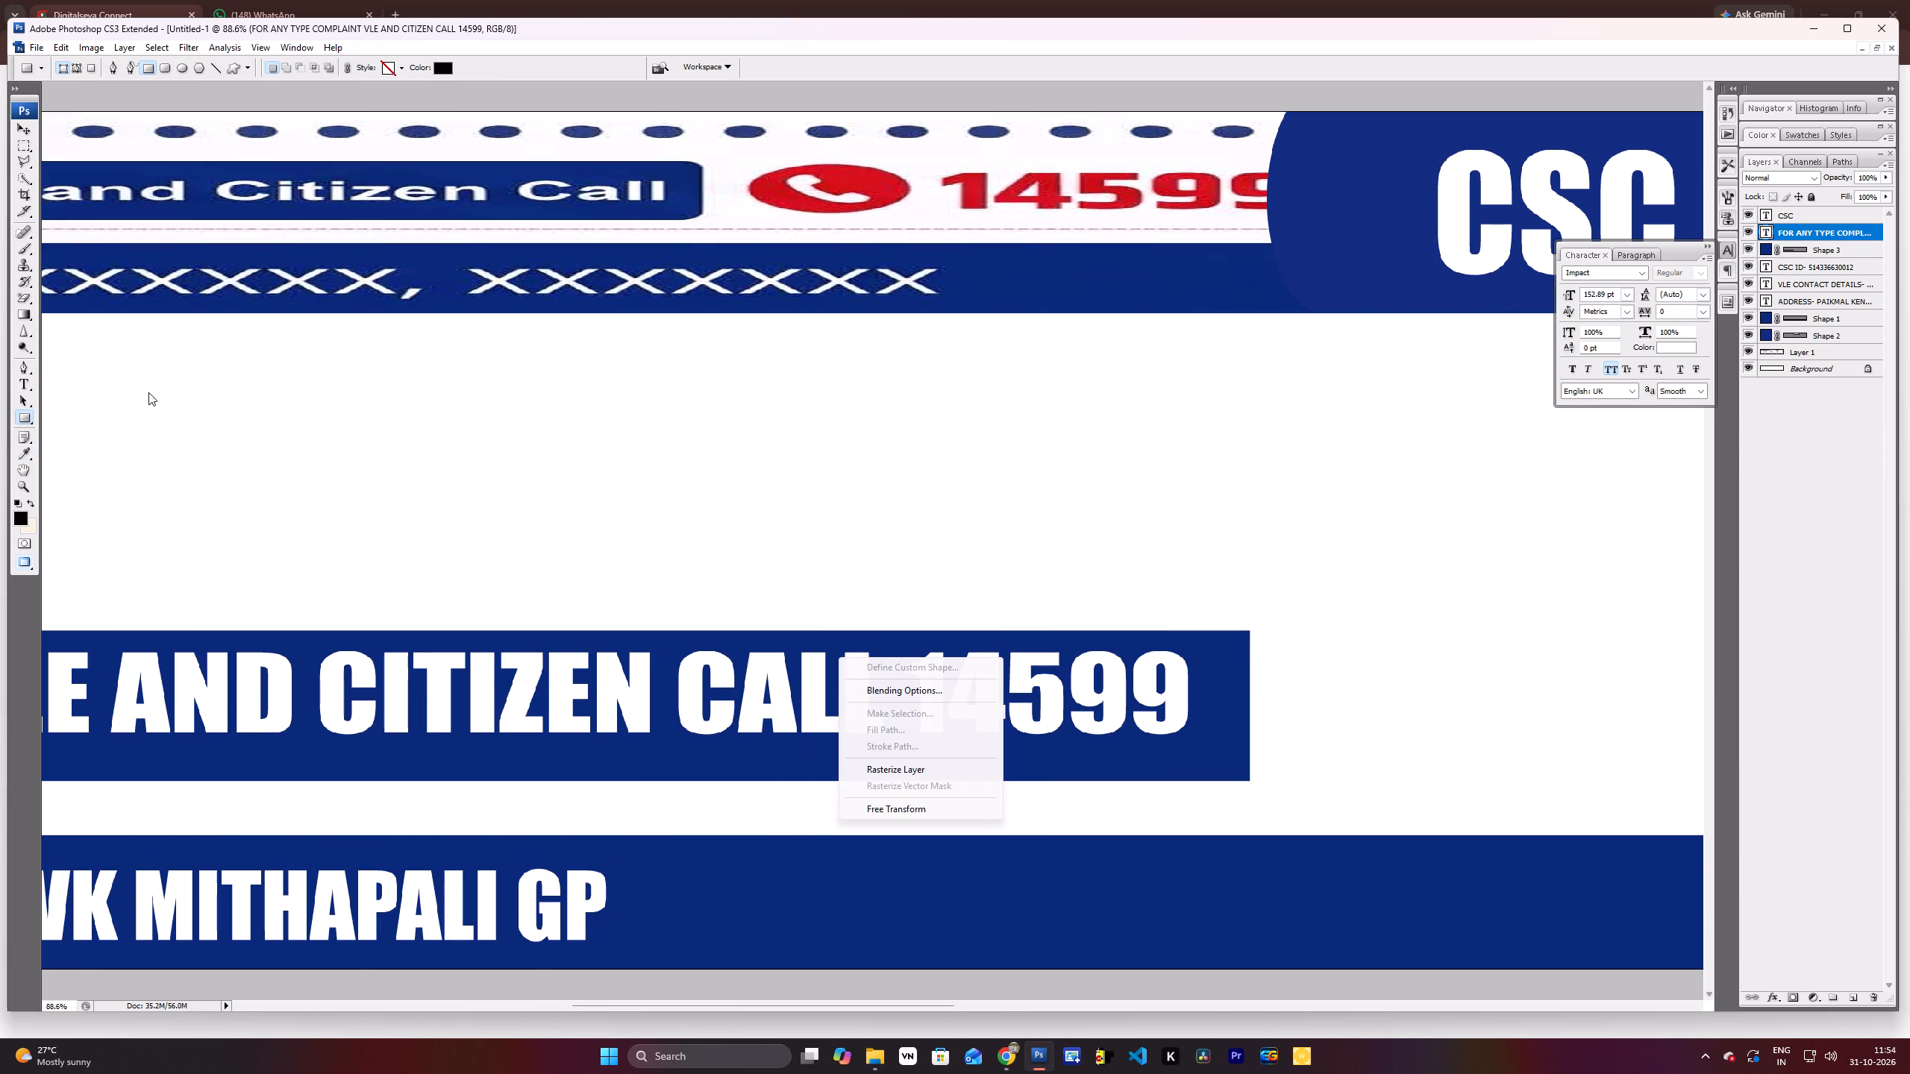
double_click(20, 128)
left_click(824, 695)
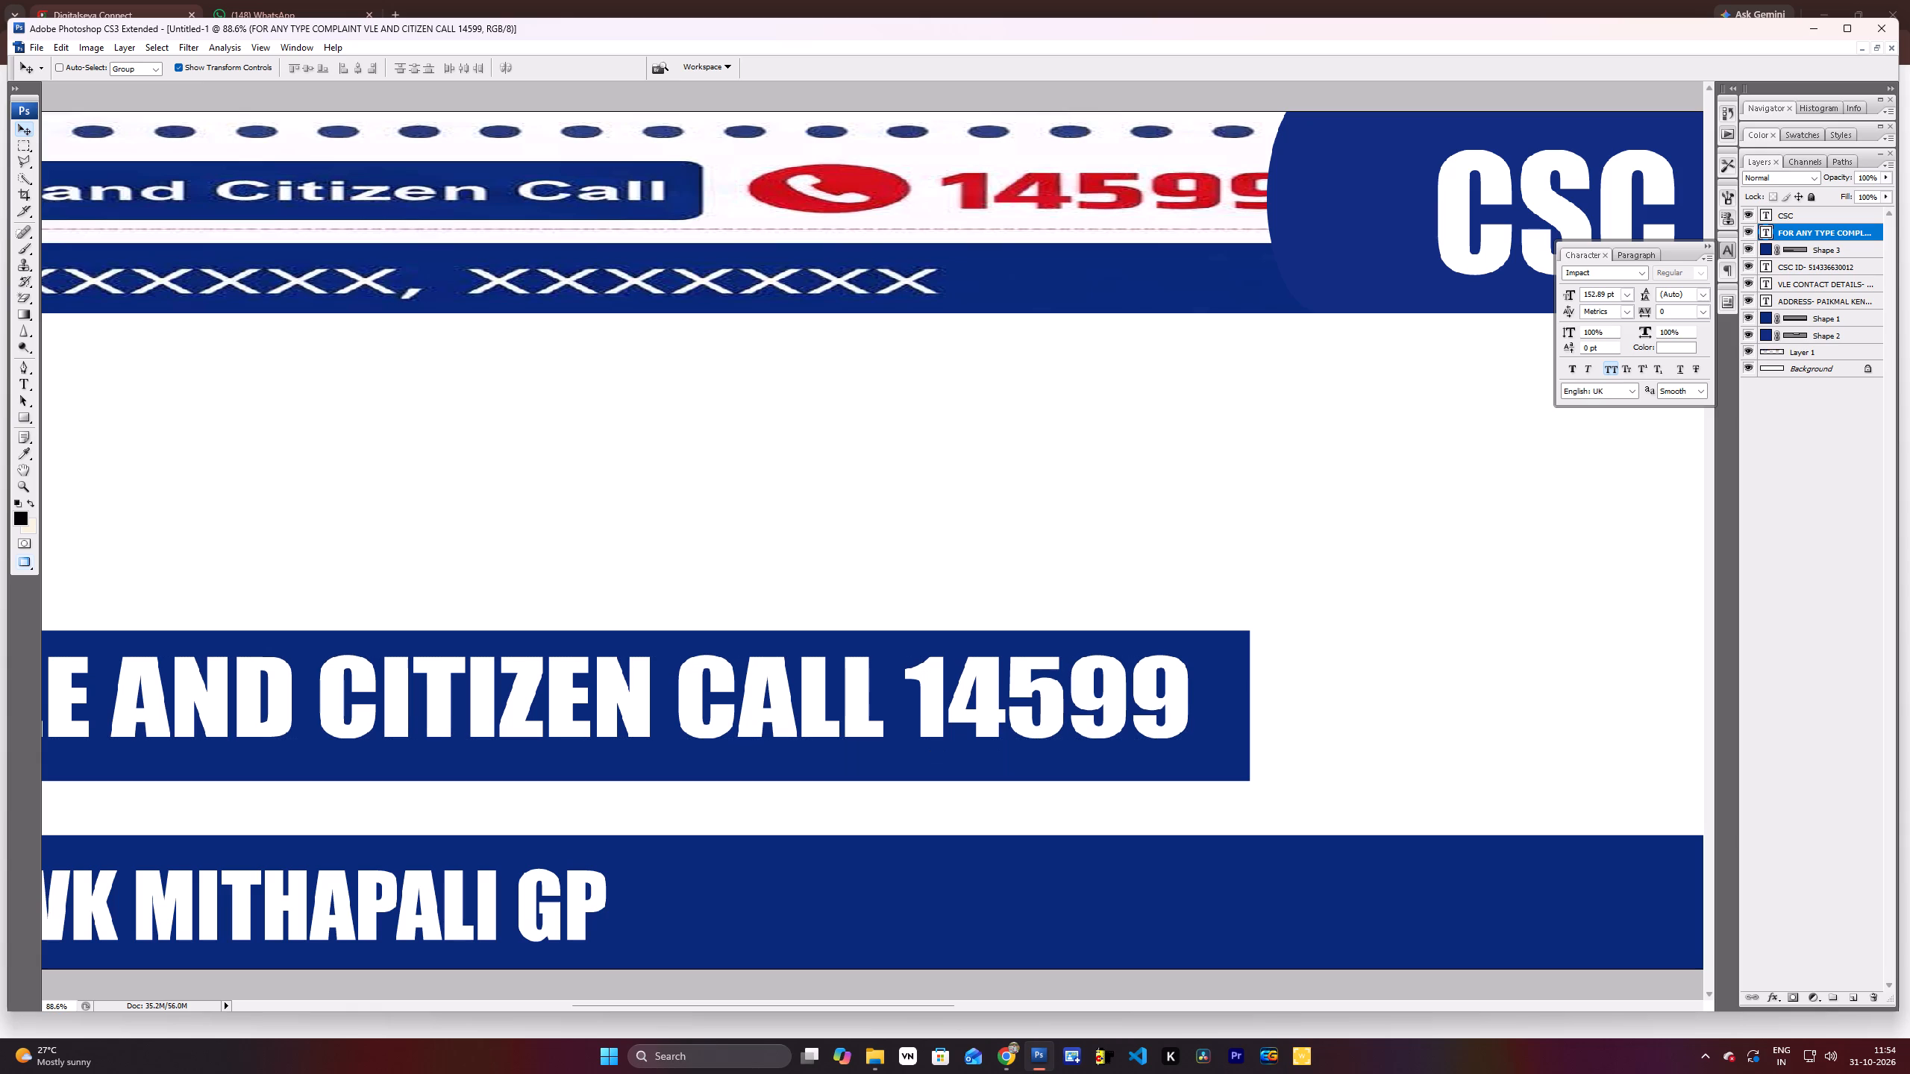
double_click(1764, 233)
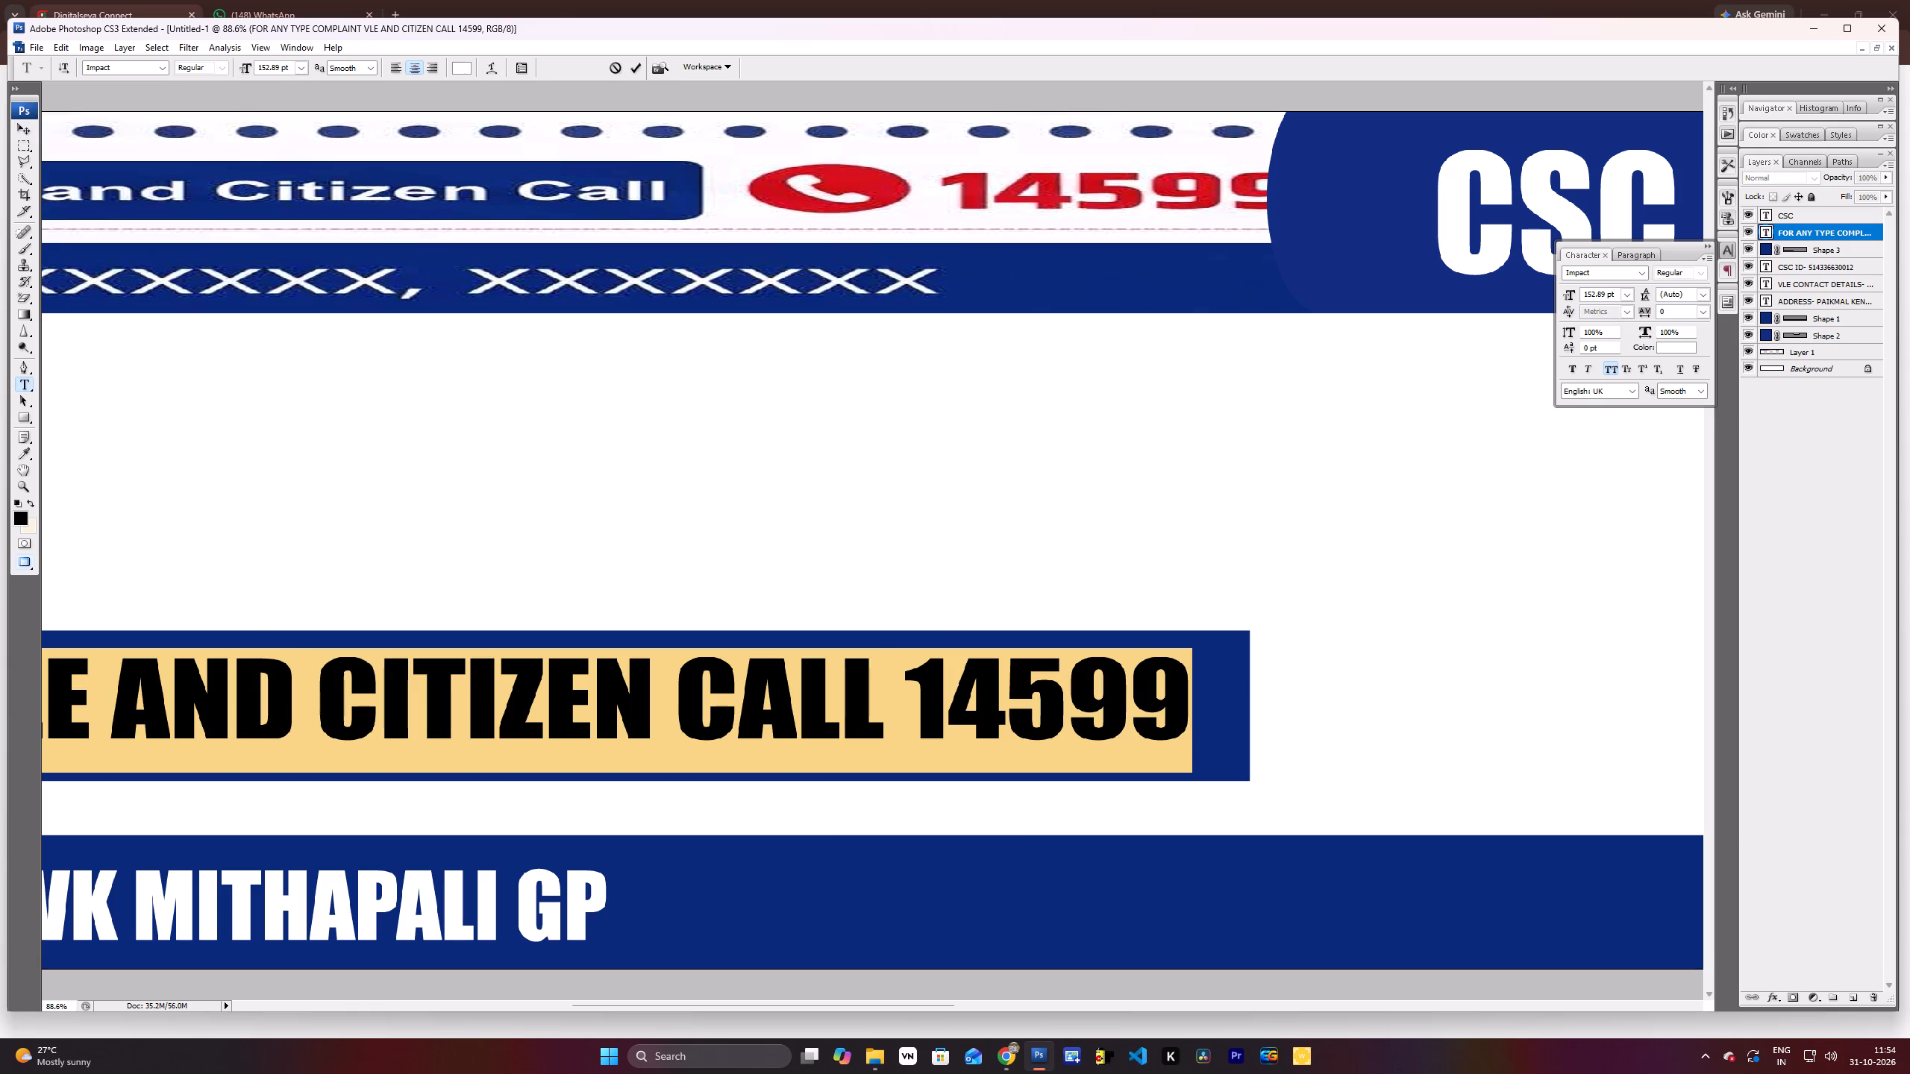
left_click_drag(898, 710, 1309, 703)
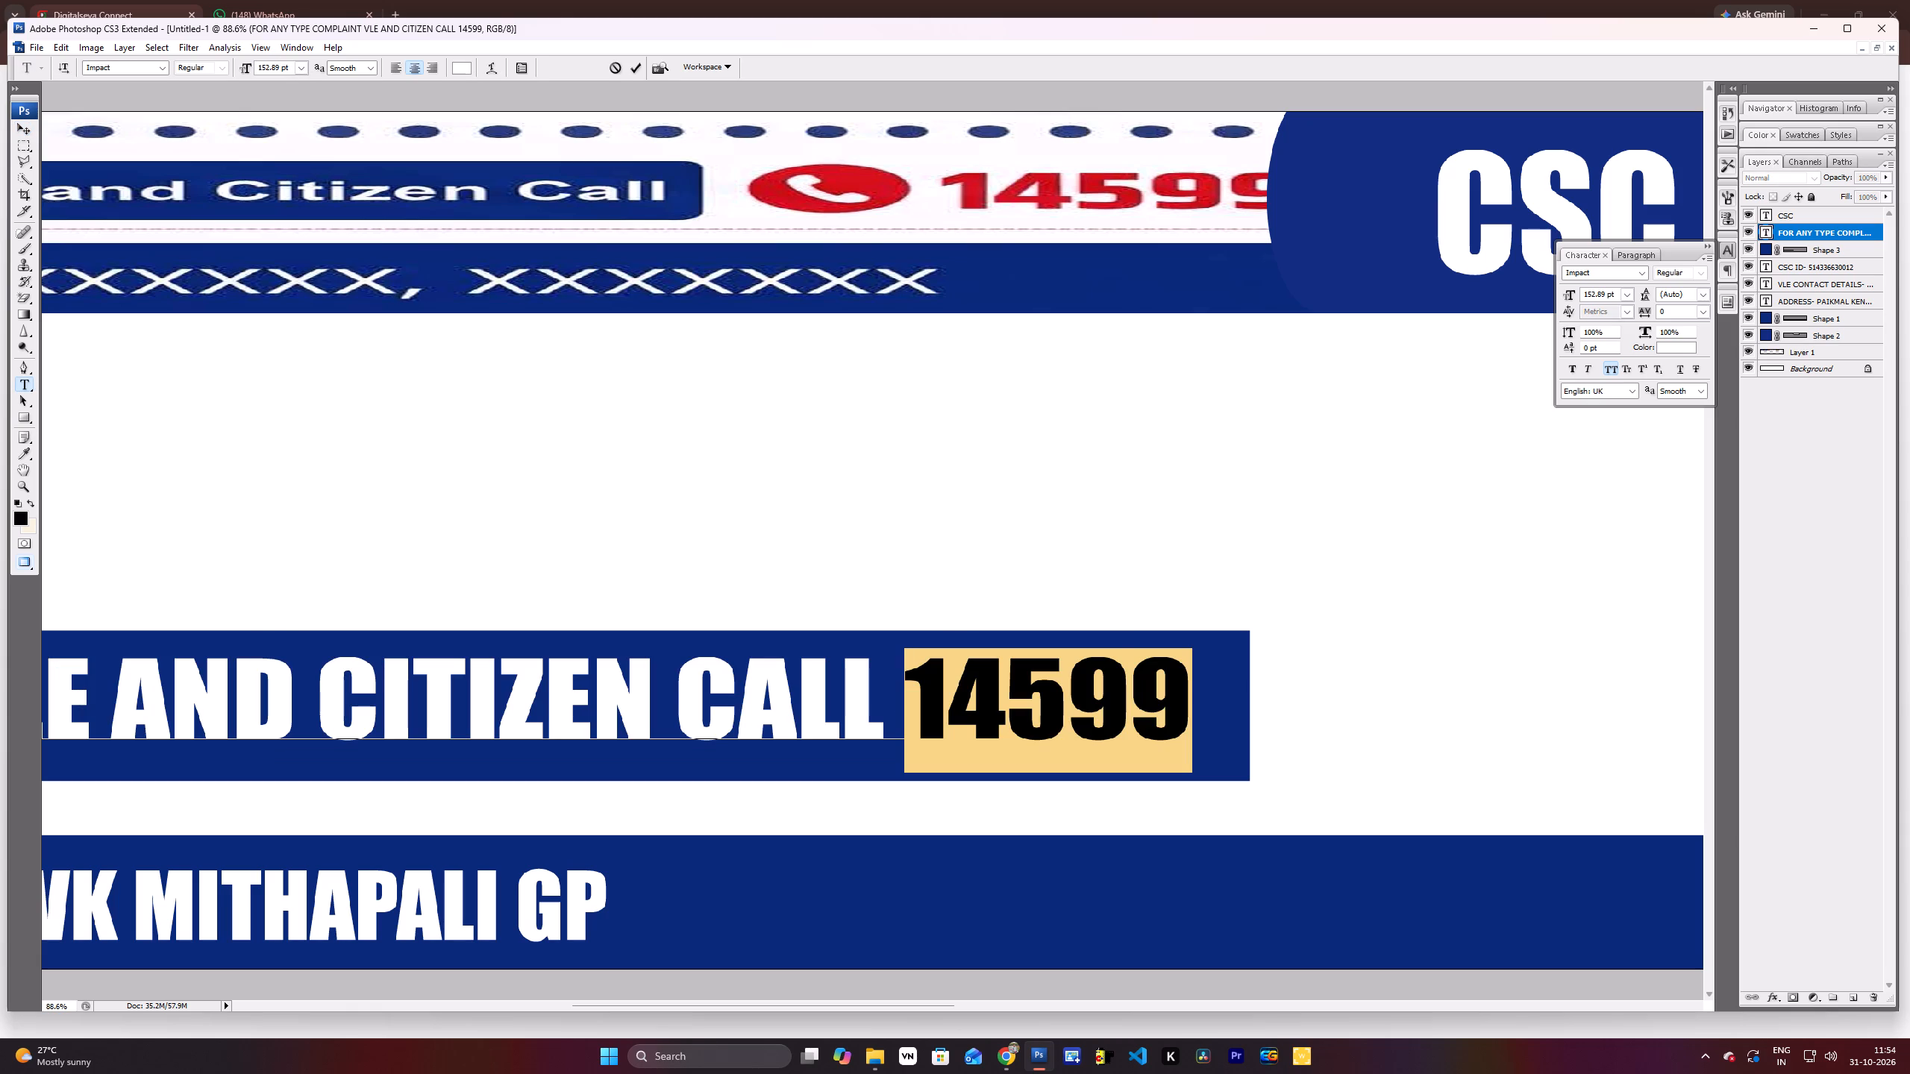
left_click(1673, 348)
left_click(895, 192)
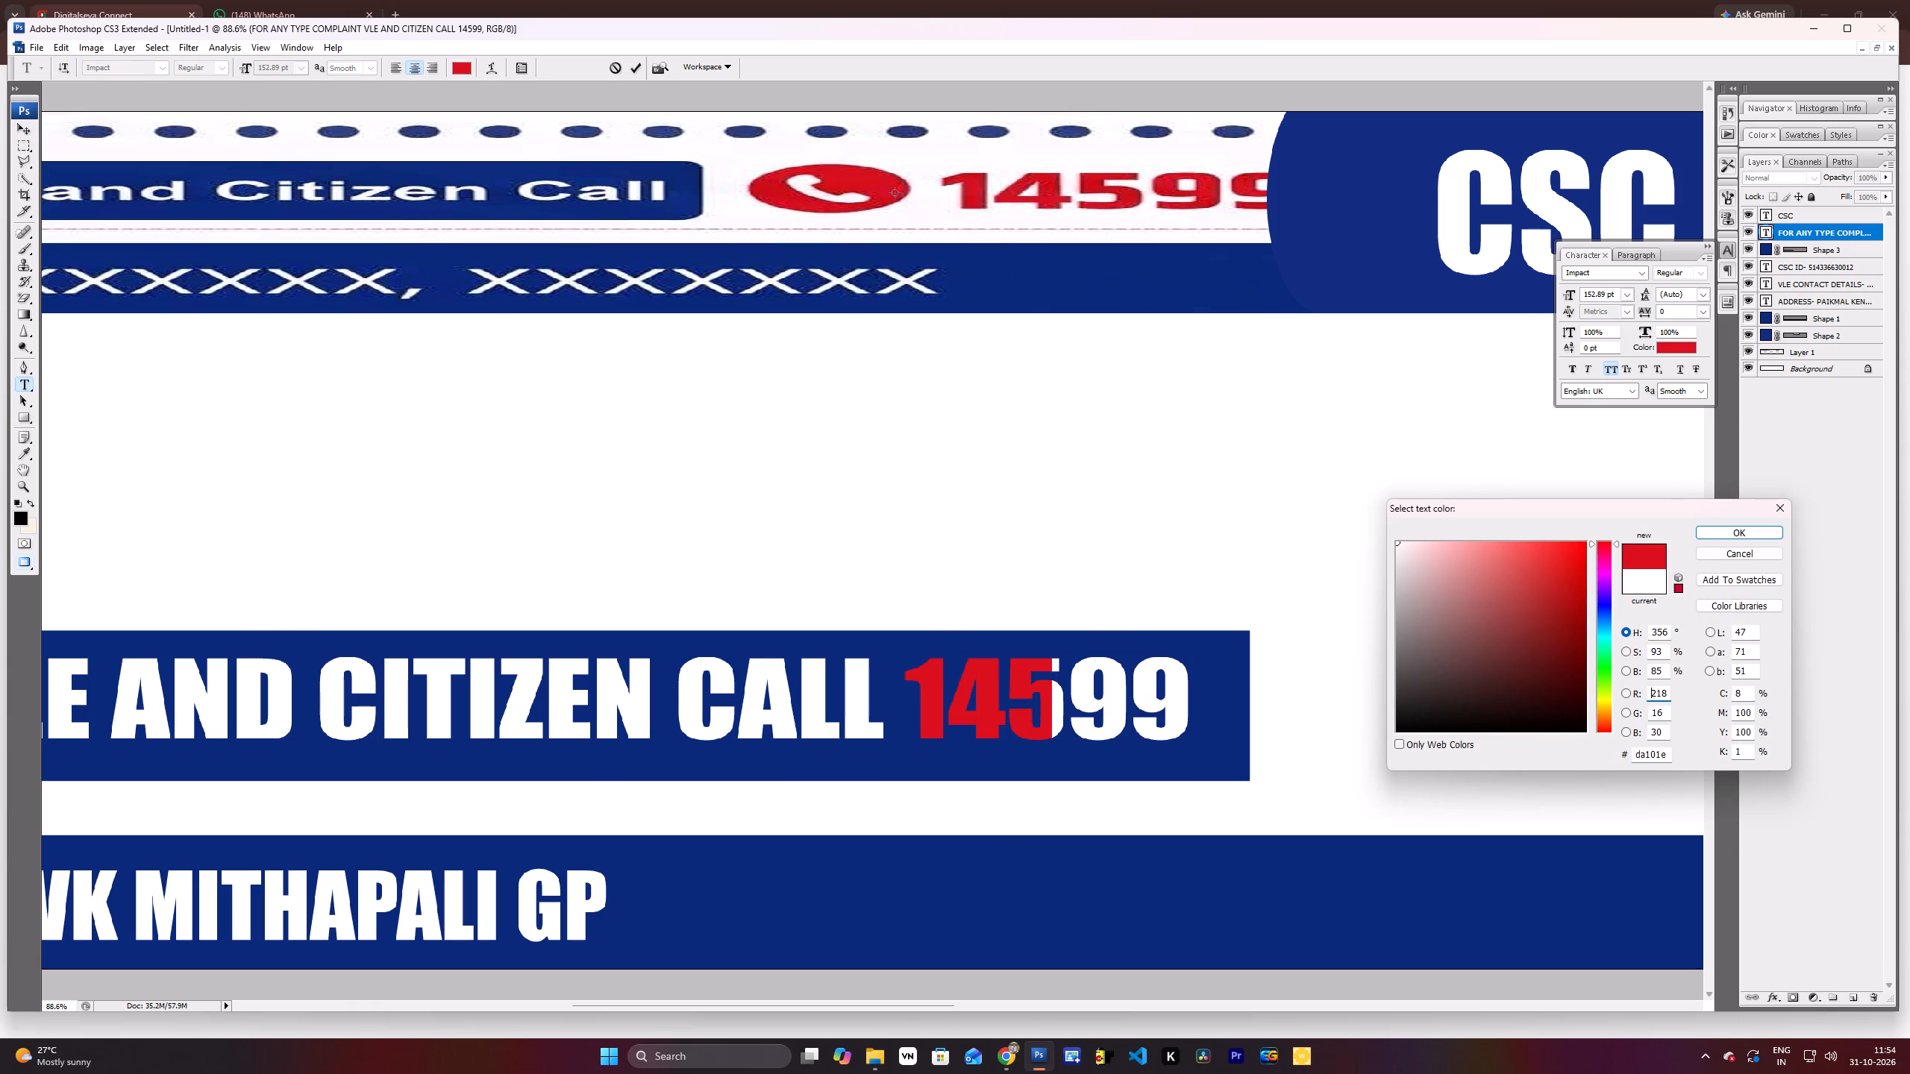
key("Return")
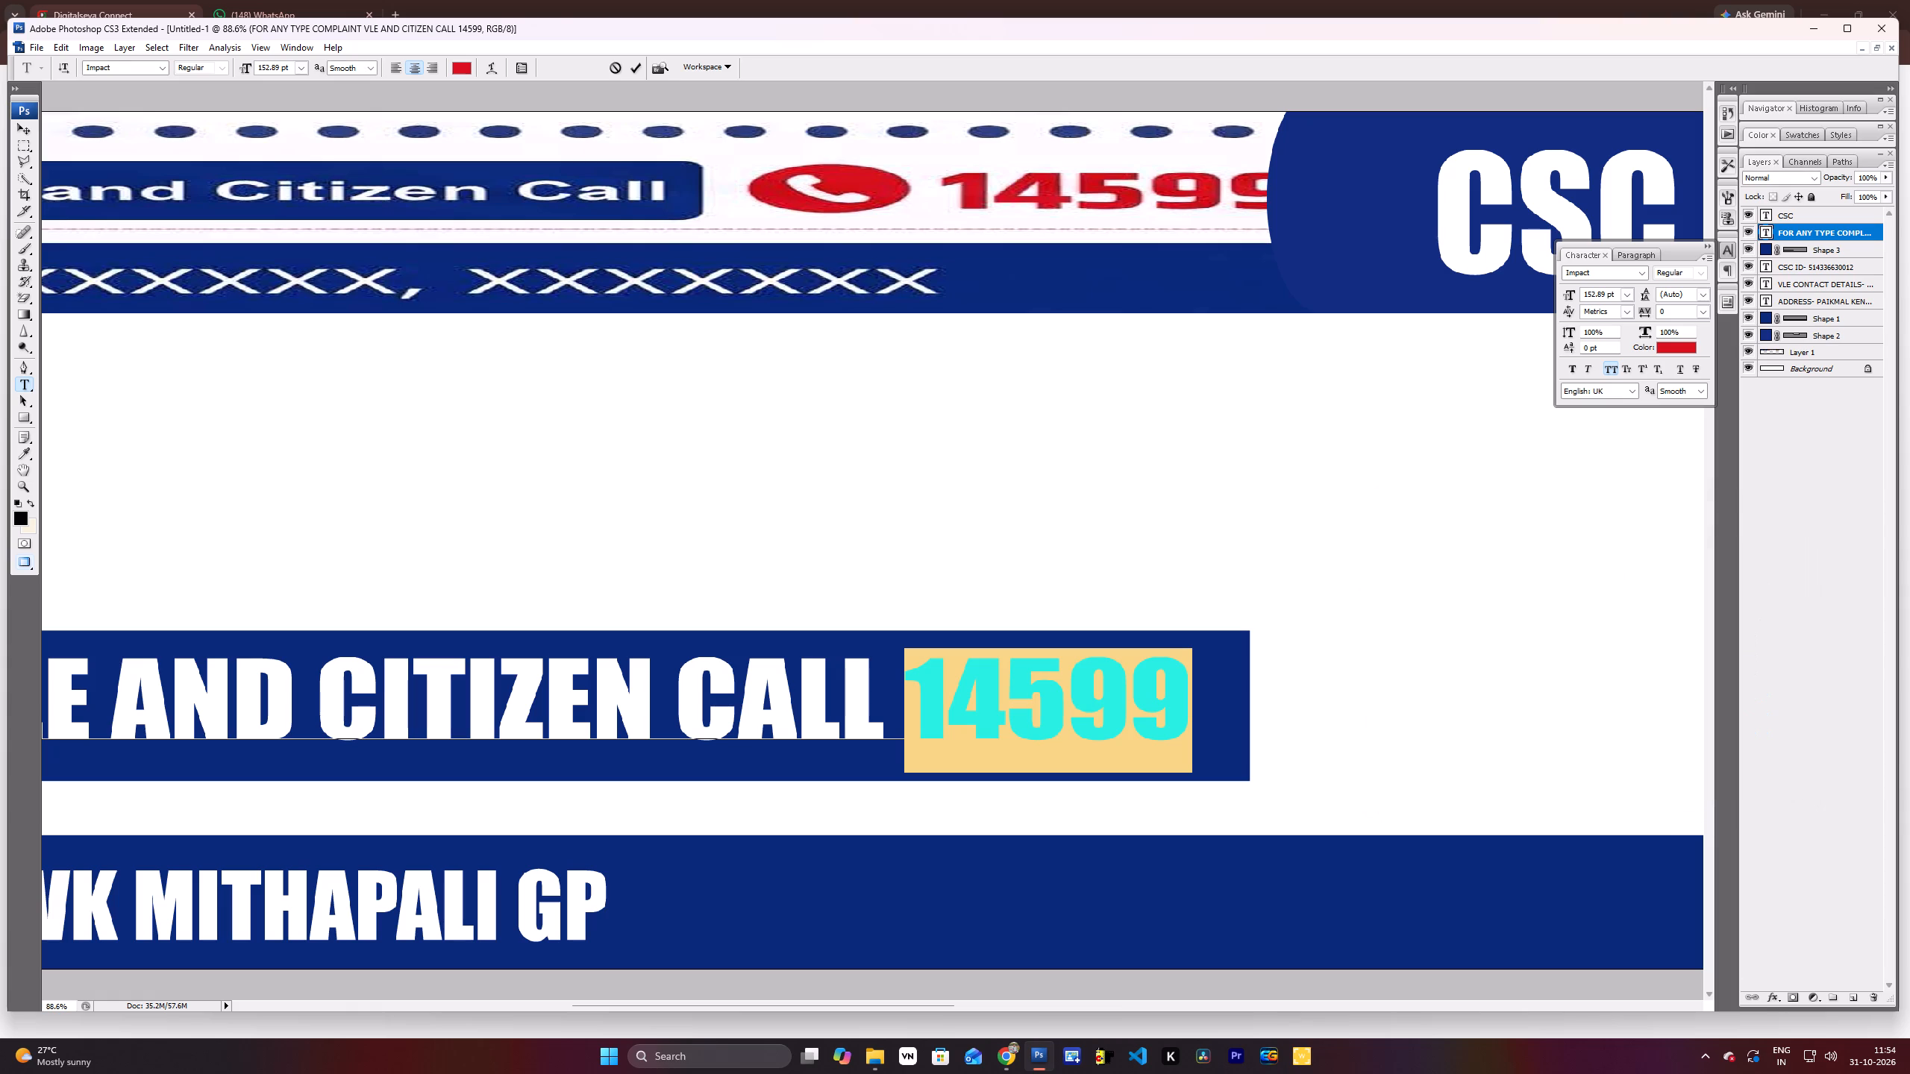
Cut 14599 out of the complaint line and paste it as a separate text layer in the white area above.
key("ctrl+x")
key("Return")
key("t")
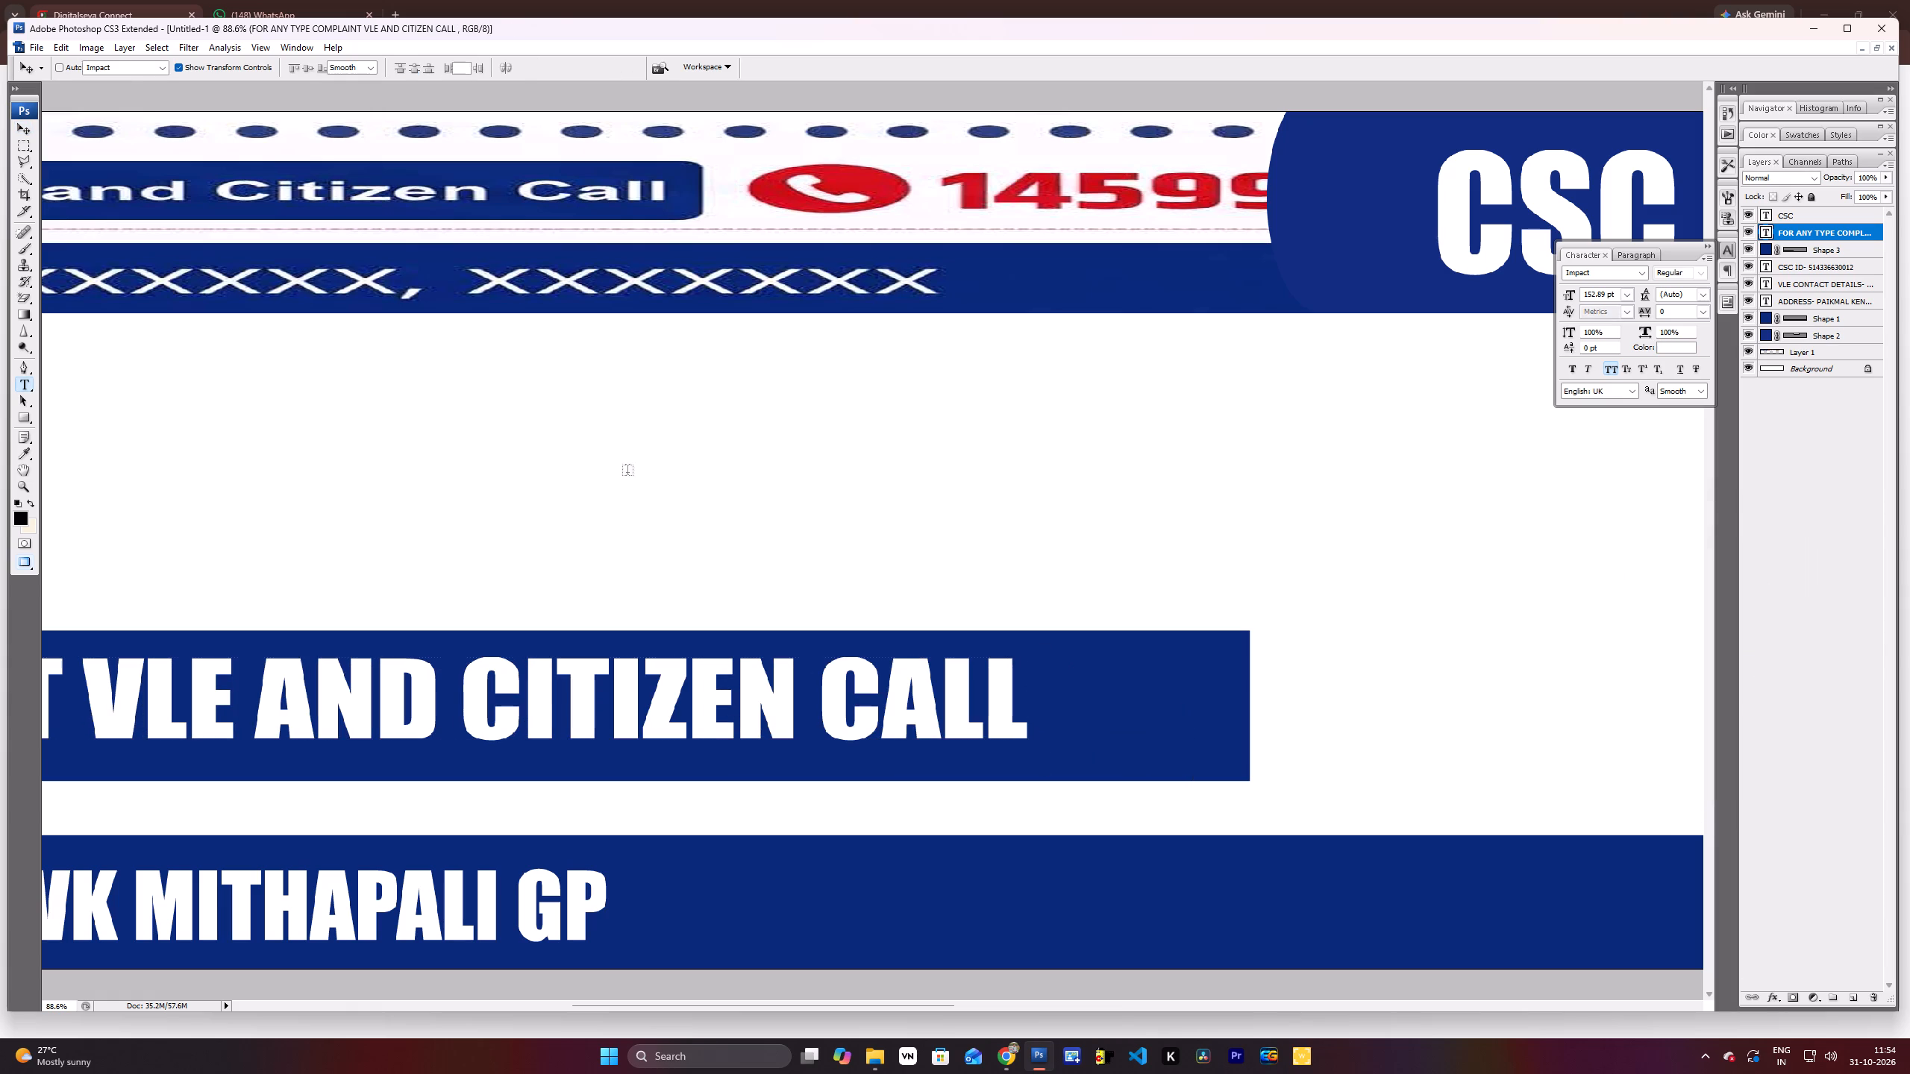
left_click(580, 449)
key("ctrl+v")
key("Return")
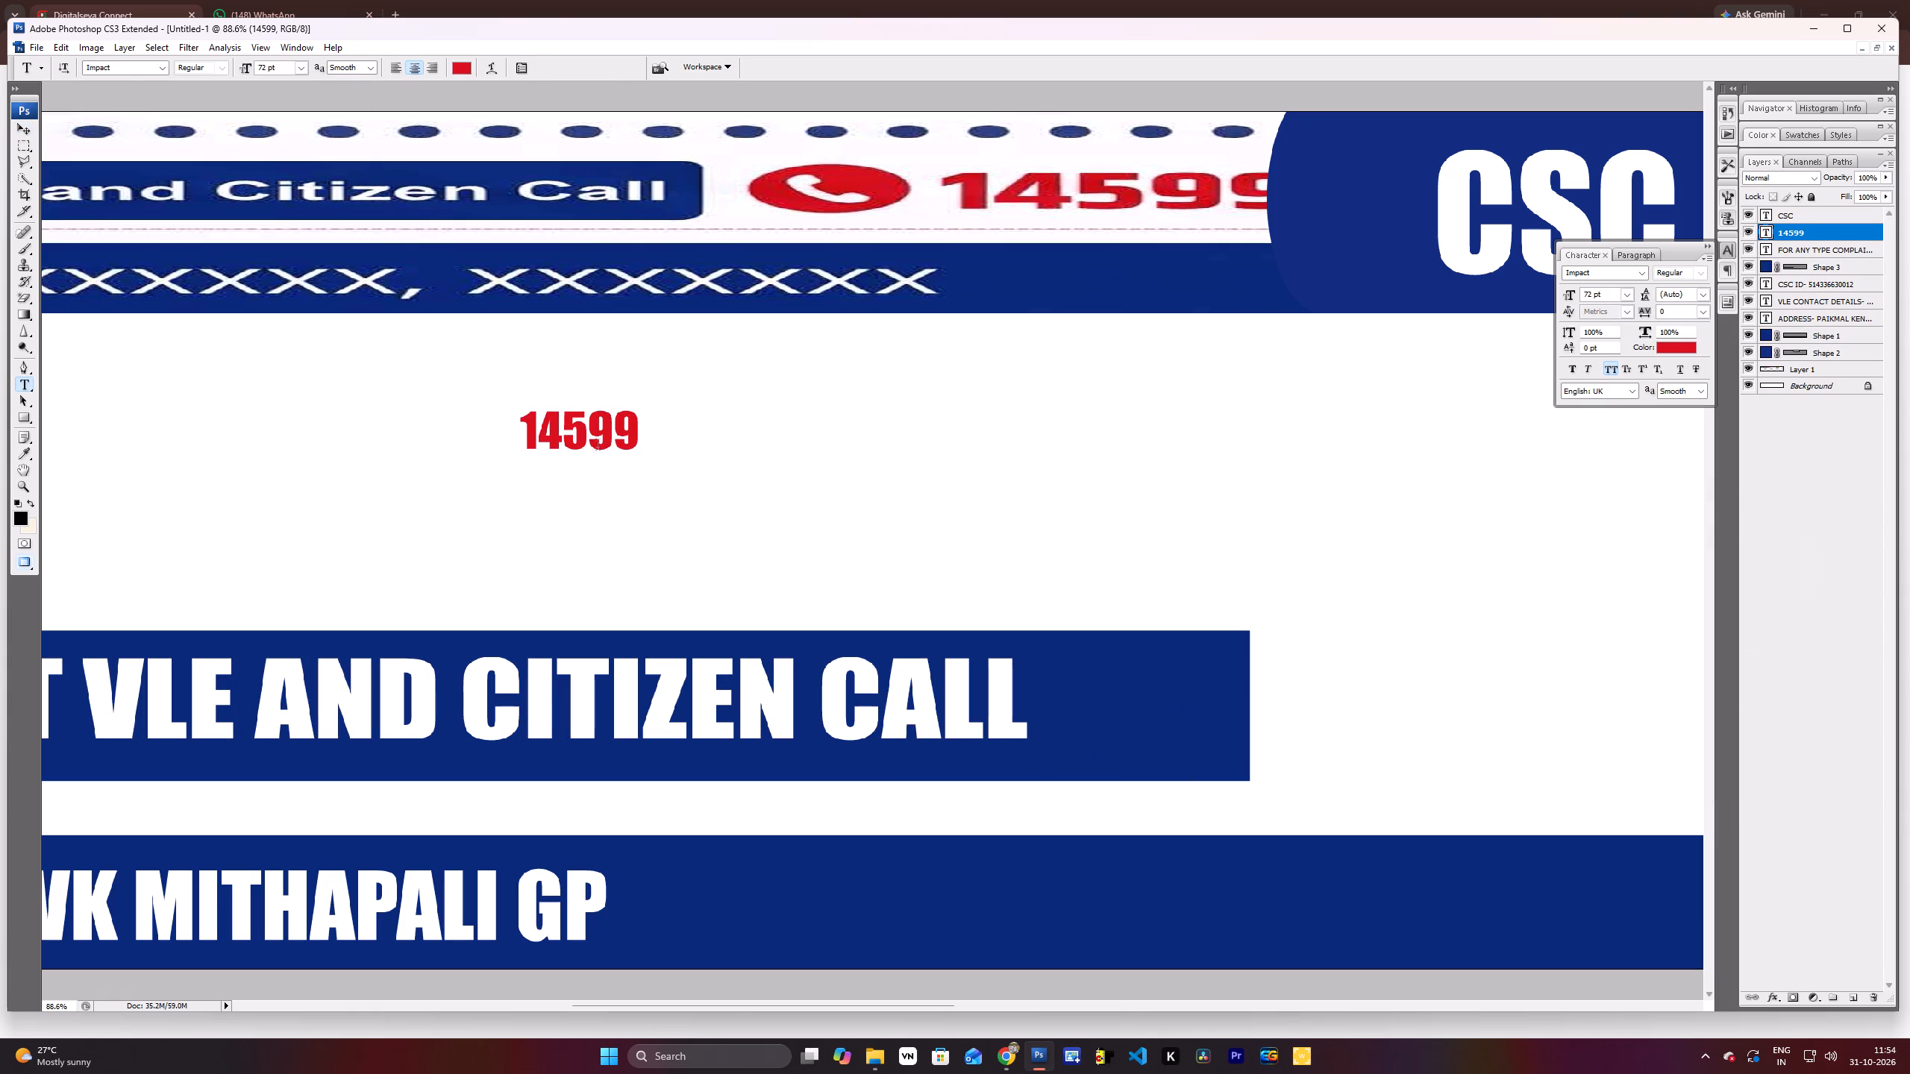
Scale the separate red 14599 to about 293% and place it directly after the word CALL in the complaint line.
type("VC")
key("v")
left_click_drag(616, 436, 1418, 688)
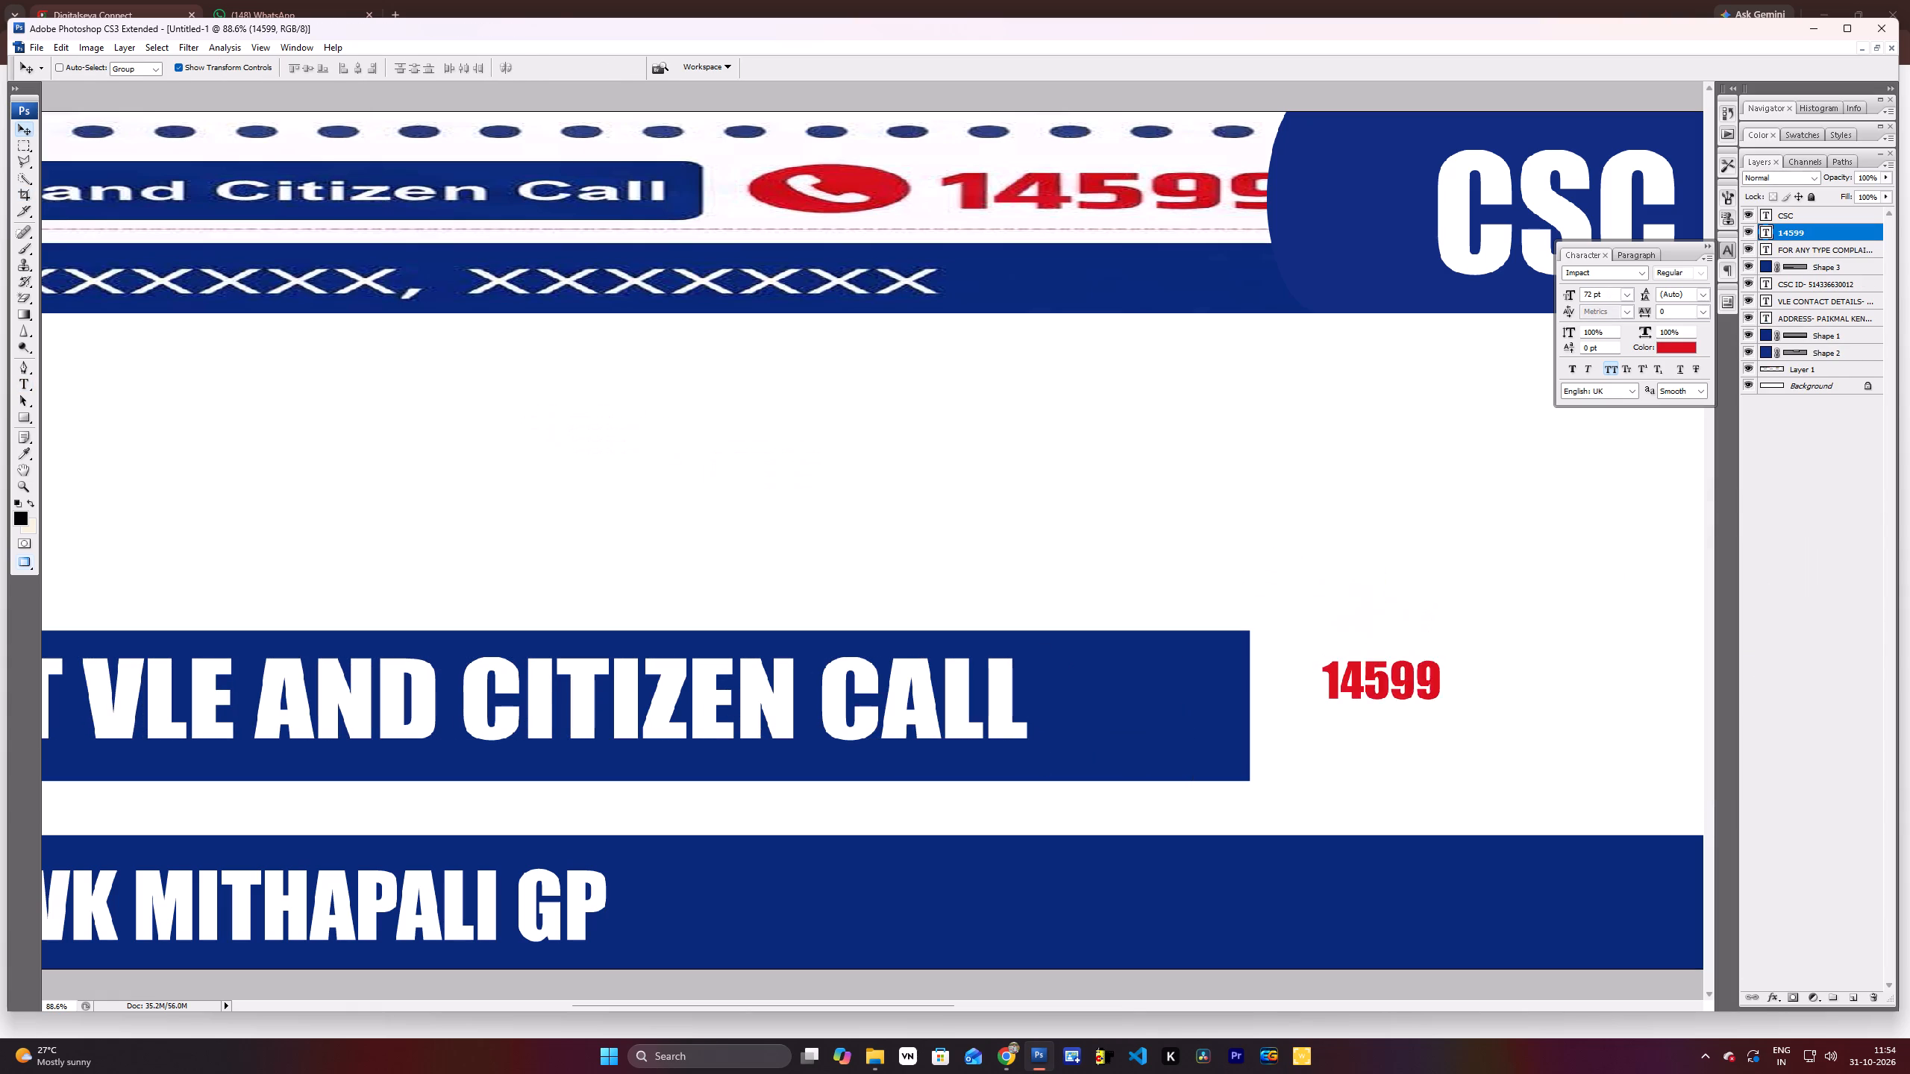
left_click_drag(1418, 688, 1391, 701)
left_click_drag(1415, 673, 1638, 547, "shift")
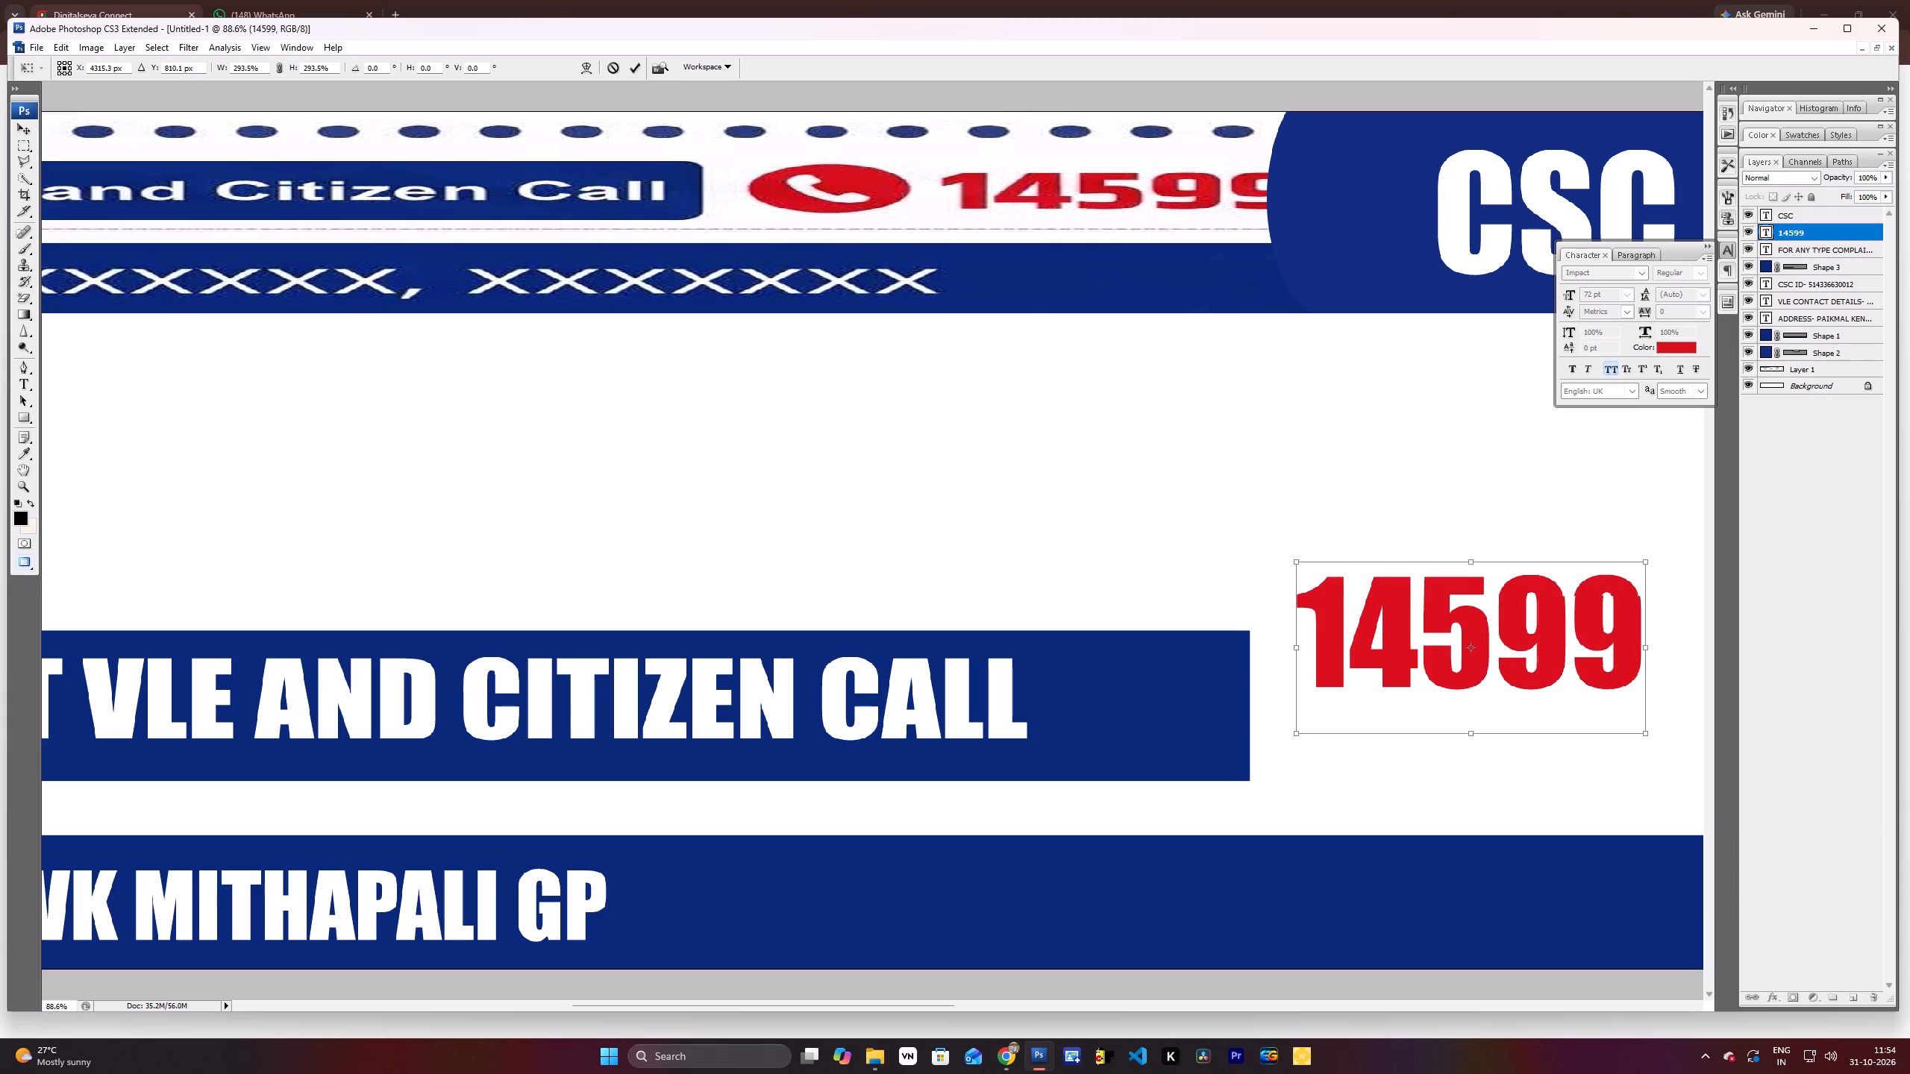
left_click_drag(1576, 597, 1350, 675)
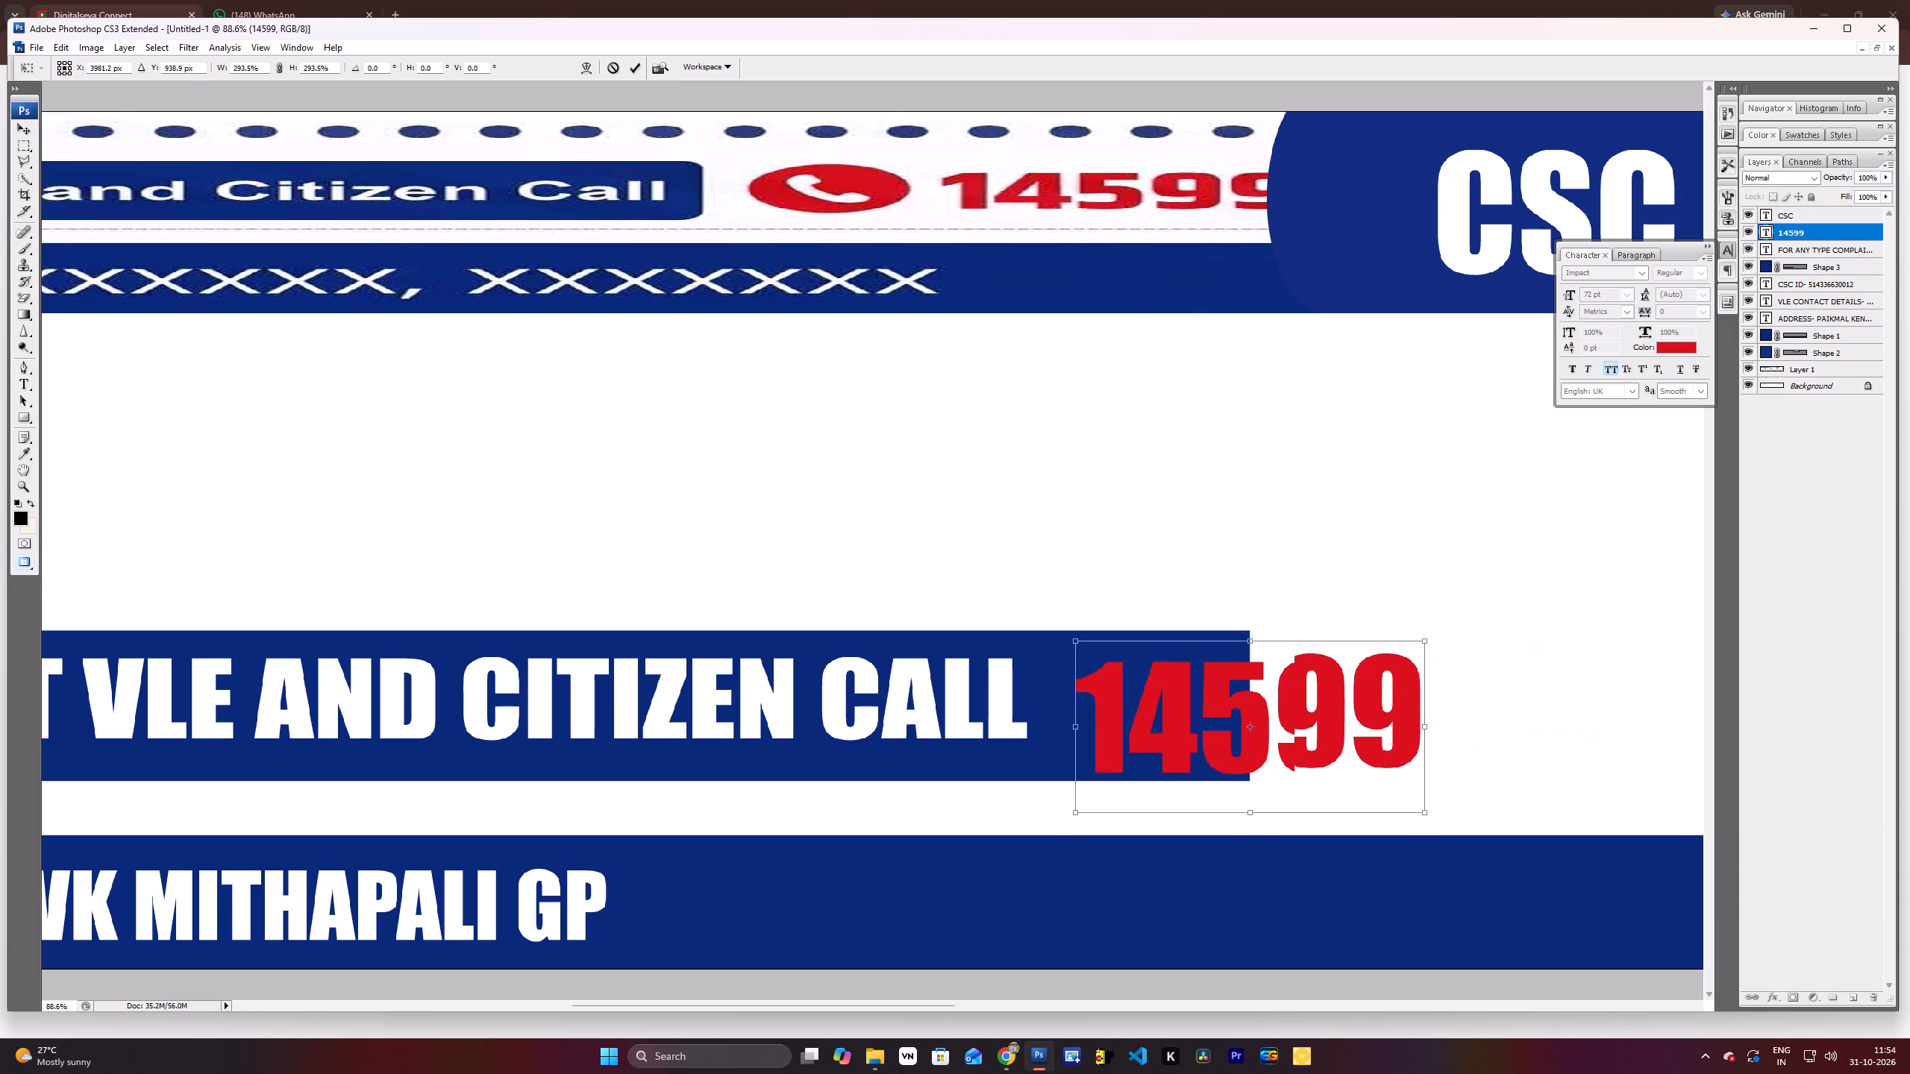
left_click_drag(1350, 675, 1348, 656)
key("Return")
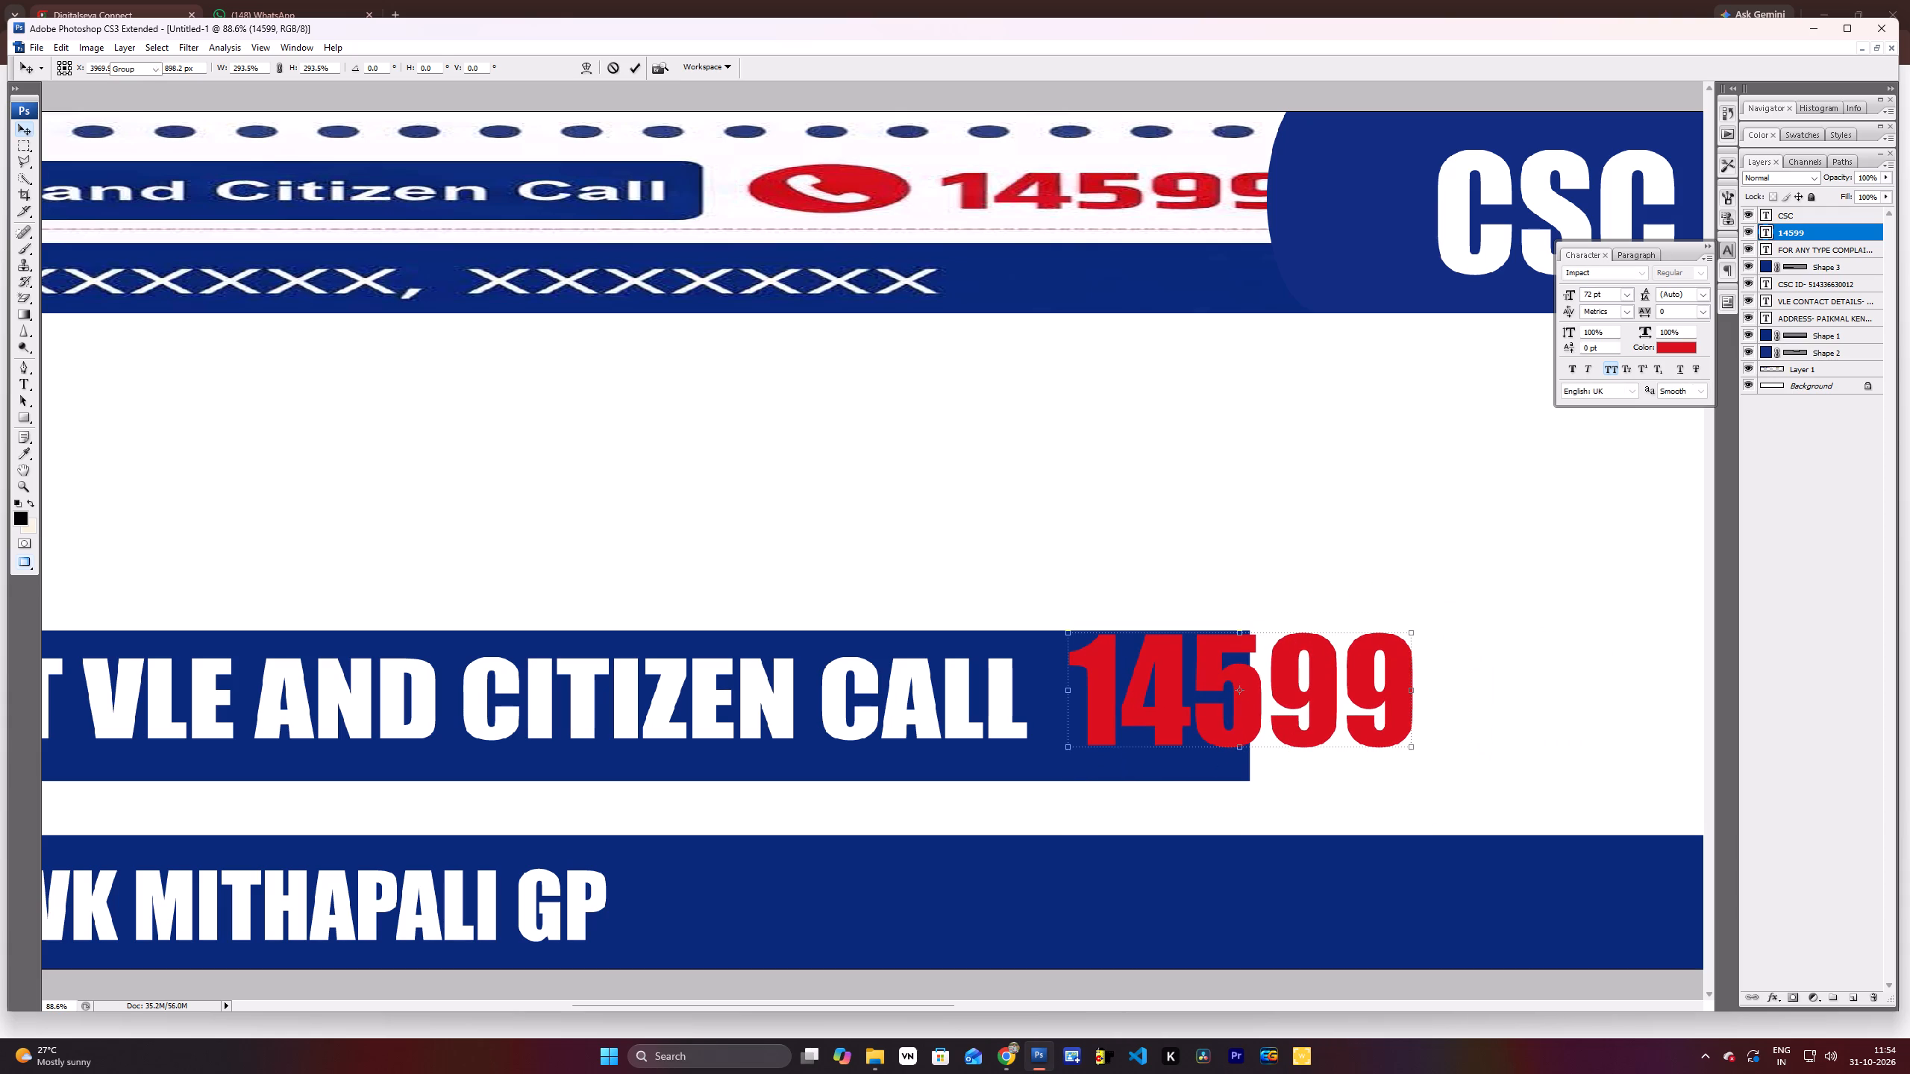
Shorten the blue rectangle behind the complaint line so its end stops just before the red 14599.
right_click(1057, 688)
left_click(1090, 699)
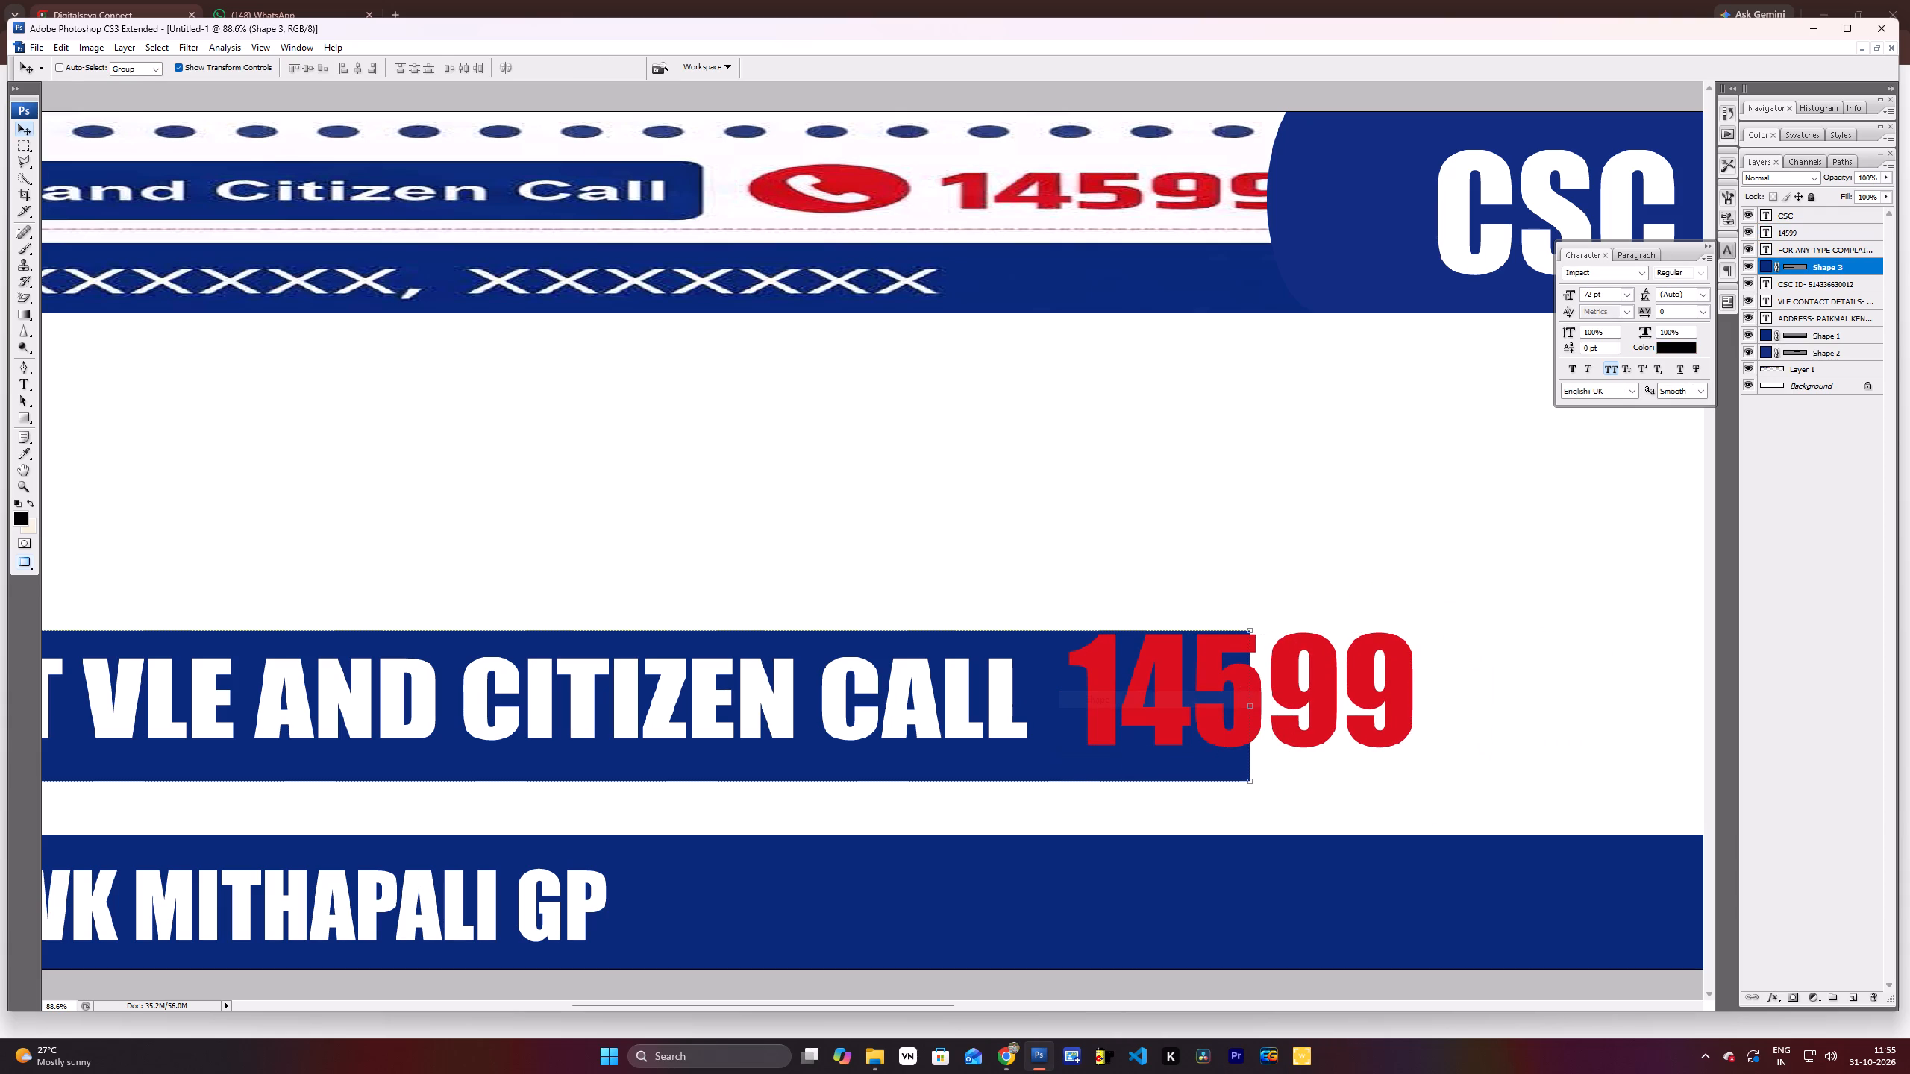
left_click_drag(1256, 706, 1069, 712)
key("Return")
Nudge the red 14599 to leave a small gap after the end of the blue rectangle.
right_click(1223, 668)
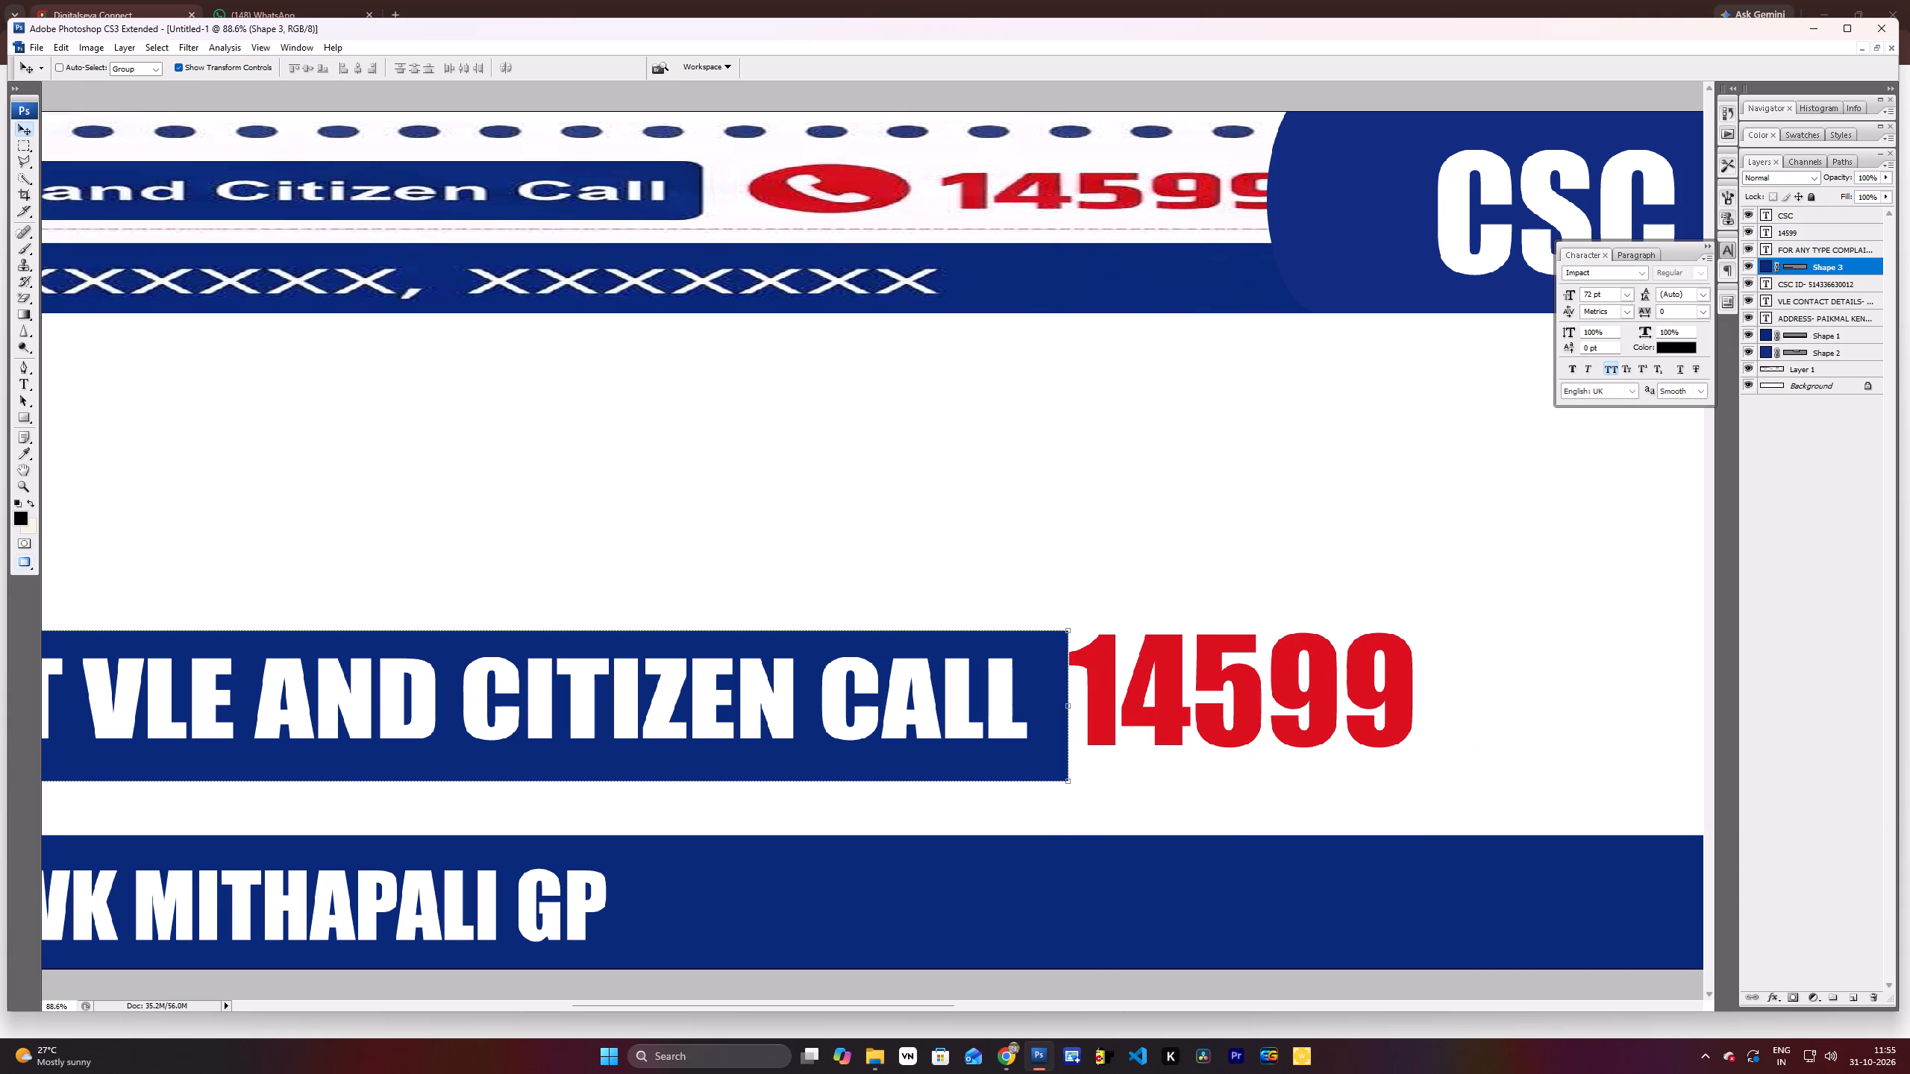
left_click(1236, 671)
left_click_drag(1274, 673, 1300, 683)
Shift the Layer 1 branding artwork so its CSC Jaankari Portal section is fully readable beside the CSC ID tab.
scroll(1266, 634, "down", 15)
scroll(1443, 513, "up", 2)
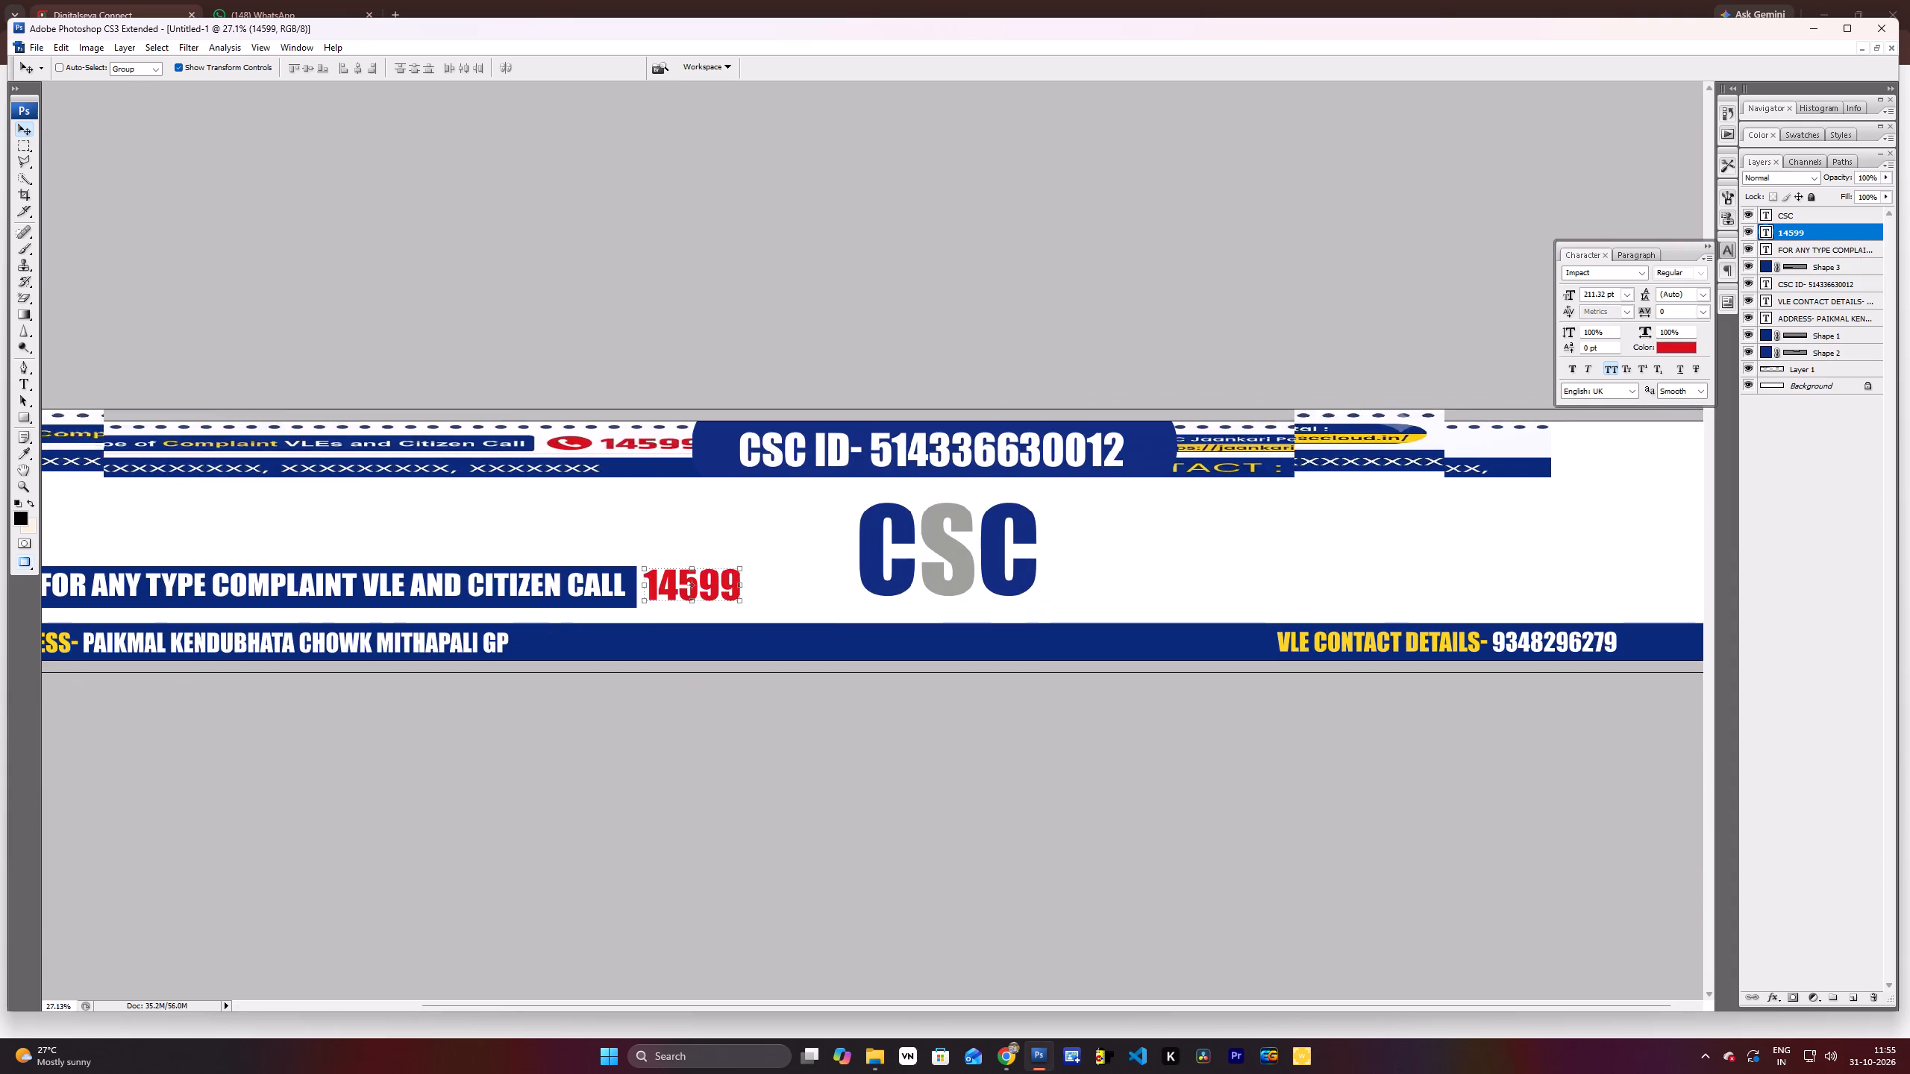
scroll(1443, 512, "up", 5)
right_click(1181, 375)
left_click(1206, 383)
left_click_drag(1220, 380, 1262, 405)
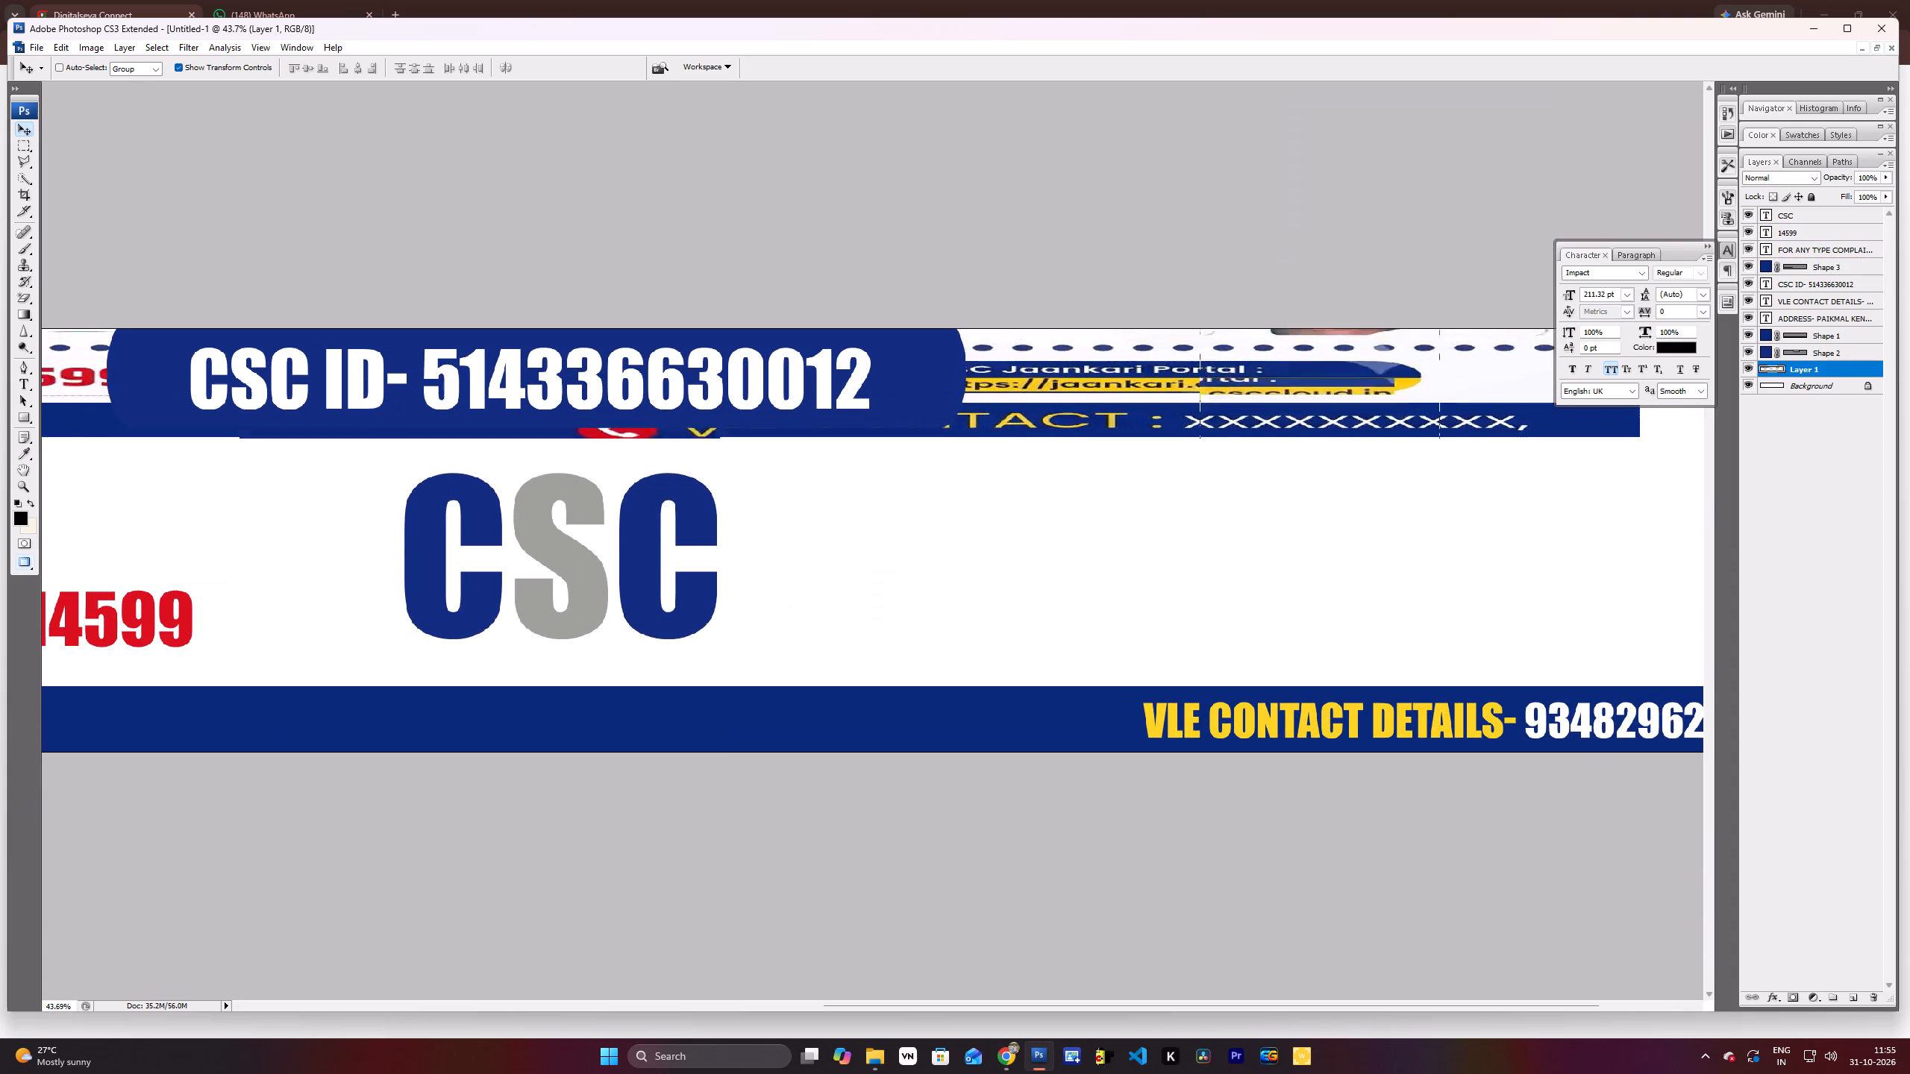
left_click_drag(1262, 405, 1314, 465)
key("space")
scroll(1370, 540, "up", 3)
key("space")
key("space")
key("space")
key("space")
key("space")
left_click_drag(1446, 540, 1442, 539)
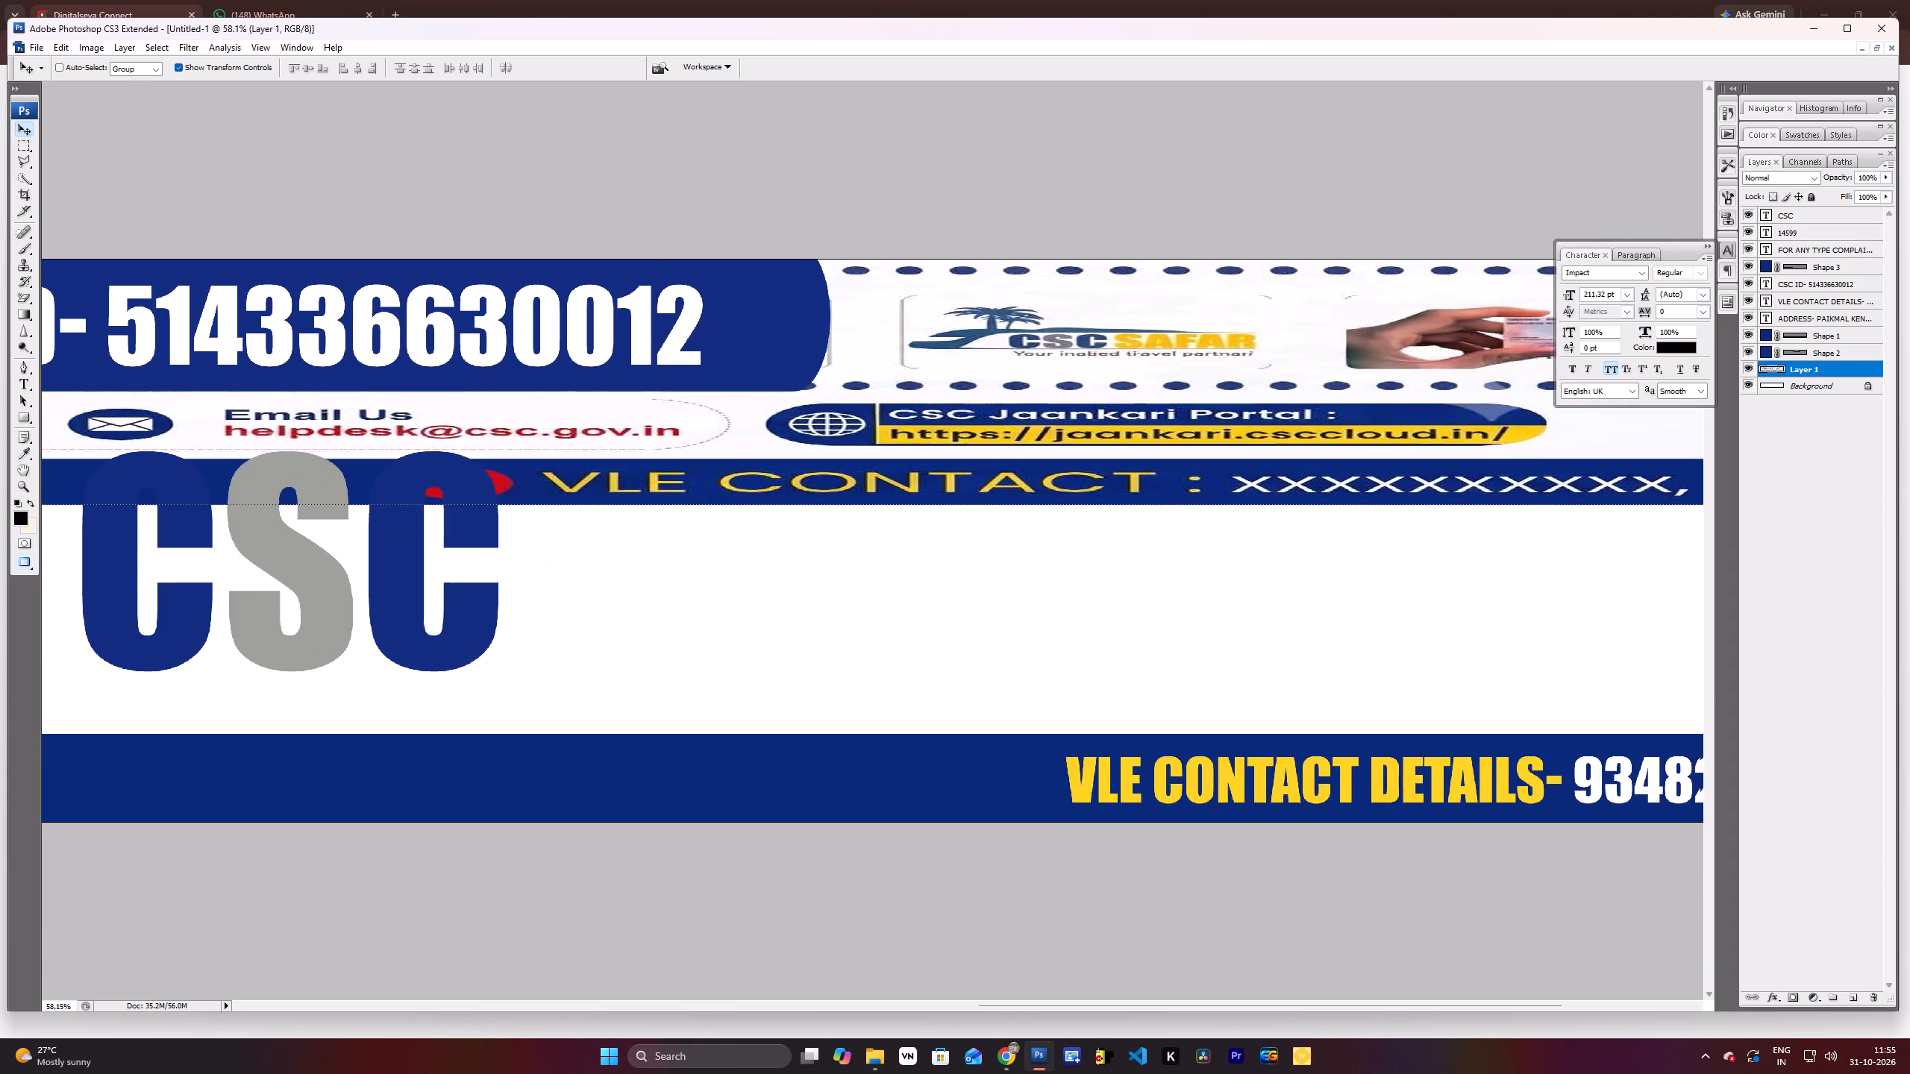
left_click_drag(1442, 539, 1377, 538)
Duplicate the VLE contact details text and move the copy into the white area above the bottom strip, beside the CSC lettering.
scroll(1341, 572, "up", 2)
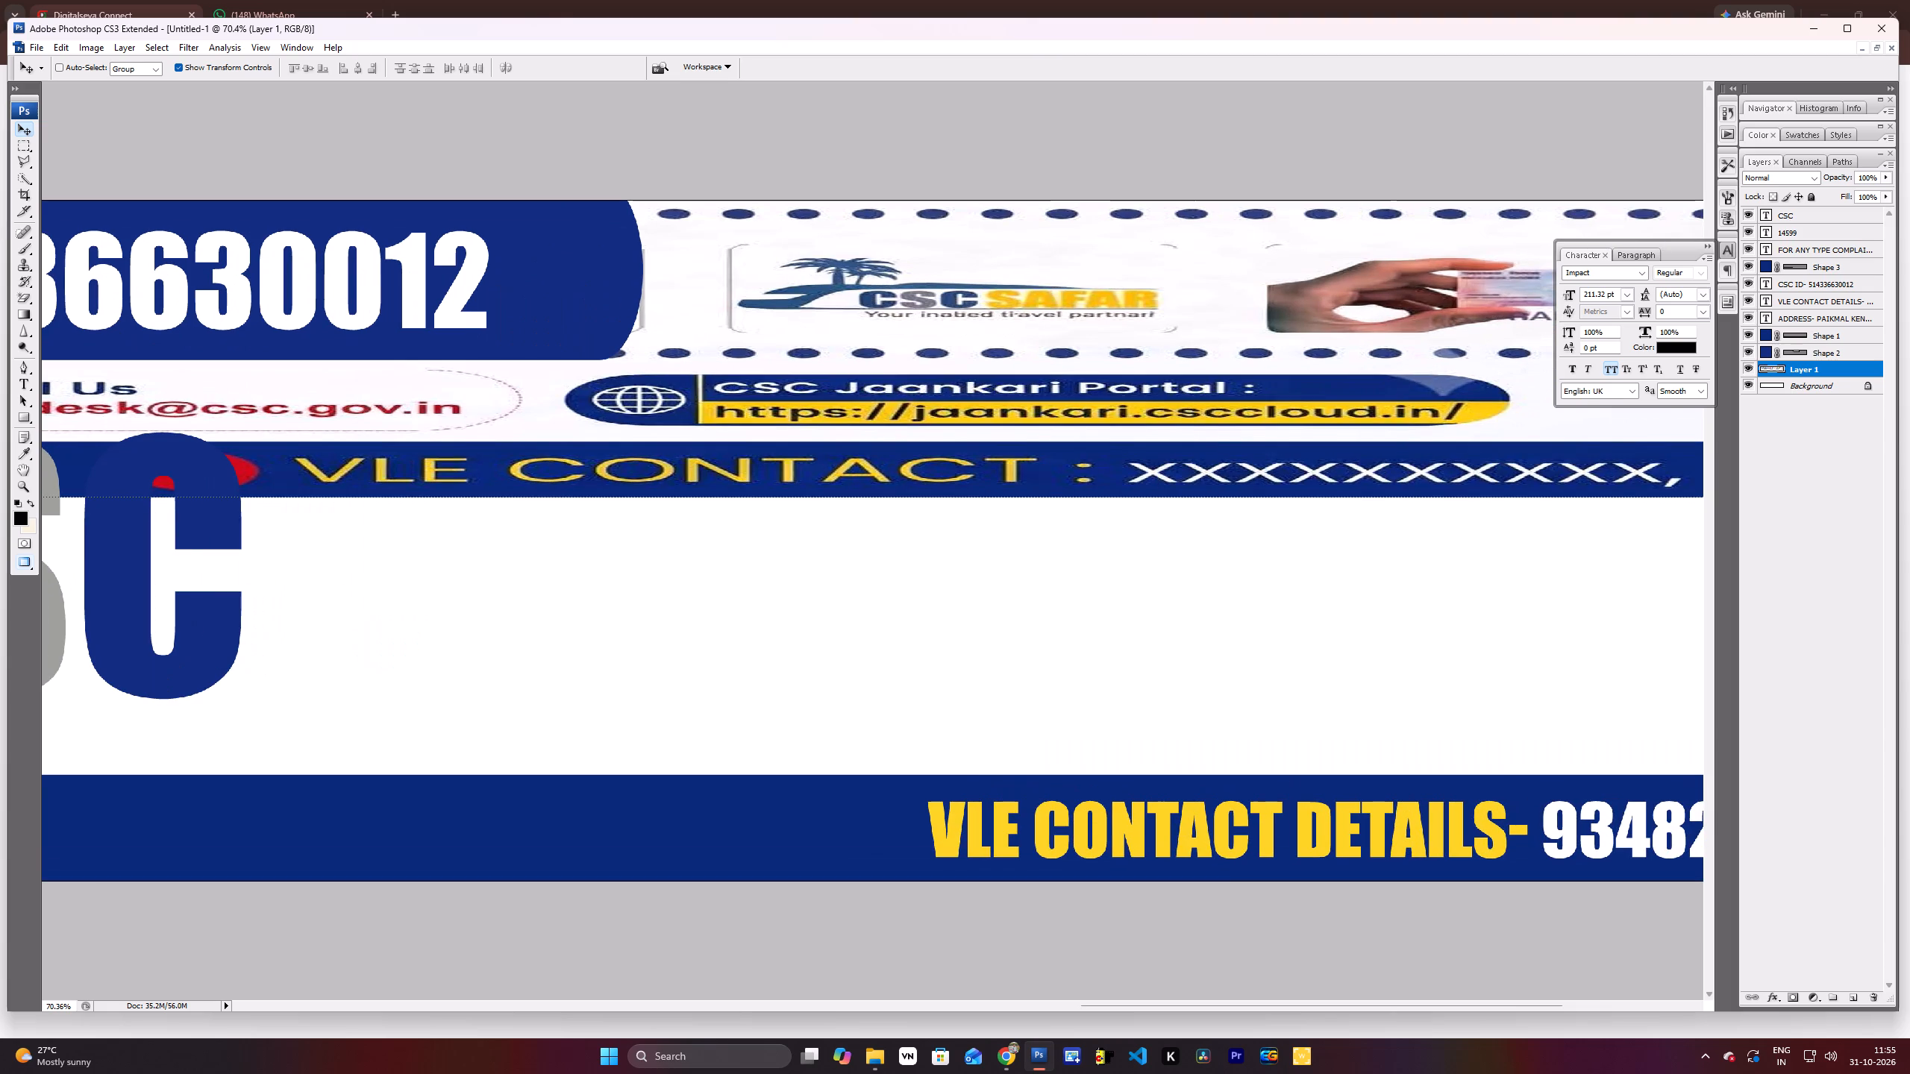
right_click(1215, 803)
left_click(1242, 817)
key("ctrl+j")
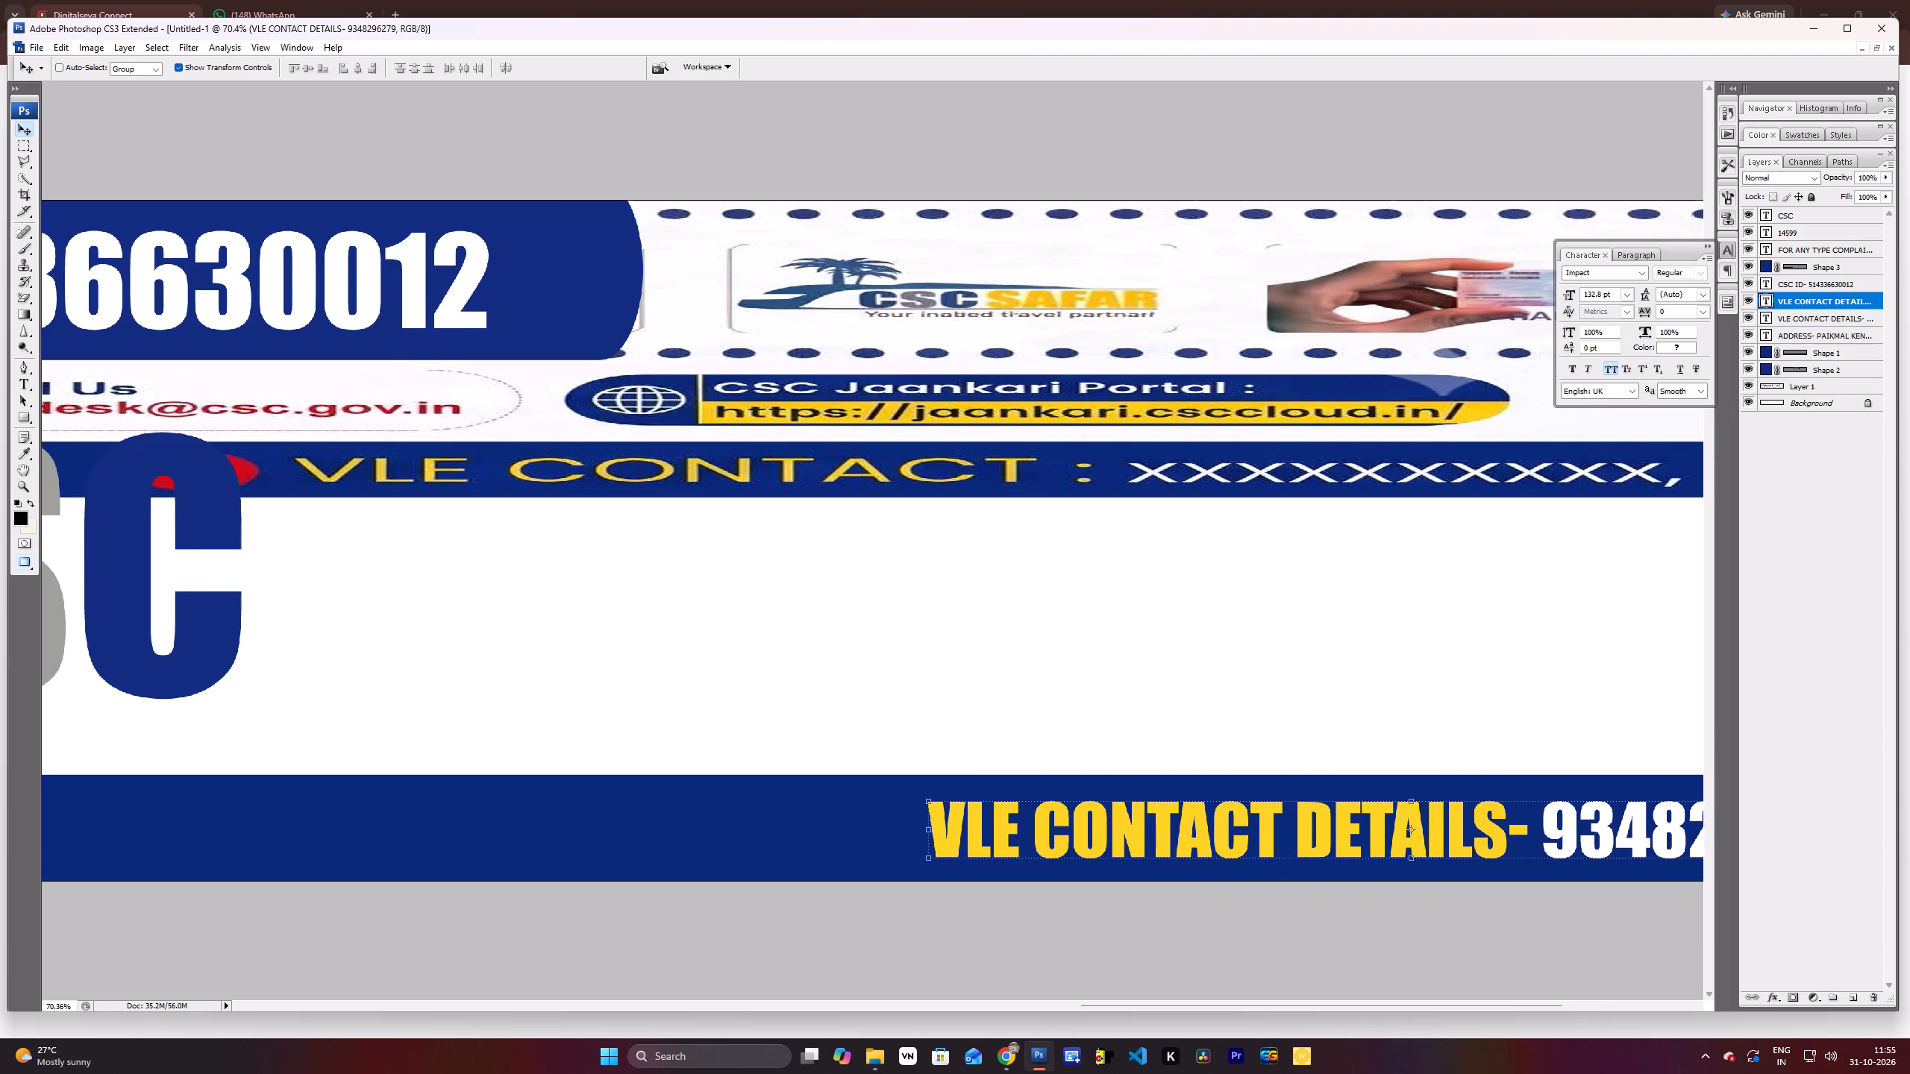
left_click_drag(1232, 830, 1061, 641)
Recolour the whole duplicated contact text with the red sampled from the artwork next to VLE CONTACT.
double_click(1770, 300)
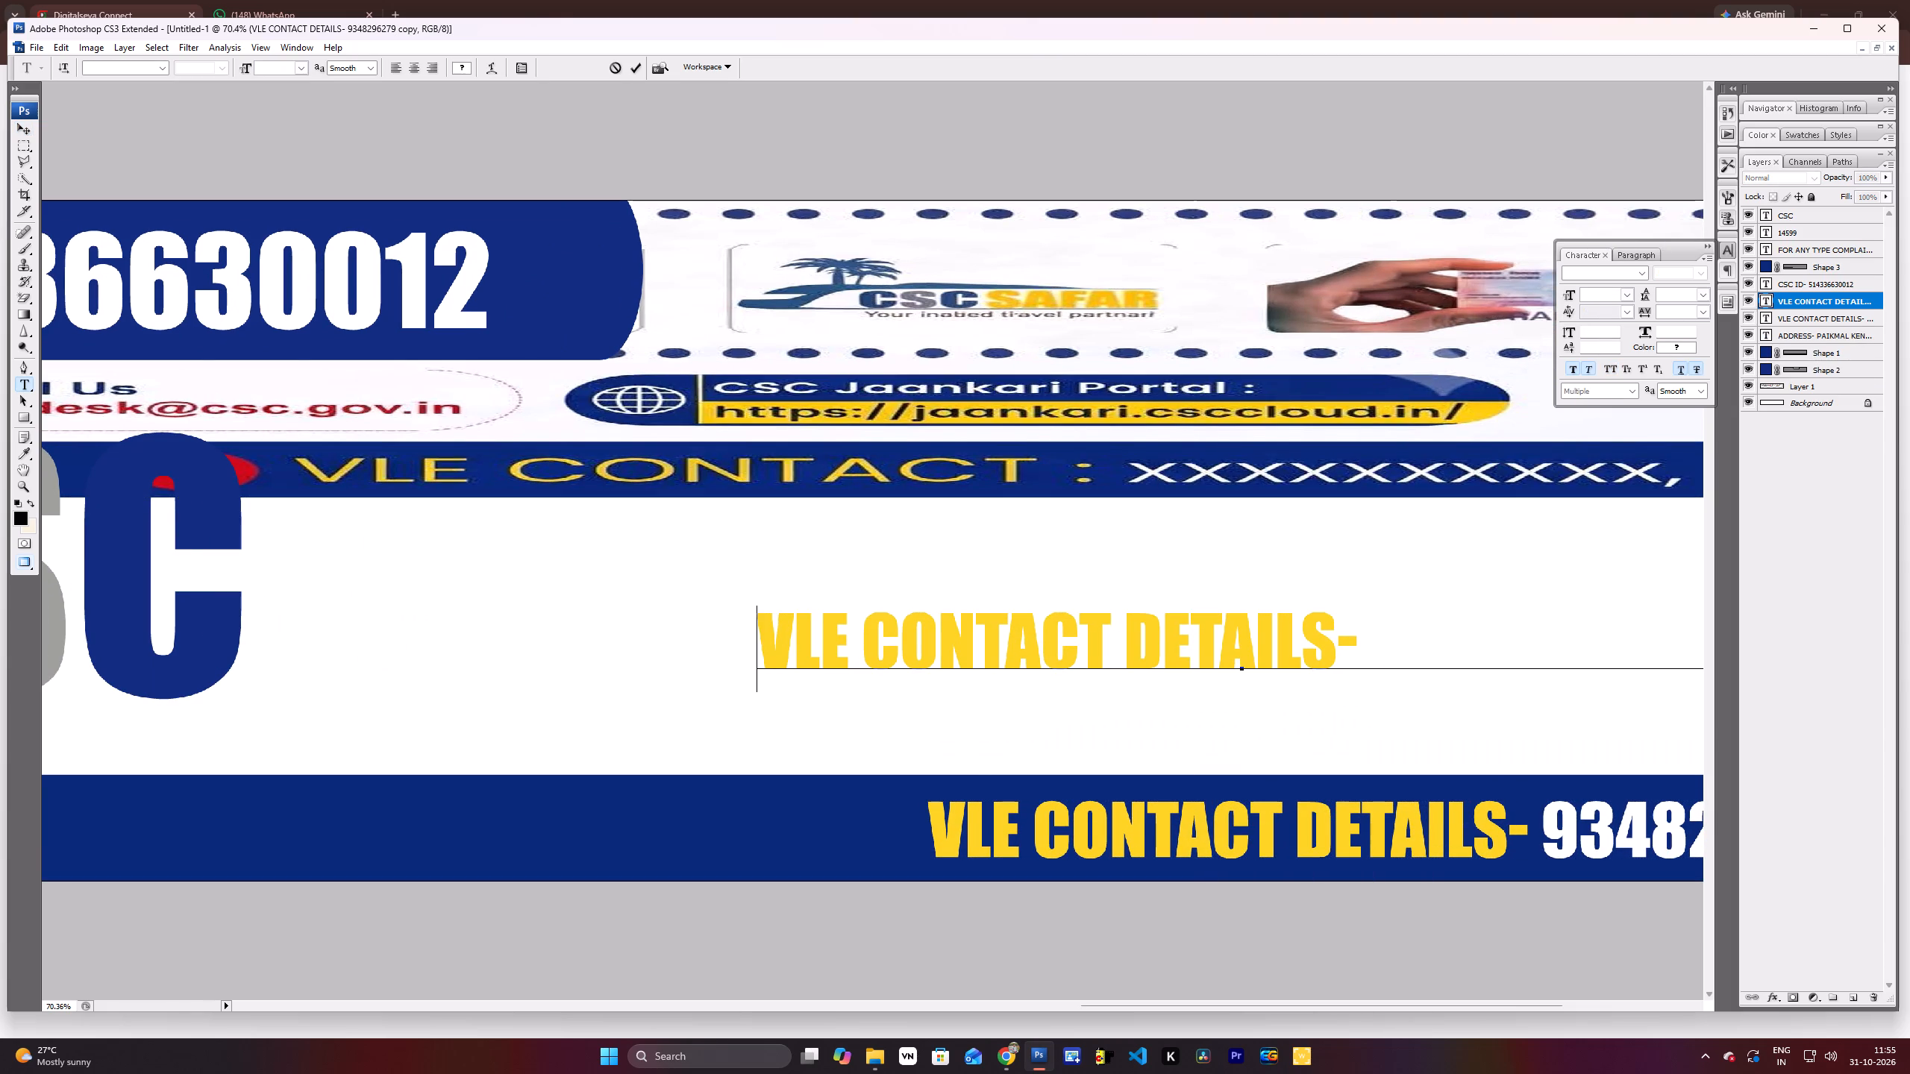
double_click(1767, 292)
double_click(1768, 300)
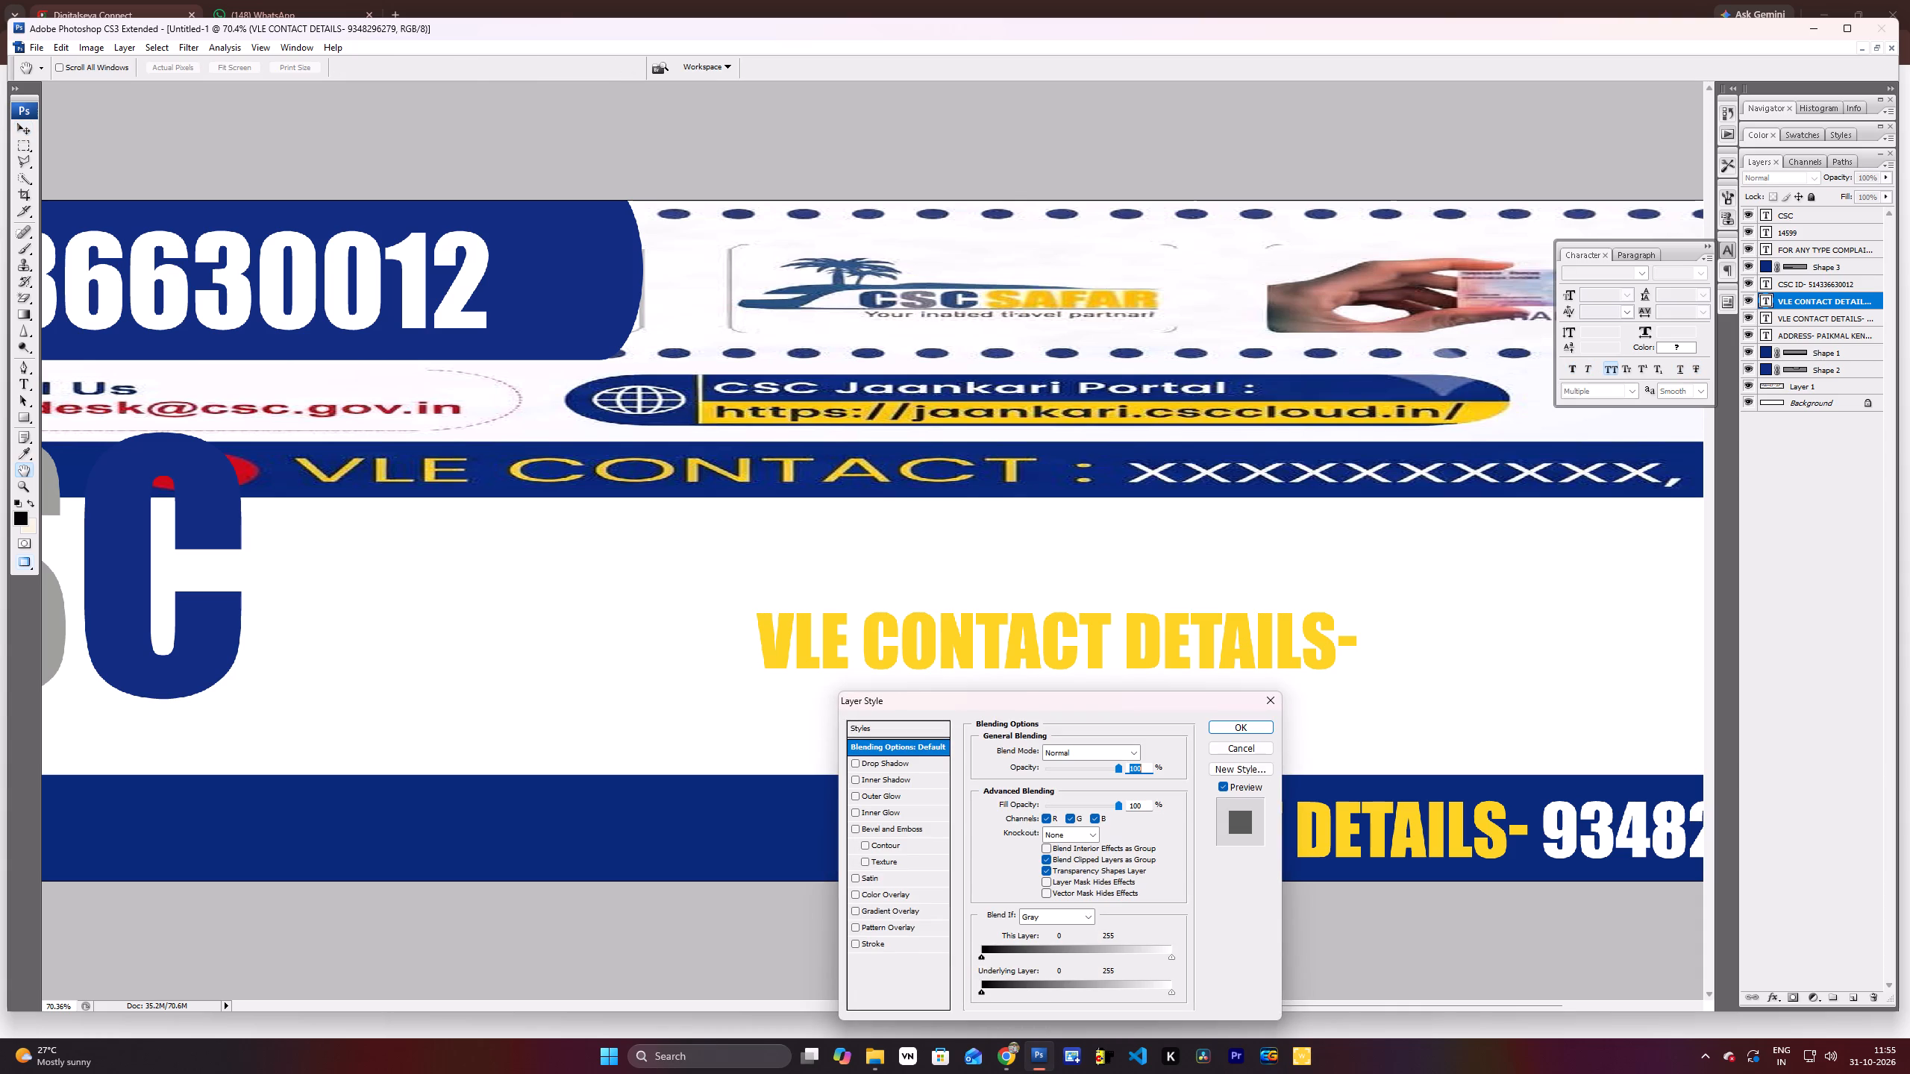
key("Return")
double_click(1765, 298)
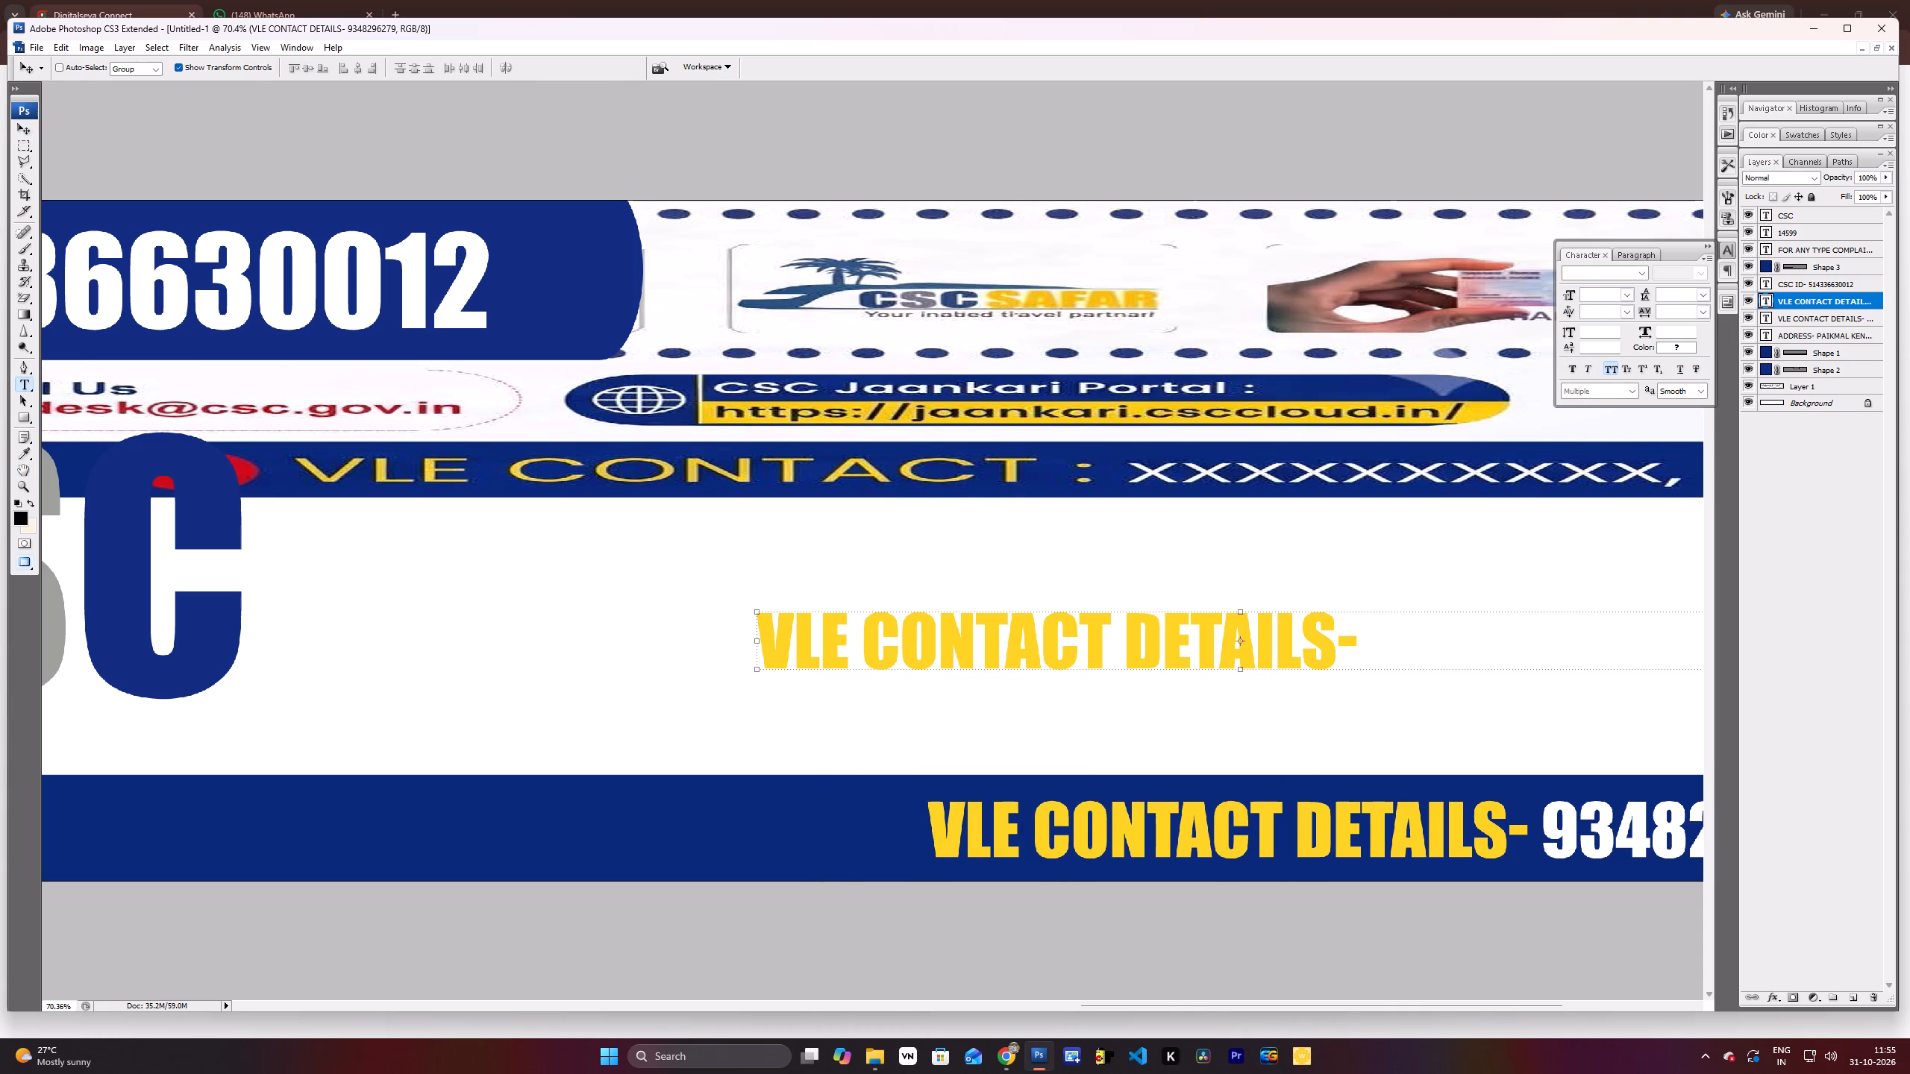
left_click(1672, 357)
left_click(1672, 351)
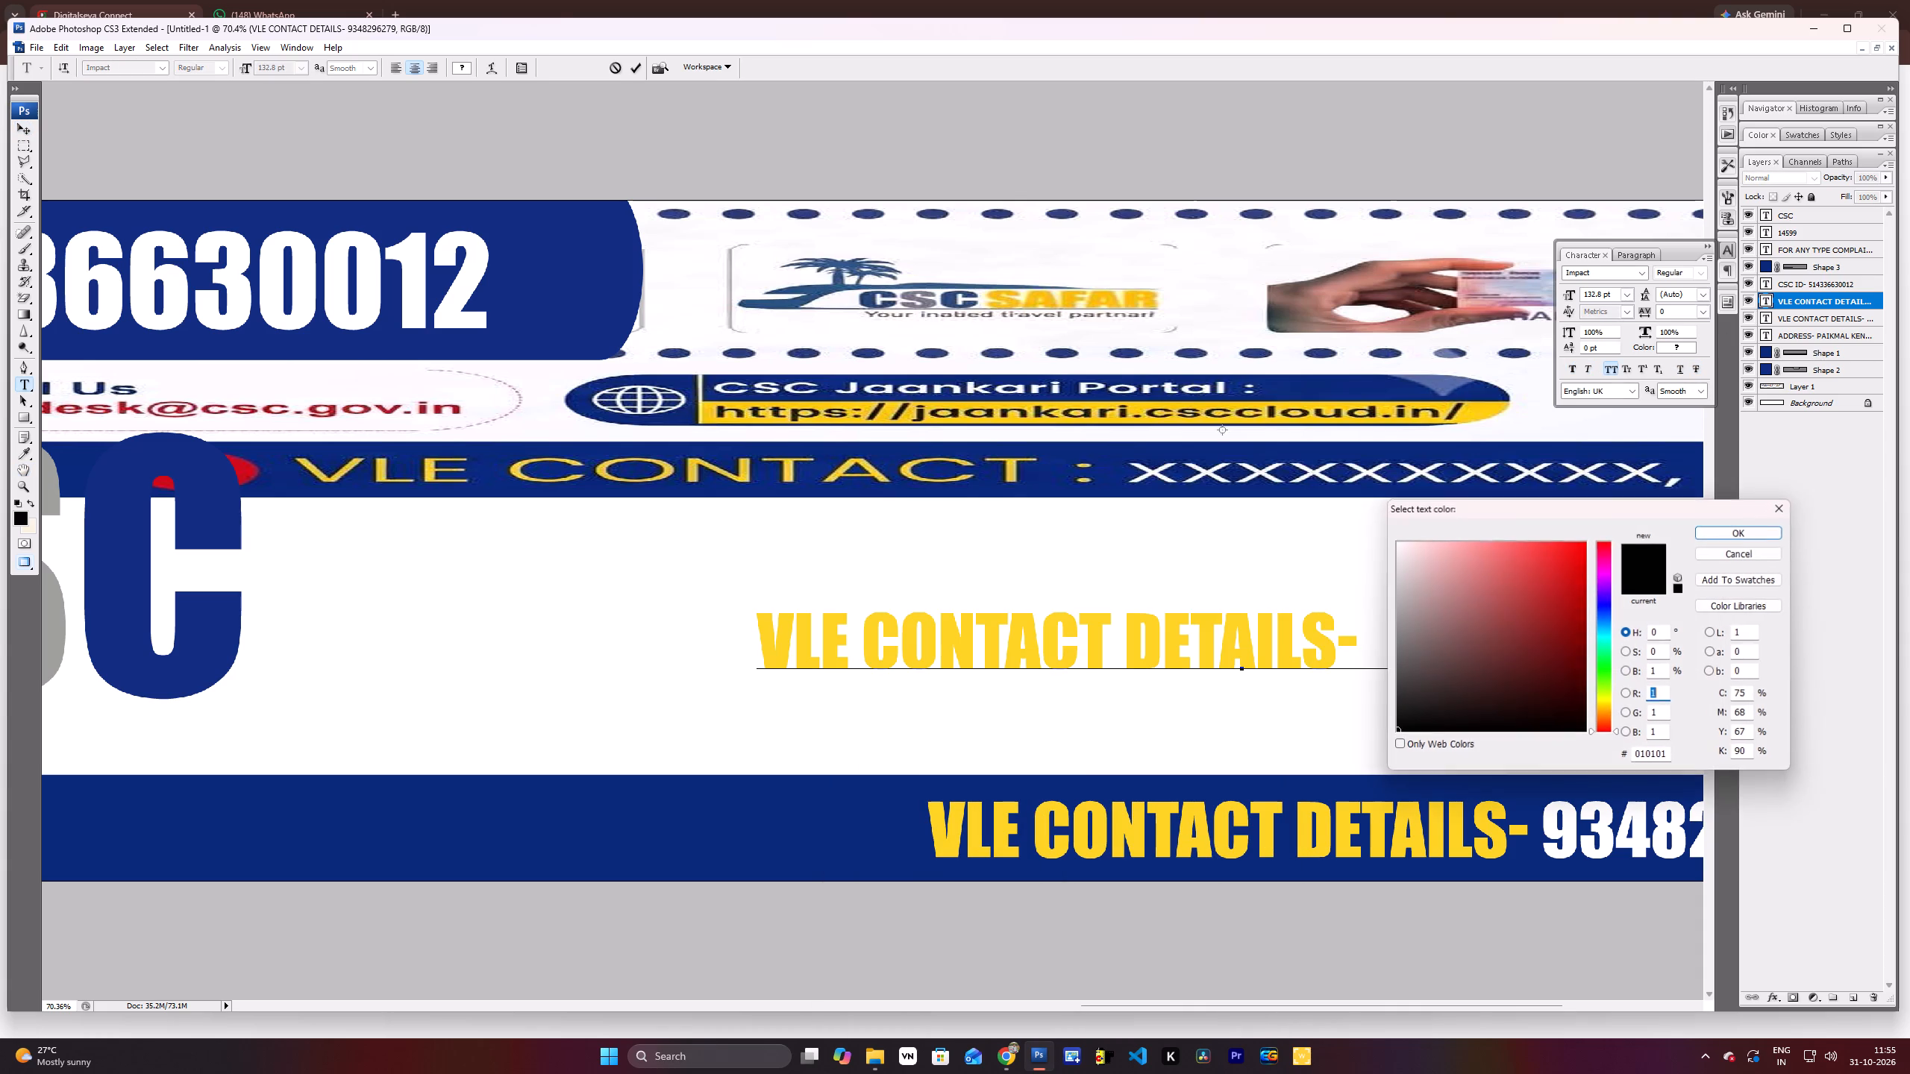
left_click(246, 470)
key("Return")
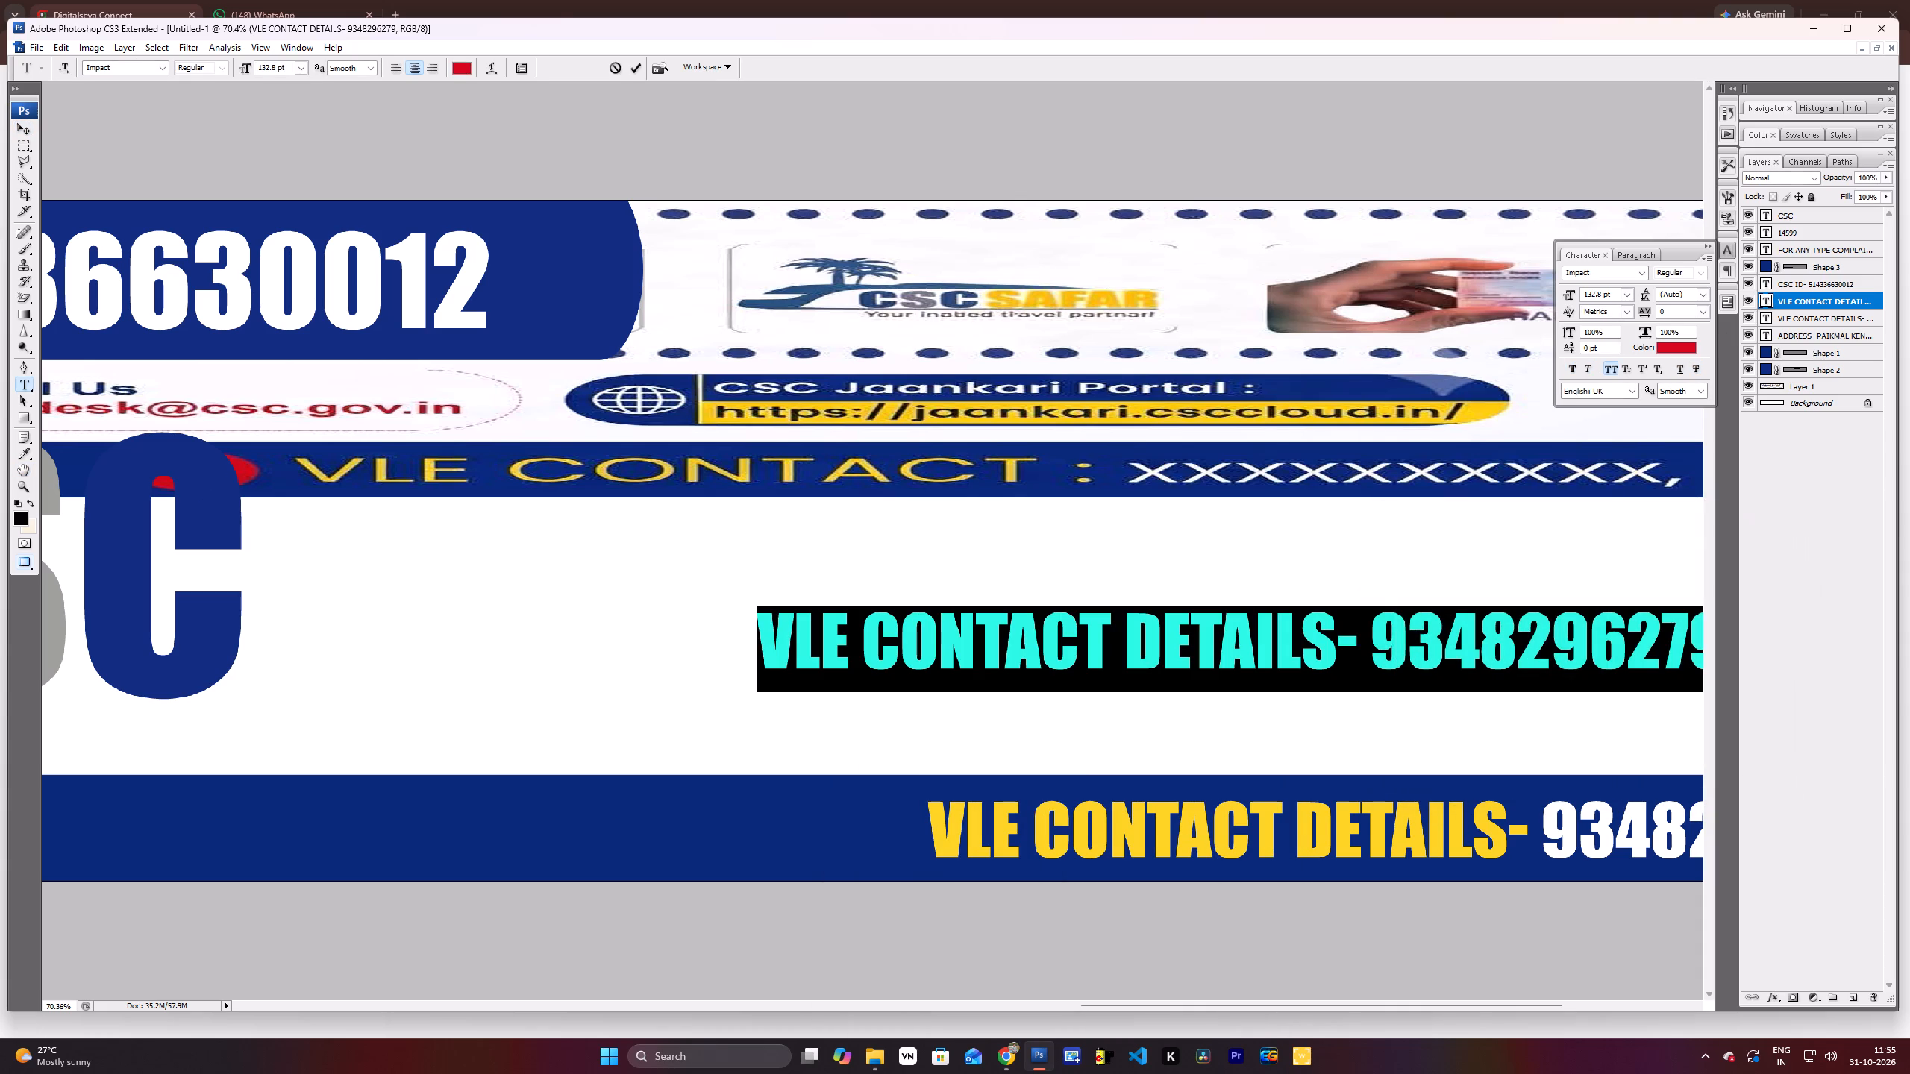
Replace the duplicated contact text with "CSC JANKARI PORTAL-".
type("CSC")
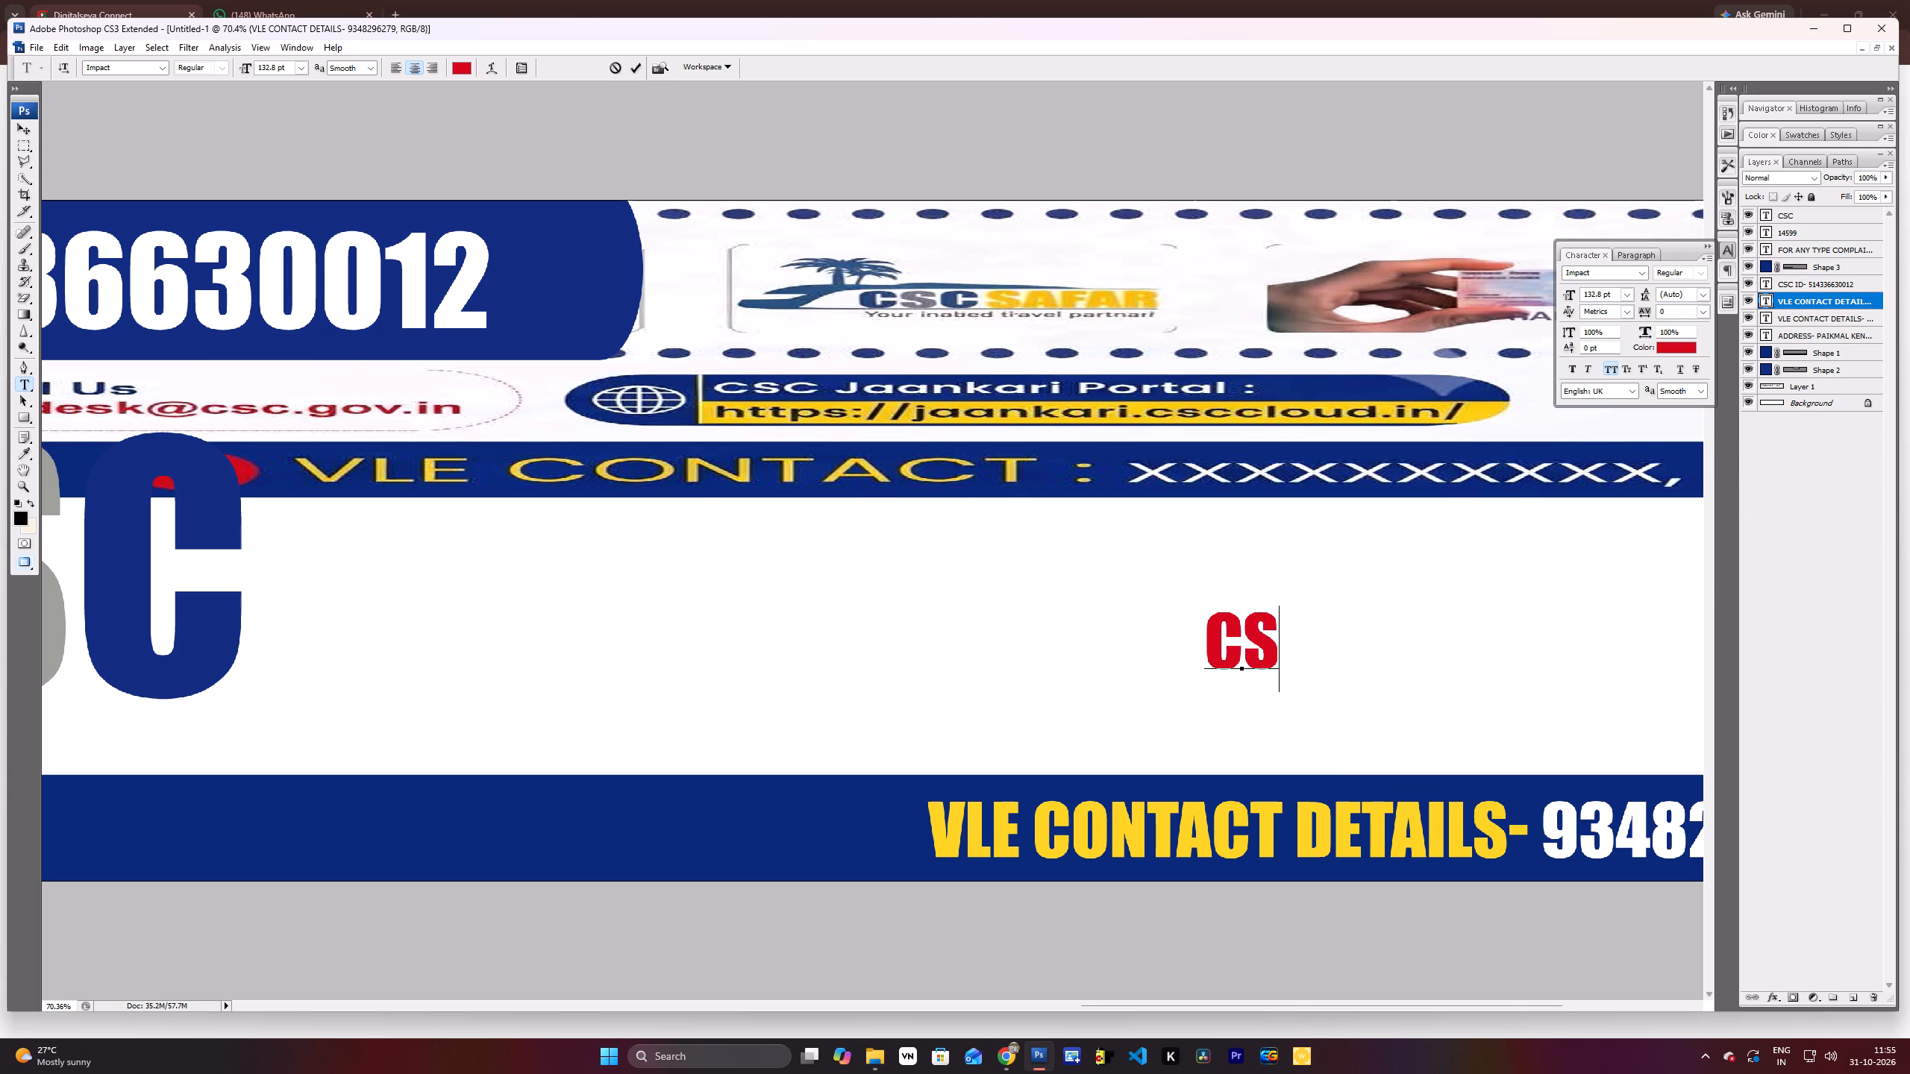
key("space")
type("JANKKA")
key("BackSpace")
key("BackSpace")
type("ARI")
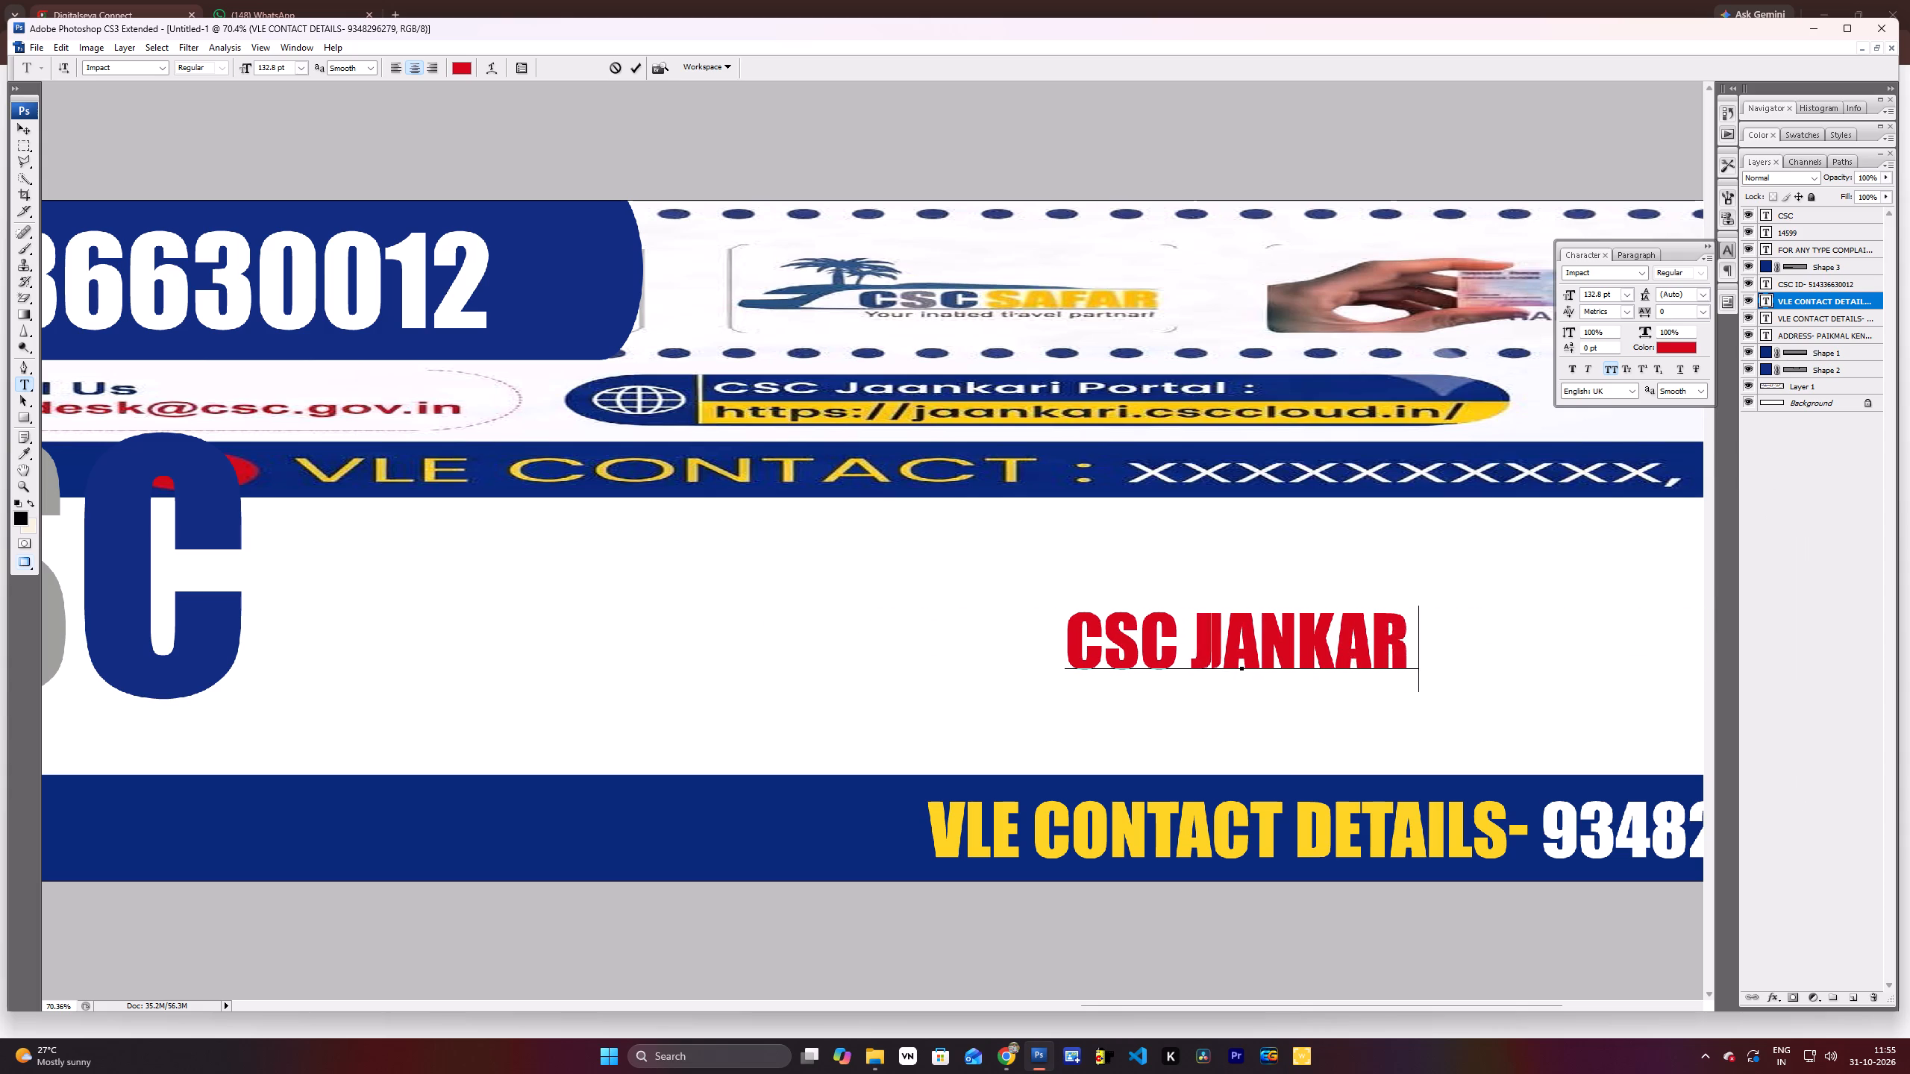
key("space")
type("PORTAK")
key("BackSpace")
type("L:")
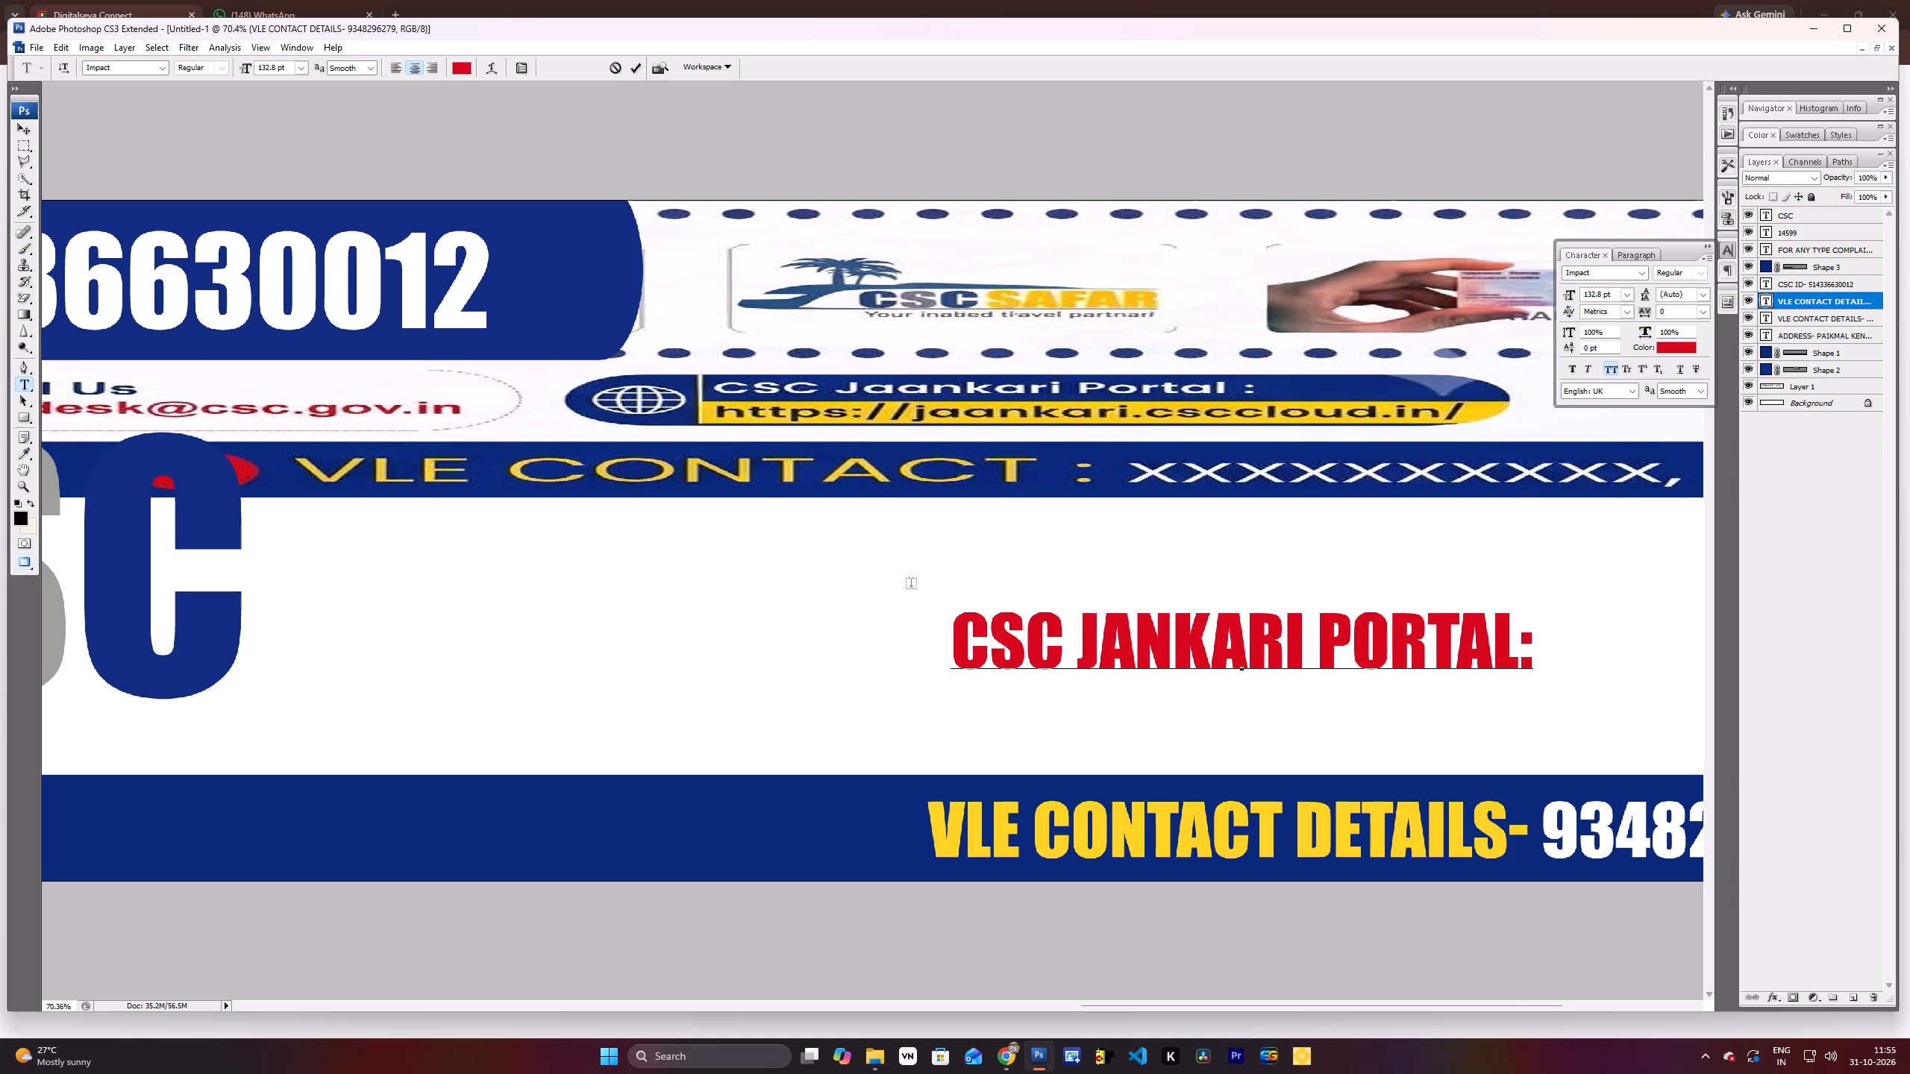
key("shift+BackSpace")
key("minus")
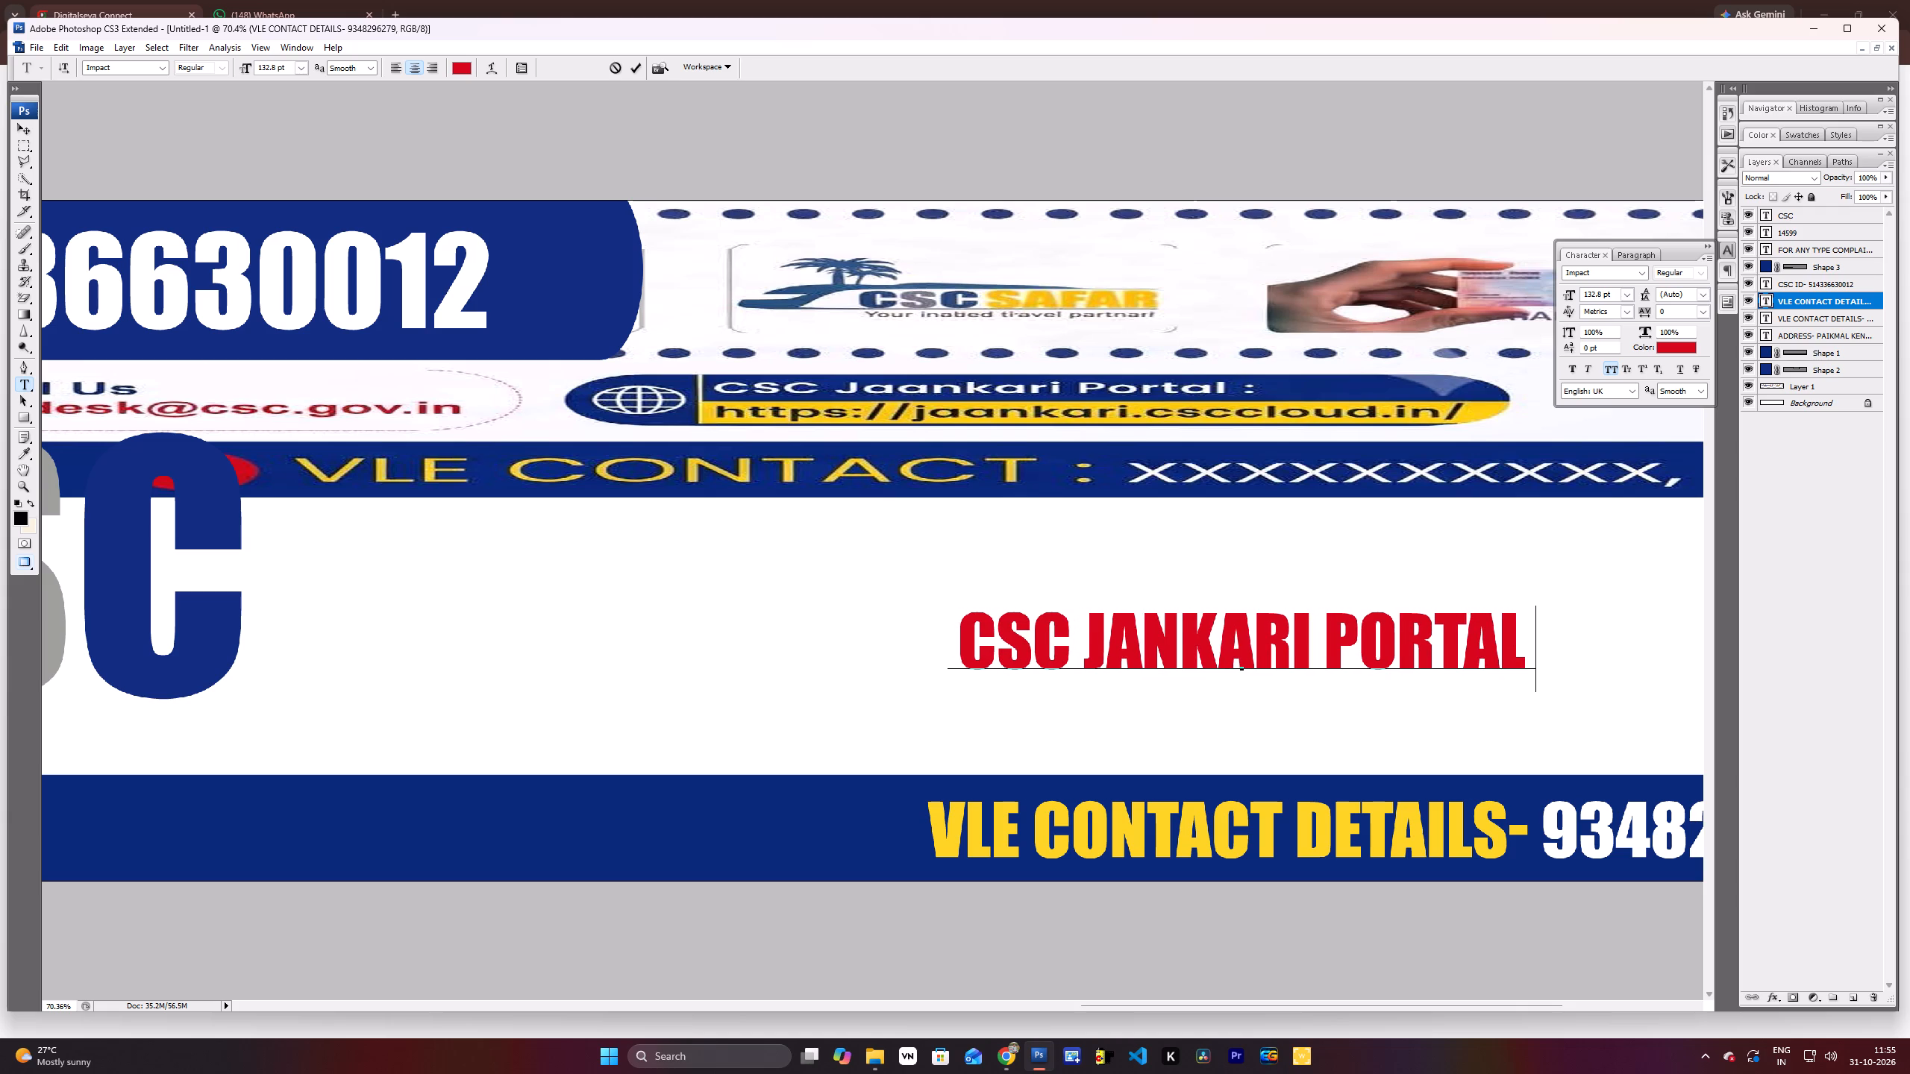
Start a second line beneath "CSC JANKARI PORTAL-" with an h and turn off All Caps for that line only.
key("Return")
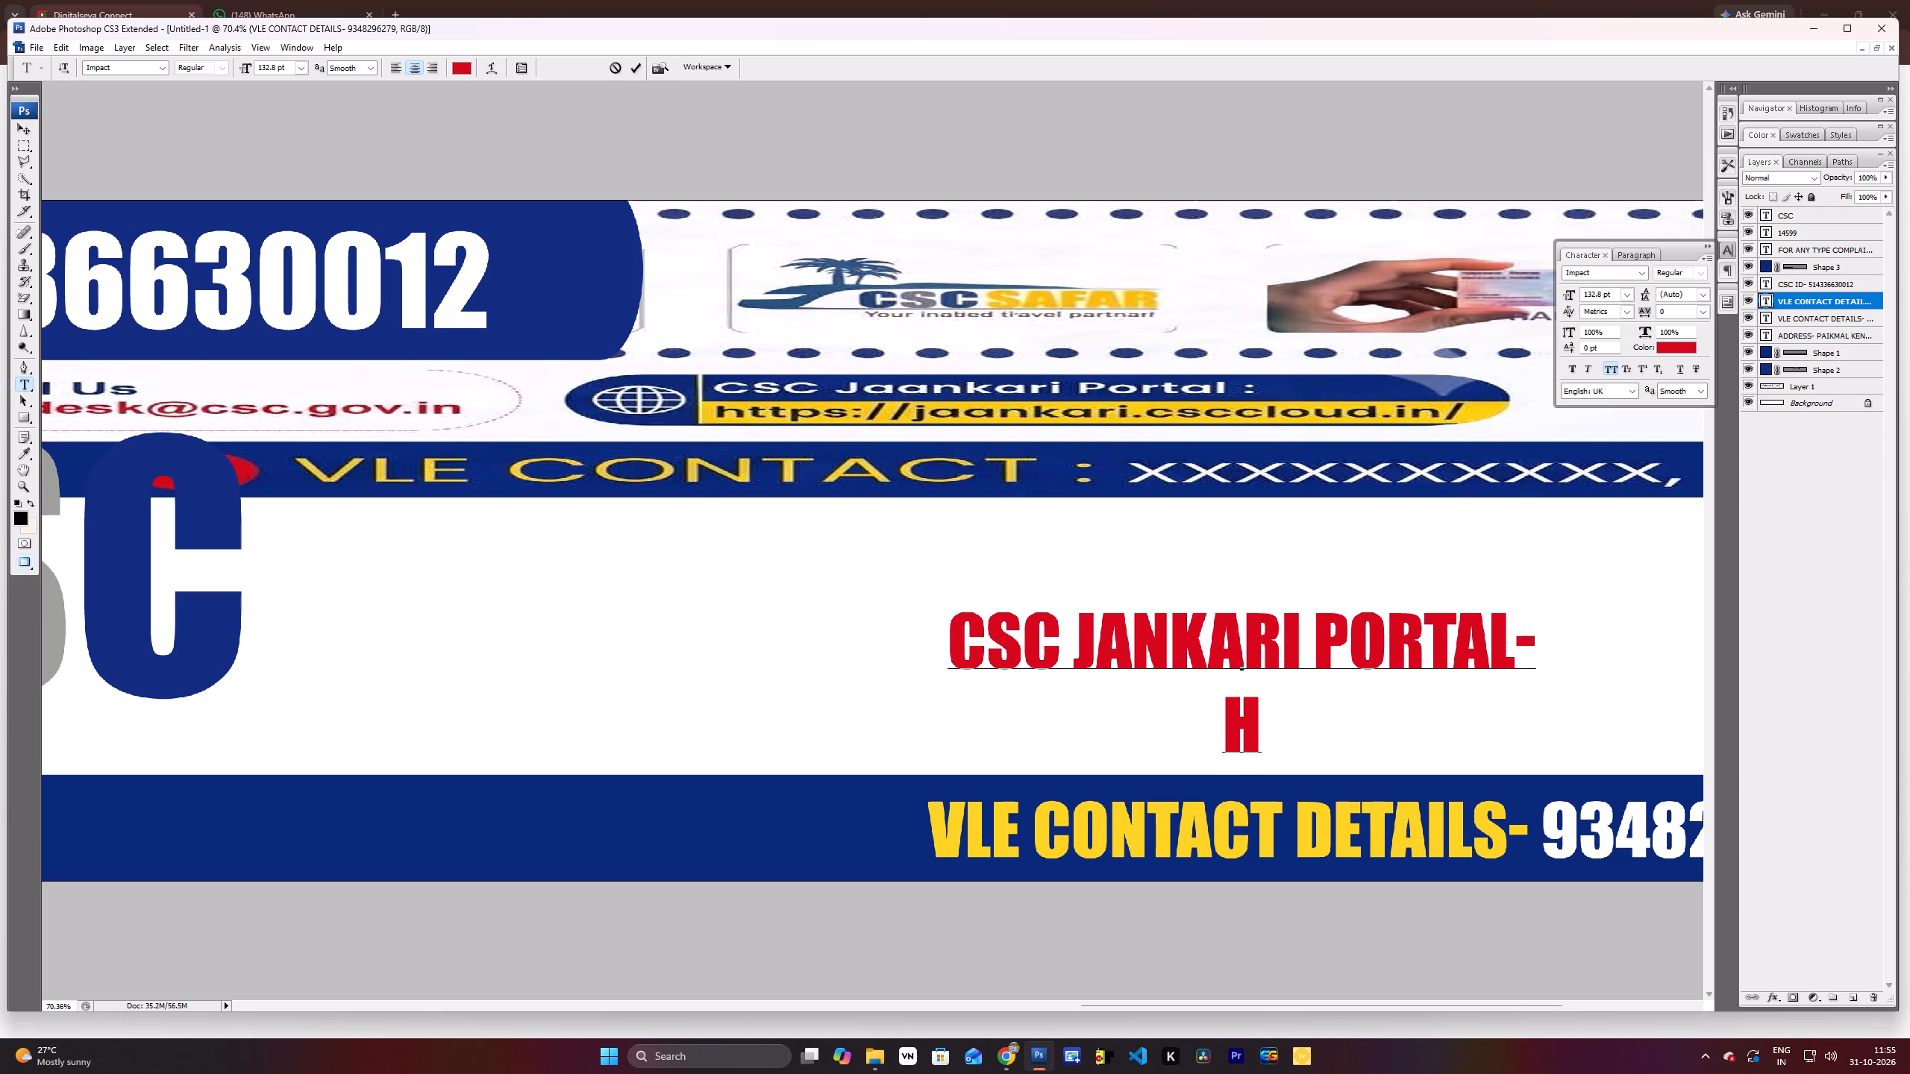
key("ctrl+a")
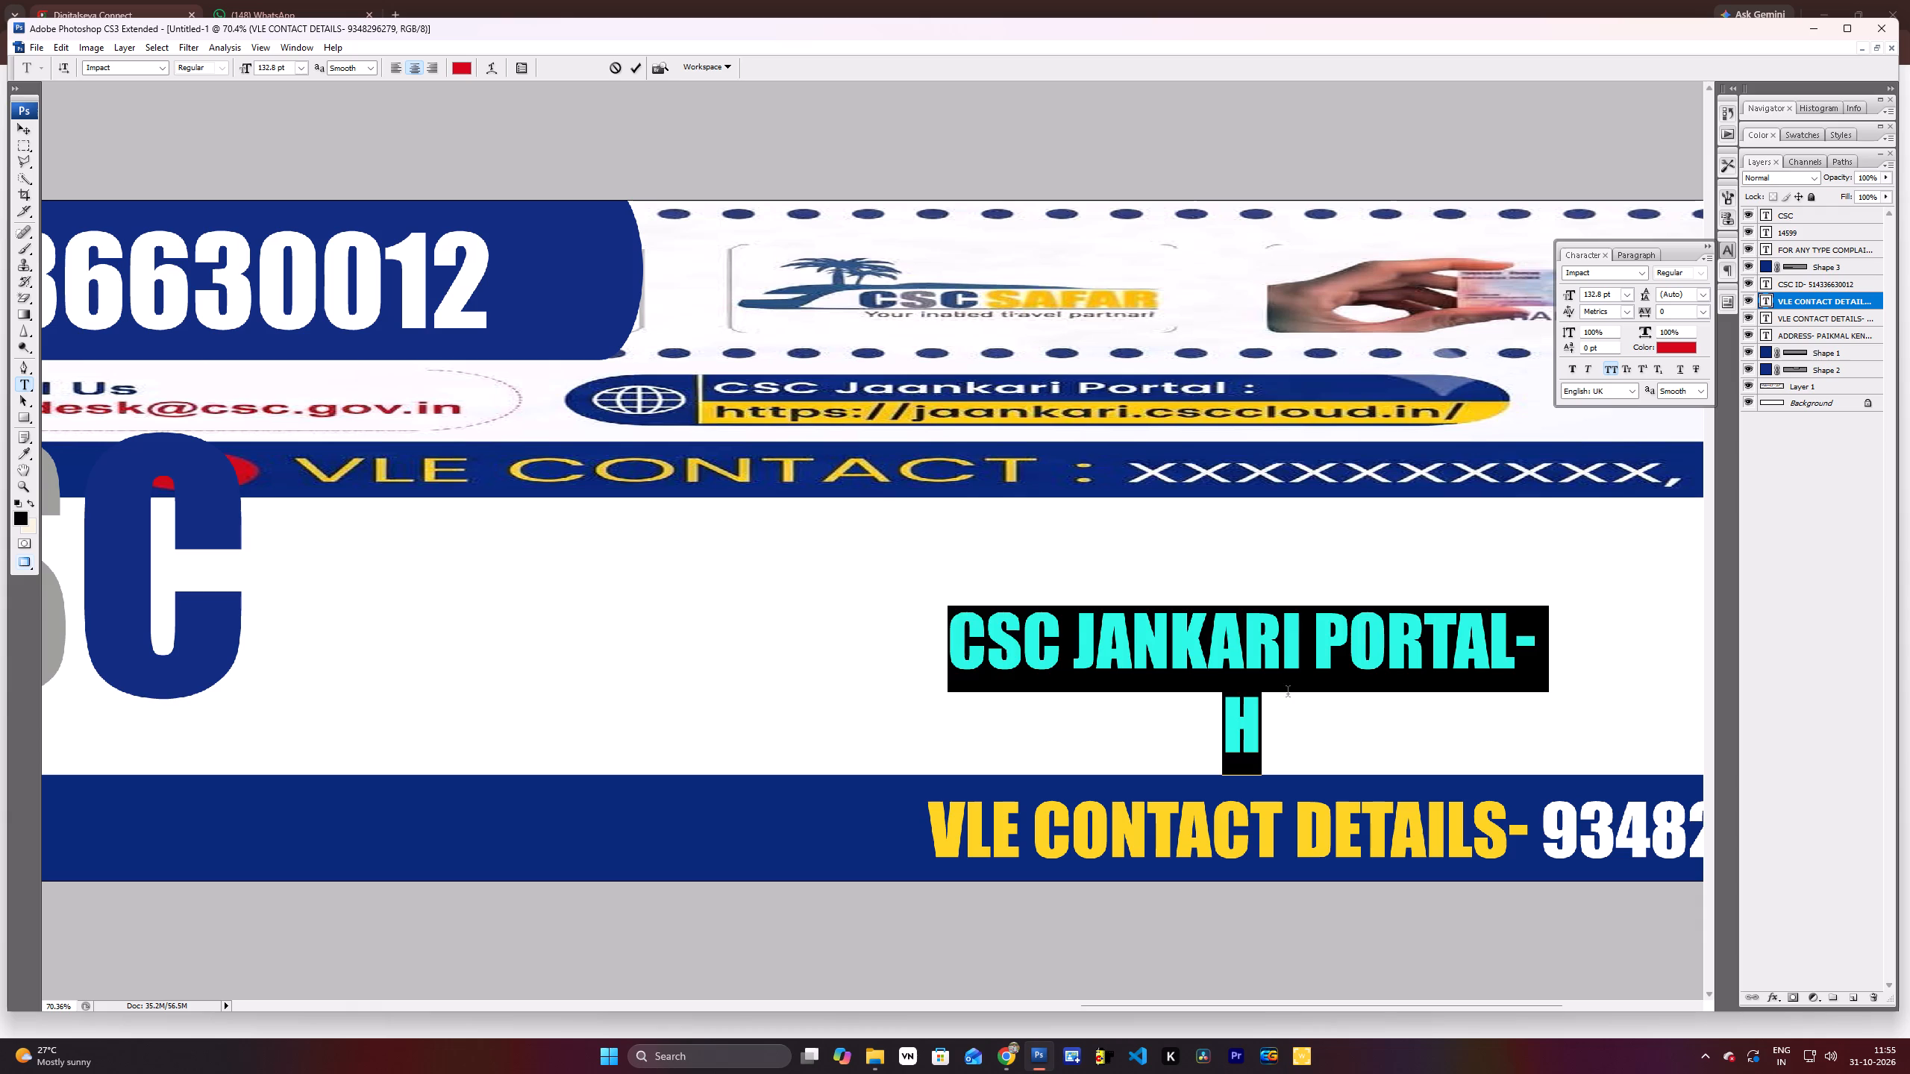
left_click(1274, 728)
left_click_drag(1274, 727, 1207, 728)
left_click(1612, 367)
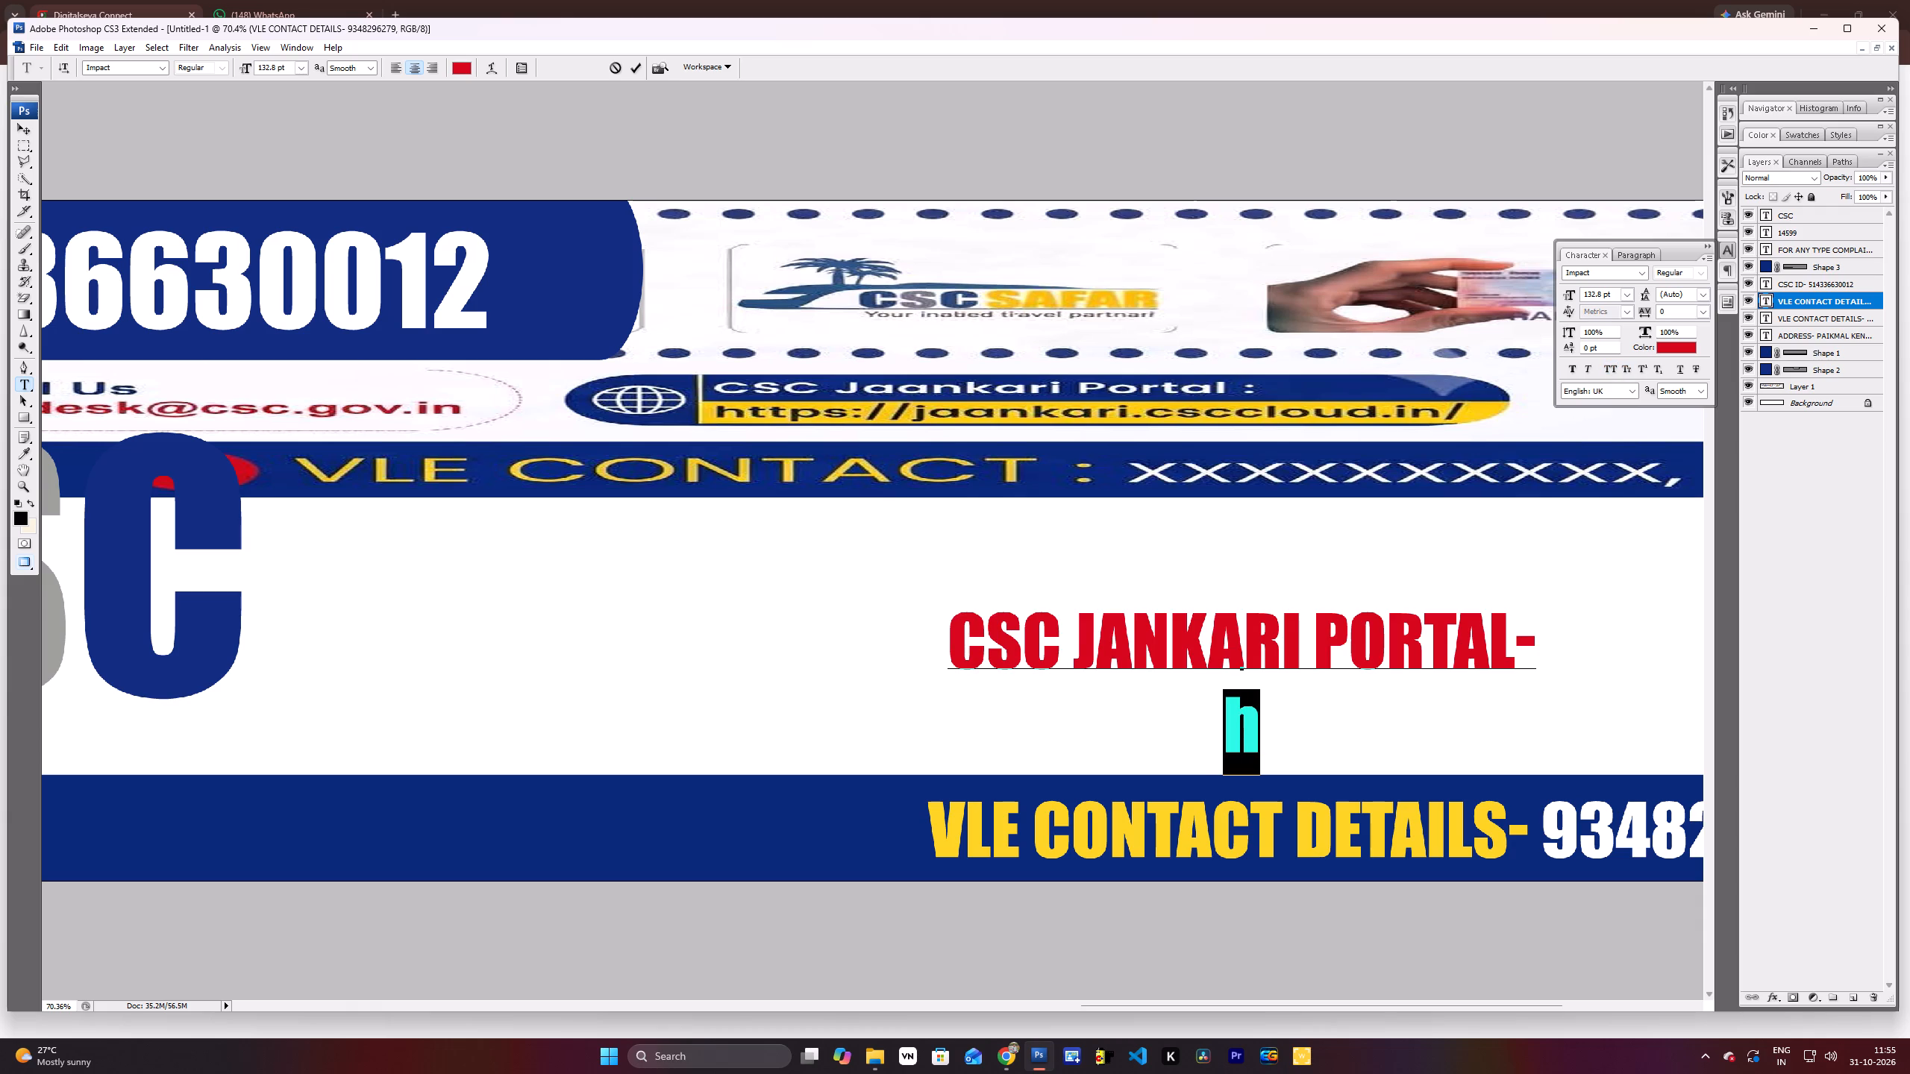
left_click(1418, 599)
left_click_drag(1330, 699, 1326, 710)
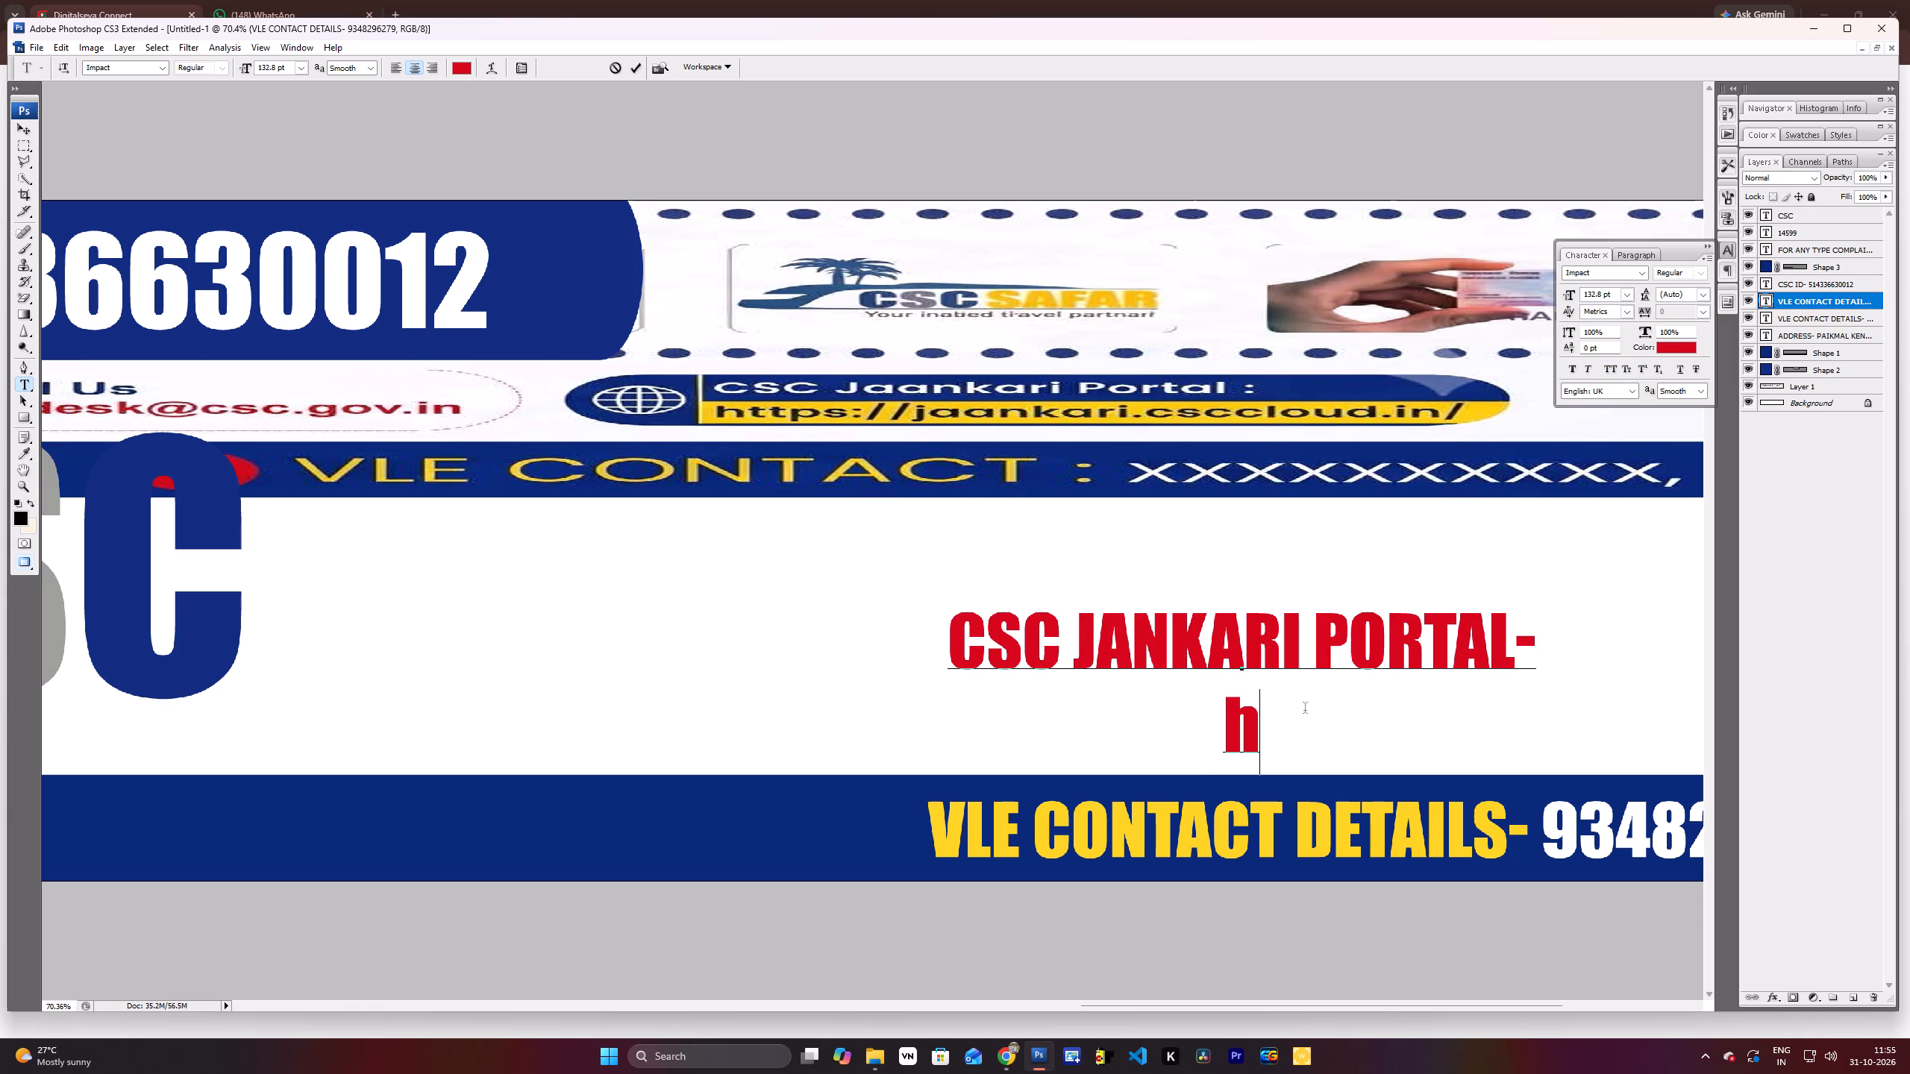
type("tt")
type("ps\"")
key("BackSpace")
key("shift+colon")
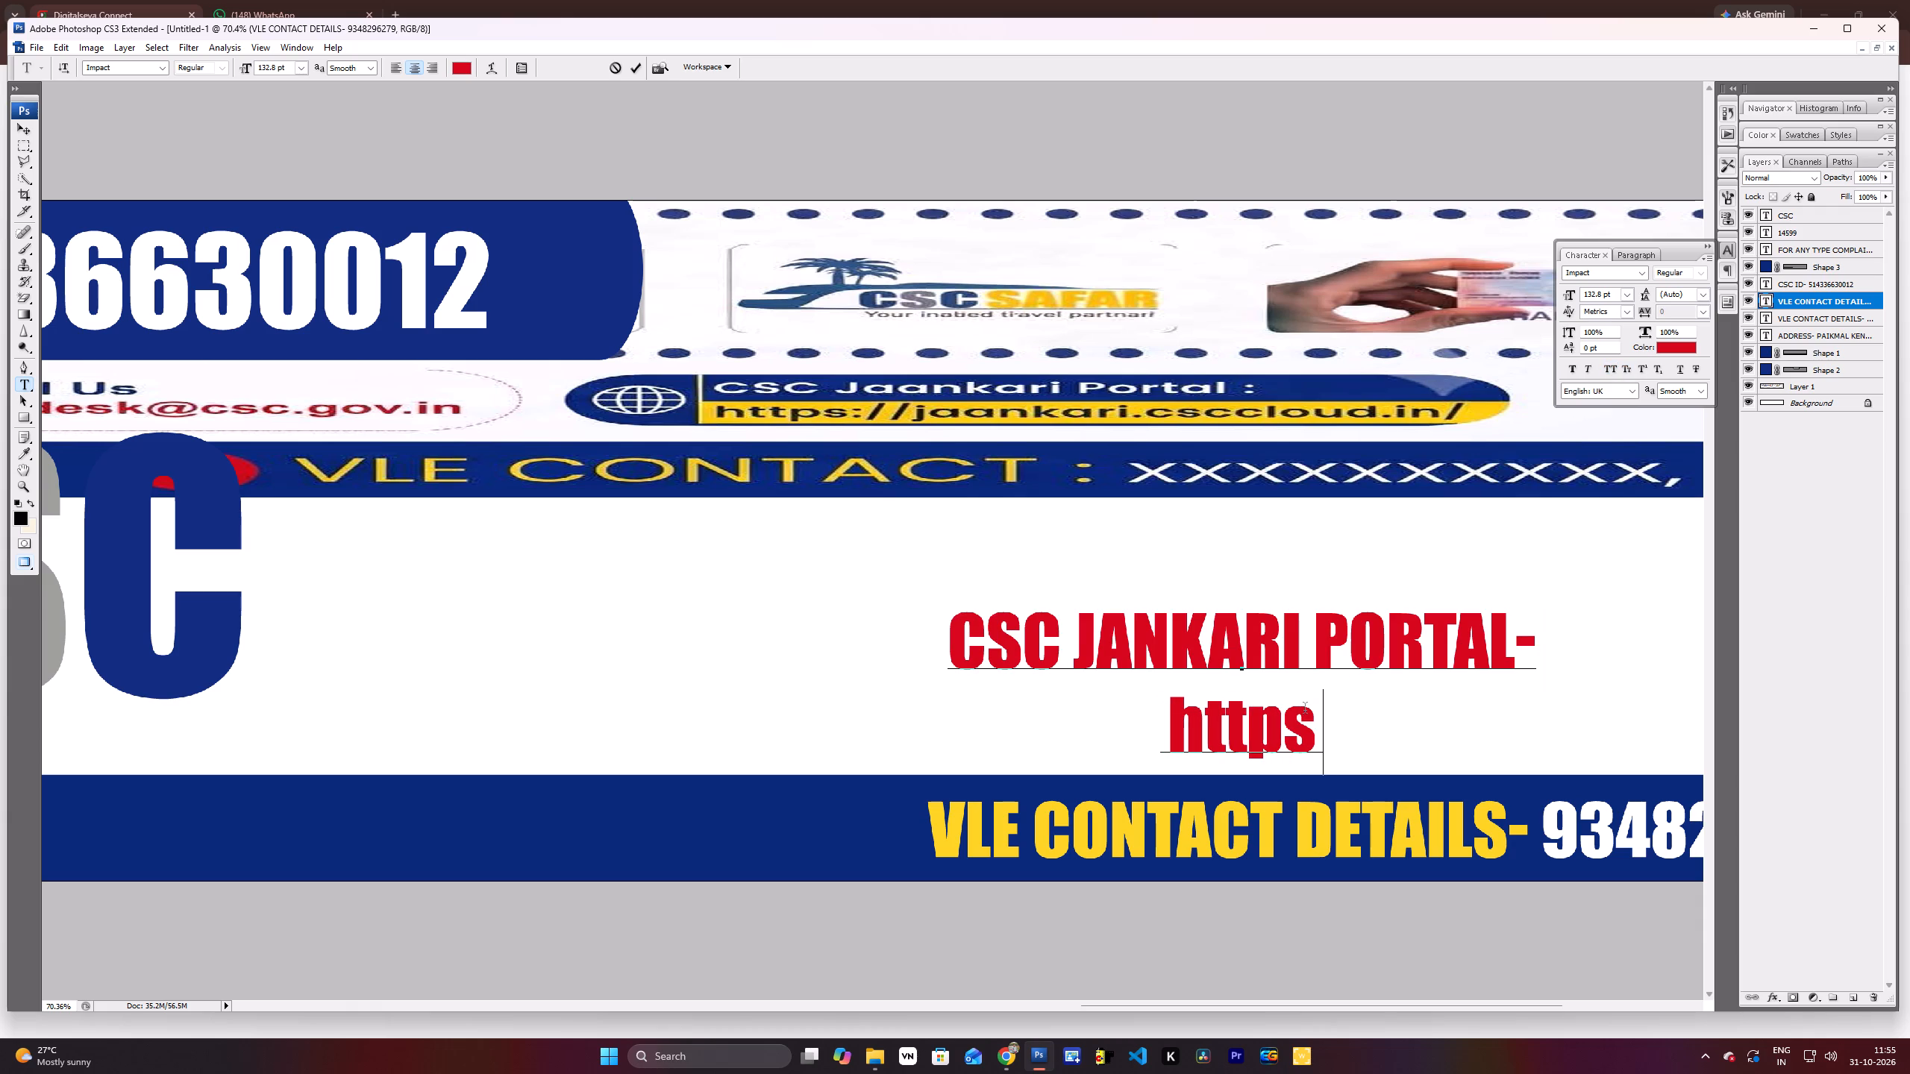
type("//")
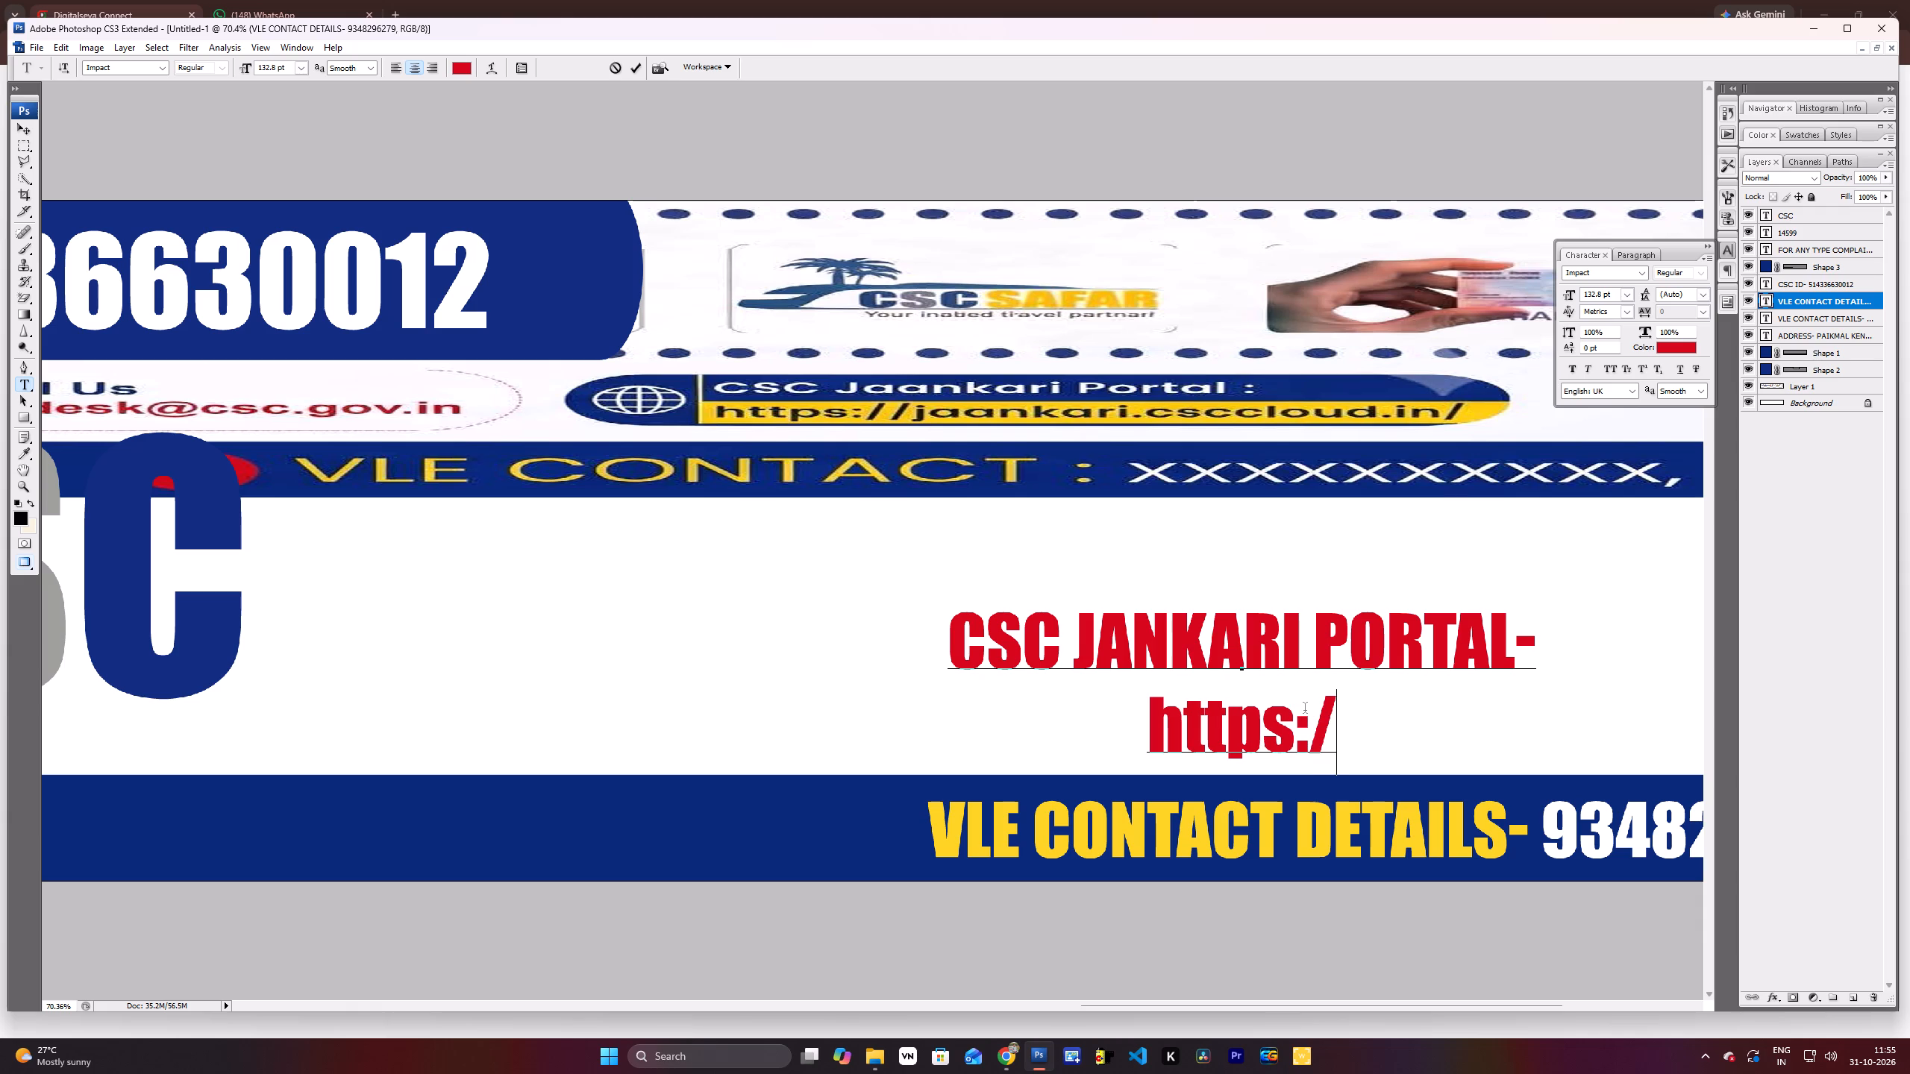
type("jan")
key("BackSpace")
type("an")
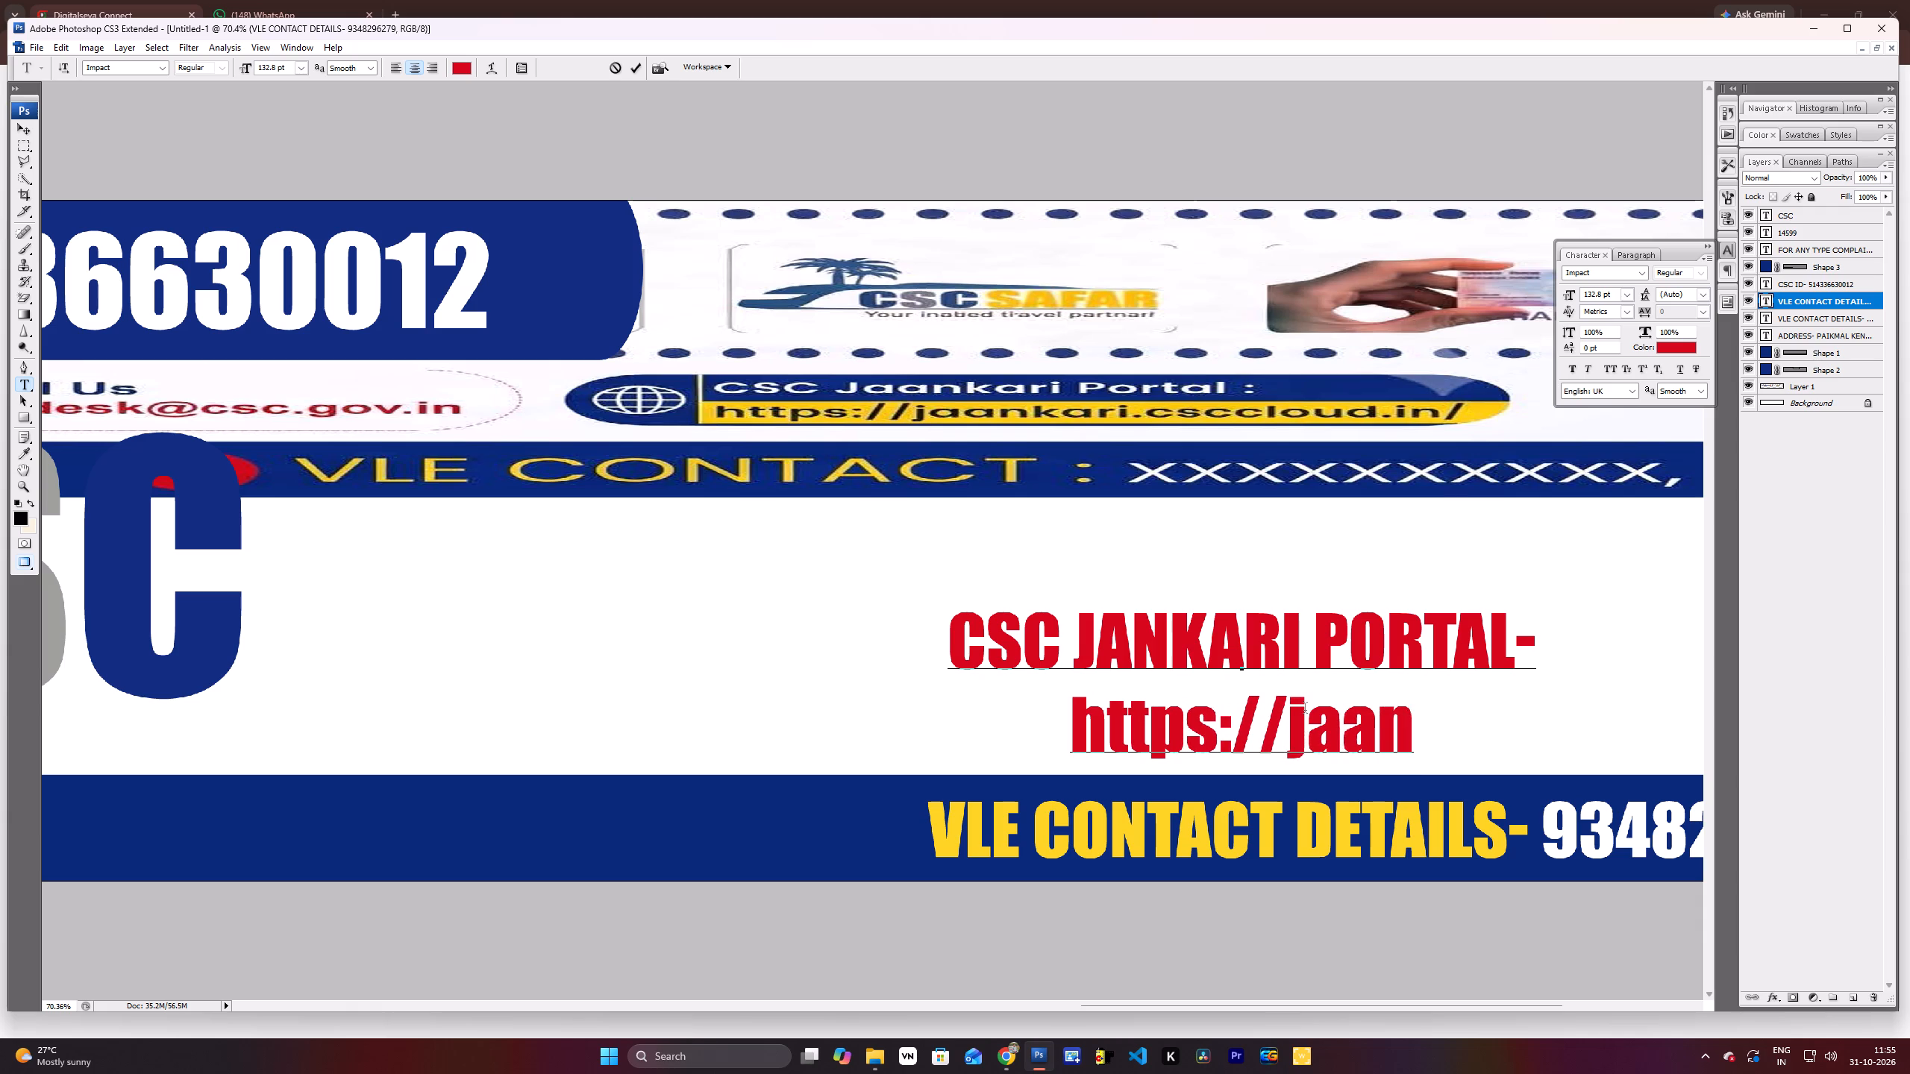
type("kari")
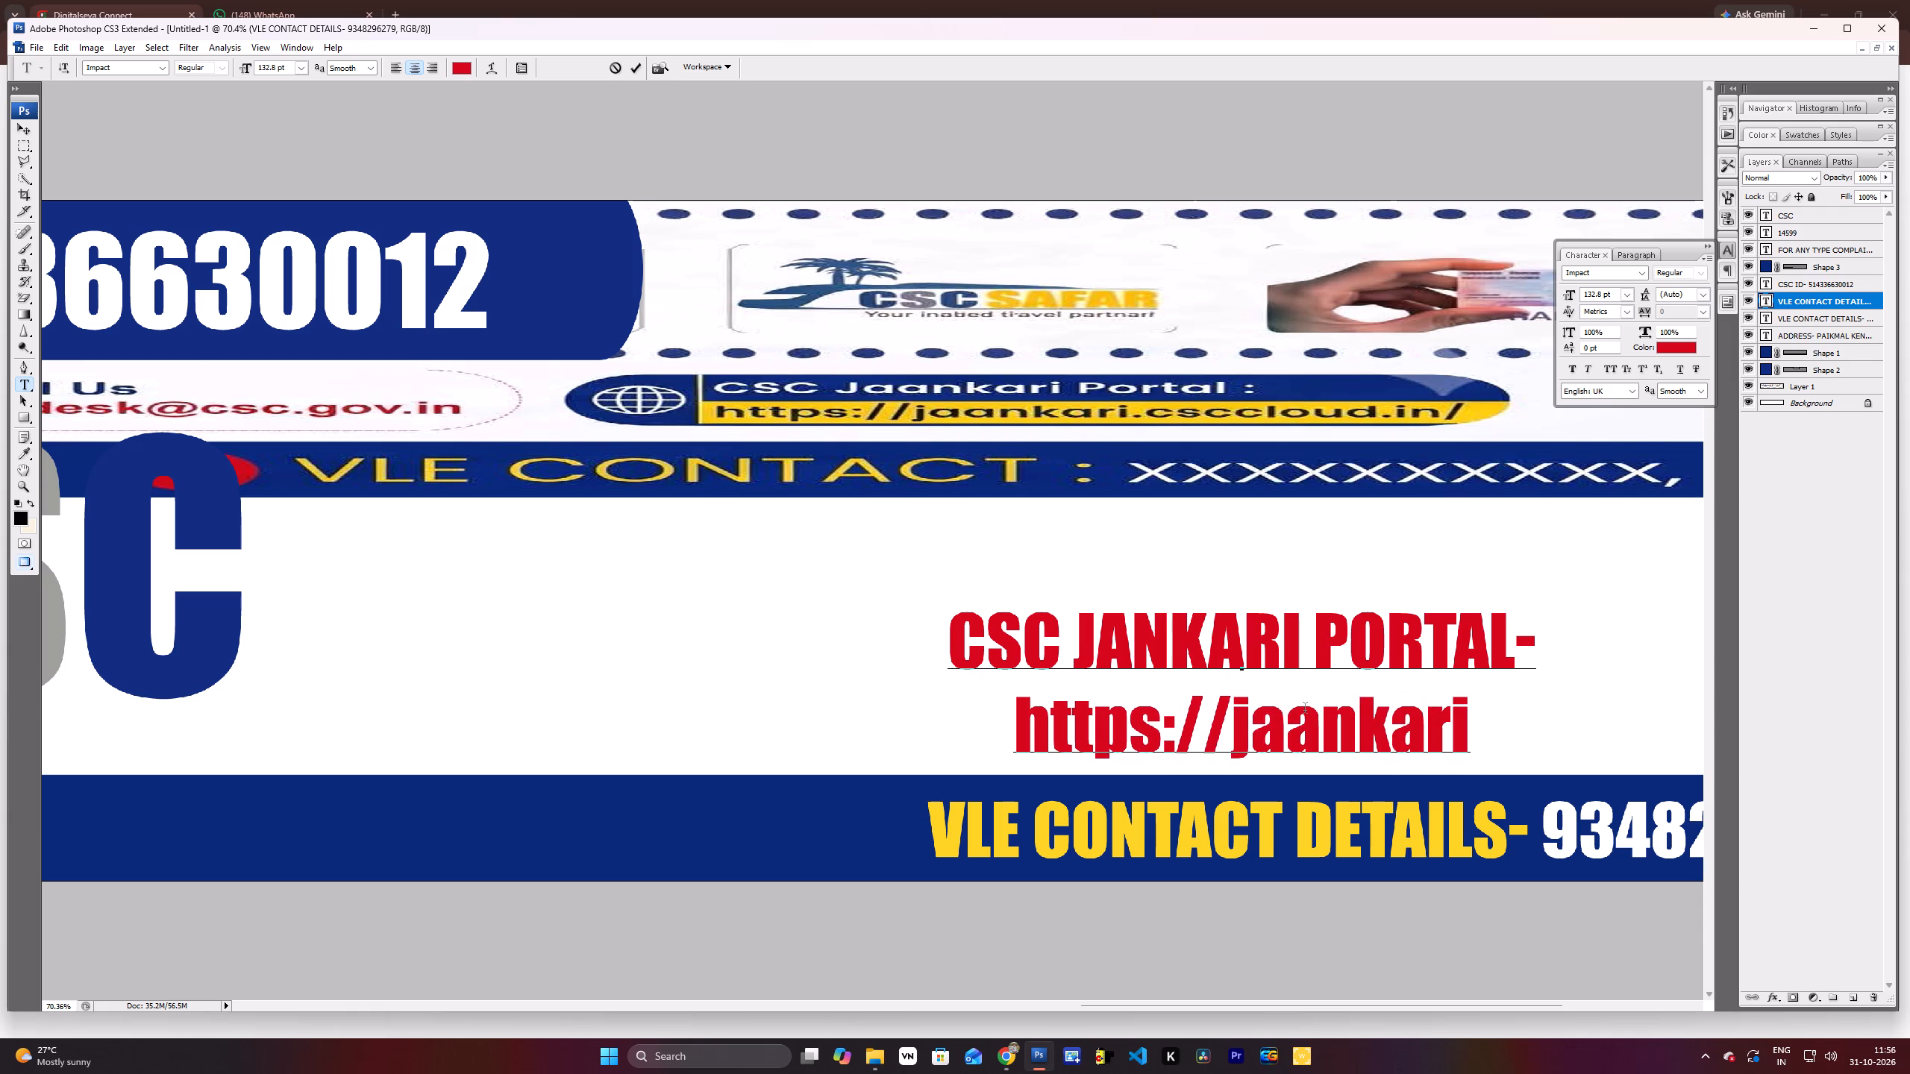
key("period")
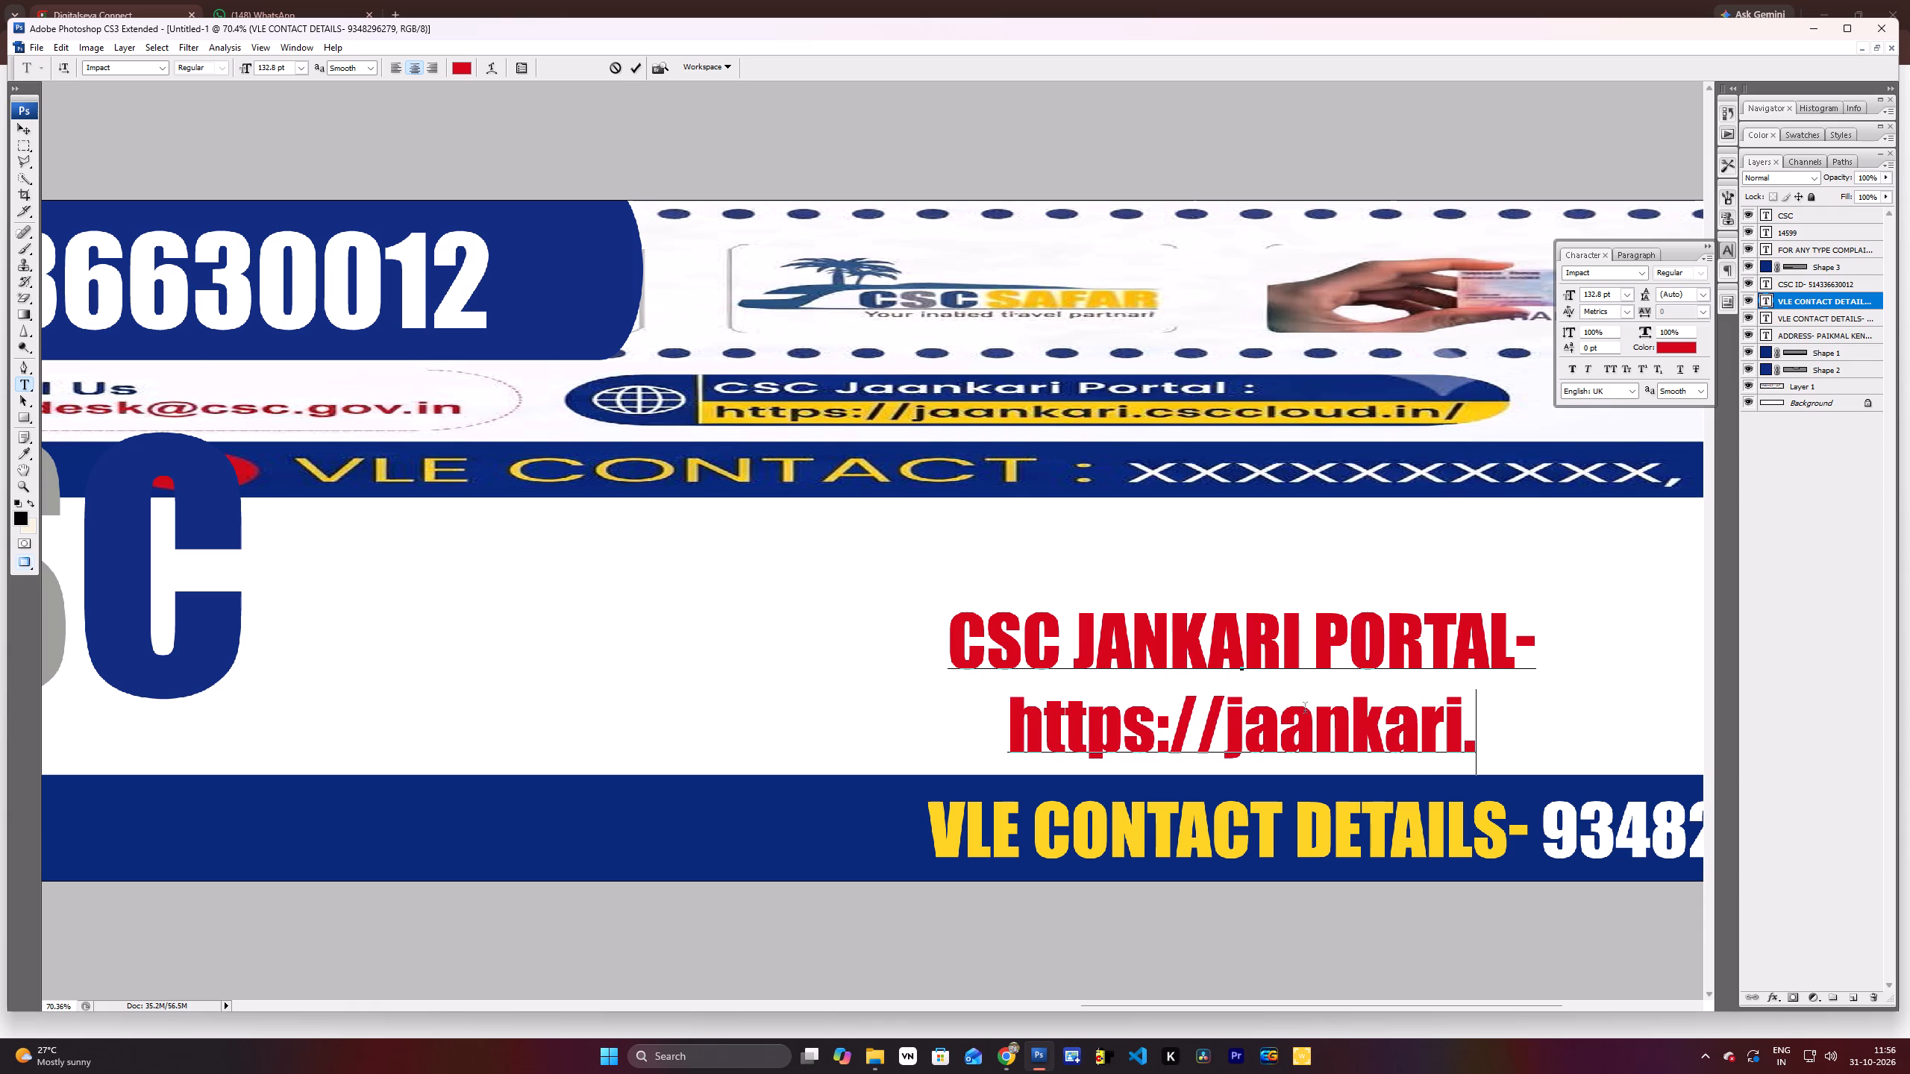
type("cscc")
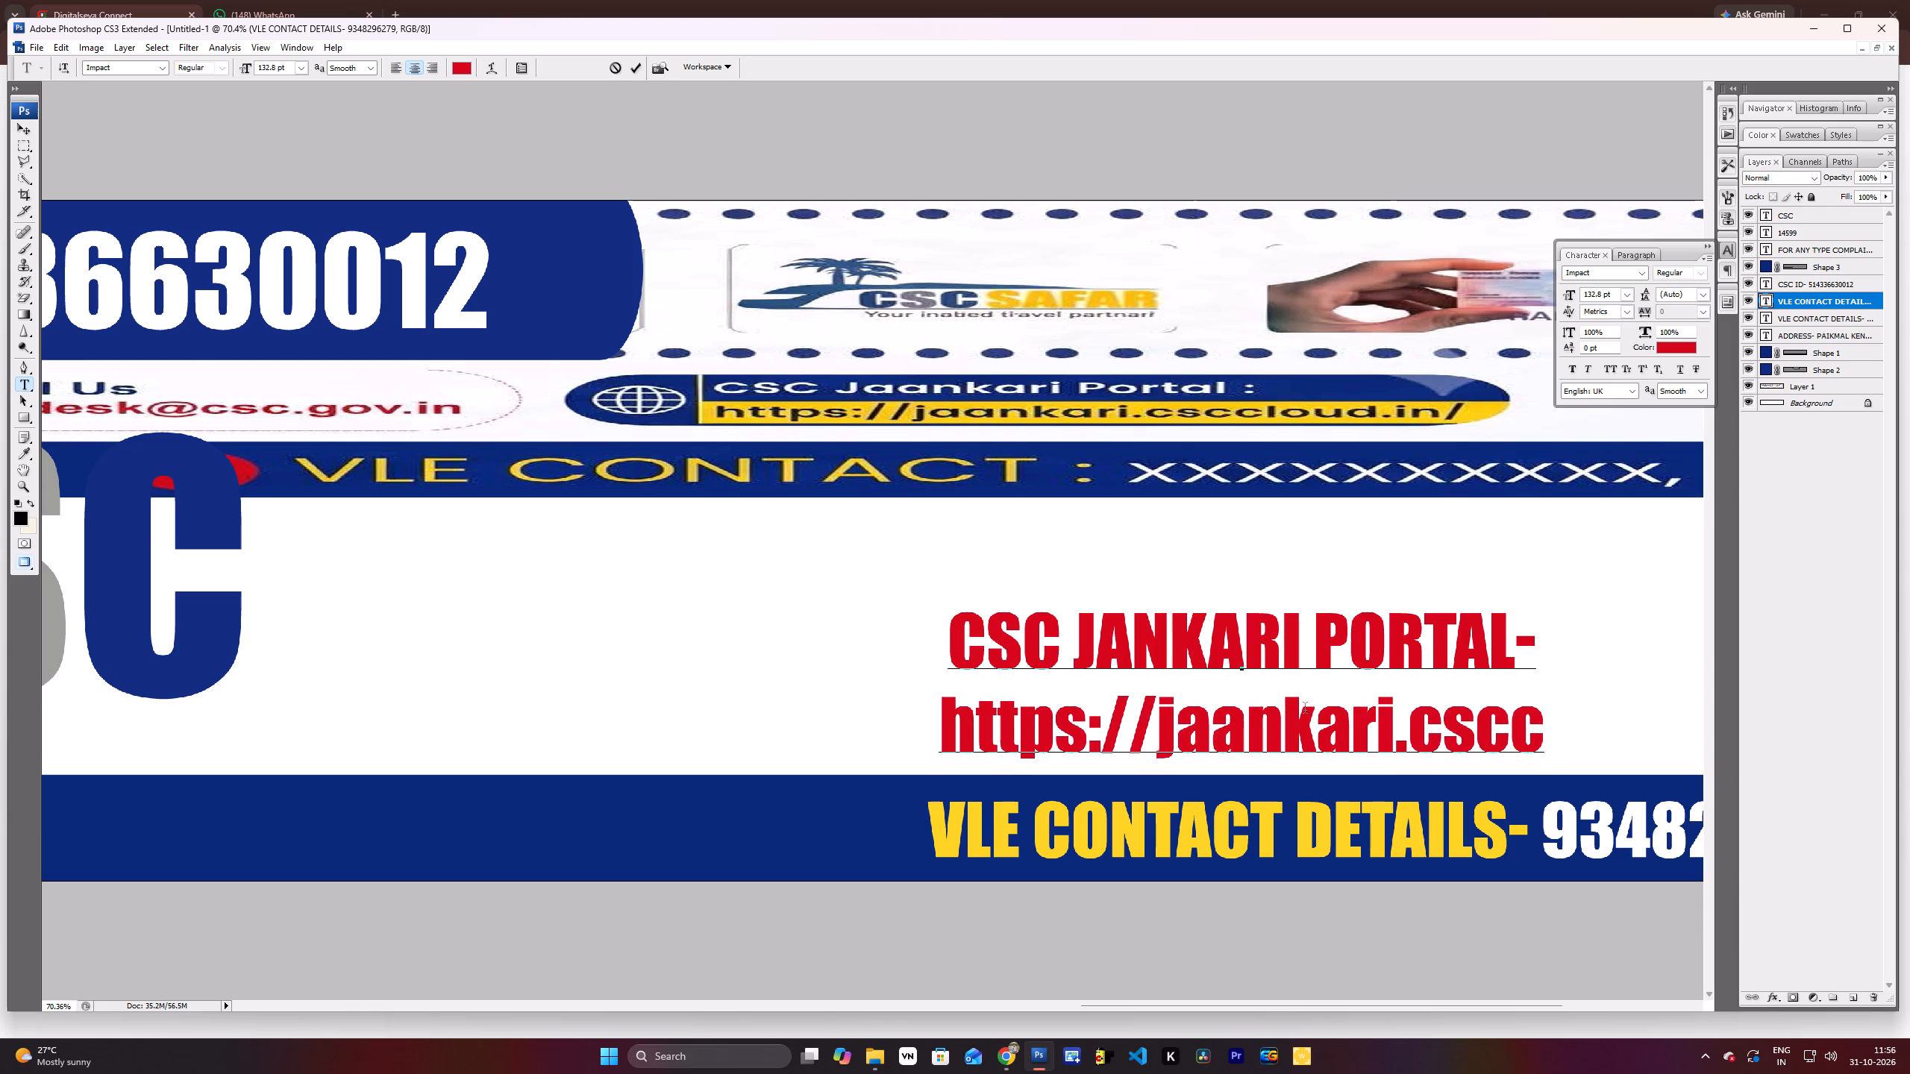
key("i")
key("o")
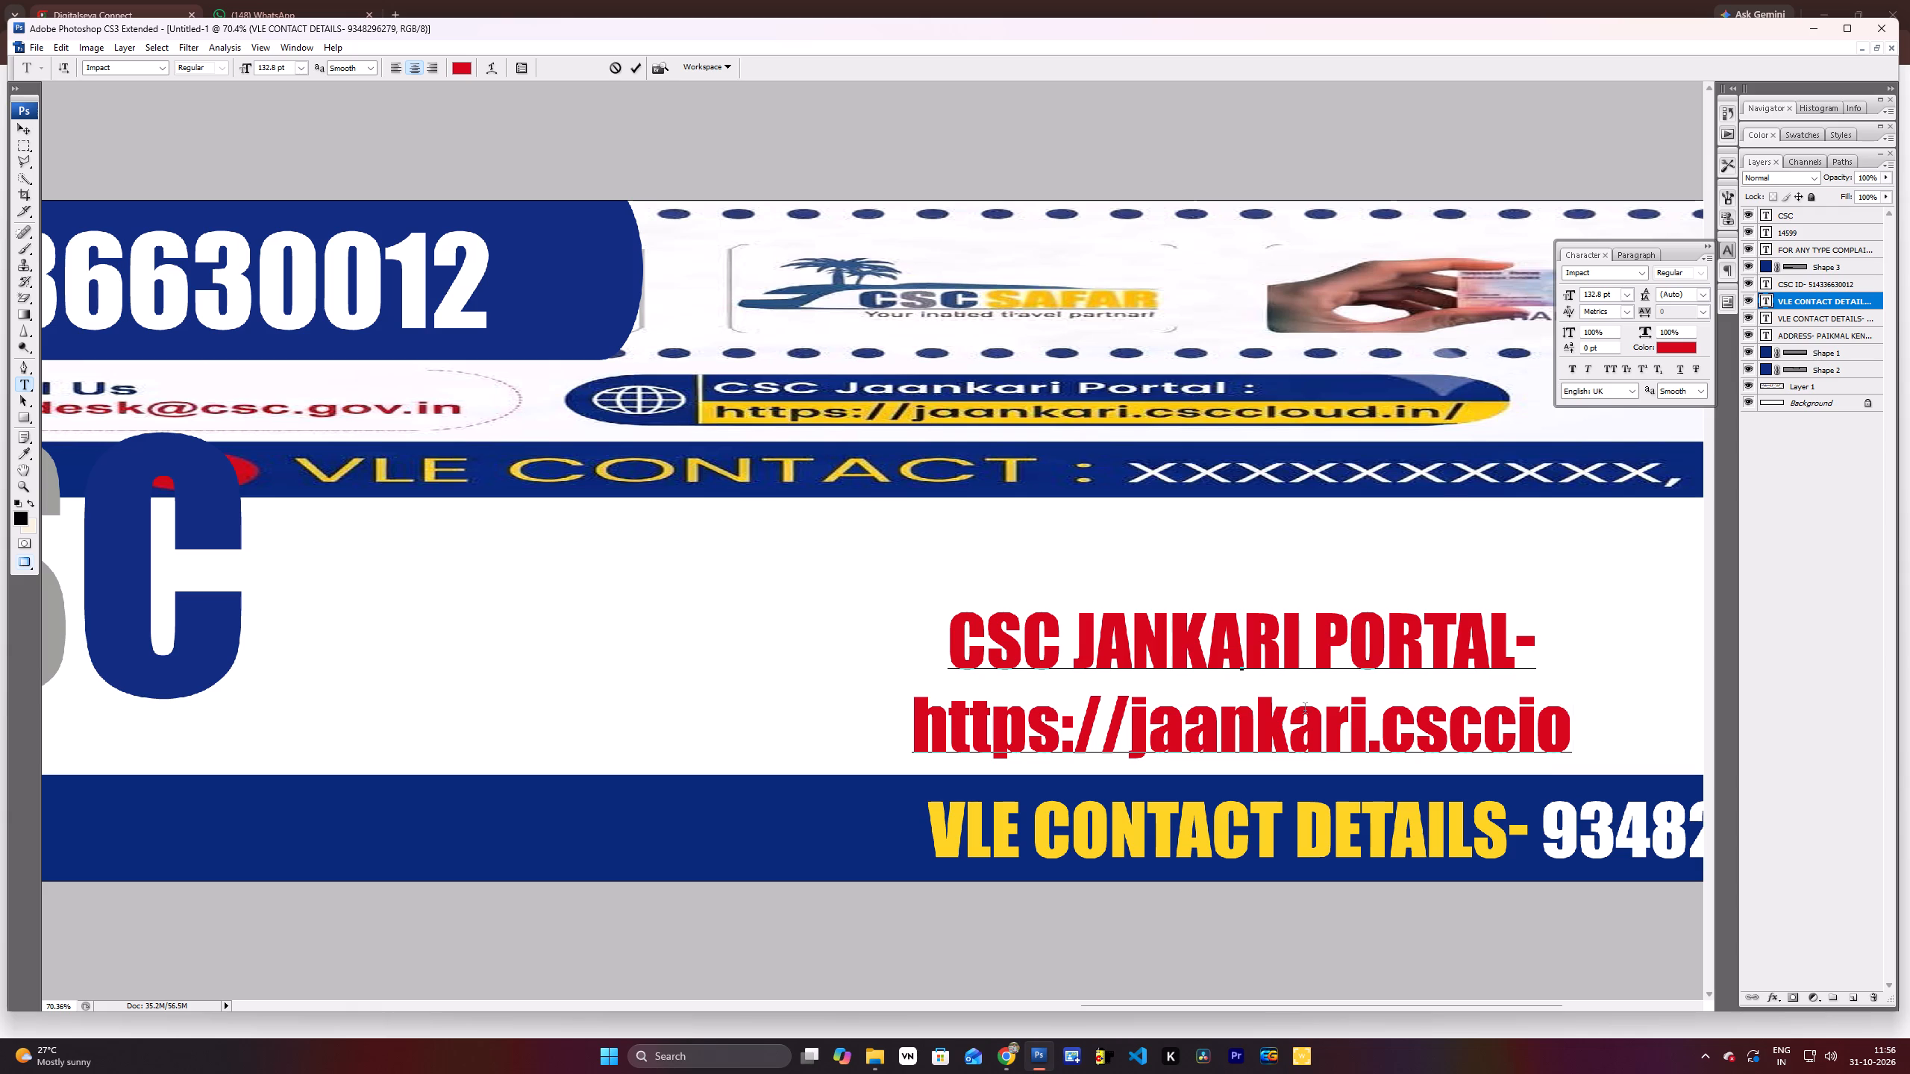
key("BackSpace")
key("BackSpace")
type("Io")
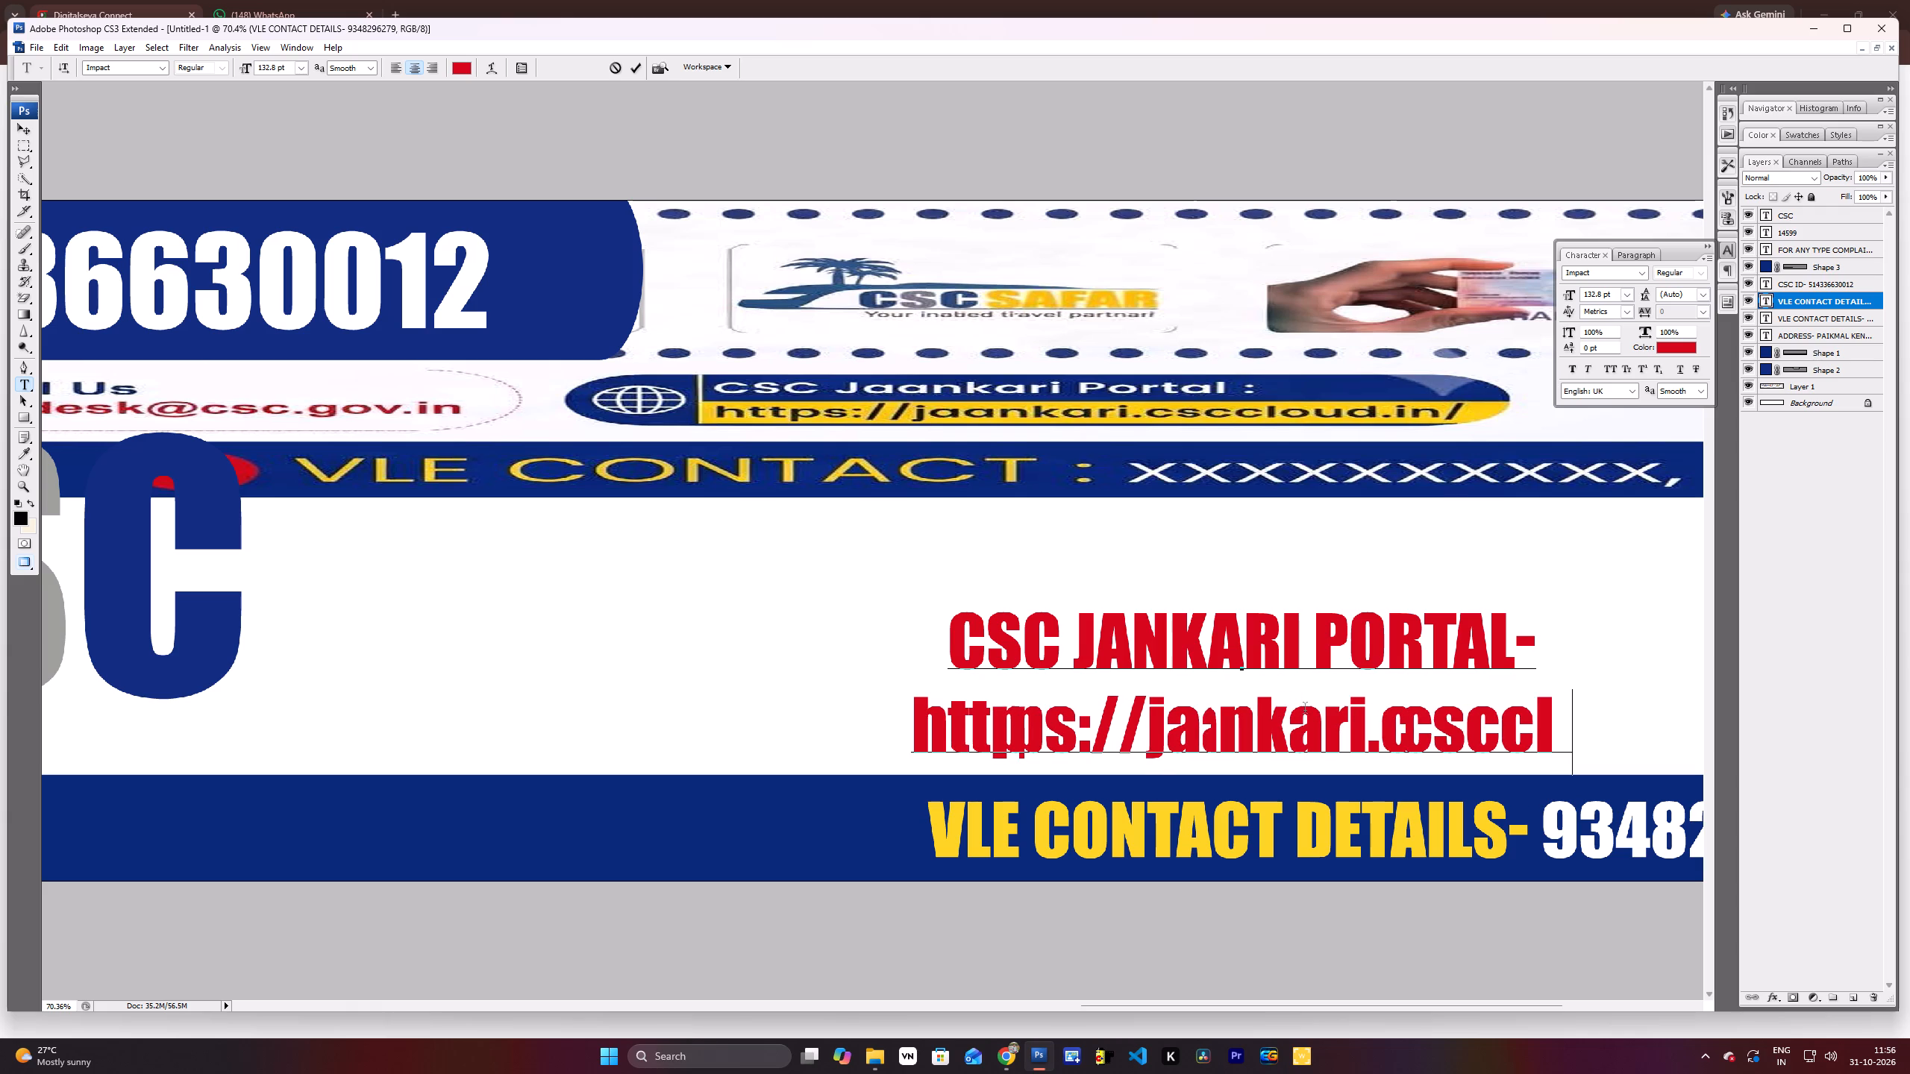
type("ud")
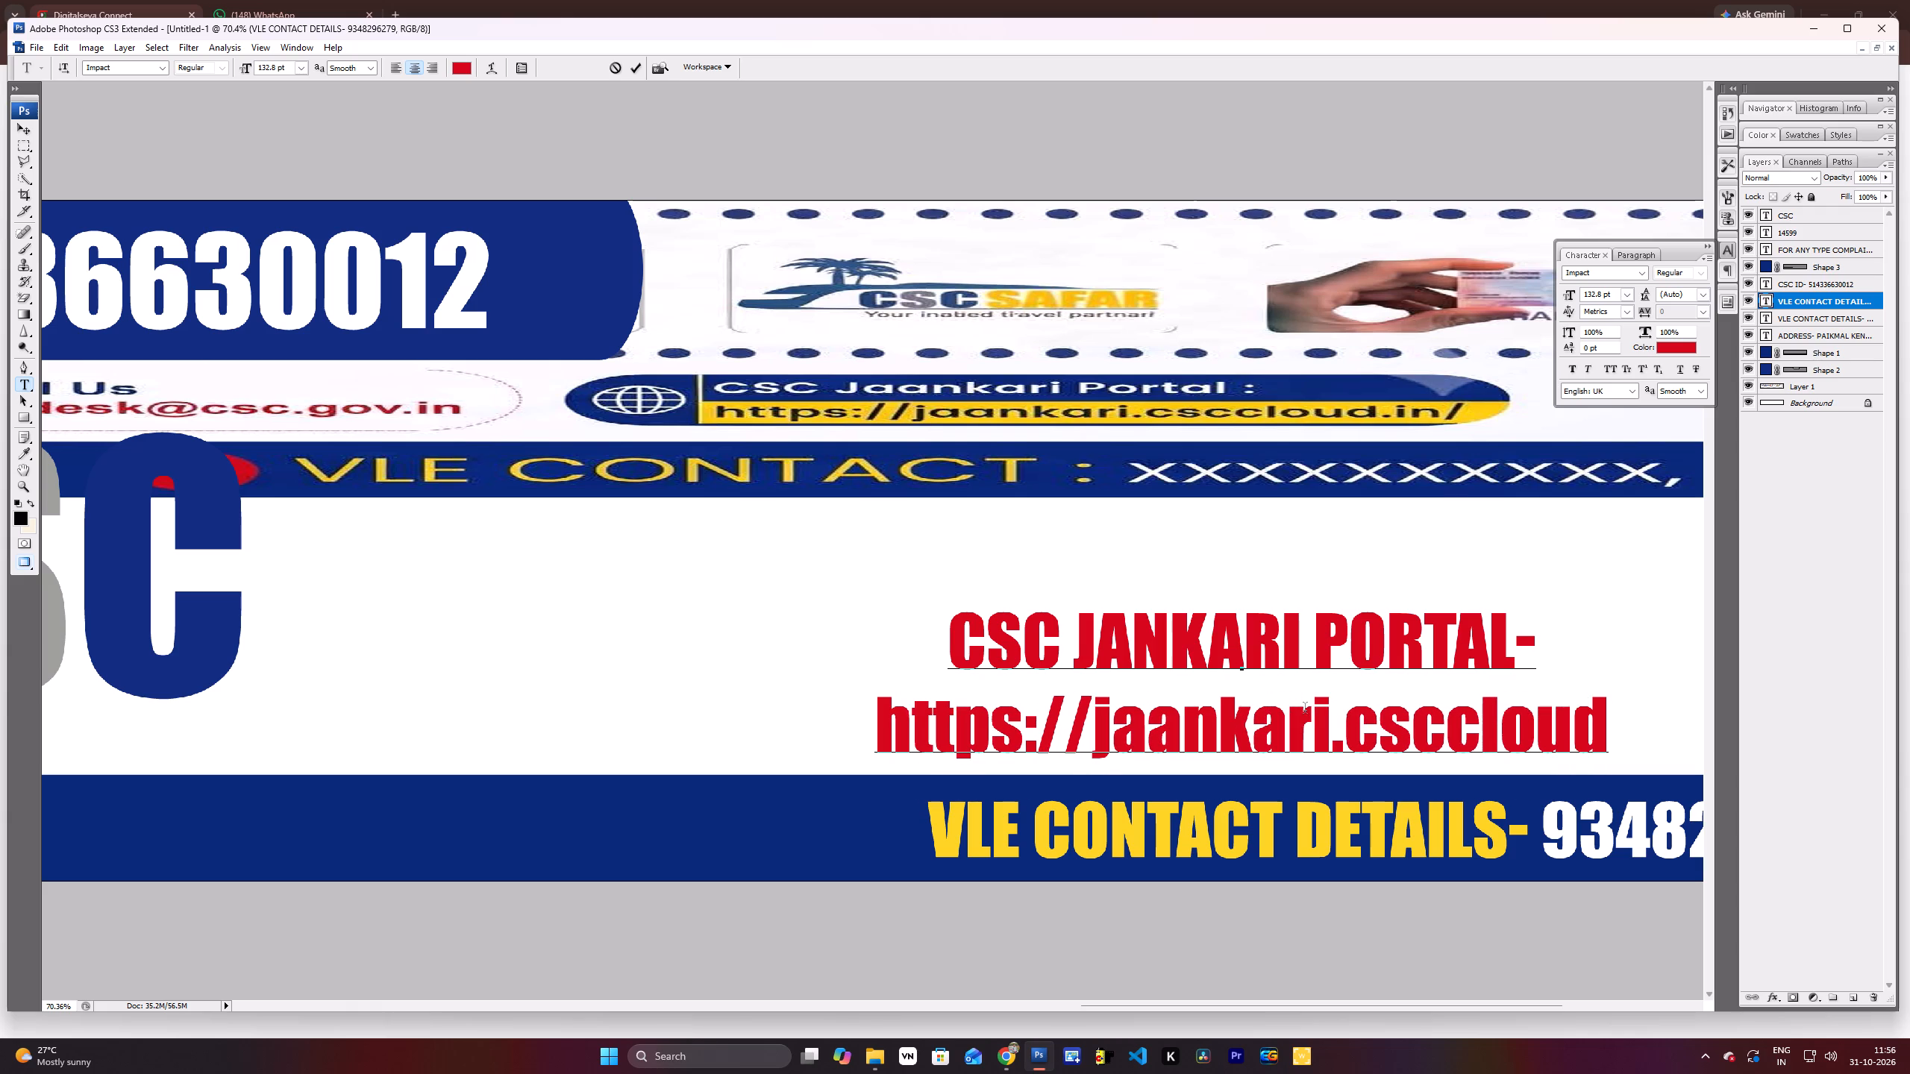
type(".in")
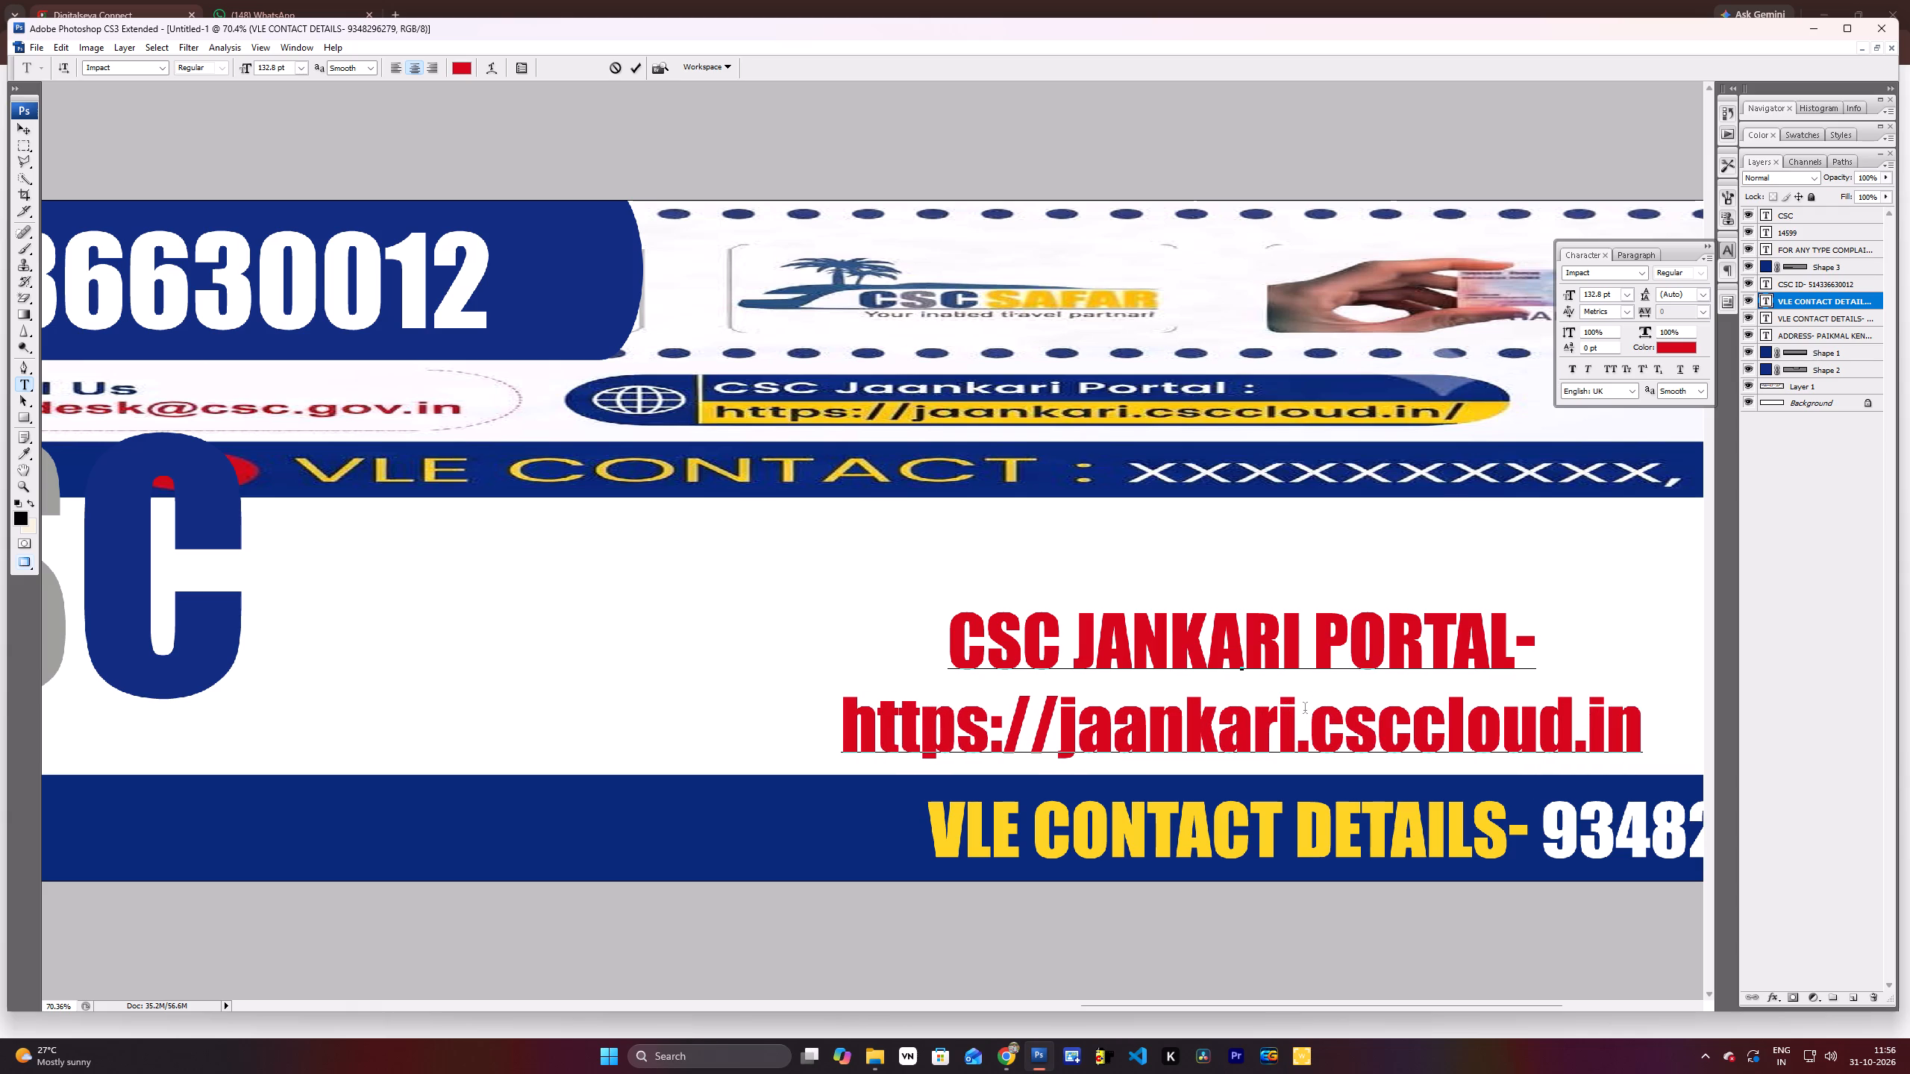
key("slash")
key("Return")
Shift the two-line portal text up and slightly right, centring it in the white area above the VLE contact details.
scroll(1344, 725, "down", 7)
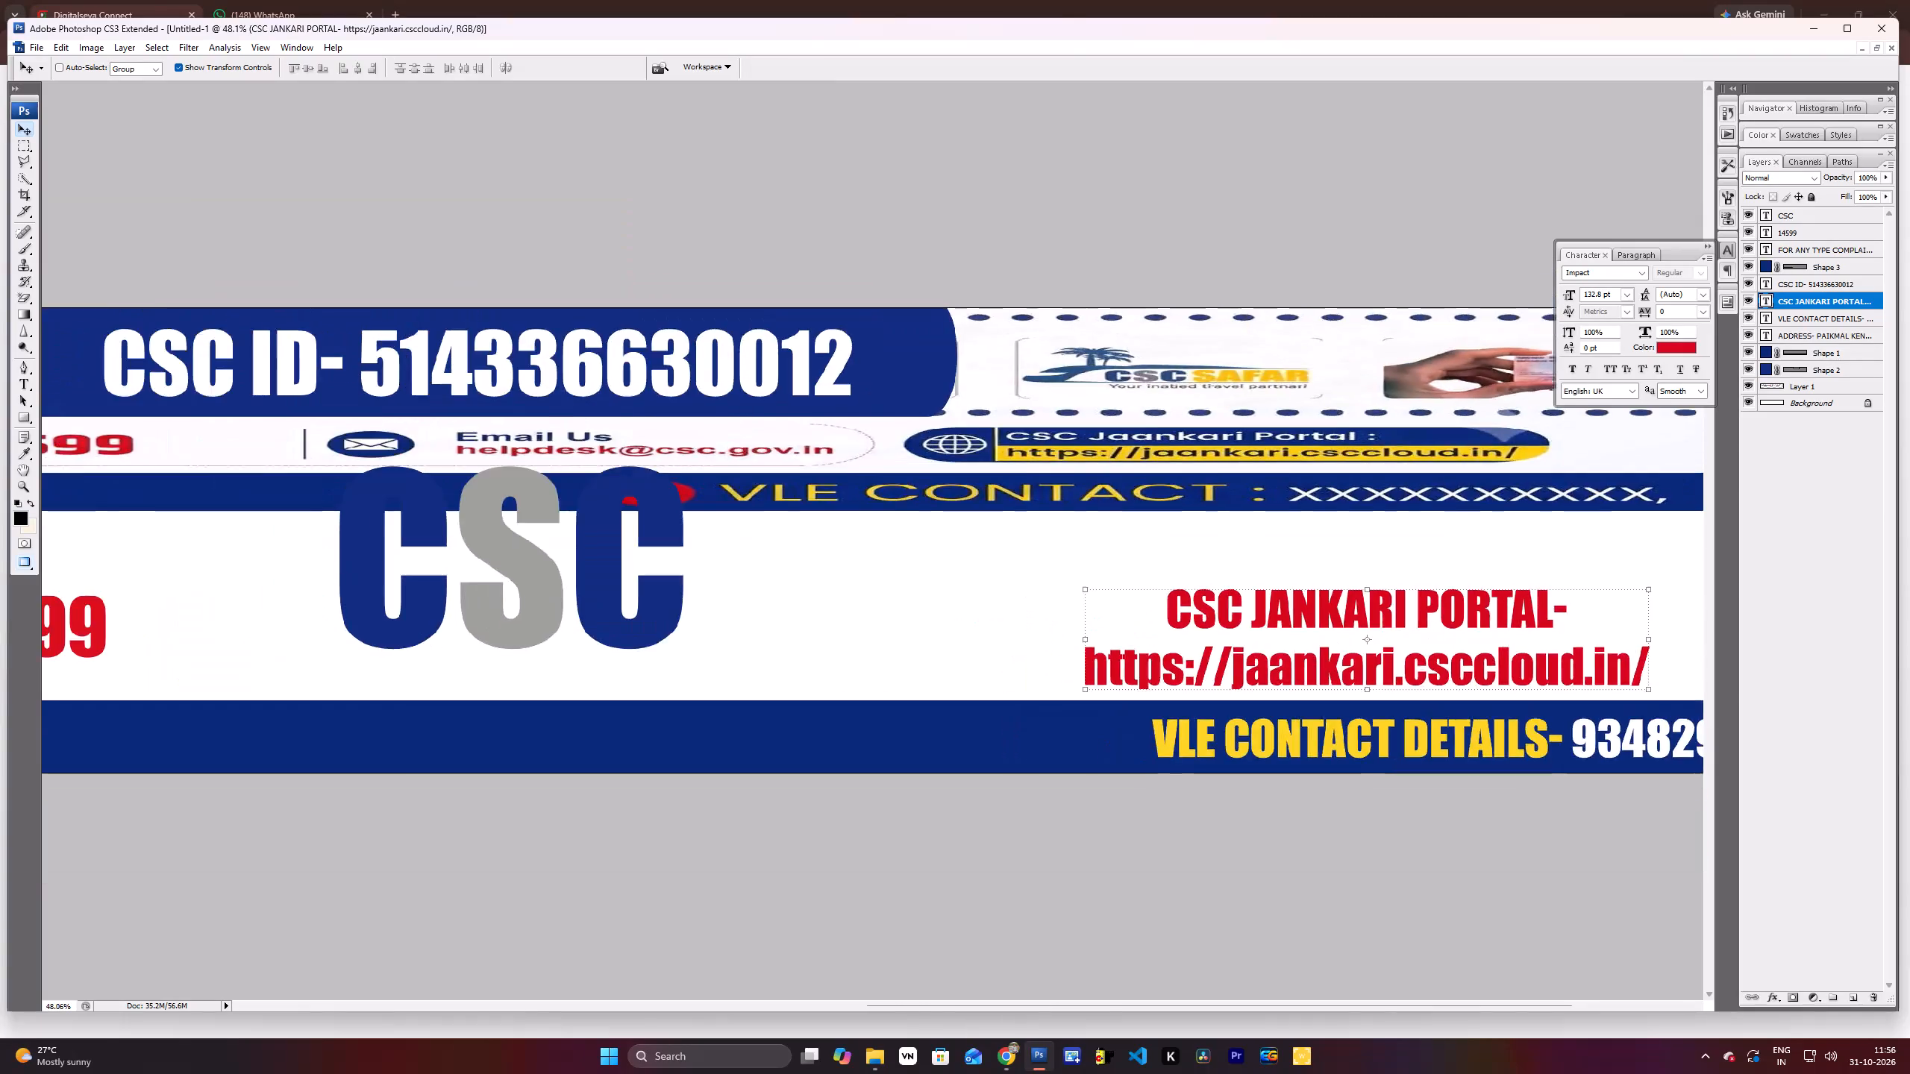
scroll(1413, 773, "down", 2)
scroll(1536, 581, "up", 8)
key("space")
key("space")
key("space")
key("space")
key("space")
key("space")
key("space")
key("space")
key("space")
left_click_drag(1574, 568, 994, 581)
left_click_drag(969, 685, 1042, 629)
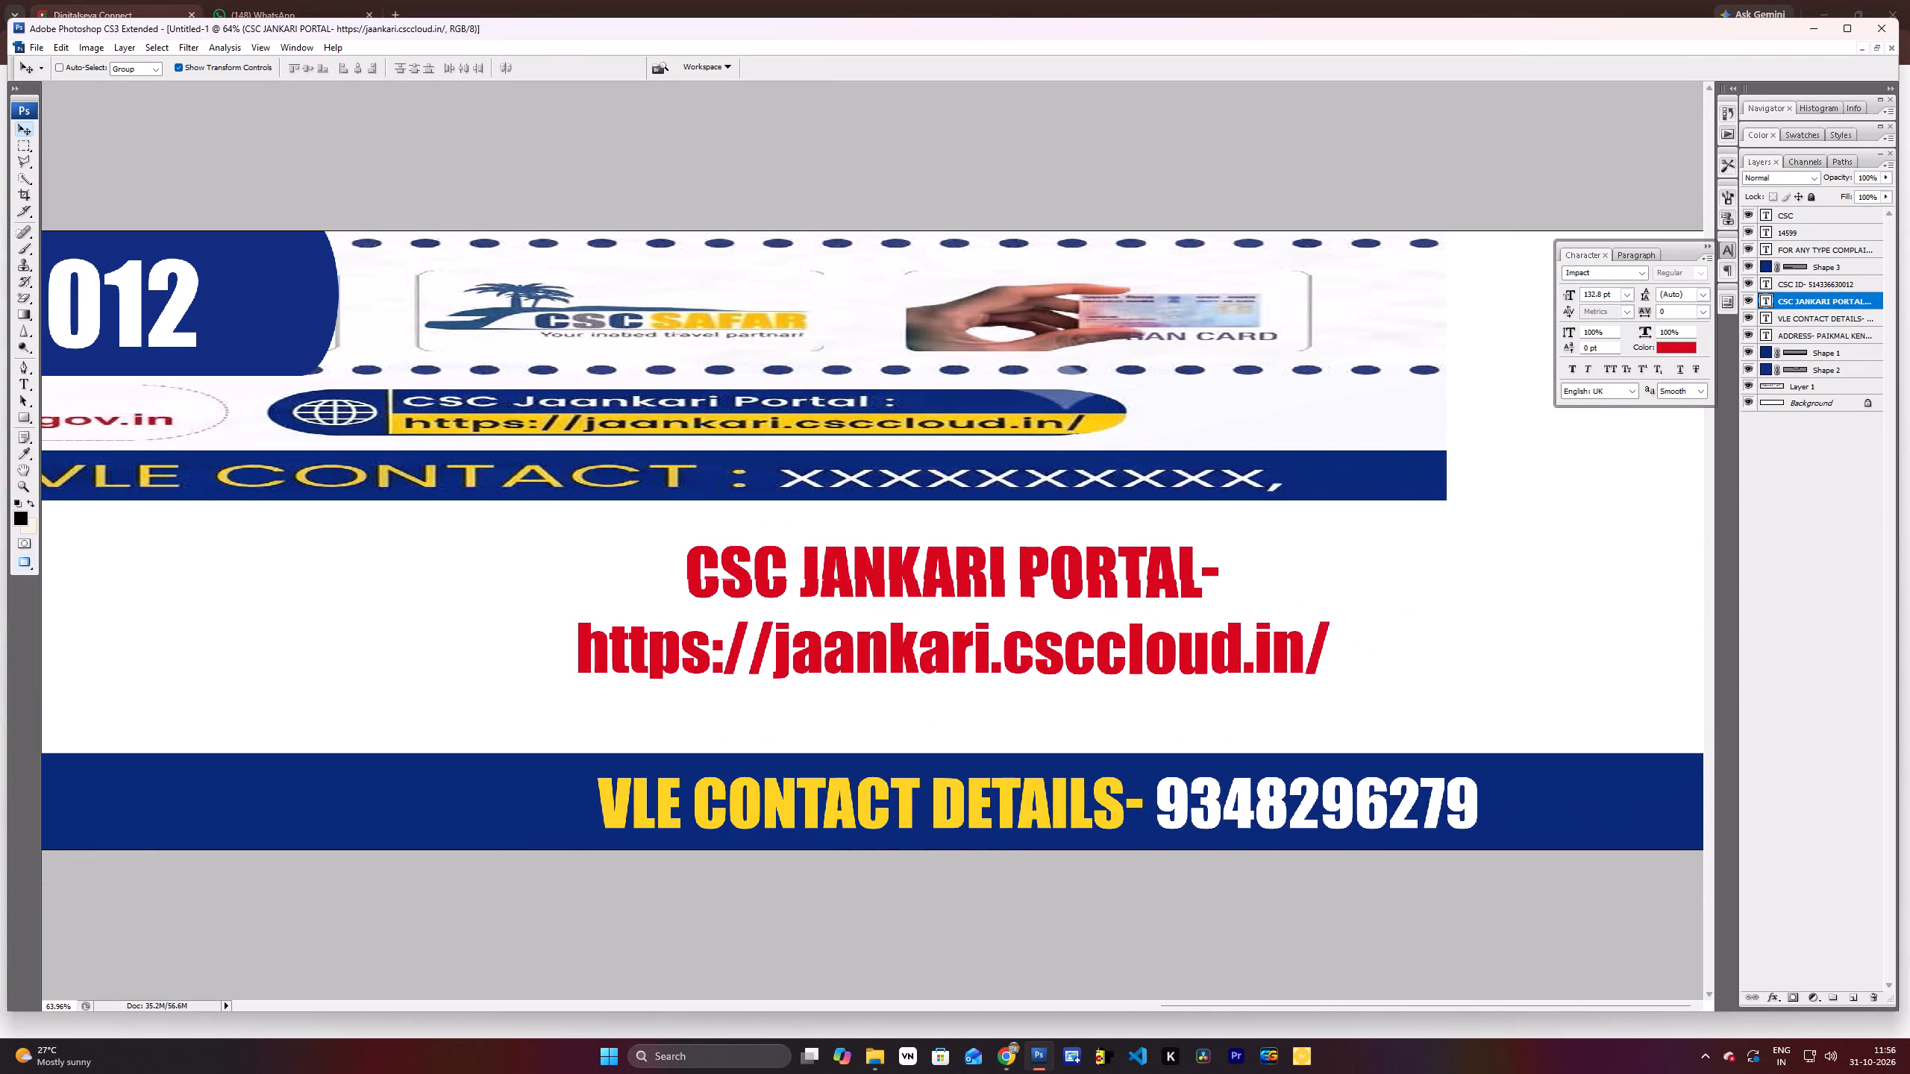
left_click_drag(1042, 629, 1050, 650)
Draw a rounded rectangle with 30 cm radius around the portal text and centre it over both lines.
scroll(1279, 615, "up", 1)
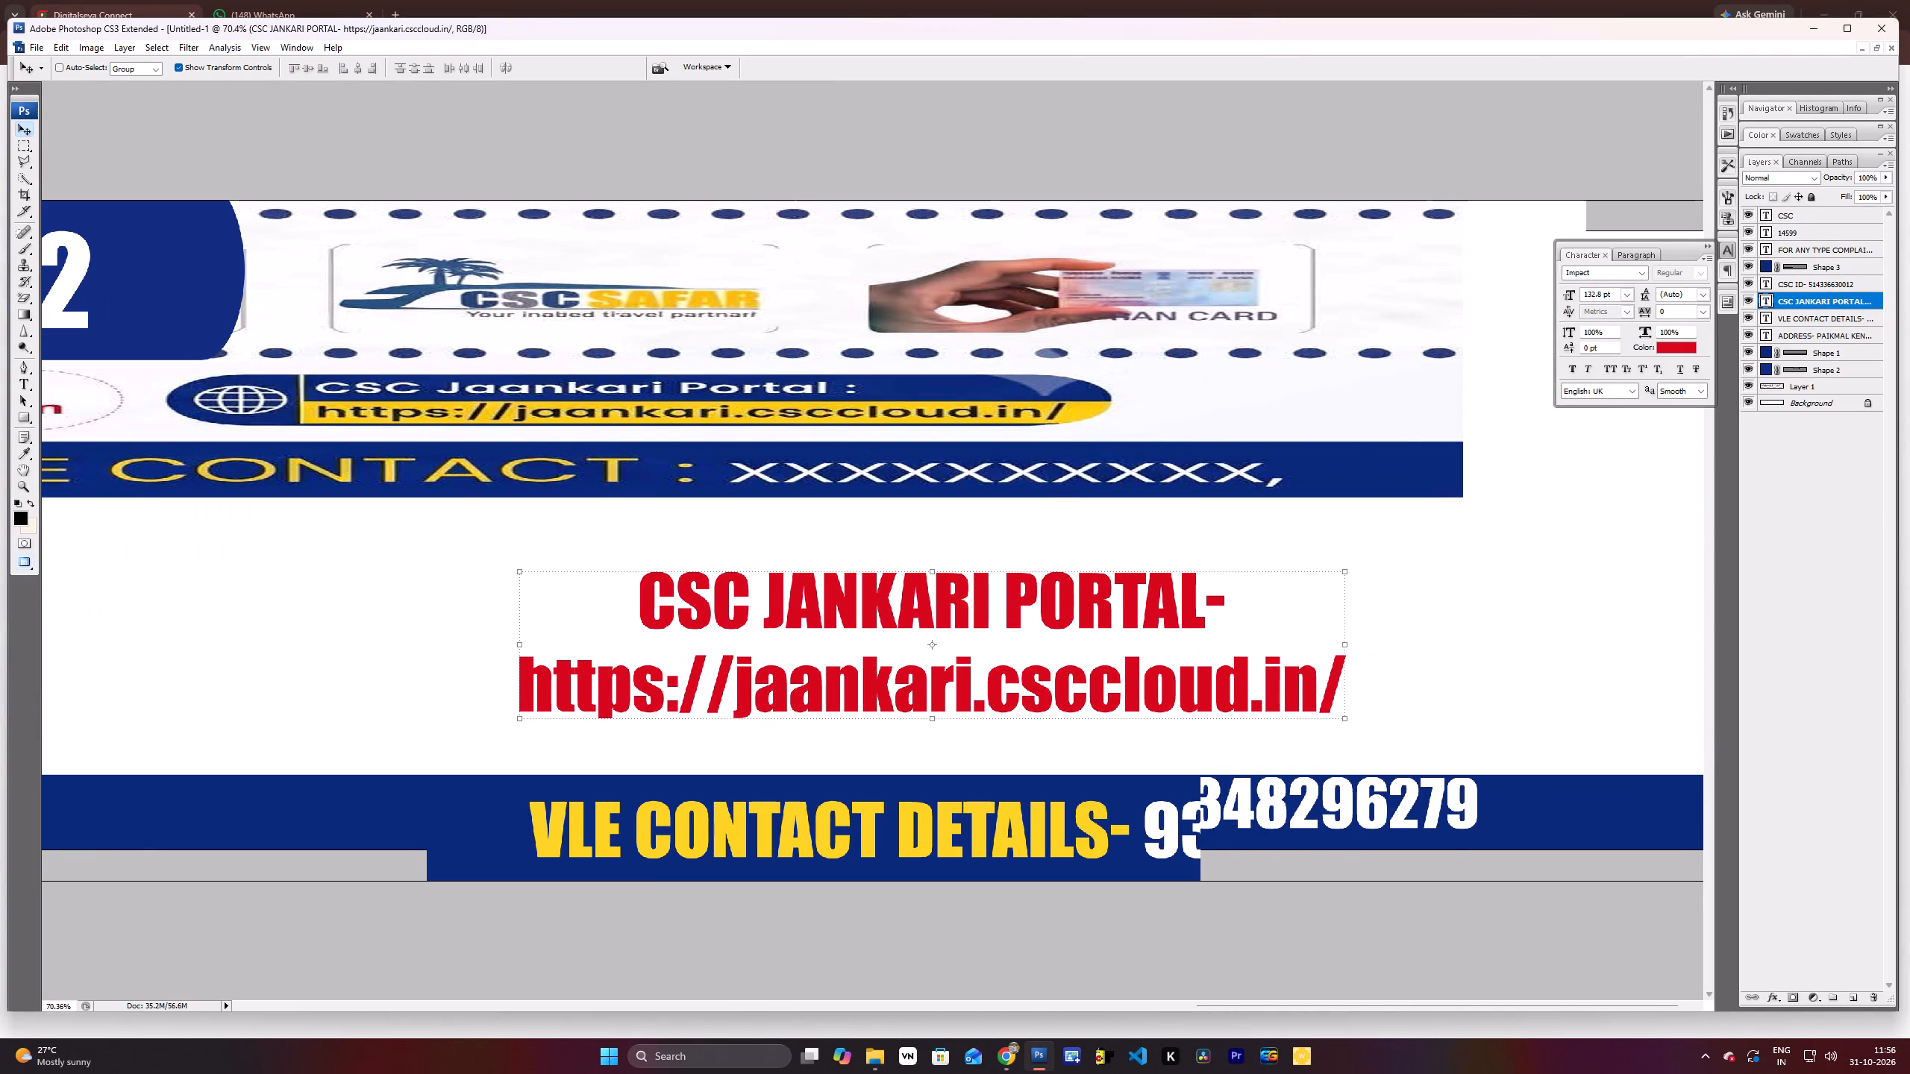
right_click(19, 418)
left_click(65, 436)
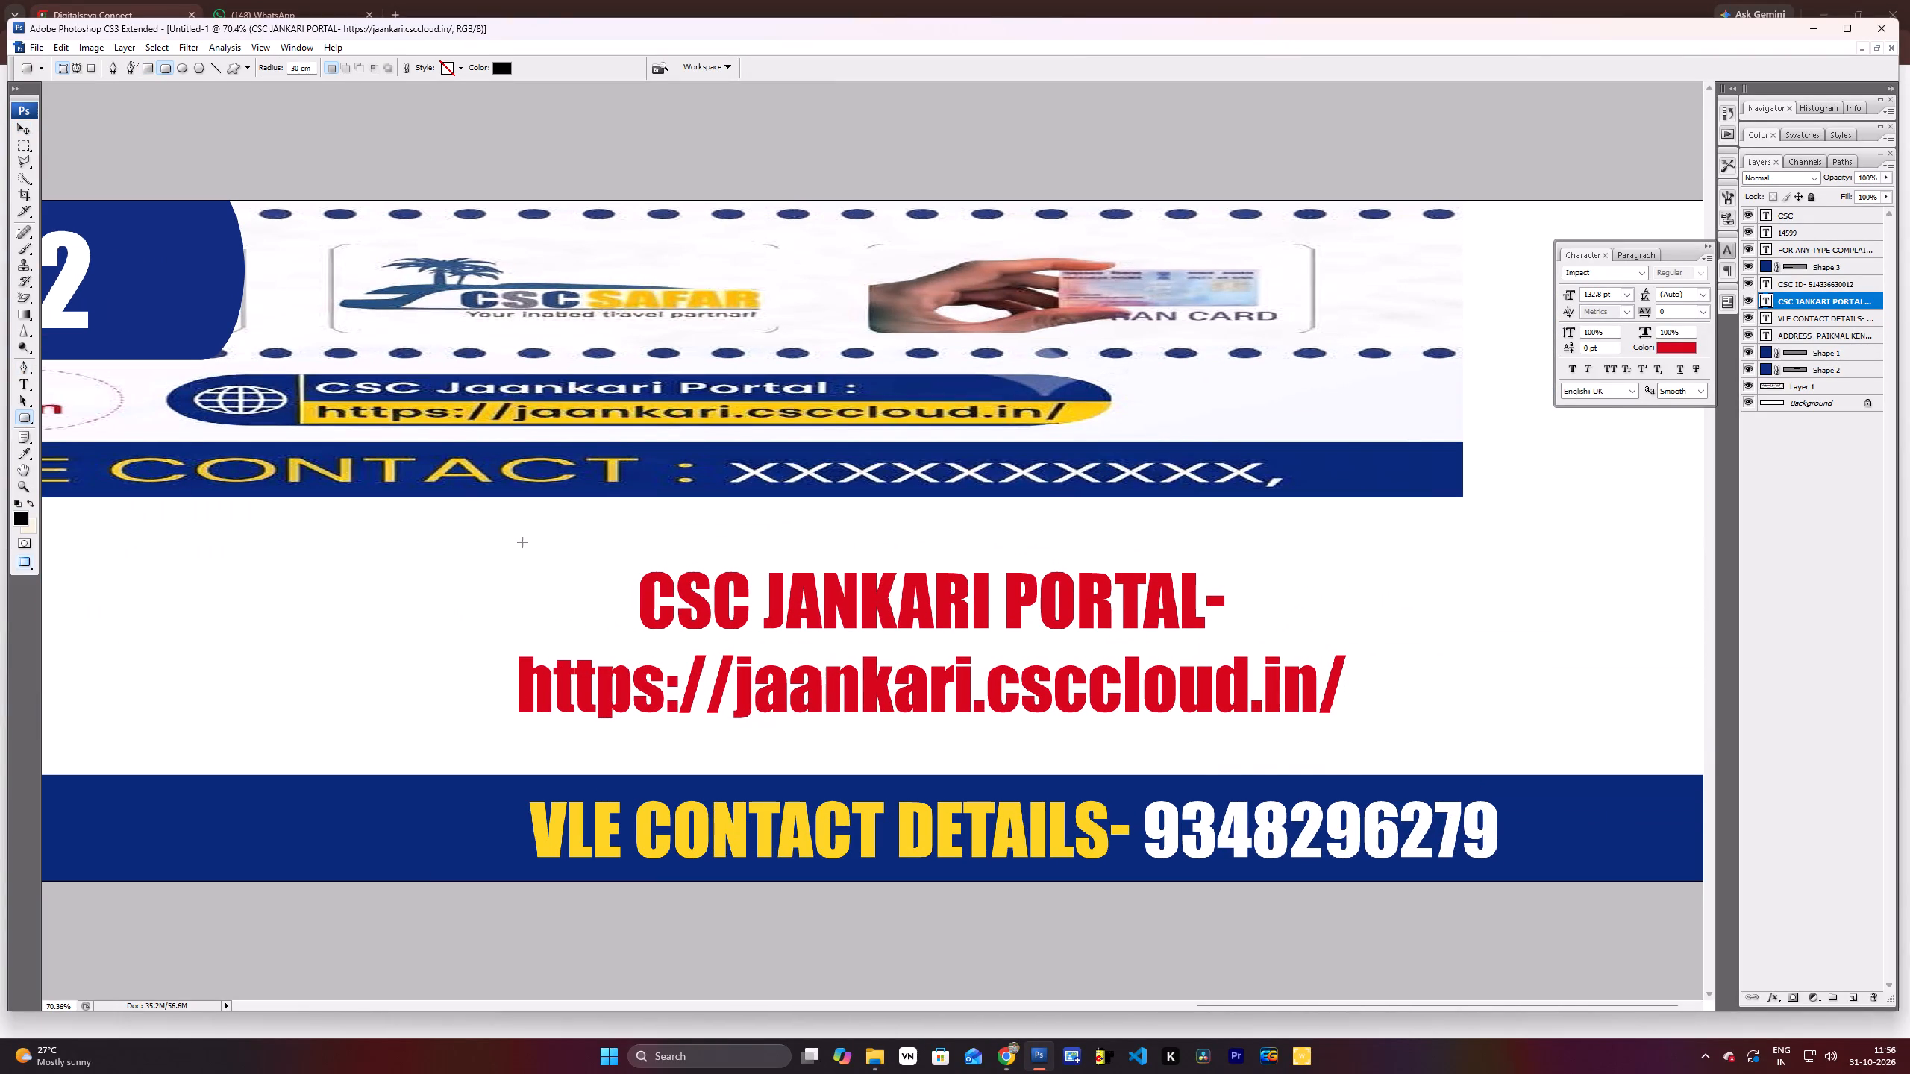
left_click_drag(484, 541, 1443, 751)
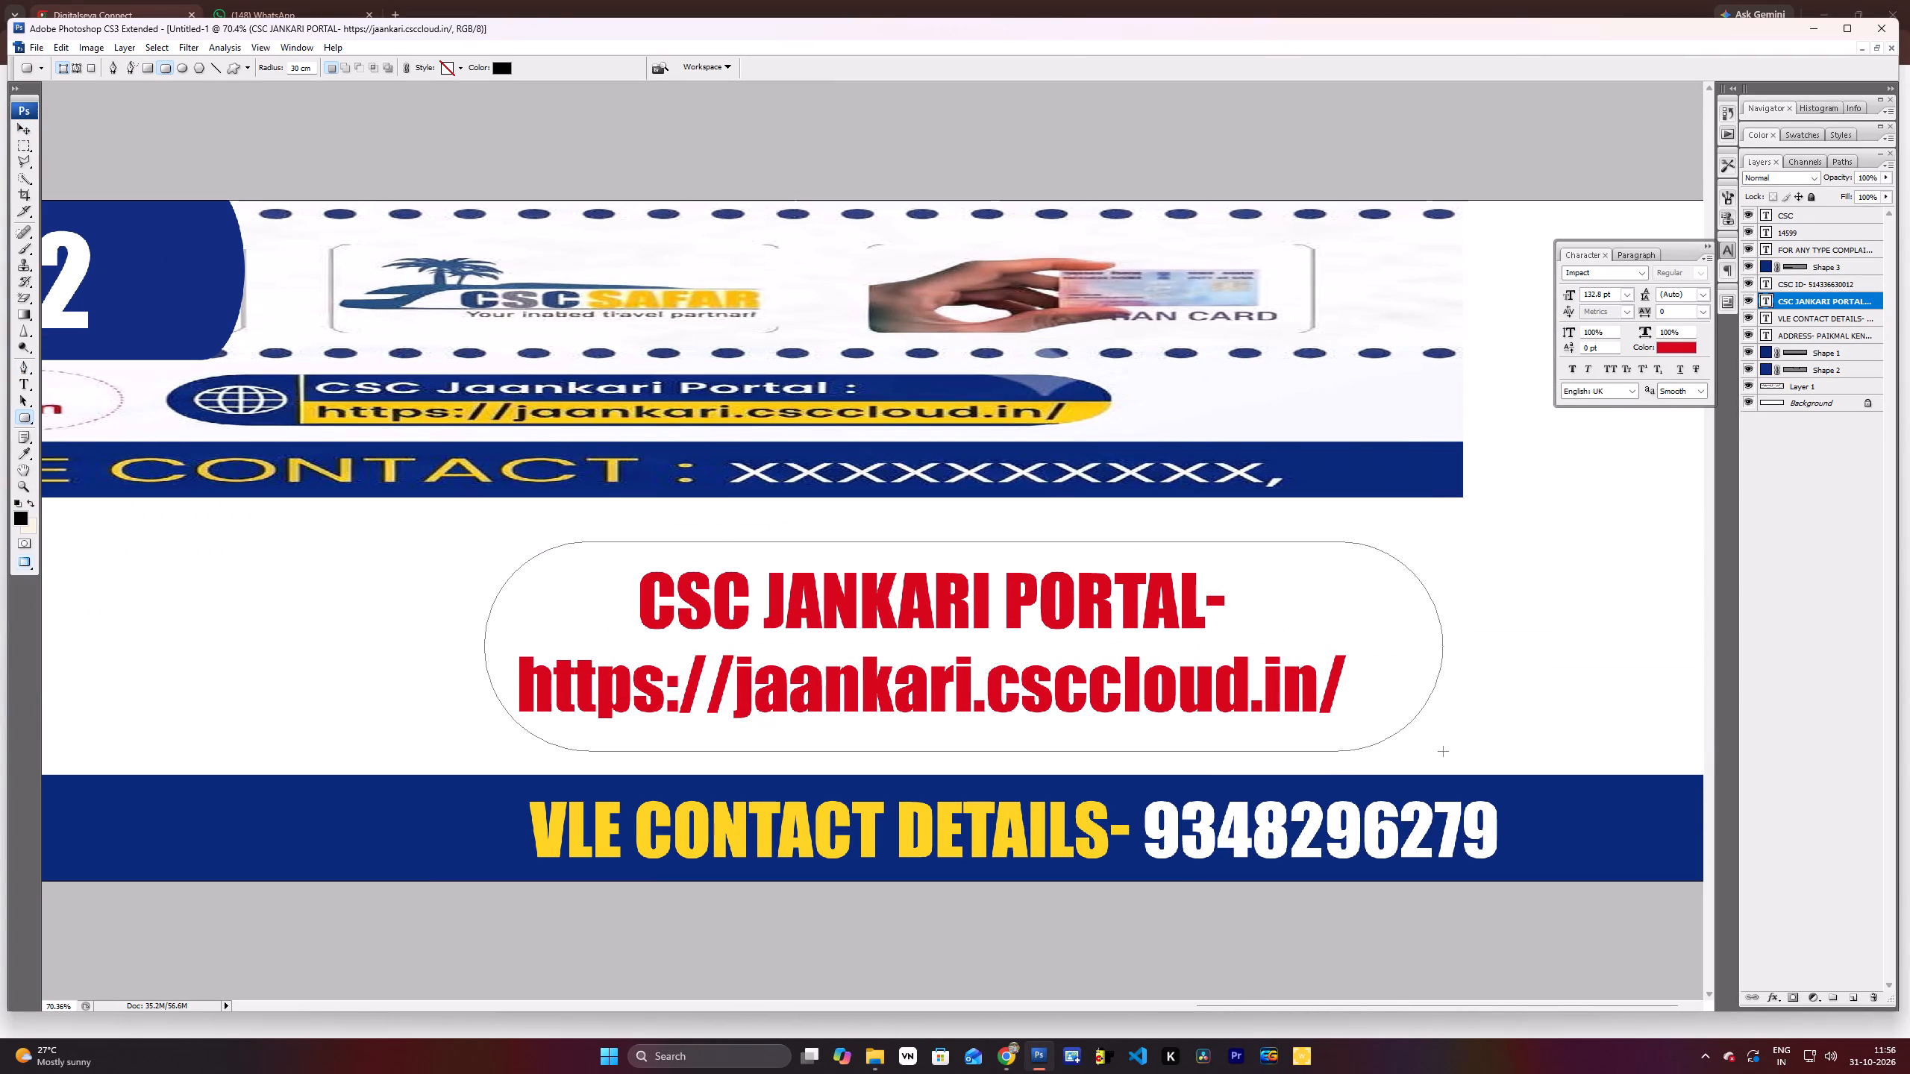
left_click_drag(1443, 751, 1442, 751)
key("v")
key("v")
left_click_drag(1400, 690, 1386, 691)
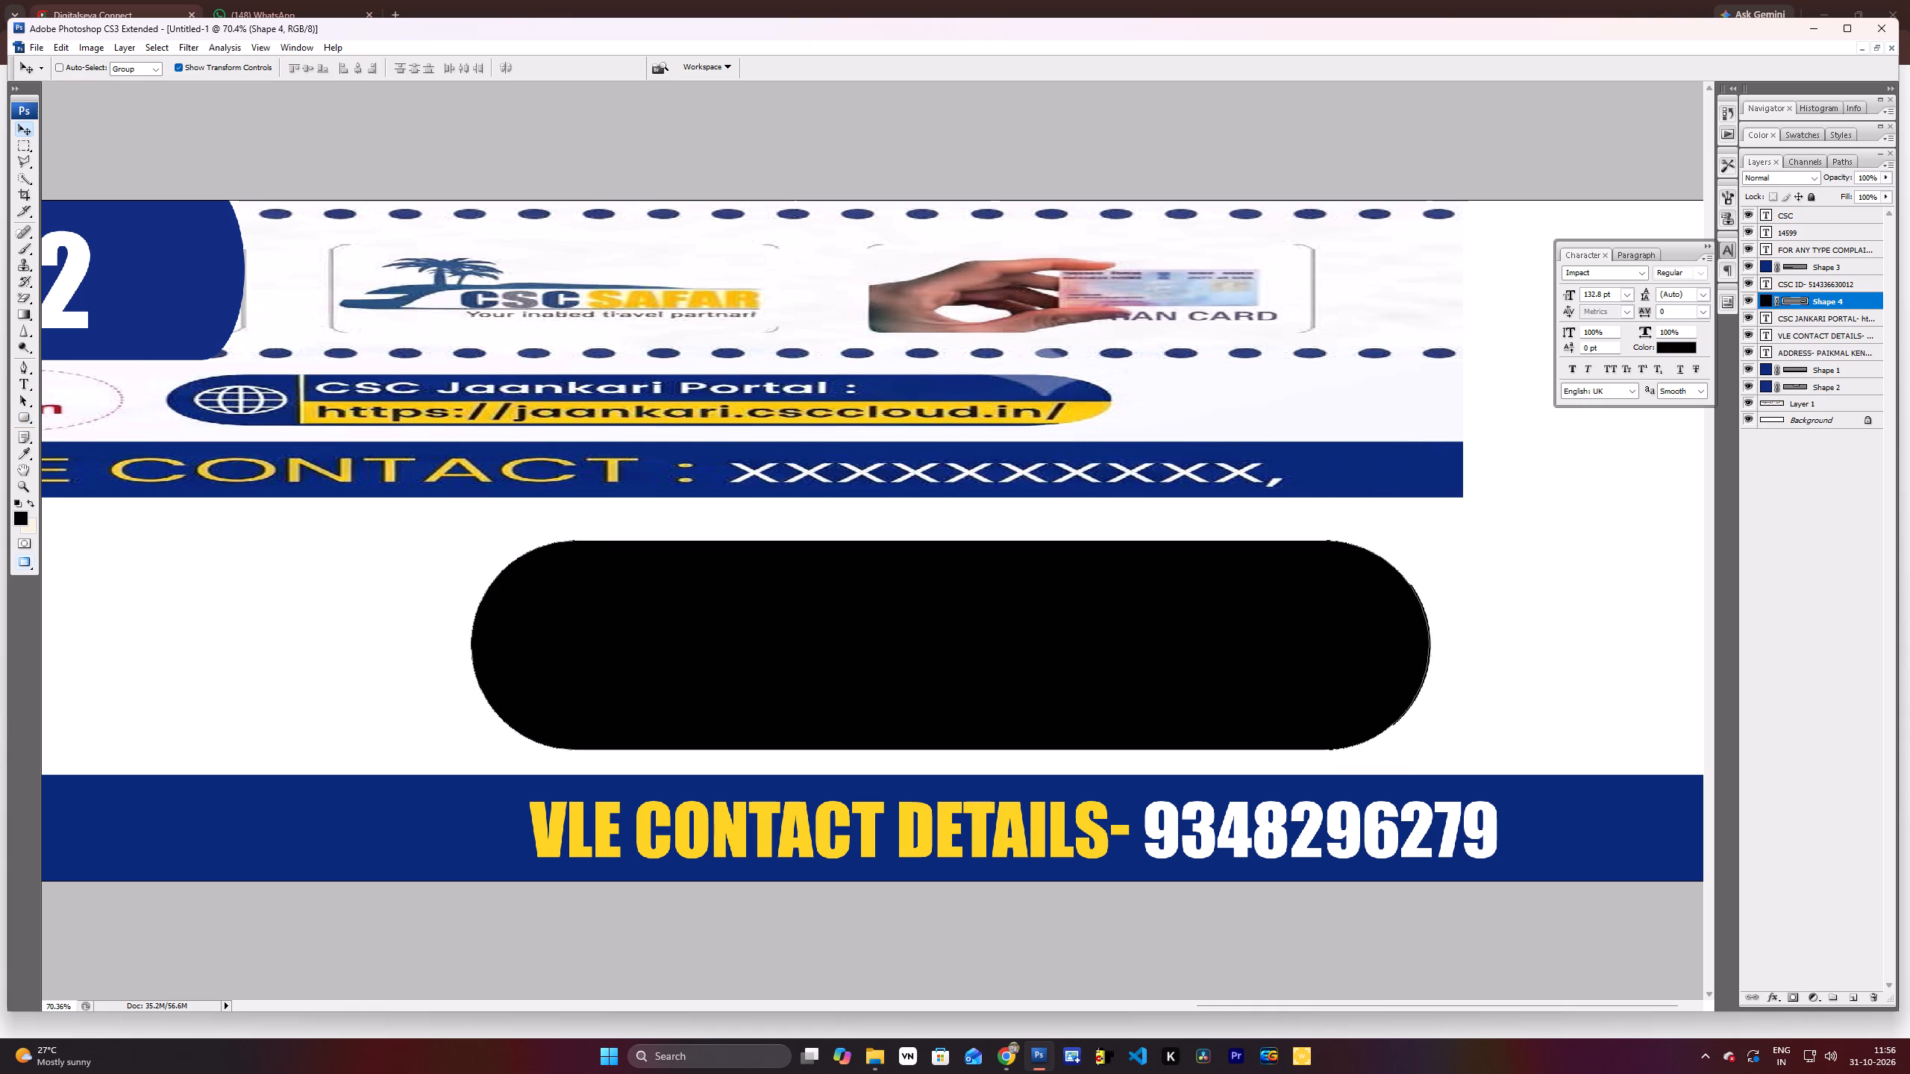
left_click_drag(1386, 691, 1365, 698)
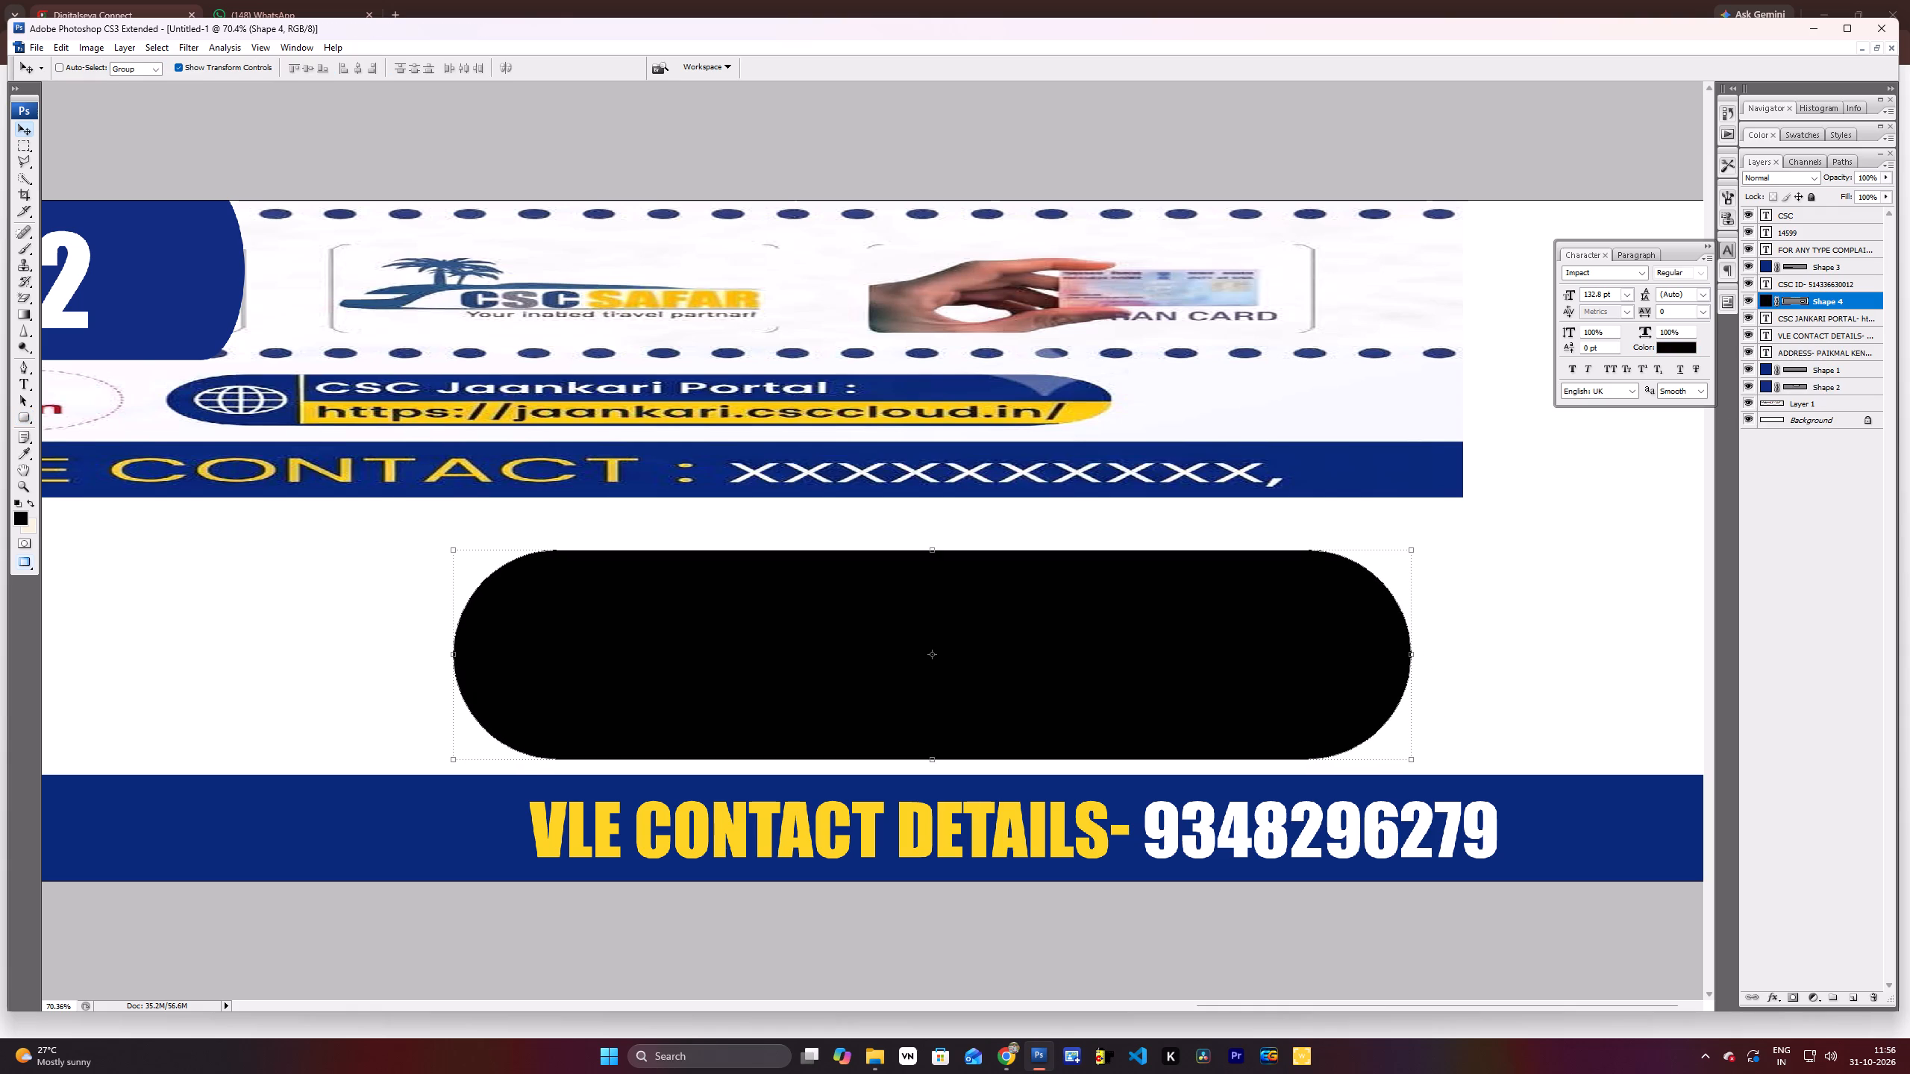
Recolour the rounded rectangle with the yellow sampled from the artwork's Jaankari Portal bar and place its layer behind the portal text.
double_click(1764, 301)
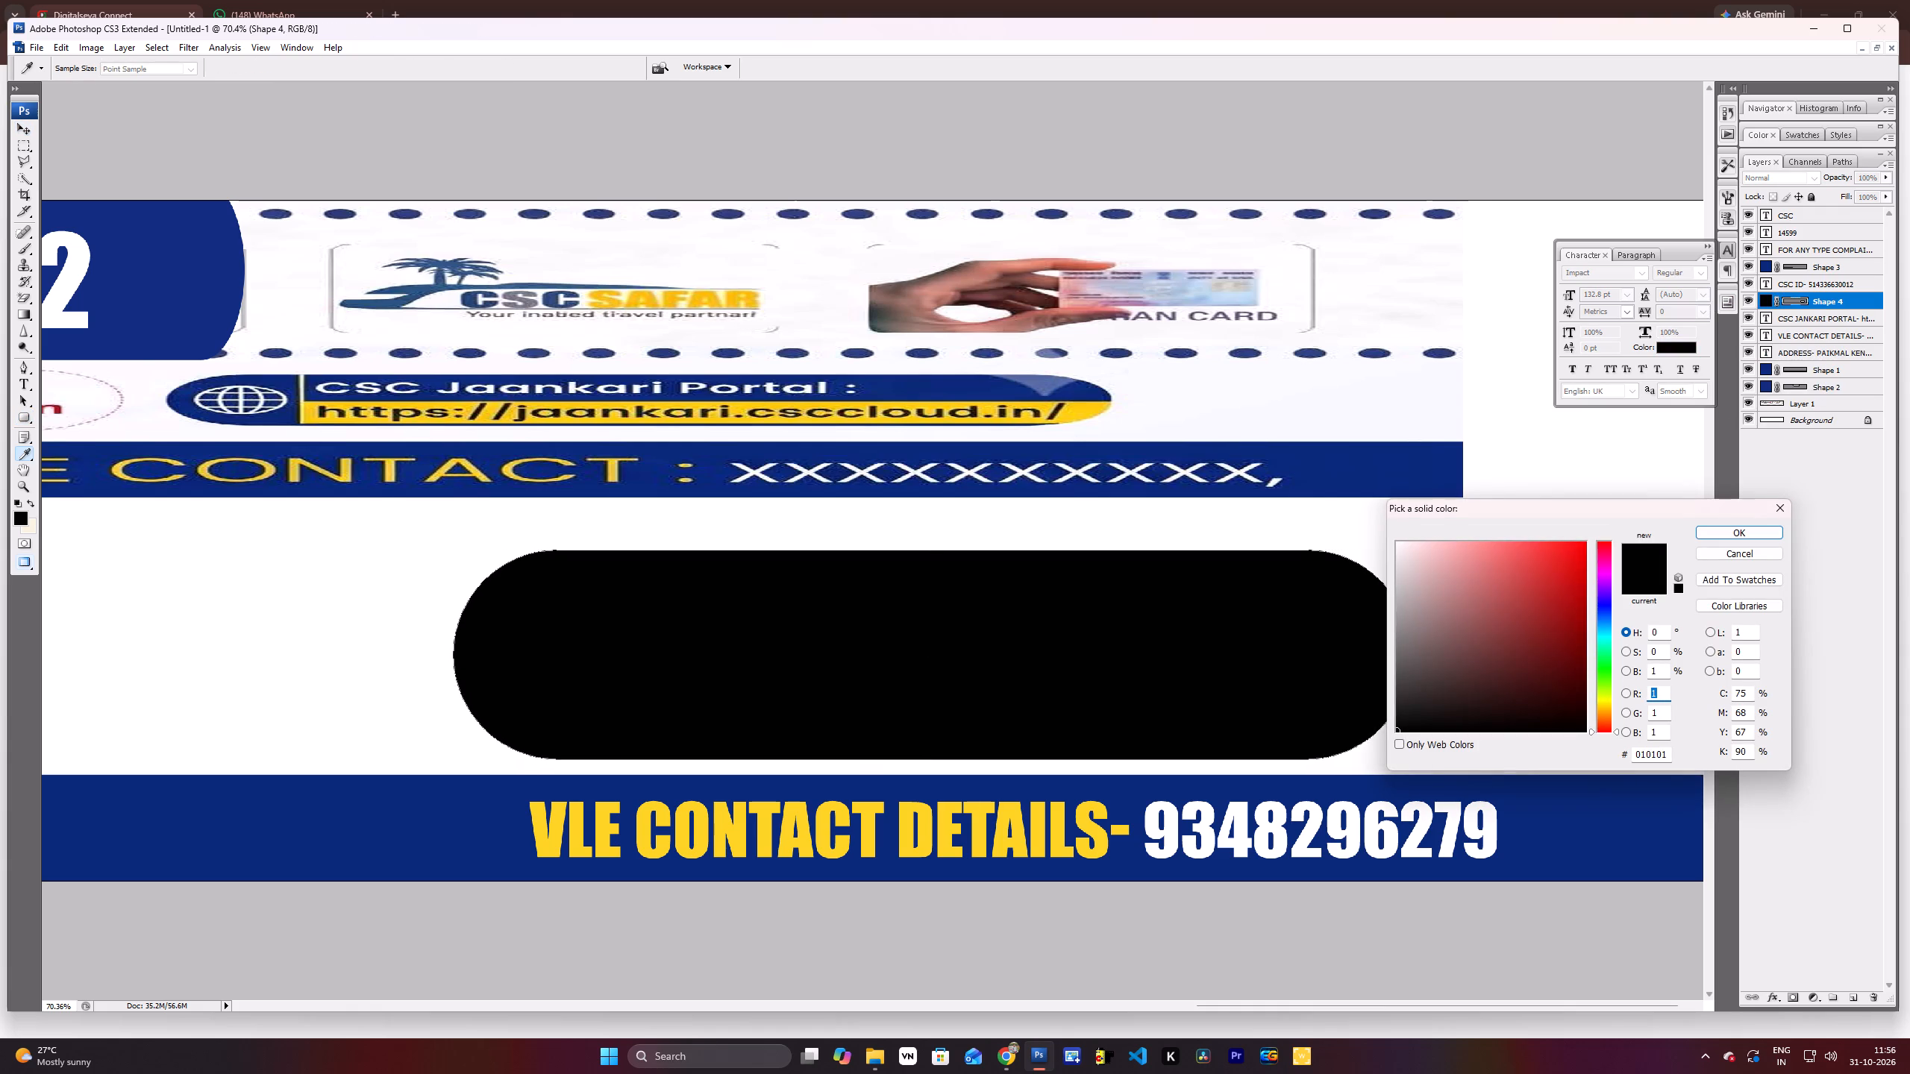
left_click(1078, 414)
key("Return")
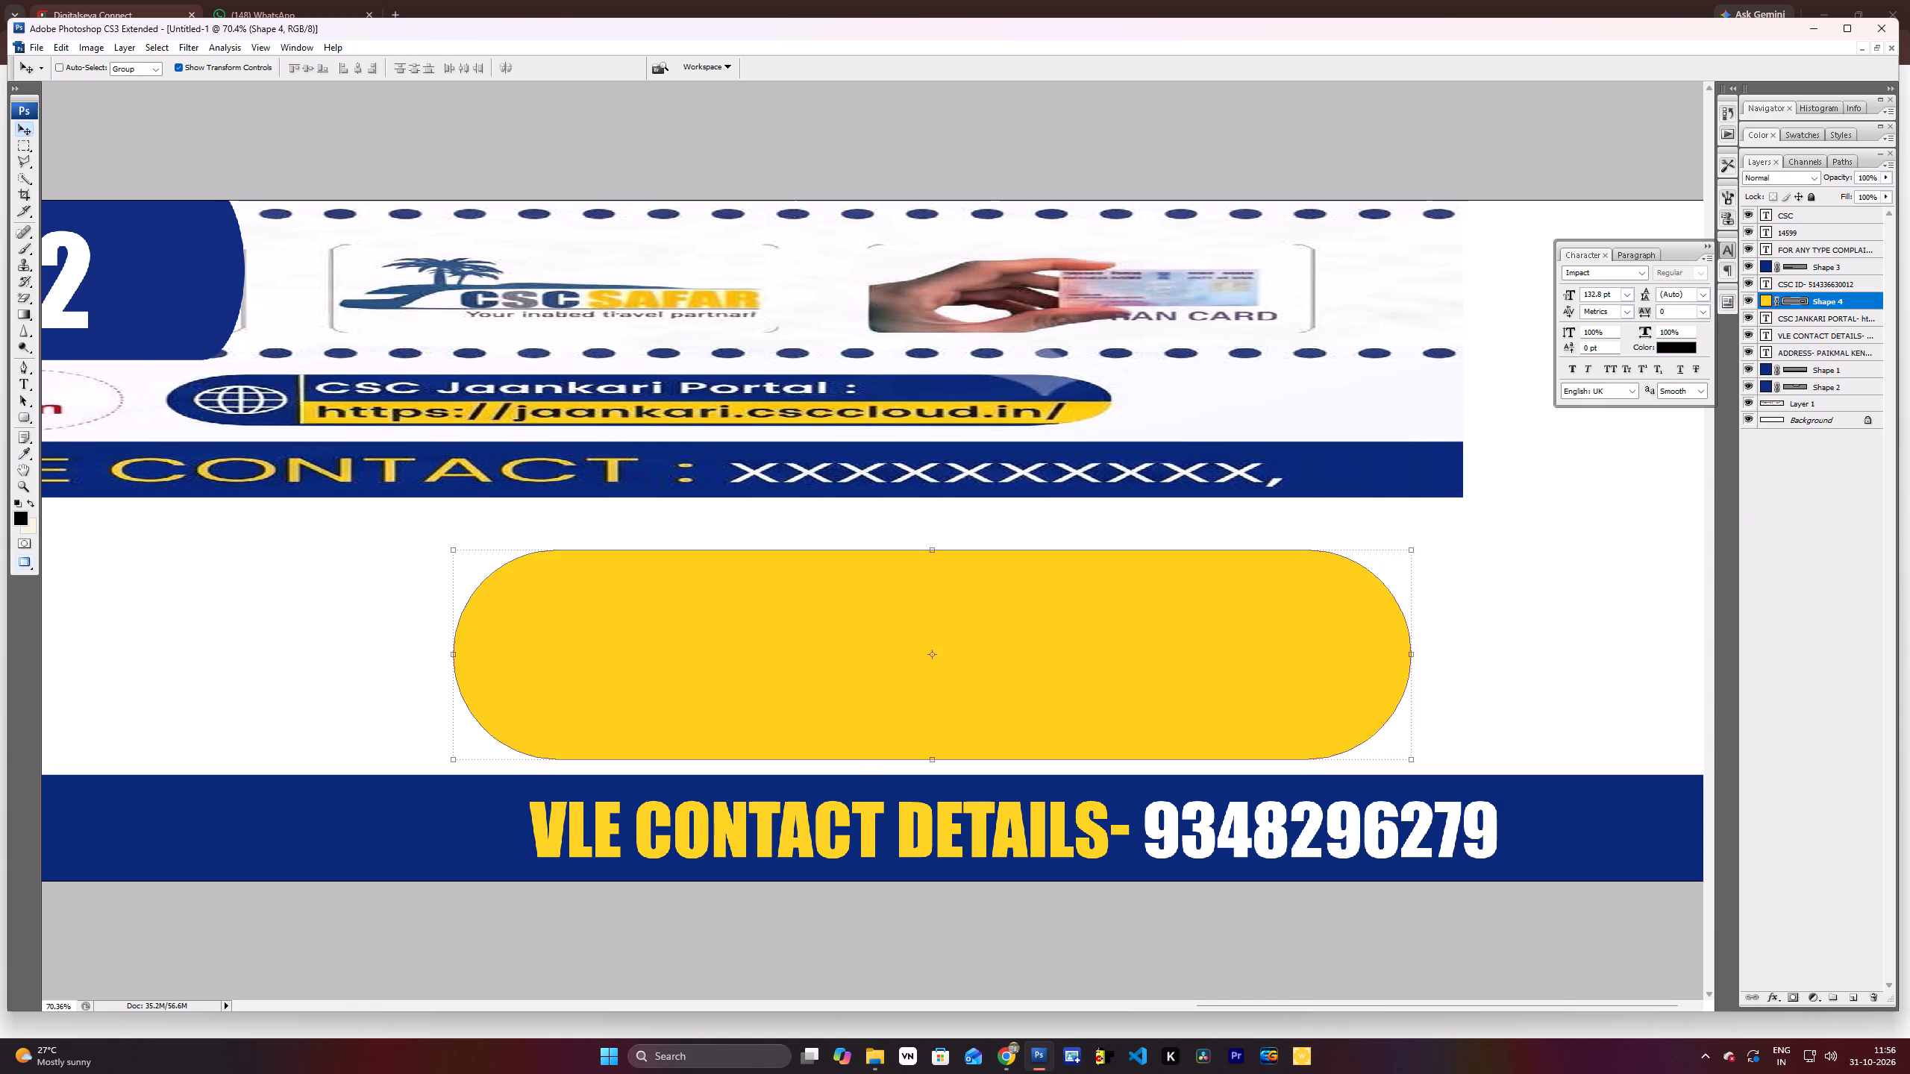
left_click_drag(1826, 301, 1833, 321)
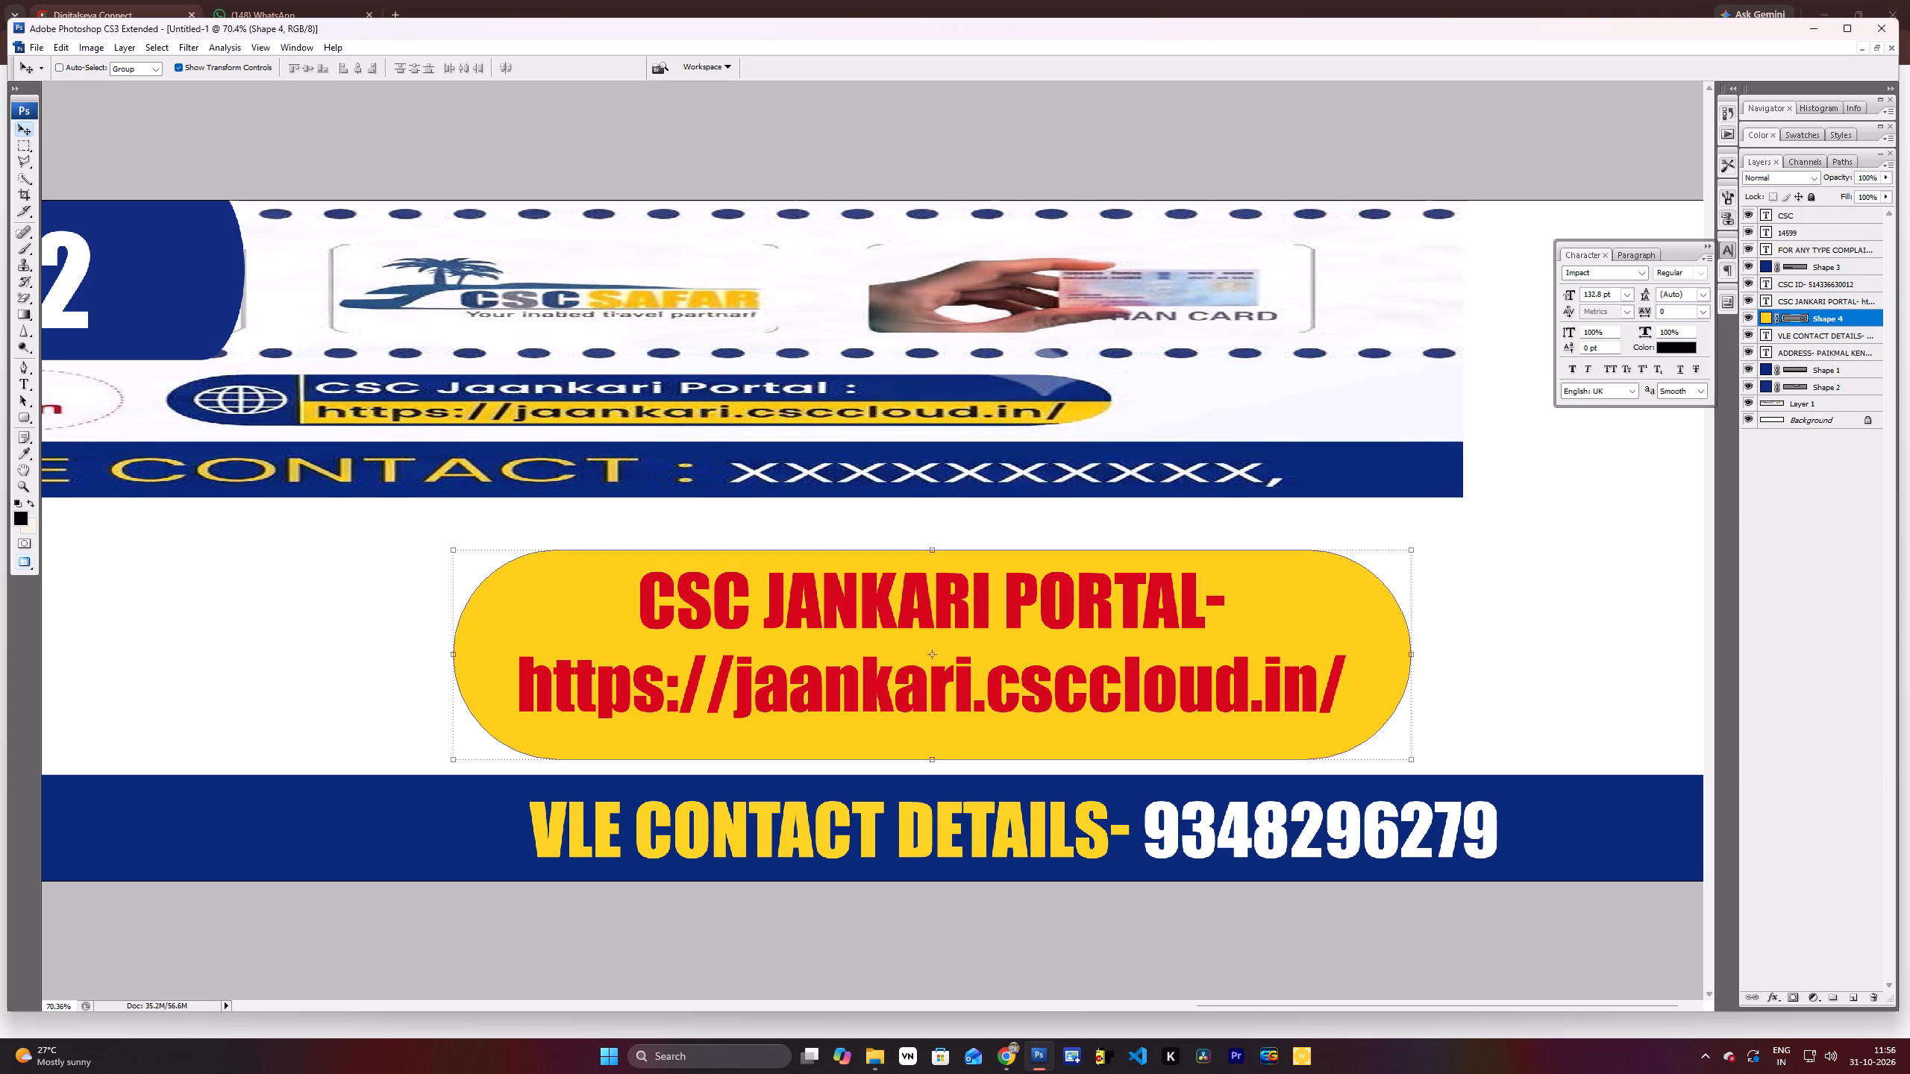
Recolour the portal text with the blue sampled from the artwork's VLE CONTACT strip and nudge it down within the yellow shape.
left_click(1772, 301)
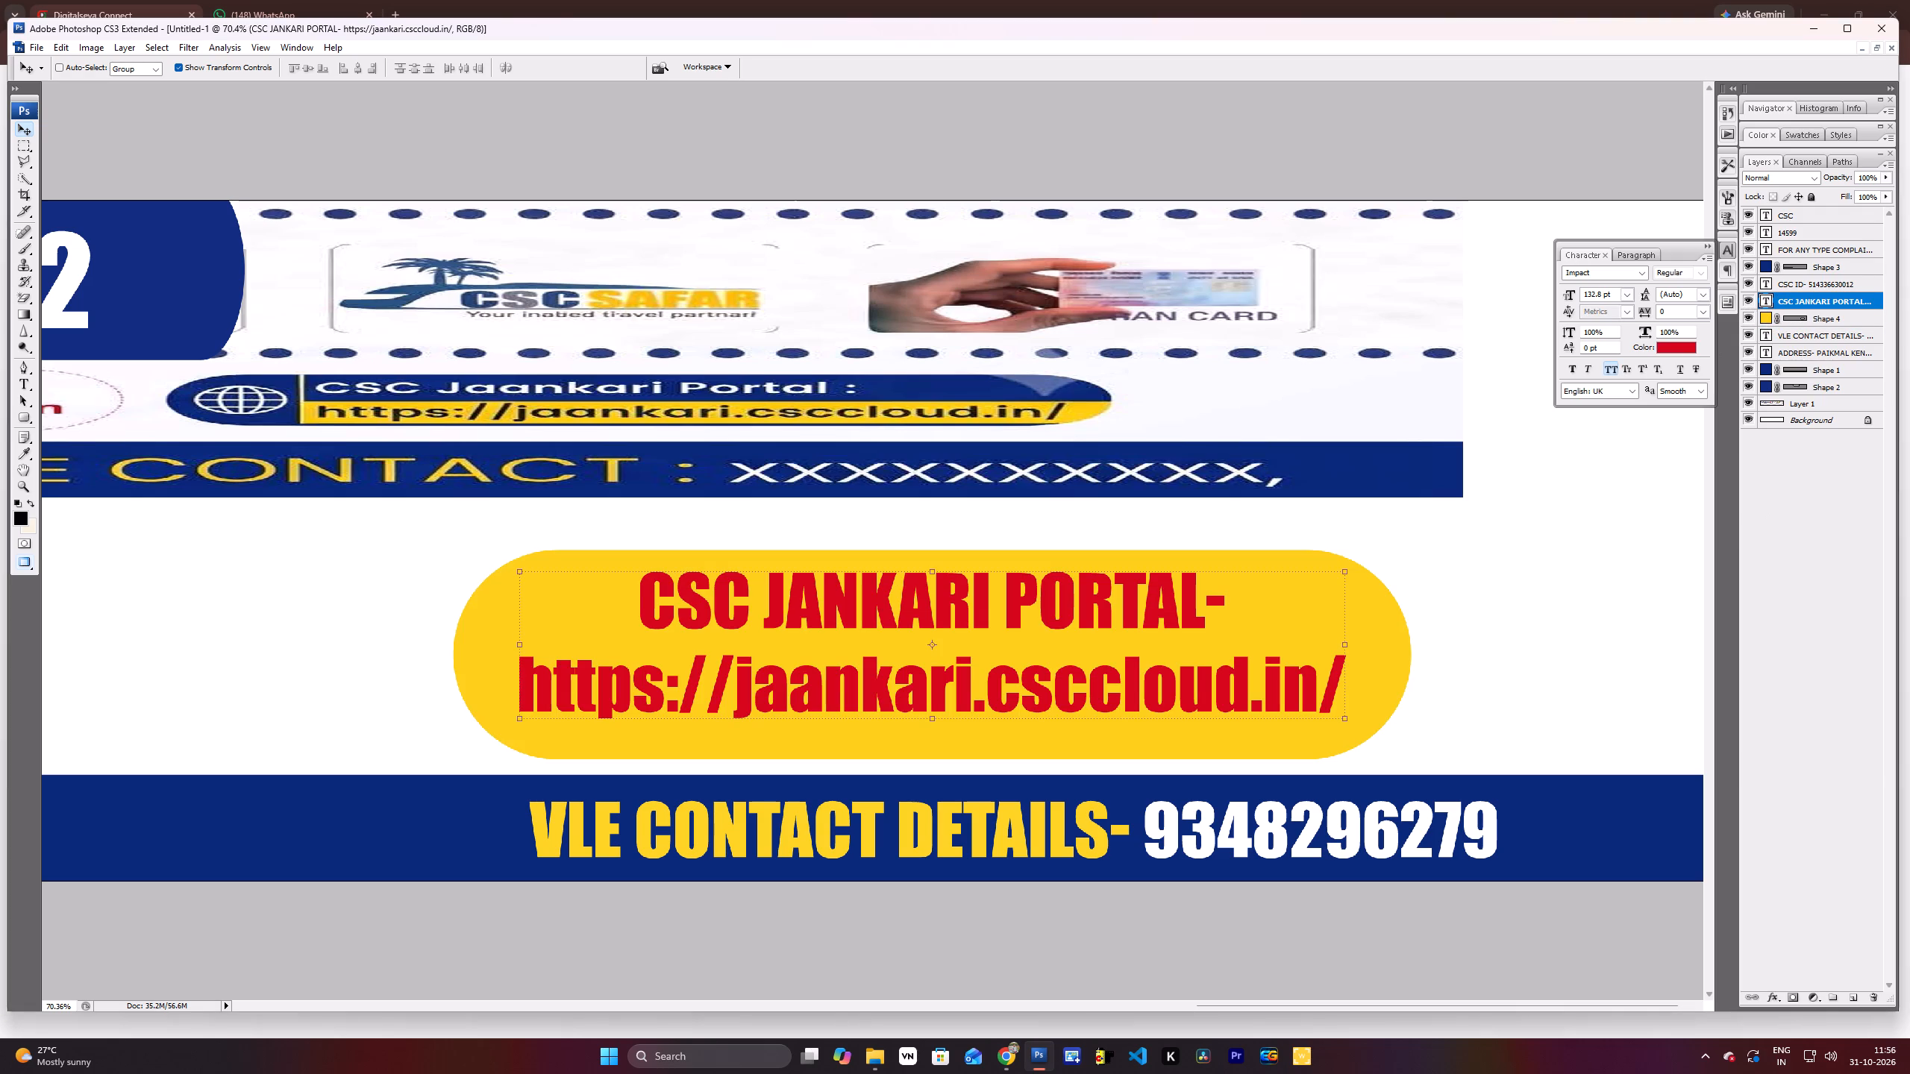
left_click(1681, 348)
left_click(1333, 465)
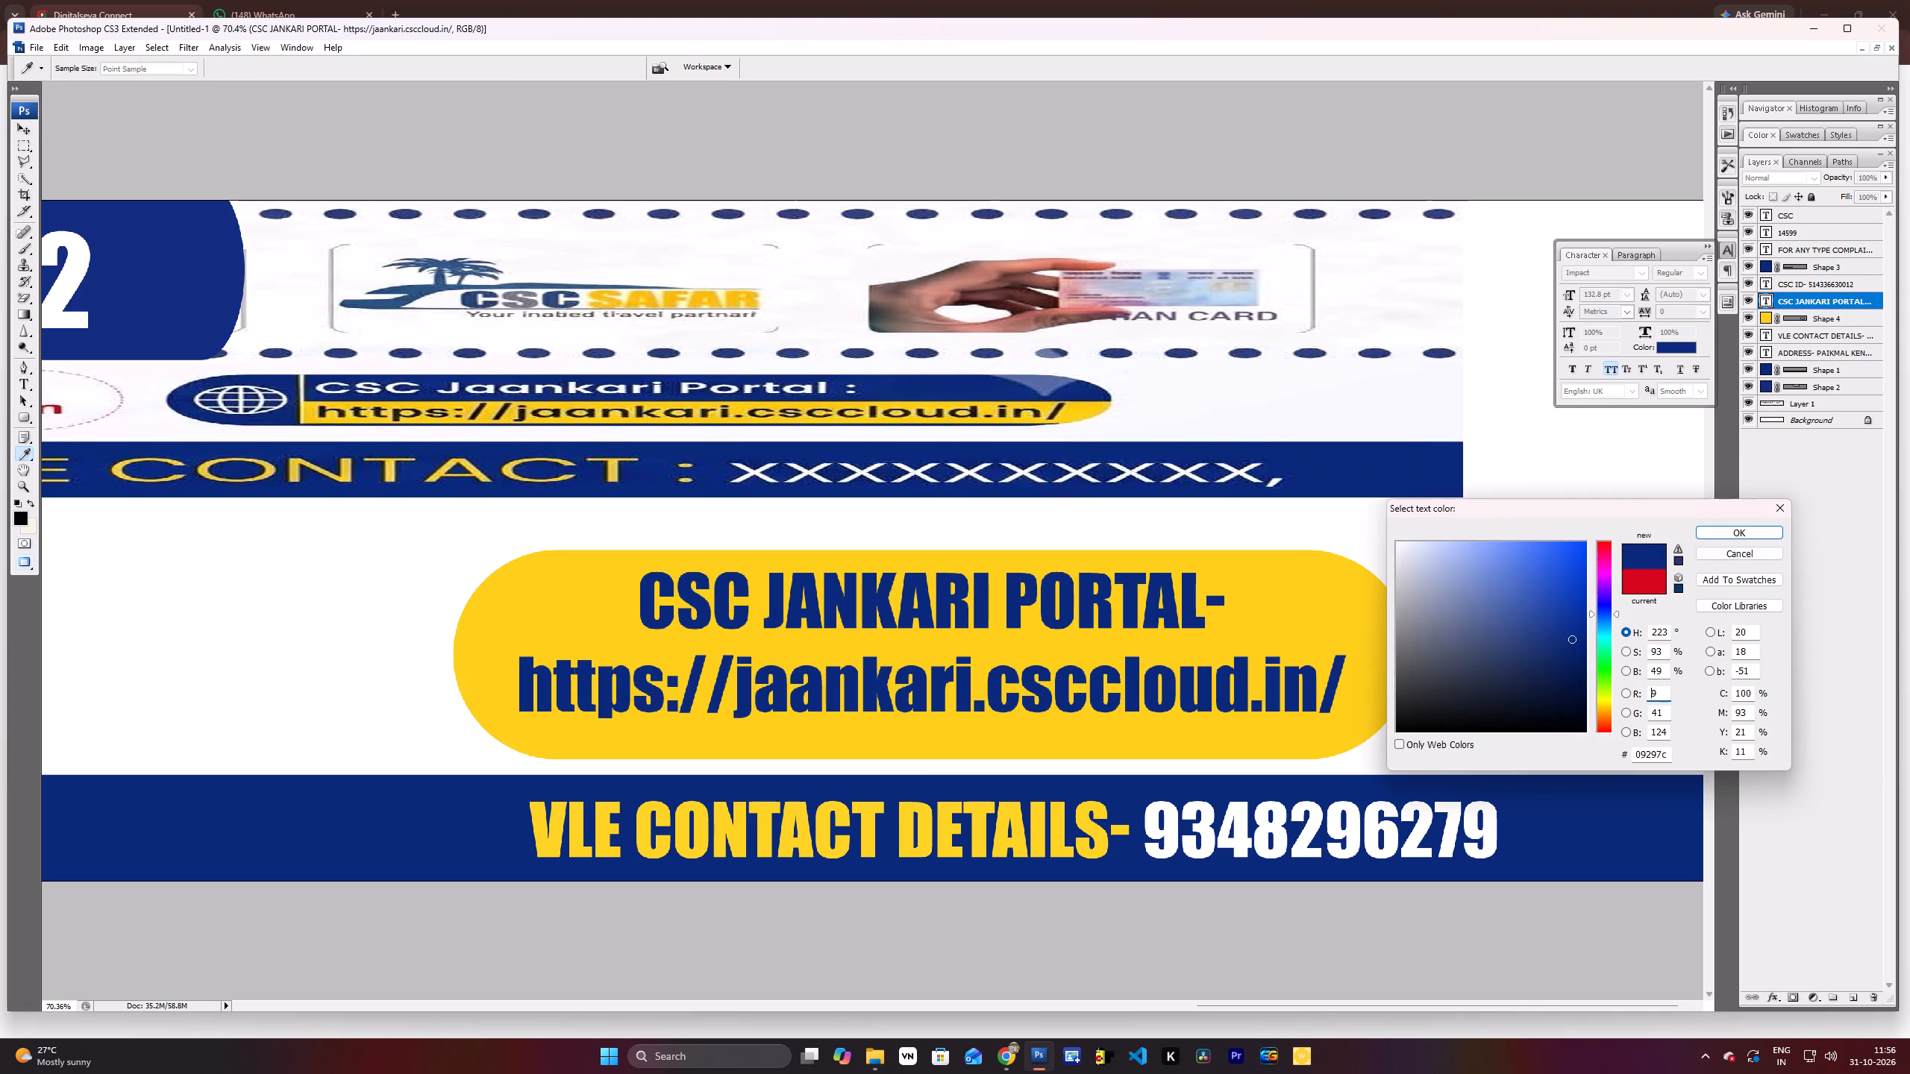
key("Return")
key("shift+Down")
key("shift+Down")
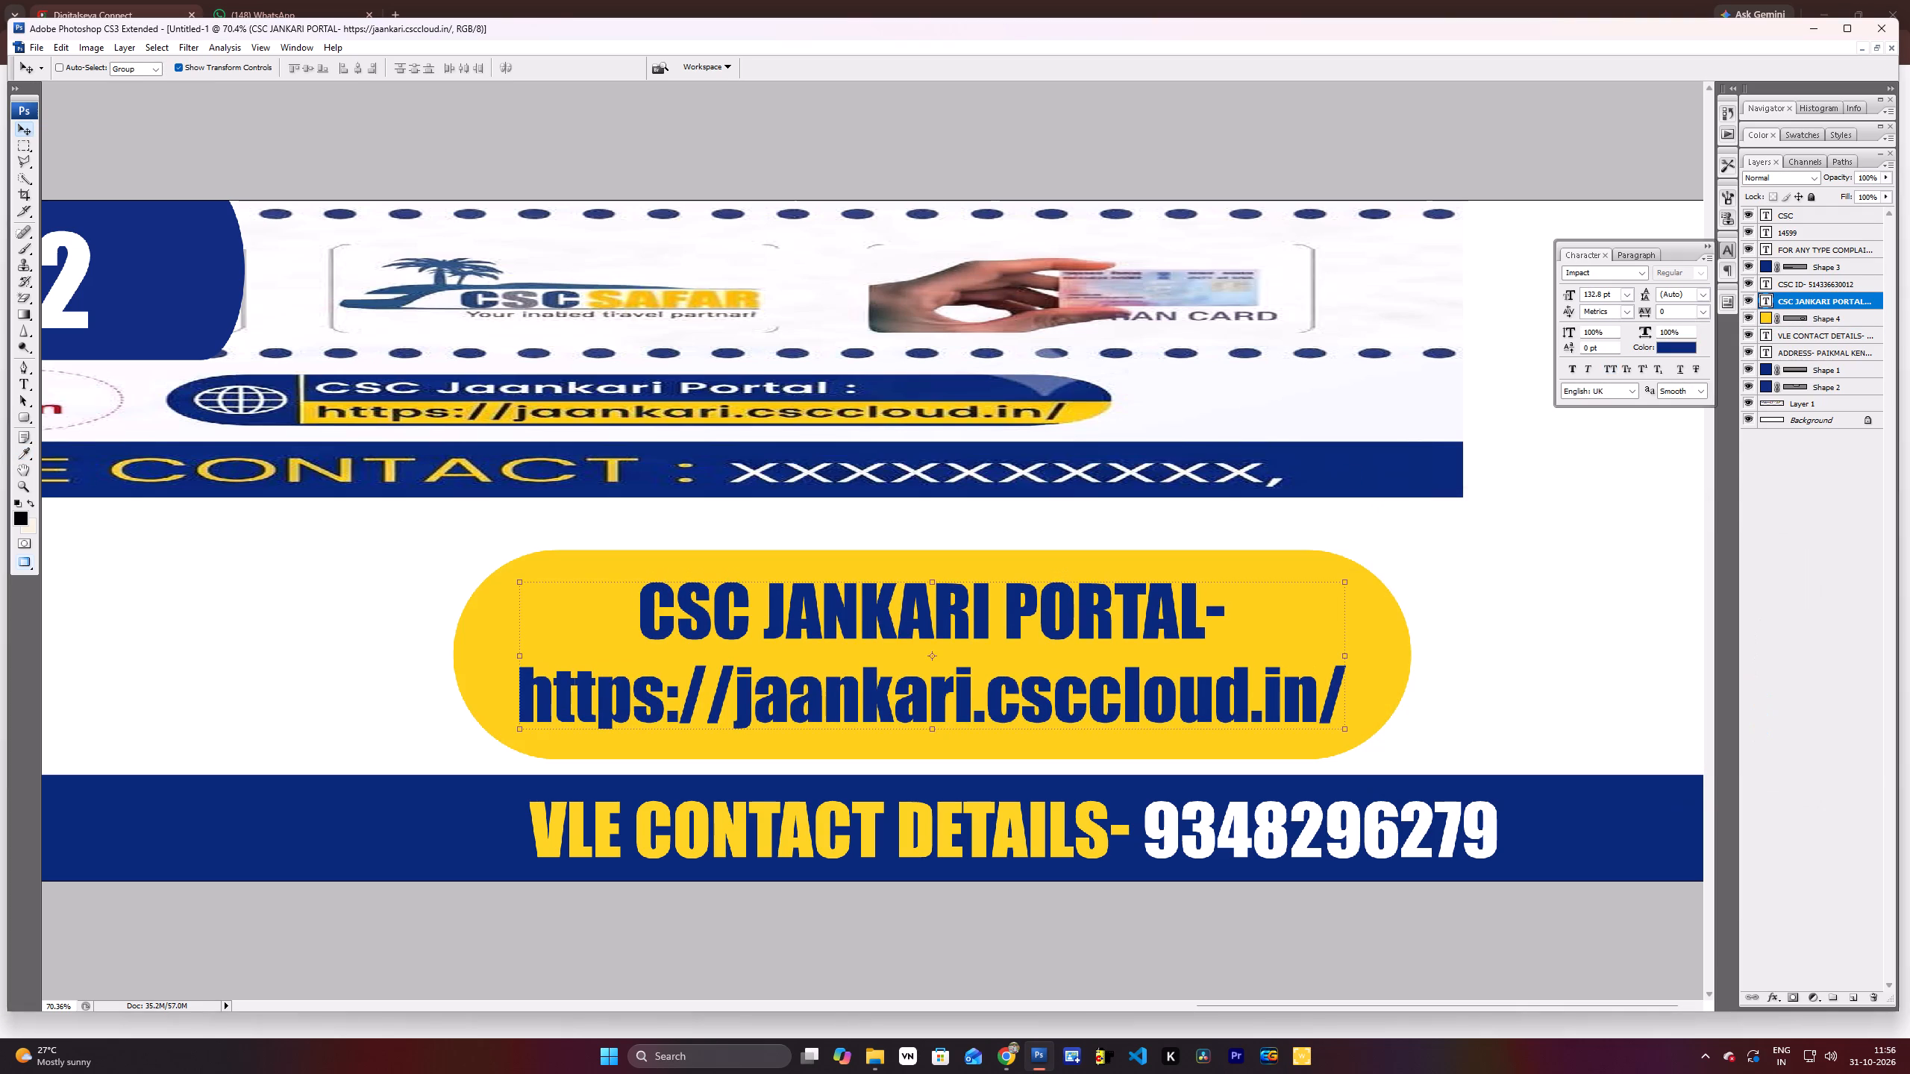
key("shift+Up")
key("shift+Down")
key("shift+Up")
Examine the layout of the whole banner with the yellow portal box in place.
key("space")
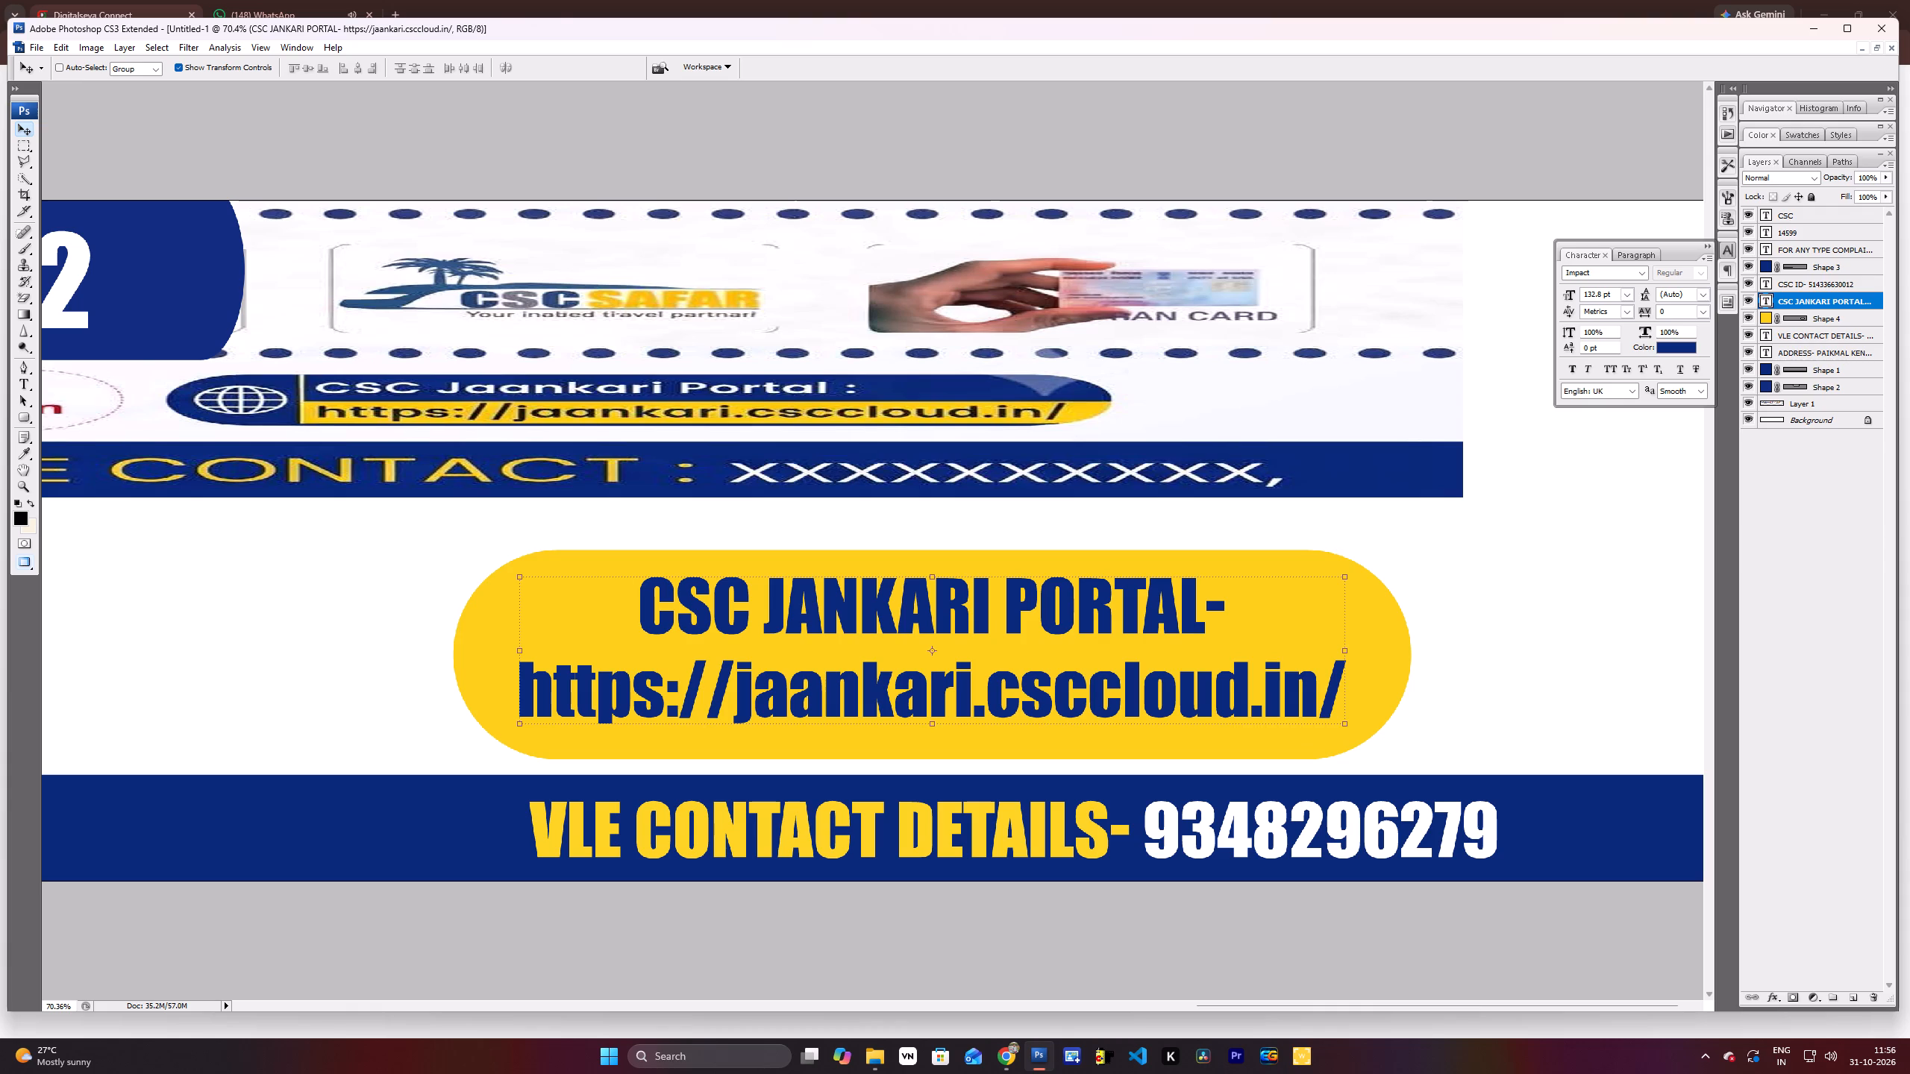
scroll(1106, 365, "down", 7)
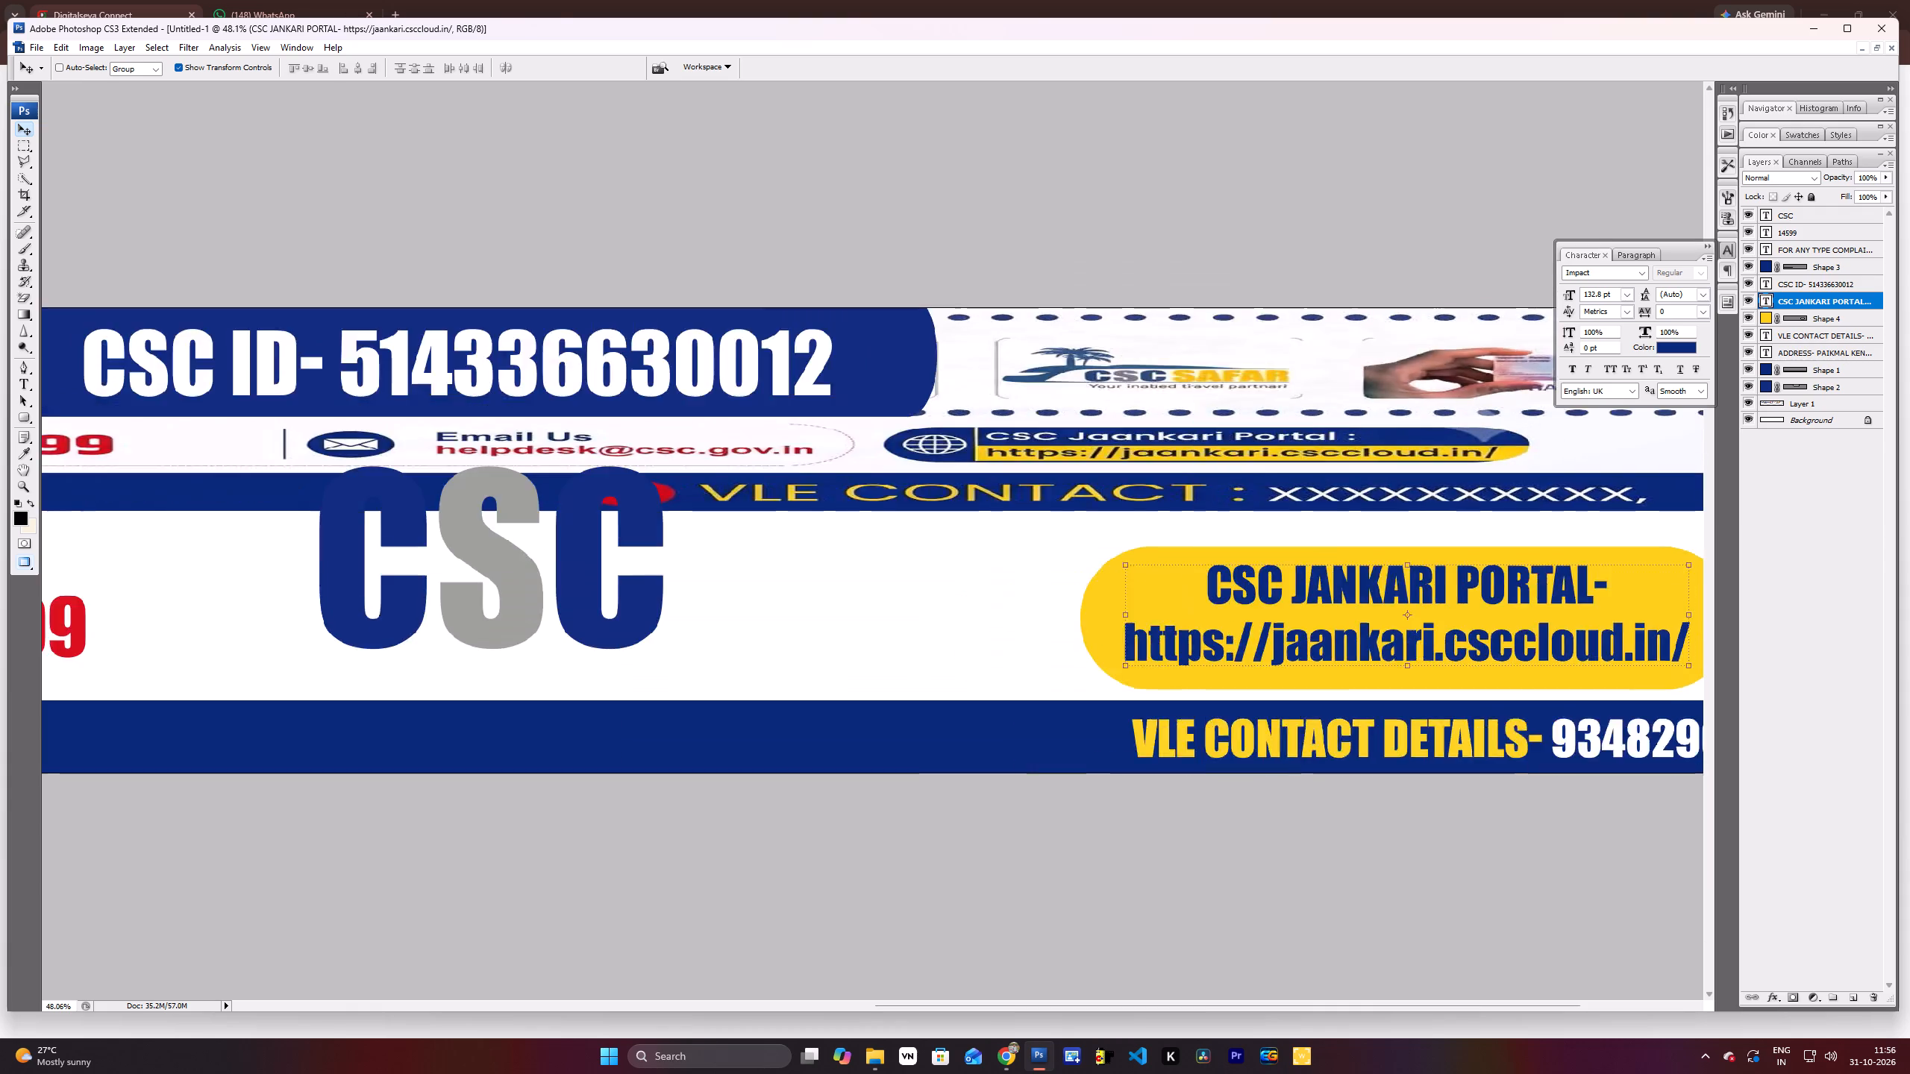
scroll(1072, 434, "down", 8)
scroll(1170, 596, "up", 5)
scroll(1165, 592, "down", 5)
scroll(1112, 665, "up", 3)
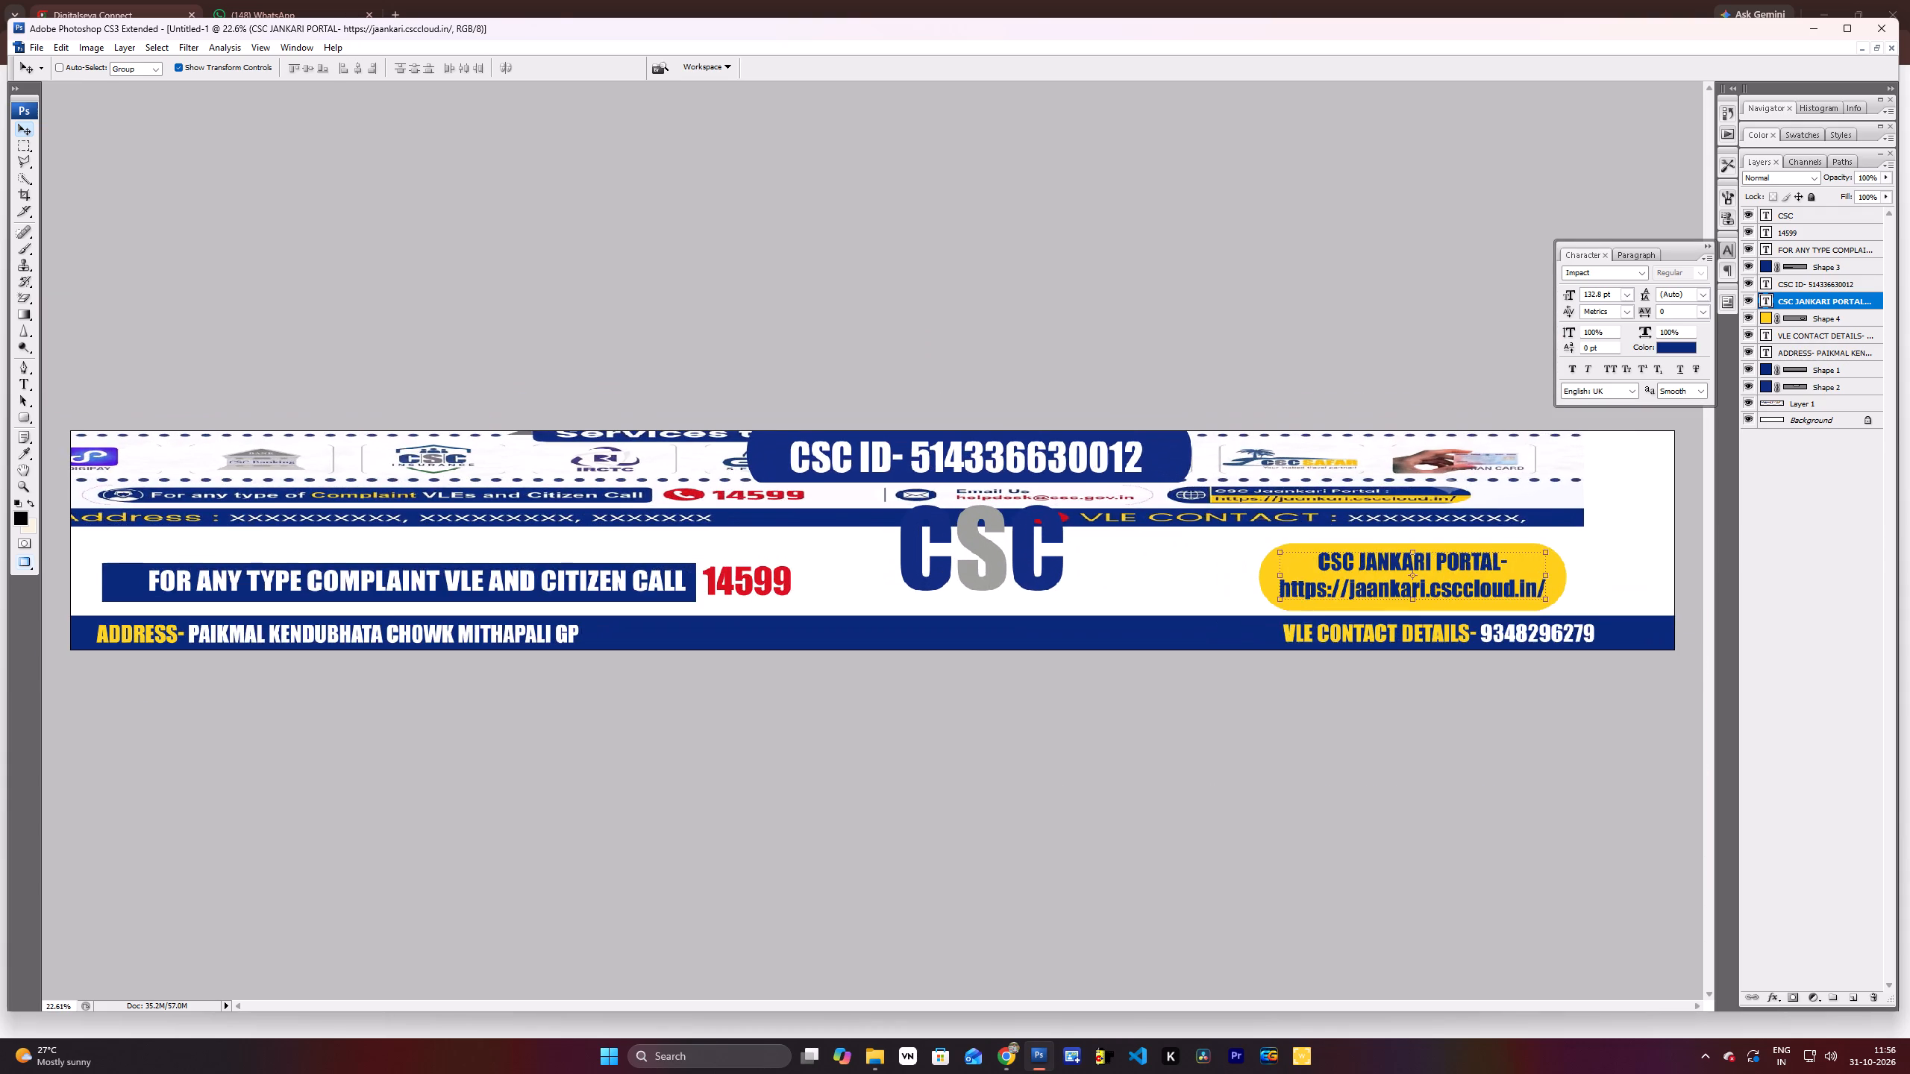
scroll(1048, 671, "up", 5)
scroll(1036, 604, "up", 1)
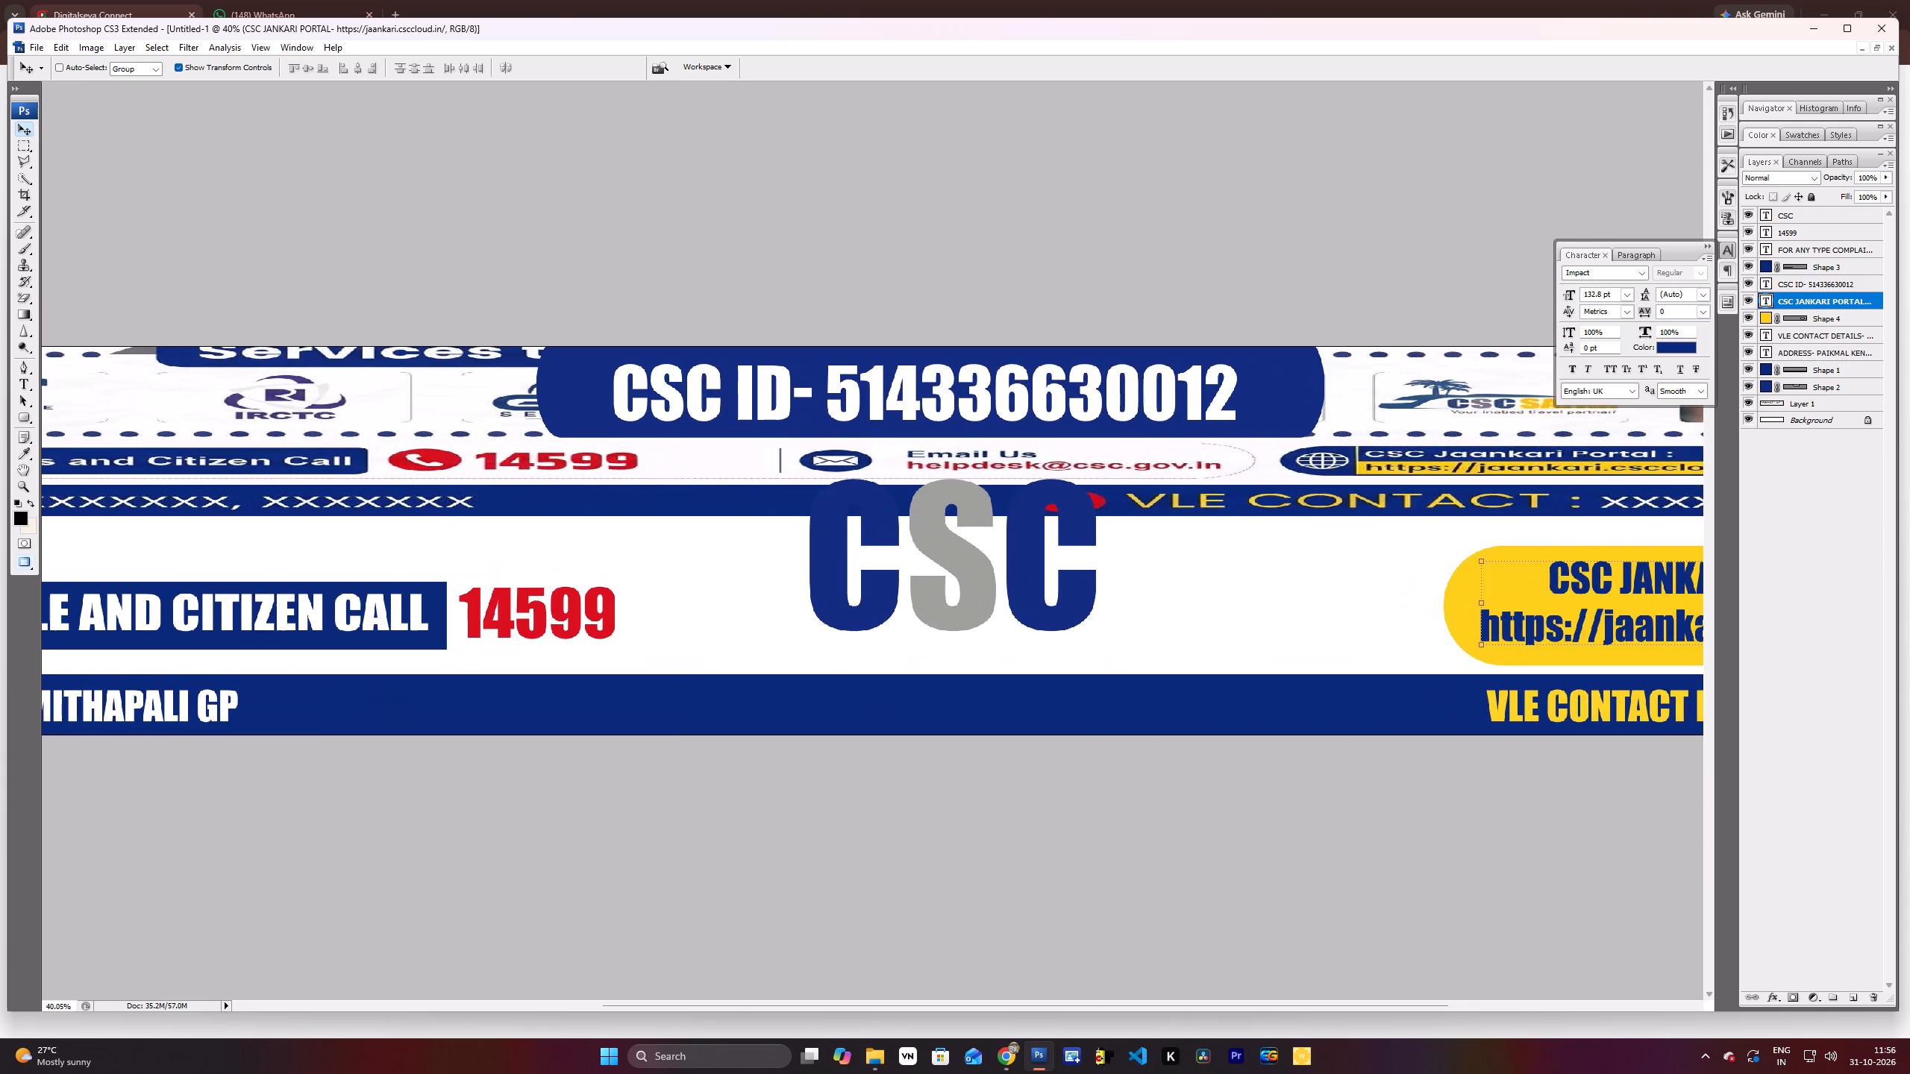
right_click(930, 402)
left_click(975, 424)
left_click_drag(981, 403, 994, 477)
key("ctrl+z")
Move the Layer 1 branding artwork down and slightly left so more of its upper service logos show around the CSC ID tab.
right_click(1446, 436)
left_click(1465, 447)
left_click_drag(1468, 437, 1468, 498)
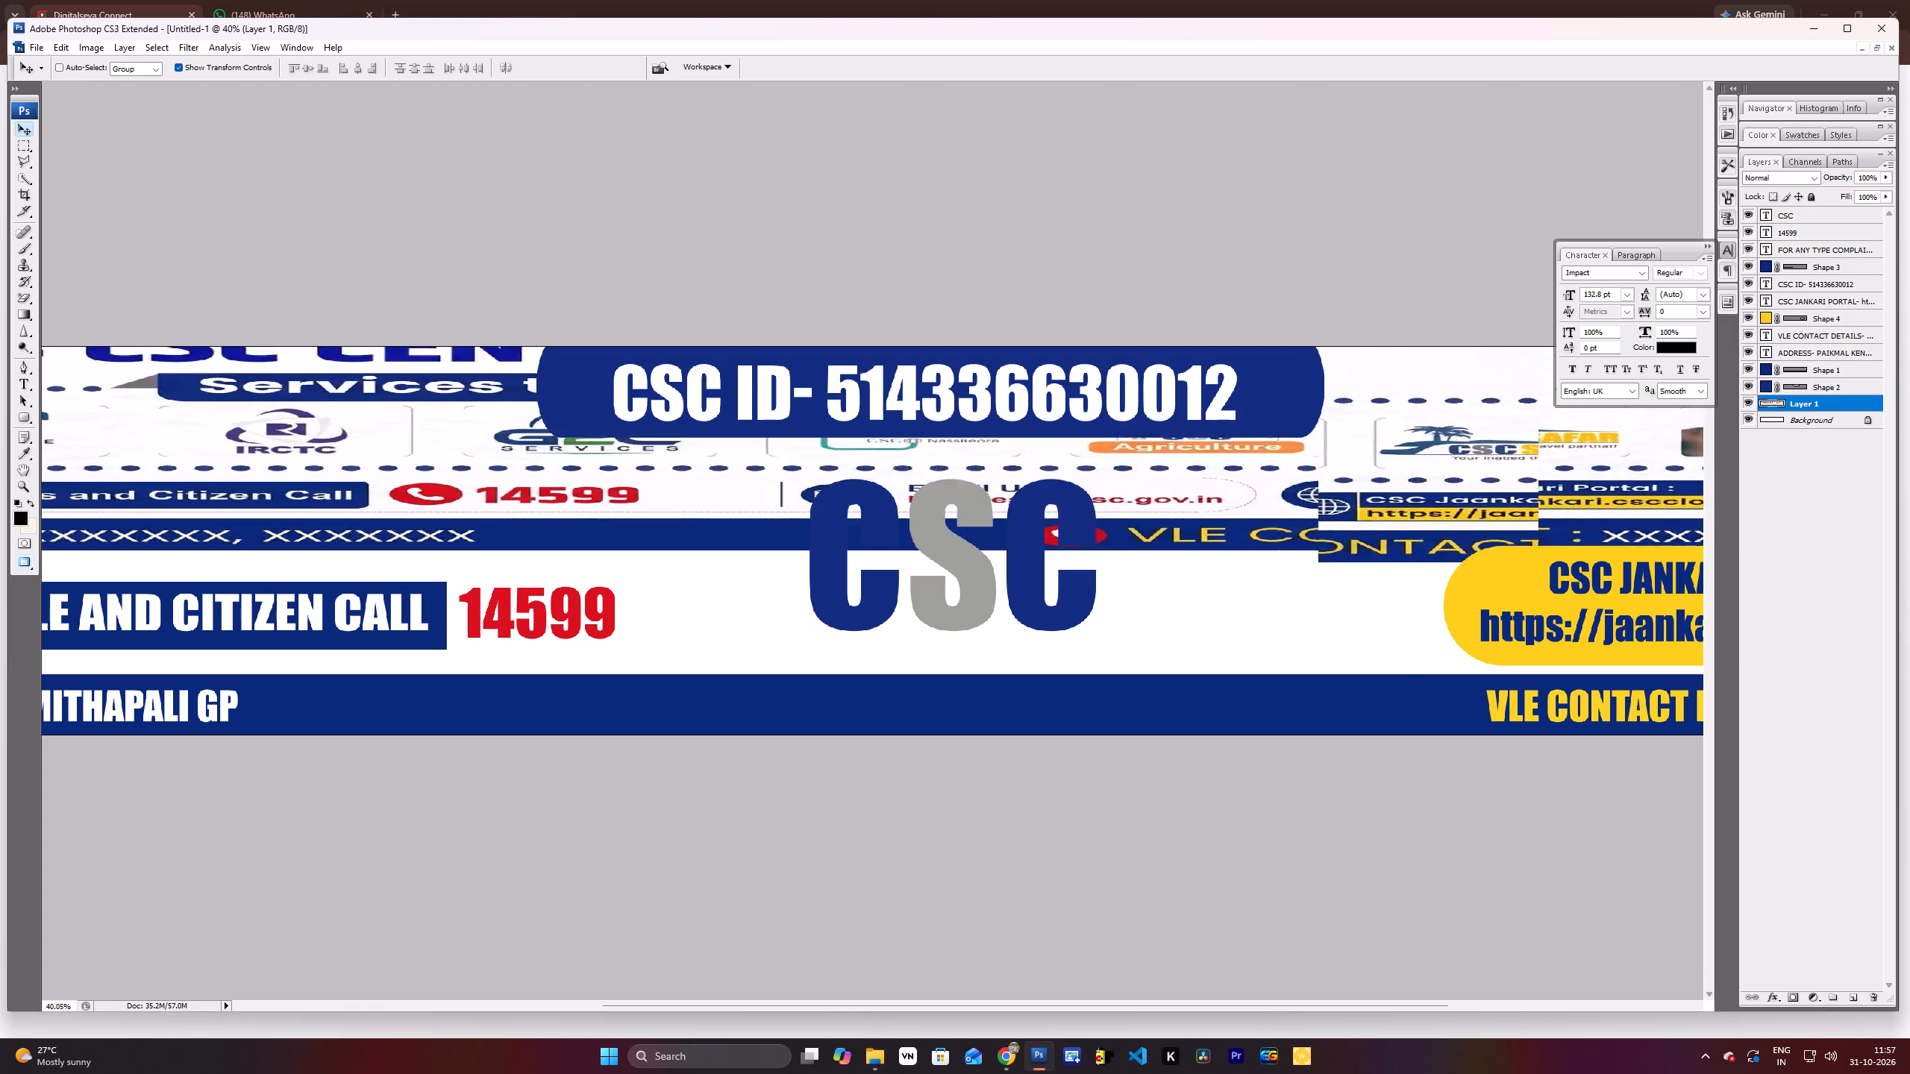
left_click_drag(1468, 498, 1453, 477)
Duplicate the address text and move the copy along the bottom strip to the middle, beneath the CSC lettering.
right_click(205, 704)
left_click(239, 713)
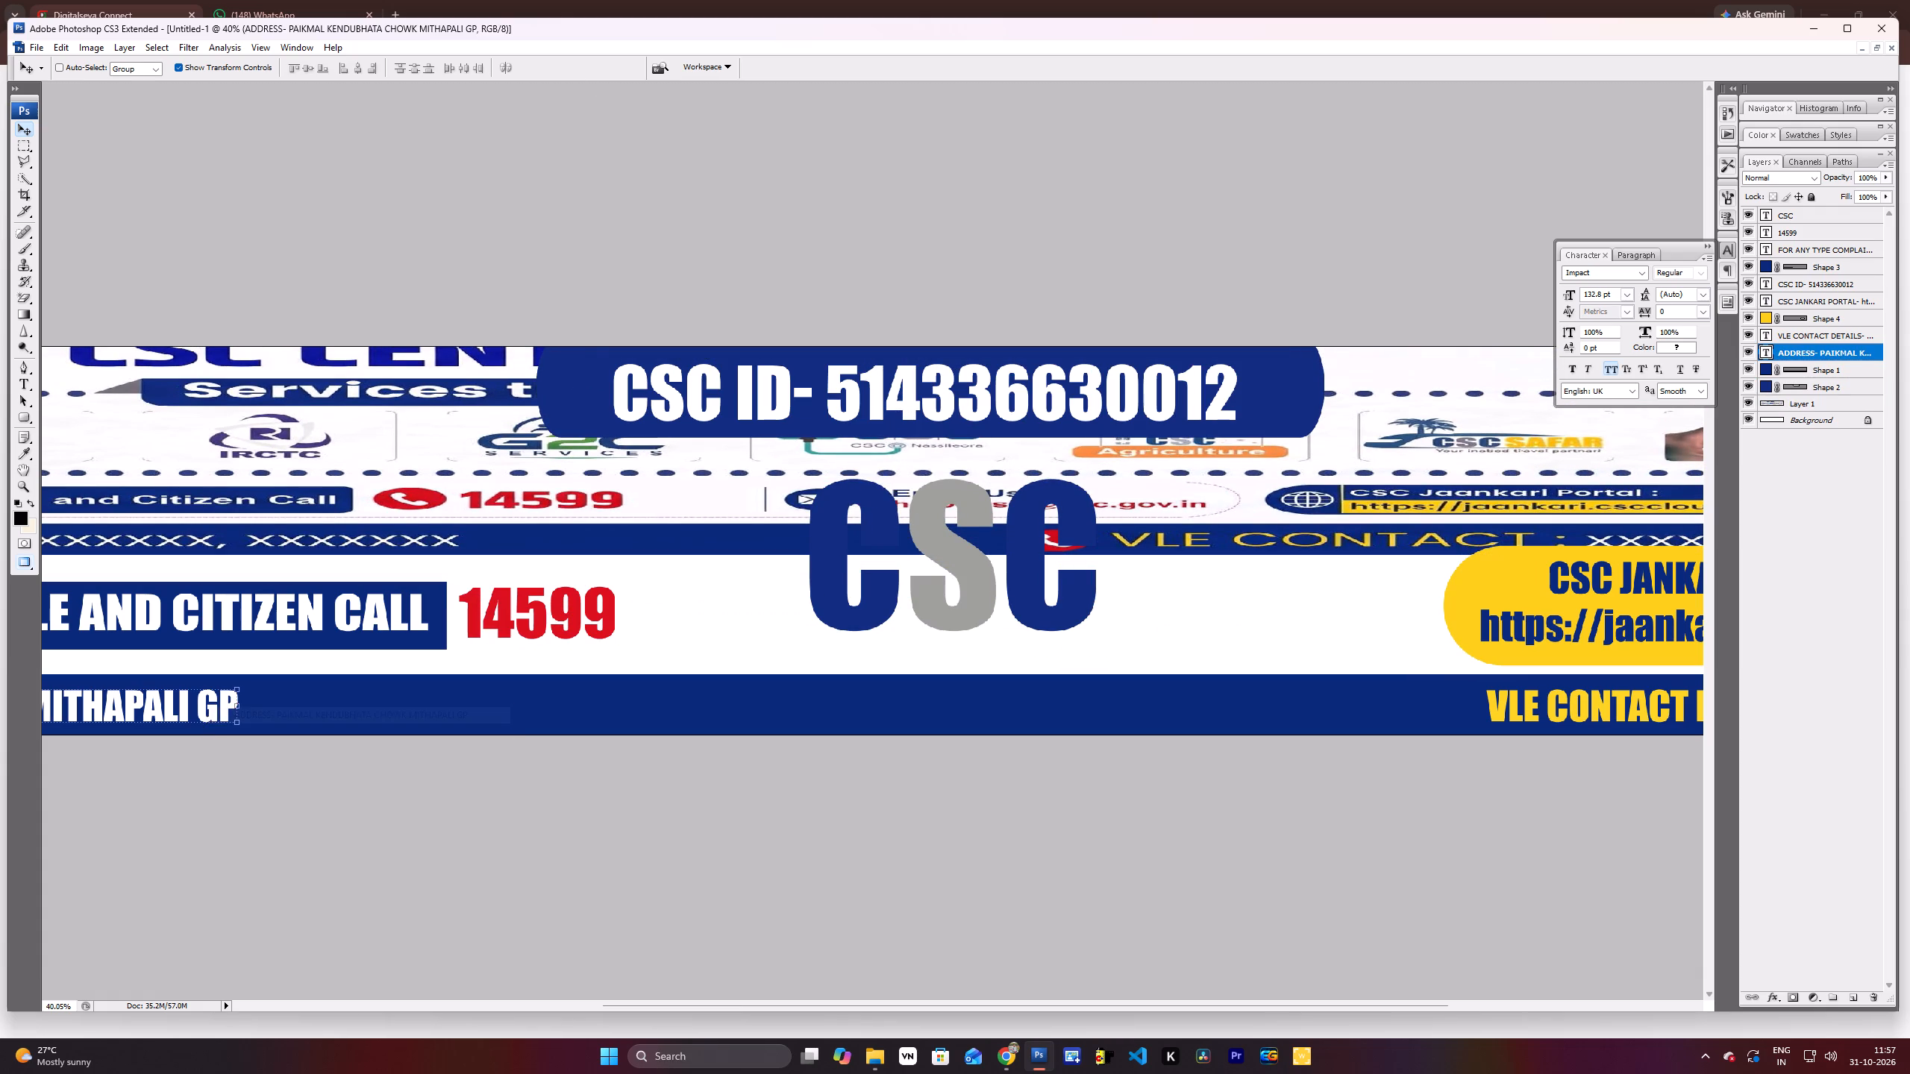
key("ctrl+j")
left_click_drag(210, 703, 1266, 703)
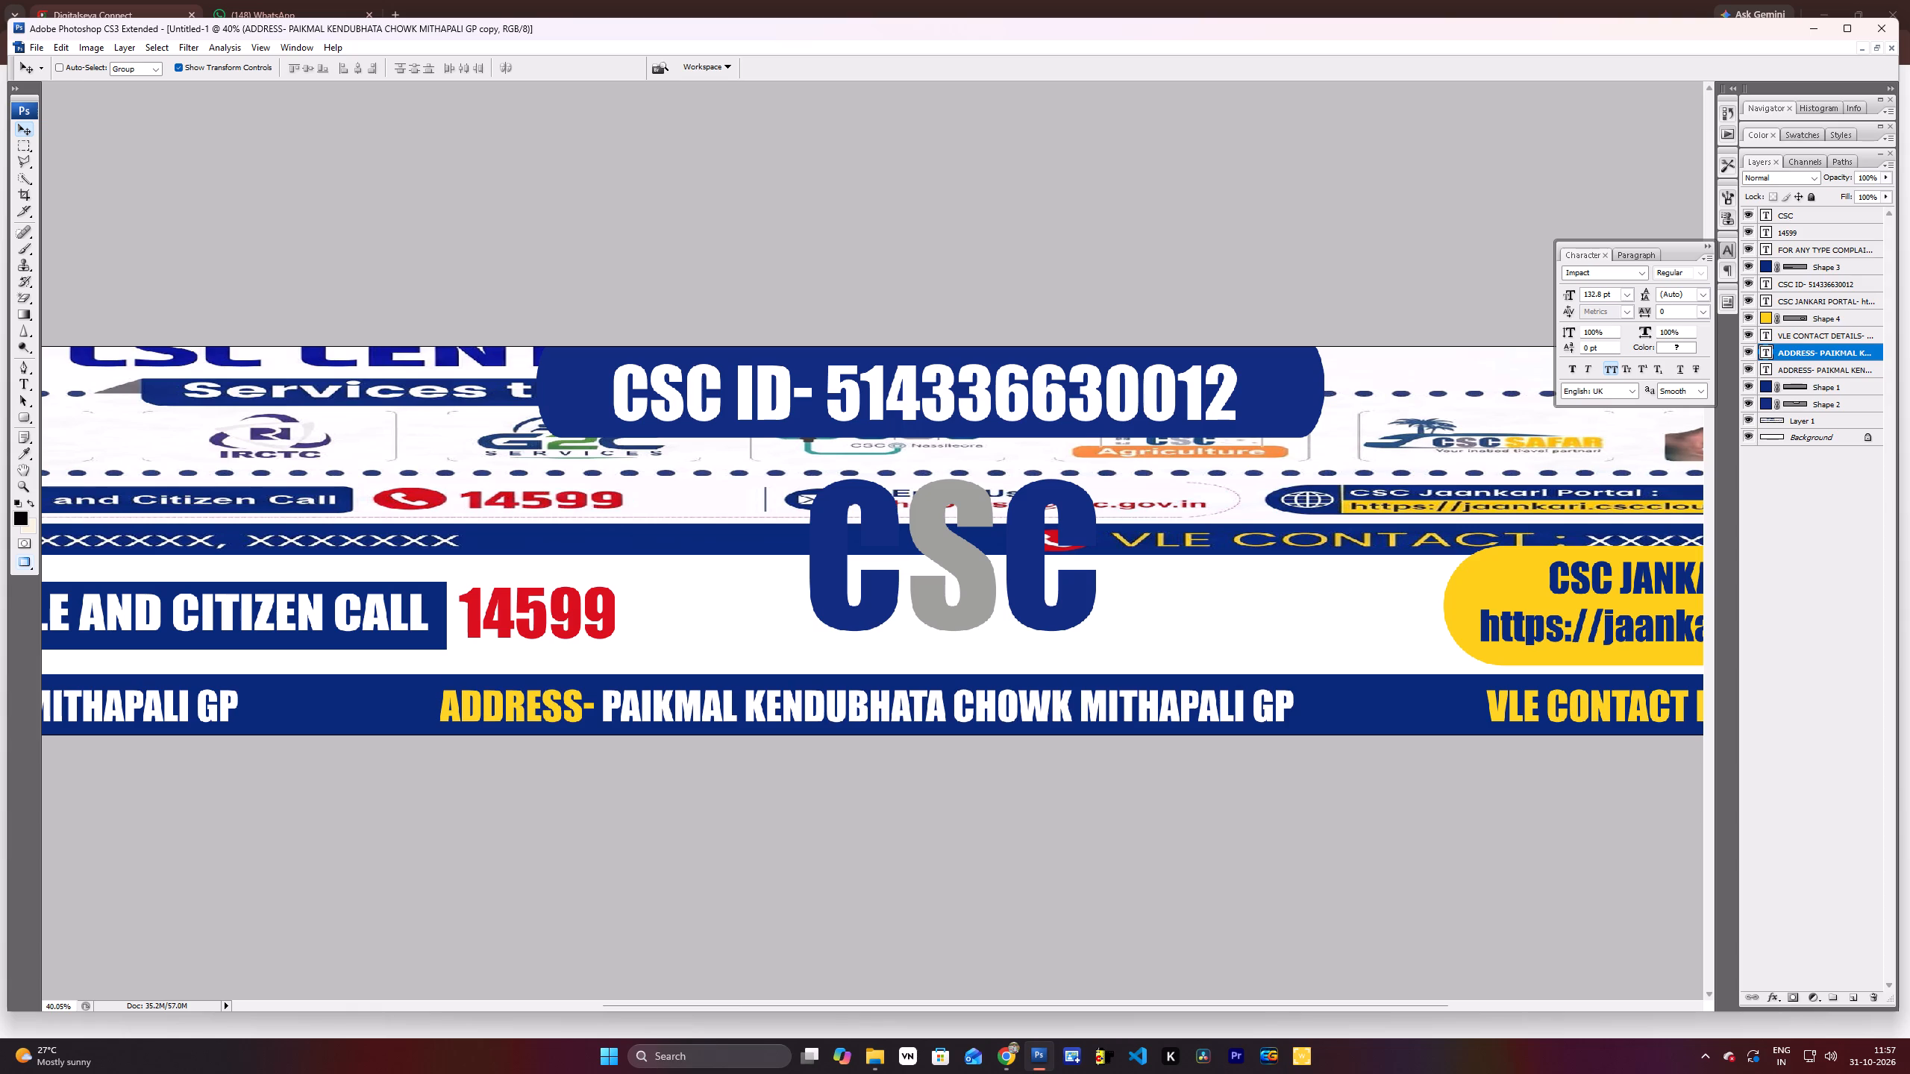
left_click_drag(1266, 703, 1266, 702)
Replace the copied address text in the middle of the bottom strip with "csc centere name - yogesh online services".
double_click(1769, 352)
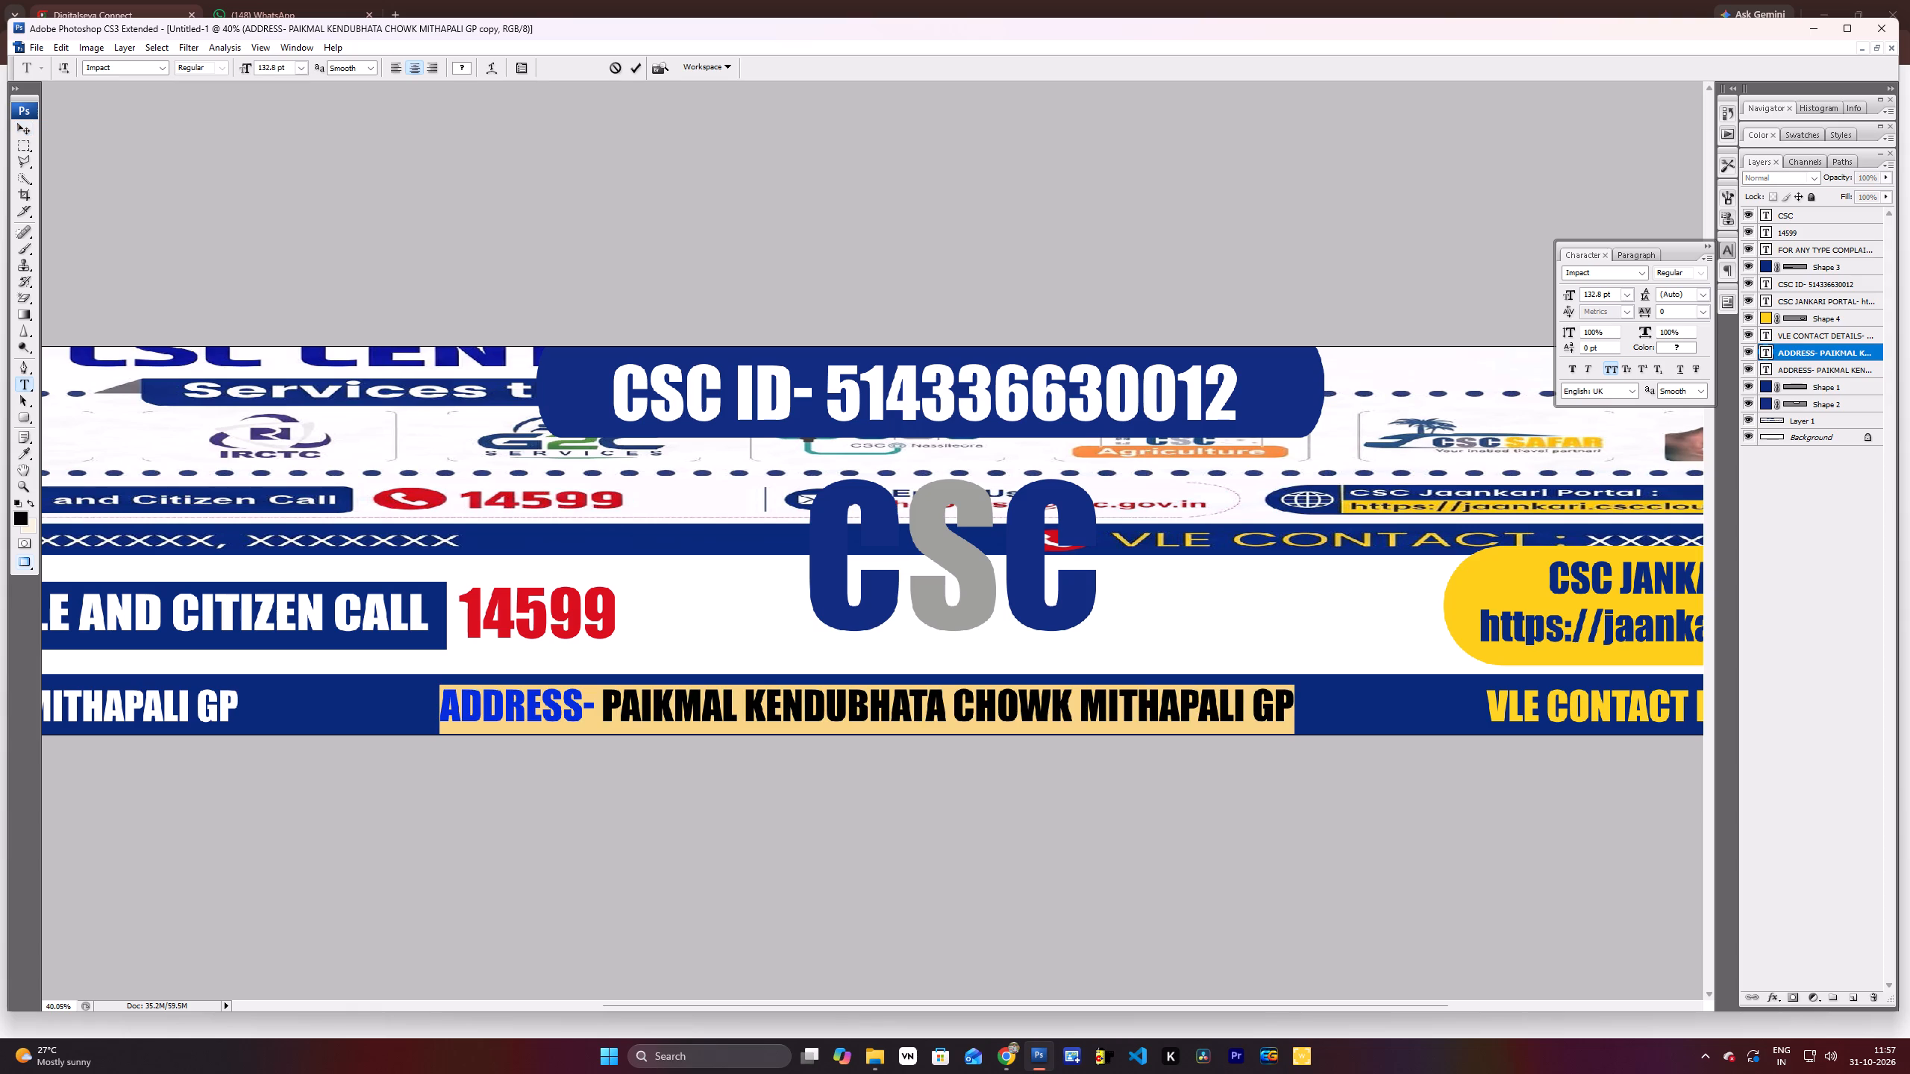
type("csc")
key("space")
type("cent")
type("ere bna")
key("BackSpace")
key("BackSpace")
key("BackSpace")
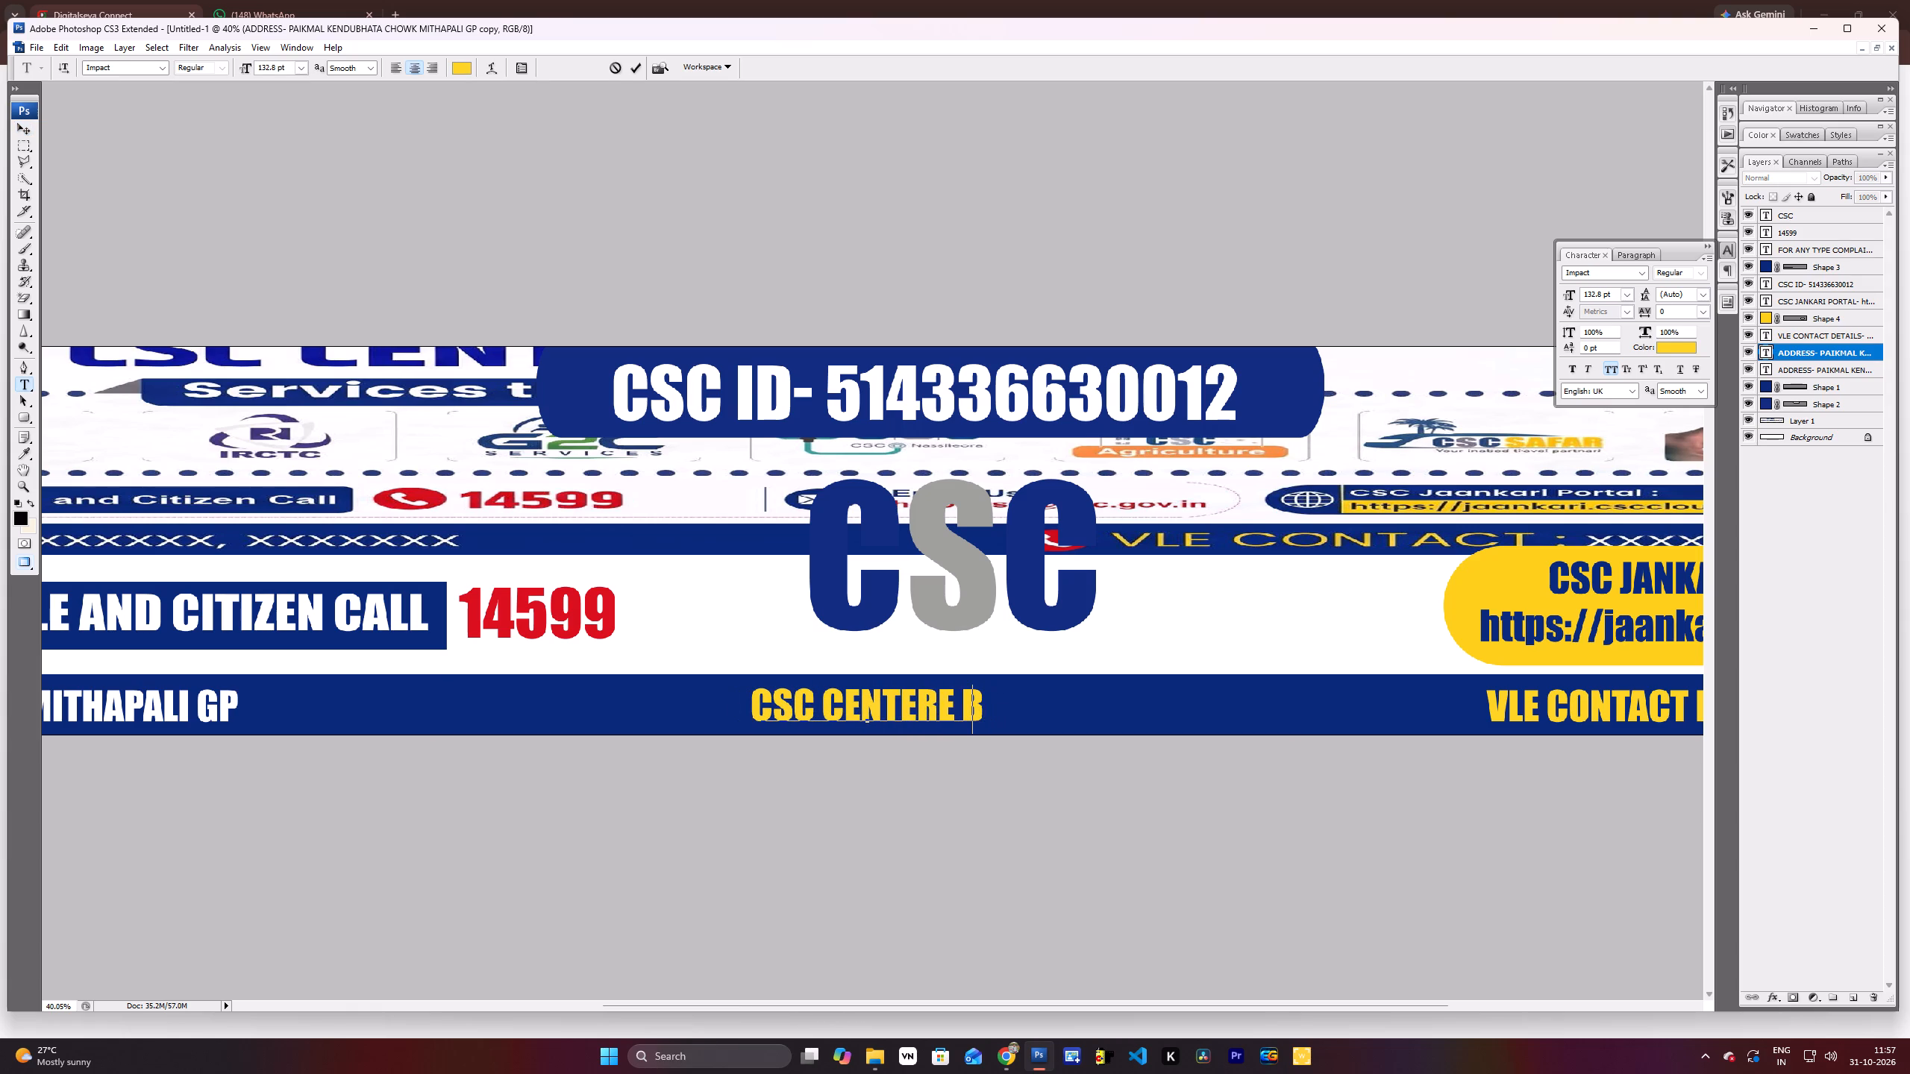
type("name -")
key("space")
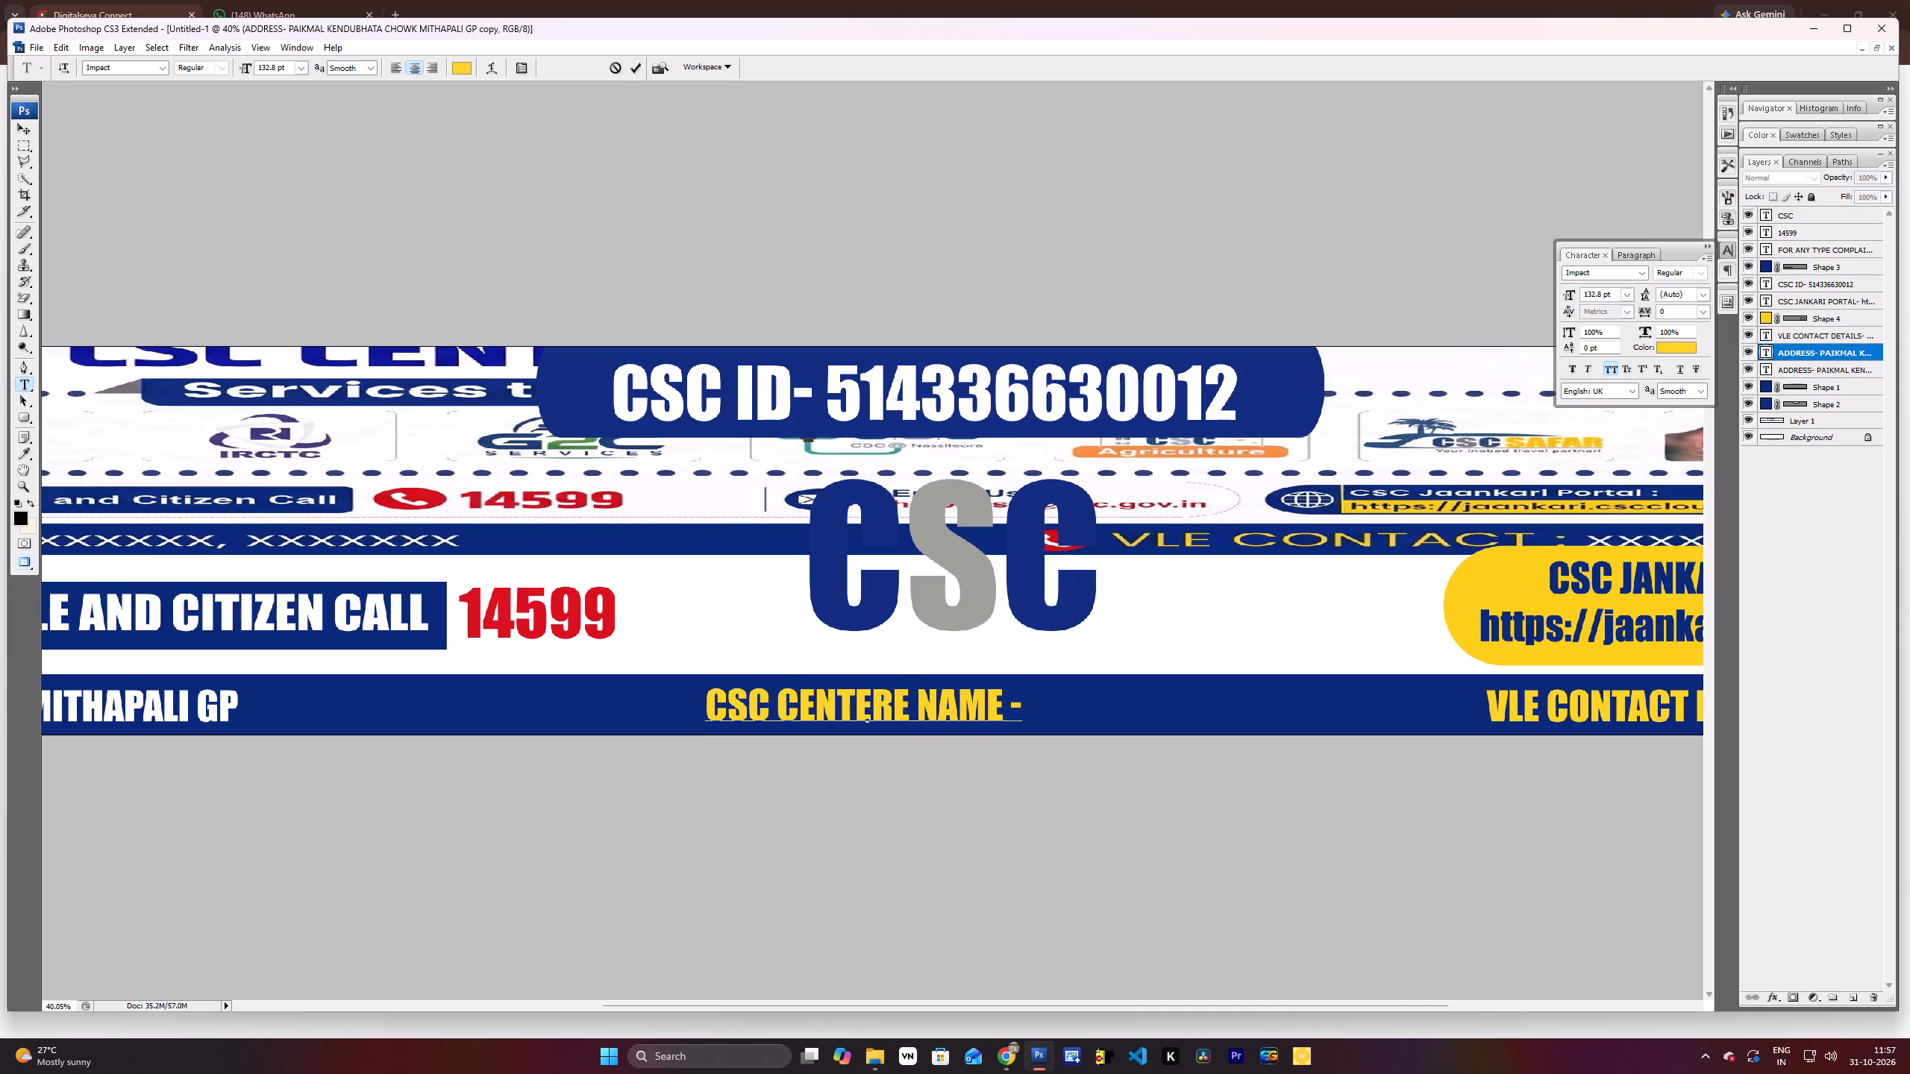
type("yogesh online services")
key("Return")
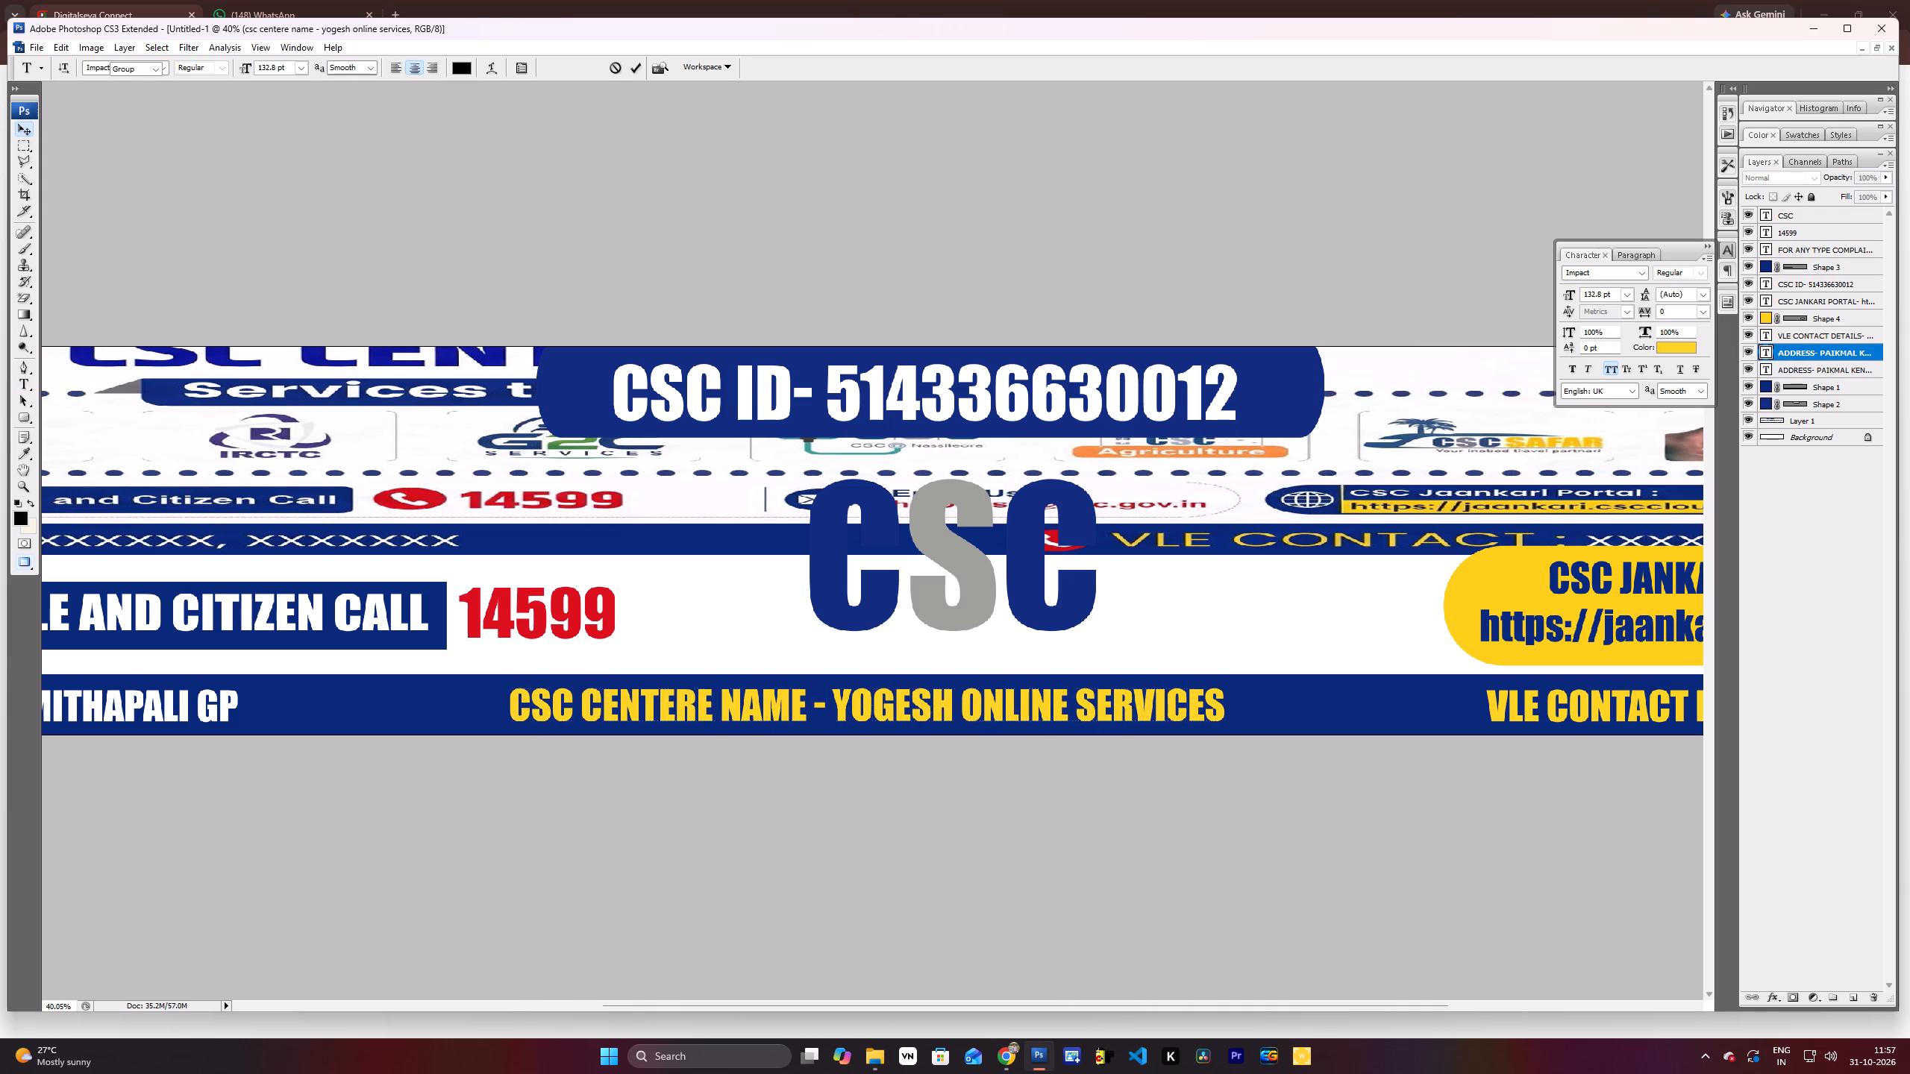
Nudge the centre name text rightward along the bottom strip so it sits beneath the CSC lettering.
key("shift+Right")
key("shift+Right")
key("shift+Right")
key("shift+Right")
key("shift+Right")
key("shift+Right")
key("shift+Right")
key("shift+Right")
key("shift+Right")
key("shift+Right")
key("shift+Right")
key("shift+Right")
key("shift+Right")
key("shift+Right")
key("shift+Right")
key("shift+Right")
key("shift+Right")
key("shift+Right")
key("shift+Right")
key("shift+Right")
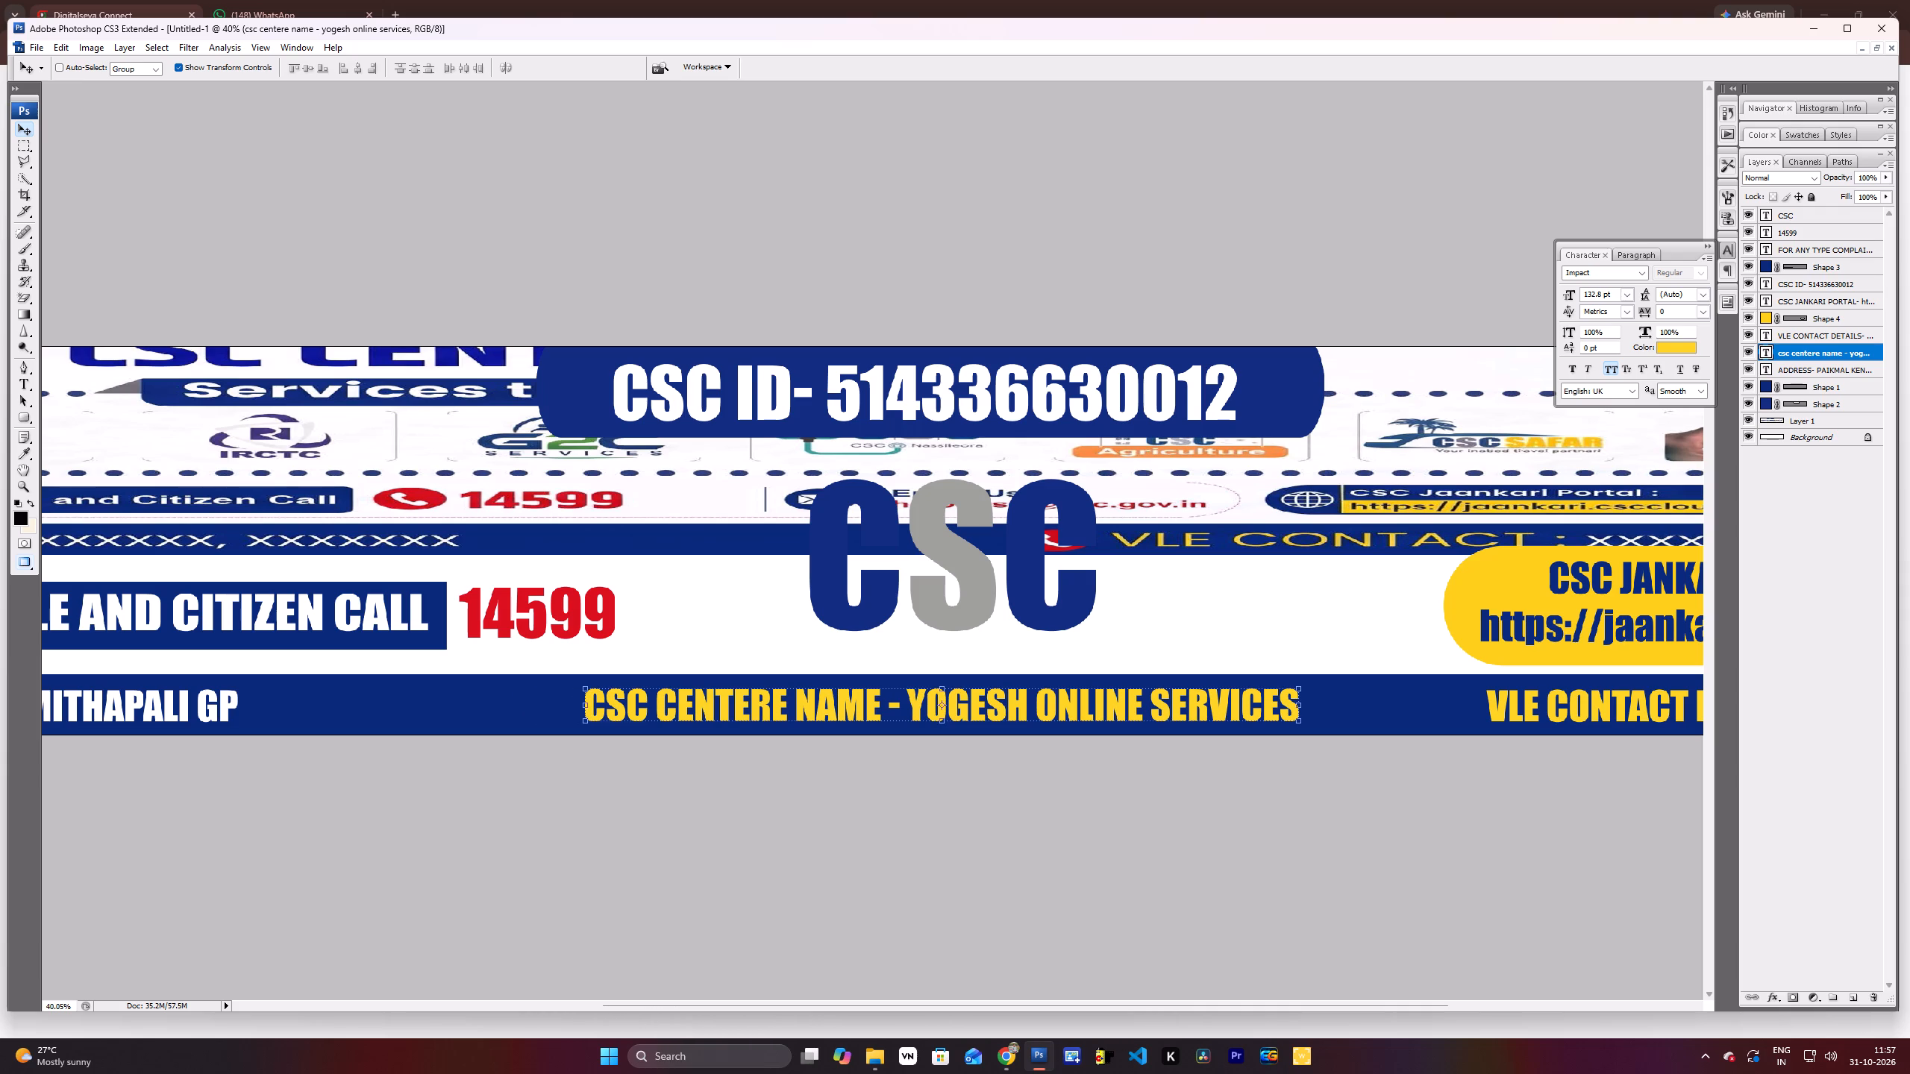
Reposition the Layer 1 branding artwork so its orange and green corner designs fill the banner's two upper corners.
scroll(1438, 339, "down", 11)
scroll(1038, 527, "up", 3)
right_click(1176, 486)
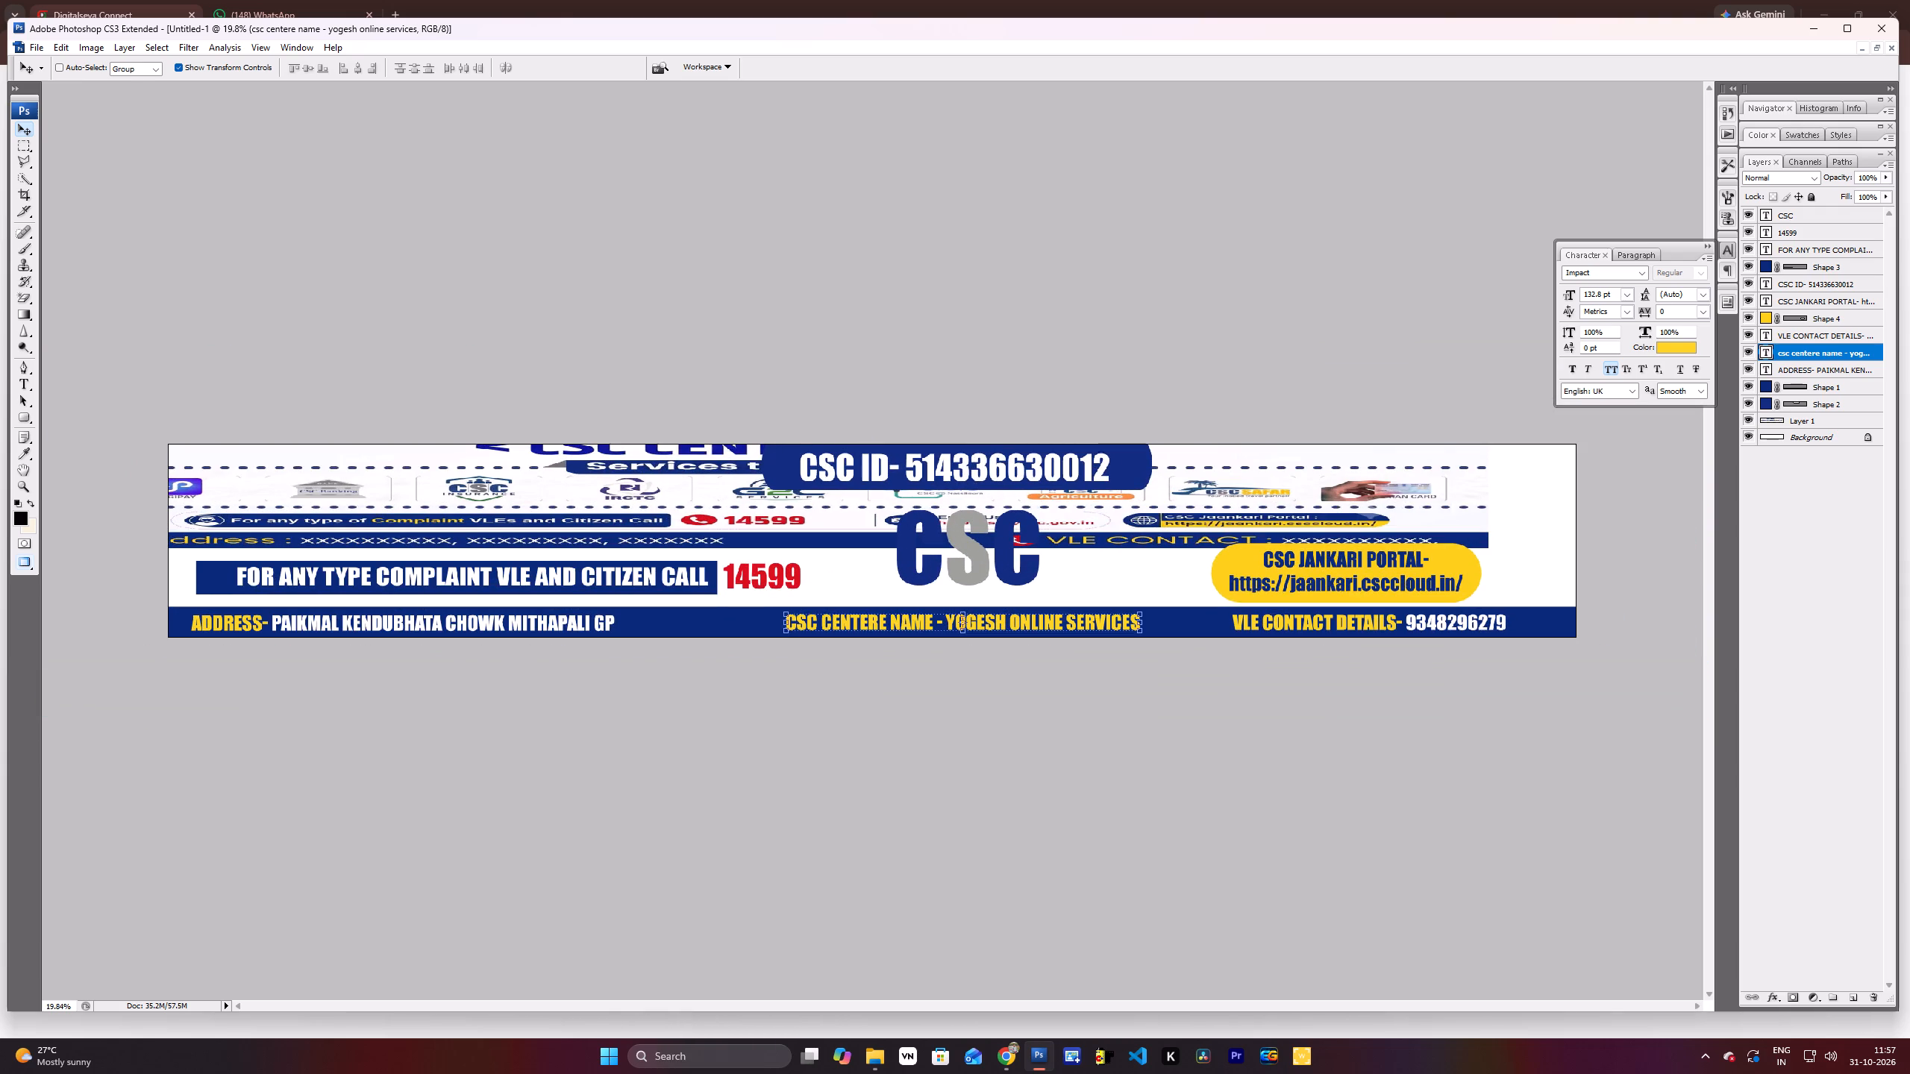
left_click(1197, 492)
left_click_drag(1212, 494, 1412, 533)
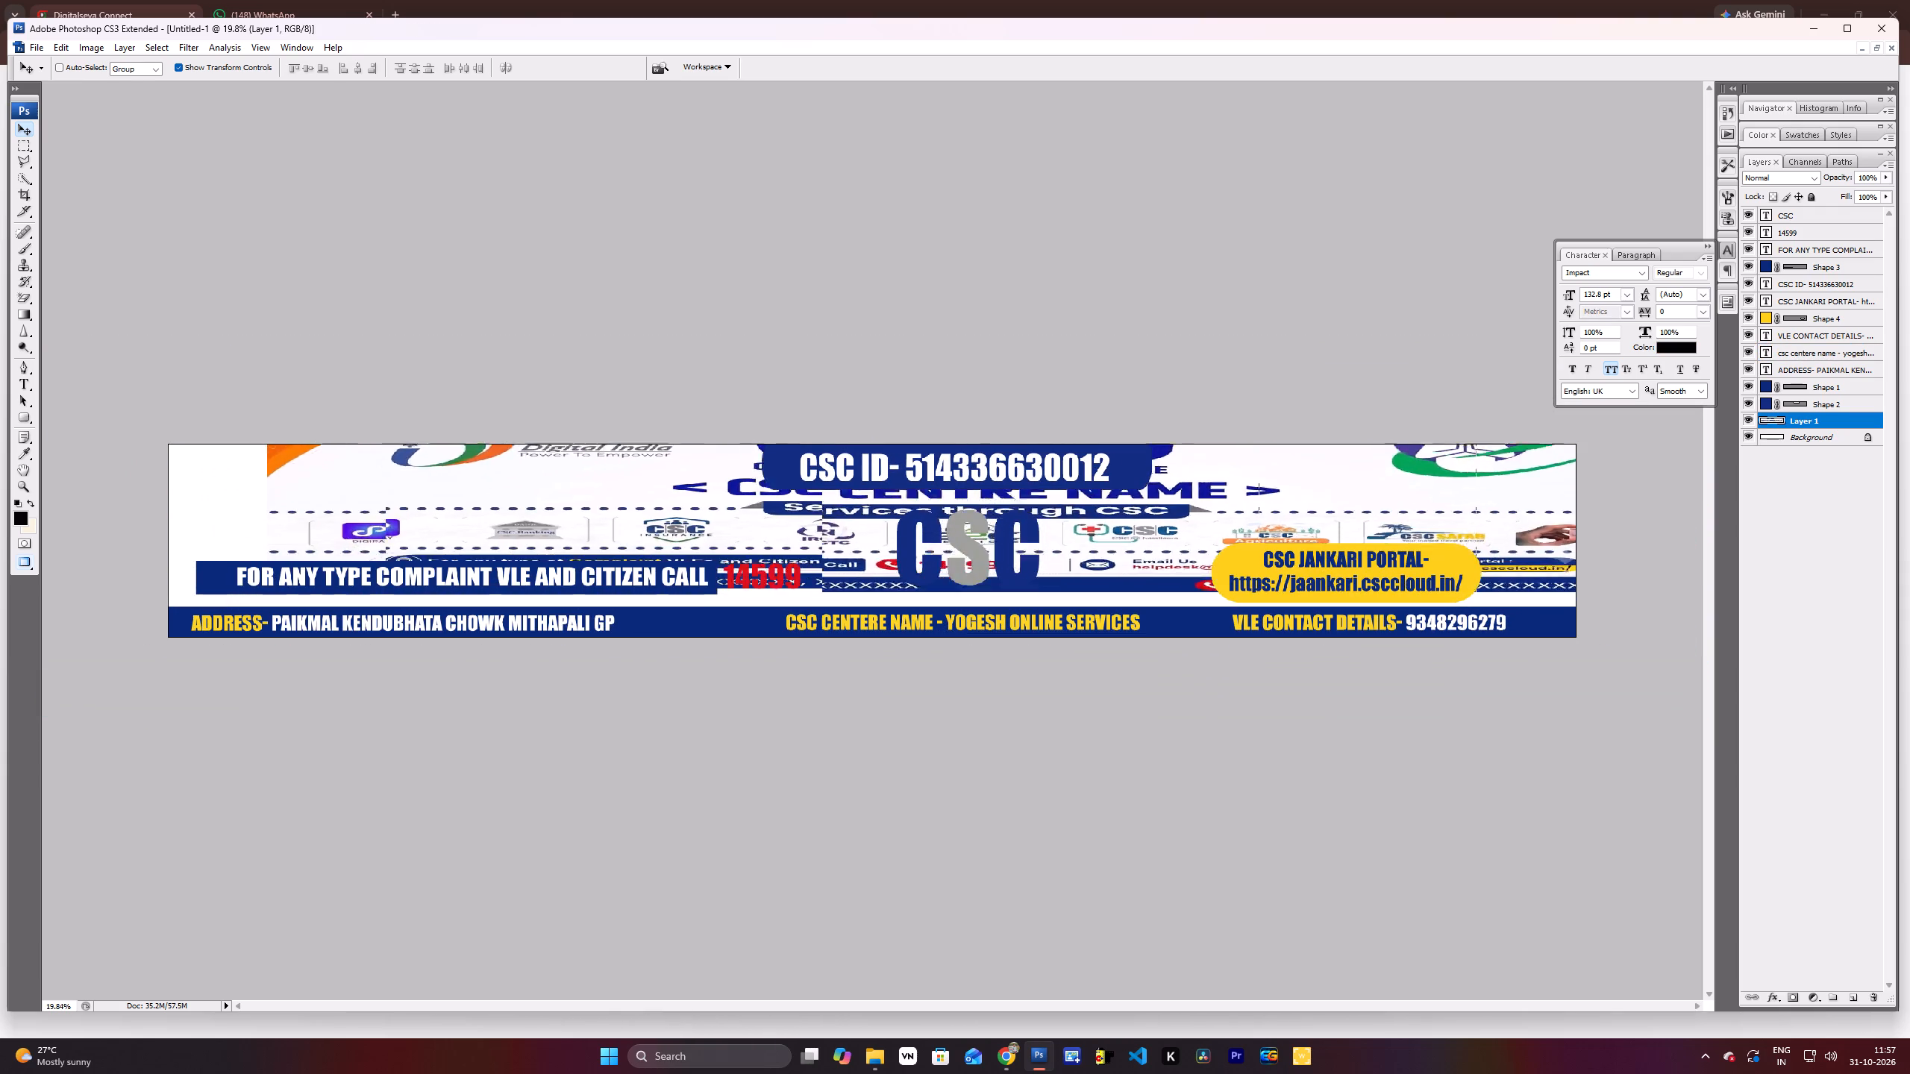
left_click_drag(1412, 533, 1289, 443)
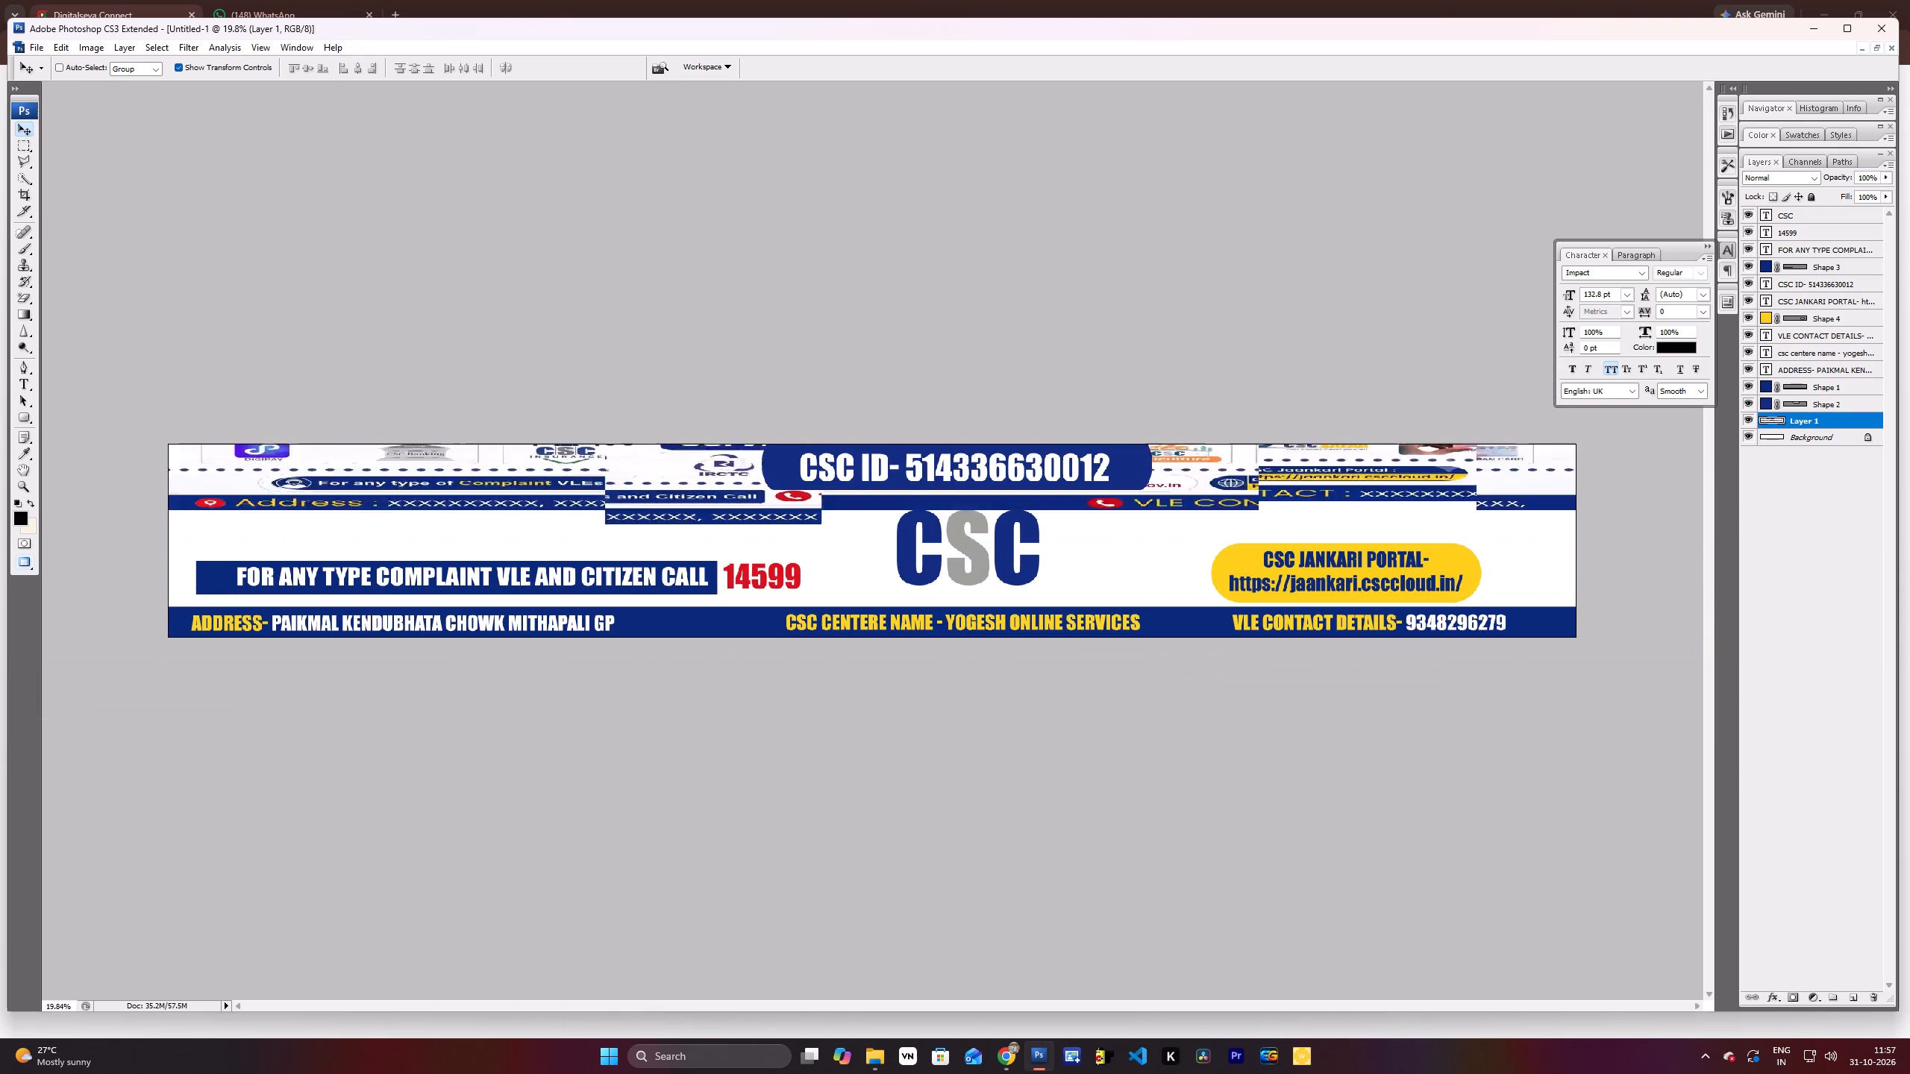
left_click_drag(1289, 443, 1212, 557)
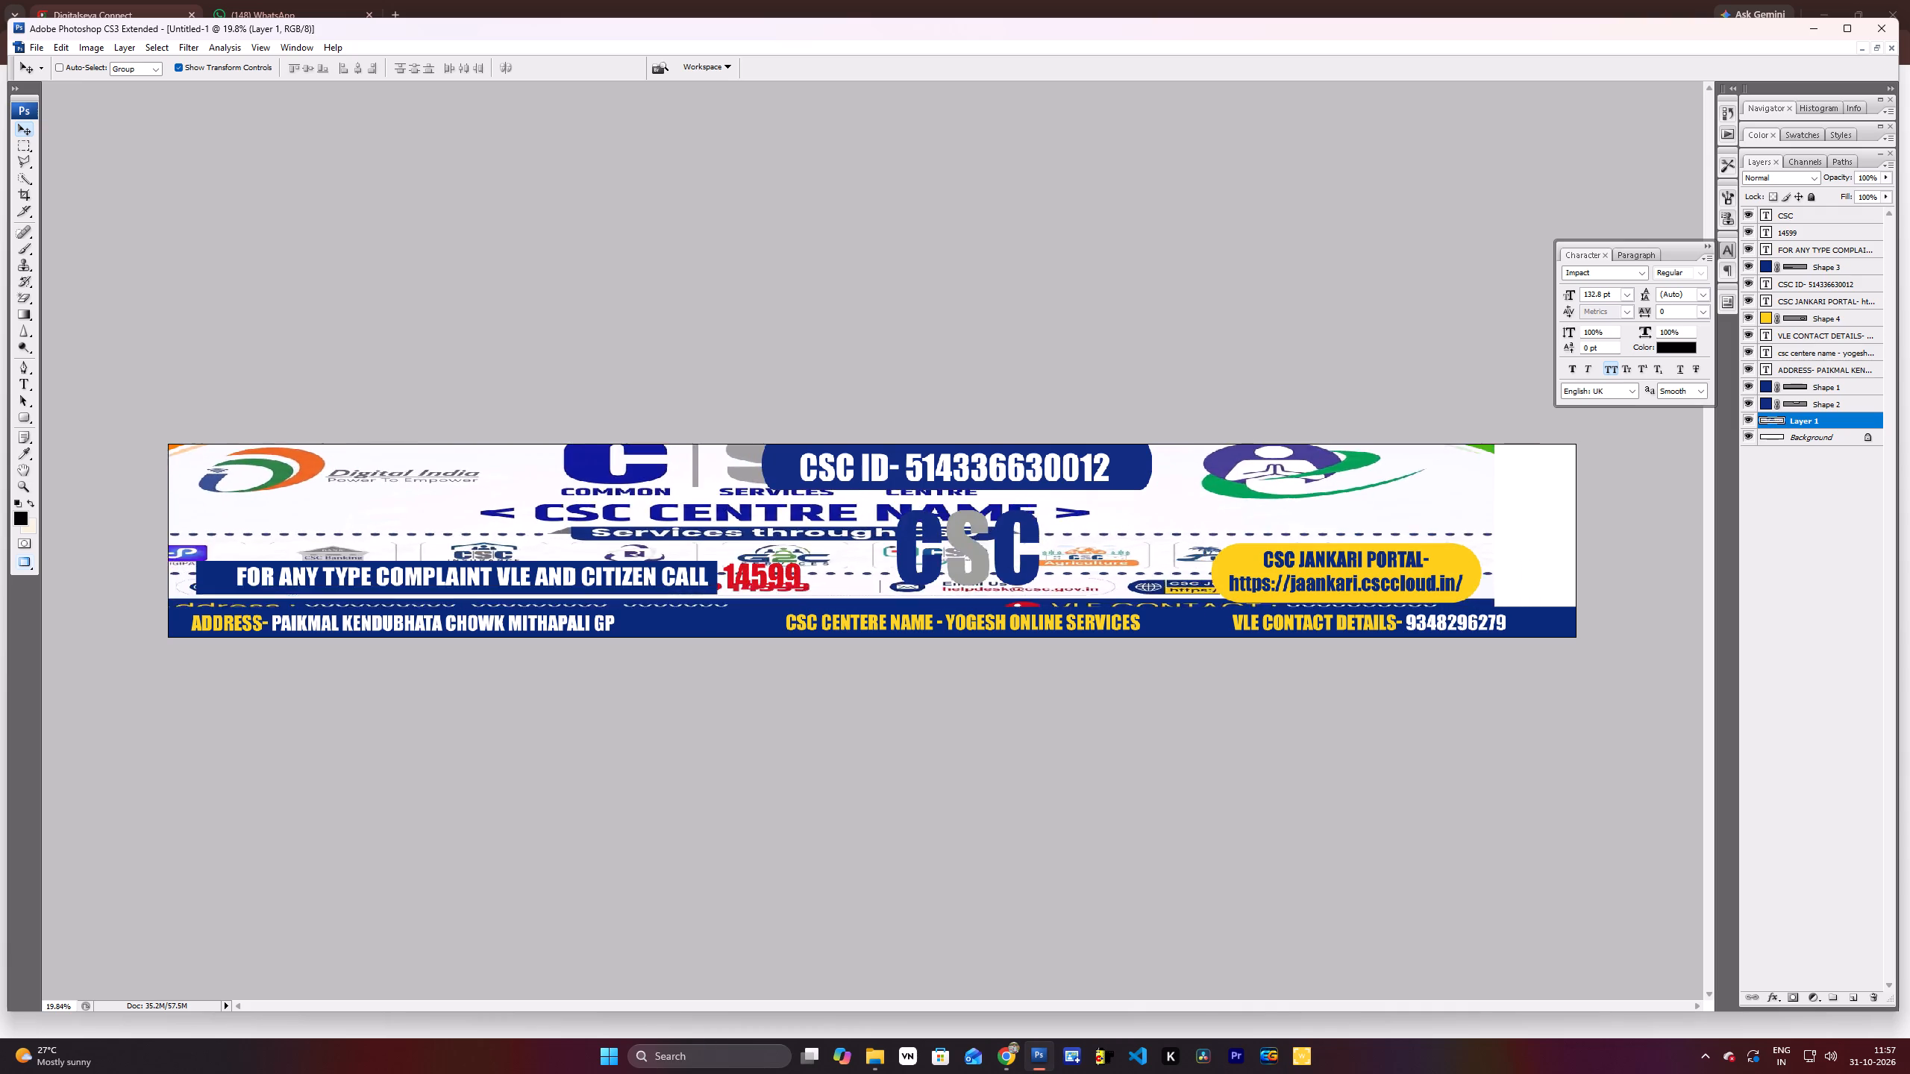
left_click_drag(1212, 557, 1119, 597)
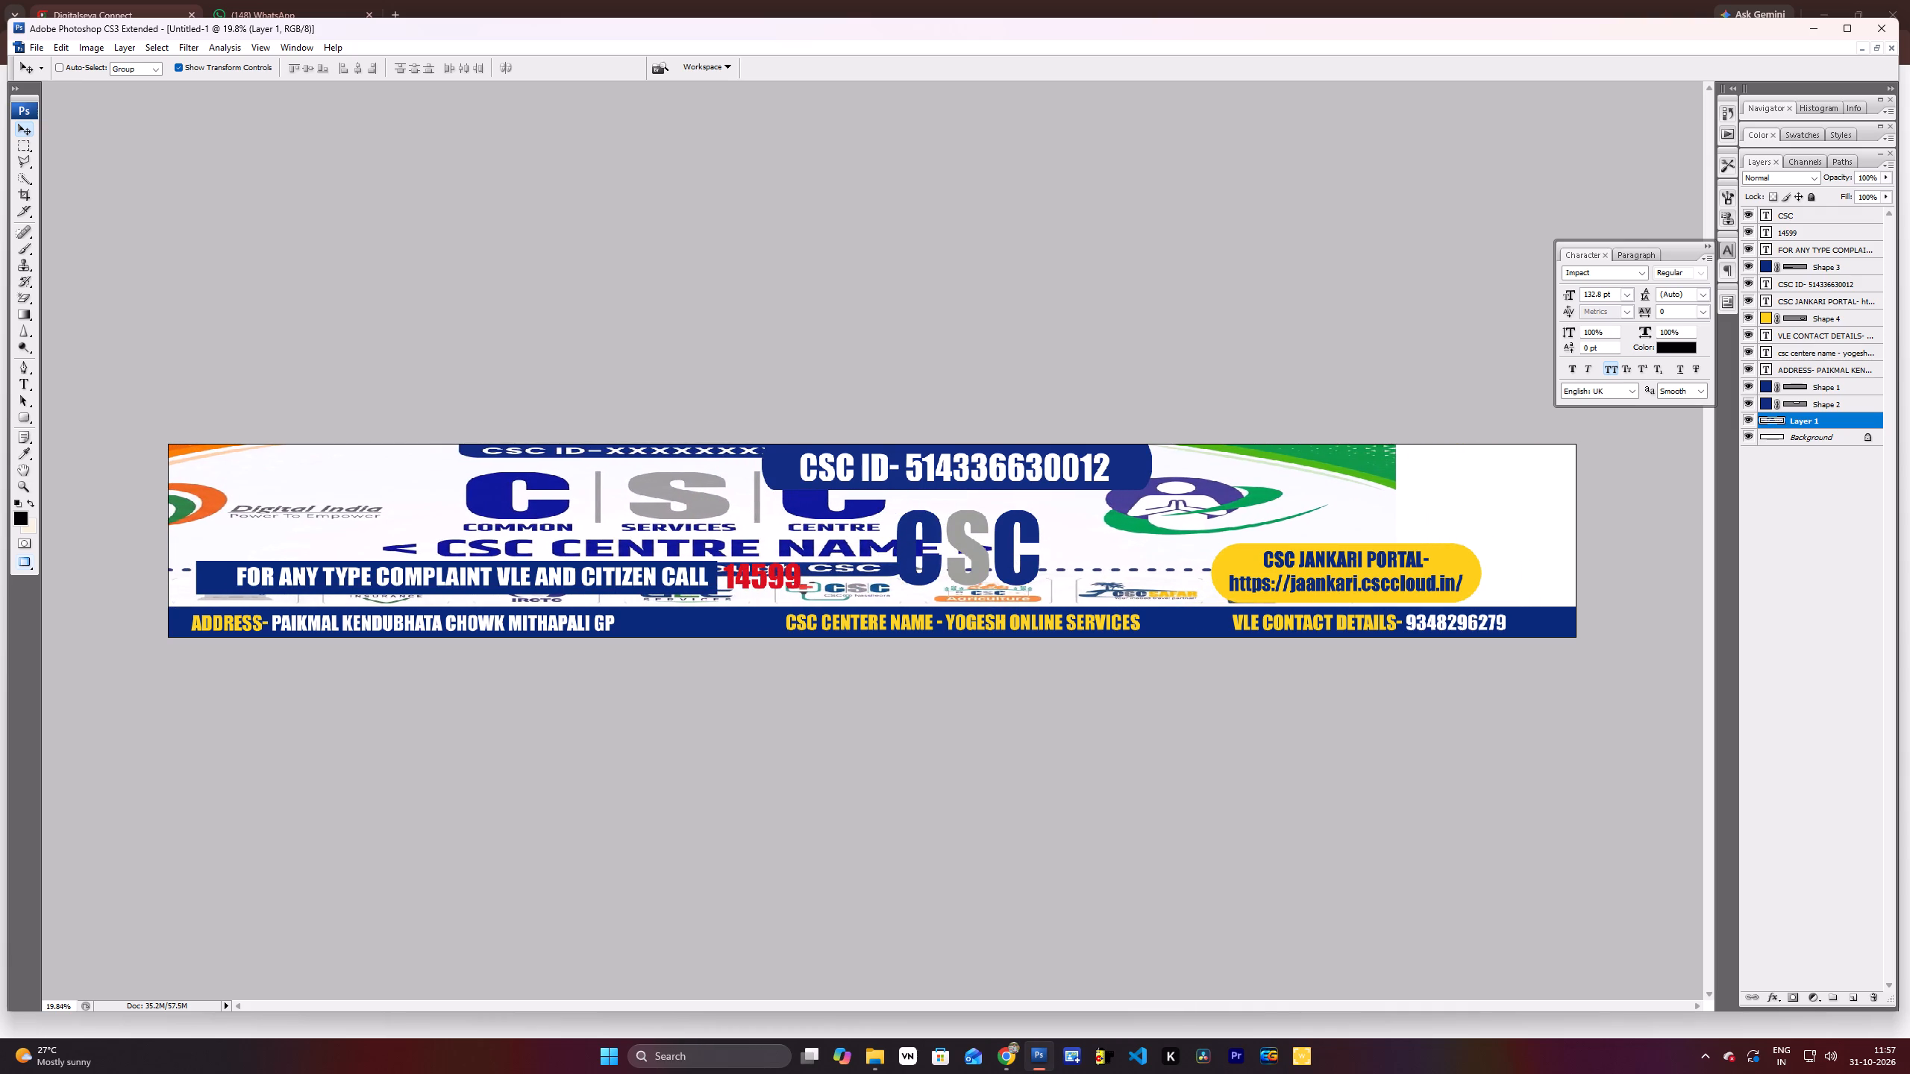
left_click_drag(1119, 597, 1118, 651)
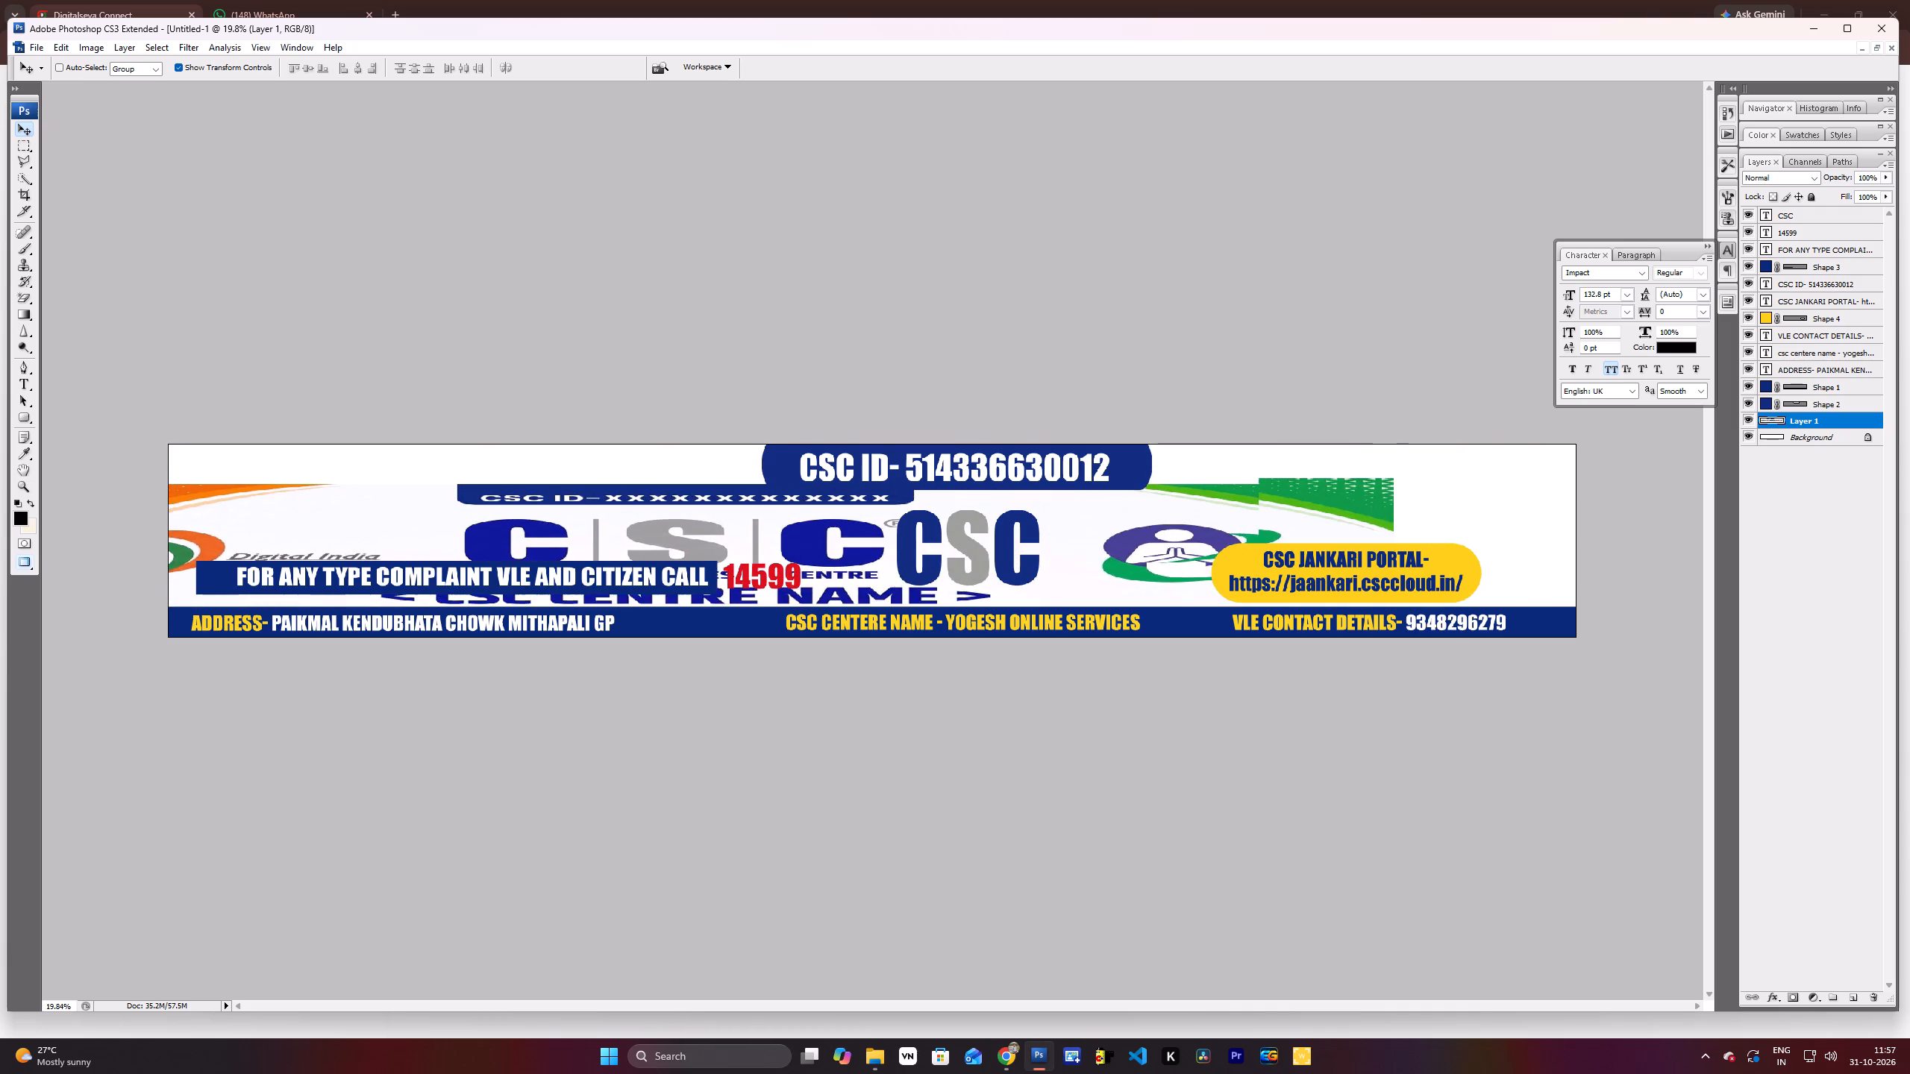
left_click_drag(1118, 651, 1306, 601)
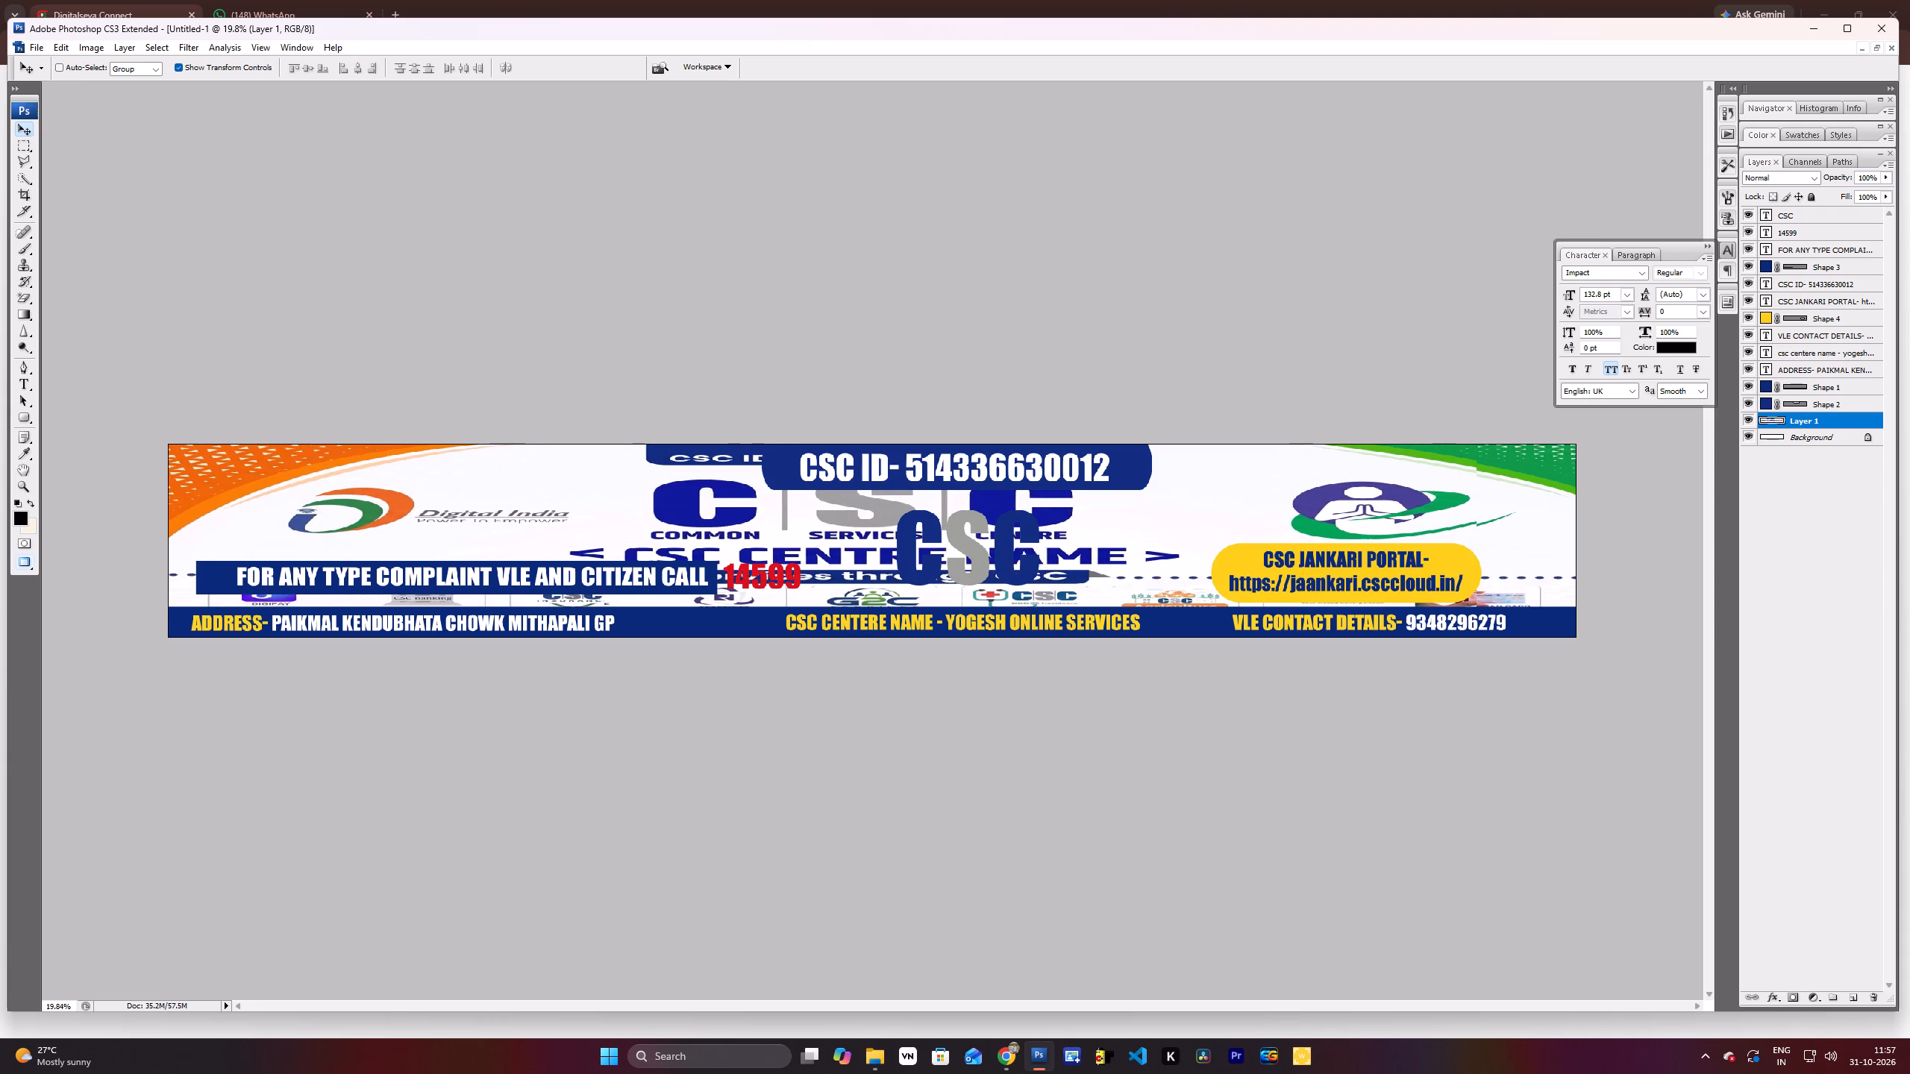
left_click_drag(1306, 601, 1314, 591)
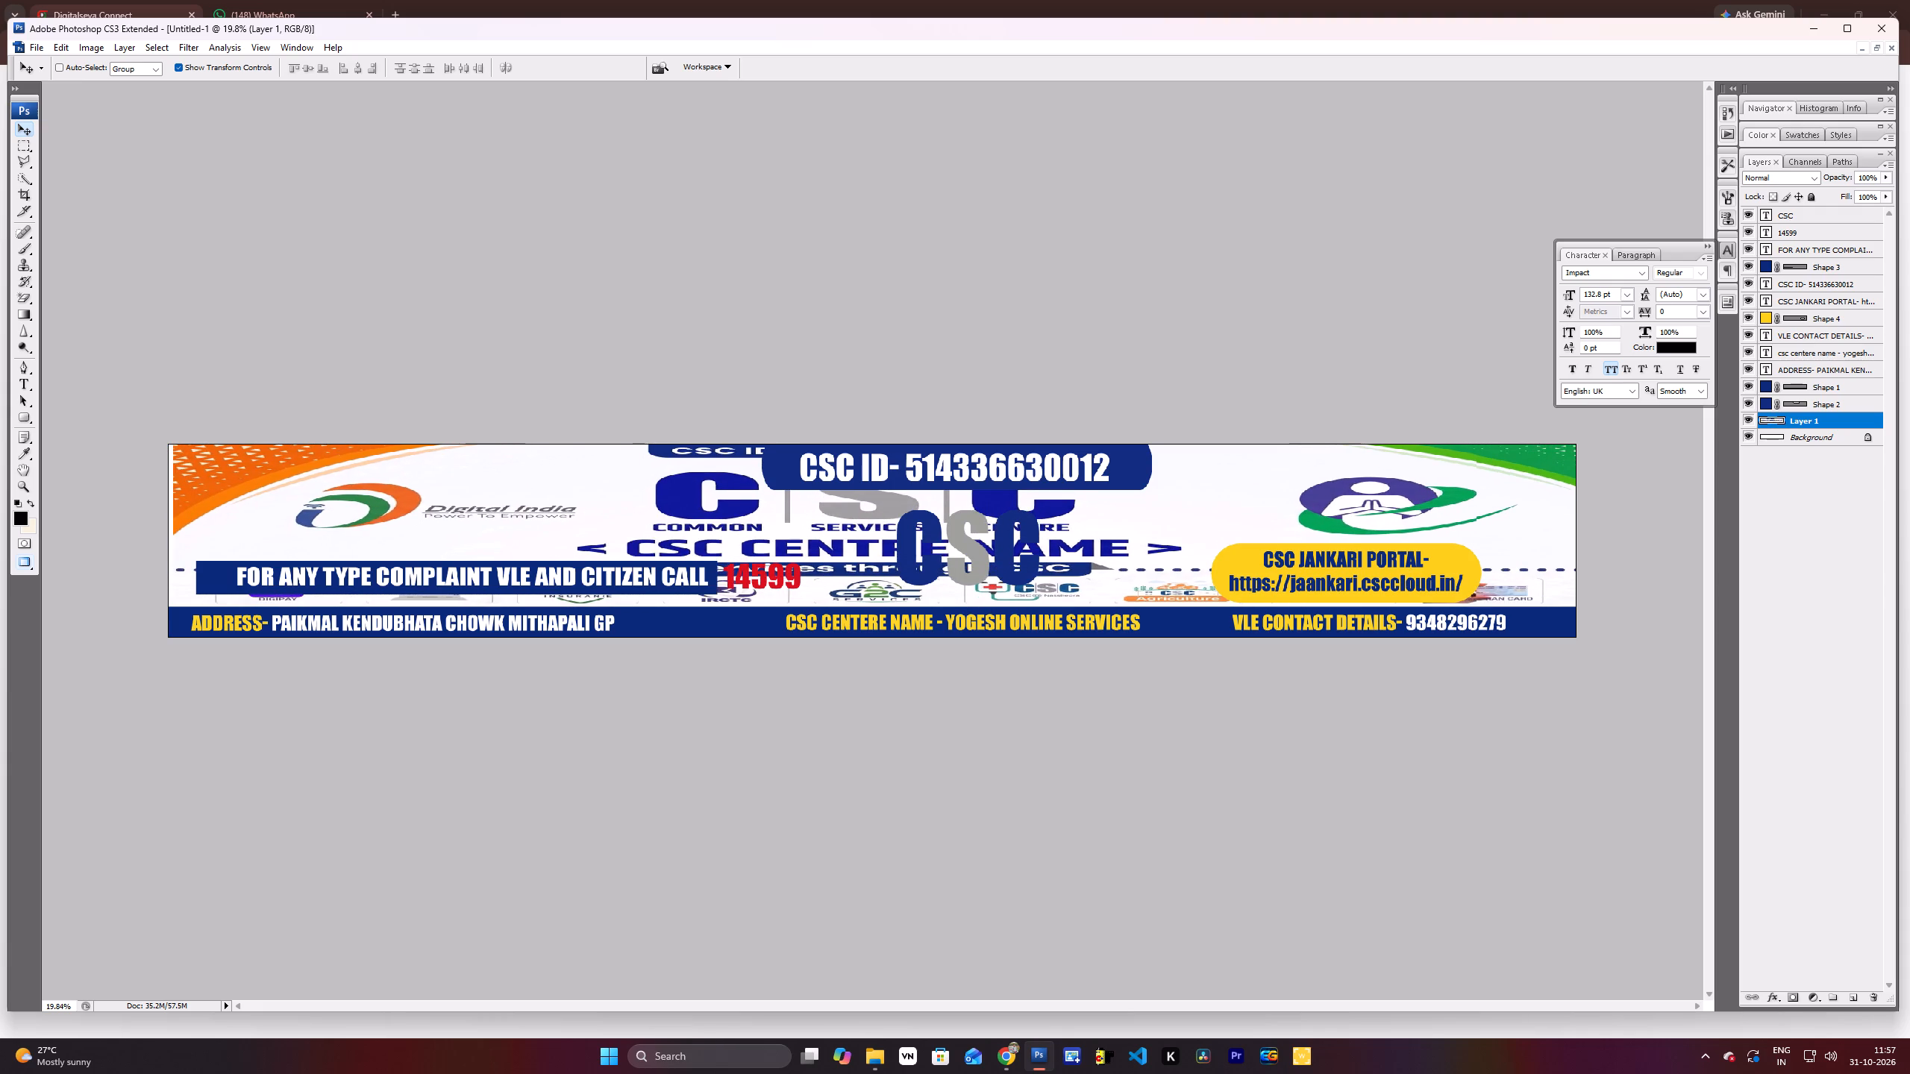
left_click_drag(1314, 591, 1306, 591)
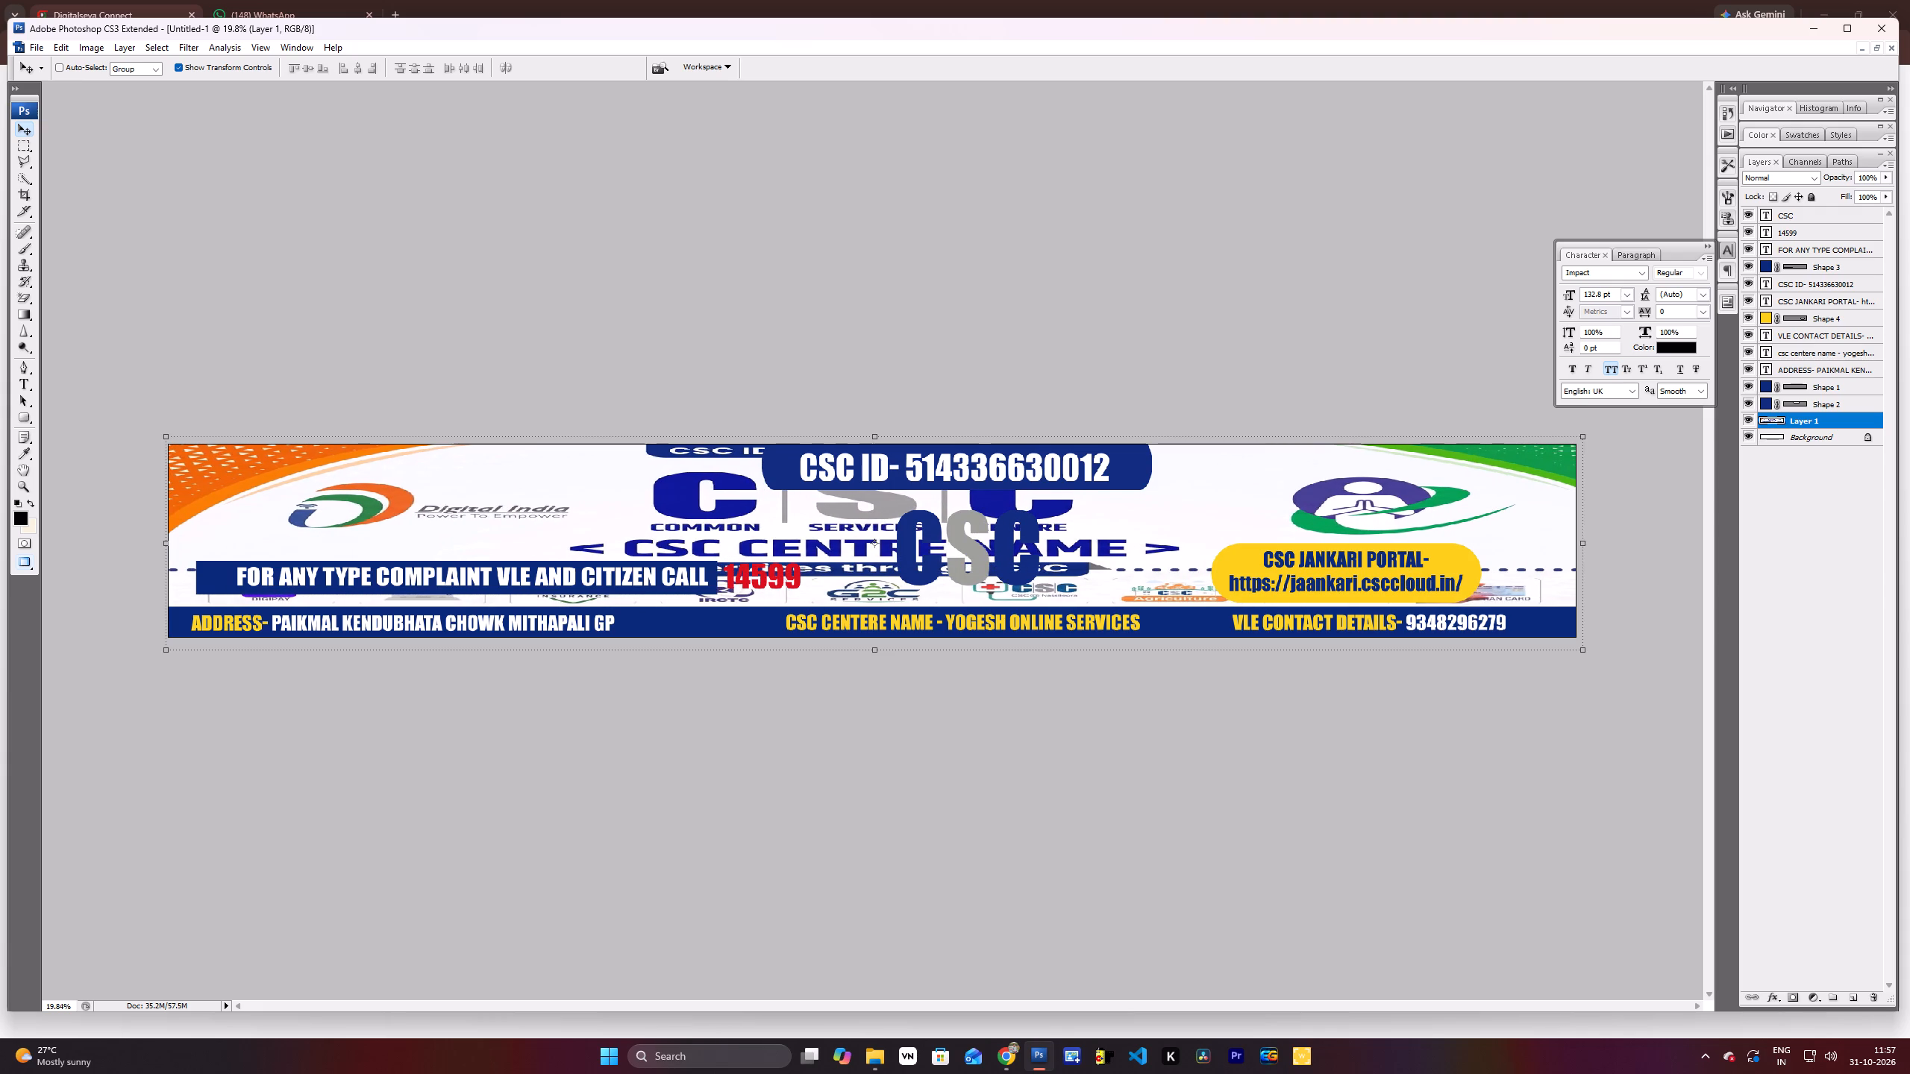
Erase the artwork's own CSC lettering, centre name, service logos and dashed line from Layer 1, enlarging the Eraser brush to 1100.
key("e")
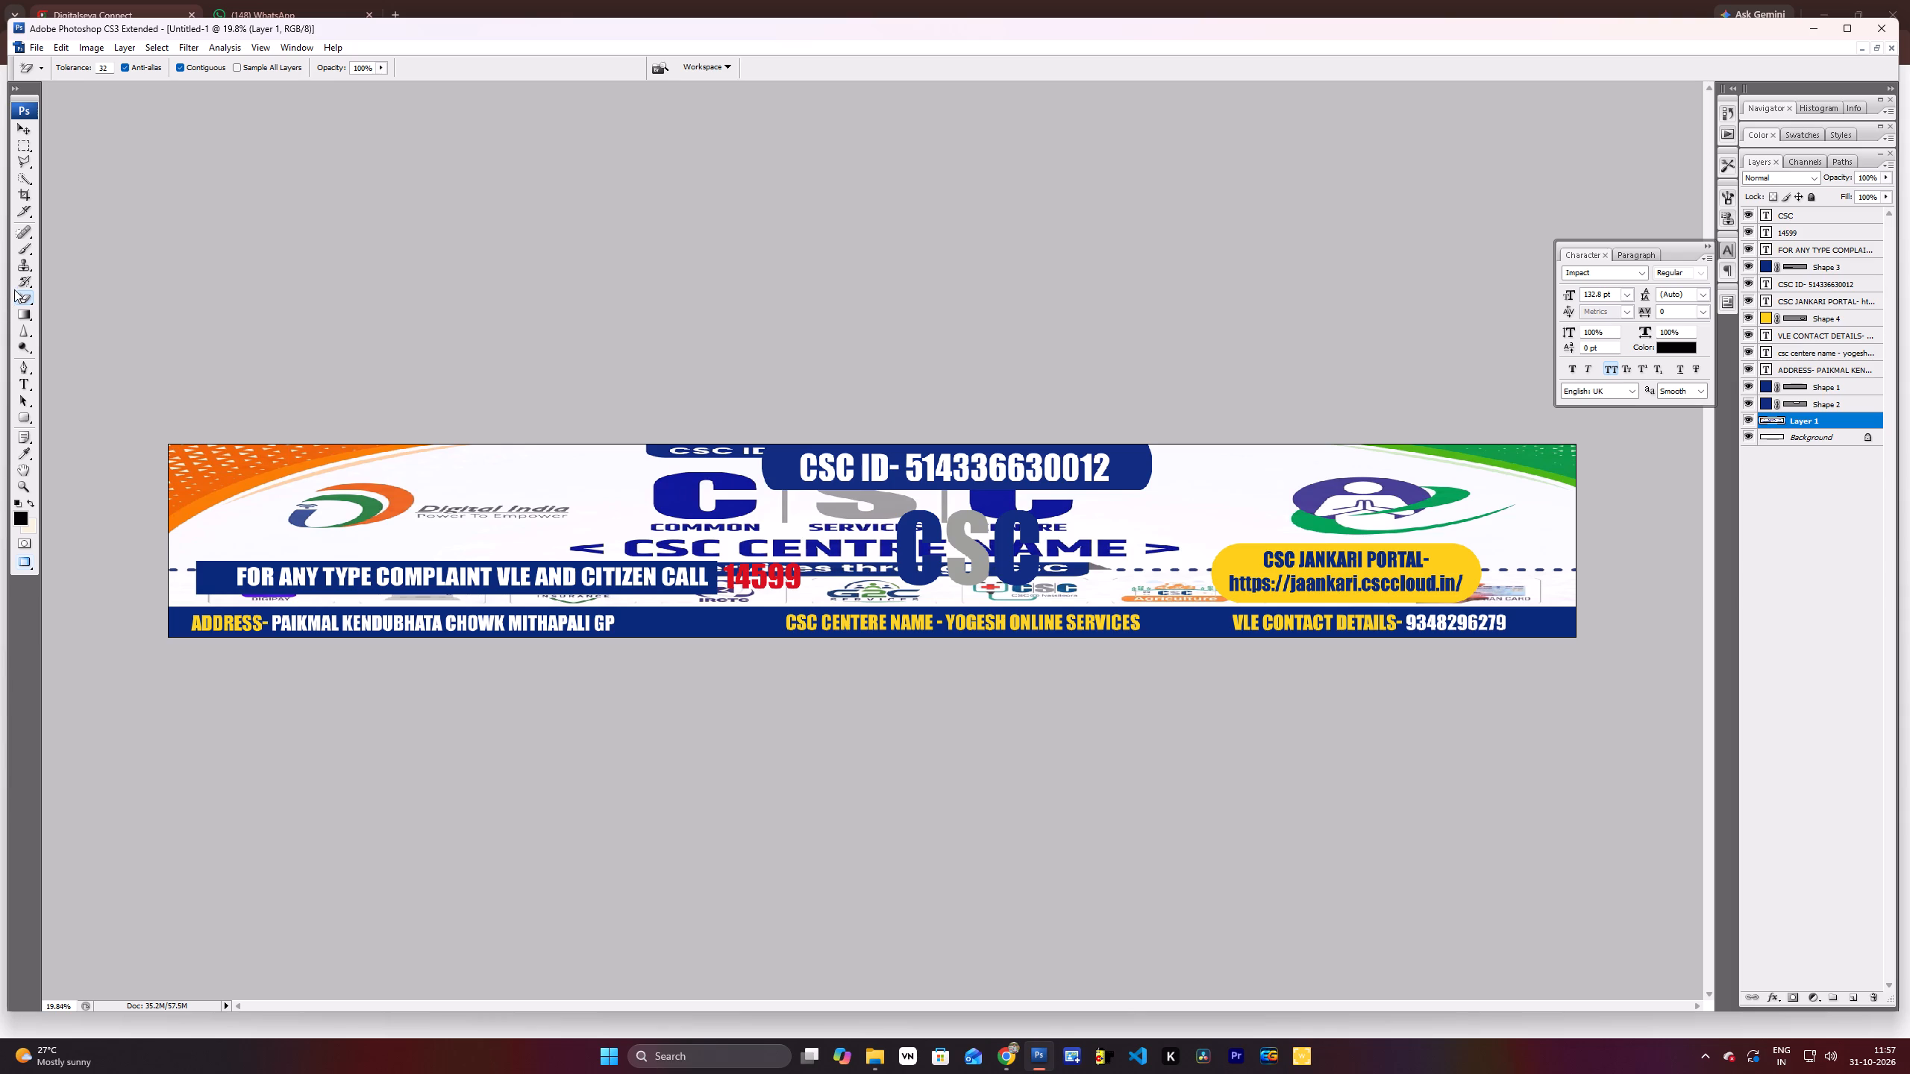
right_click(22, 292)
left_click(56, 300)
left_click_drag(390, 536, 412, 507)
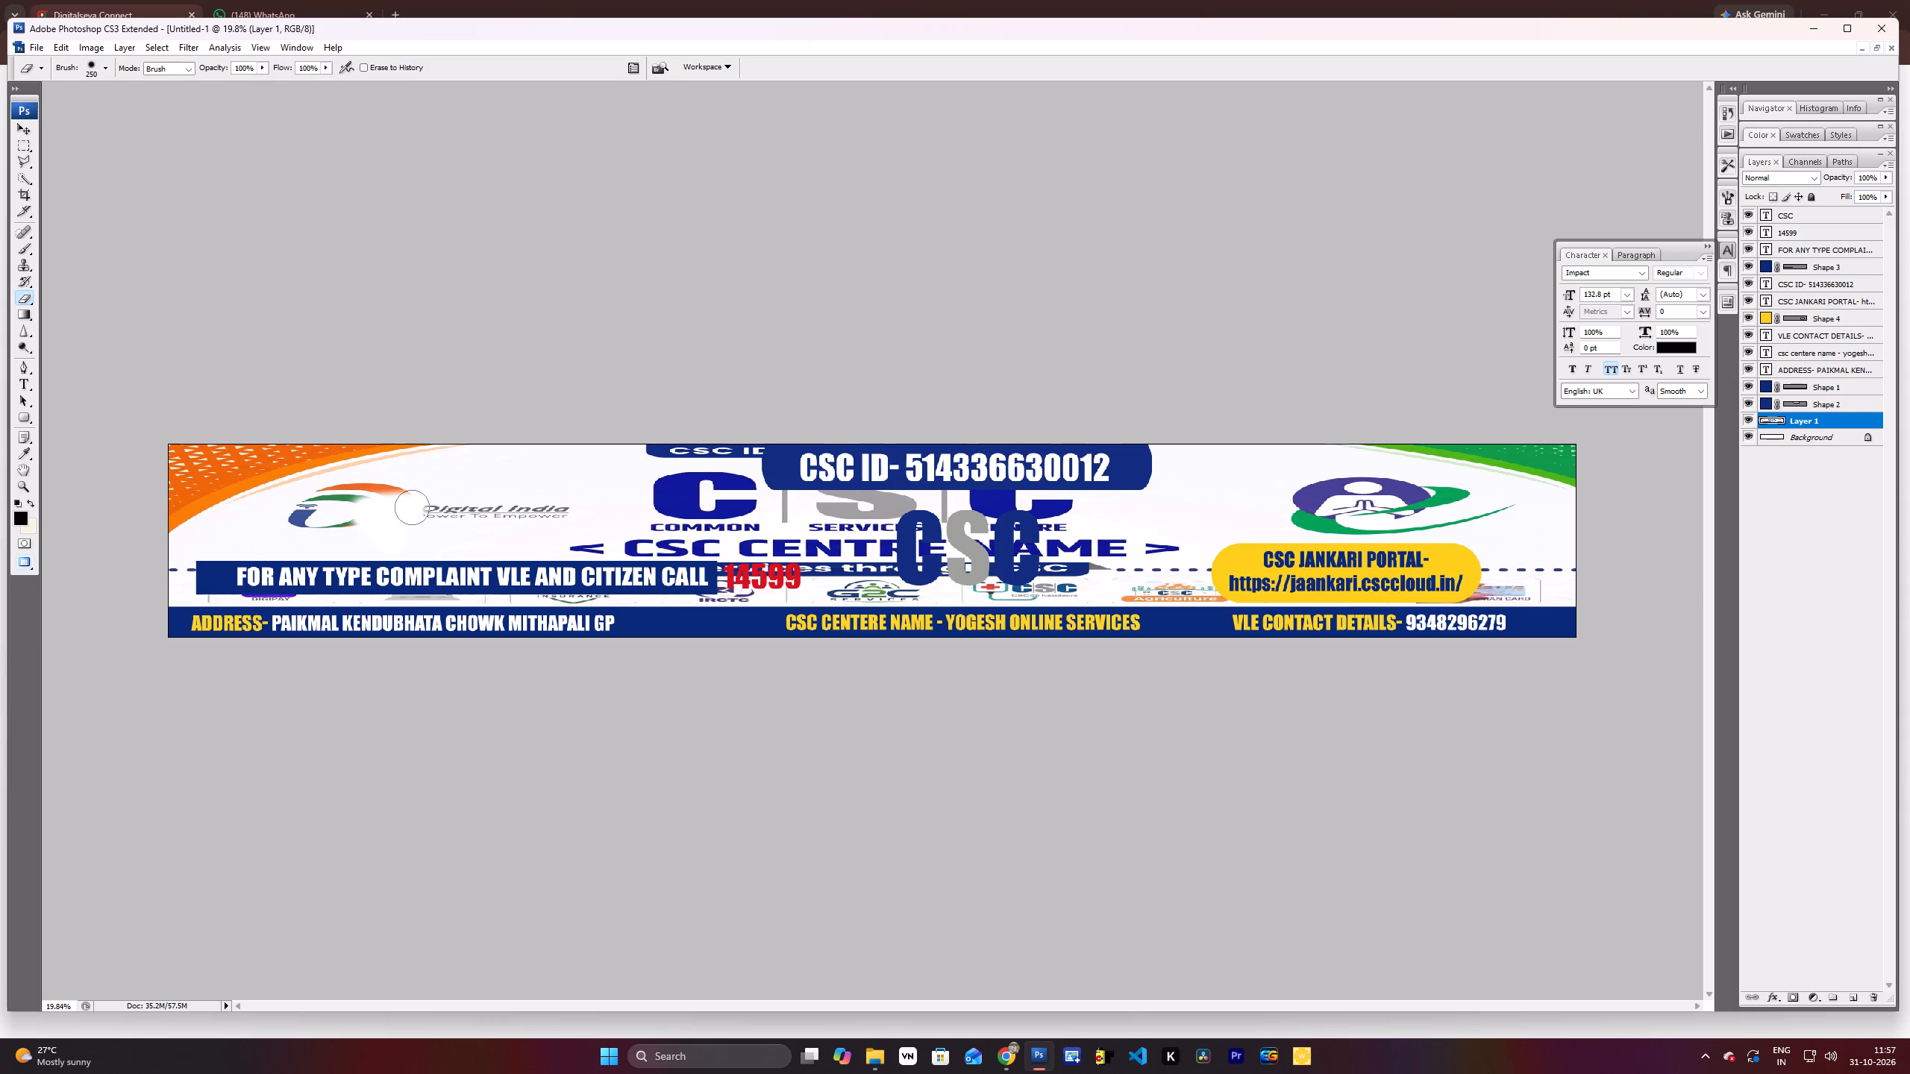
left_click_drag(412, 507, 413, 506)
key("bracketright")
key("bracketright")
key("bracketright")
key("bracketright")
key("bracketright")
key("bracketright")
key("bracketright")
key("bracketright")
key("bracketright")
left_click_drag(698, 459, 753, 510)
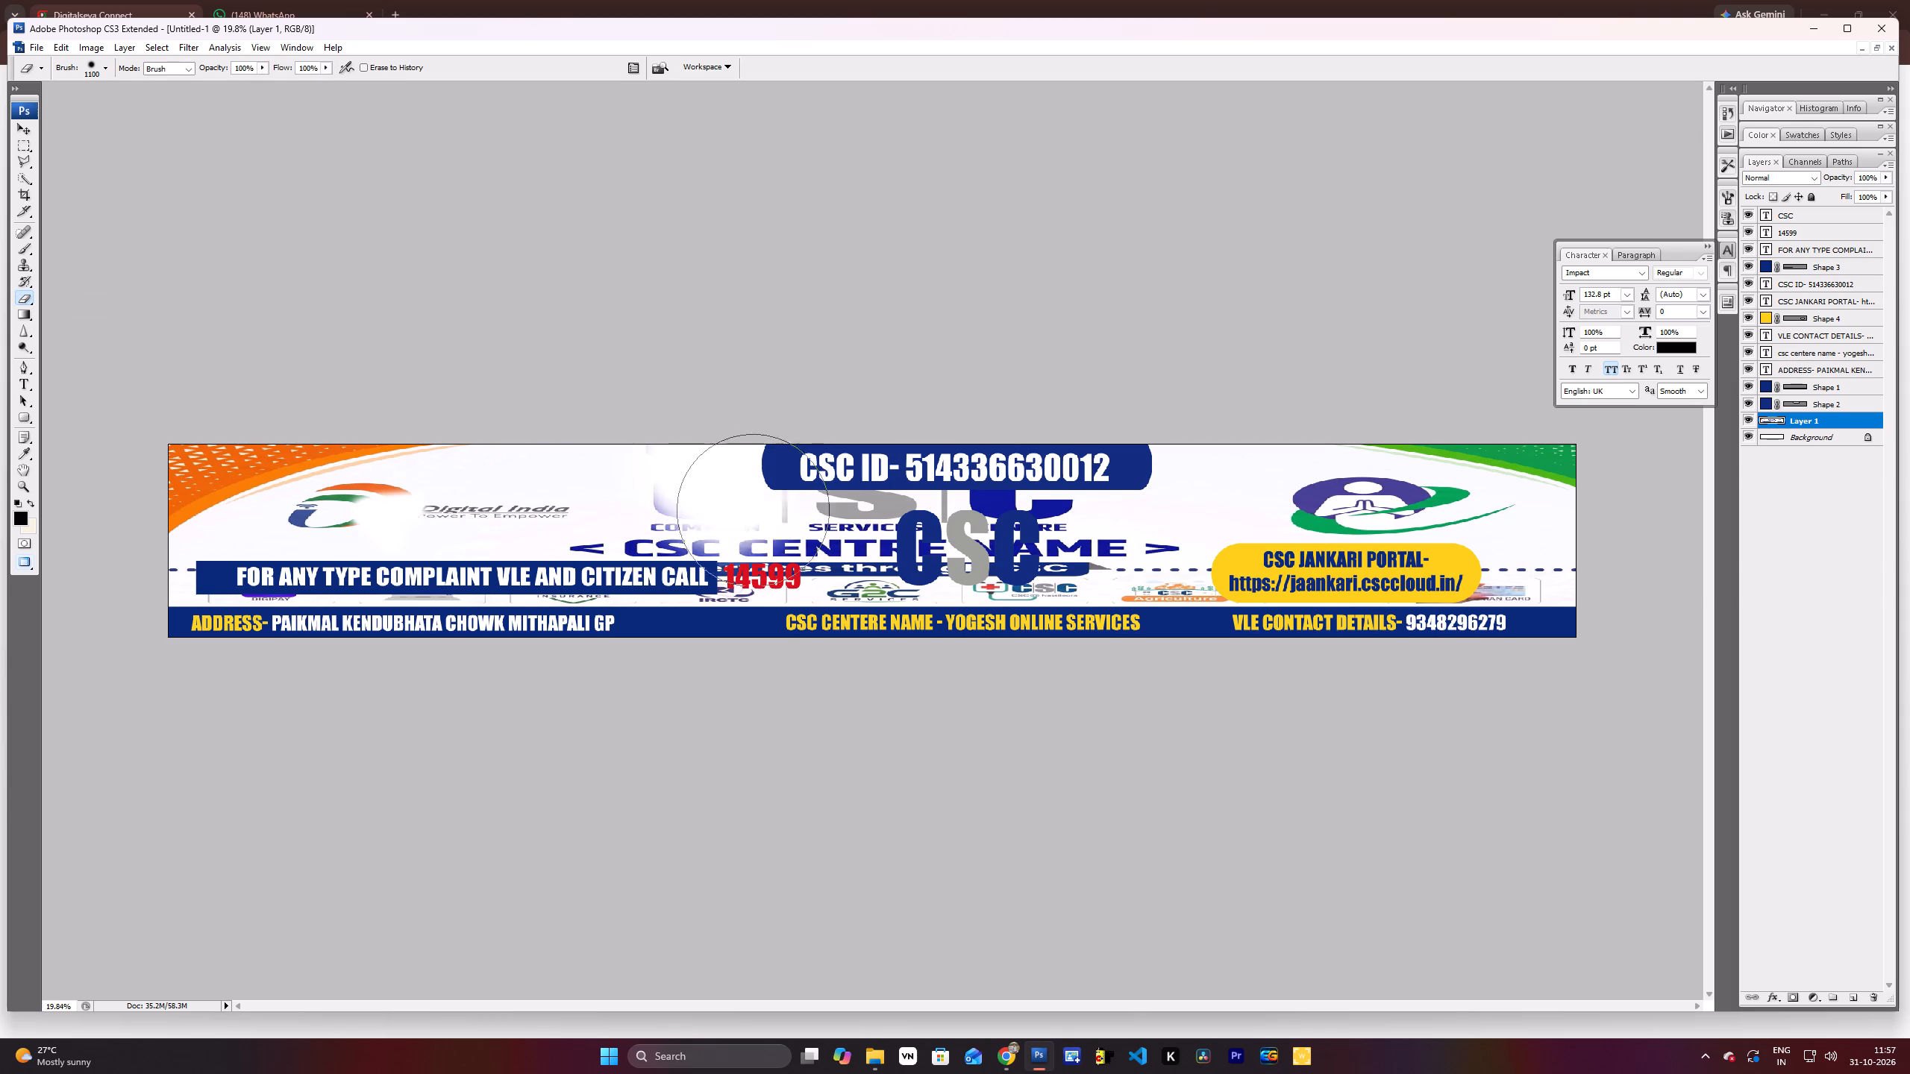
left_click_drag(753, 510, 1032, 568)
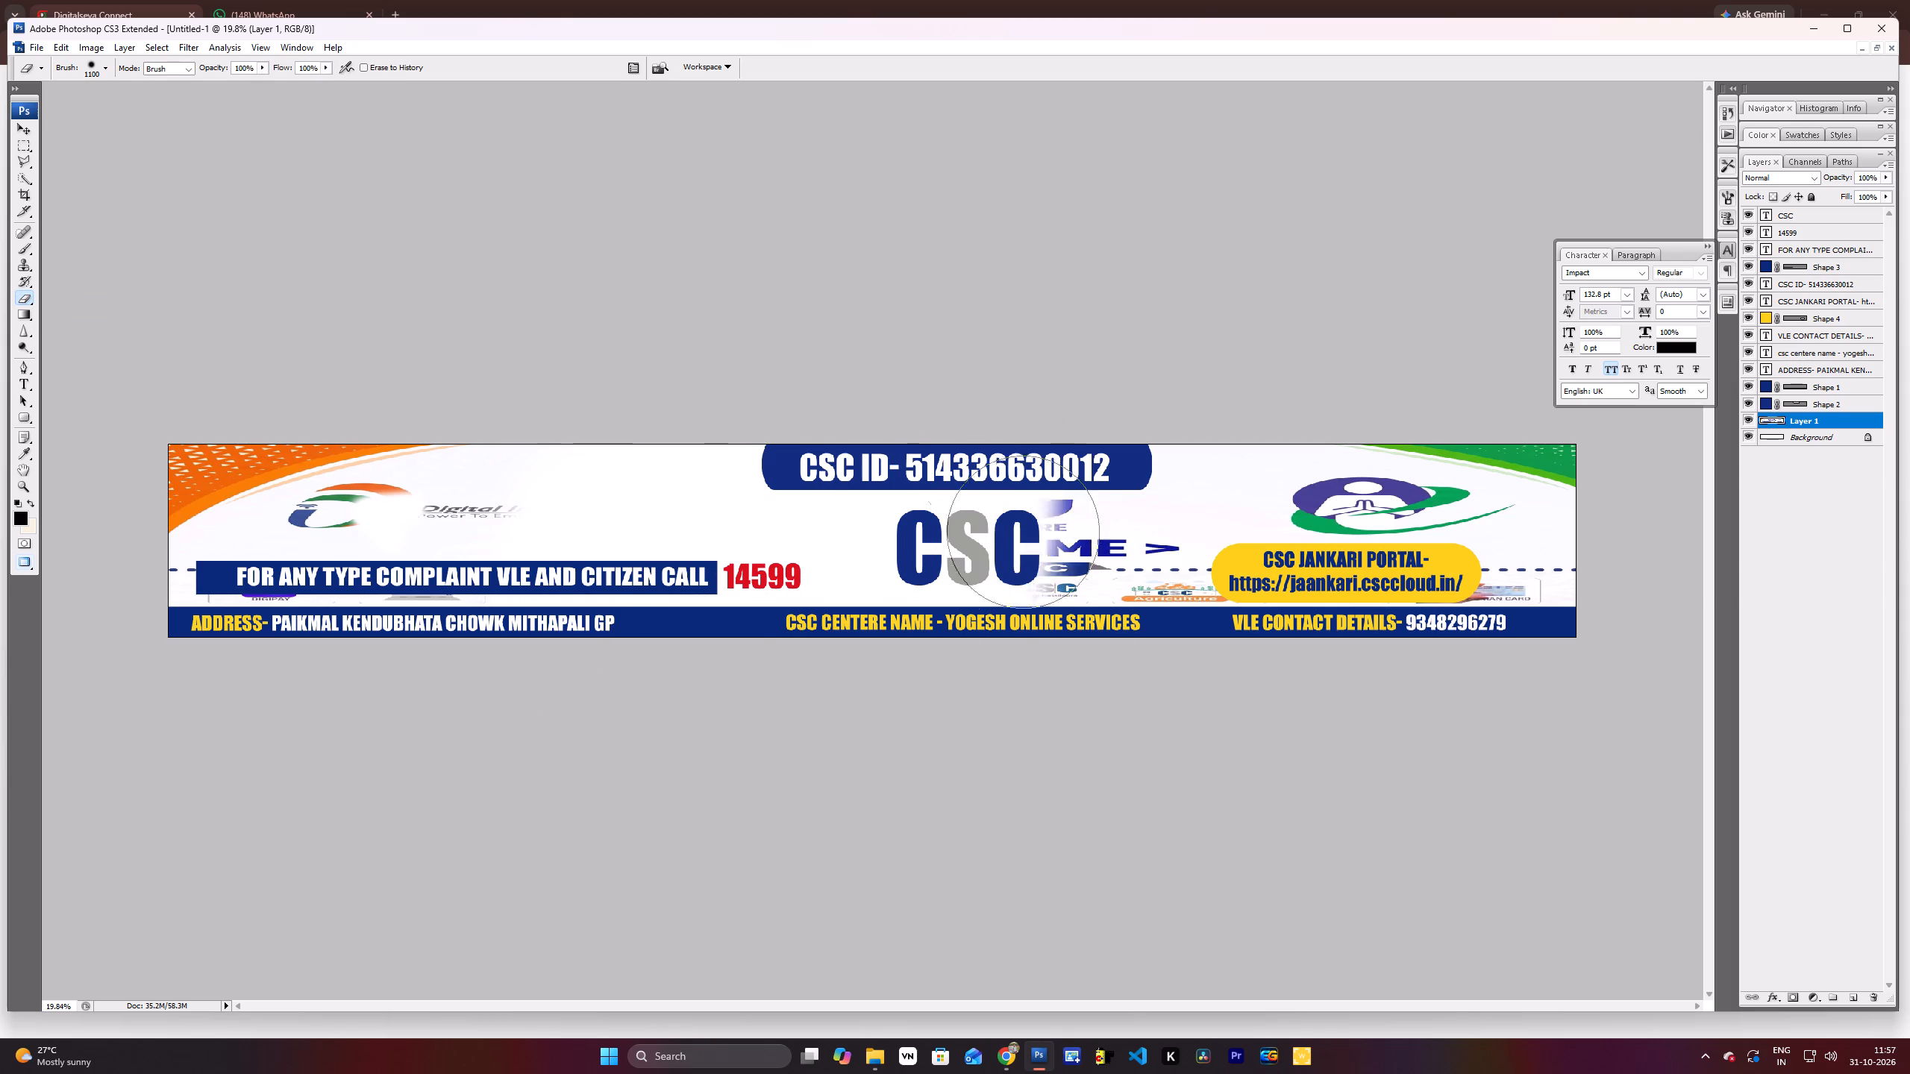
left_click_drag(1032, 568, 1404, 595)
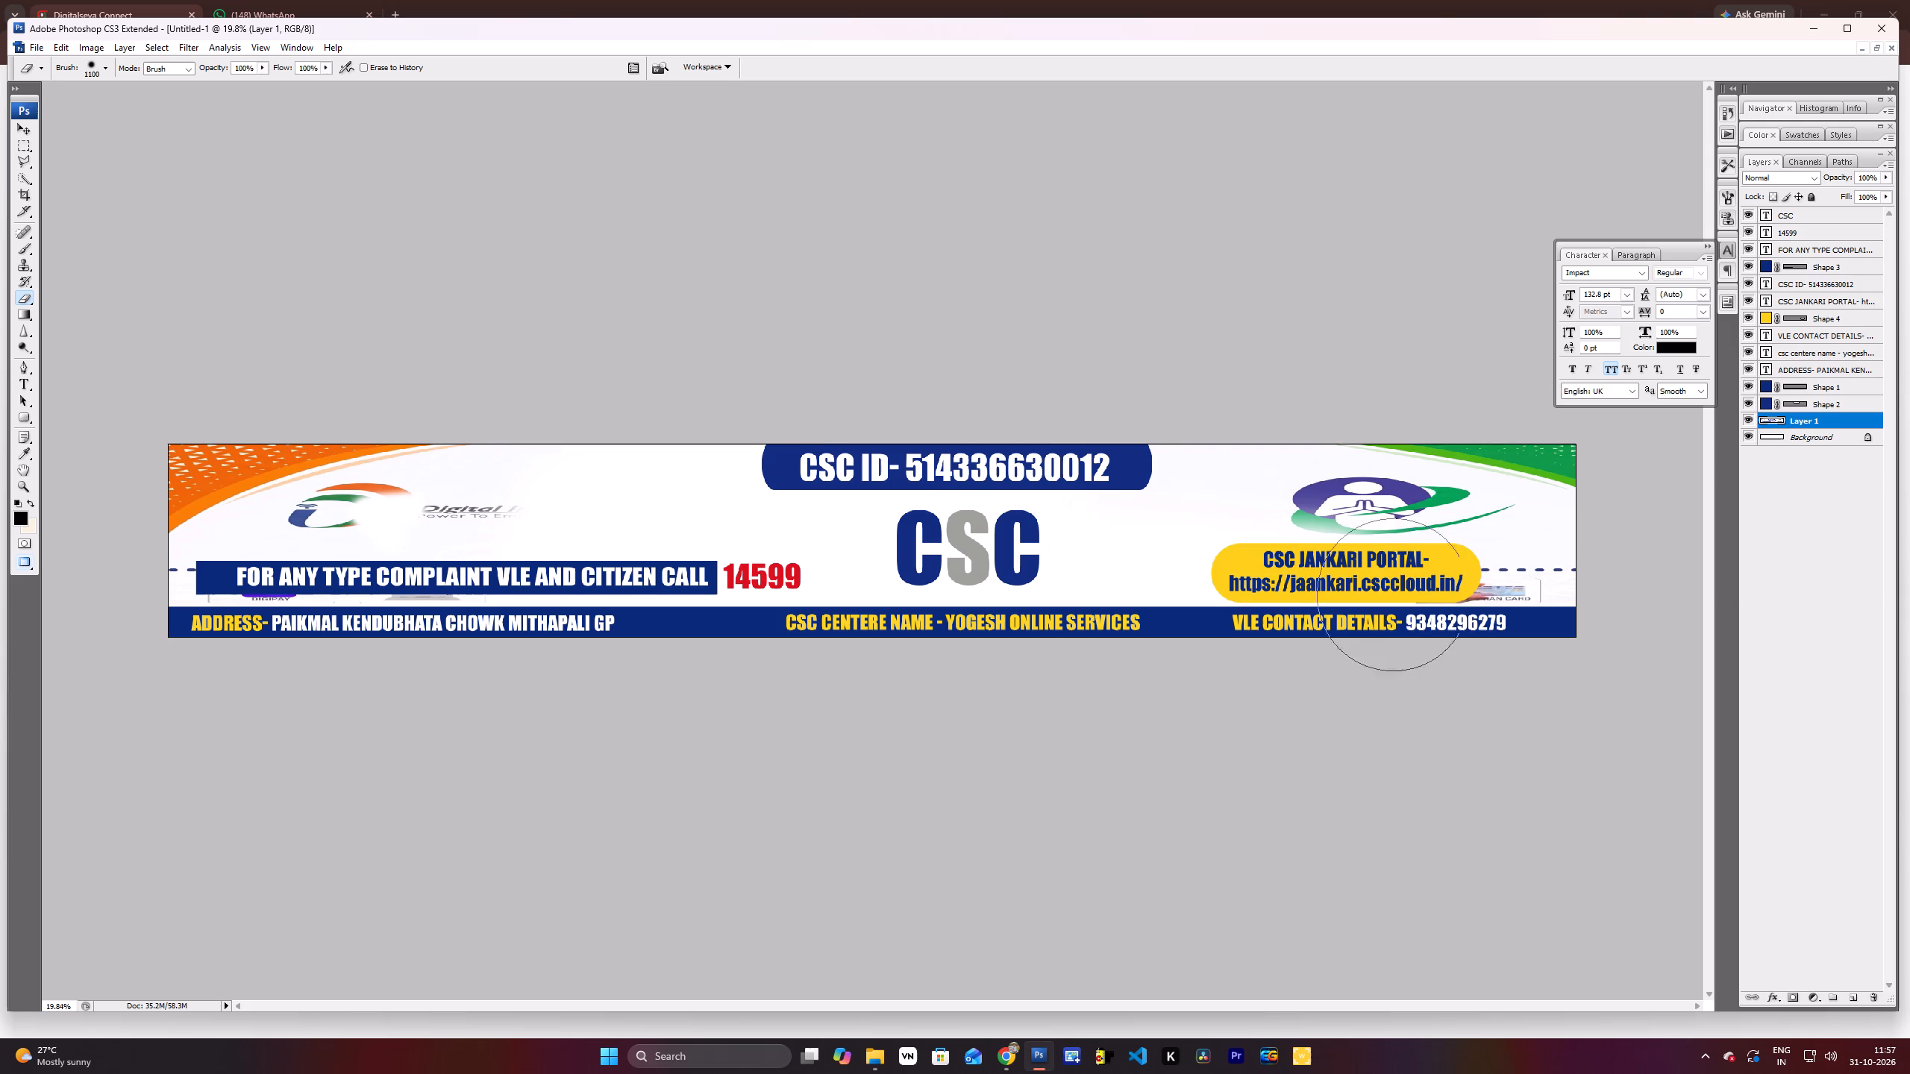
left_click_drag(1404, 595, 392, 653)
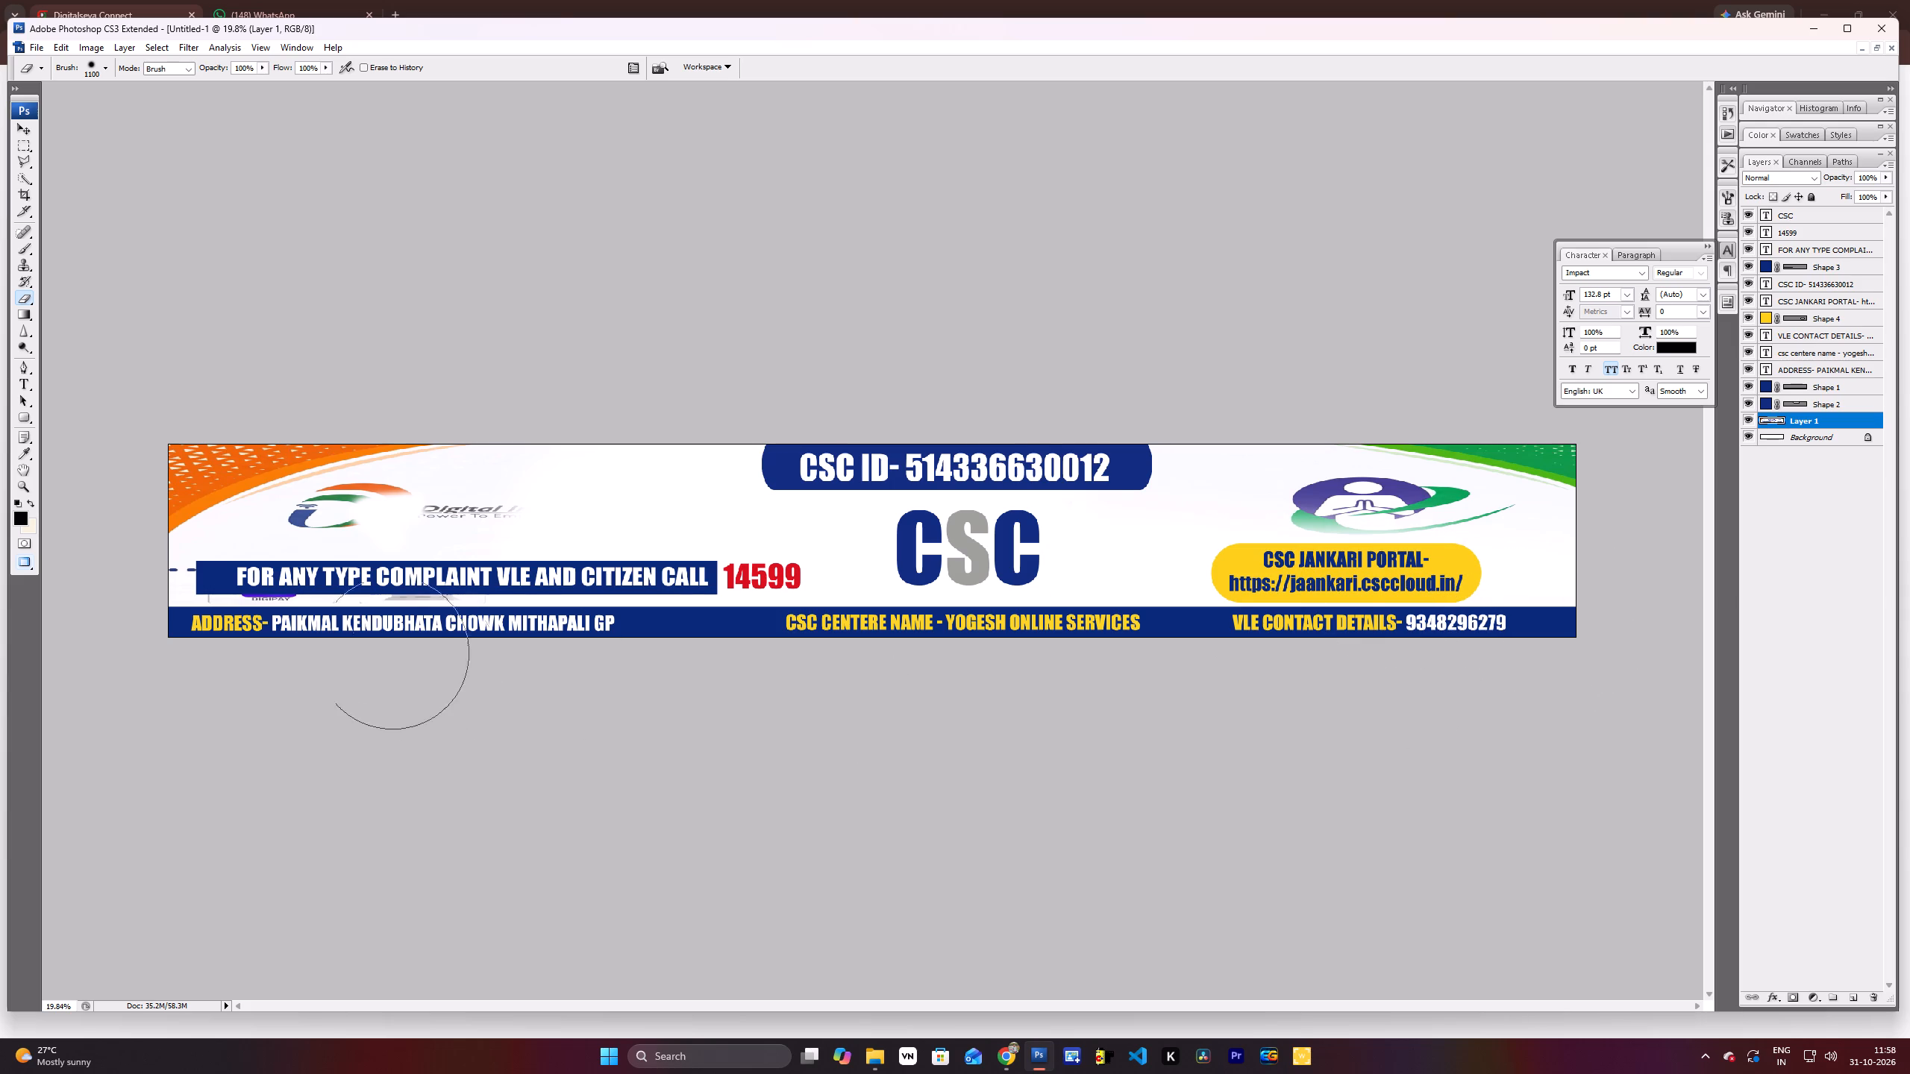
left_click_drag(392, 653, 195, 650)
Erase the remaining Digital India logo and tagline from Layer 1 with the Eraser brush reduced to 400.
scroll(308, 625, "up", 6)
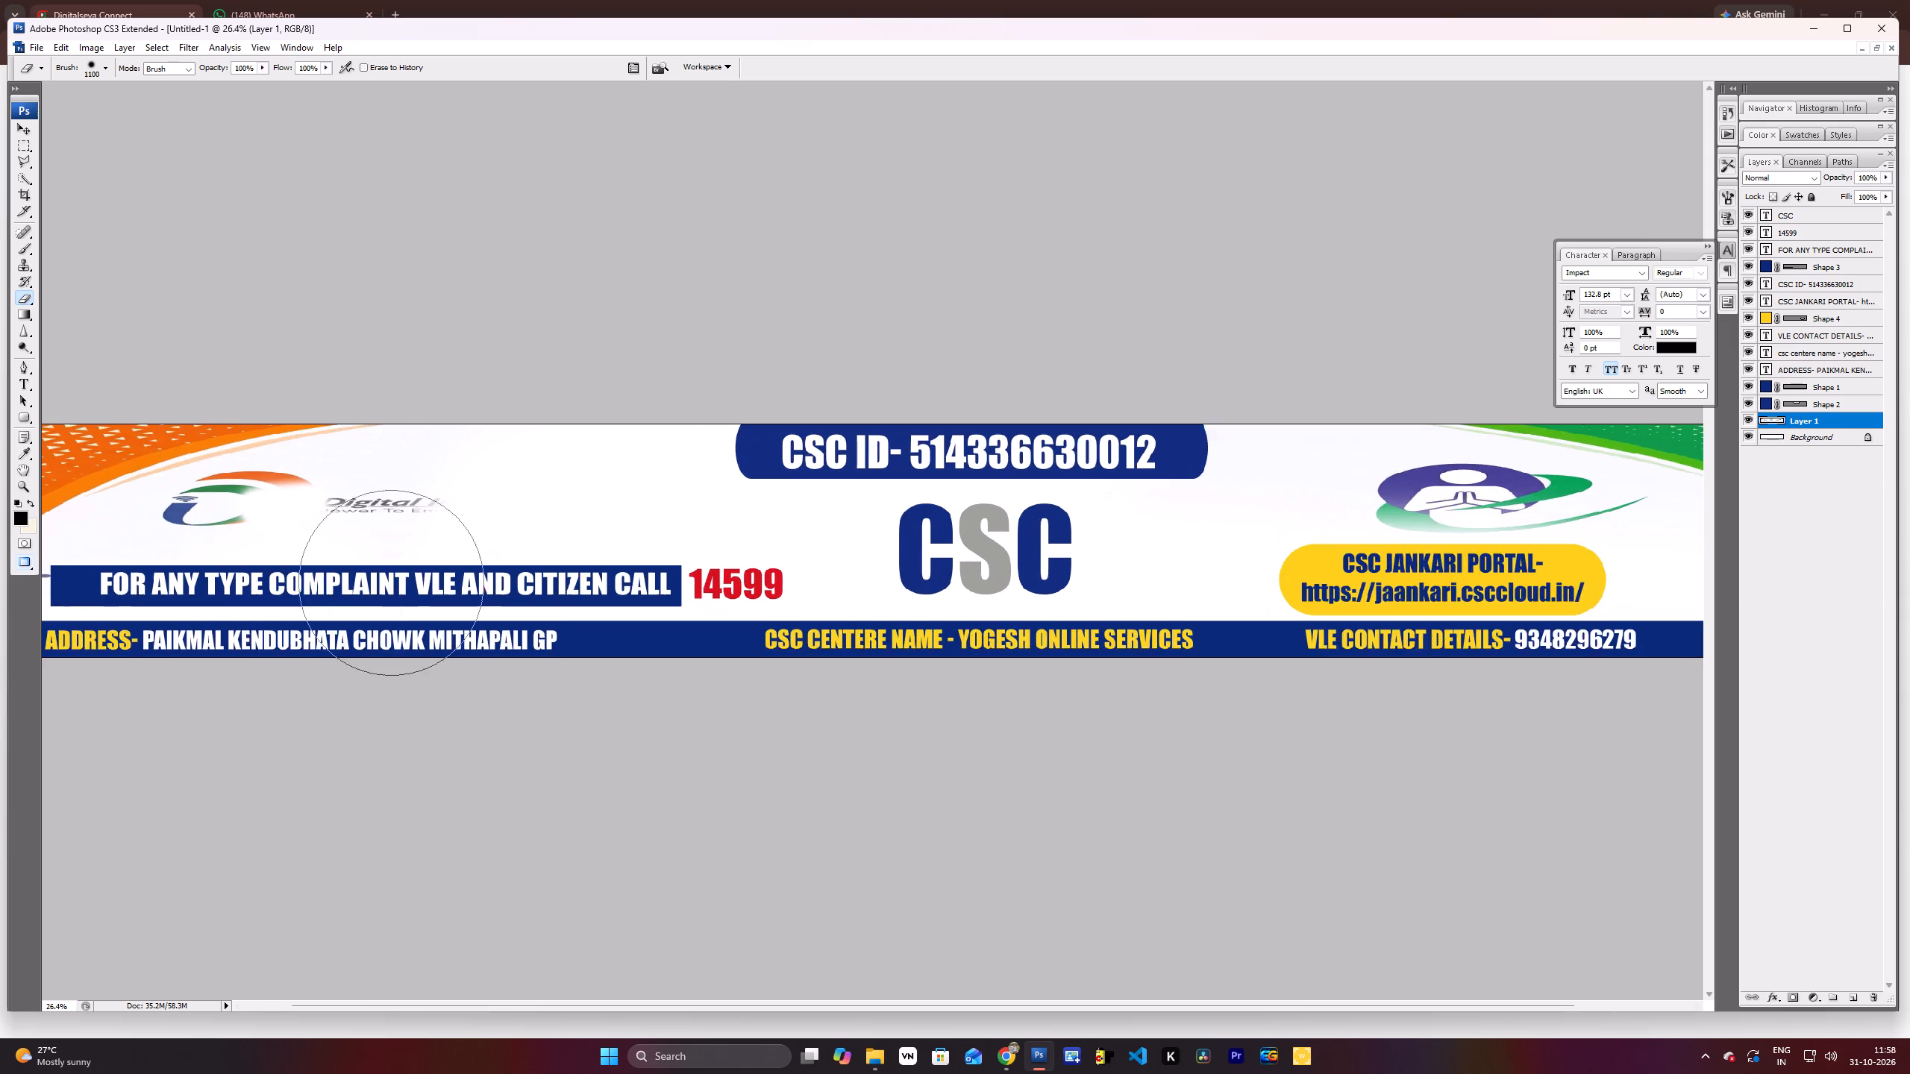
scroll(391, 582, "up", 5)
key("bracketleft")
key("bracketleft")
key("bracketleft")
key("bracketleft")
key("bracketleft")
key("bracketleft")
key("bracketleft")
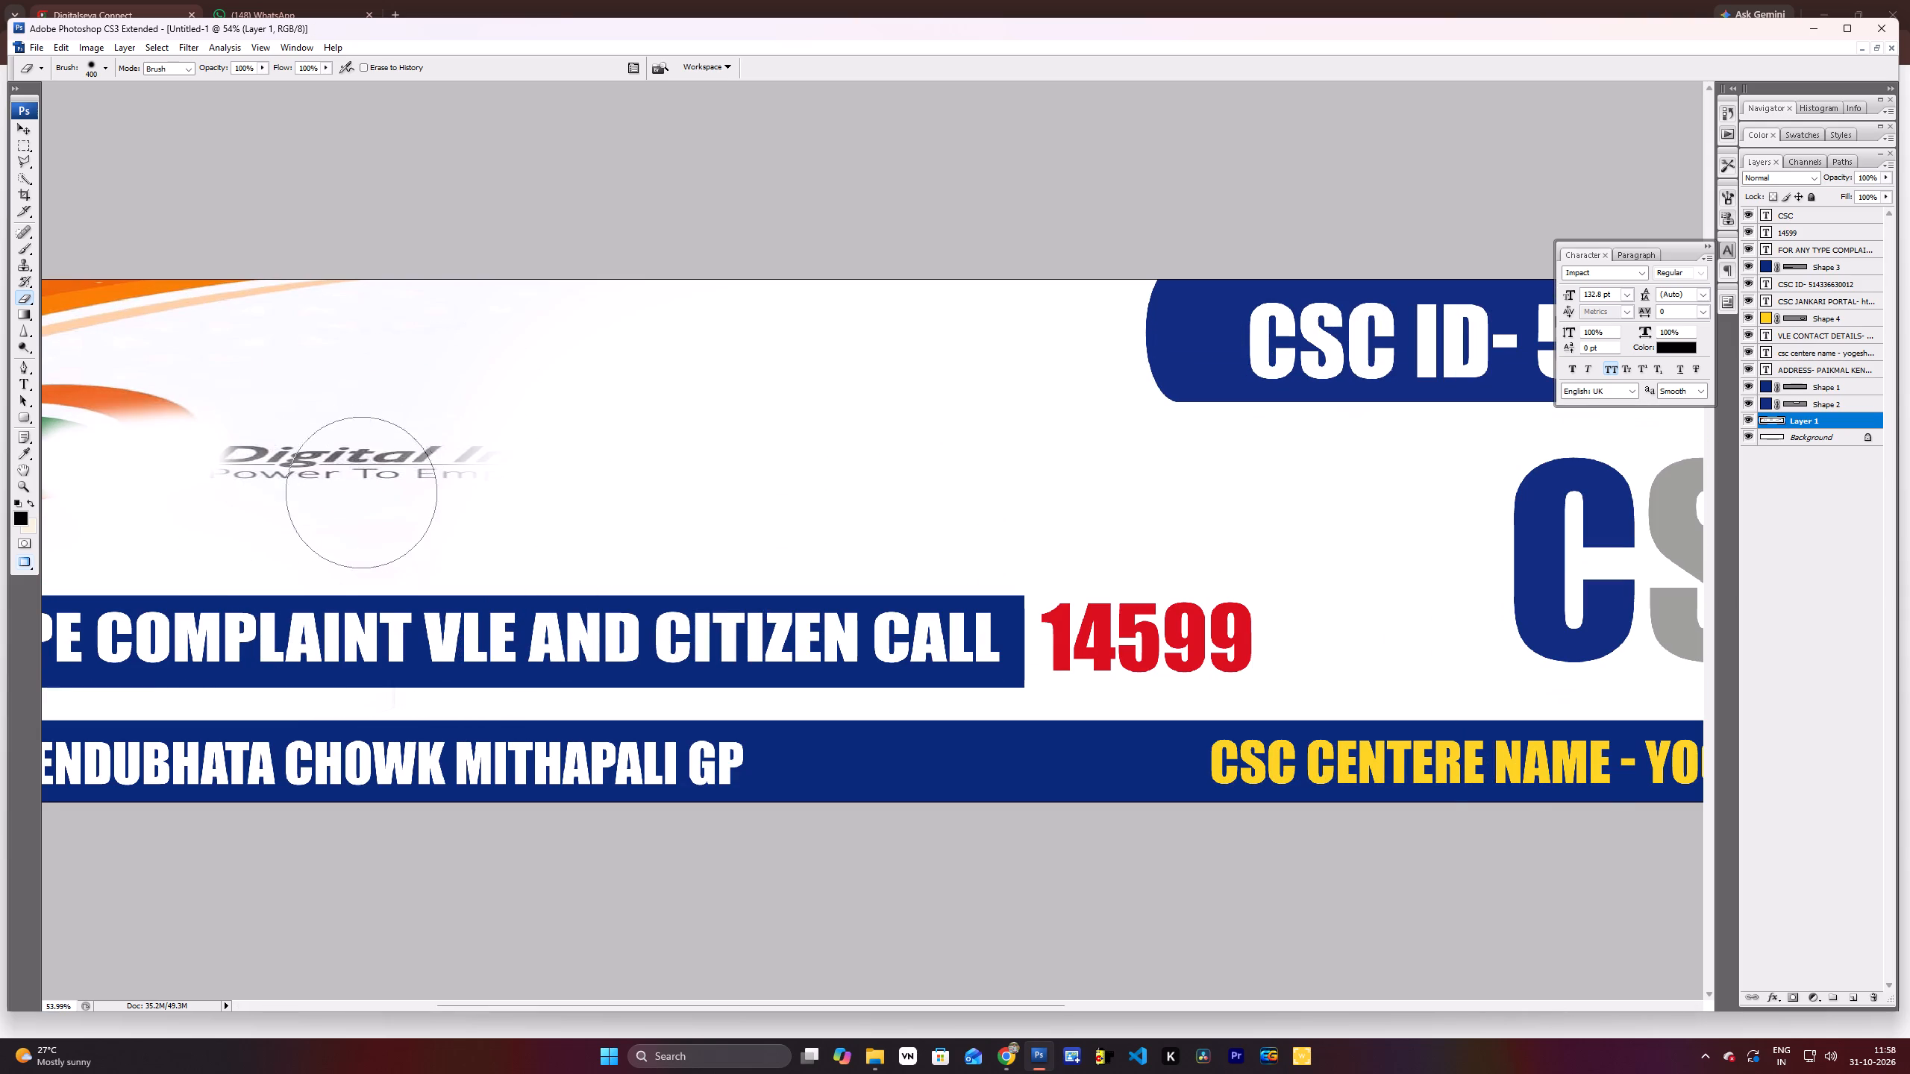
left_click_drag(293, 478, 131, 492)
key("space")
key("space")
key("space")
key("space")
key("space")
key("space")
key("space")
key("space")
key("space")
key("space")
key("space")
key("space")
key("space")
key("space")
key("space")
key("space")
key("space")
key("space")
key("space")
key("space")
left_click_drag(112, 521, 444, 550)
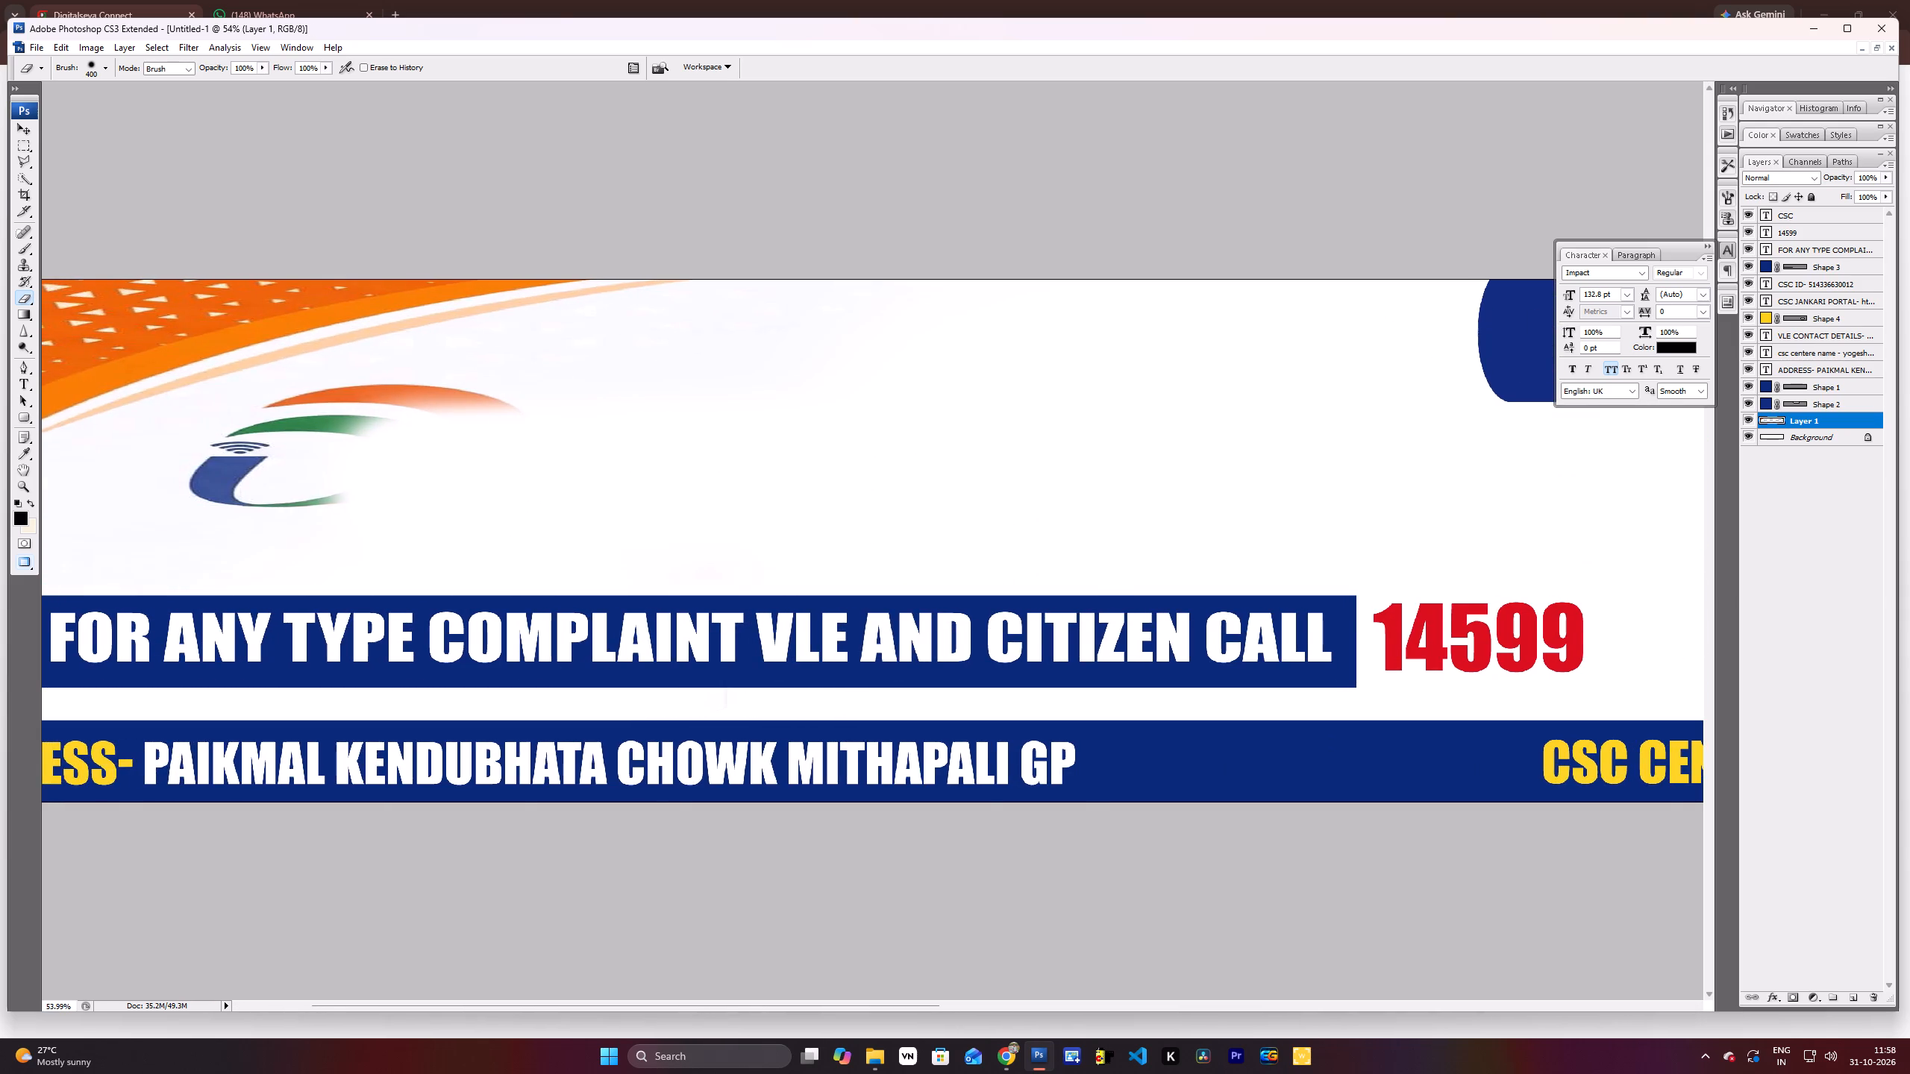
scroll(384, 553, "up", 2)
left_click_drag(259, 494, 260, 453)
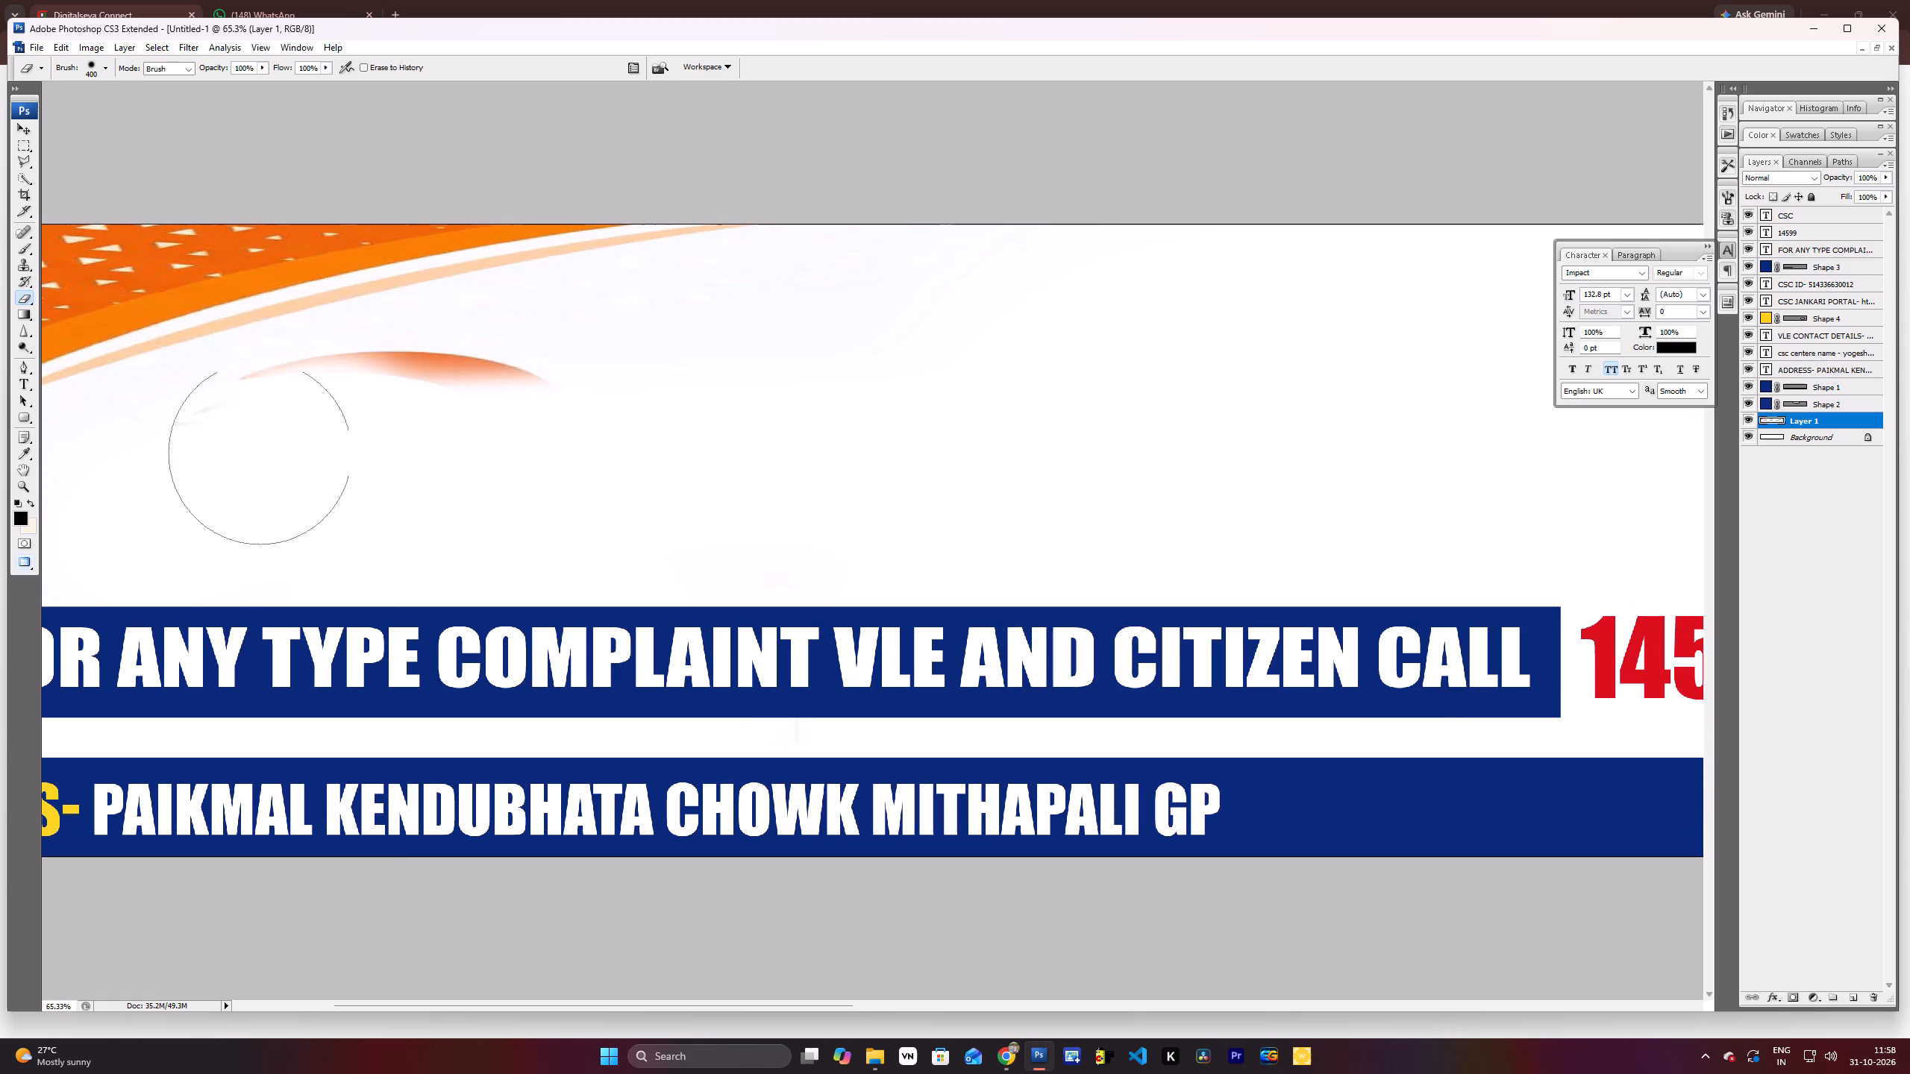
left_click_drag(260, 453, 196, 506)
key("space")
key("space")
key("space")
key("space")
key("space")
key("space")
key("space")
left_click_drag(303, 573, 310, 572)
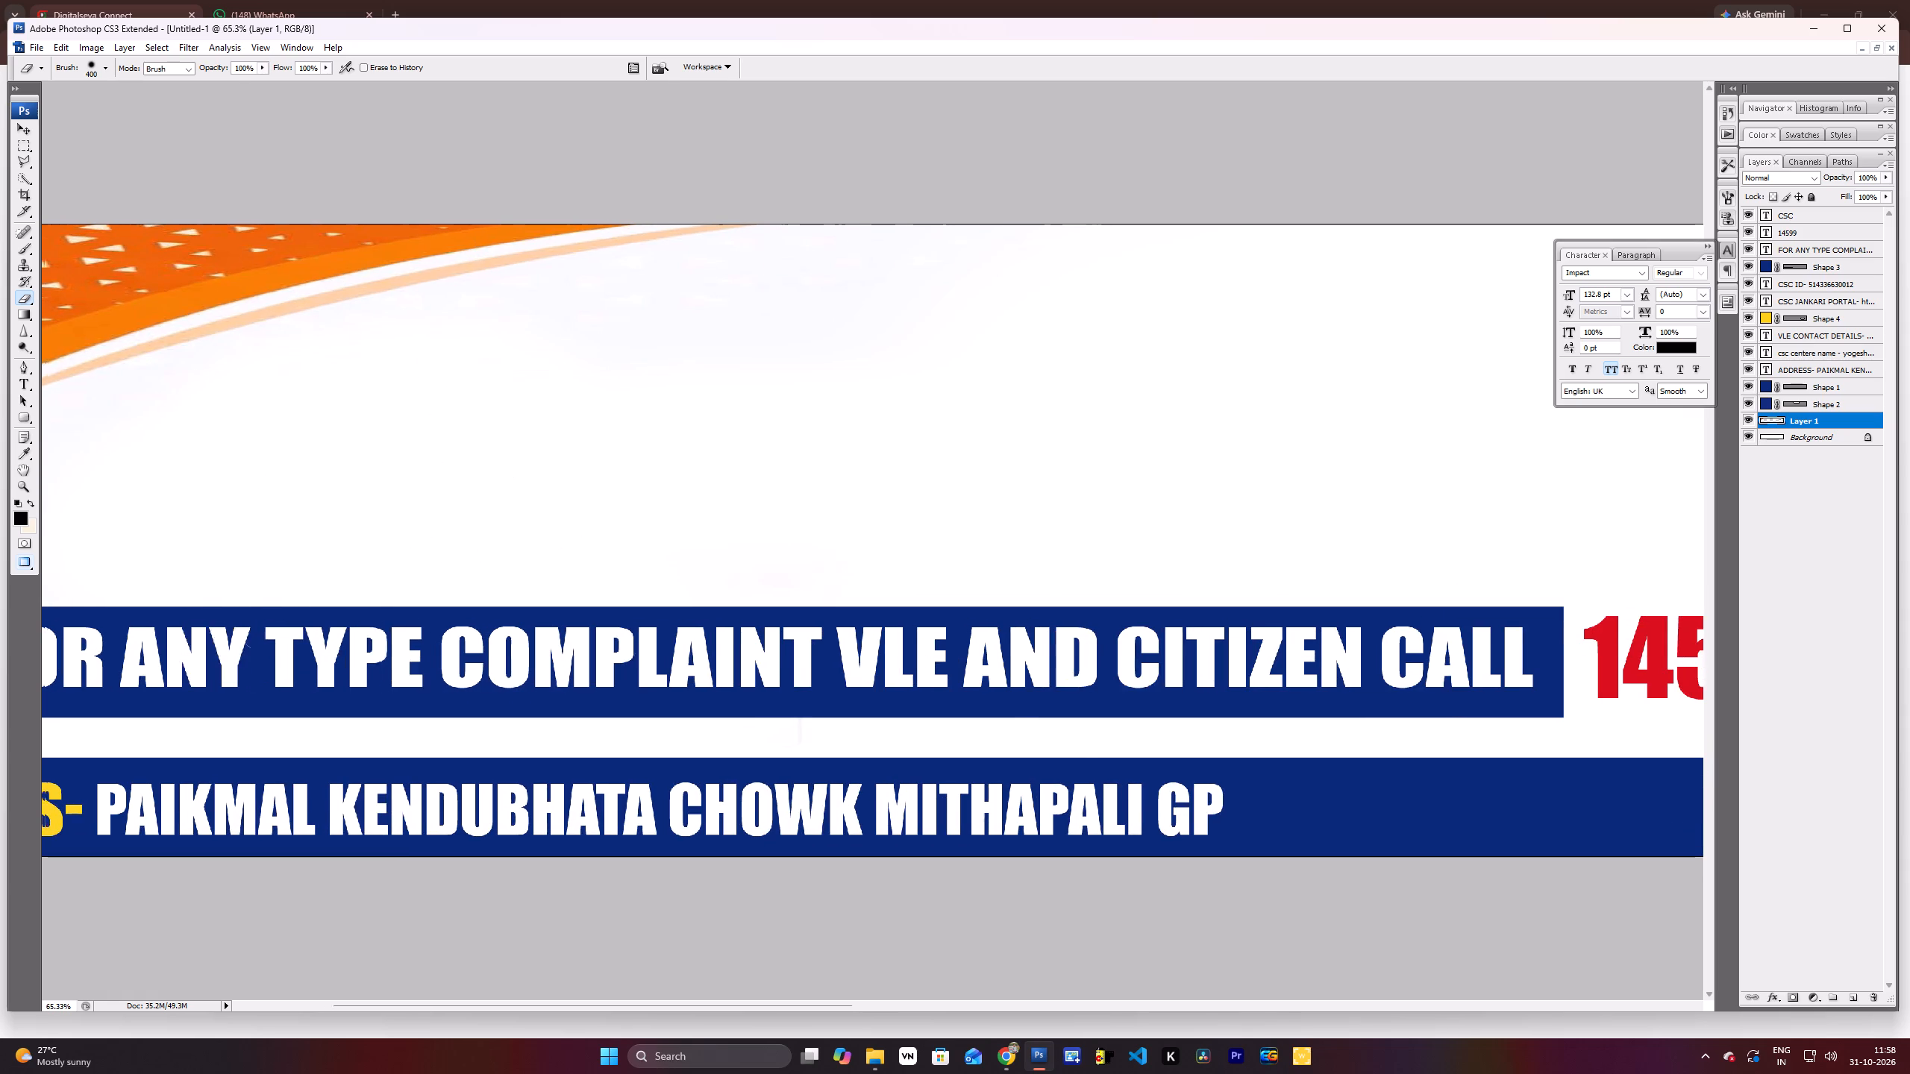
left_click_drag(310, 572, 932, 519)
left_click_drag(370, 638, 148, 688)
Erase the purple and green figure emblem above the yellow portal box from Layer 1.
scroll(406, 685, "down", 3)
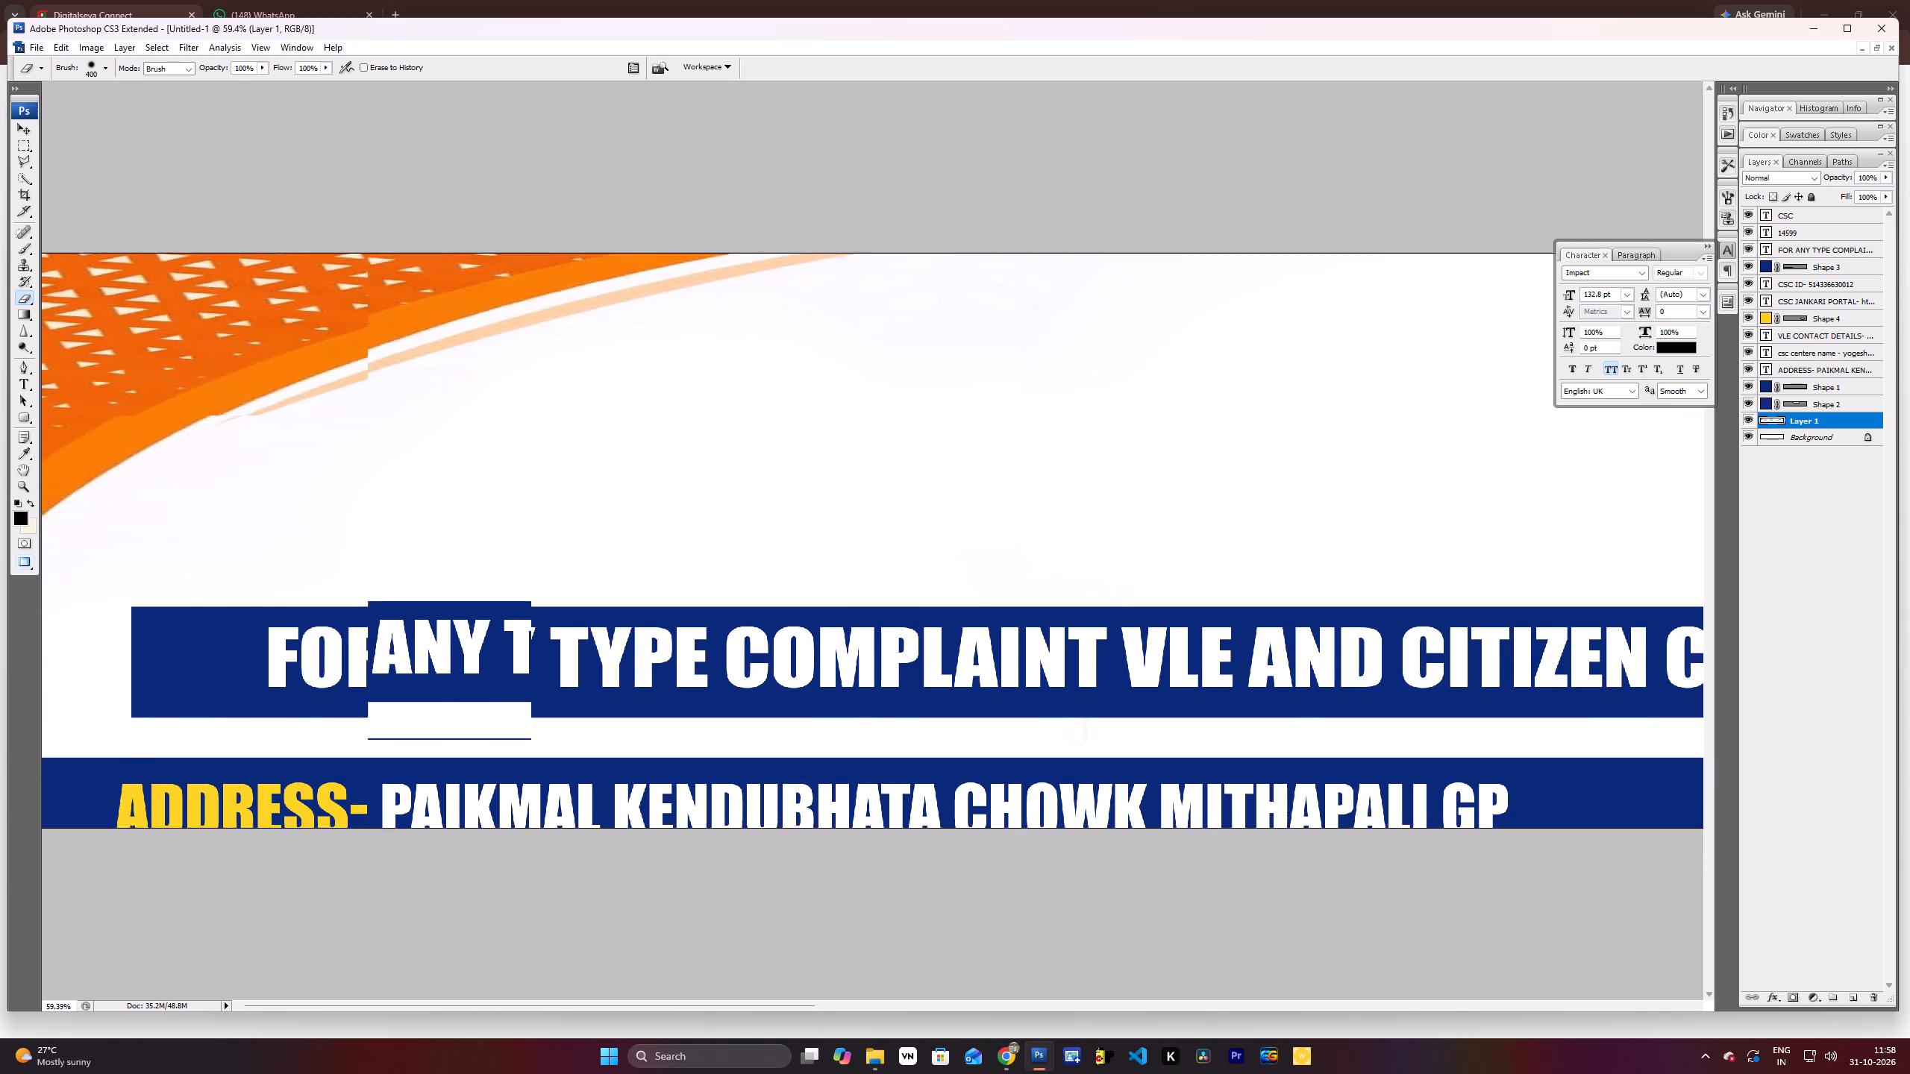
scroll(417, 685, "down", 6)
scroll(1763, 551, "up", 1)
scroll(1617, 523, "down", 4)
key("space")
key("space")
key("space")
key("space")
key("space")
key("space")
key("space")
left_click_drag(1485, 547, 1461, 548)
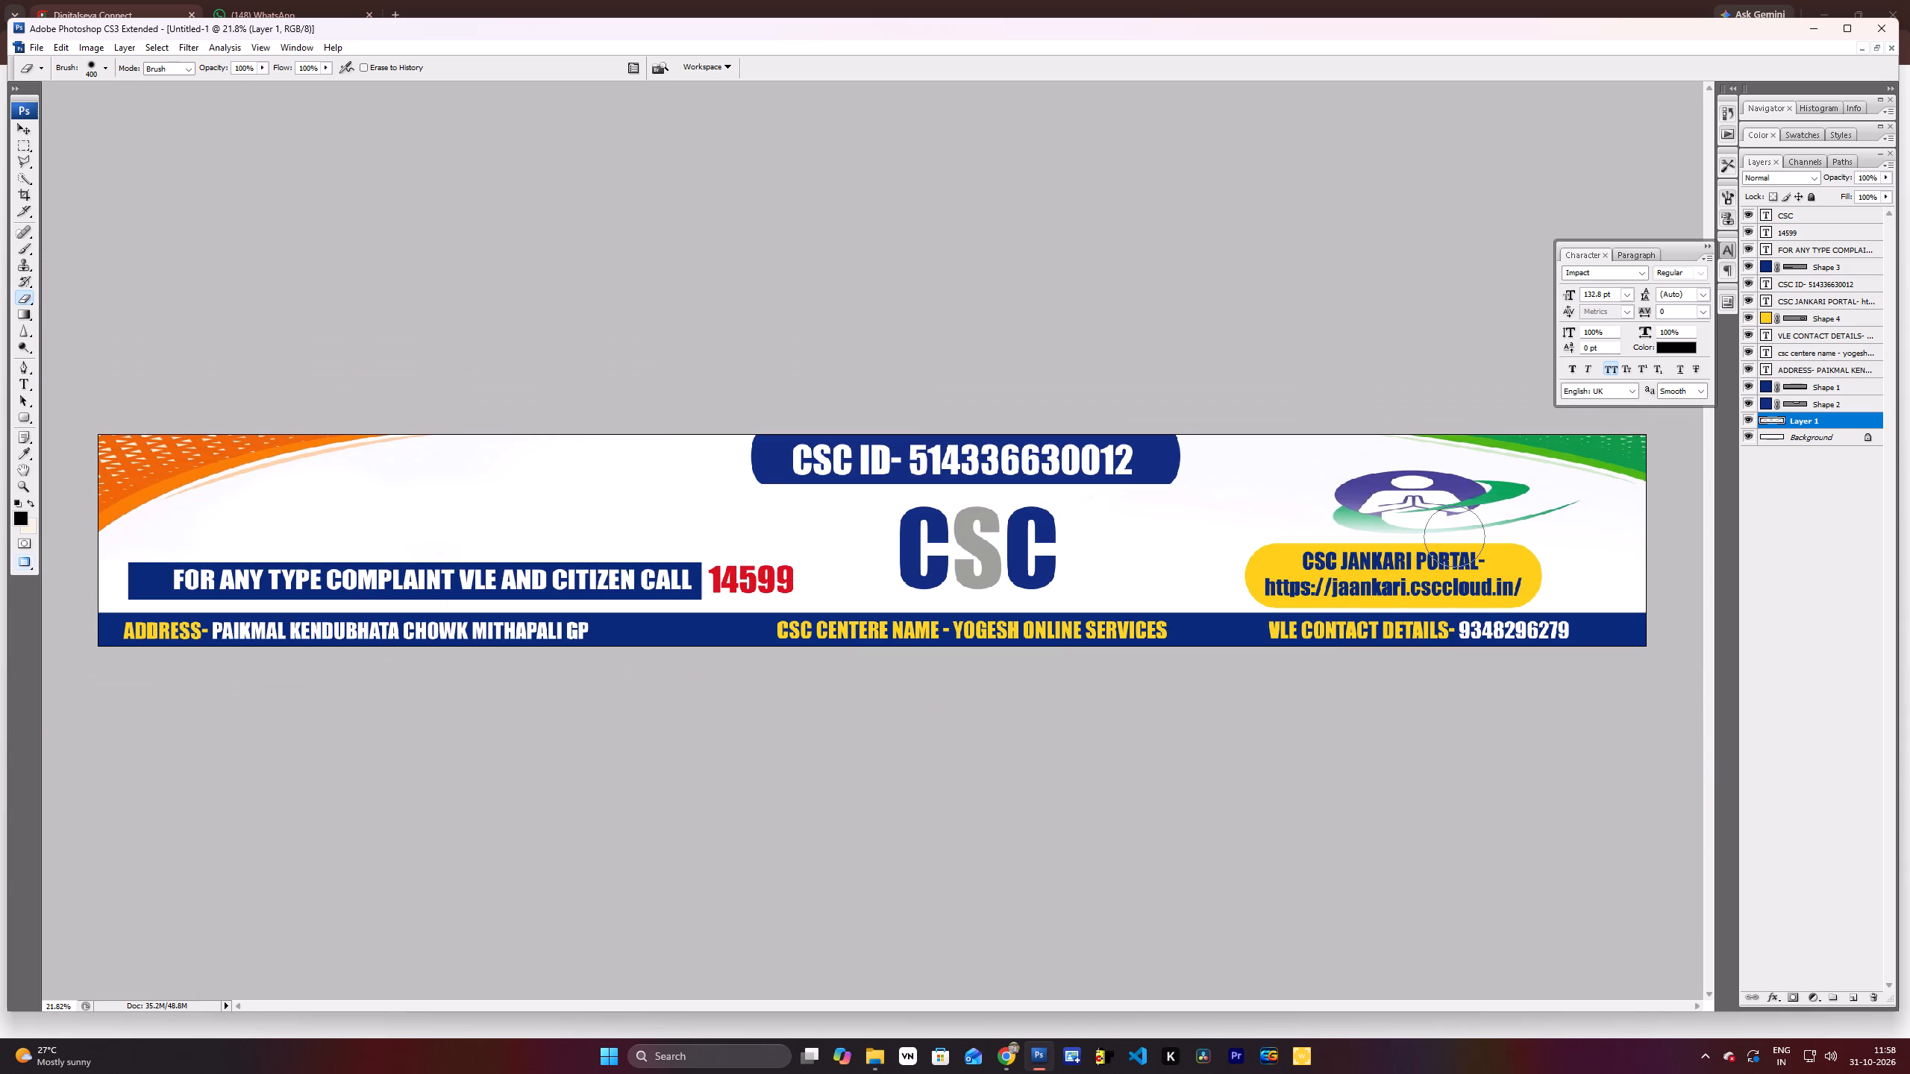
left_click_drag(1443, 532, 1457, 495)
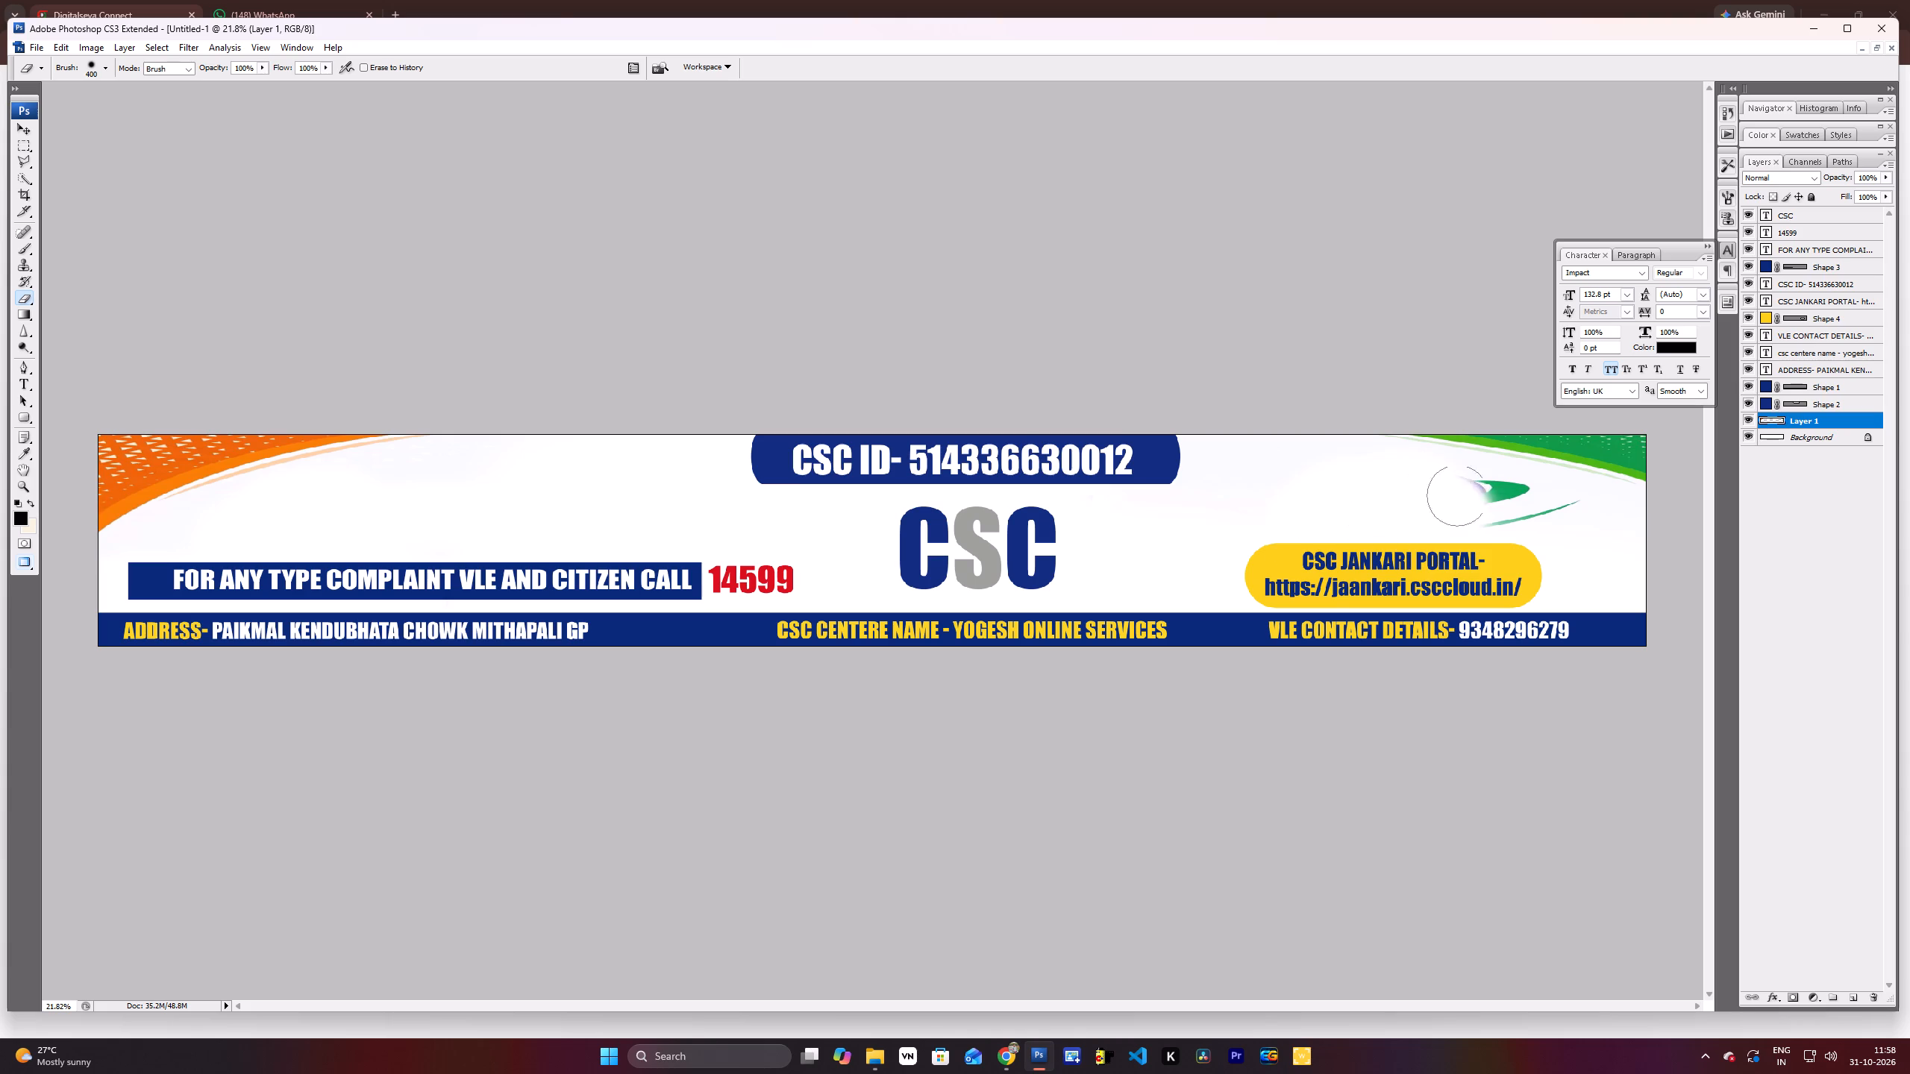
left_click_drag(1457, 495, 1393, 509)
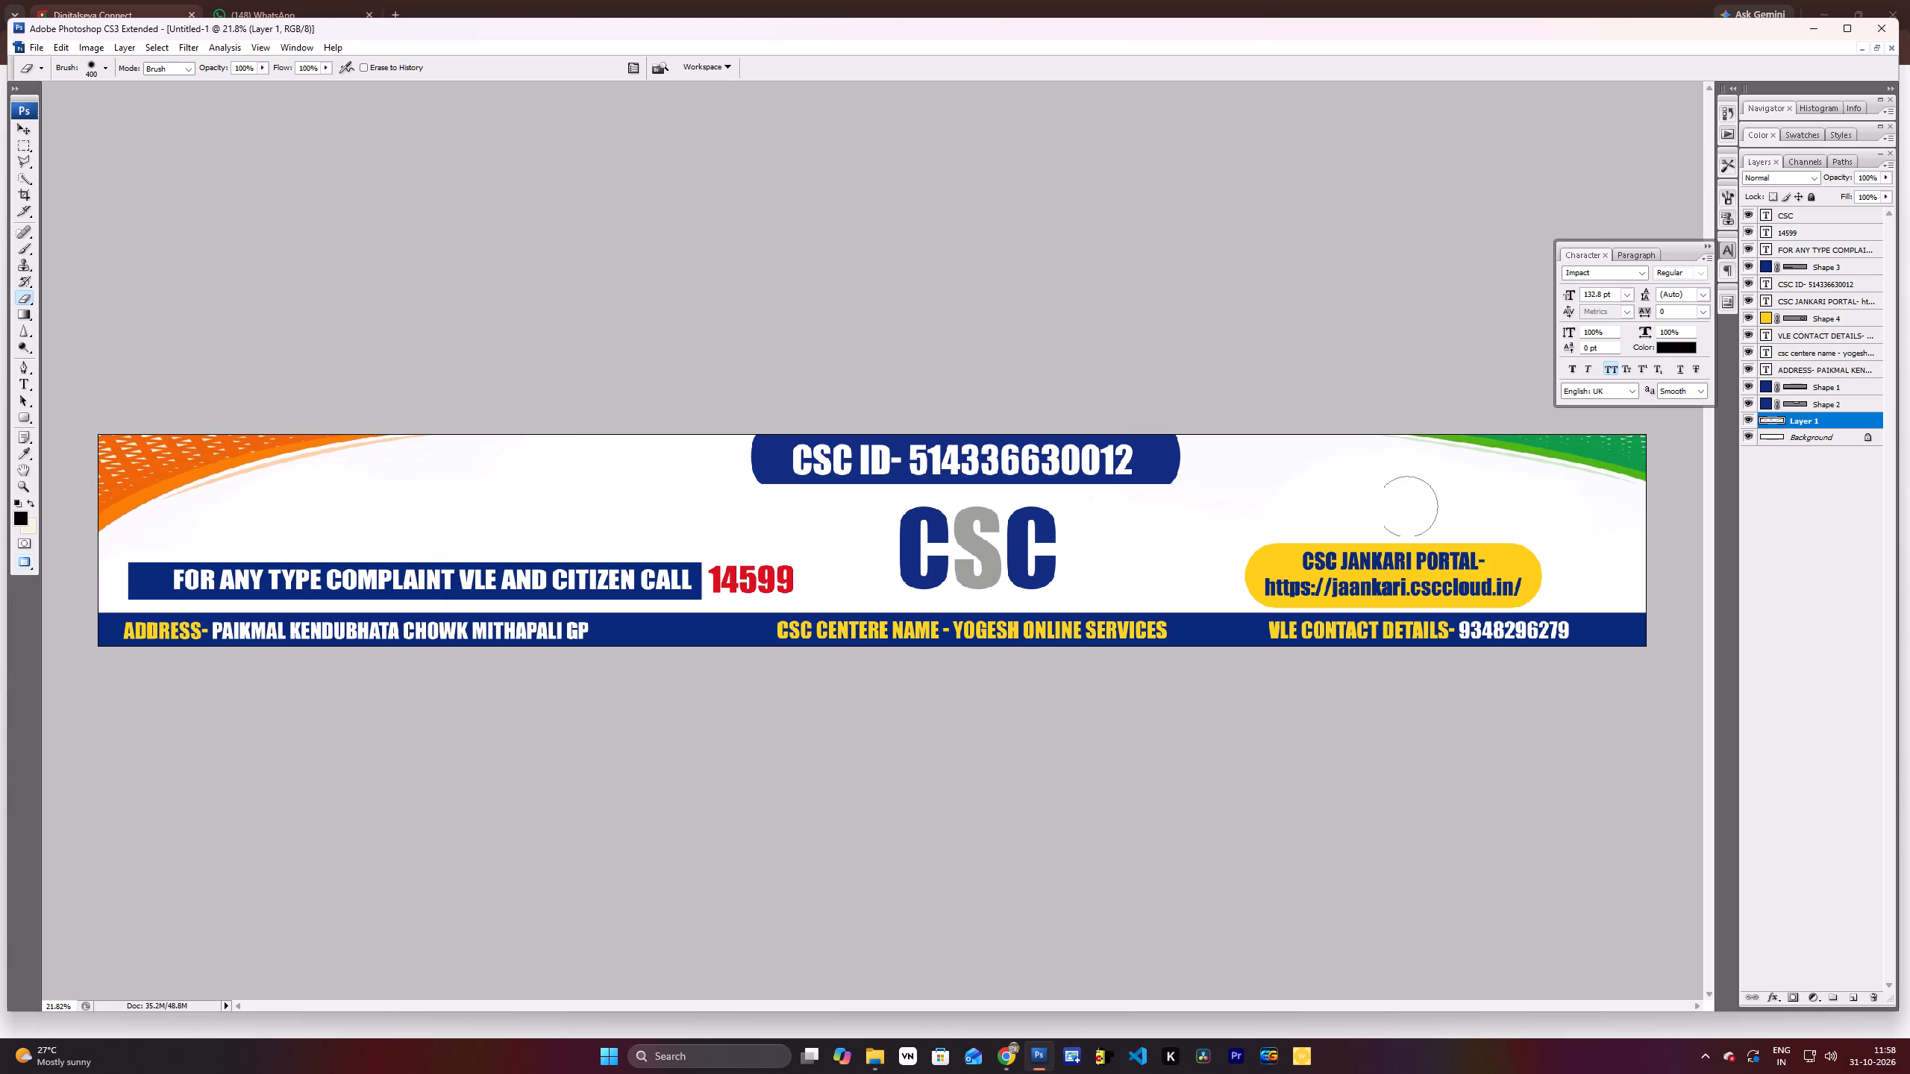
left_click_drag(1393, 509, 1366, 525)
Examine the overall banner layout and the area around the CSC lettering.
scroll(900, 635, "down", 2)
scroll(915, 538, "up", 2)
scroll(909, 530, "down", 1)
scroll(944, 529, "up", 1)
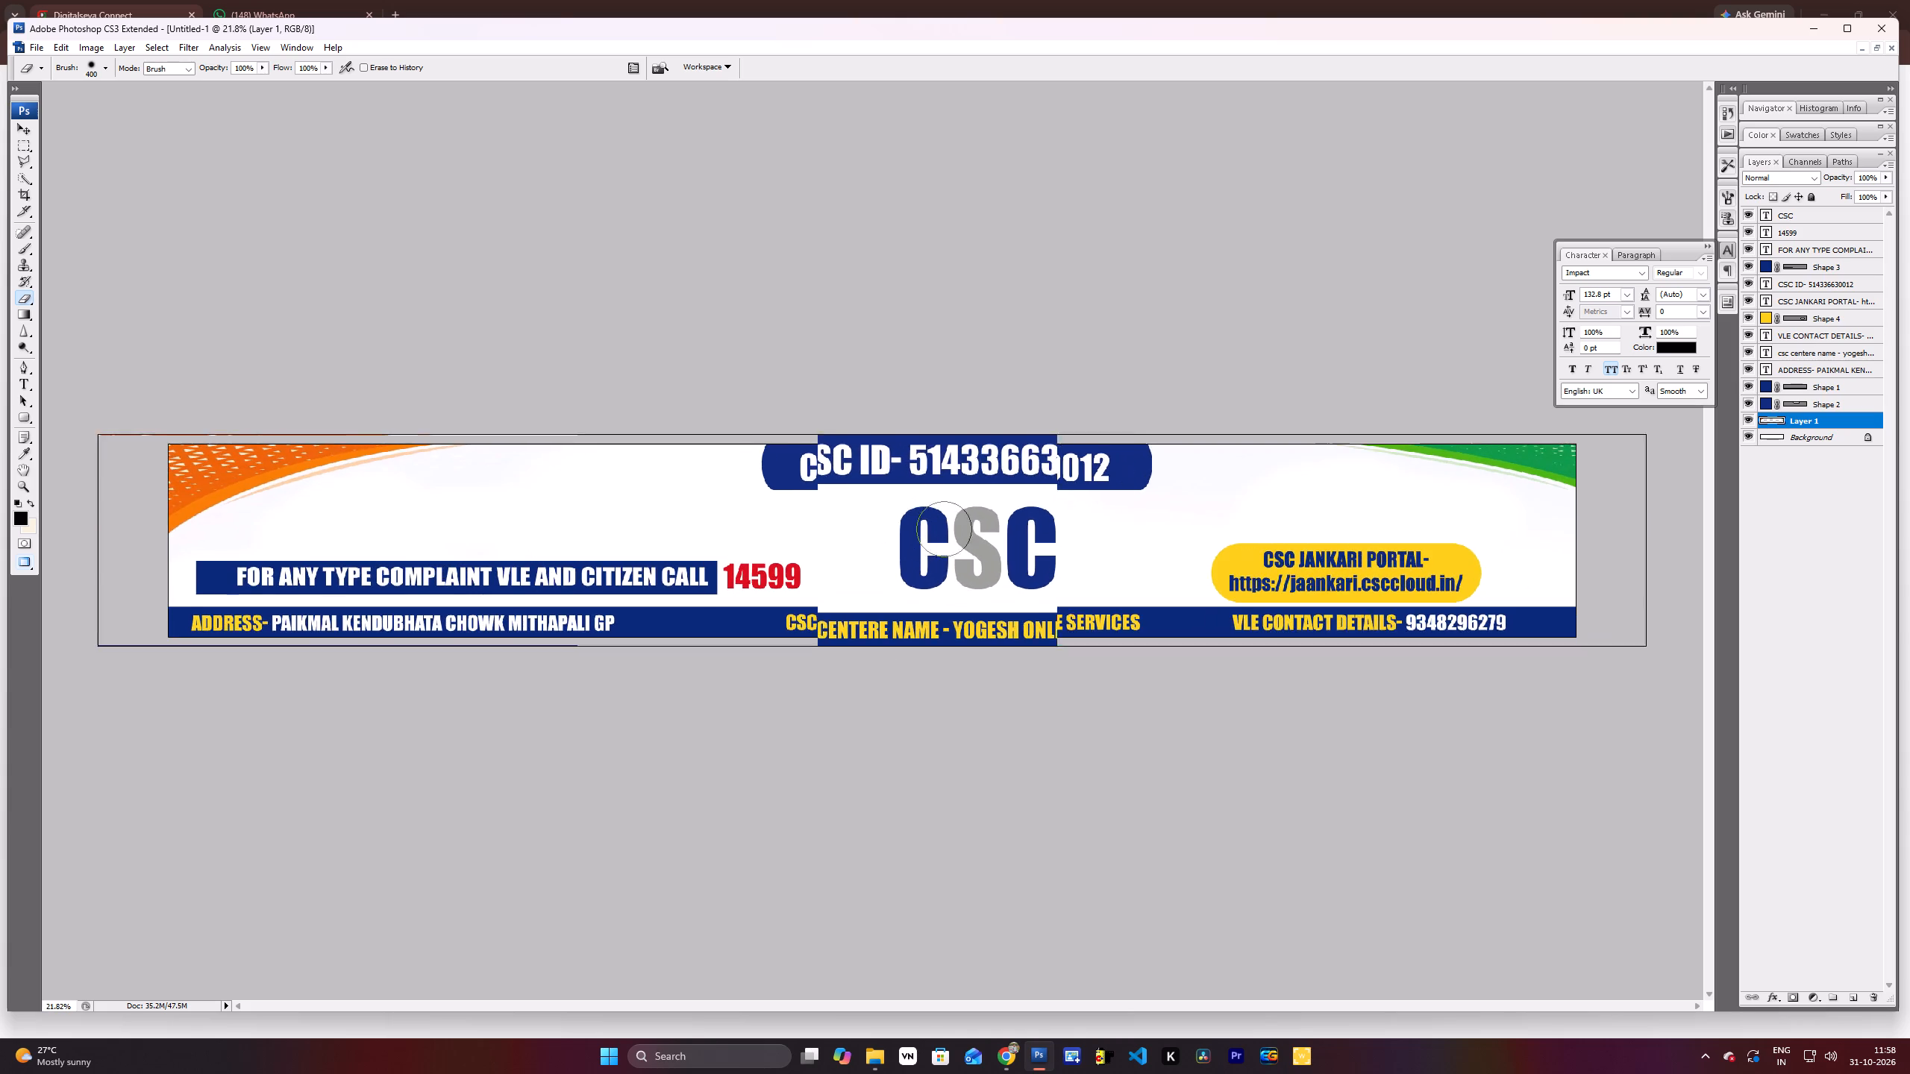
scroll(945, 526, "down", 2)
scroll(986, 527, "up", 2)
scroll(1151, 565, "up", 3)
scroll(1151, 565, "down", 2)
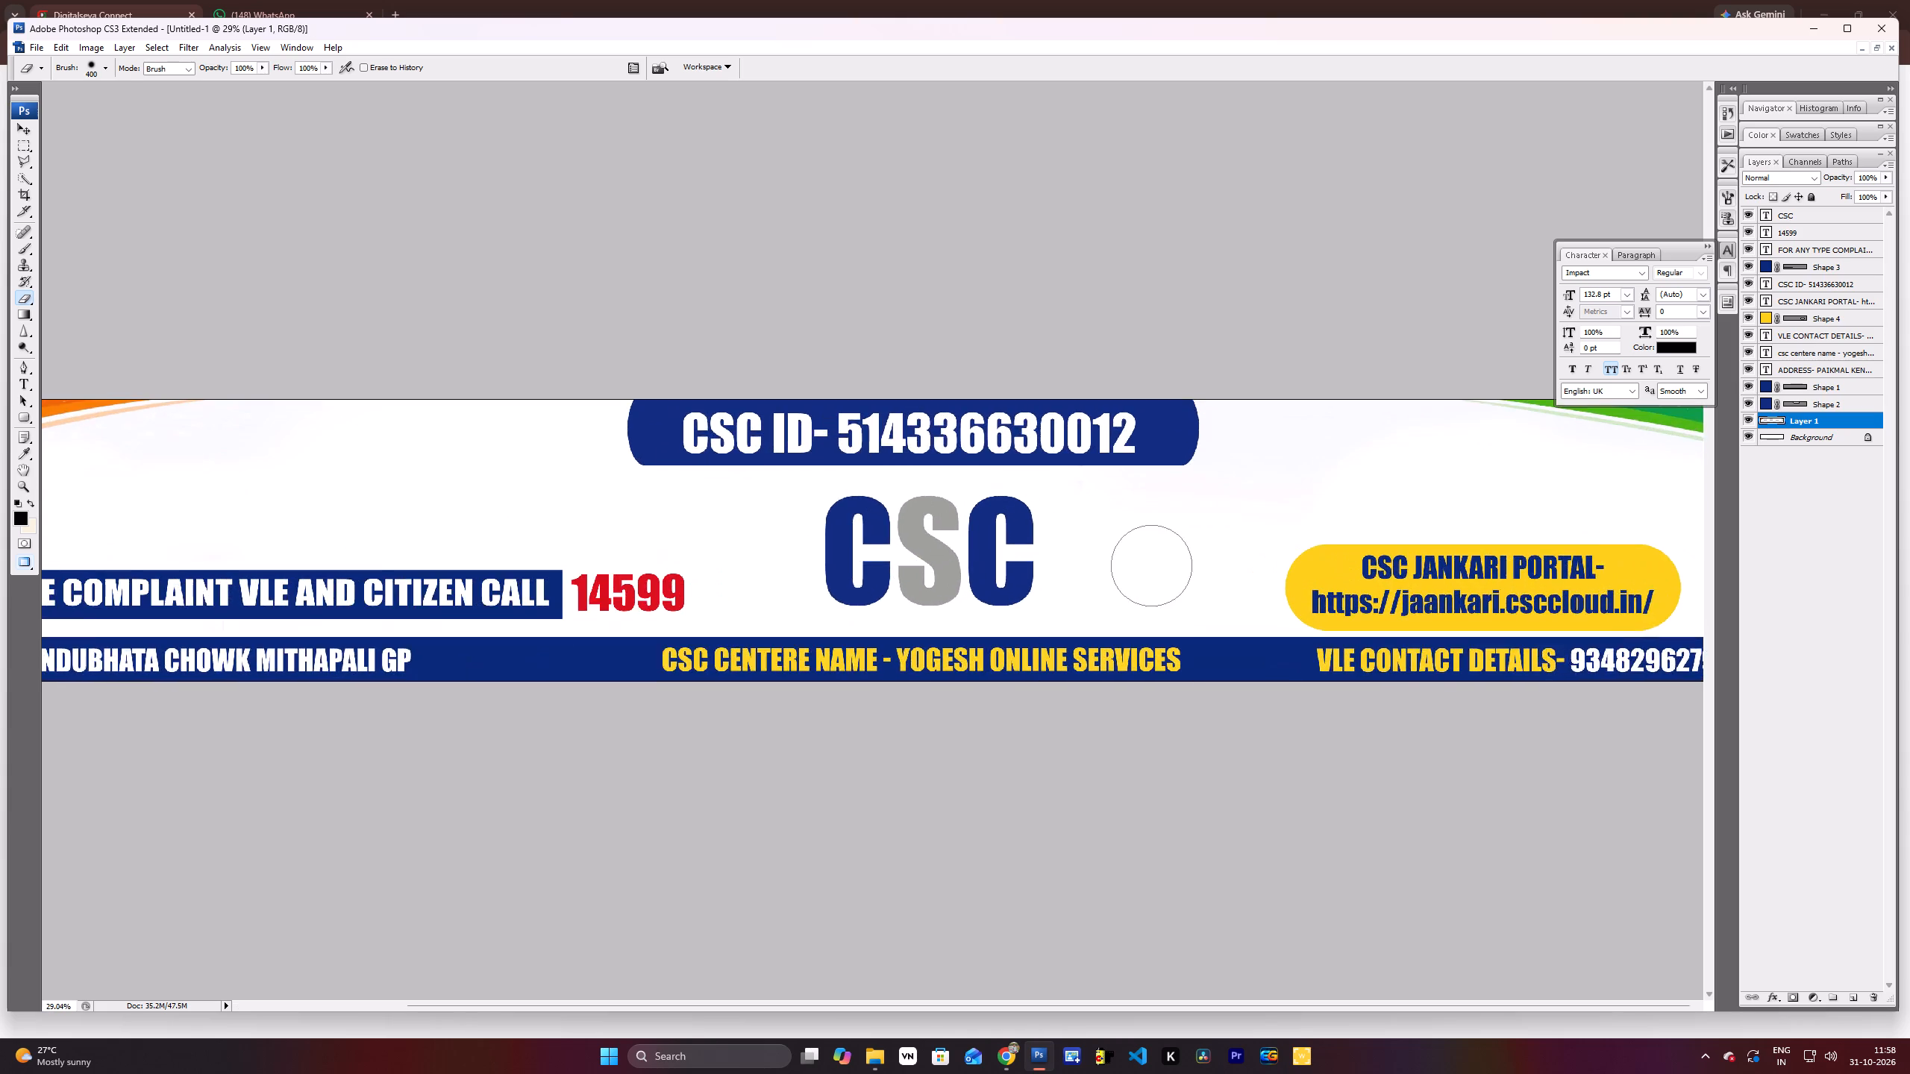
scroll(1151, 565, "down", 1)
scroll(1151, 565, "up", 12)
Widen the letter spacing of the large CSC lettering, trying a tracking of 30 and settling on 180.
key("v")
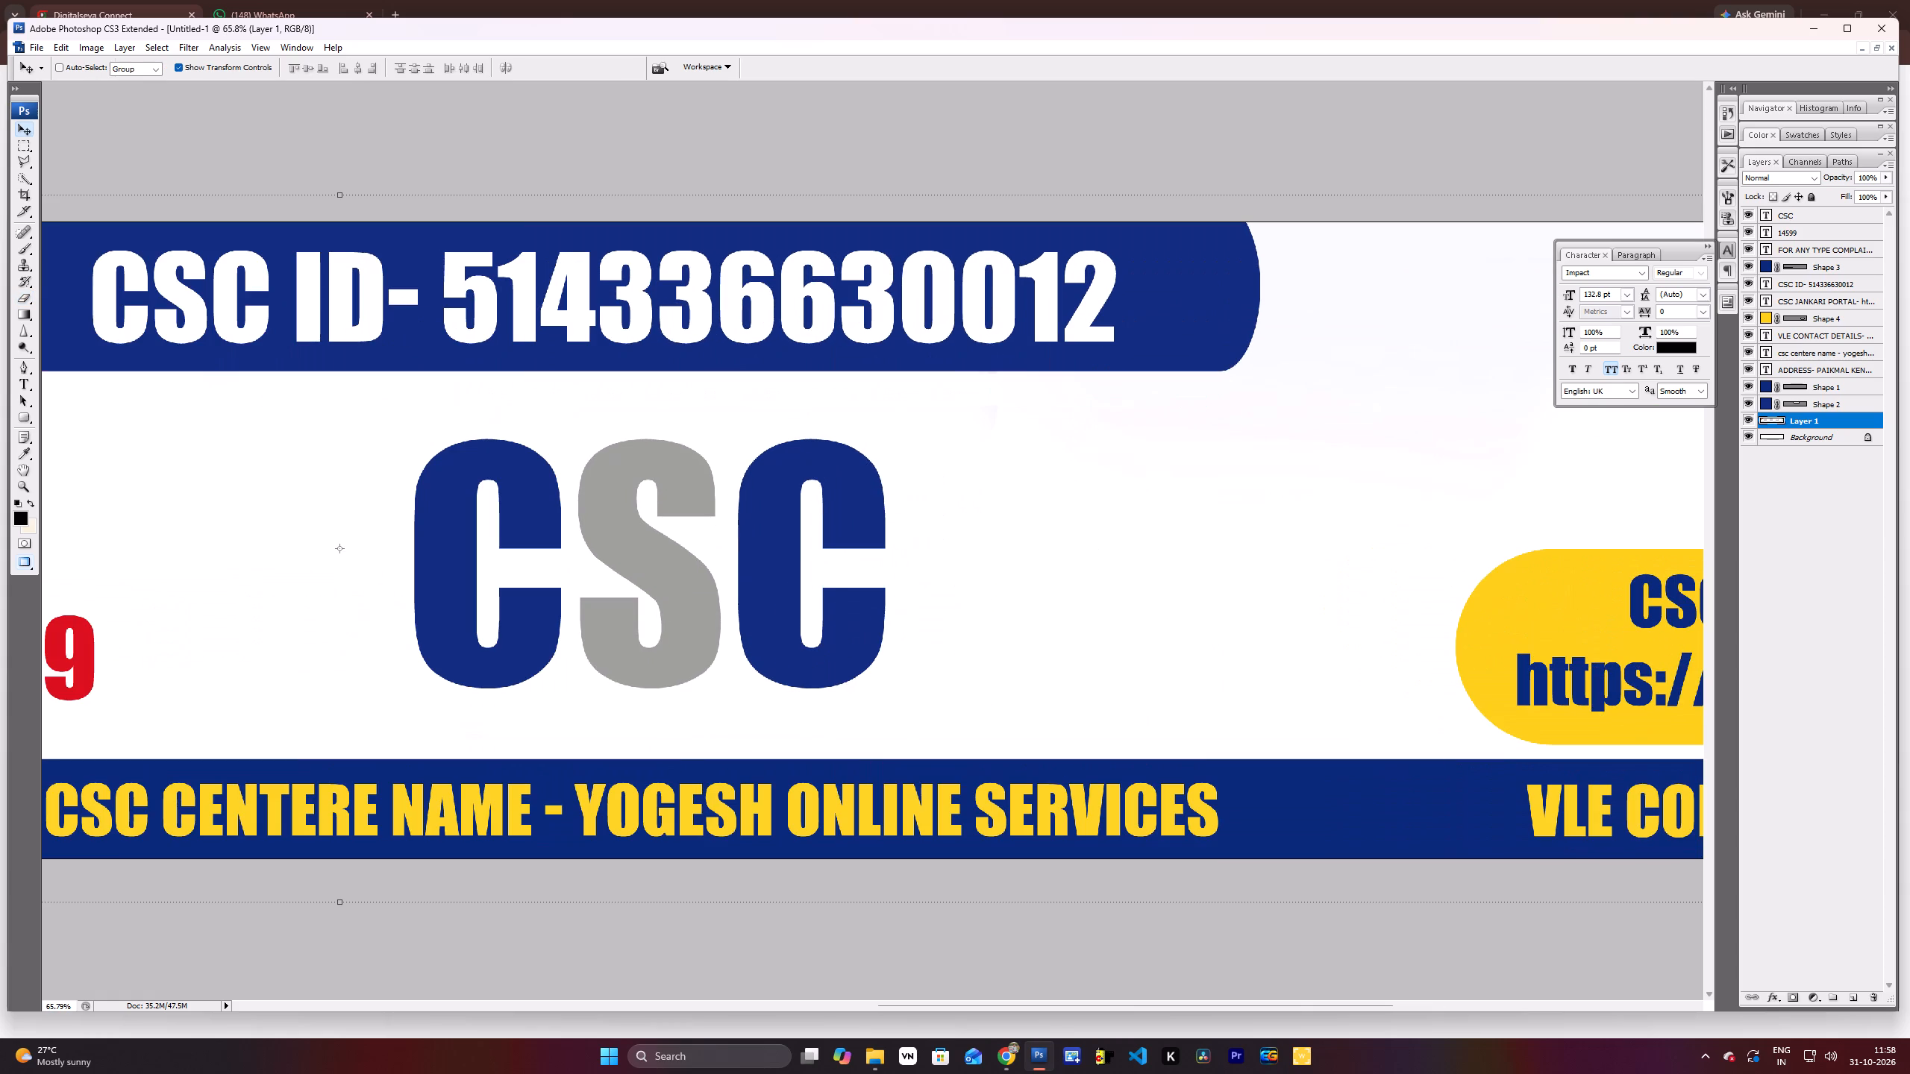
right_click(792, 600)
left_click(827, 619)
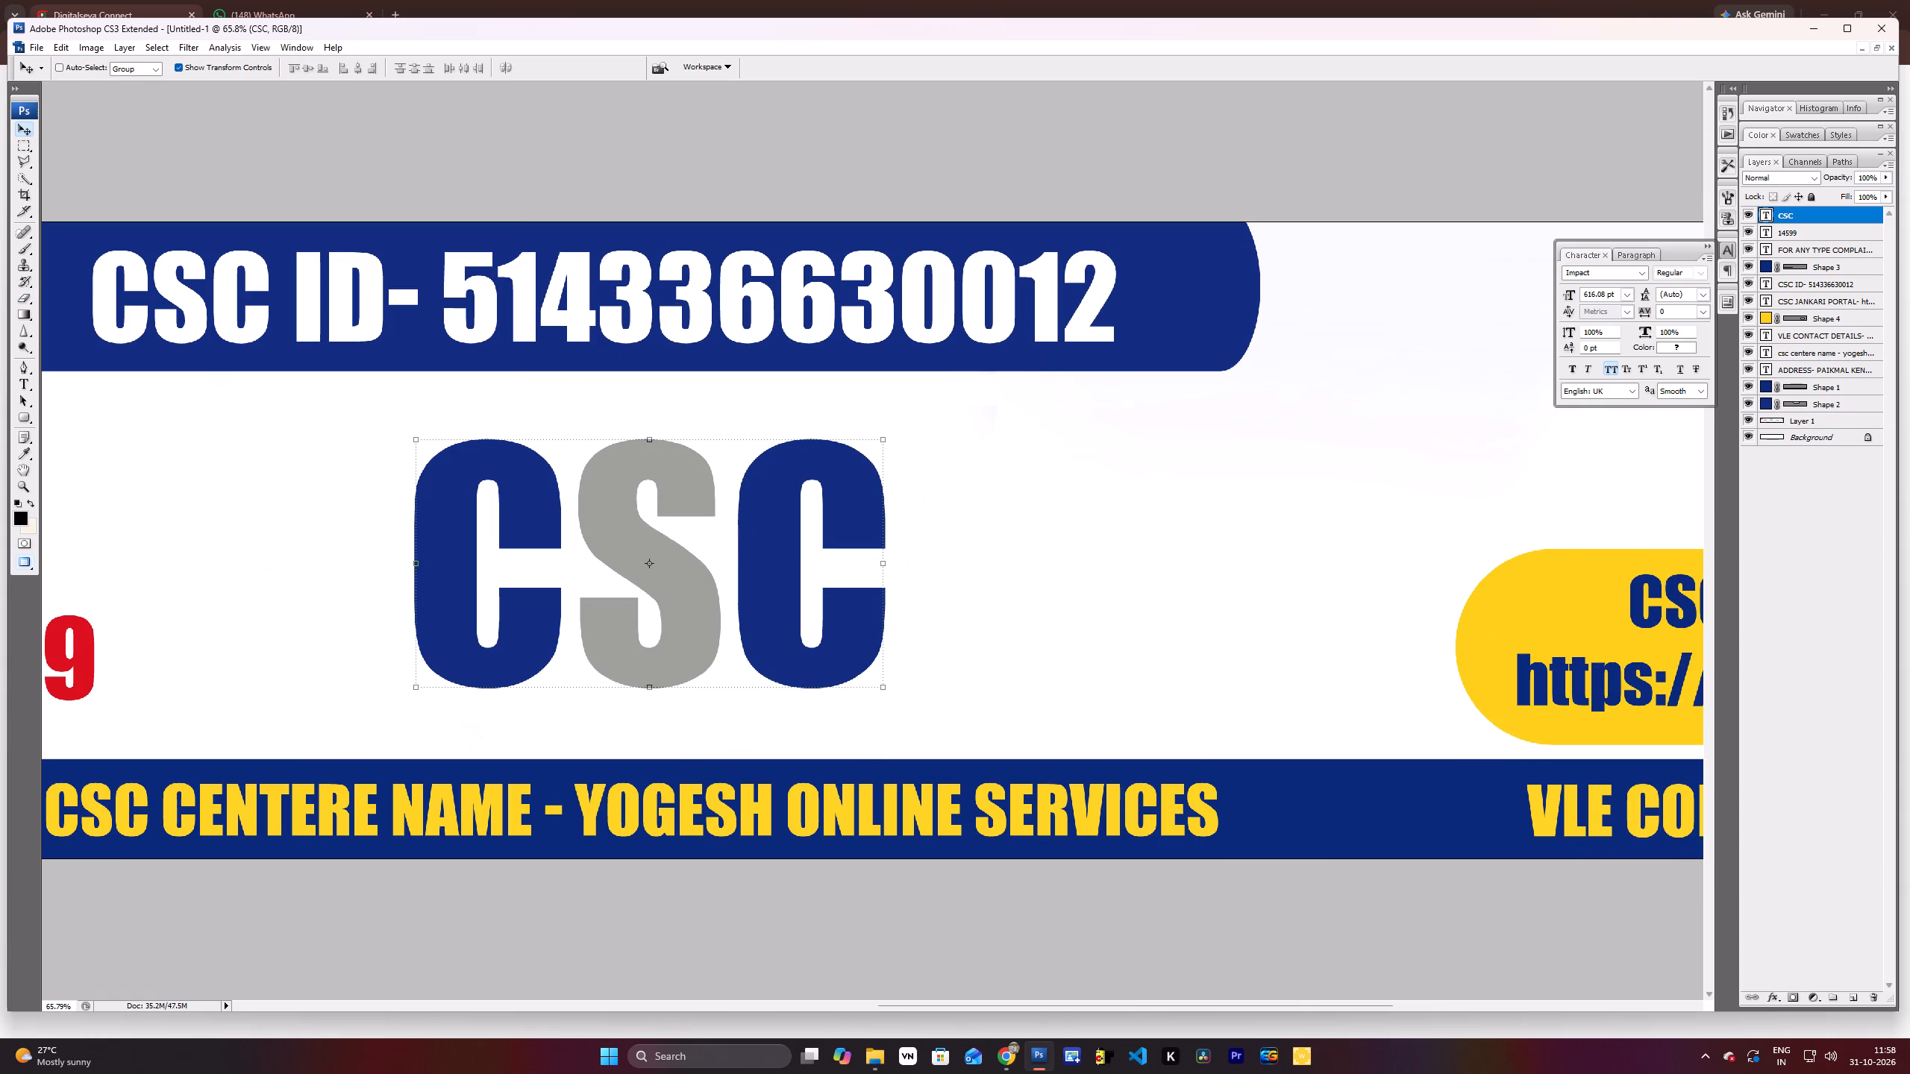
left_click_drag(1688, 310, 1635, 307)
type("30")
key("Return")
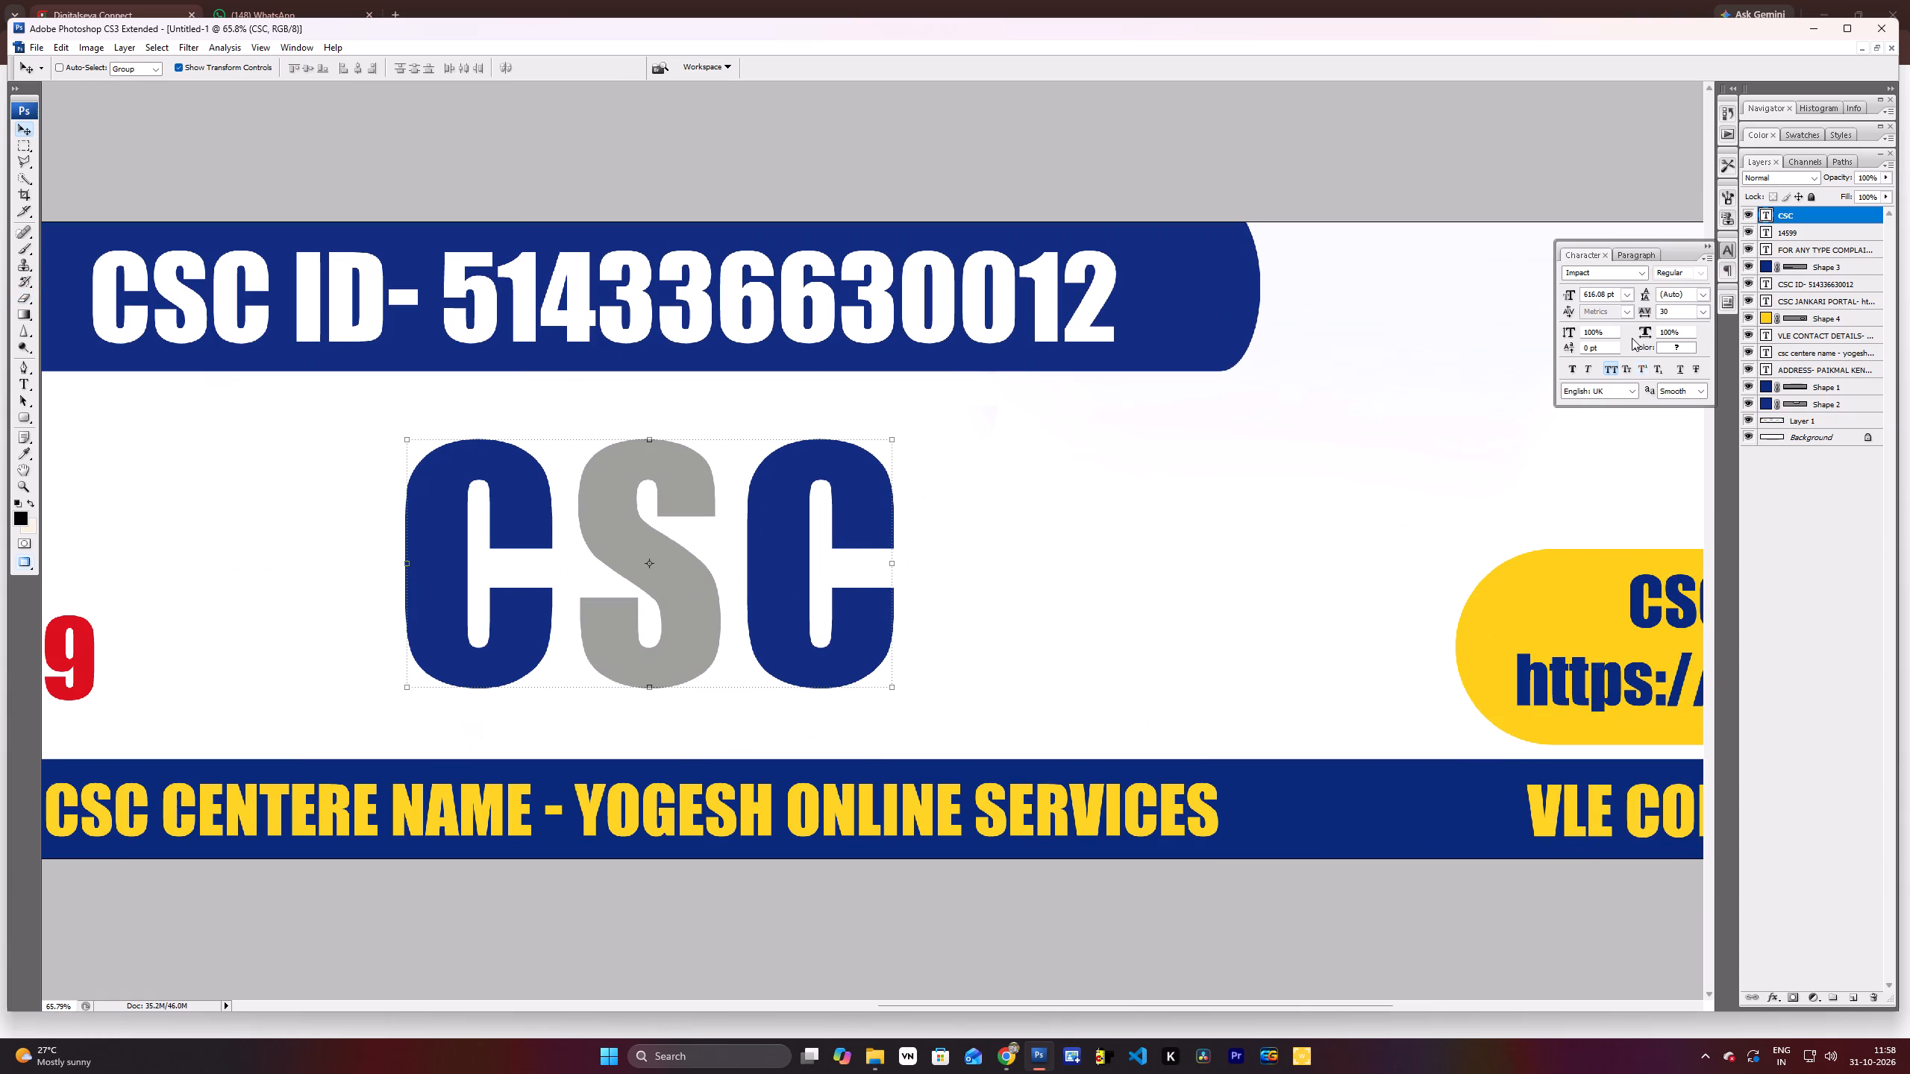
left_click_drag(1676, 311, 1488, 310)
type("180")
key("Return")
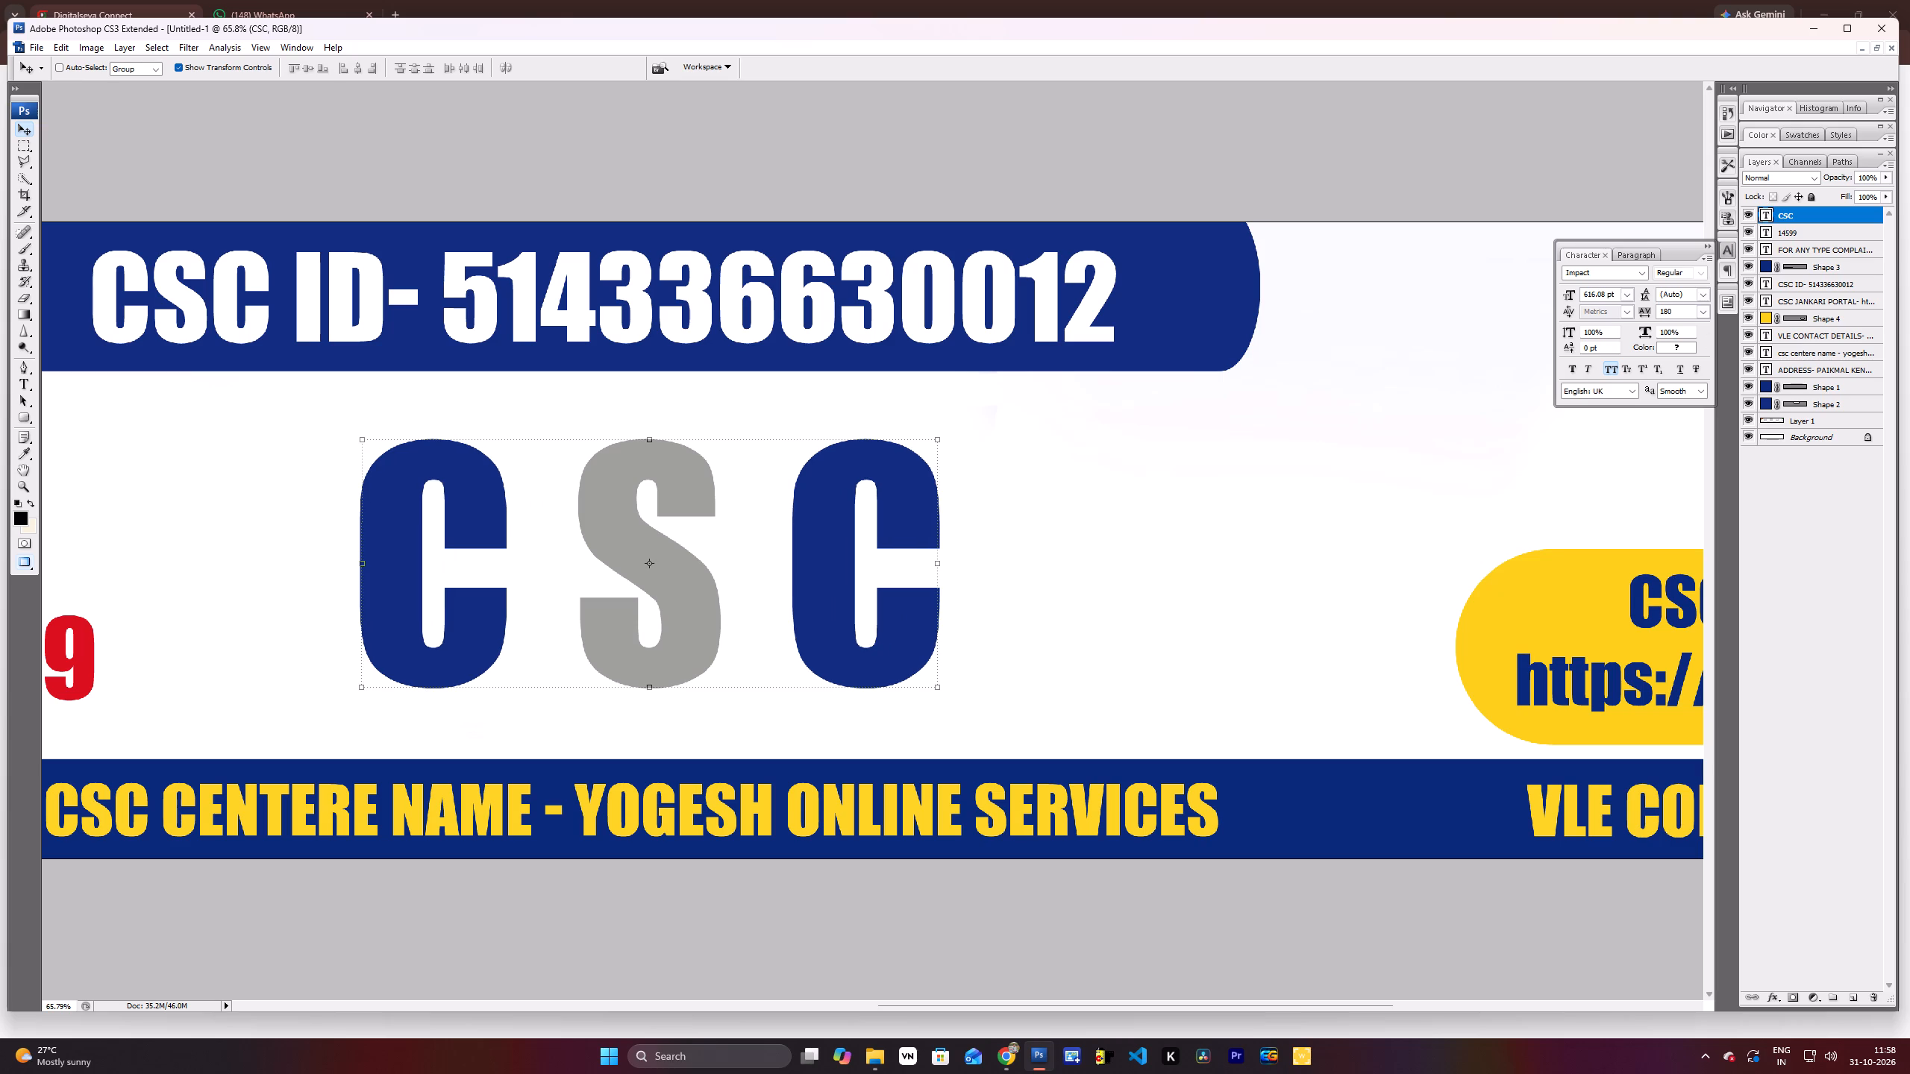
Adjust the tracking of the large CSC lettering, trying 160 and settling on 250.
left_click_drag(1678, 313, 1596, 291)
type("160")
key("Return")
left_click_drag(1697, 308, 1636, 298)
left_click(1673, 307)
left_click_drag(1679, 309, 1644, 309)
type("250")
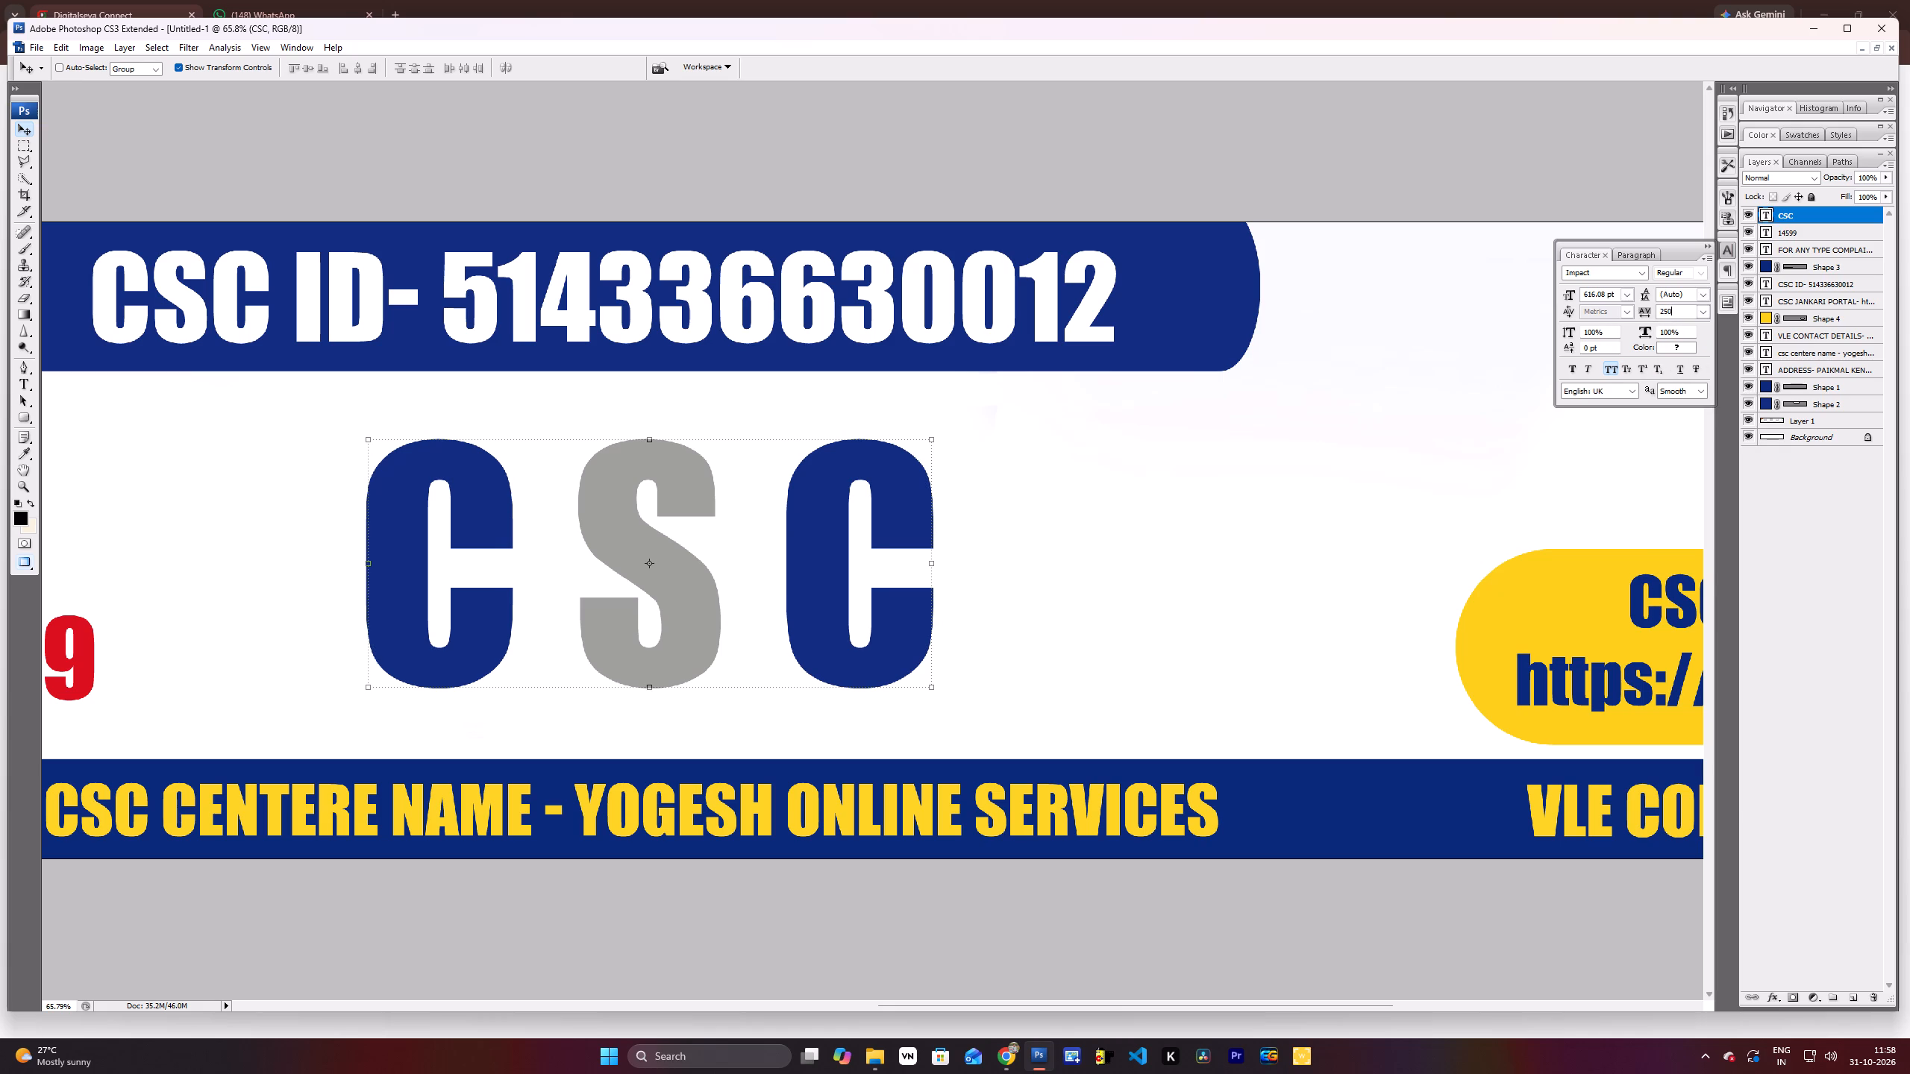
key("Return")
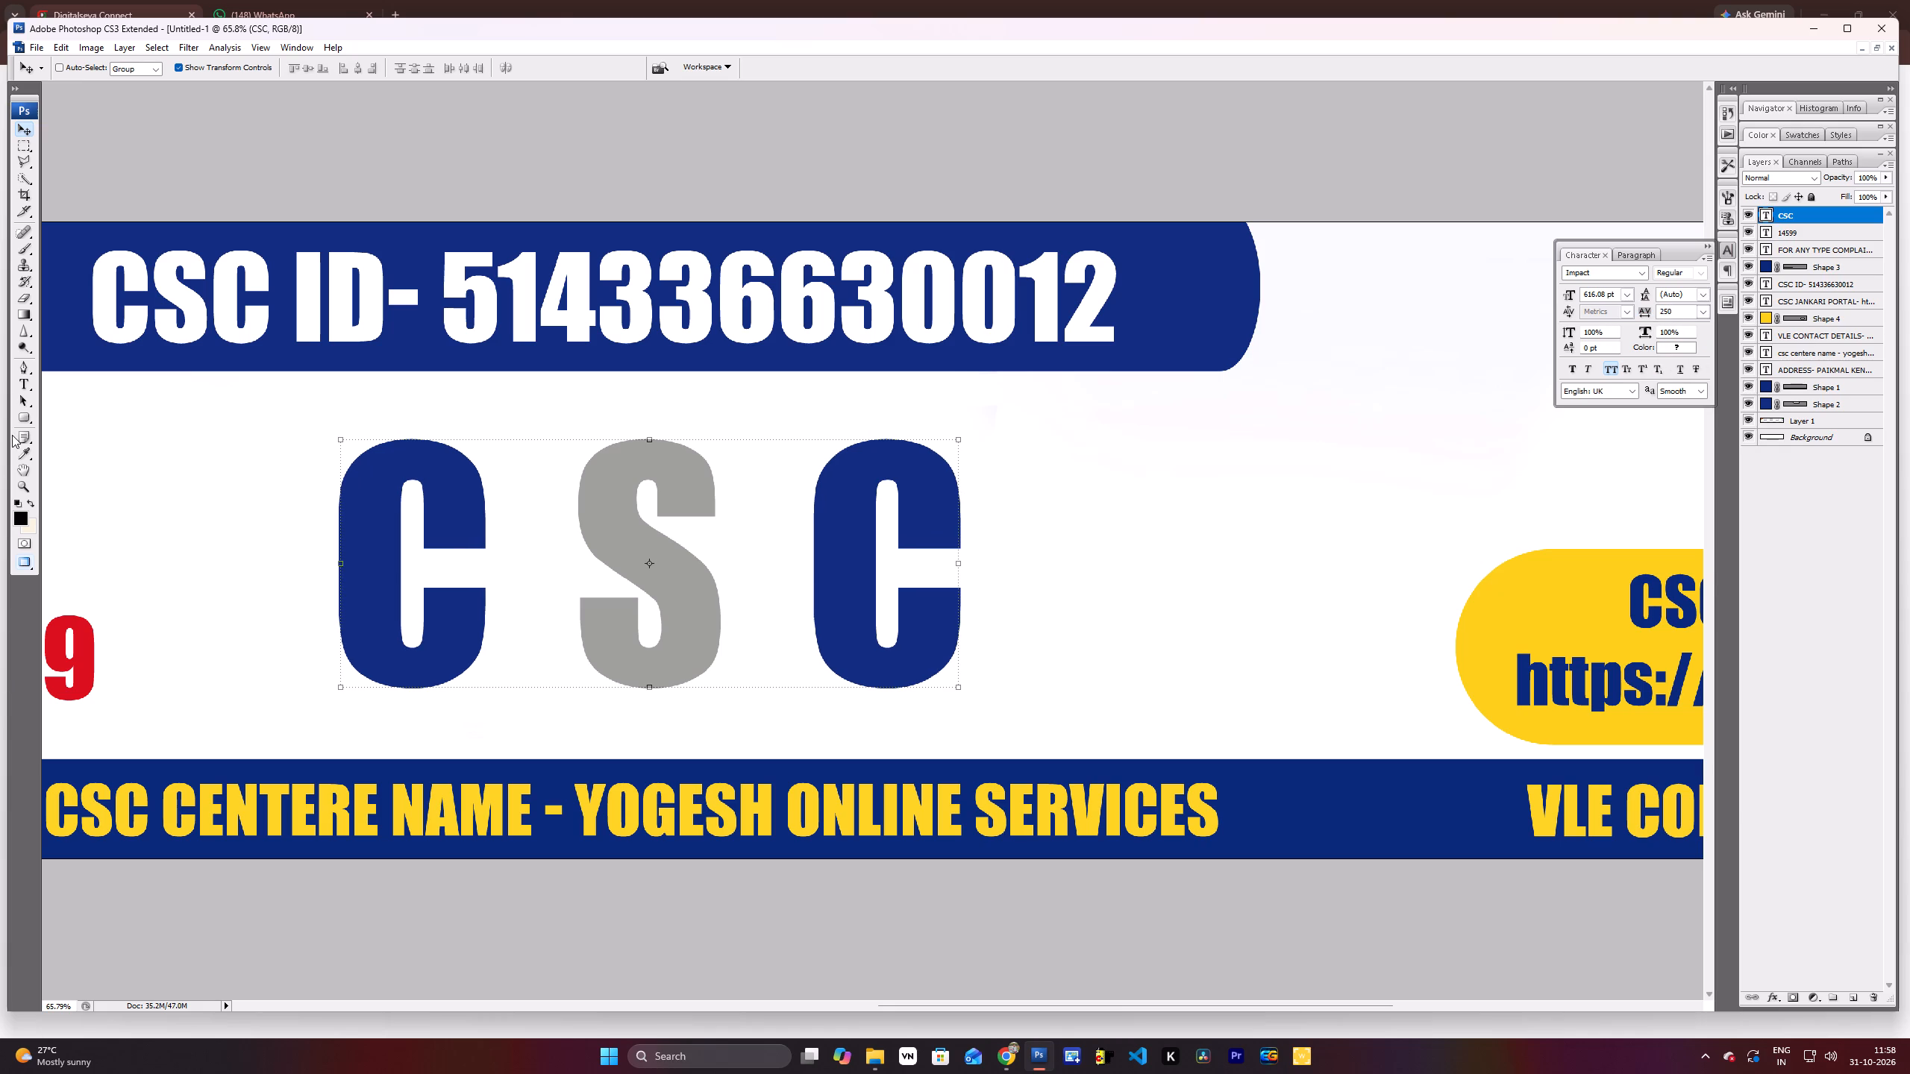
Draw a narrow vertical rectangle as a divider bar and centre it in the gap between the first C and the S.
right_click(26, 410)
left_click(57, 422)
scroll(557, 535, "up", 3)
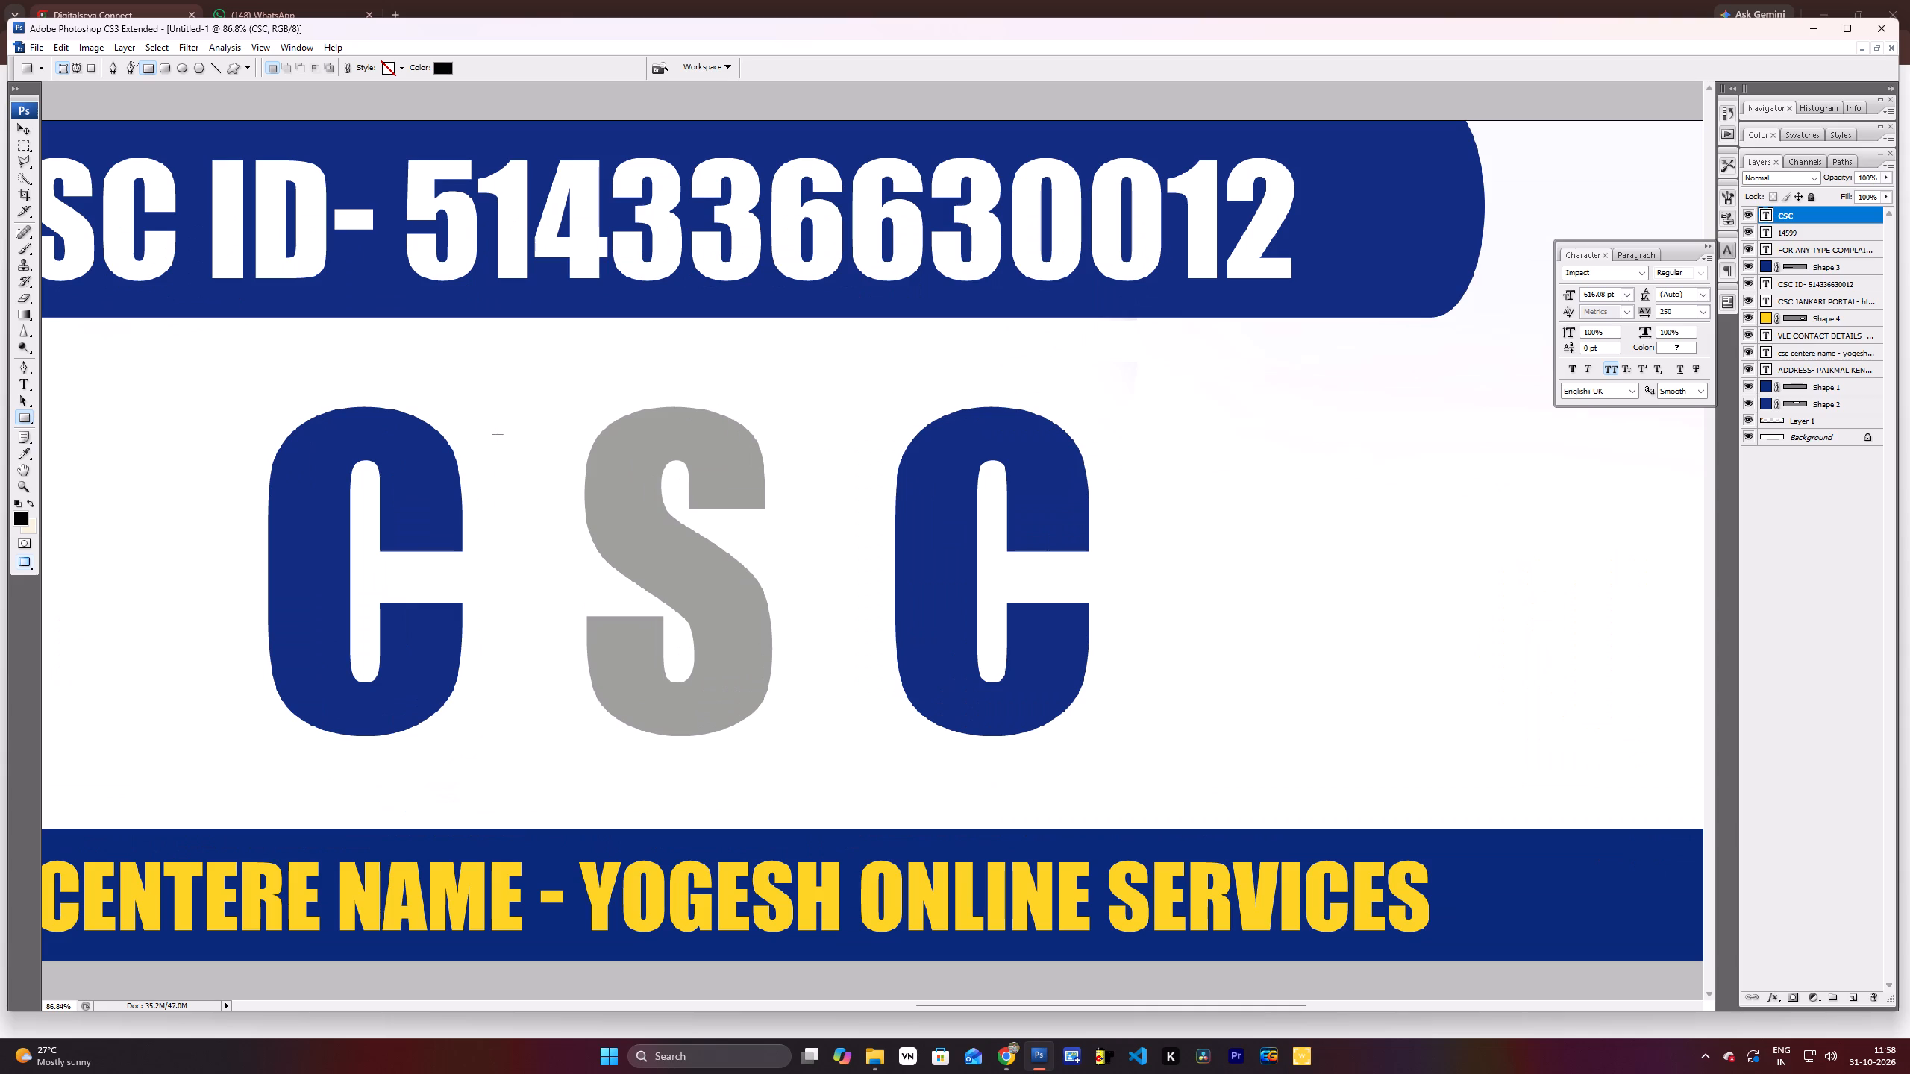
left_click_drag(498, 434, 520, 757)
left_click_drag(520, 757, 522, 756)
scroll(522, 739, "up", 3)
key("v")
left_click_drag(507, 709, 530, 666)
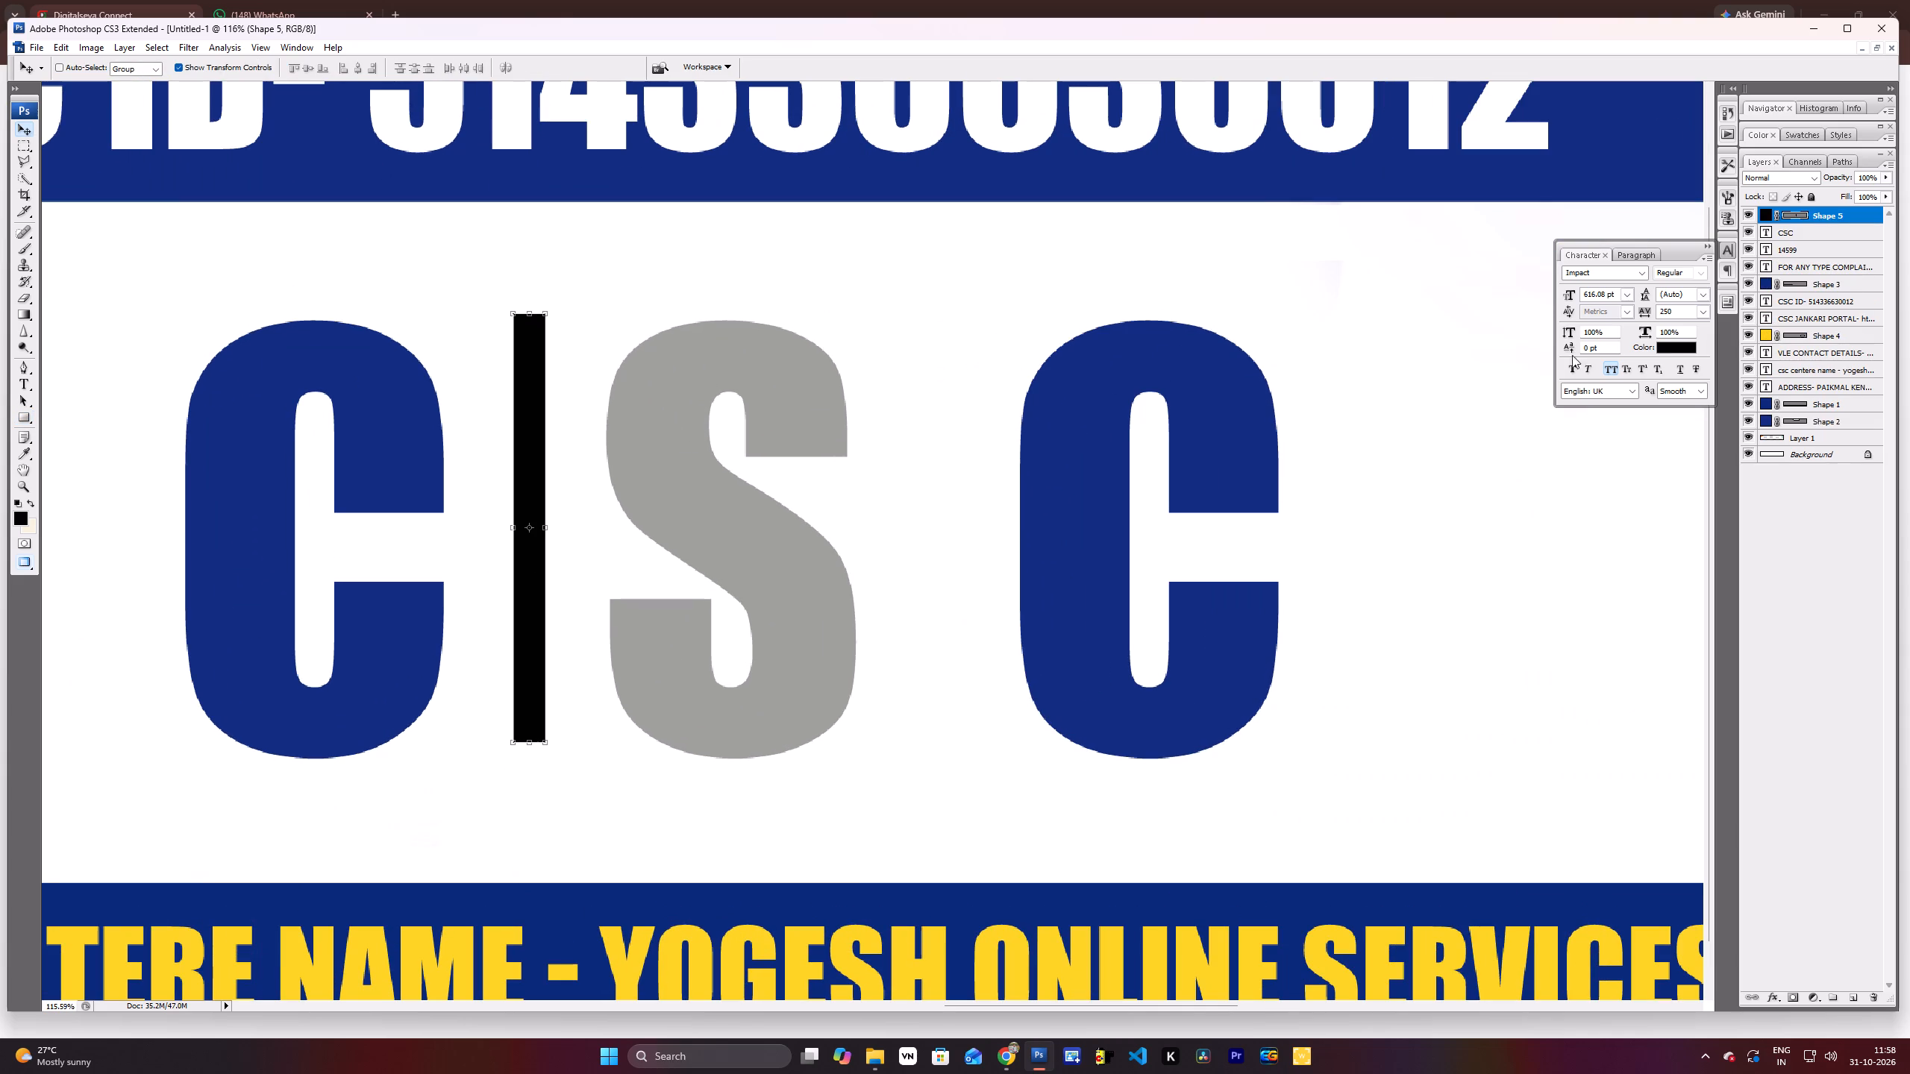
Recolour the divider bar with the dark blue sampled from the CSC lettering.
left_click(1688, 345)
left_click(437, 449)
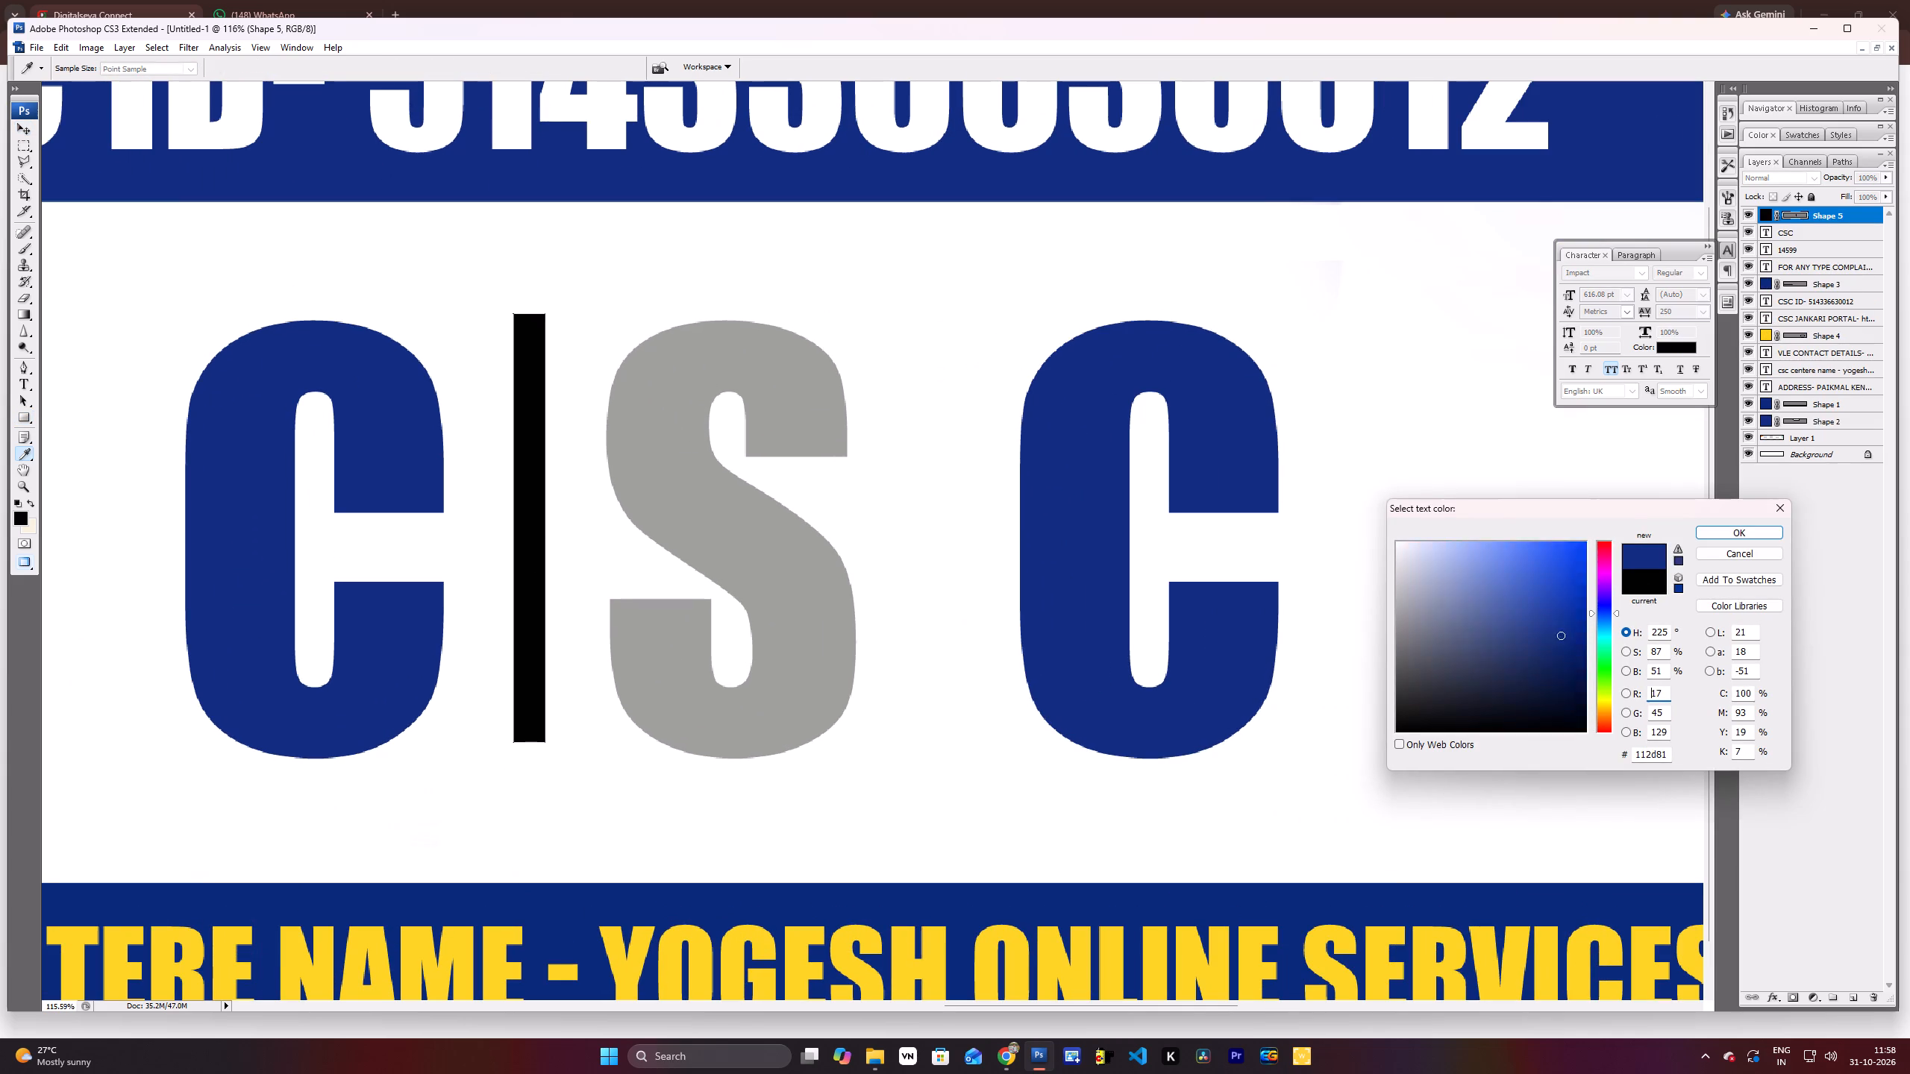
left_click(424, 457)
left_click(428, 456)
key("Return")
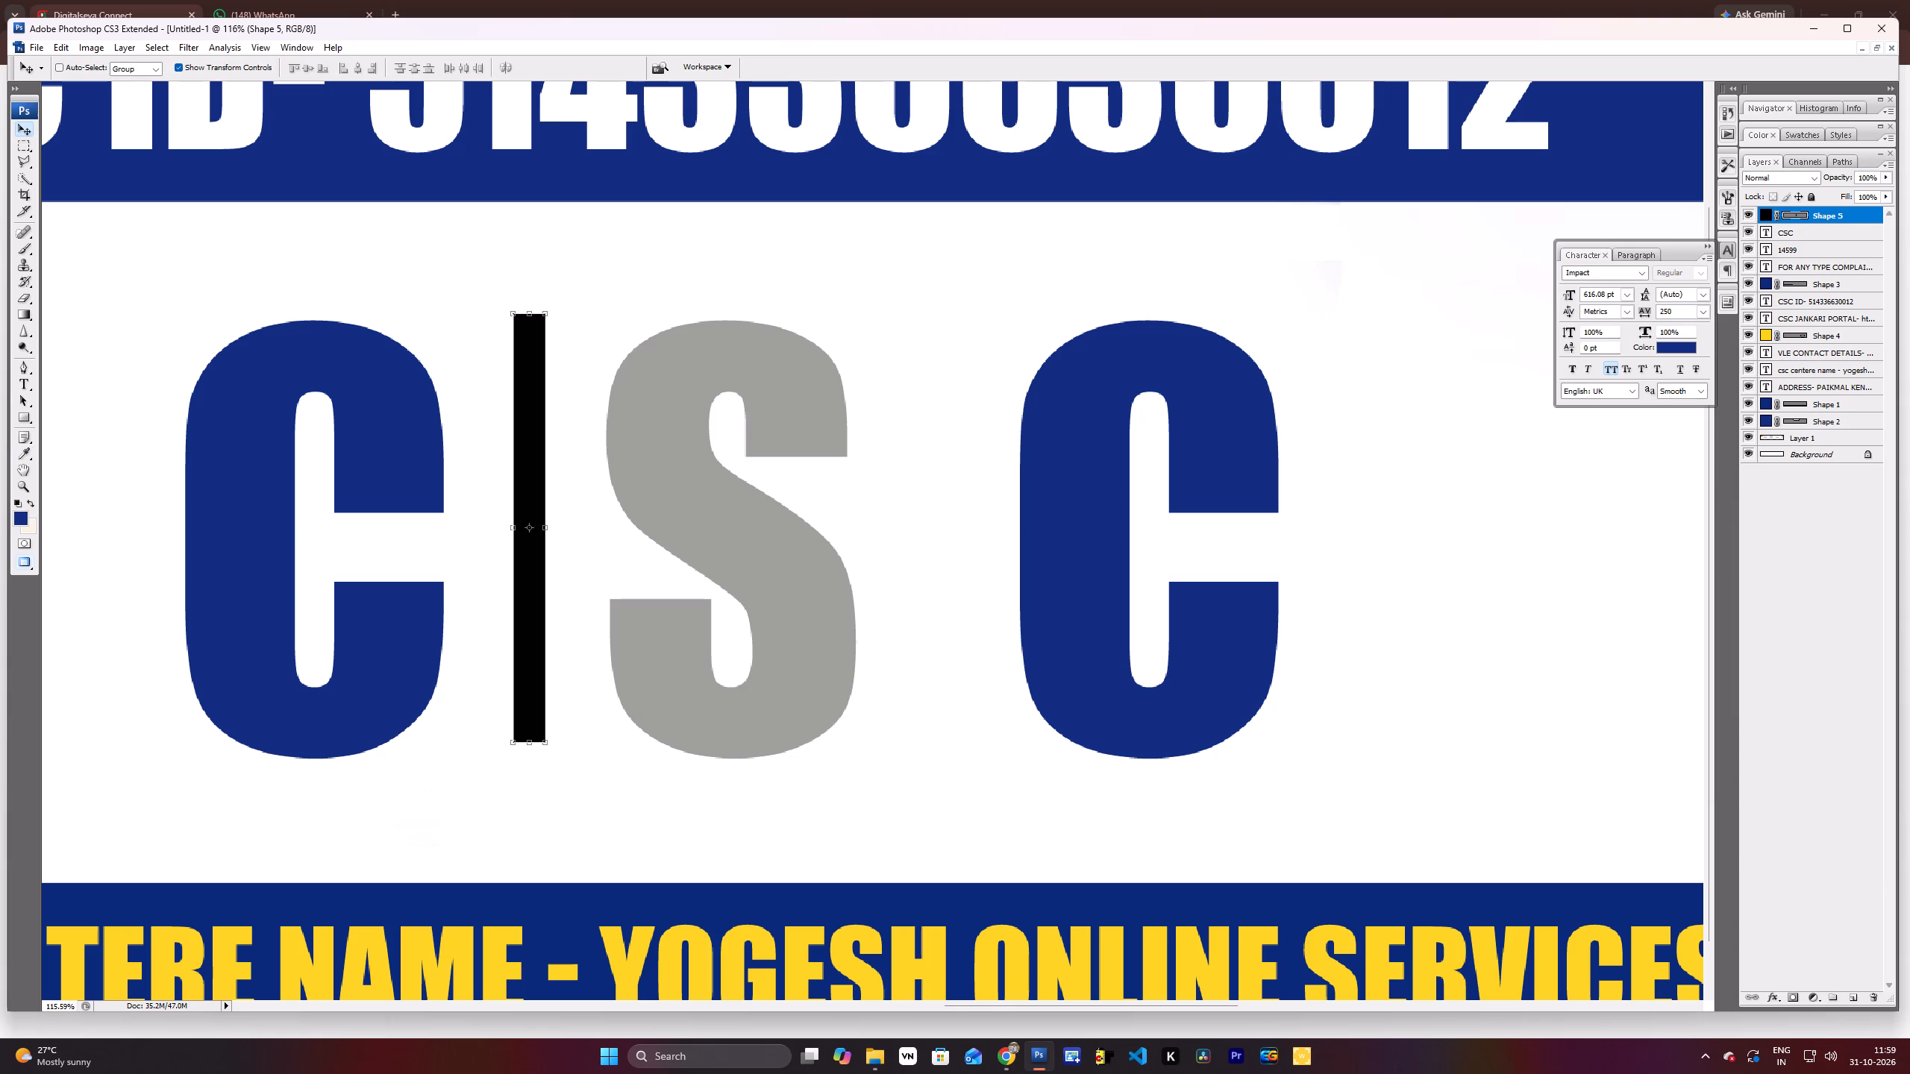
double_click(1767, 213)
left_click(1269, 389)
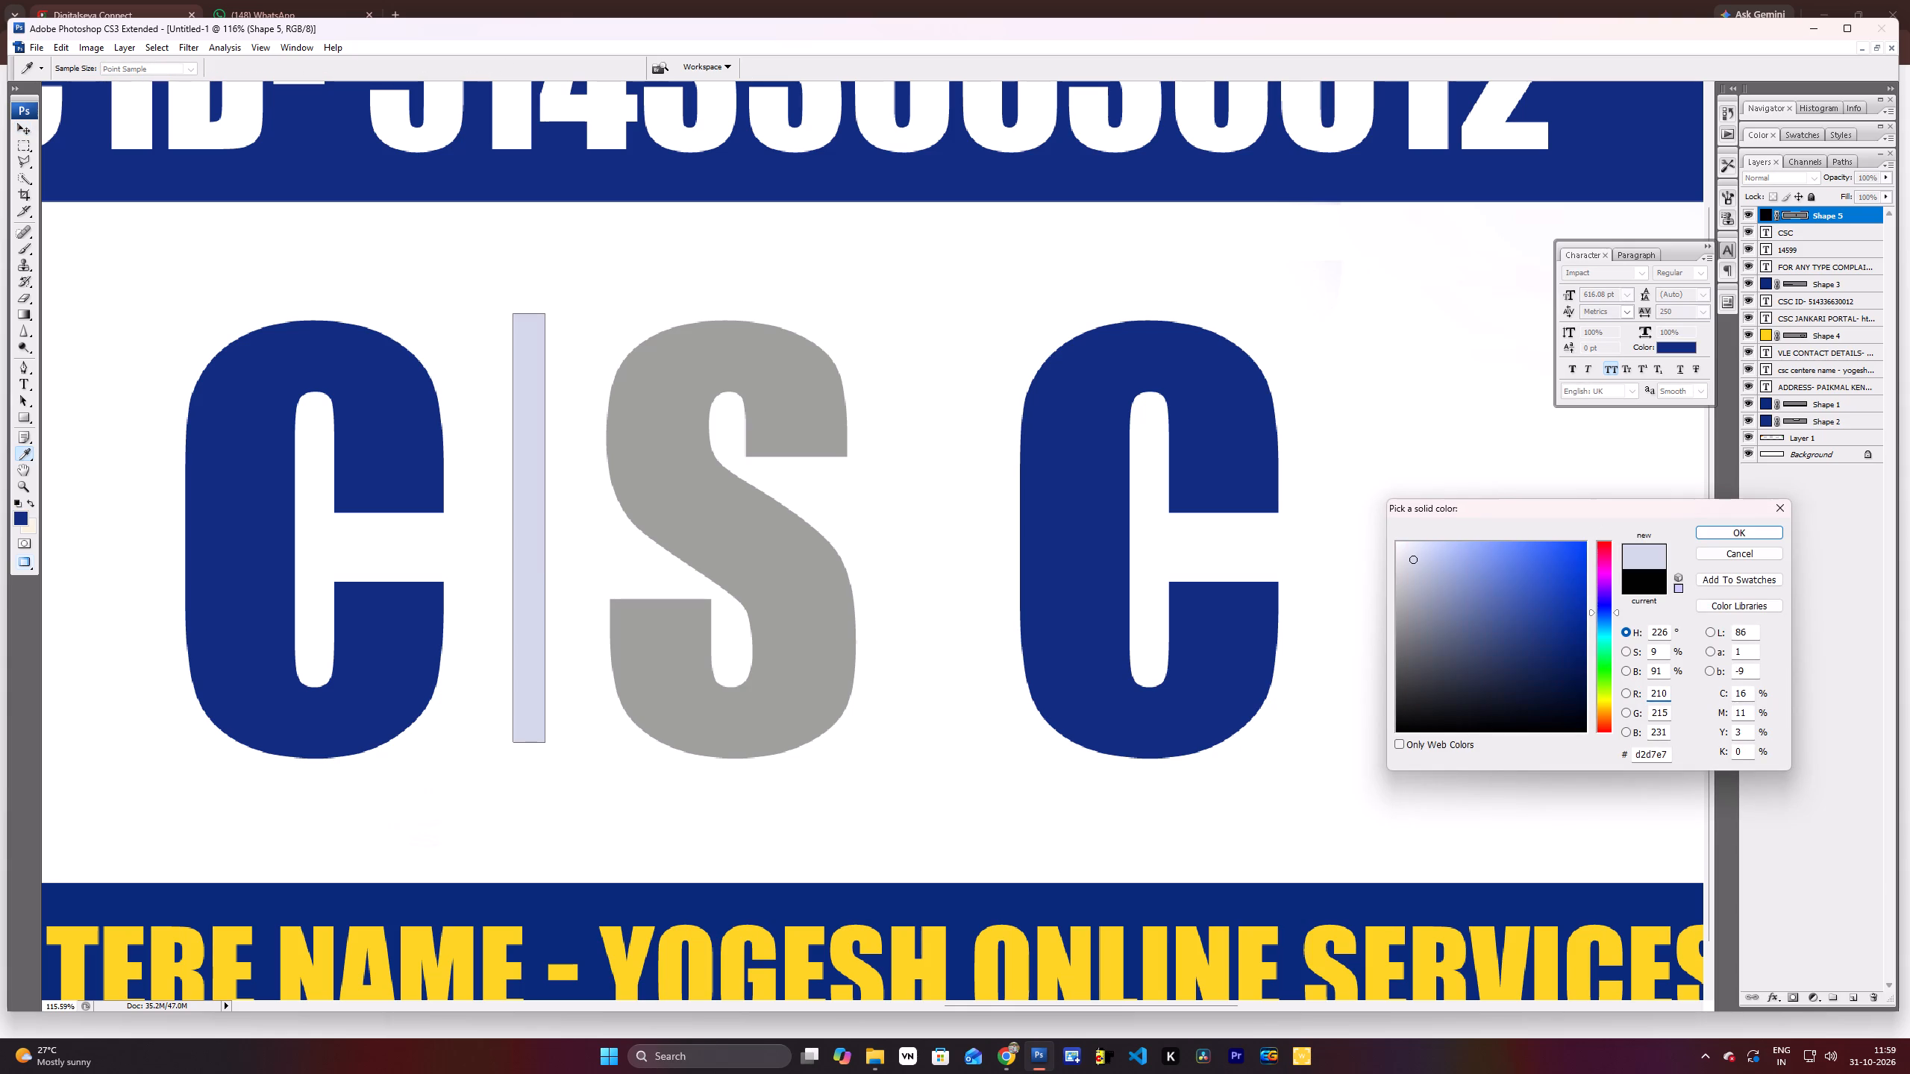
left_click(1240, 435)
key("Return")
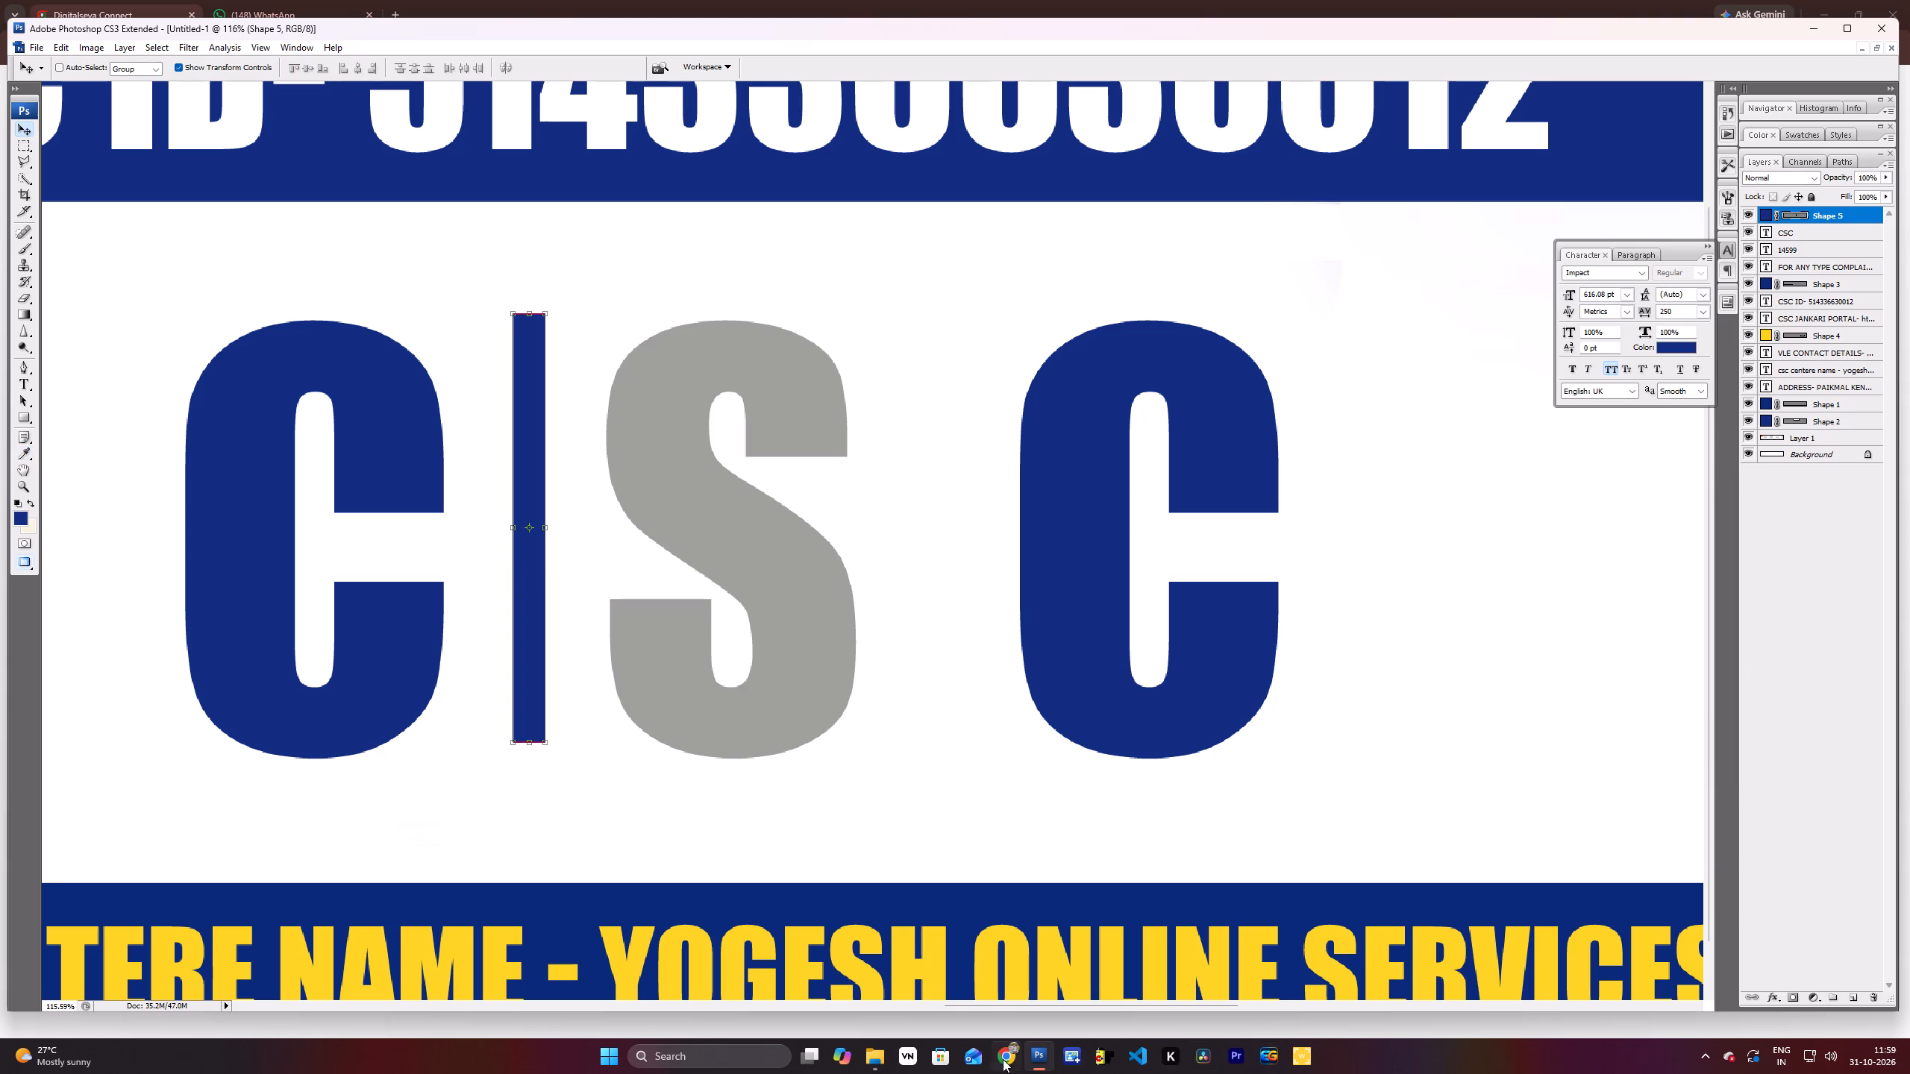
Switch to Chrome and open the downloaded CSC BRANDING PDF to check the reference logo's dividers.
left_click(997, 1058)
left_click(1829, 51)
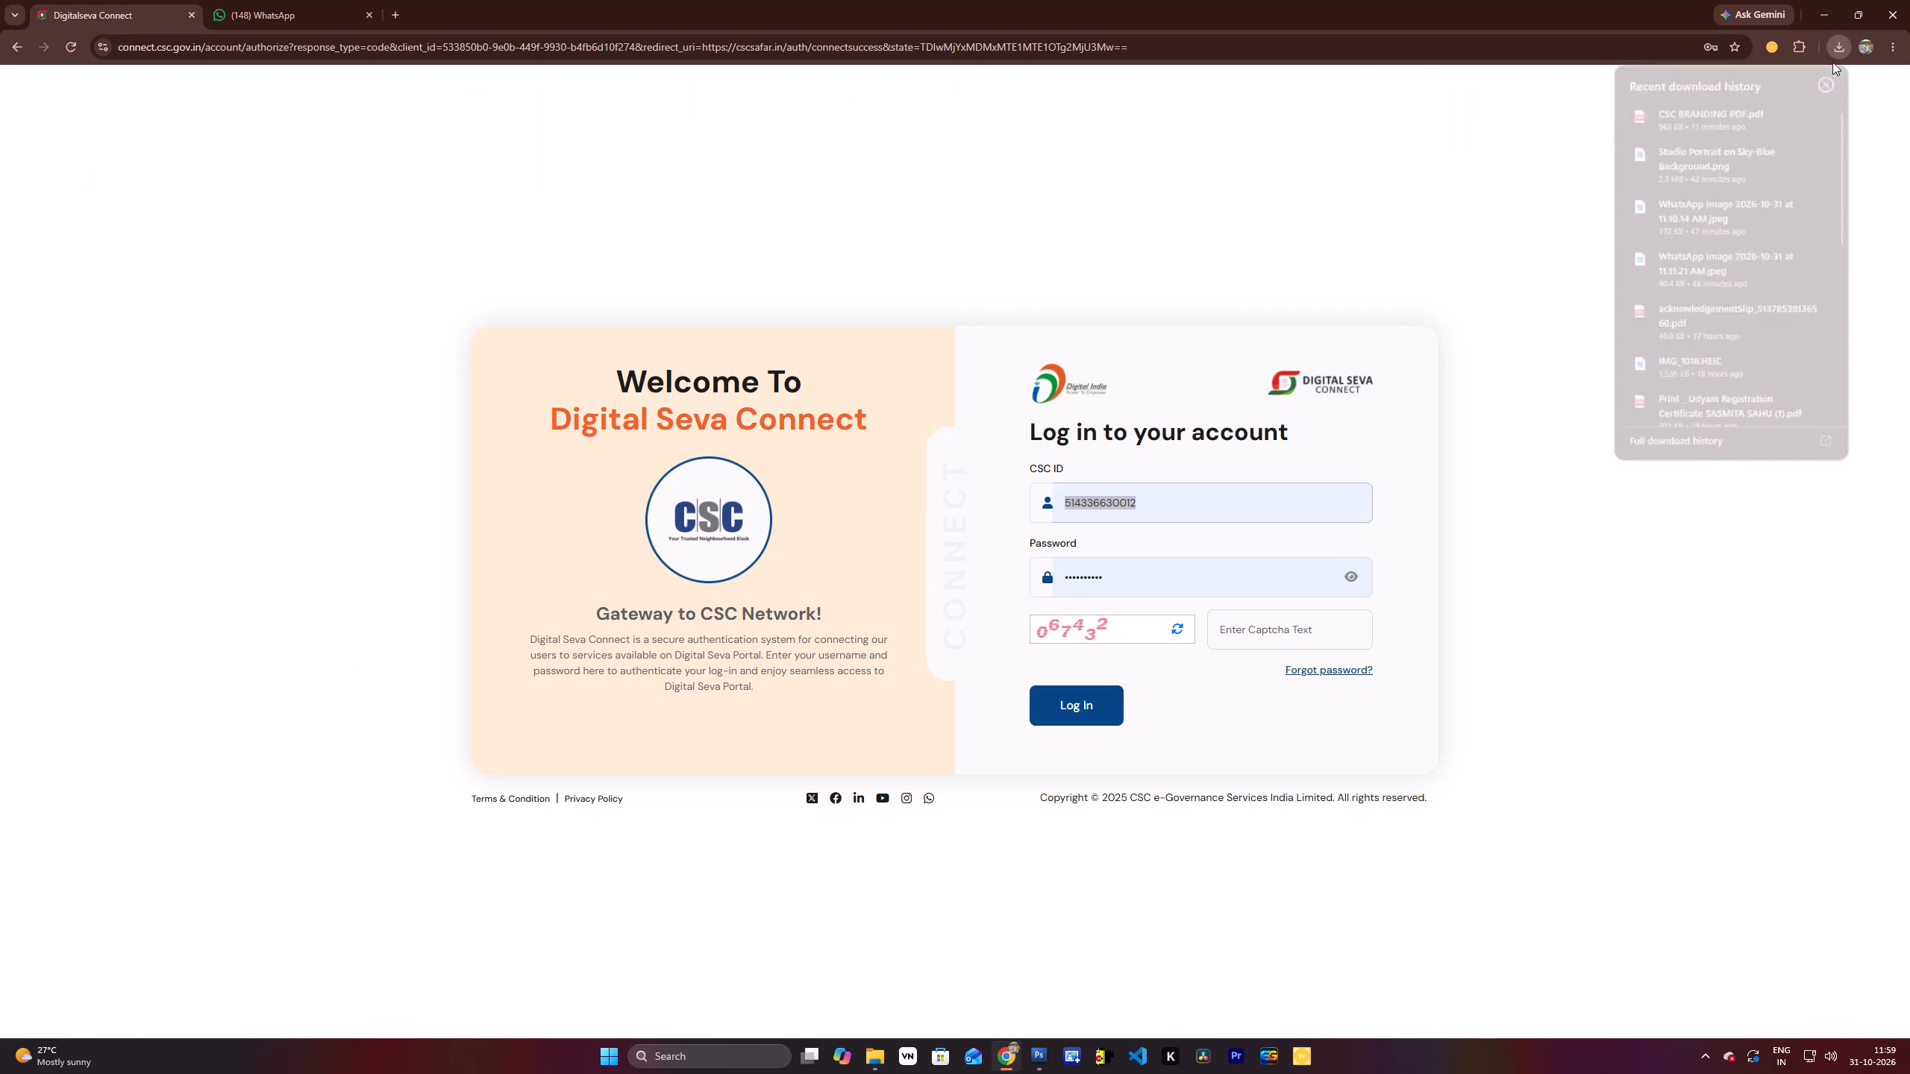
left_click(1650, 126)
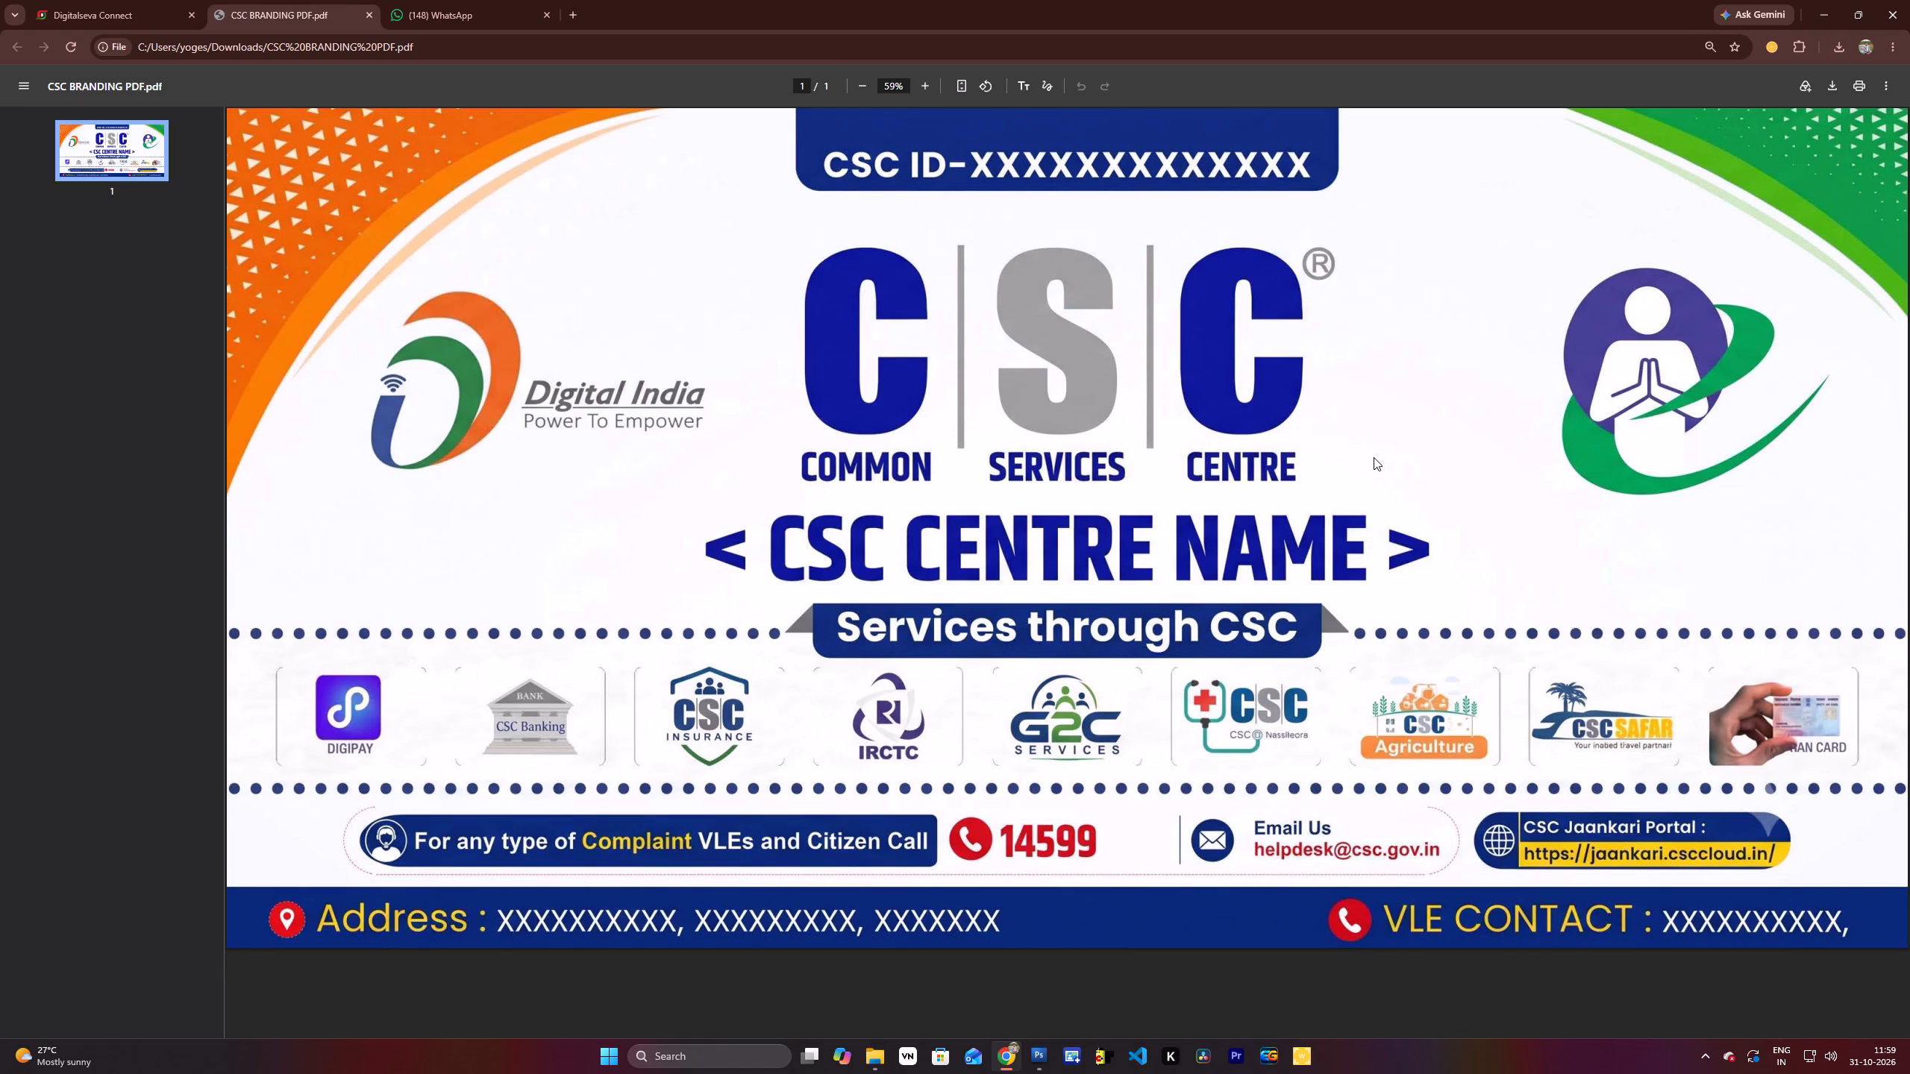
left_click(1042, 1049)
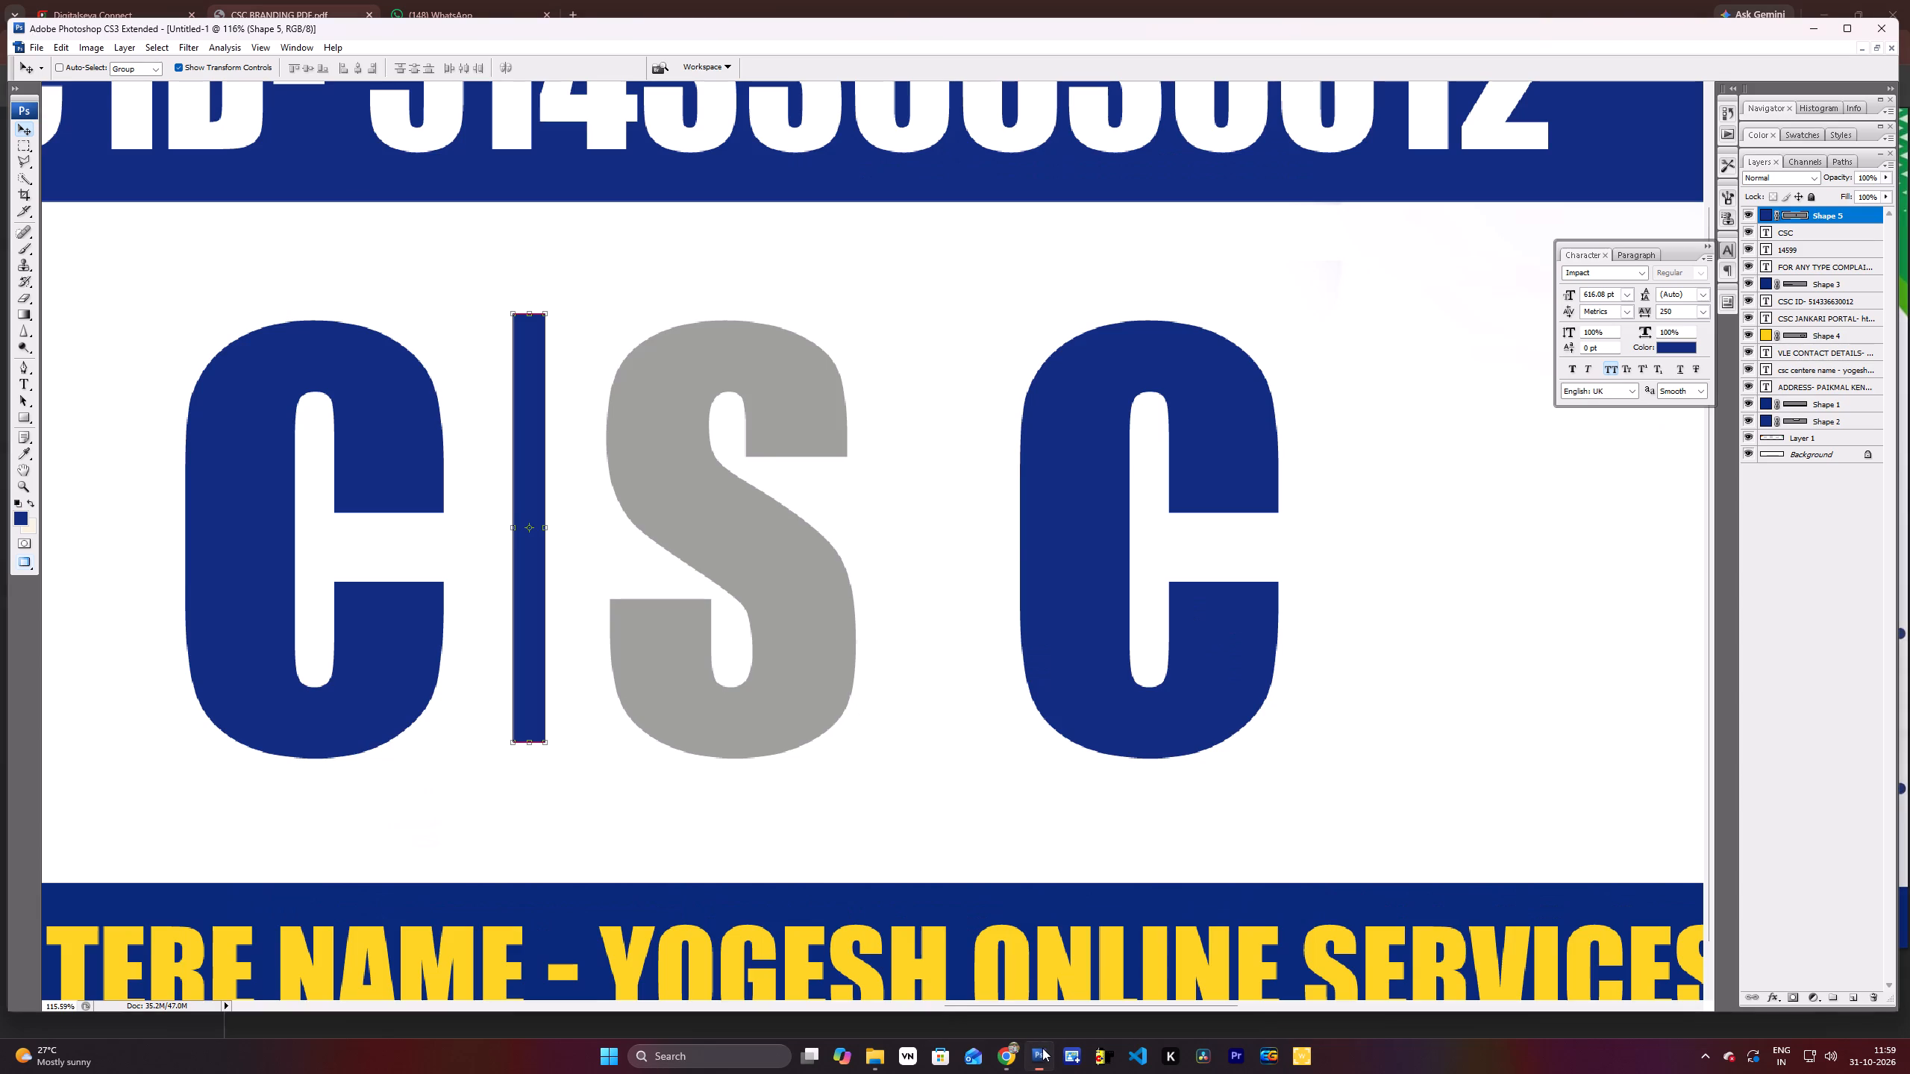
Duplicate the divider bar and place the copy in the gap between the S and the second C.
scroll(920, 779, "up", 2)
key("ctrl+j")
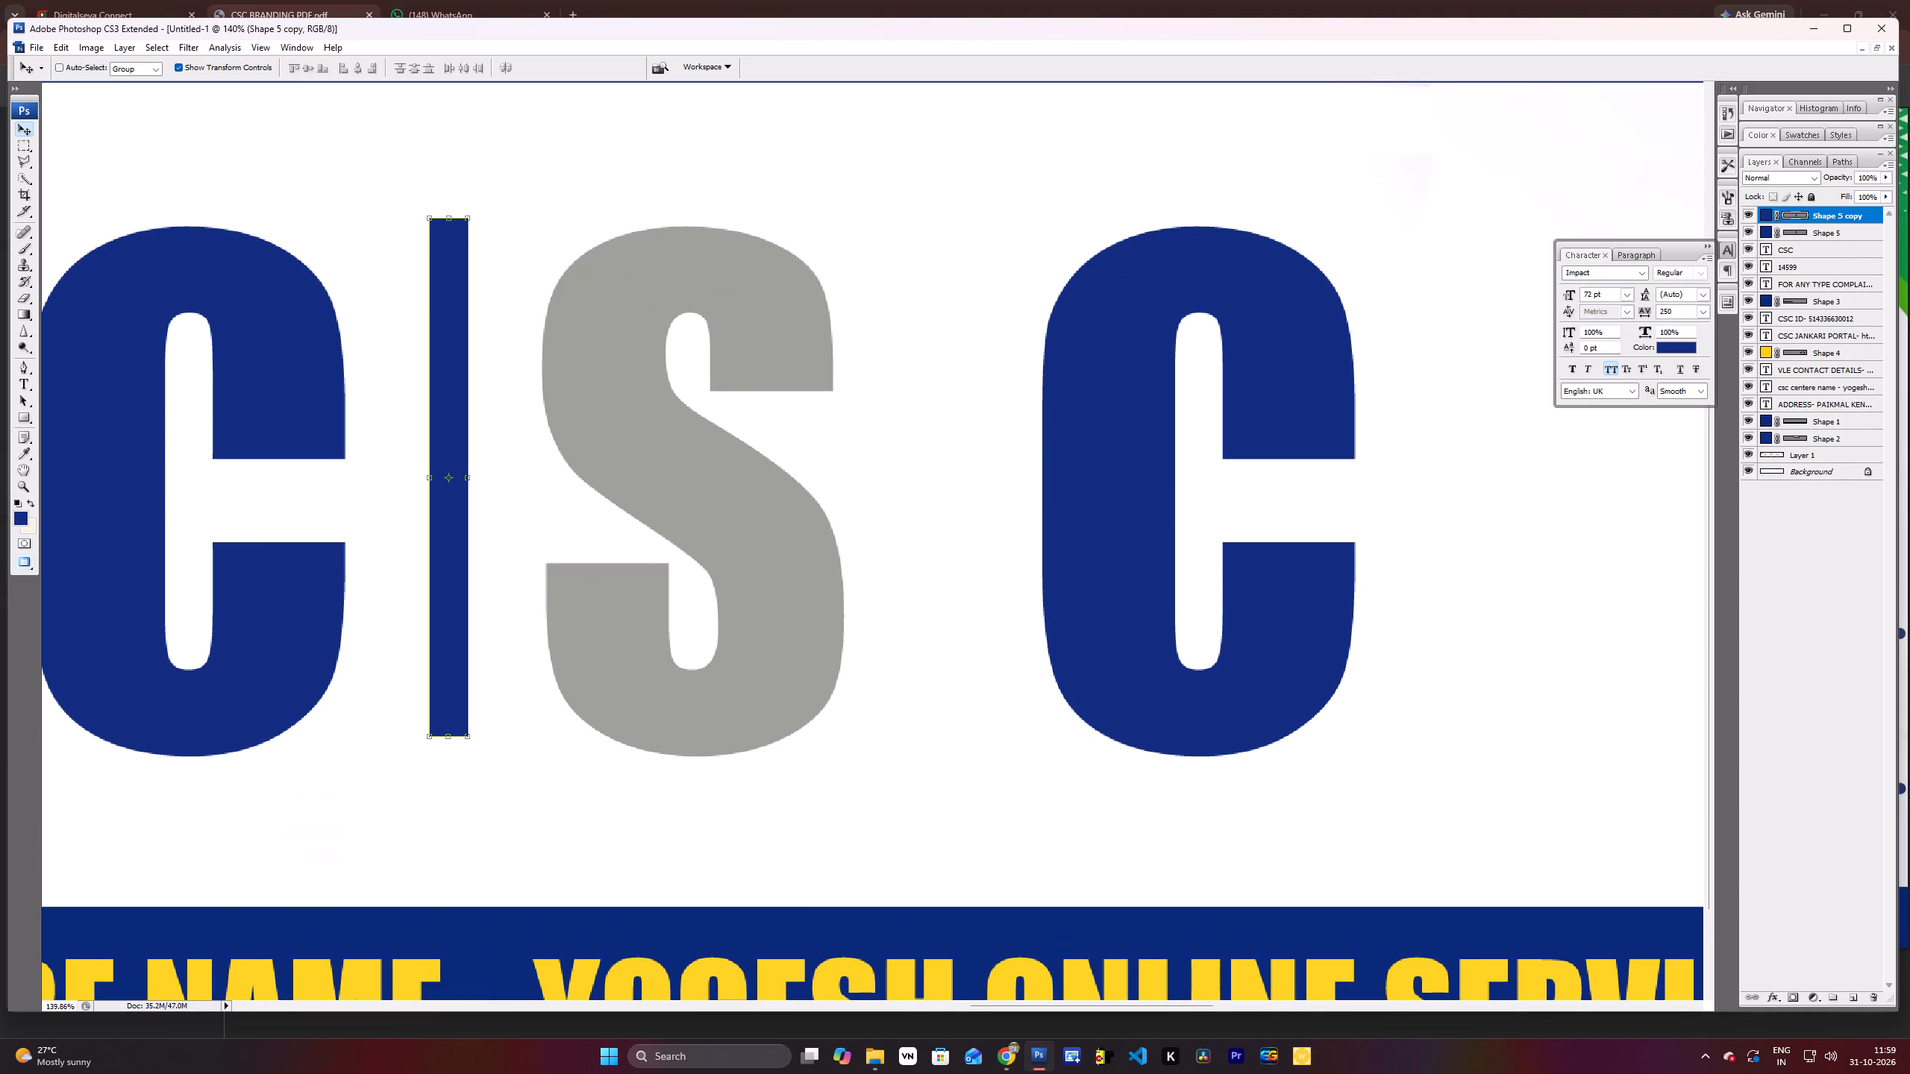
left_click_drag(455, 653, 956, 652)
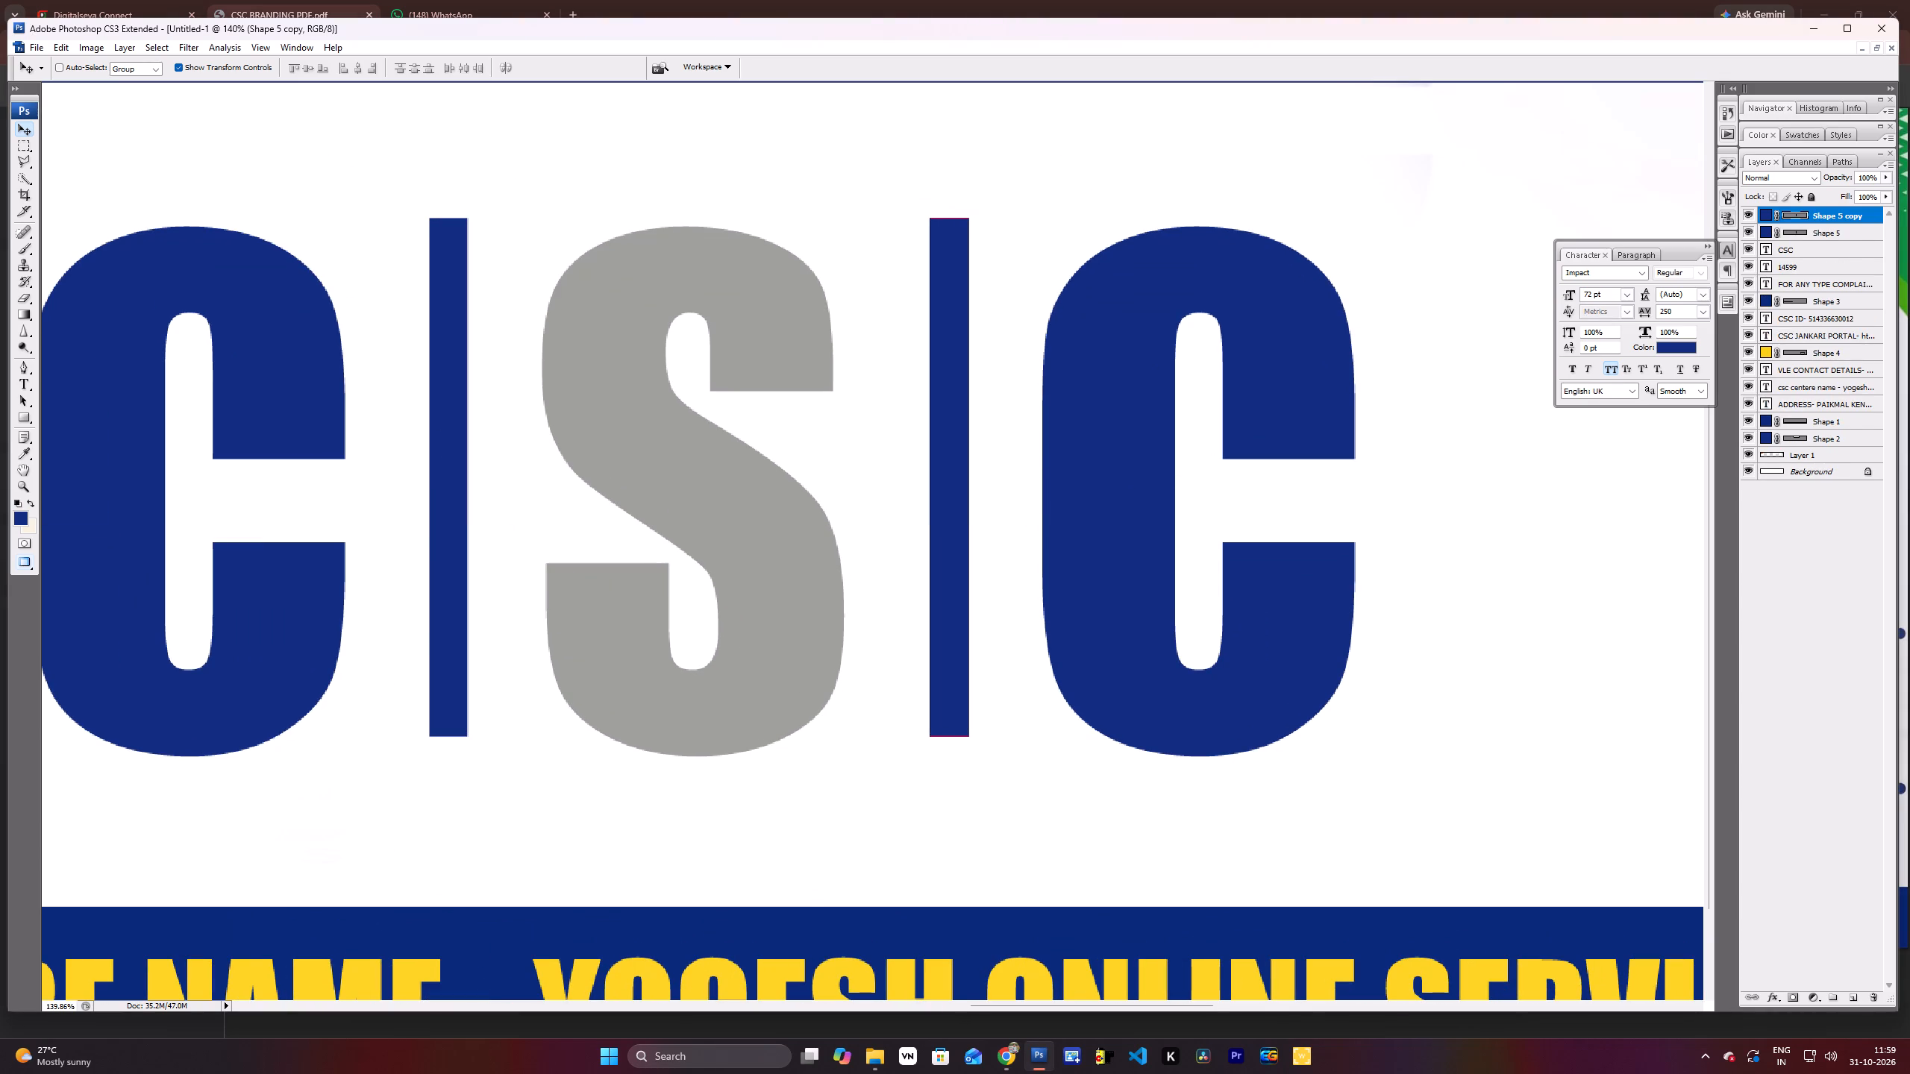
left_click_drag(956, 652, 956, 652)
Recolour both divider bars with the grey used for the letter S.
double_click(1765, 217)
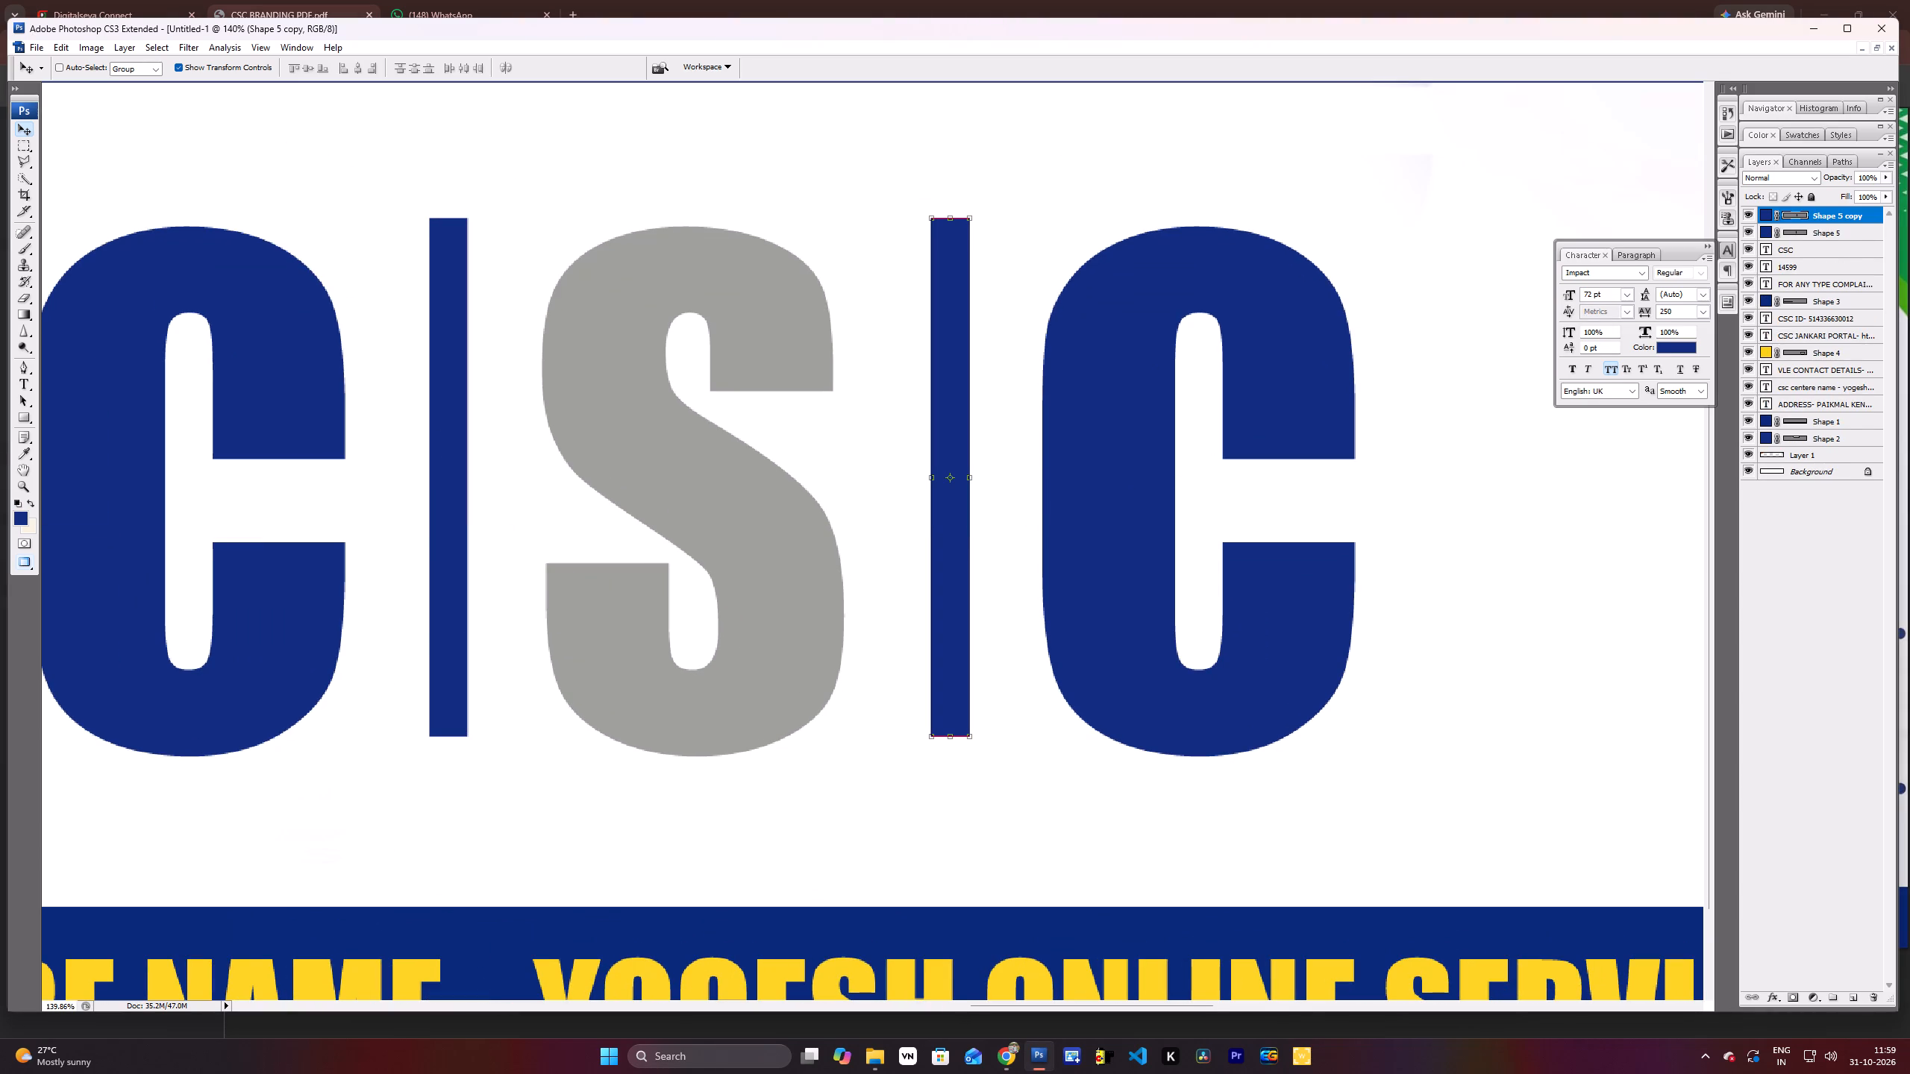
left_click(721, 438)
key("Return")
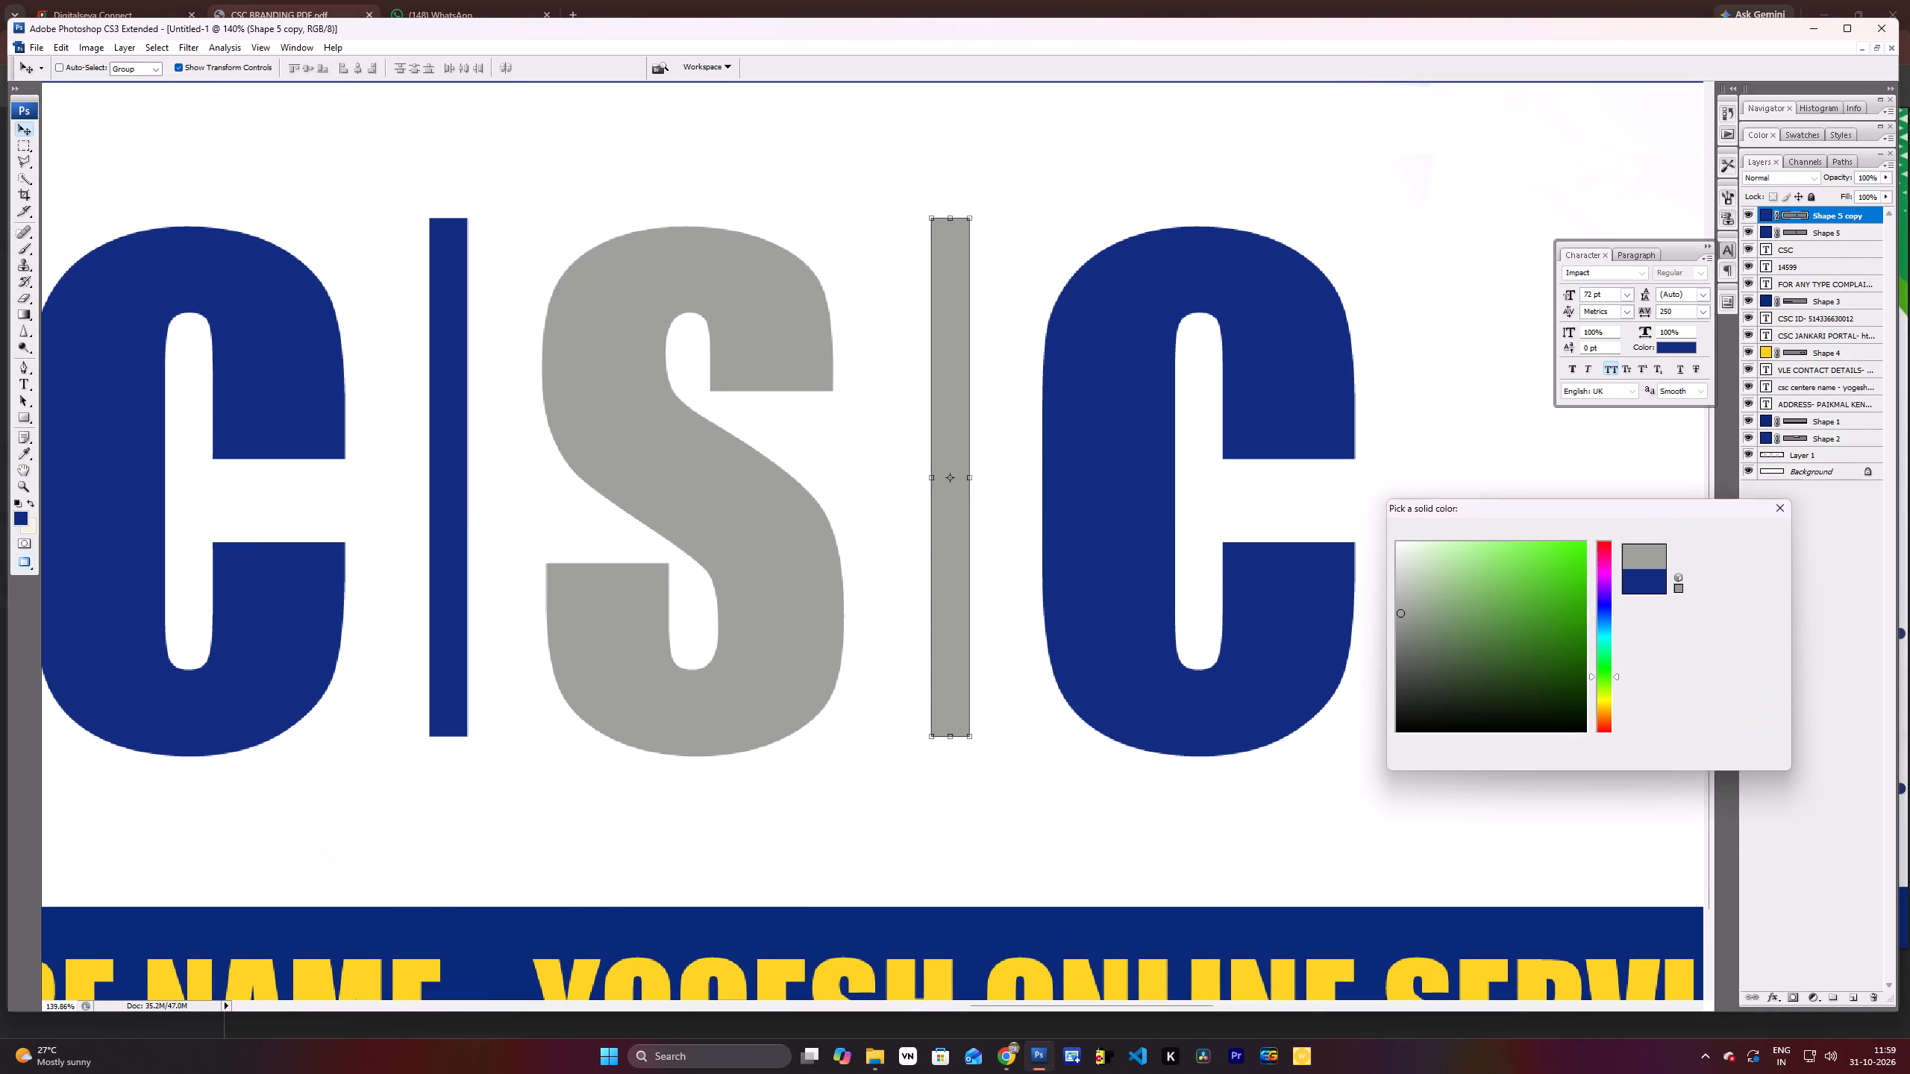
right_click(440, 534)
left_click(468, 545)
left_click(1761, 231)
left_click_drag(1761, 231, 1750, 234)
left_click(953, 363)
key("Return")
Compare the banner's CSC lettering and dividers with the reference PDF in Chrome.
scroll(965, 465, "down", 8)
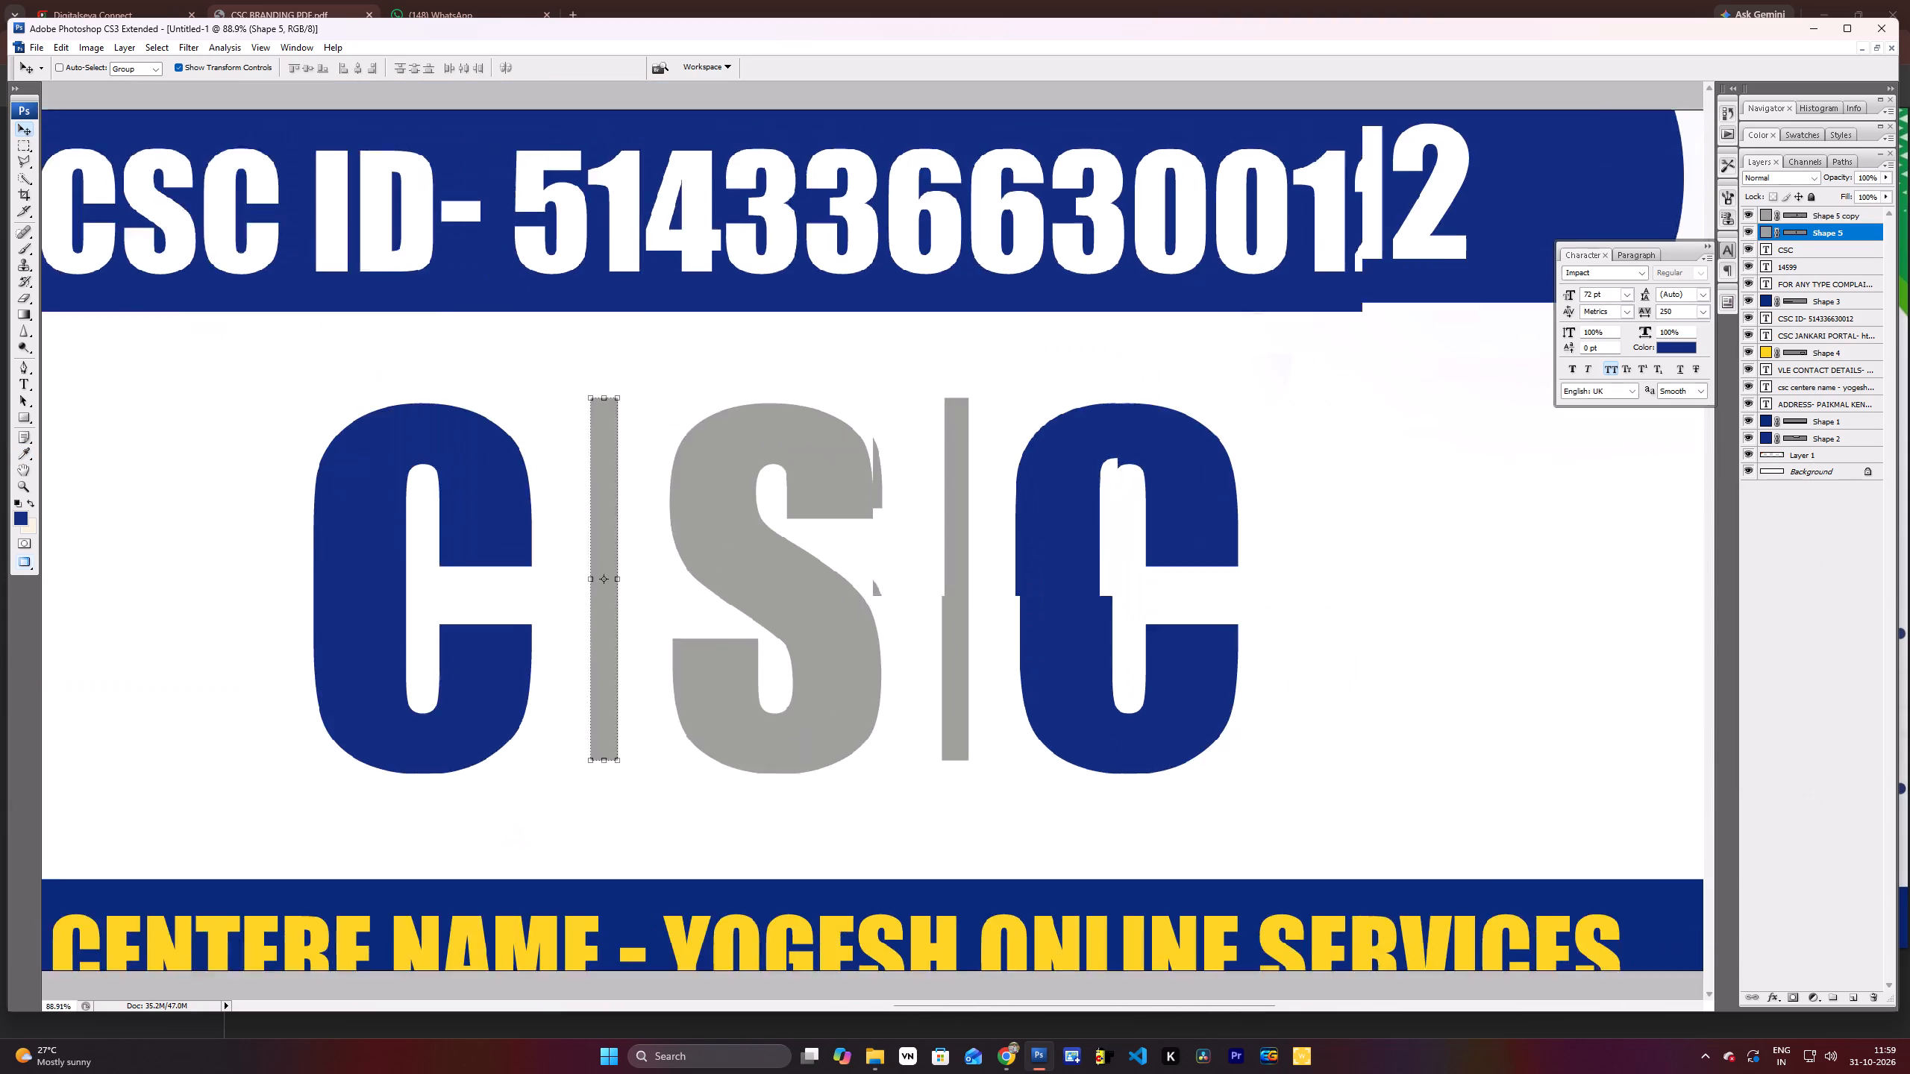
scroll(974, 483, "down", 11)
scroll(1066, 597, "up", 7)
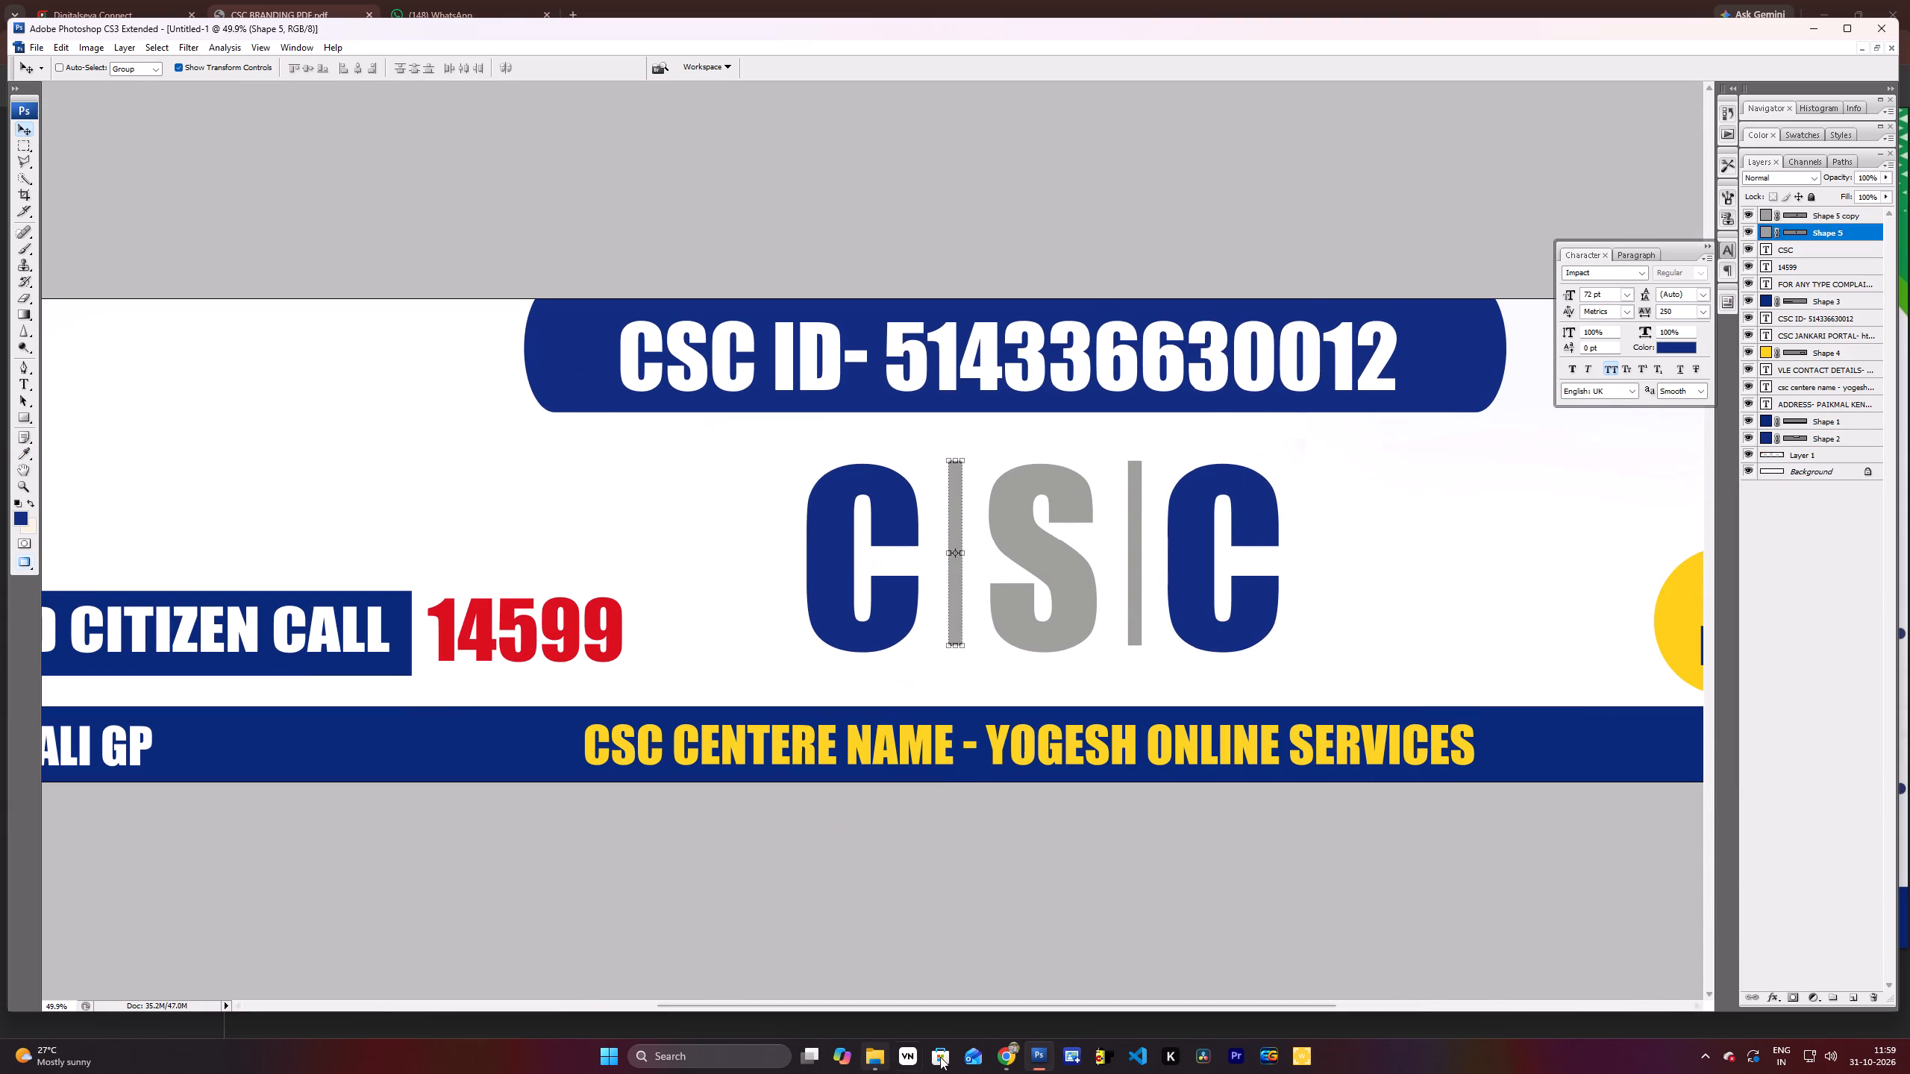
left_click(1012, 1046)
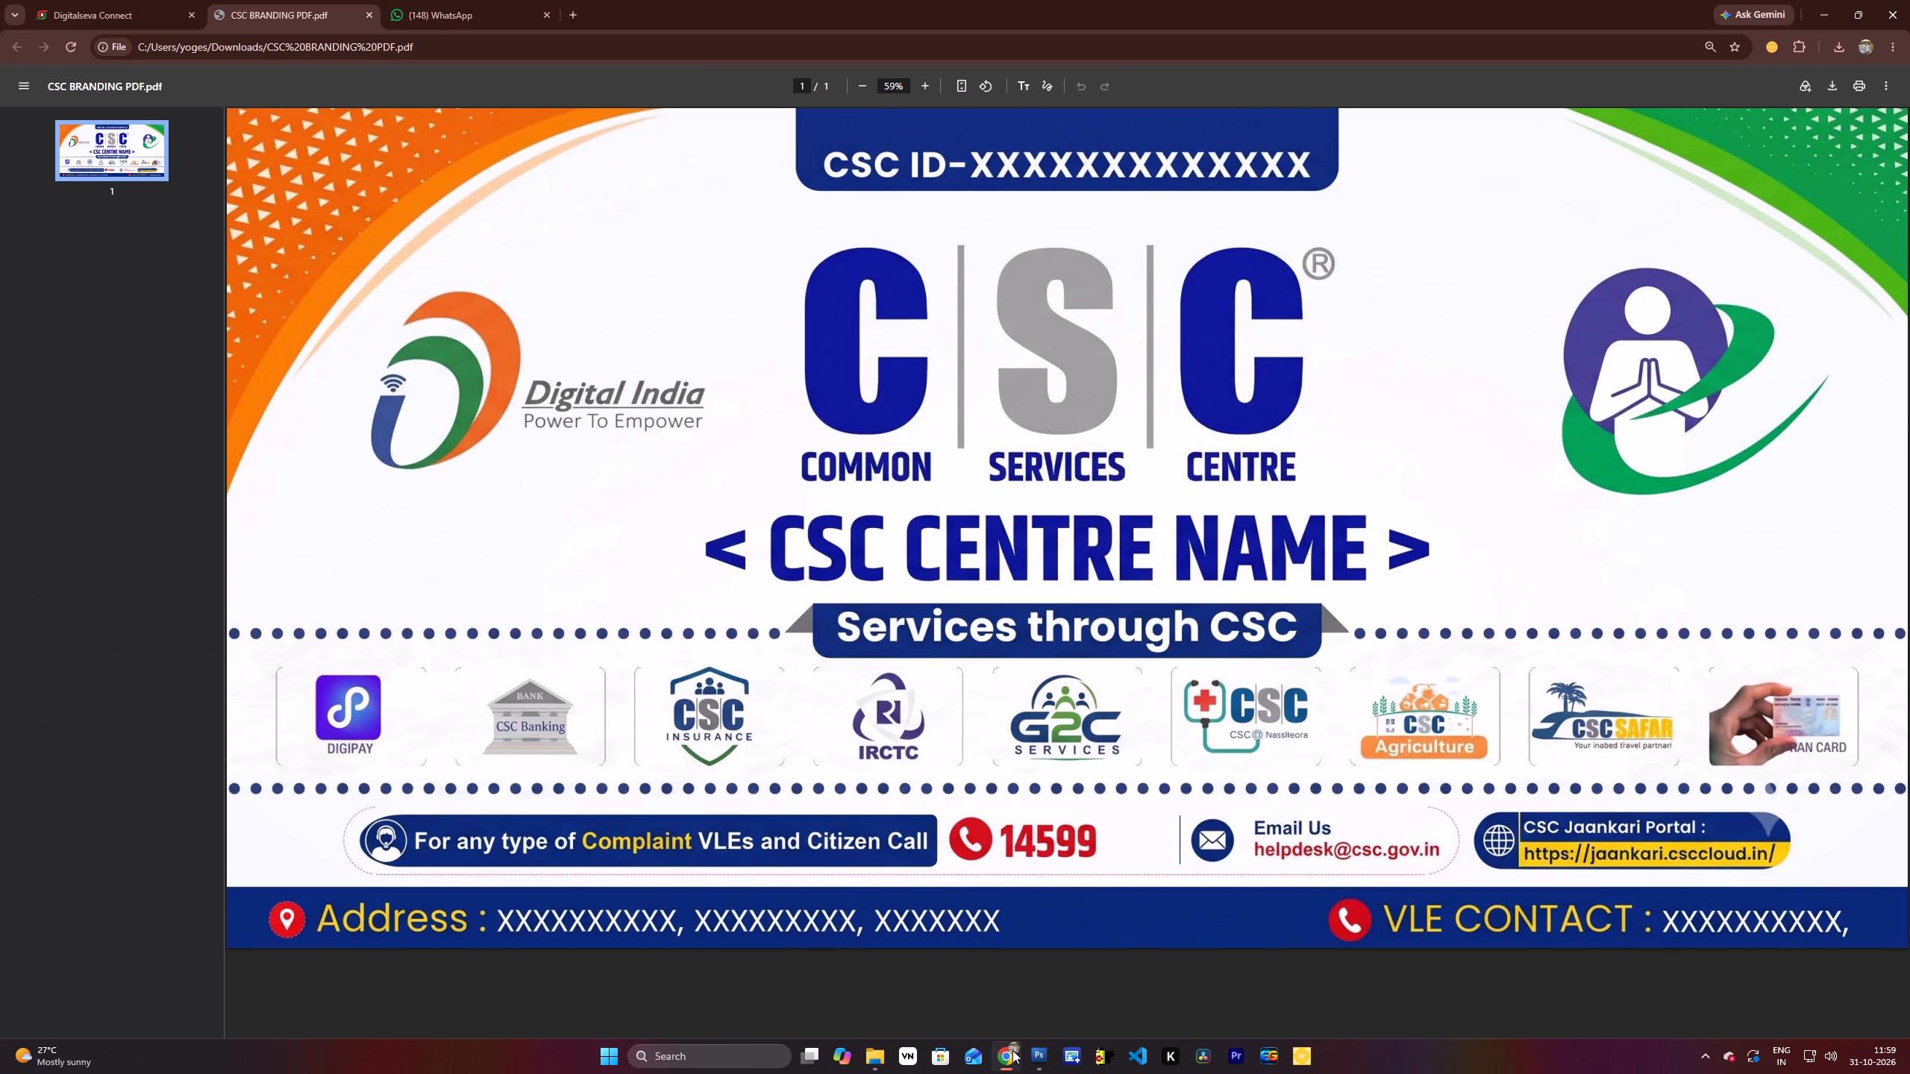
left_click(1012, 1050)
Duplicate the CSC ID text, move the copy below the CSC lettering and colour it the lettering's dark blue.
scroll(788, 782, "up", 5)
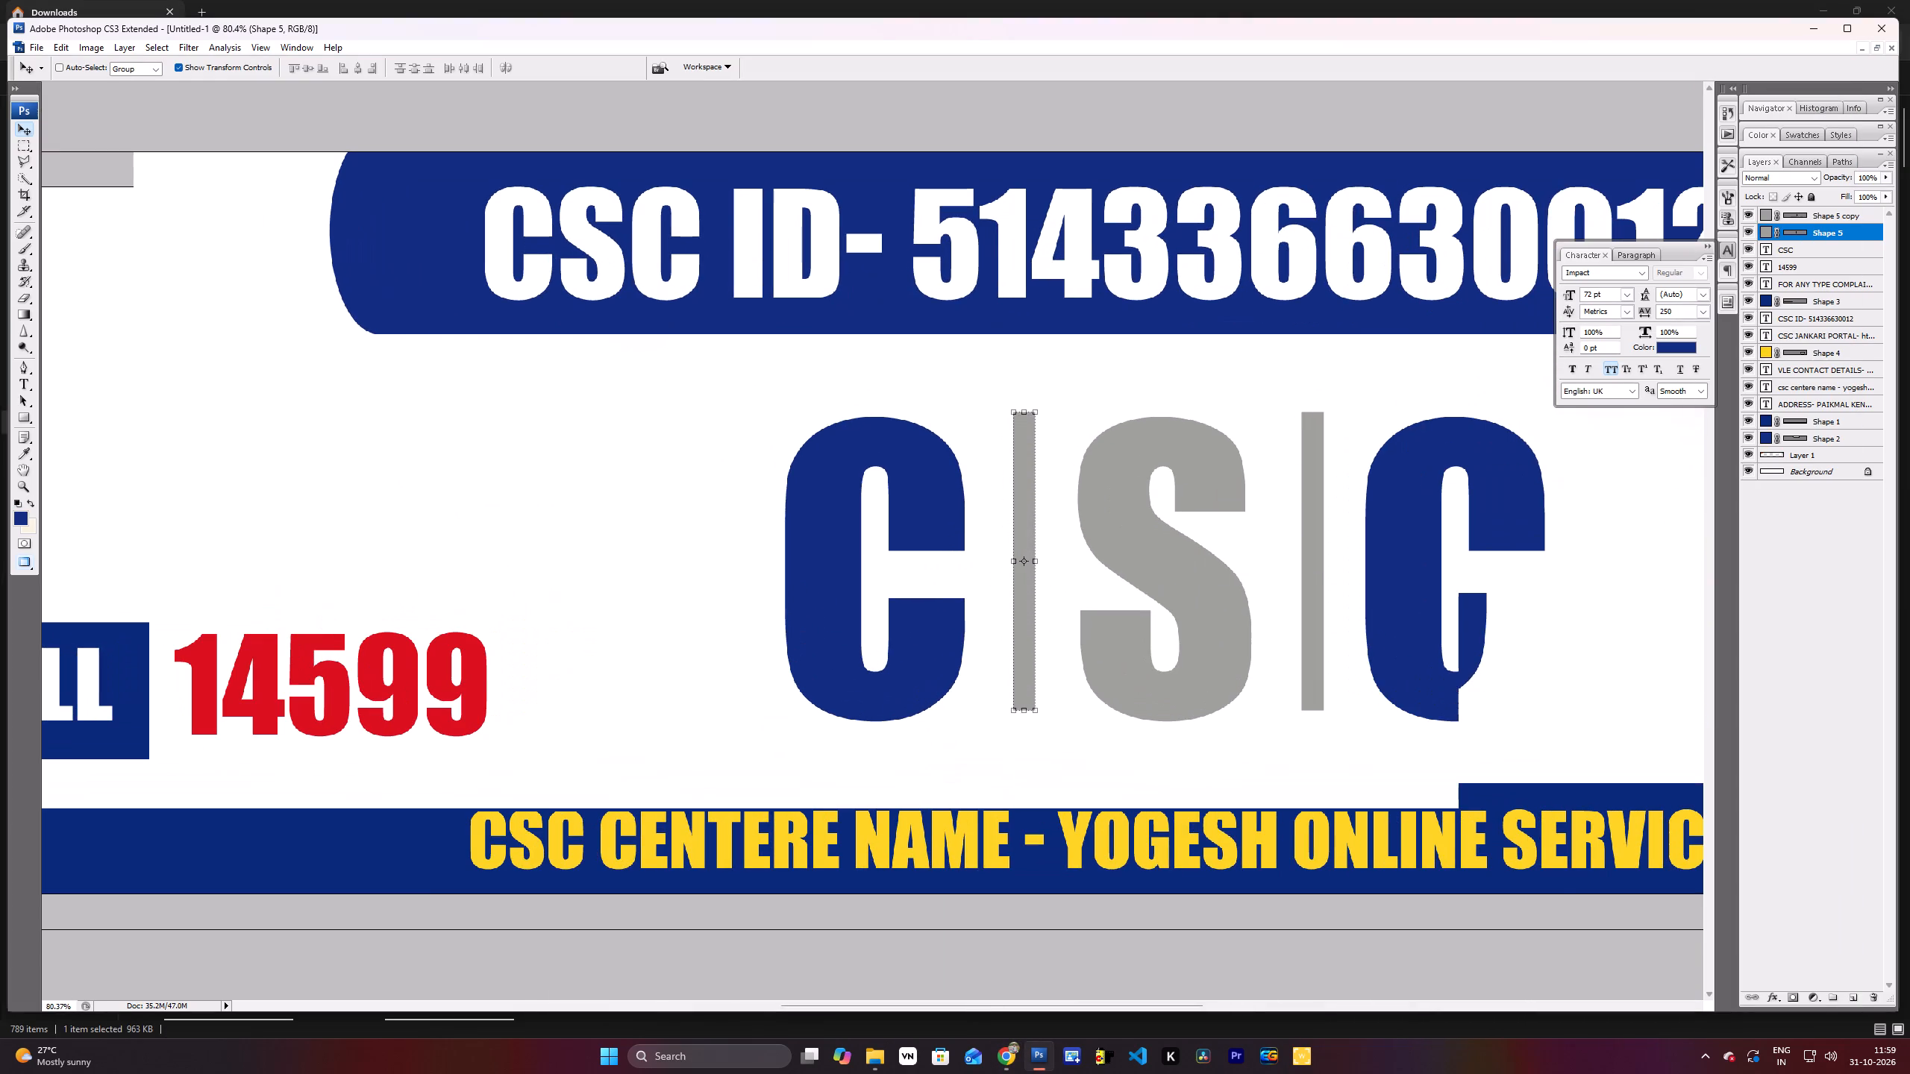
right_click(799, 280)
left_click(822, 292)
key("ctrl+j")
left_click_drag(883, 268, 873, 318)
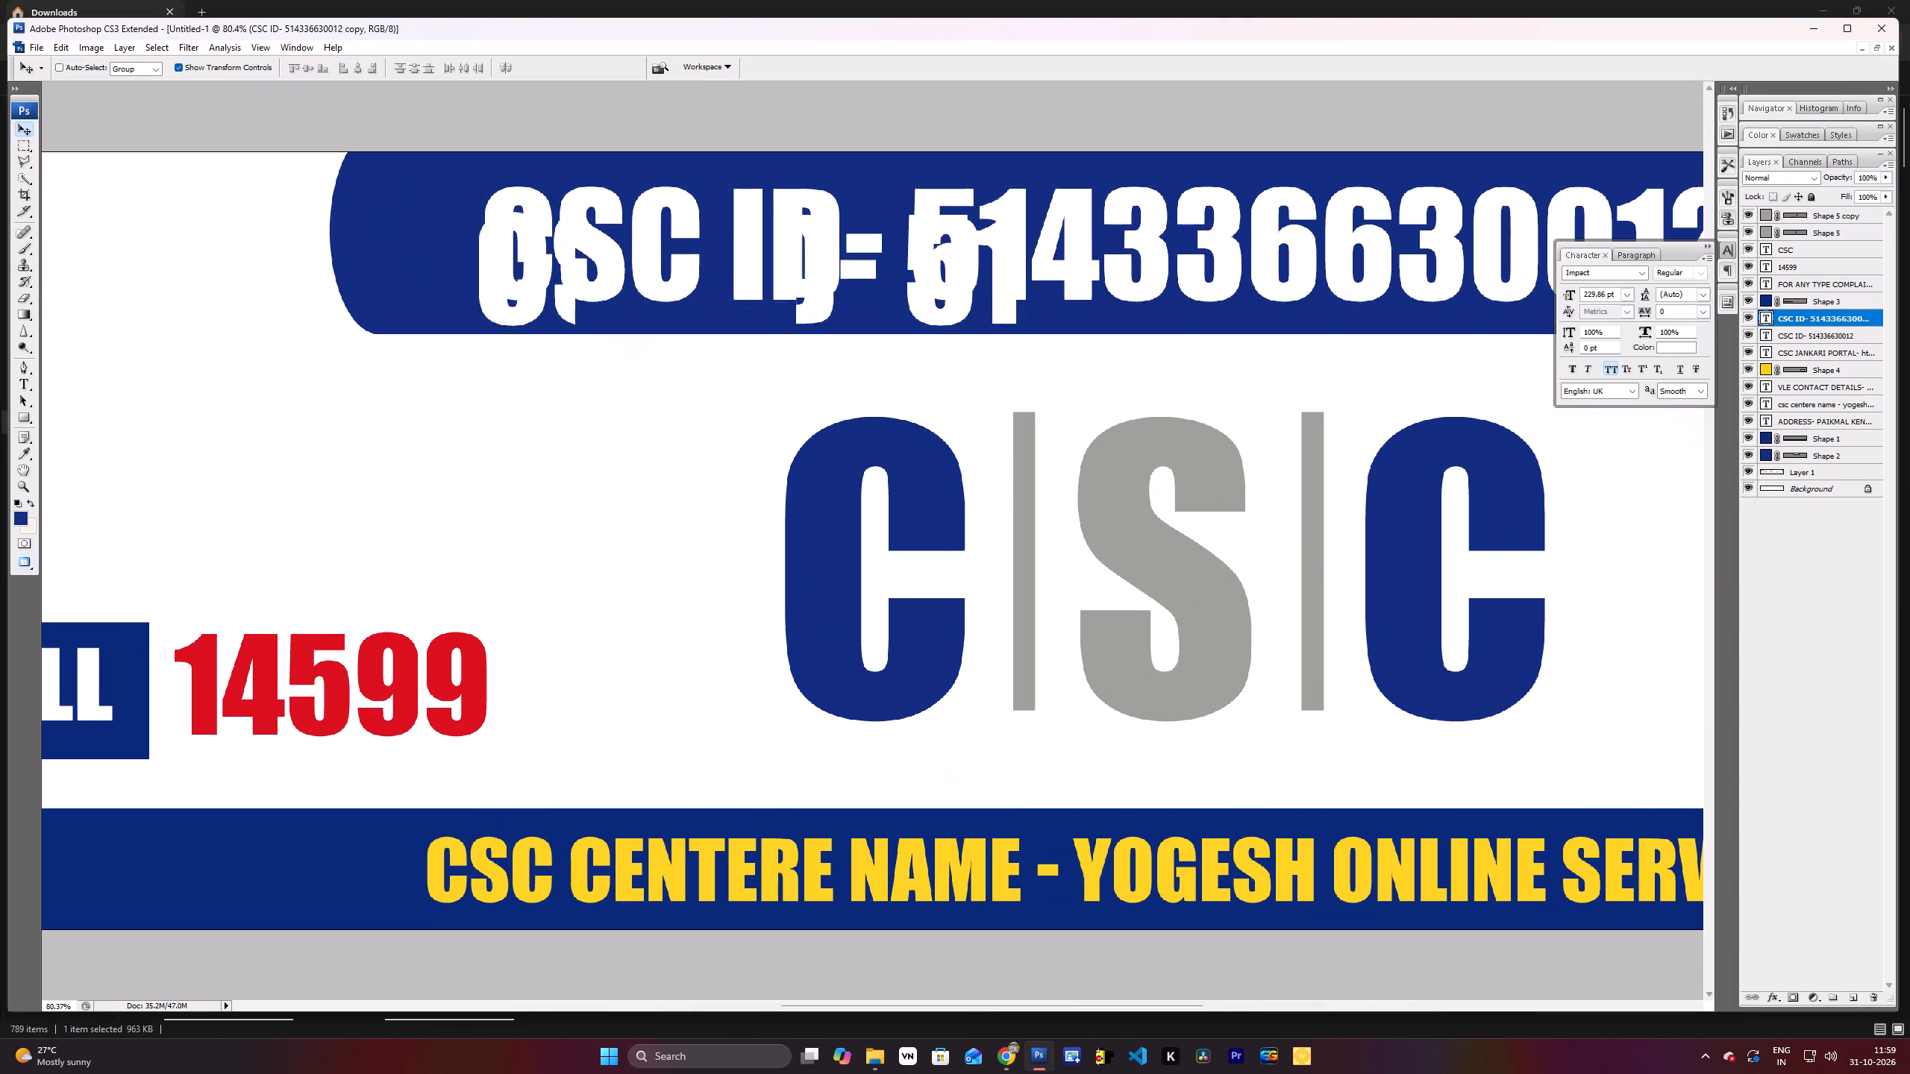
left_click_drag(873, 318, 892, 758)
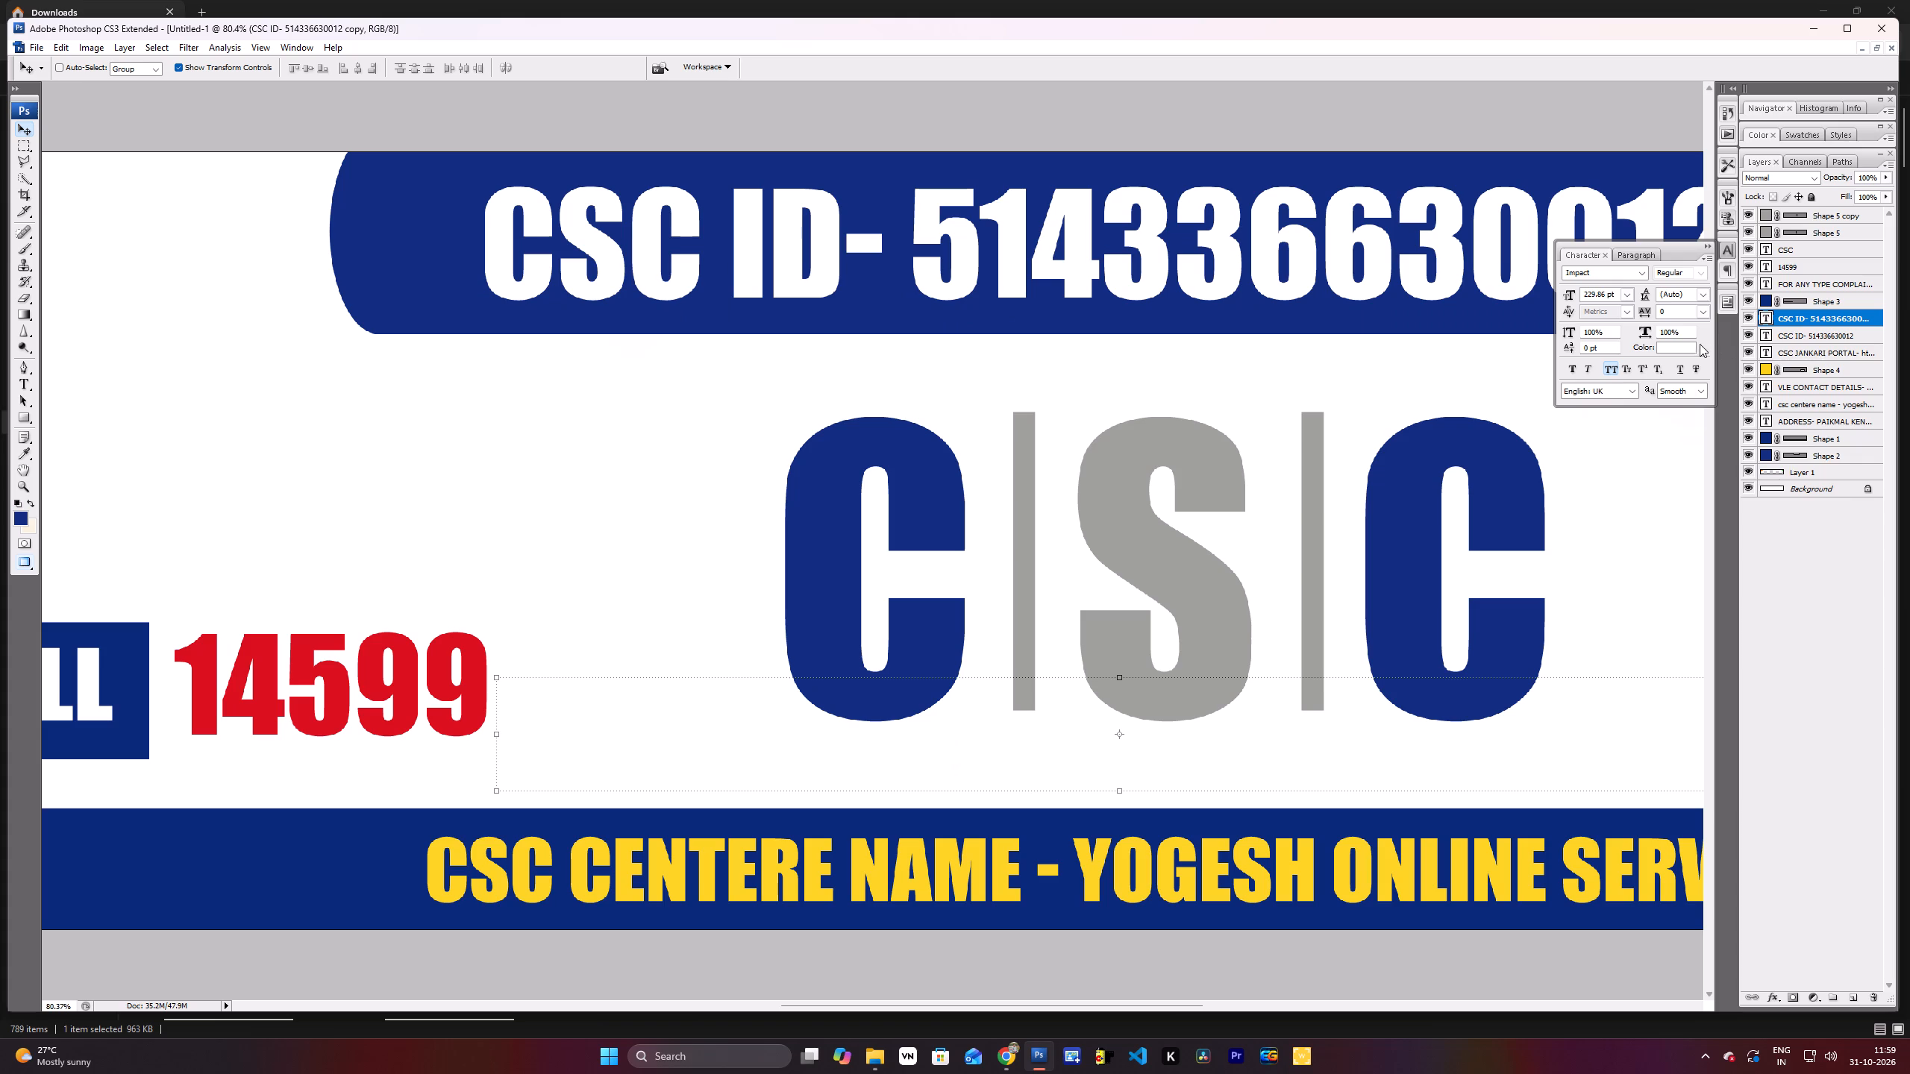
left_click(1686, 349)
left_click(1516, 307)
key("Return")
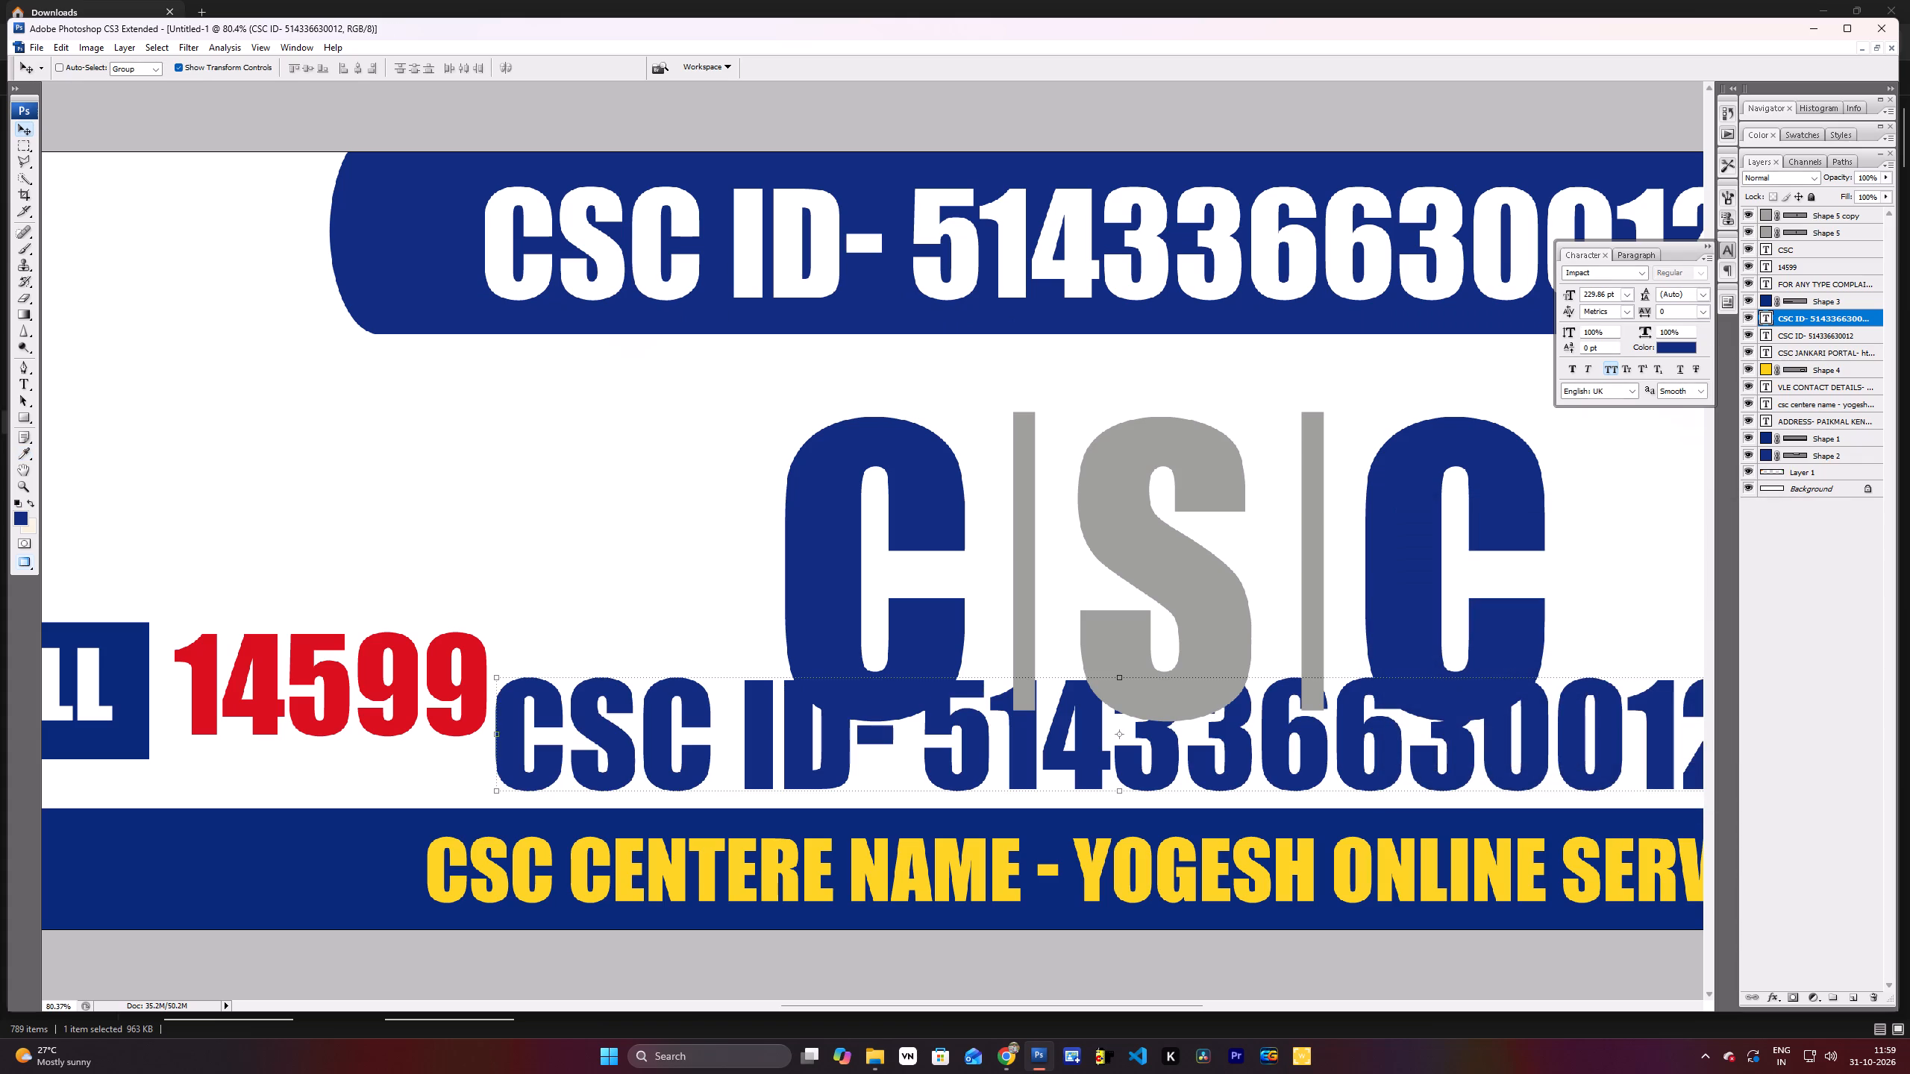
Replace the copied text's wording with "common service centre".
double_click(1765, 321)
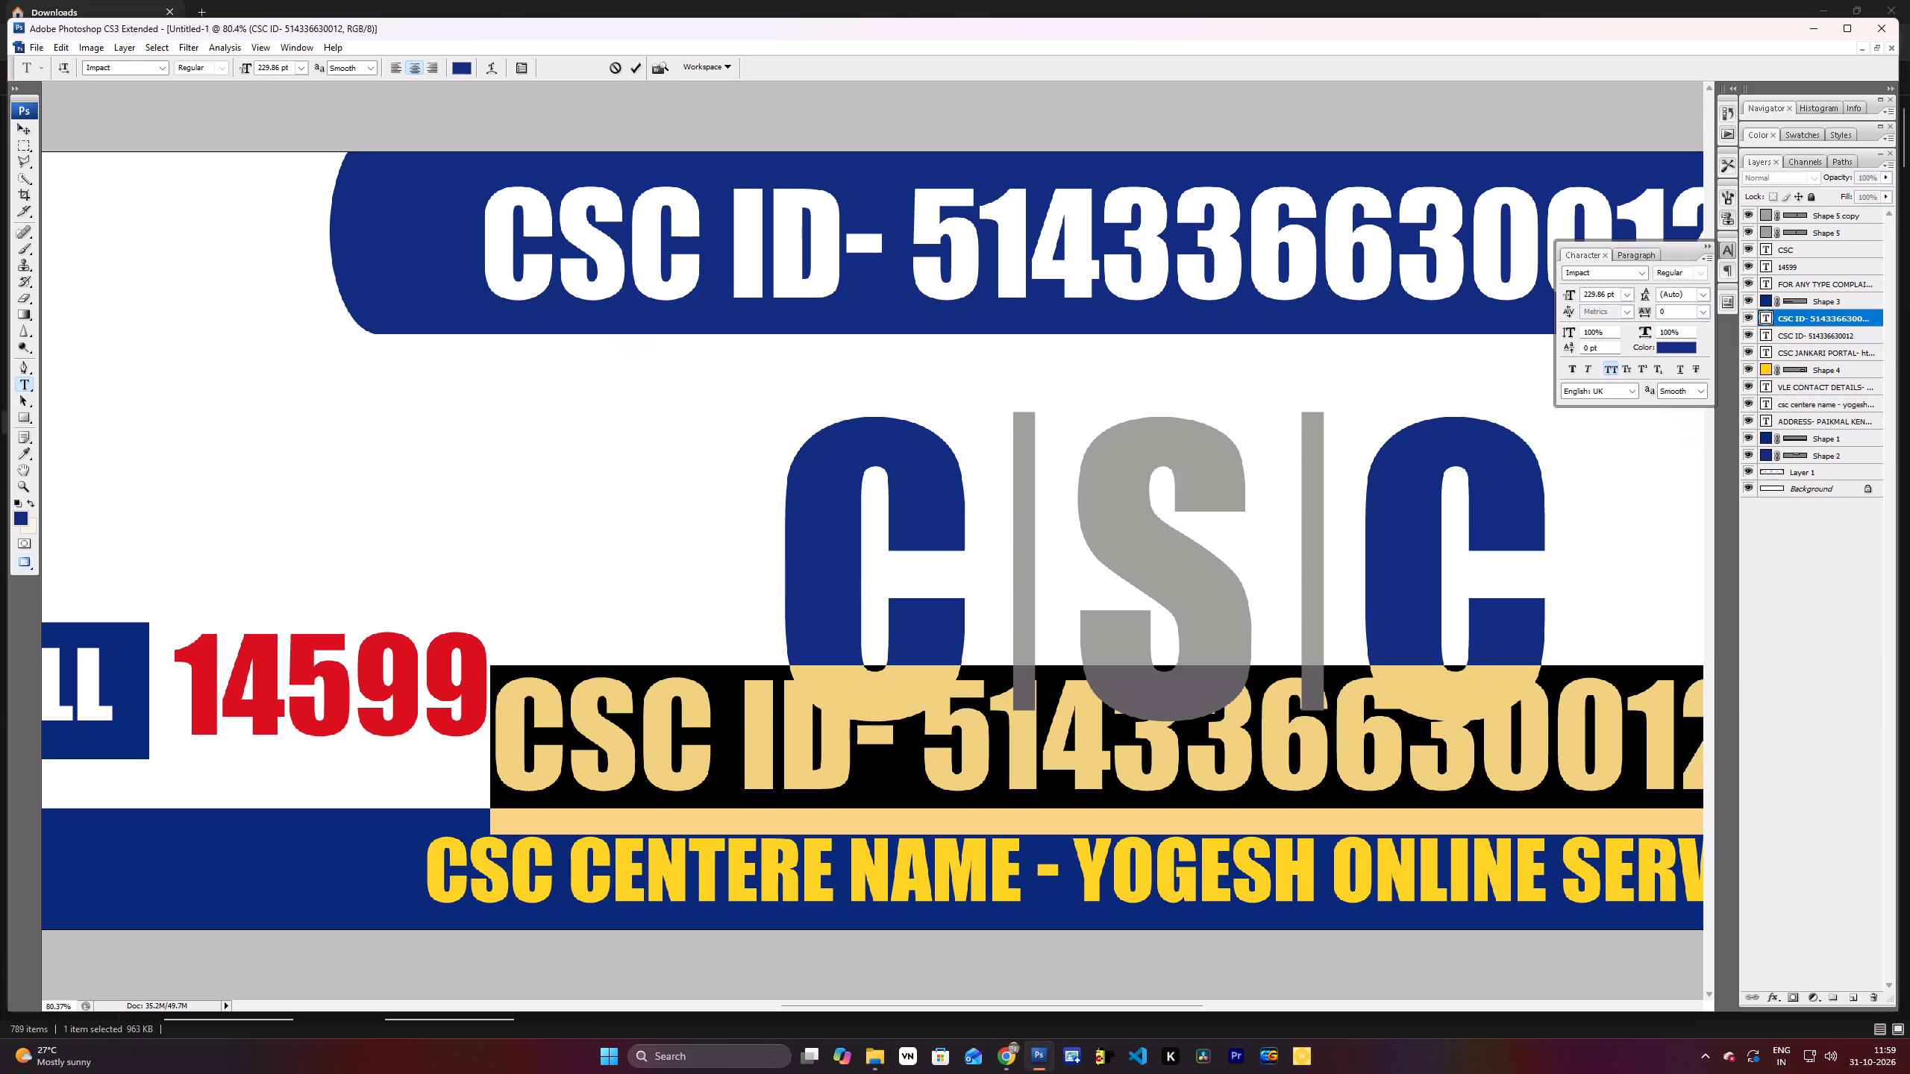
type("co")
type("mmon service centre")
key("Return")
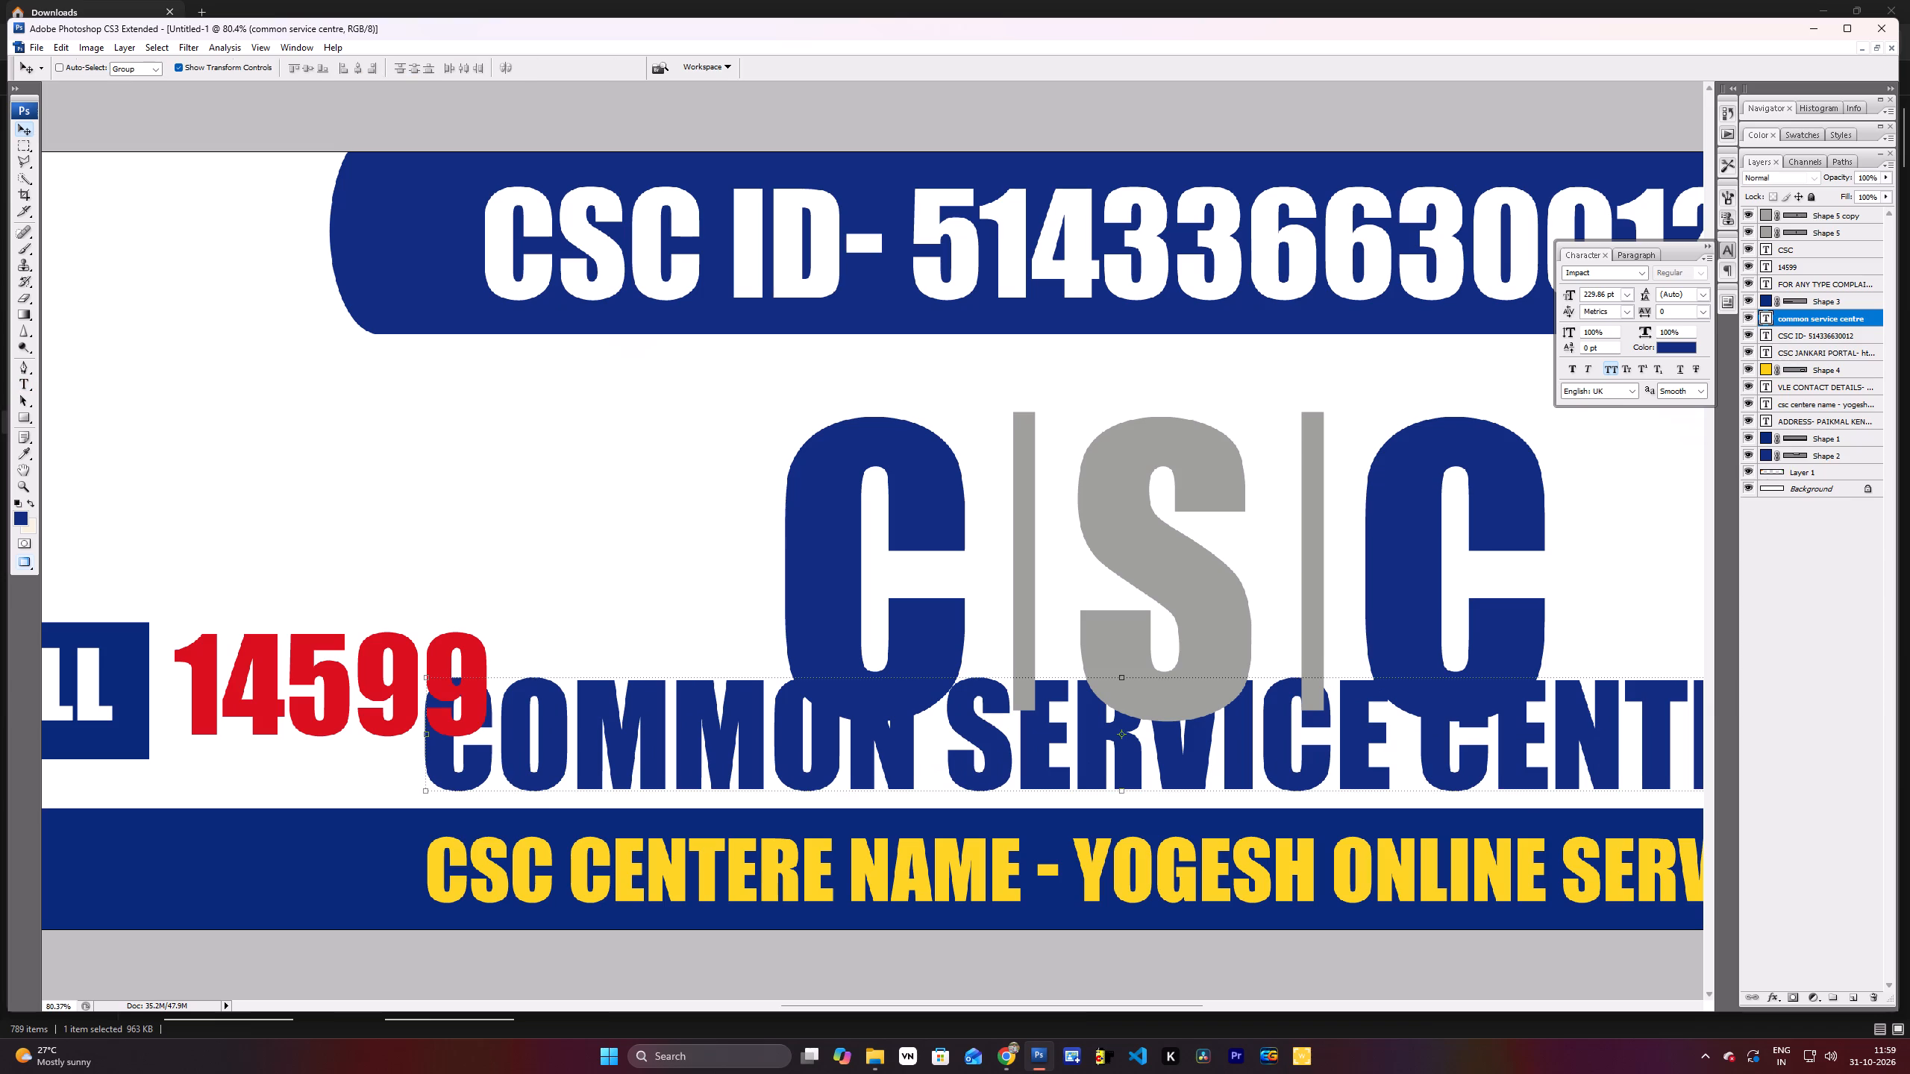
Save the document to the Desktop in Photoshop format with the file name "banner csc".
key("ctrl+shift+s")
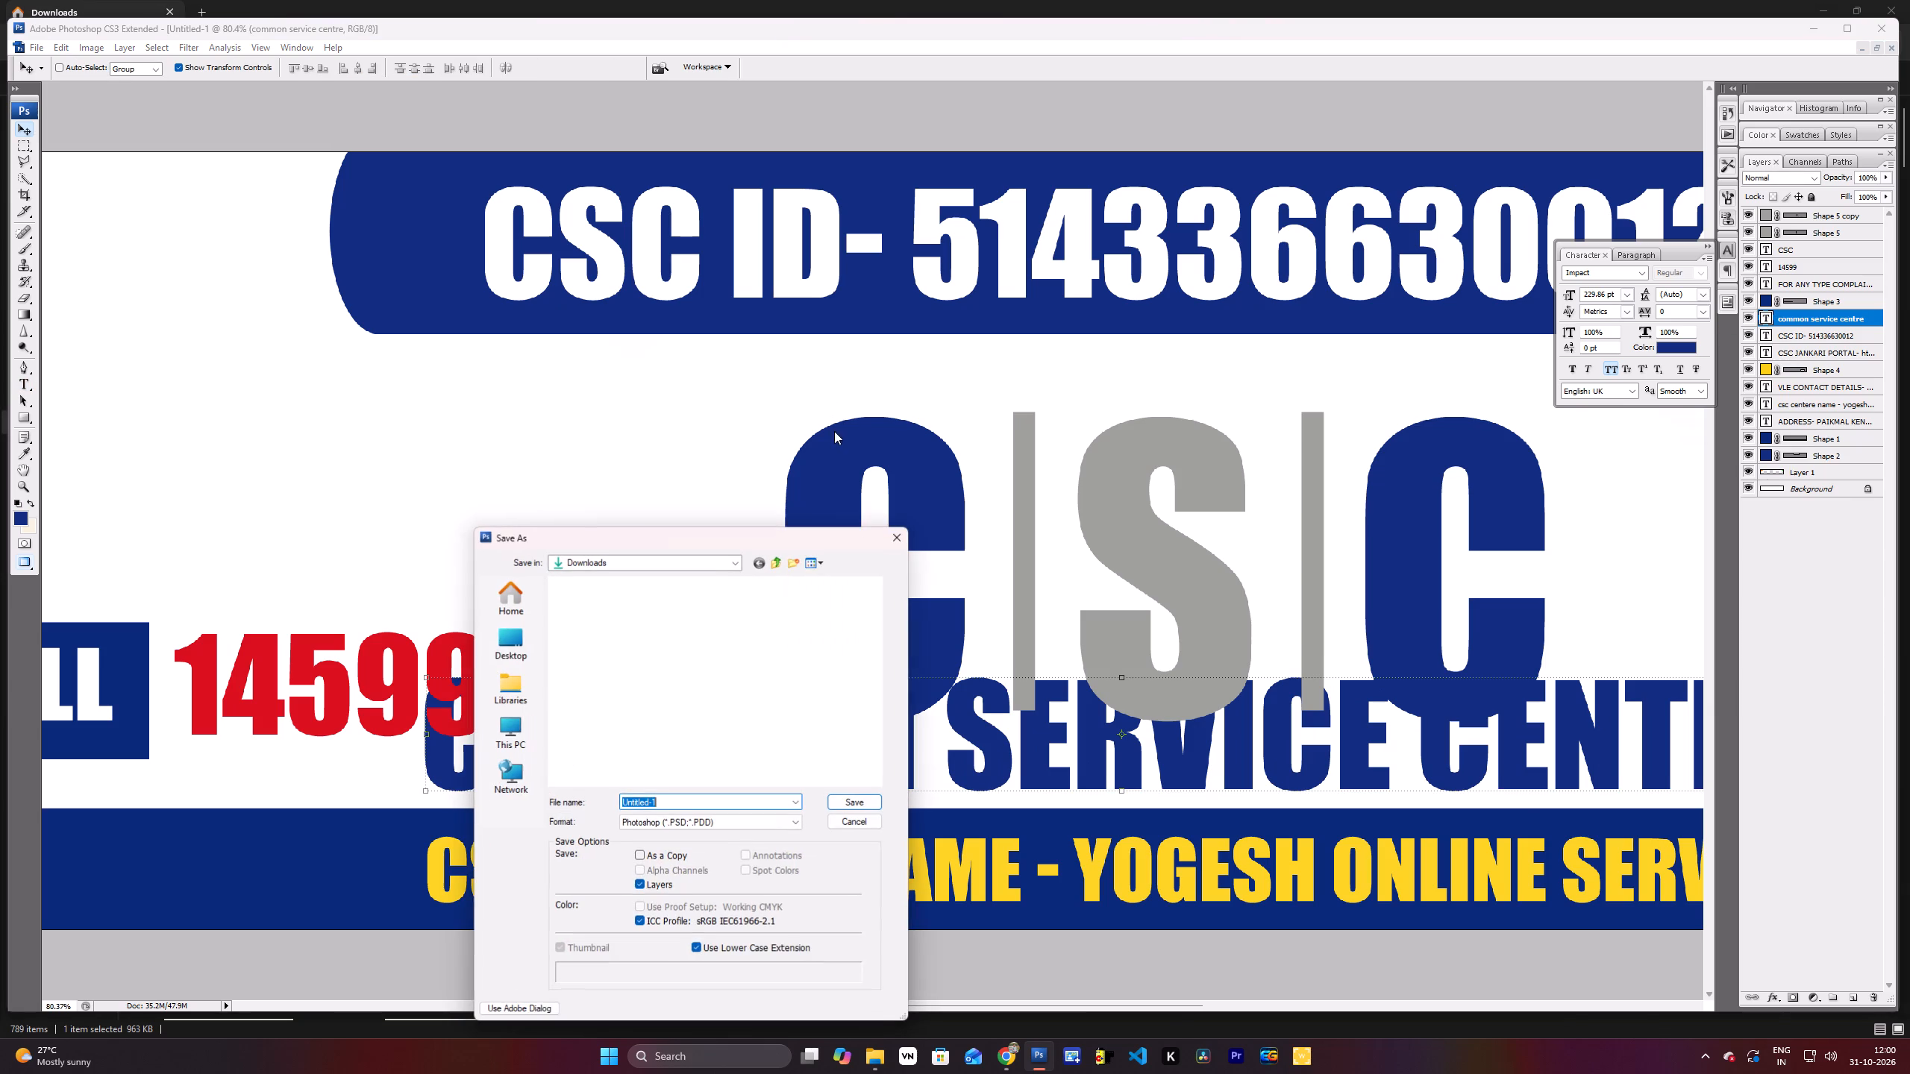
left_click(503, 639)
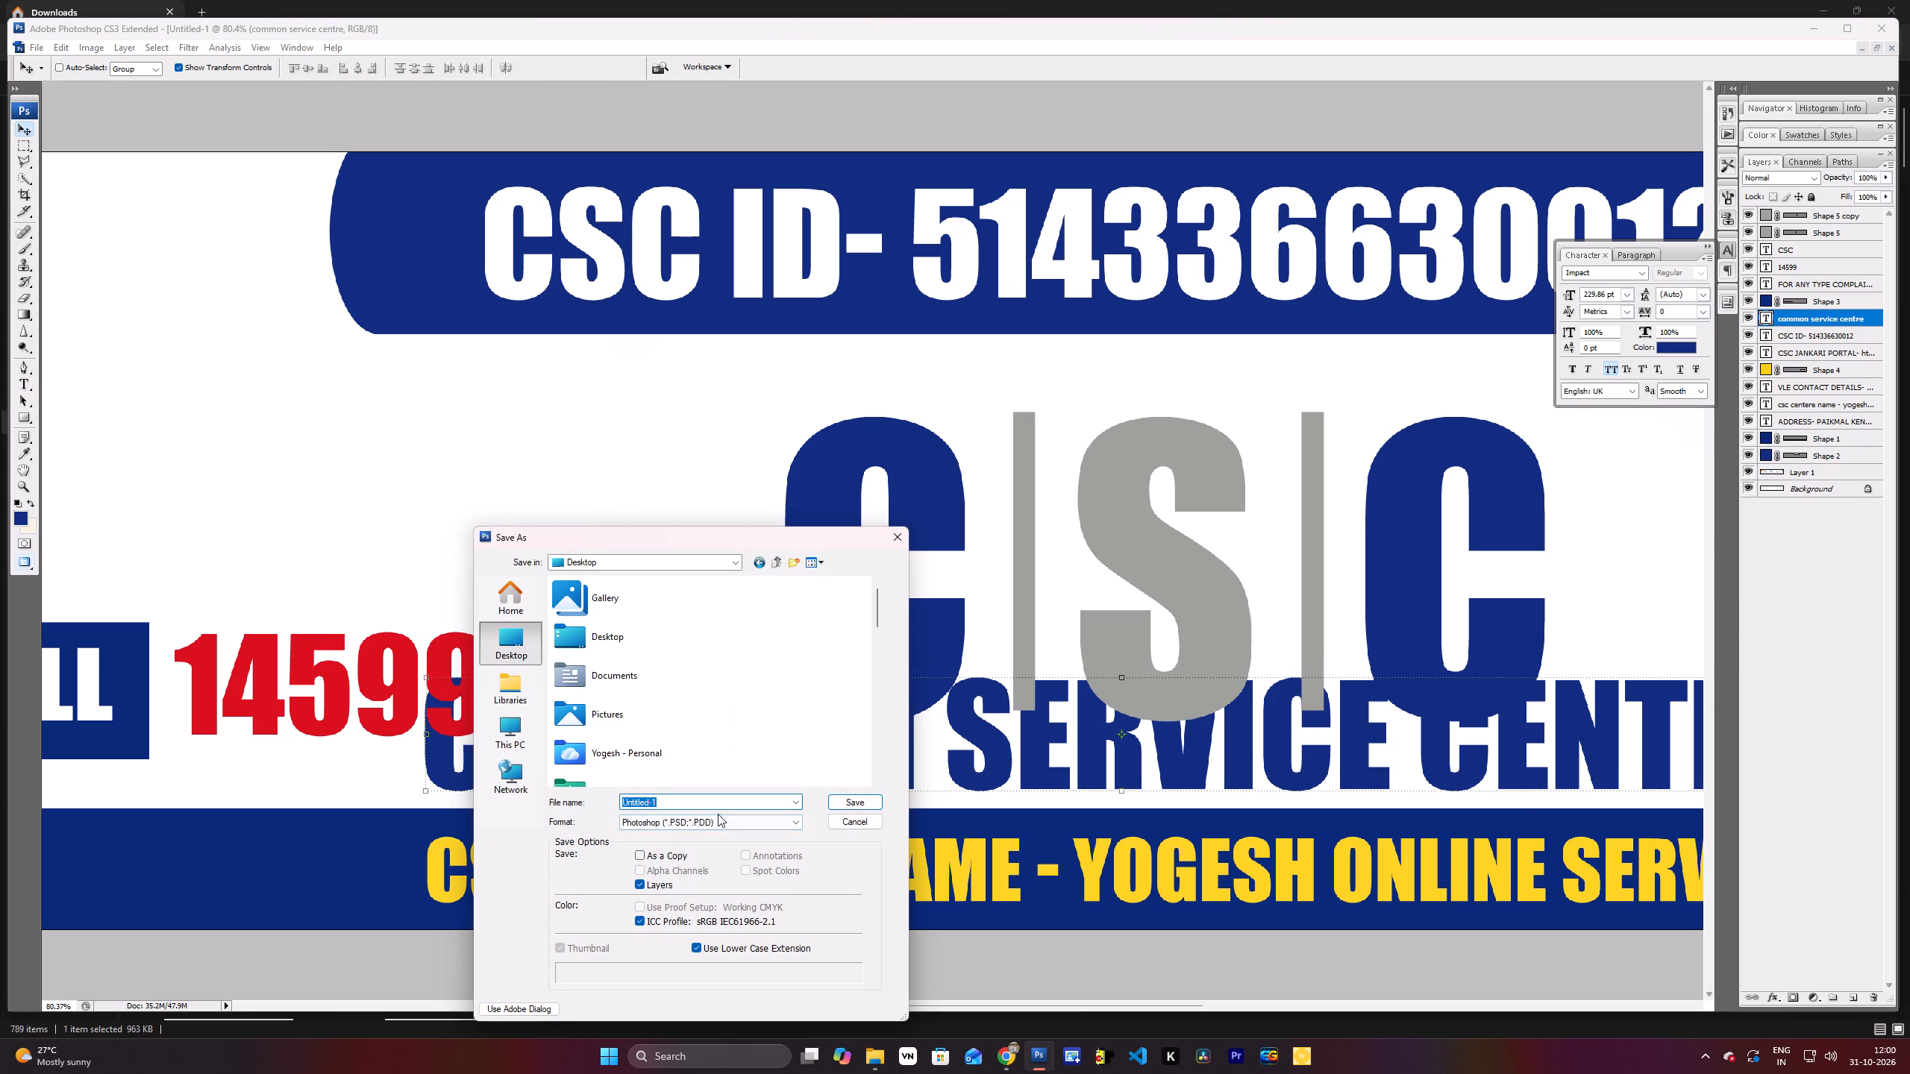
type("banner csc")
key("space")
key("Return")
key("Return")
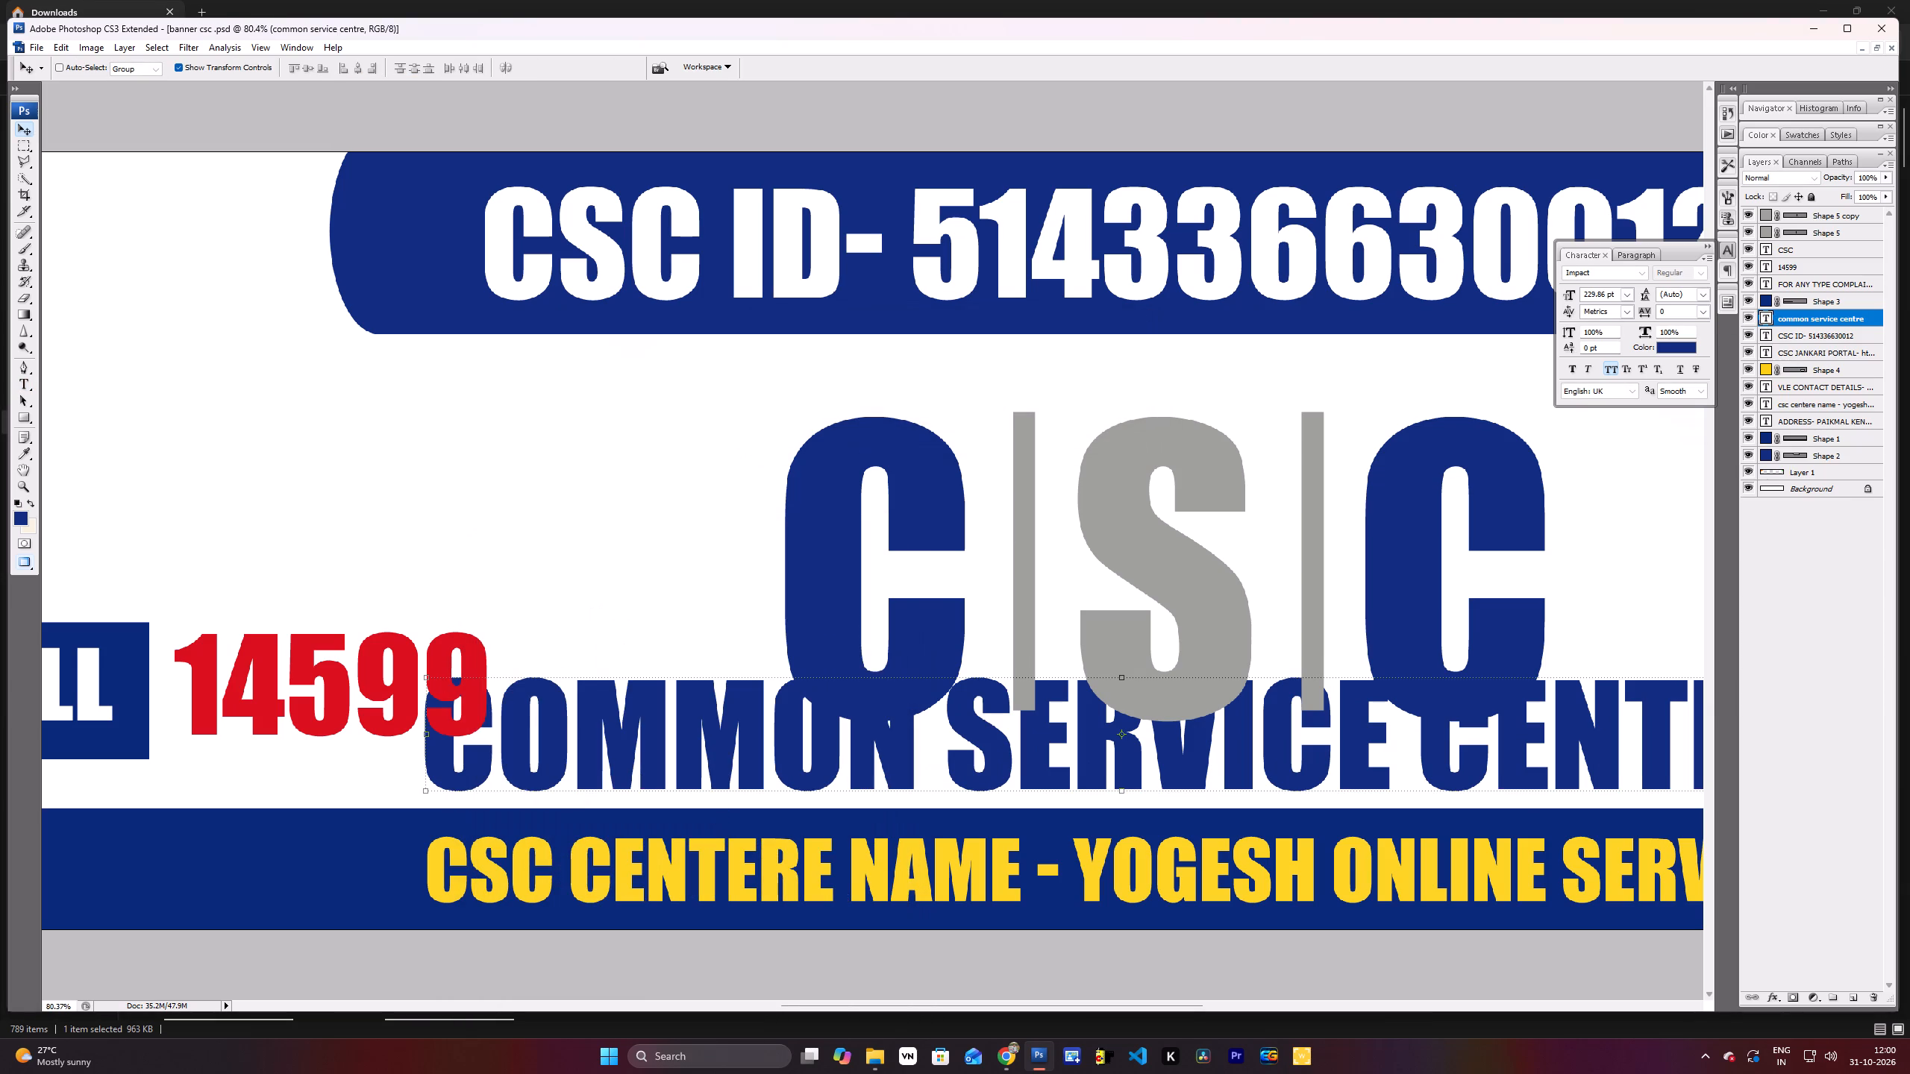
Select the CSC lettering with both grey dividers and move them up together, clear of the Common Service Centre caption.
scroll(753, 825, "down", 11)
scroll(1247, 747, "up", 8)
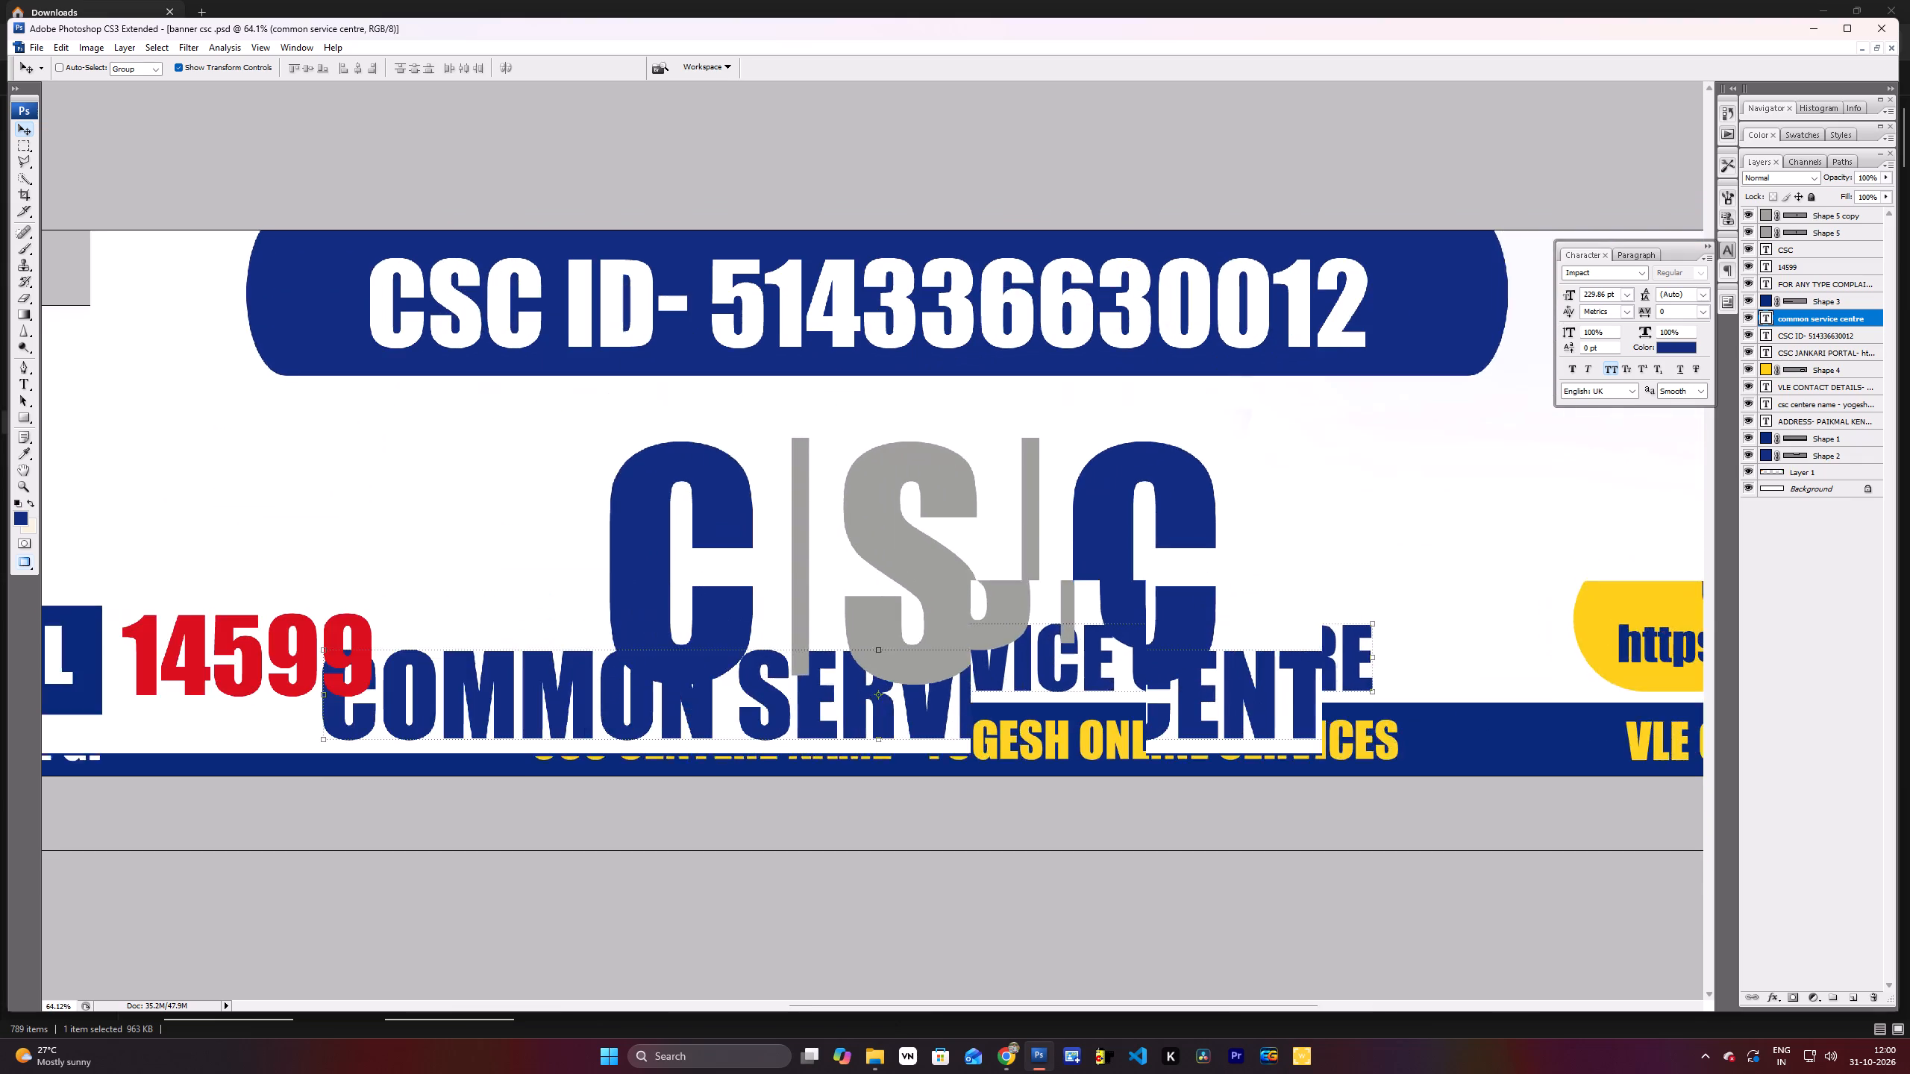
scroll(1174, 634, "up", 2)
right_click(683, 626)
left_click(708, 635)
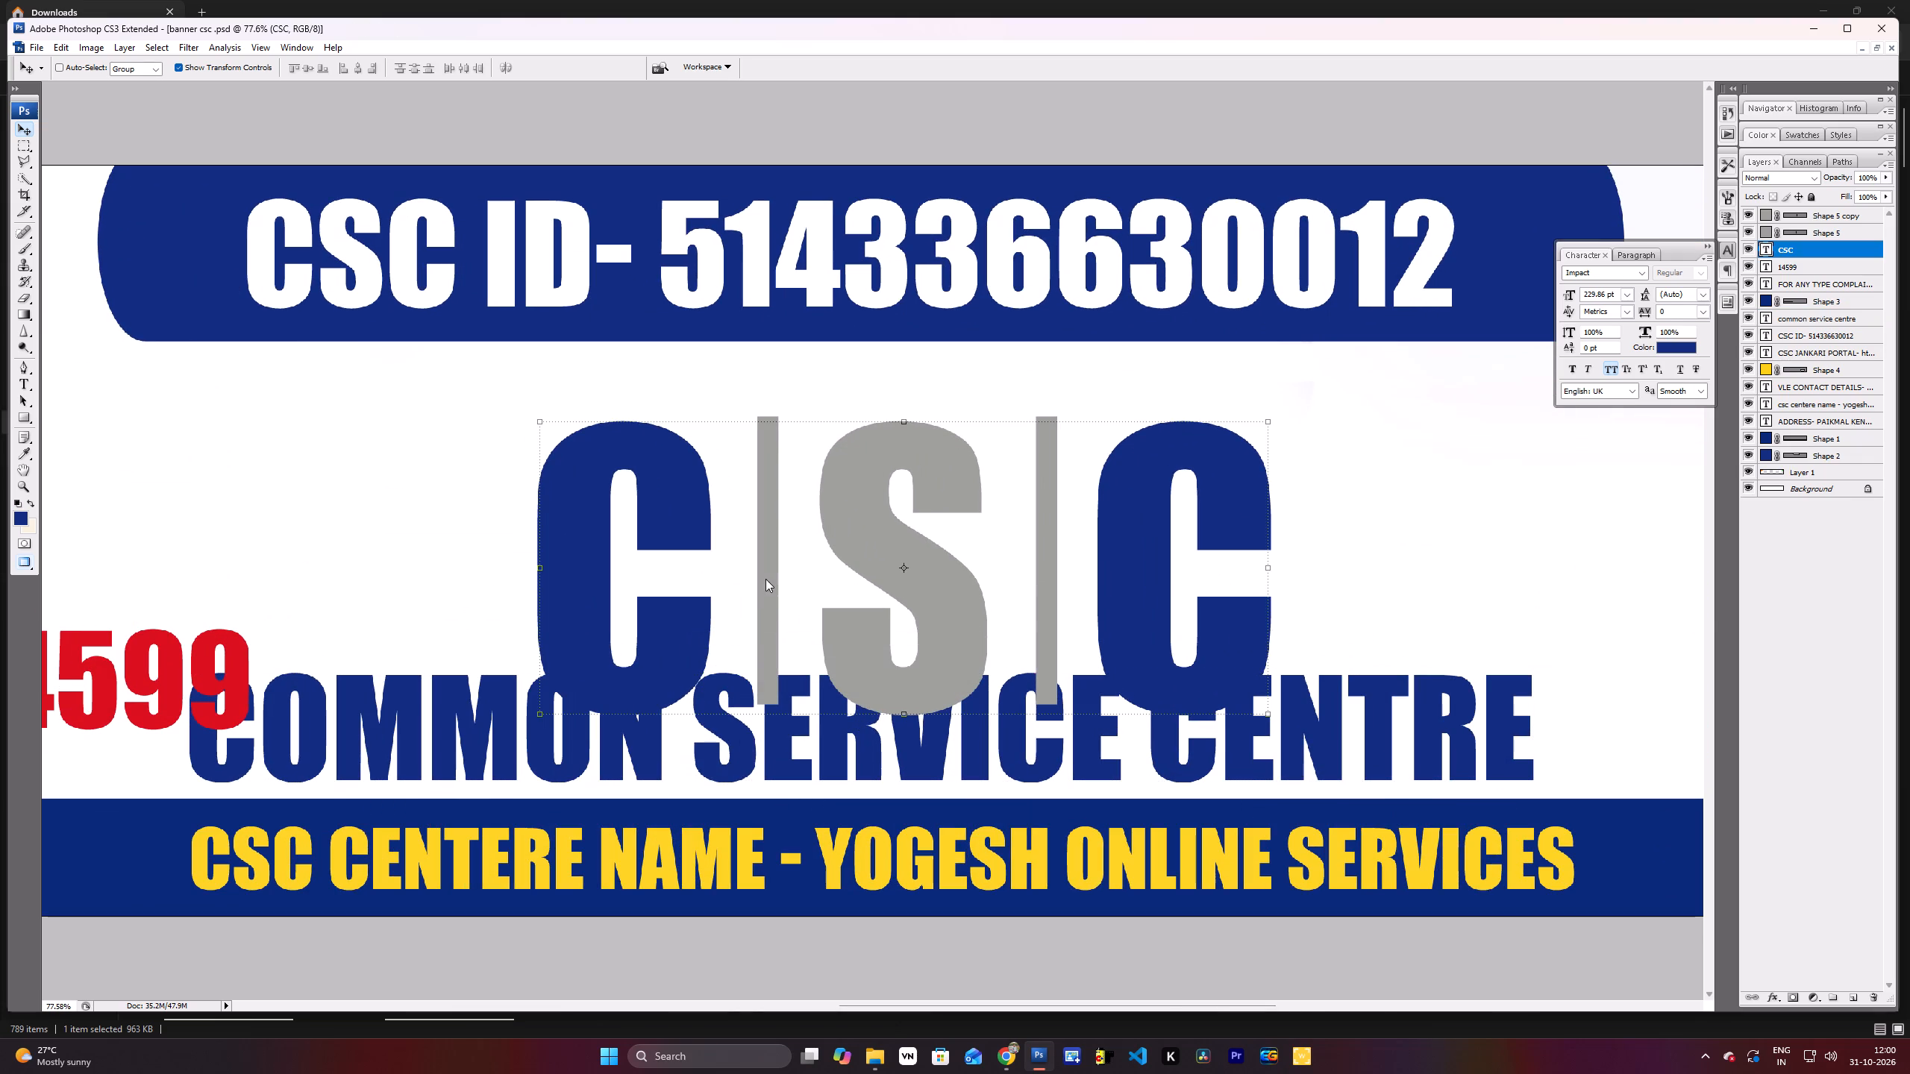
right_click(766, 574, "shift")
left_click(769, 576)
right_click(683, 527)
left_click(699, 533)
right_click(766, 515, "shift")
left_click(786, 530, "shift")
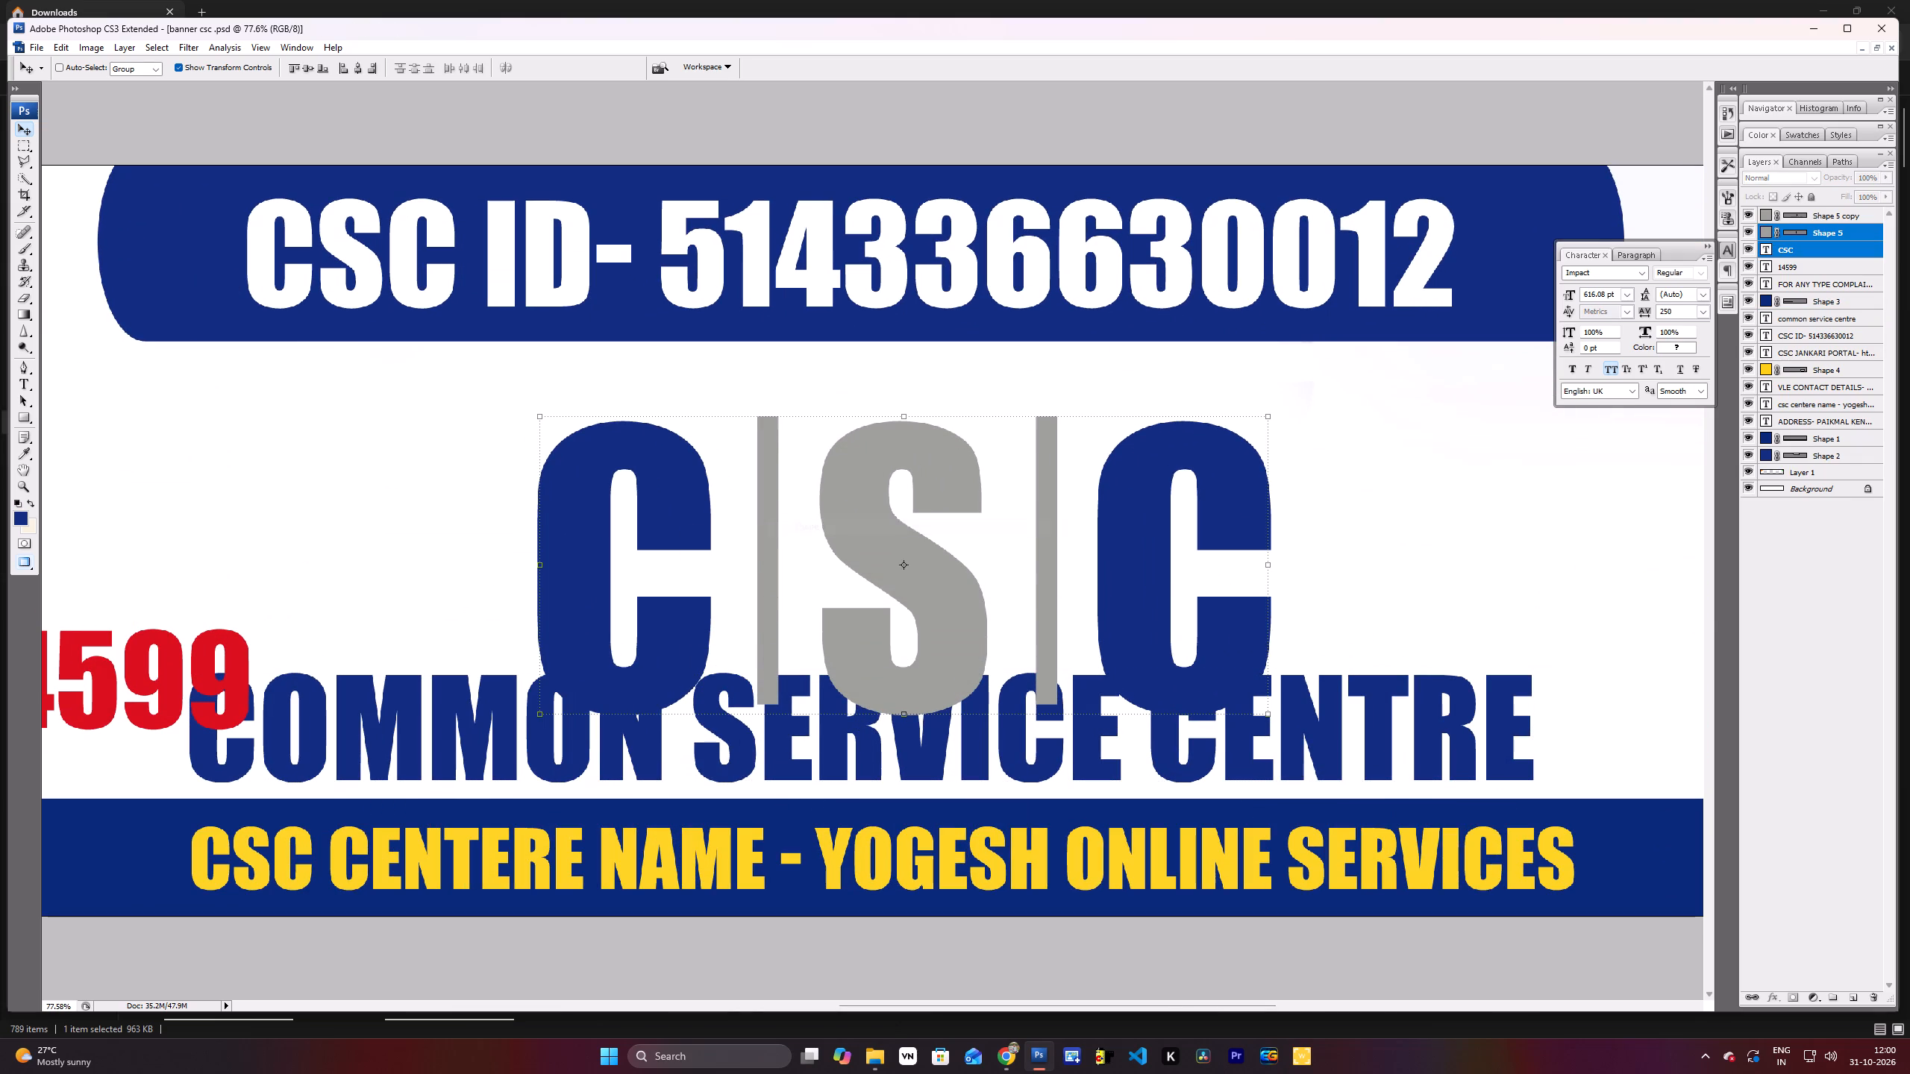
right_click(846, 506, "shift")
left_click(874, 521, "shift")
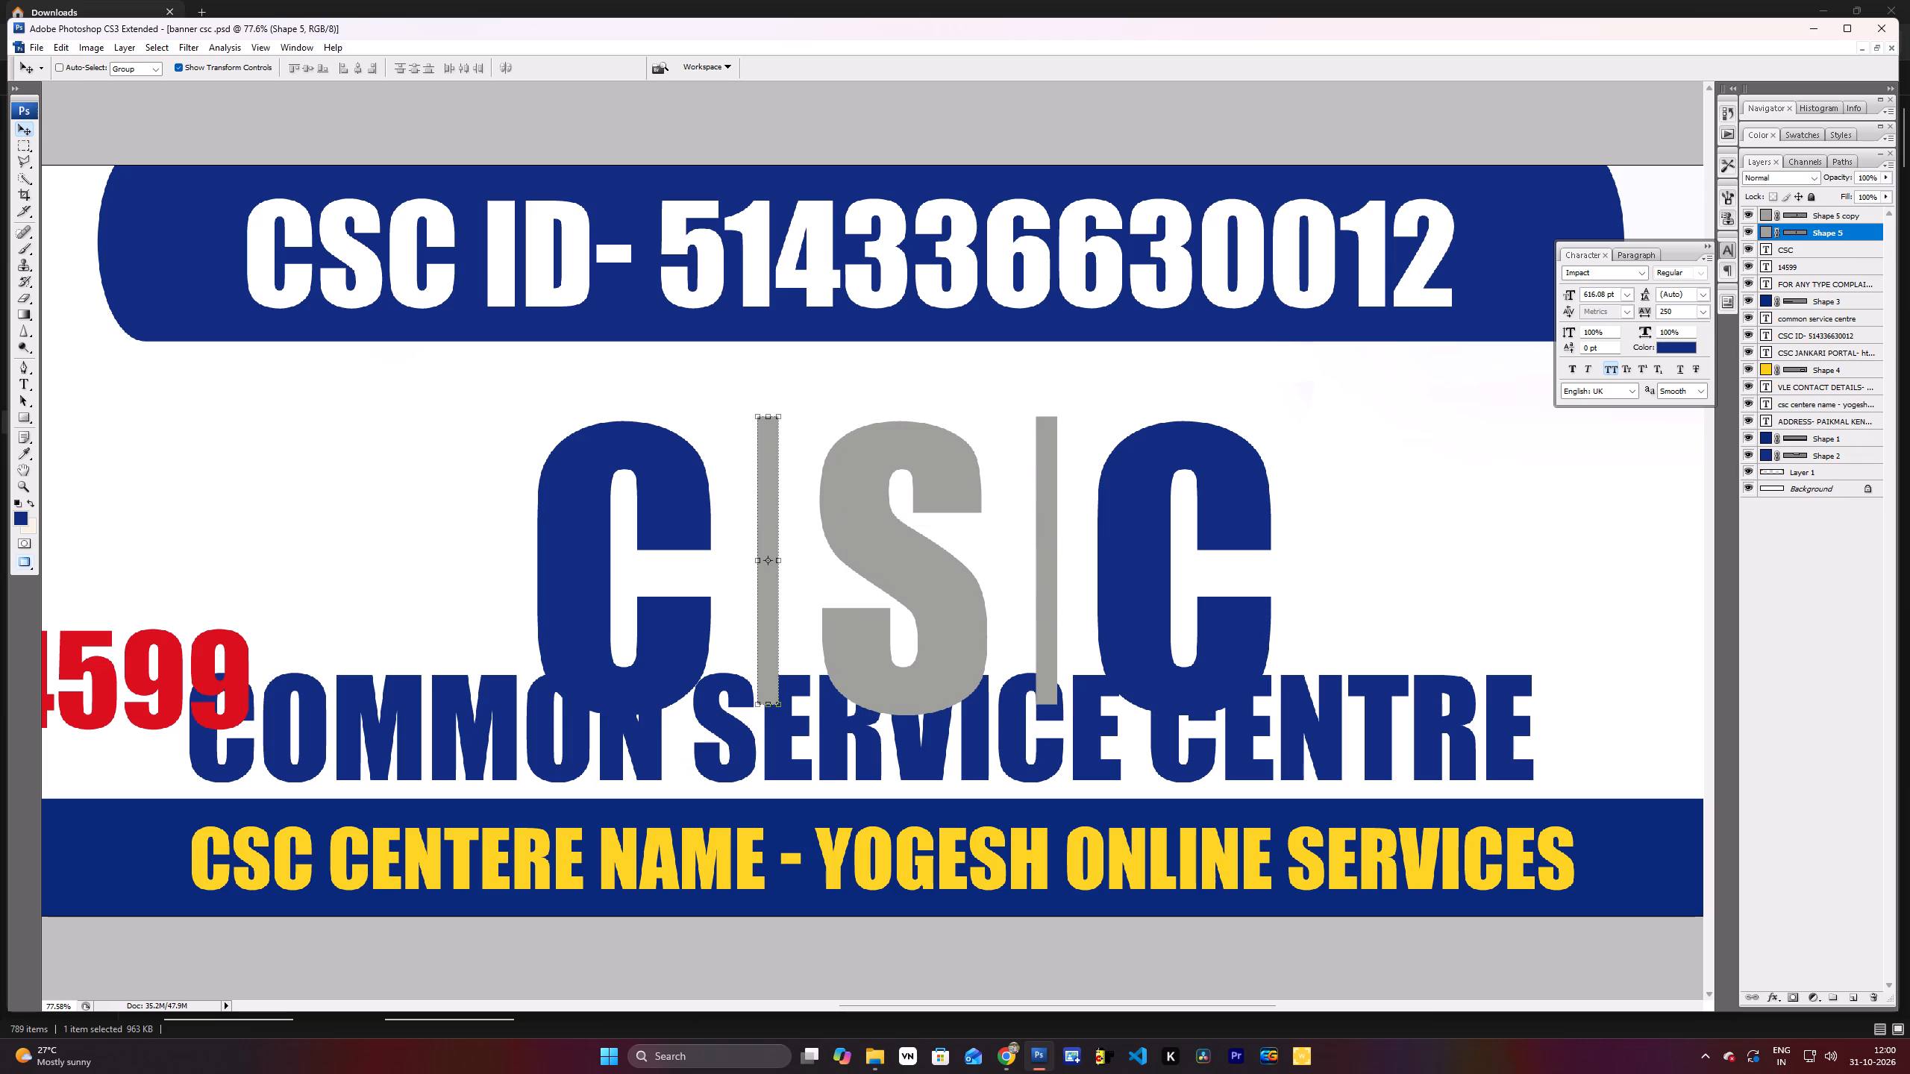
right_click(683, 536)
left_click(717, 541)
right_click(767, 516, "shift")
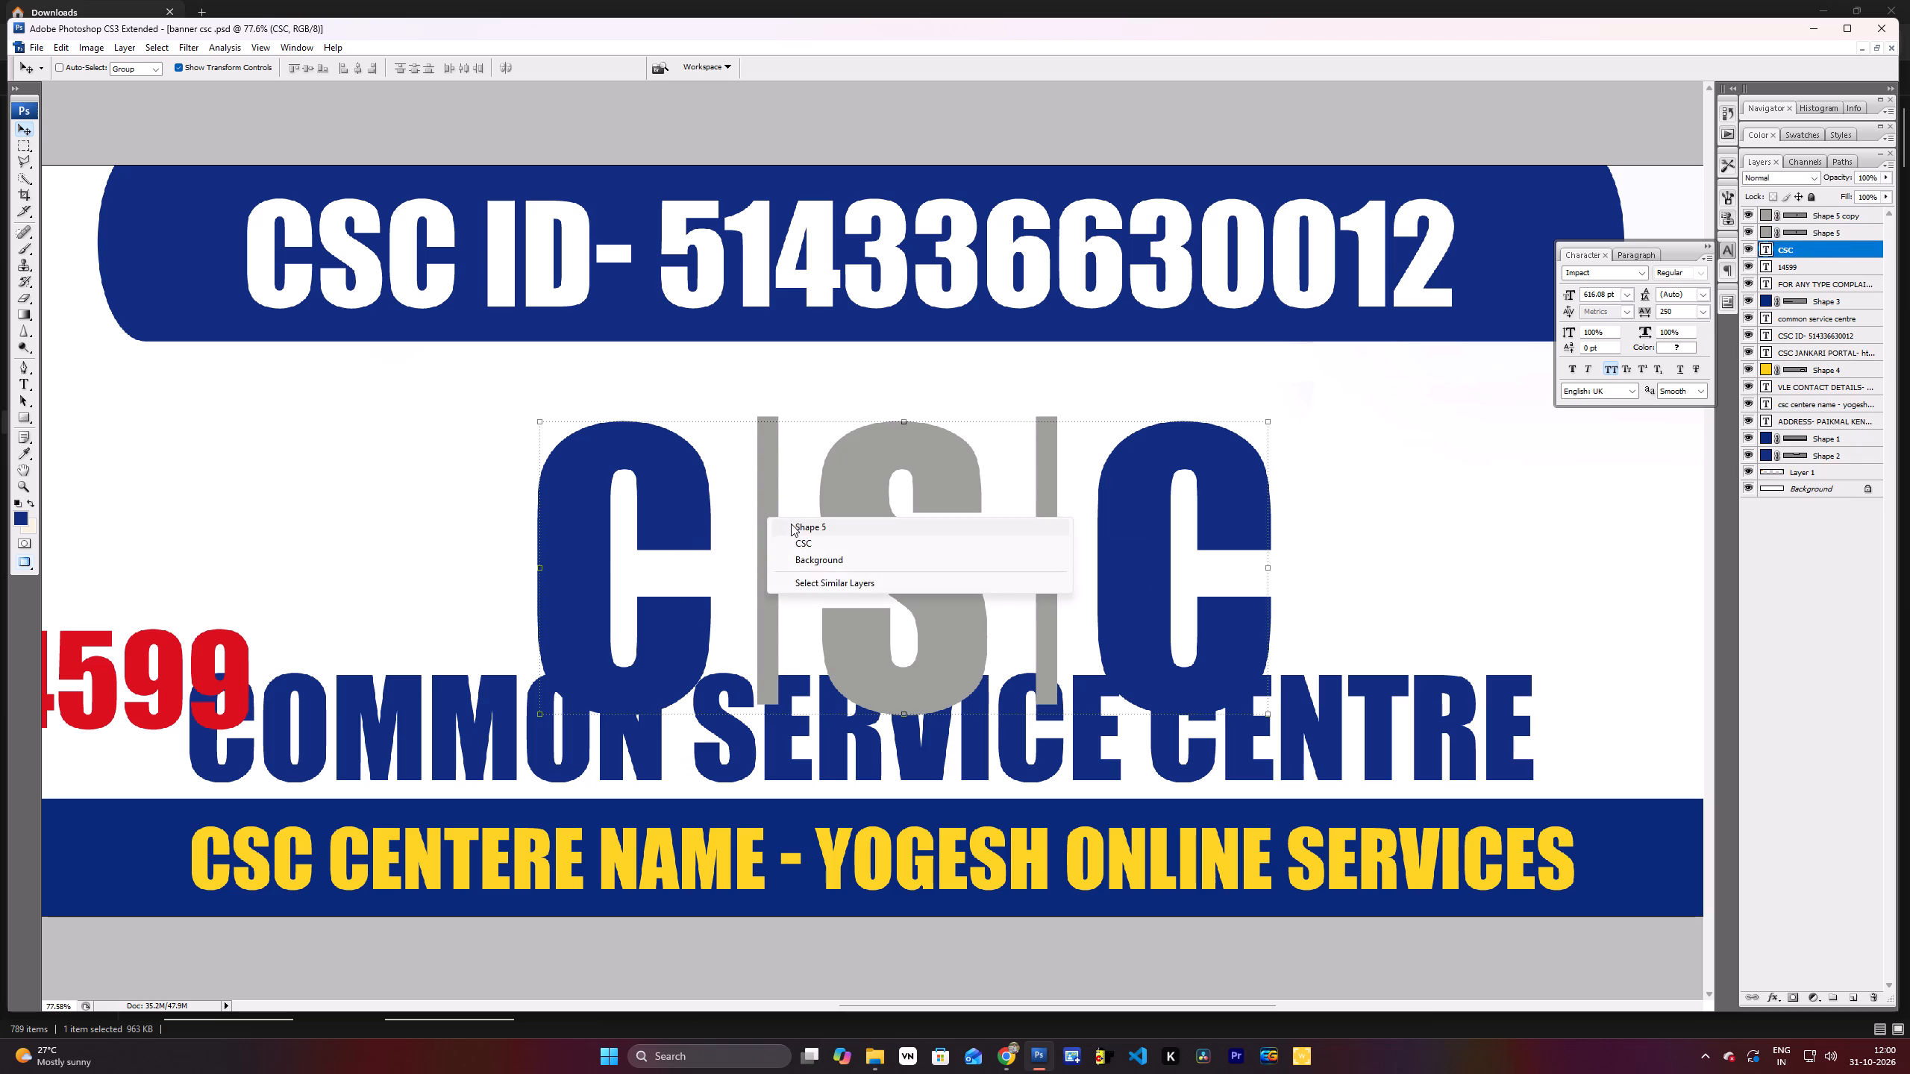
left_click(791, 525, "shift")
right_click(1050, 450, "shift")
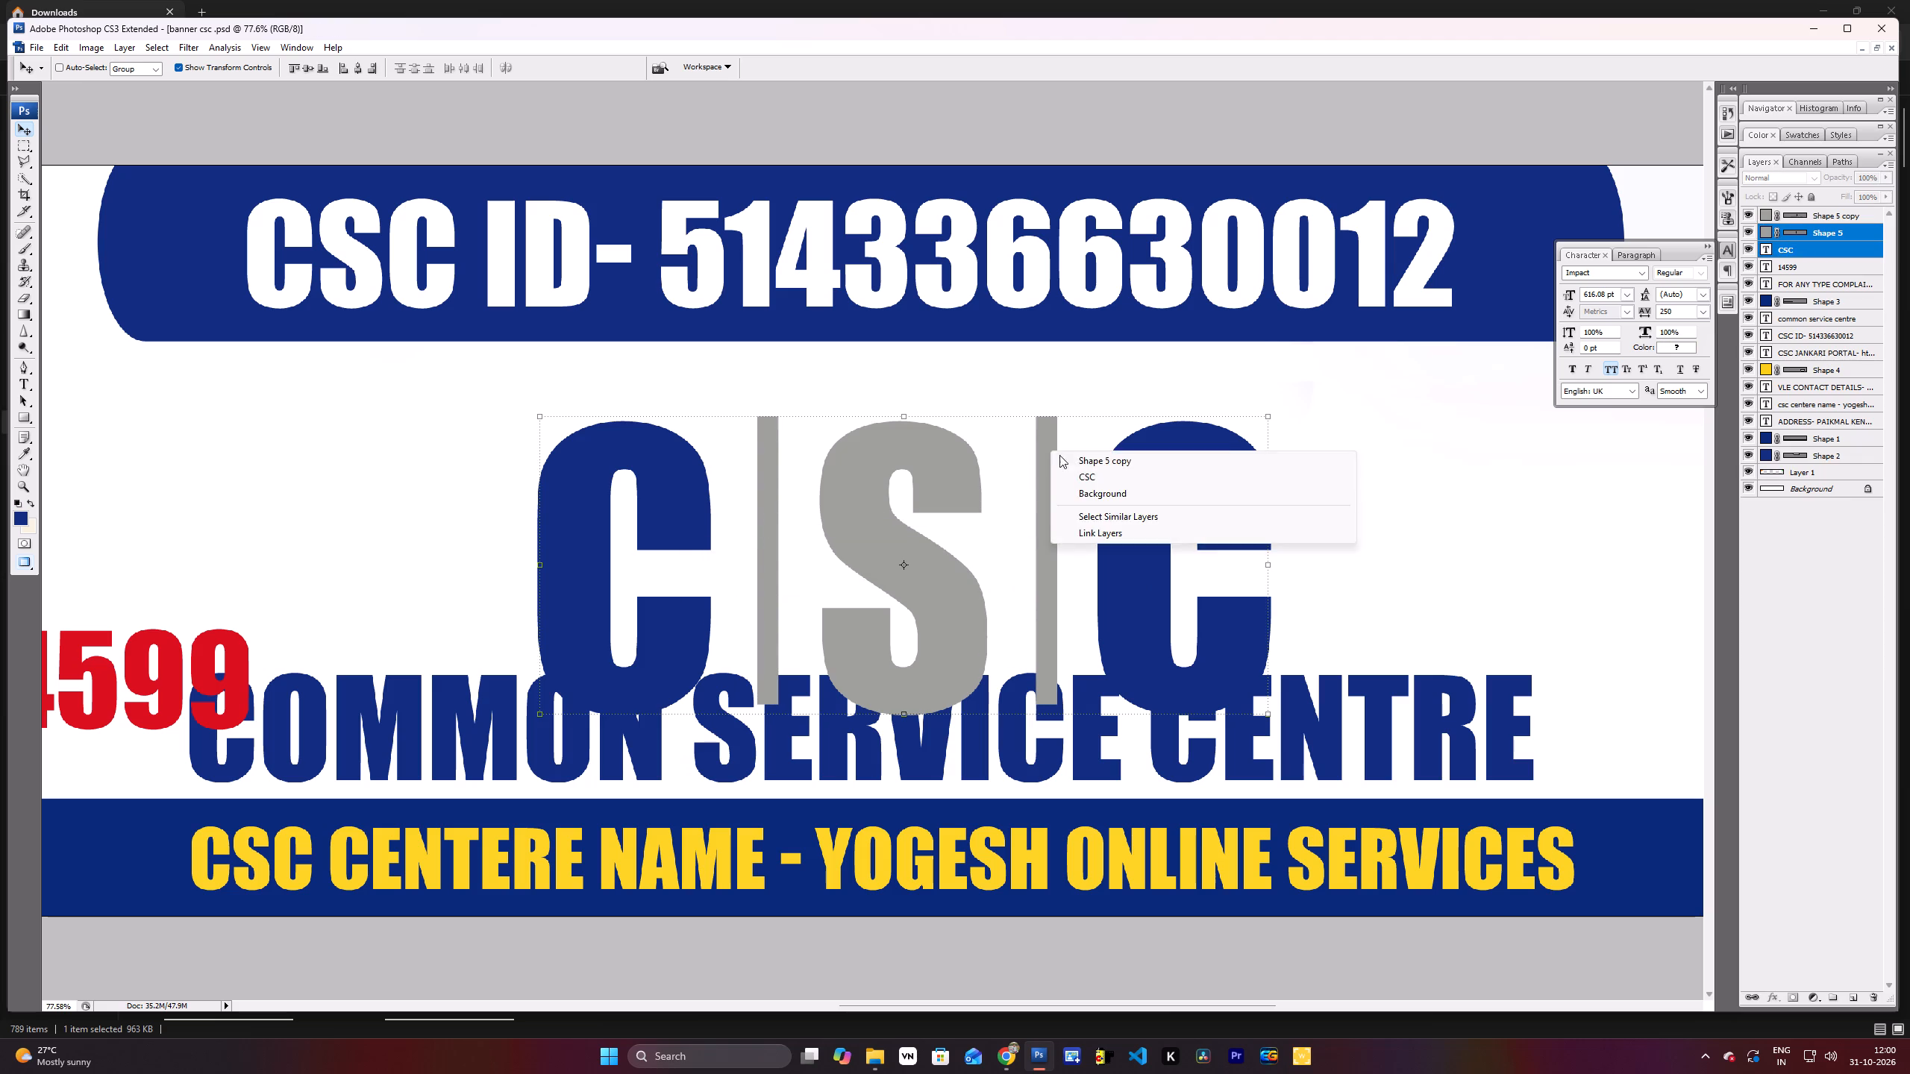
left_click(1074, 459, "shift")
left_click_drag(1198, 500, 1200, 443)
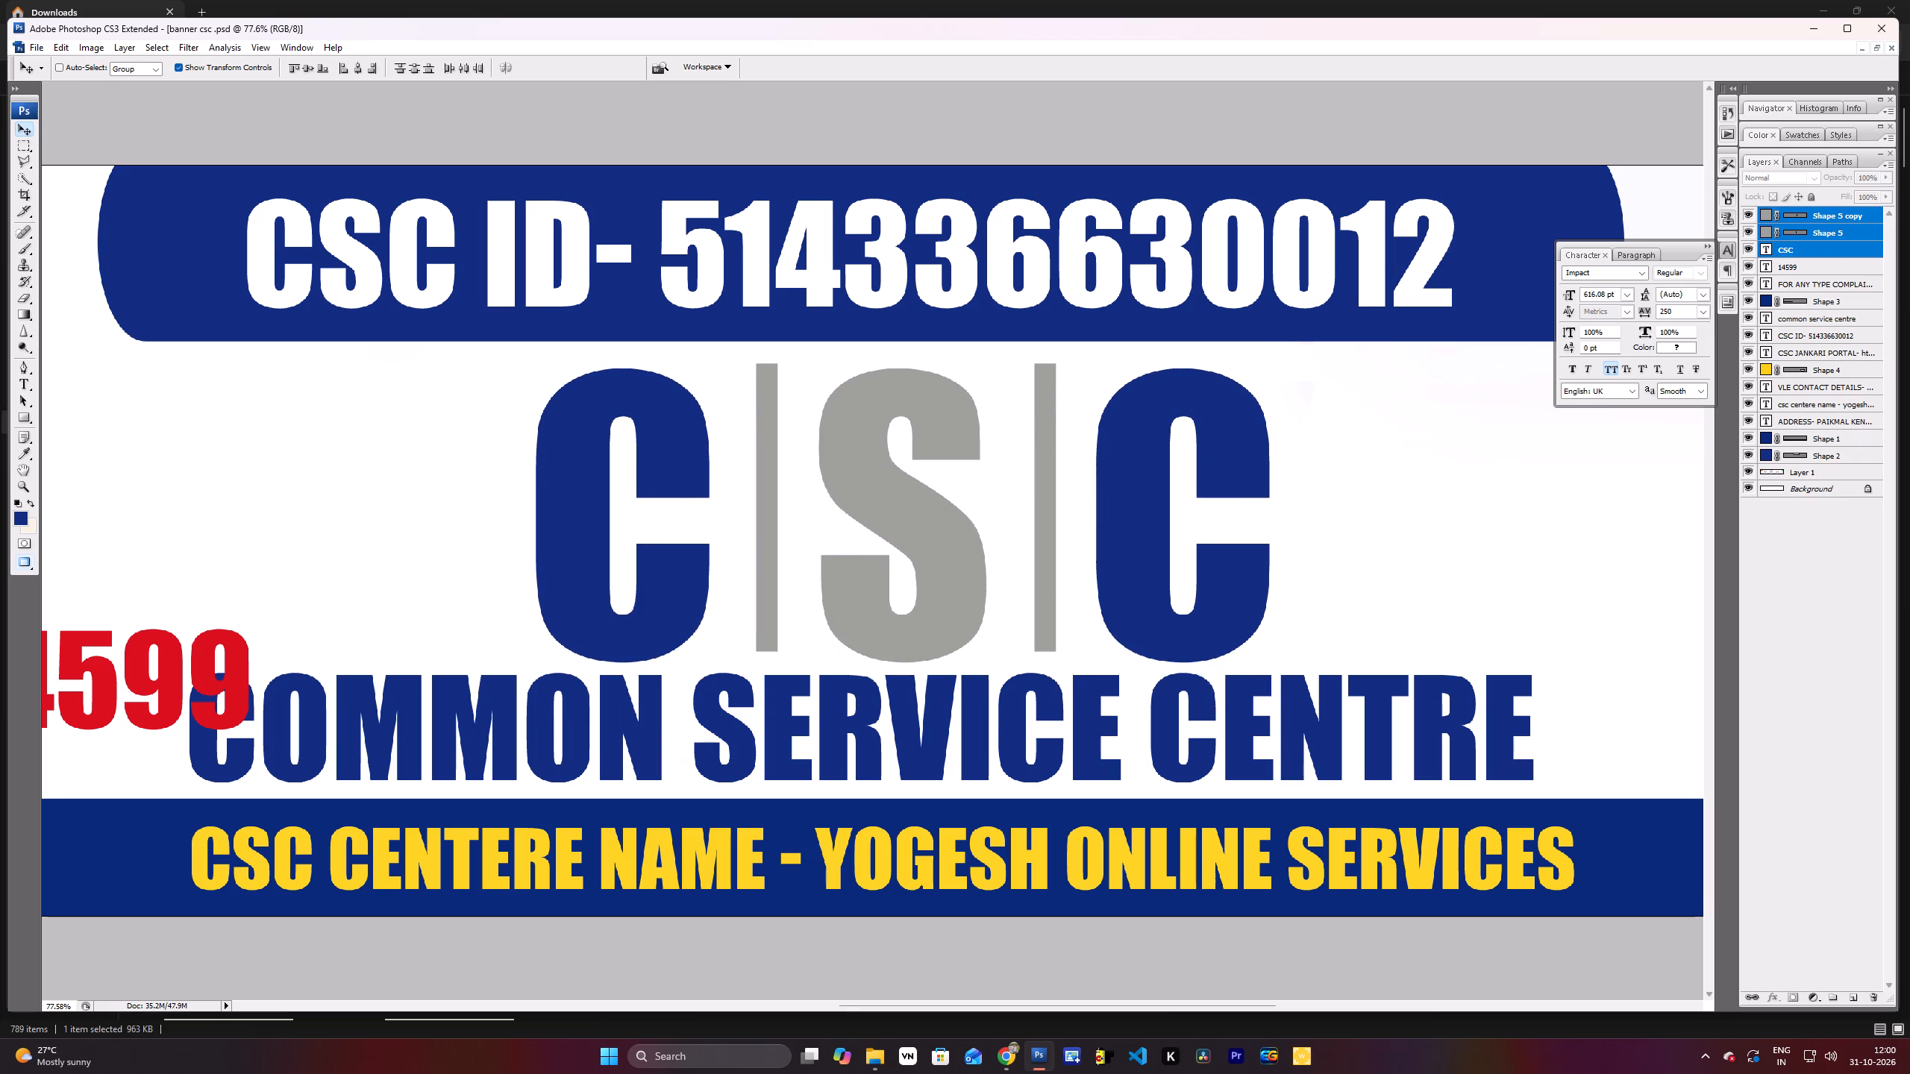
left_click_drag(1200, 443, 1201, 448)
Scale the Common Service Centre caption proportionally to about 63% and centre it beneath the CSC lettering.
right_click(1170, 680)
left_click(1194, 684)
left_click_drag(1536, 782, 1156, 760, "shift")
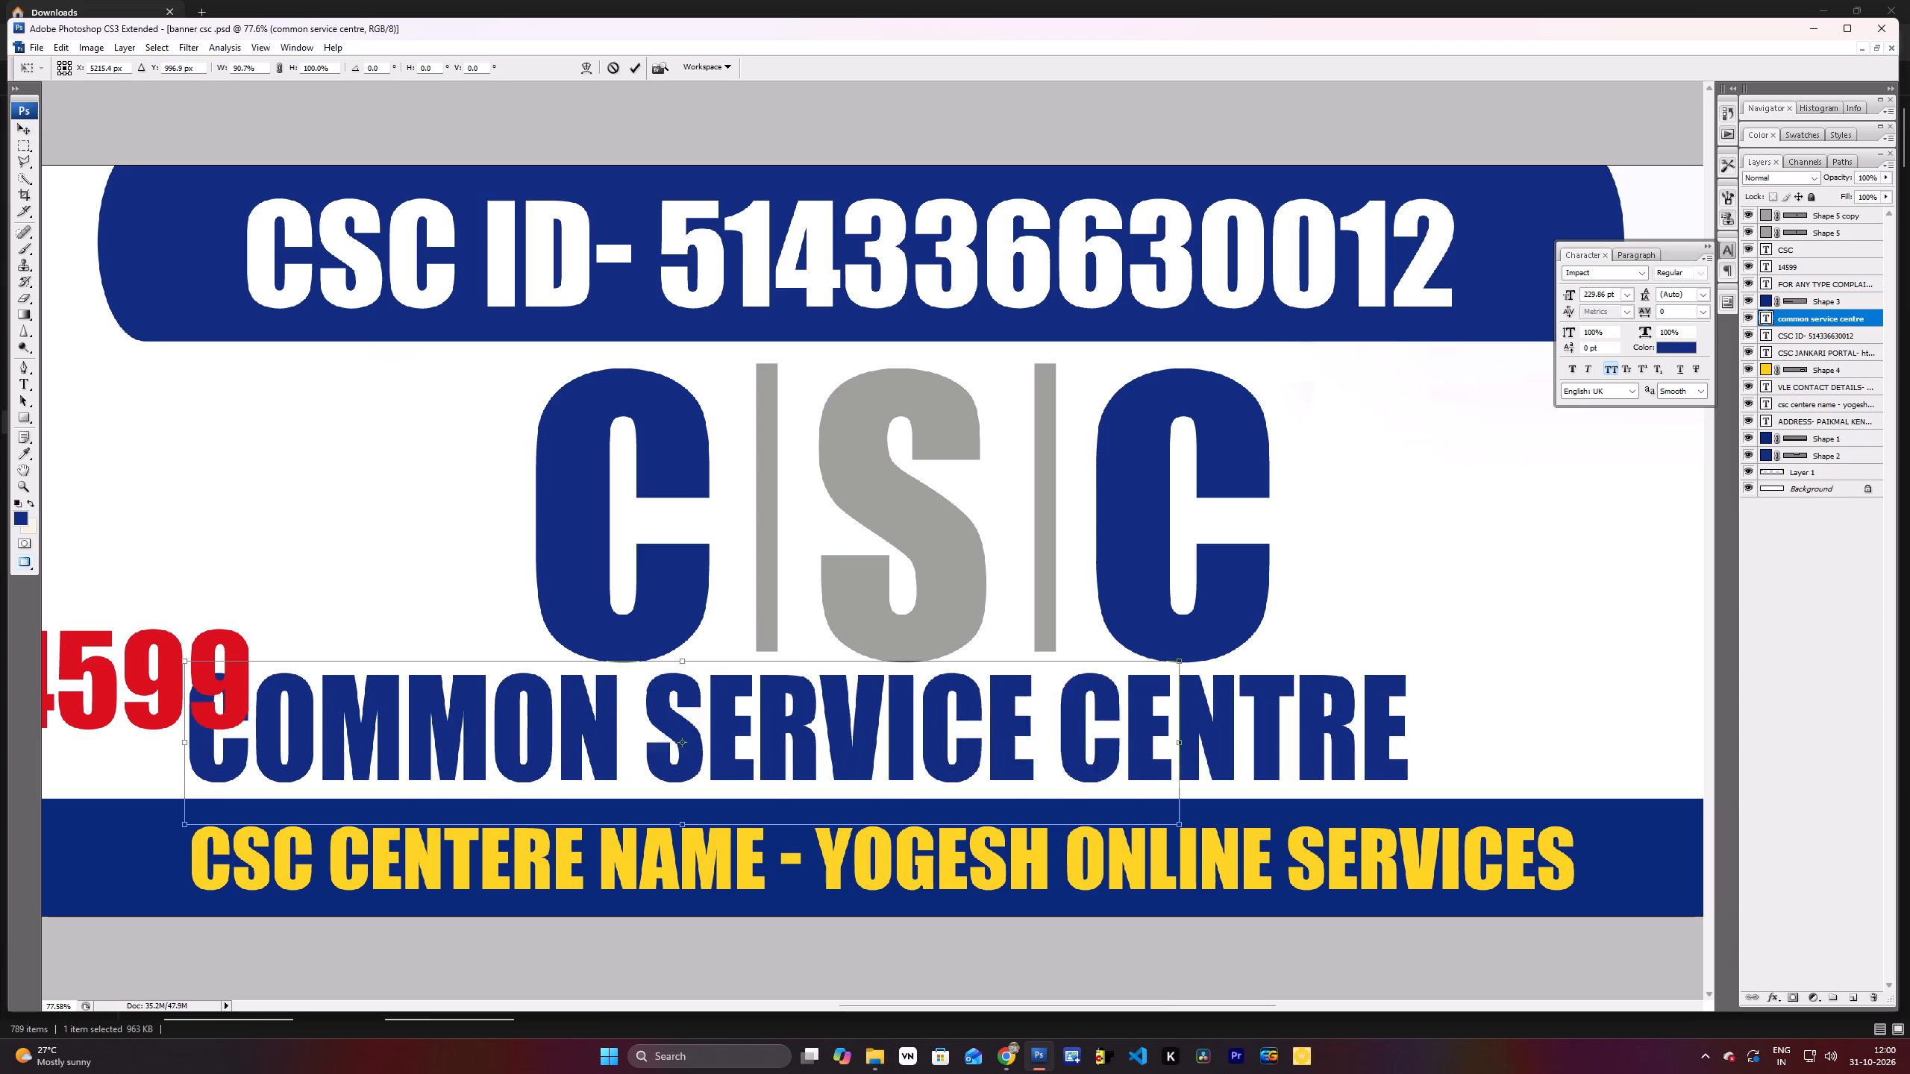
left_click_drag(1156, 760, 1155, 760, "shift")
key("ctrl+z")
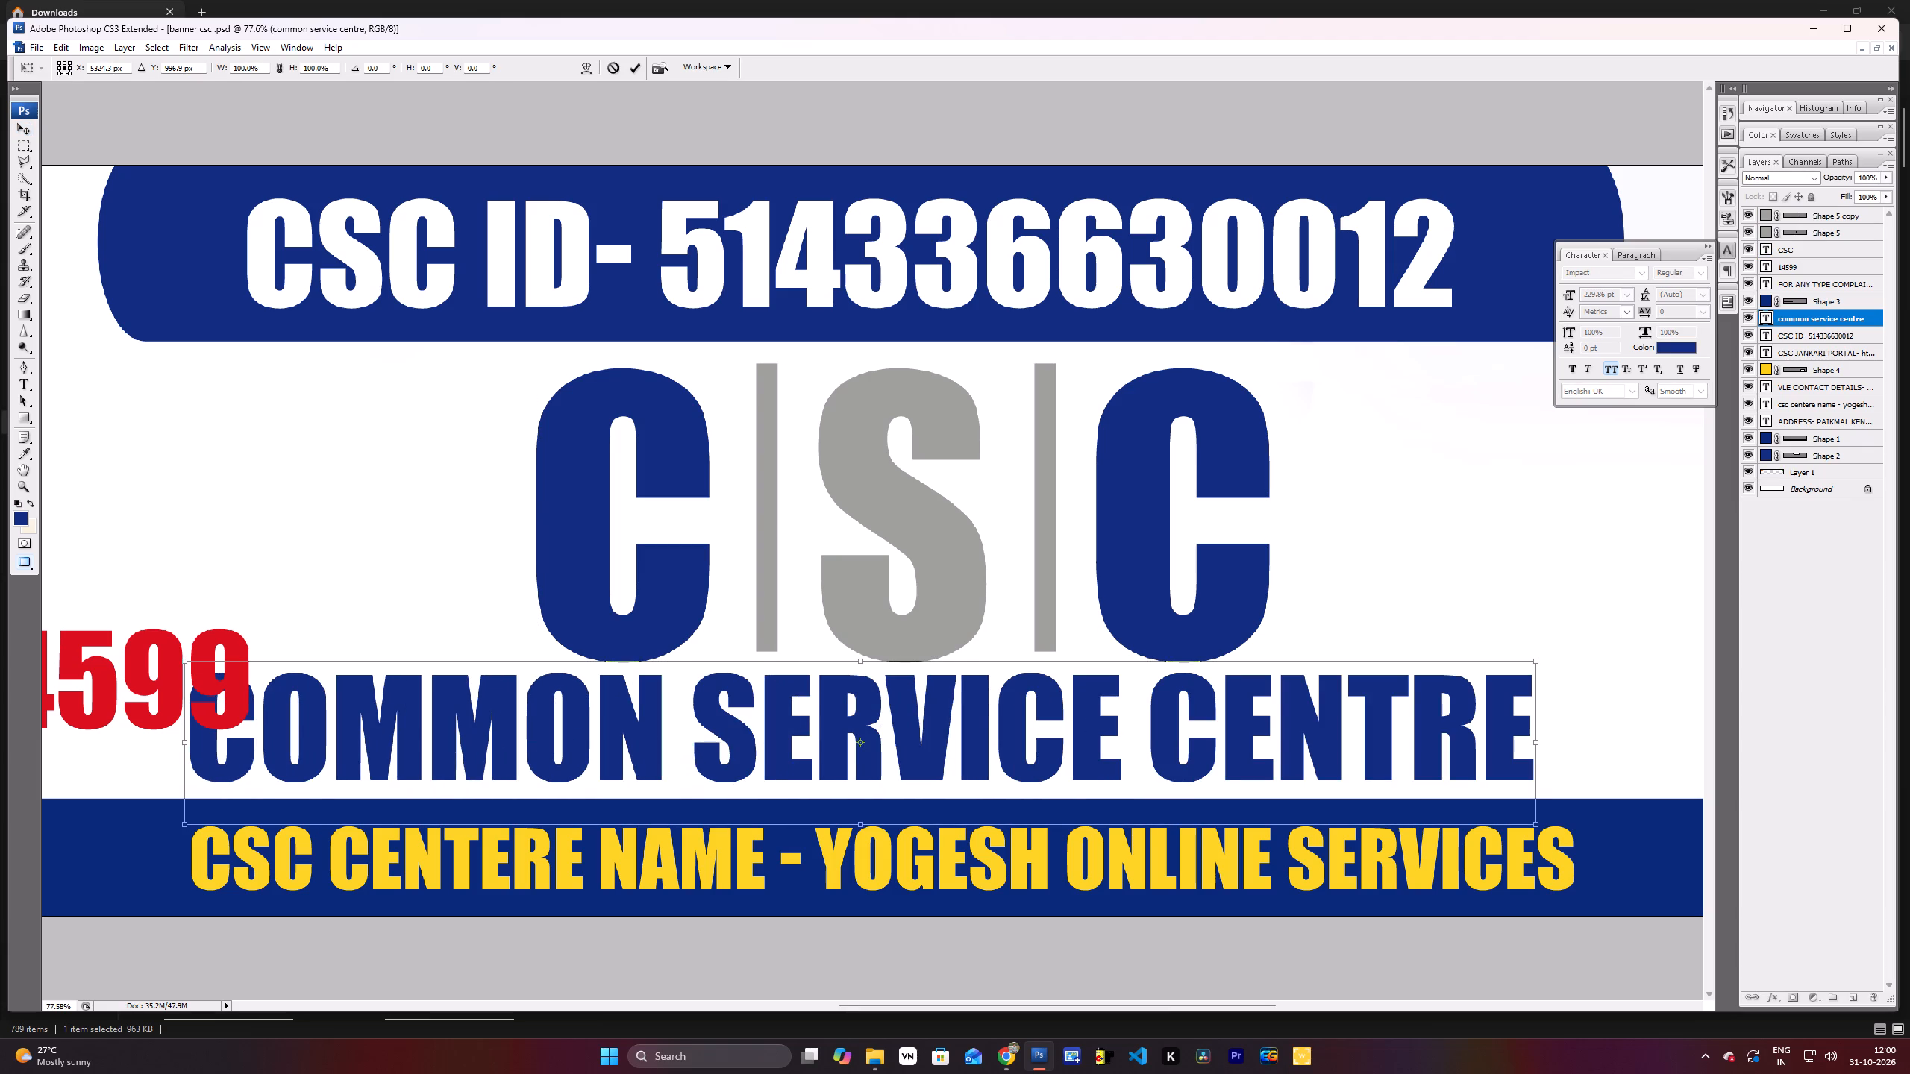
left_click_drag(1540, 828, 1045, 775, "shift")
key("Return")
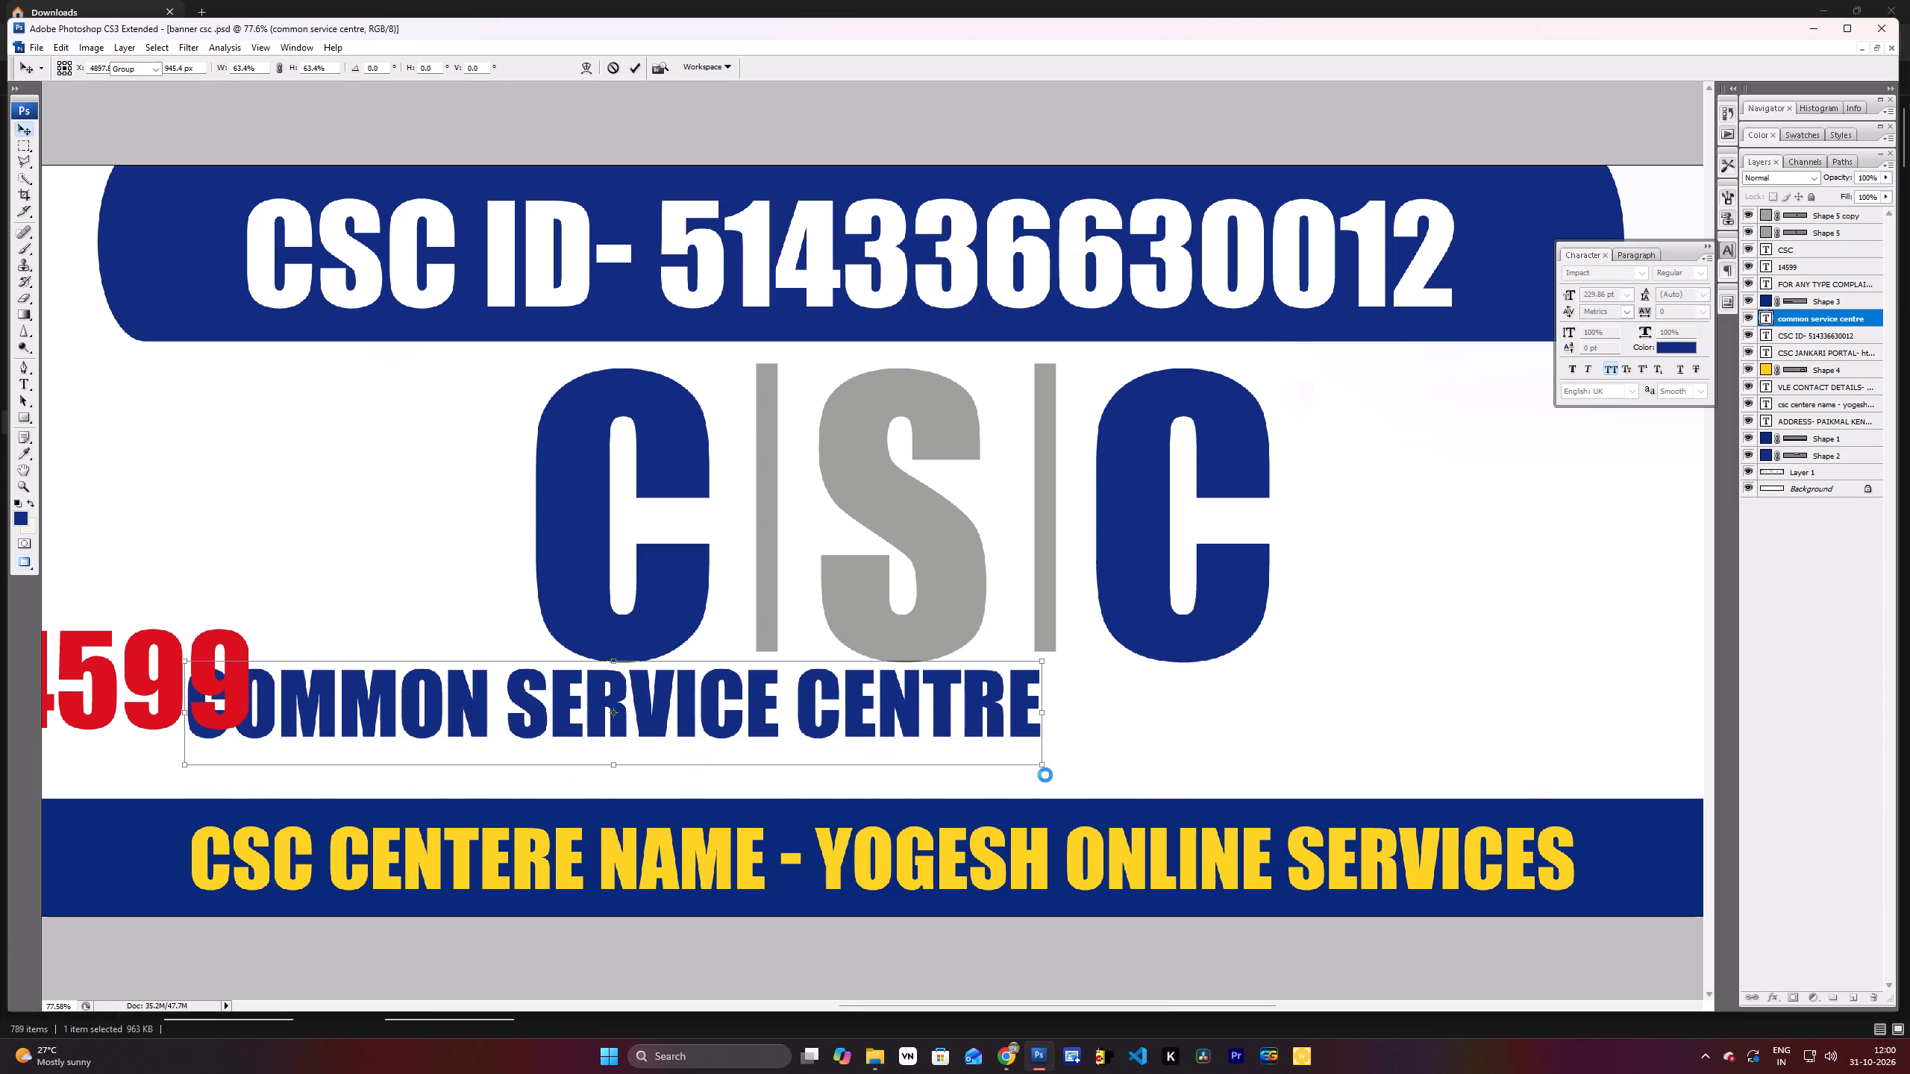
left_click_drag(930, 717, 1225, 747)
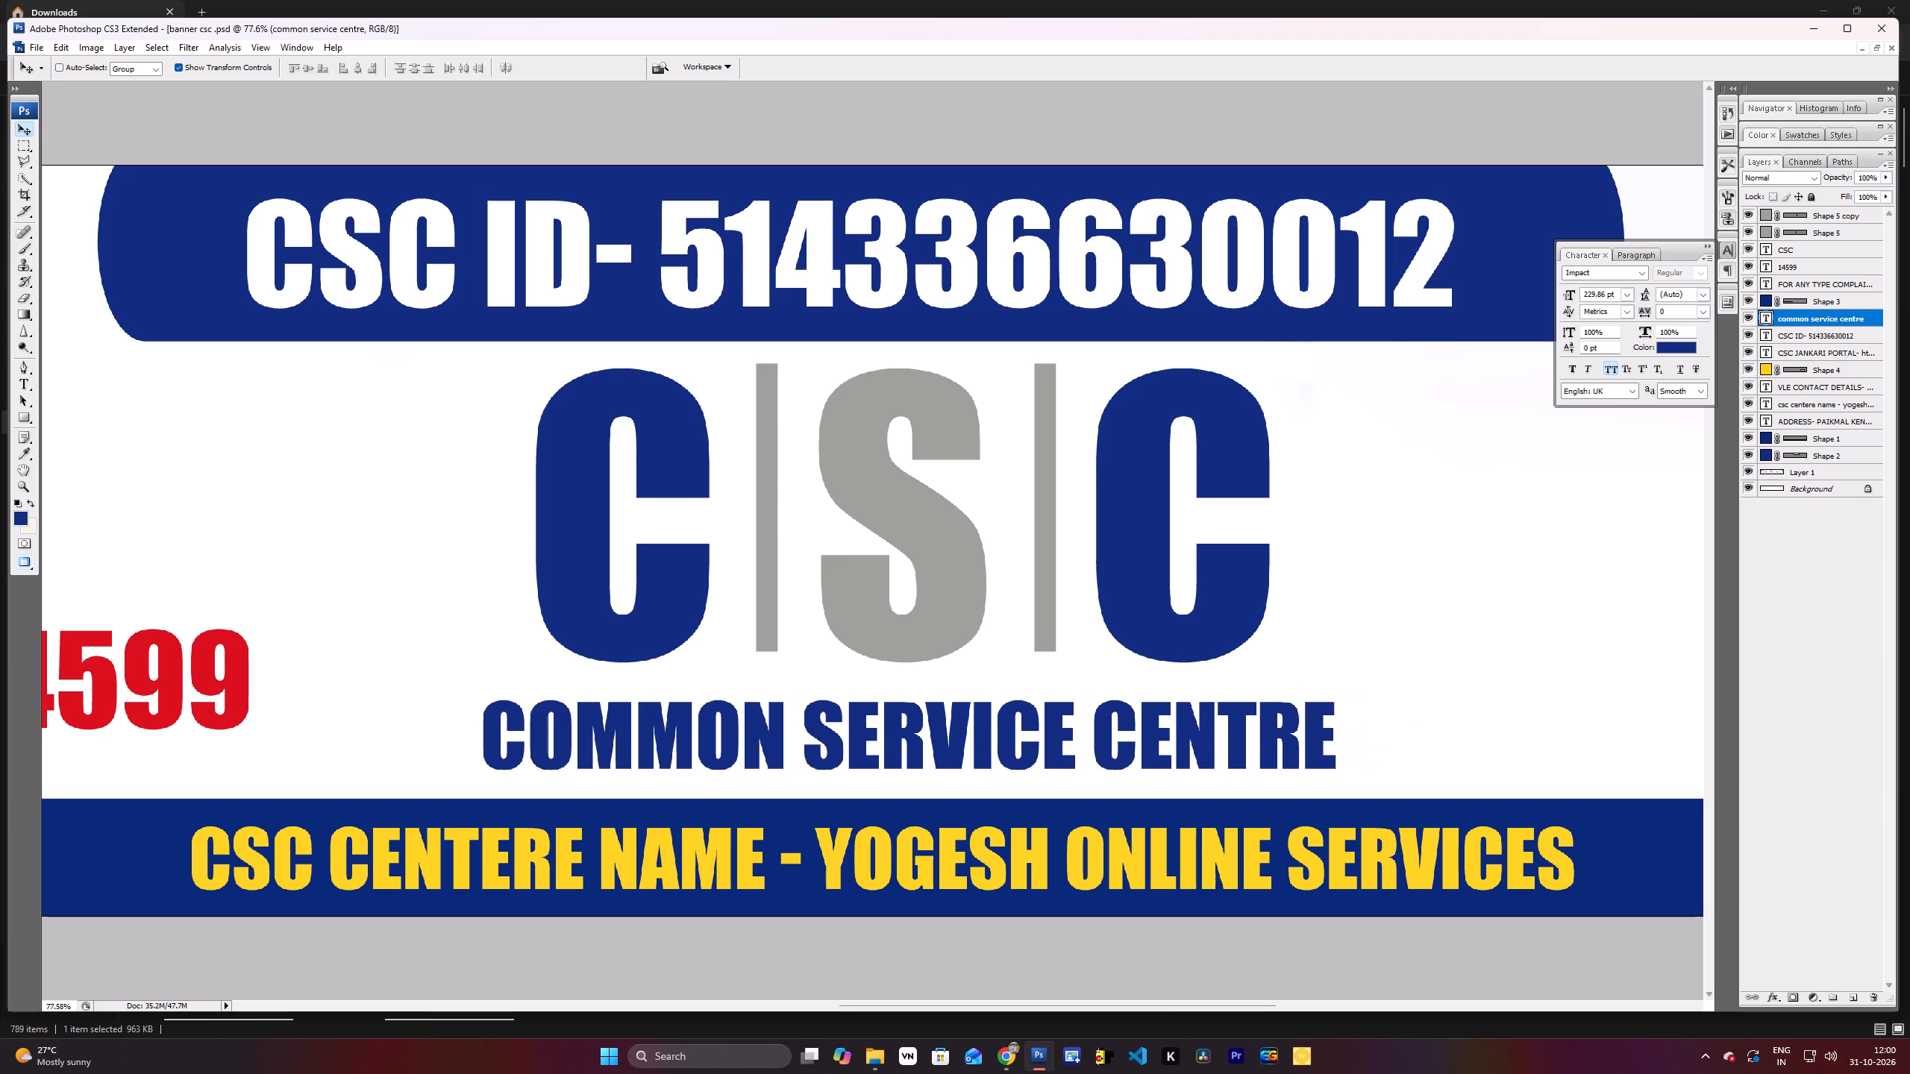
left_click_drag(1225, 747, 1219, 746)
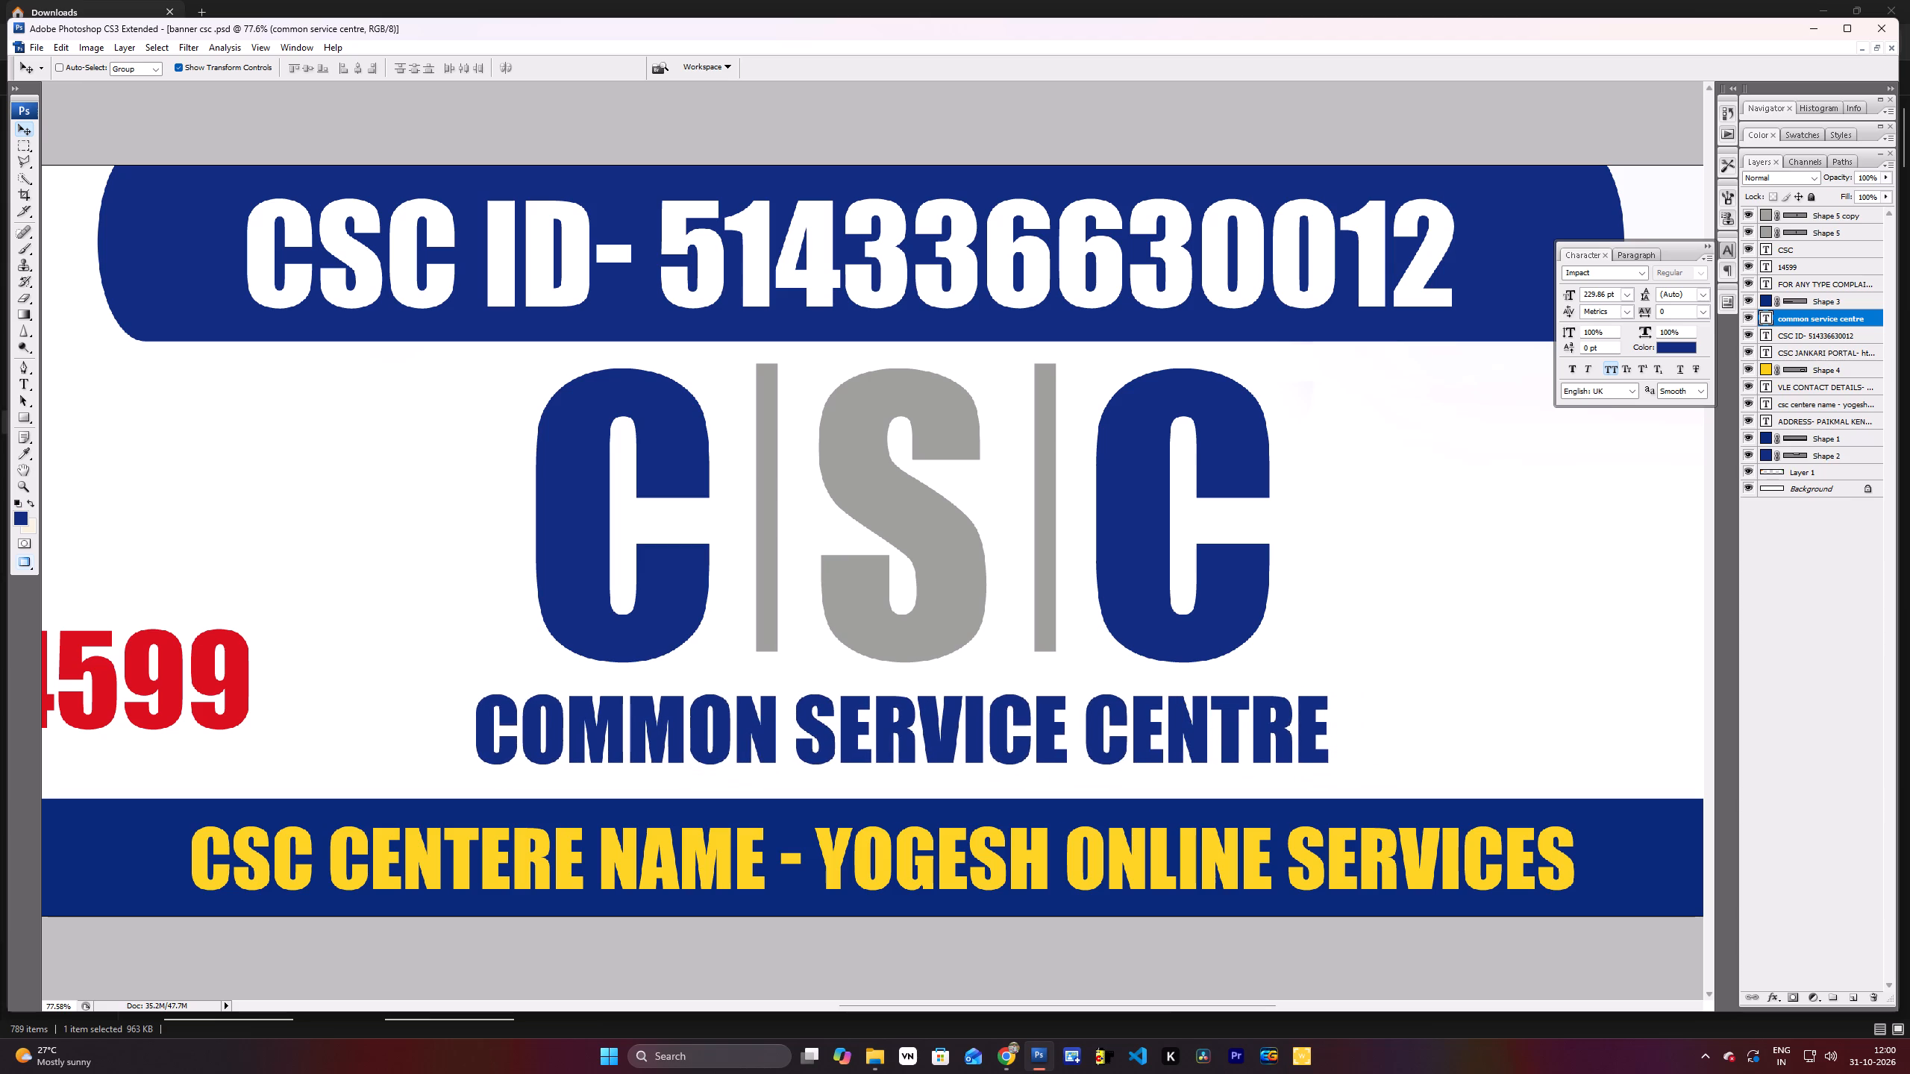
left_click_drag(1219, 746, 1213, 746)
Enclose the GP name at the end of the address line in parentheses, with one space before the opening parenthesis.
scroll(1213, 726, "down", 15)
scroll(1212, 718, "up", 2)
scroll(1214, 714, "down", 4)
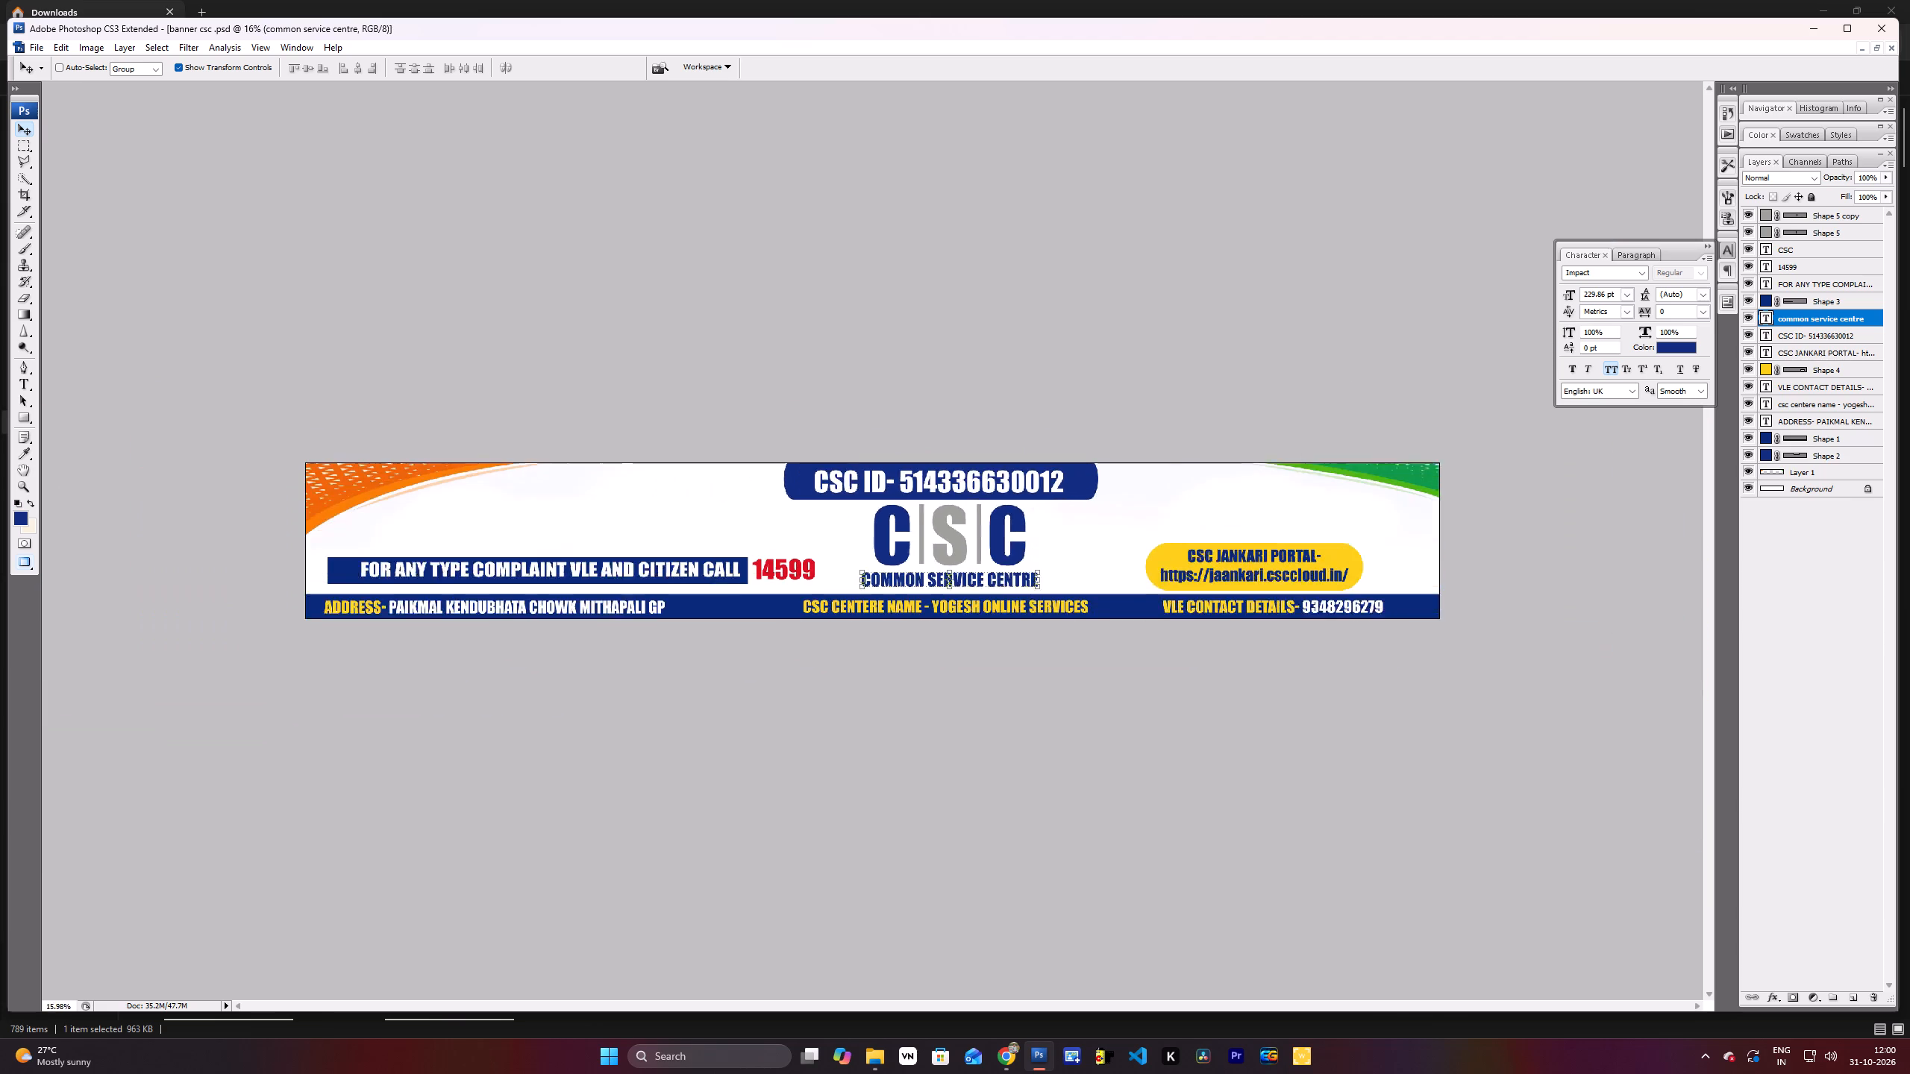
scroll(1215, 714, "up", 4)
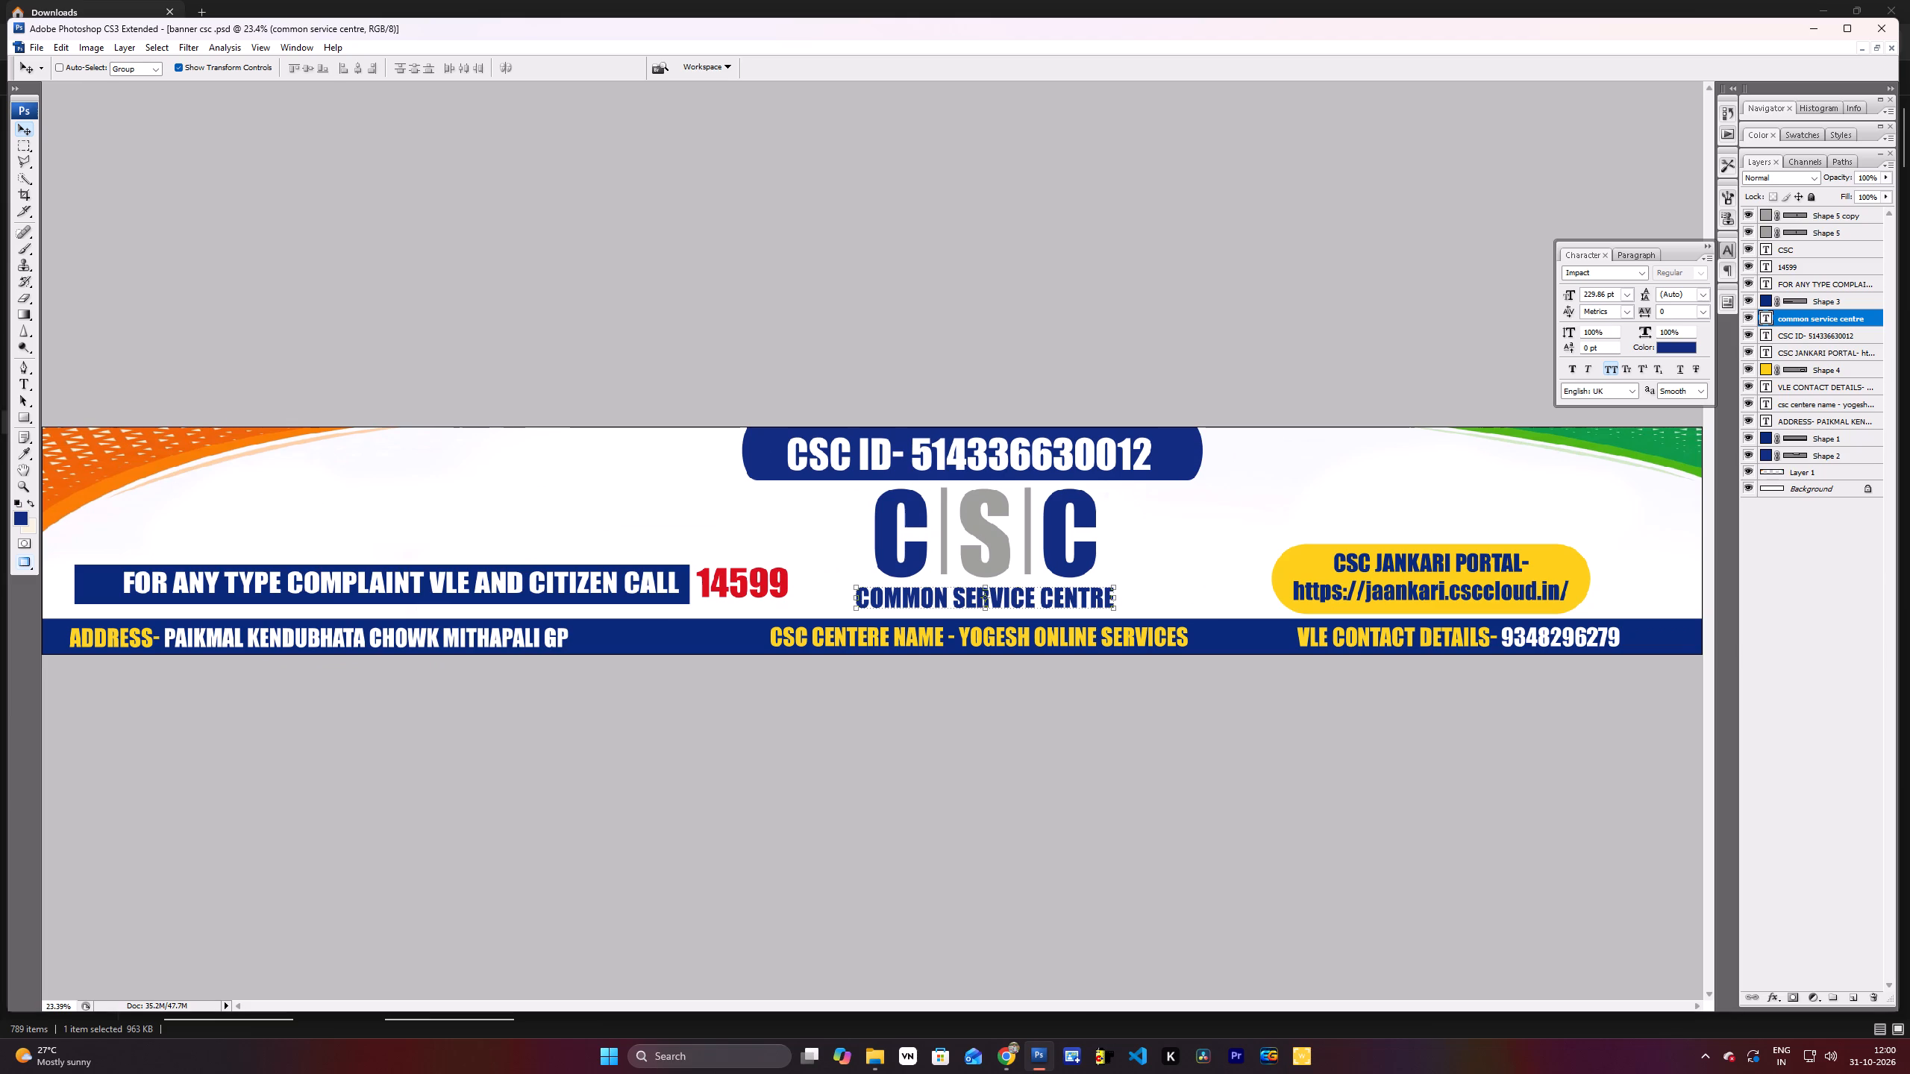
scroll(710, 930, "up", 1)
scroll(782, 771, "up", 1)
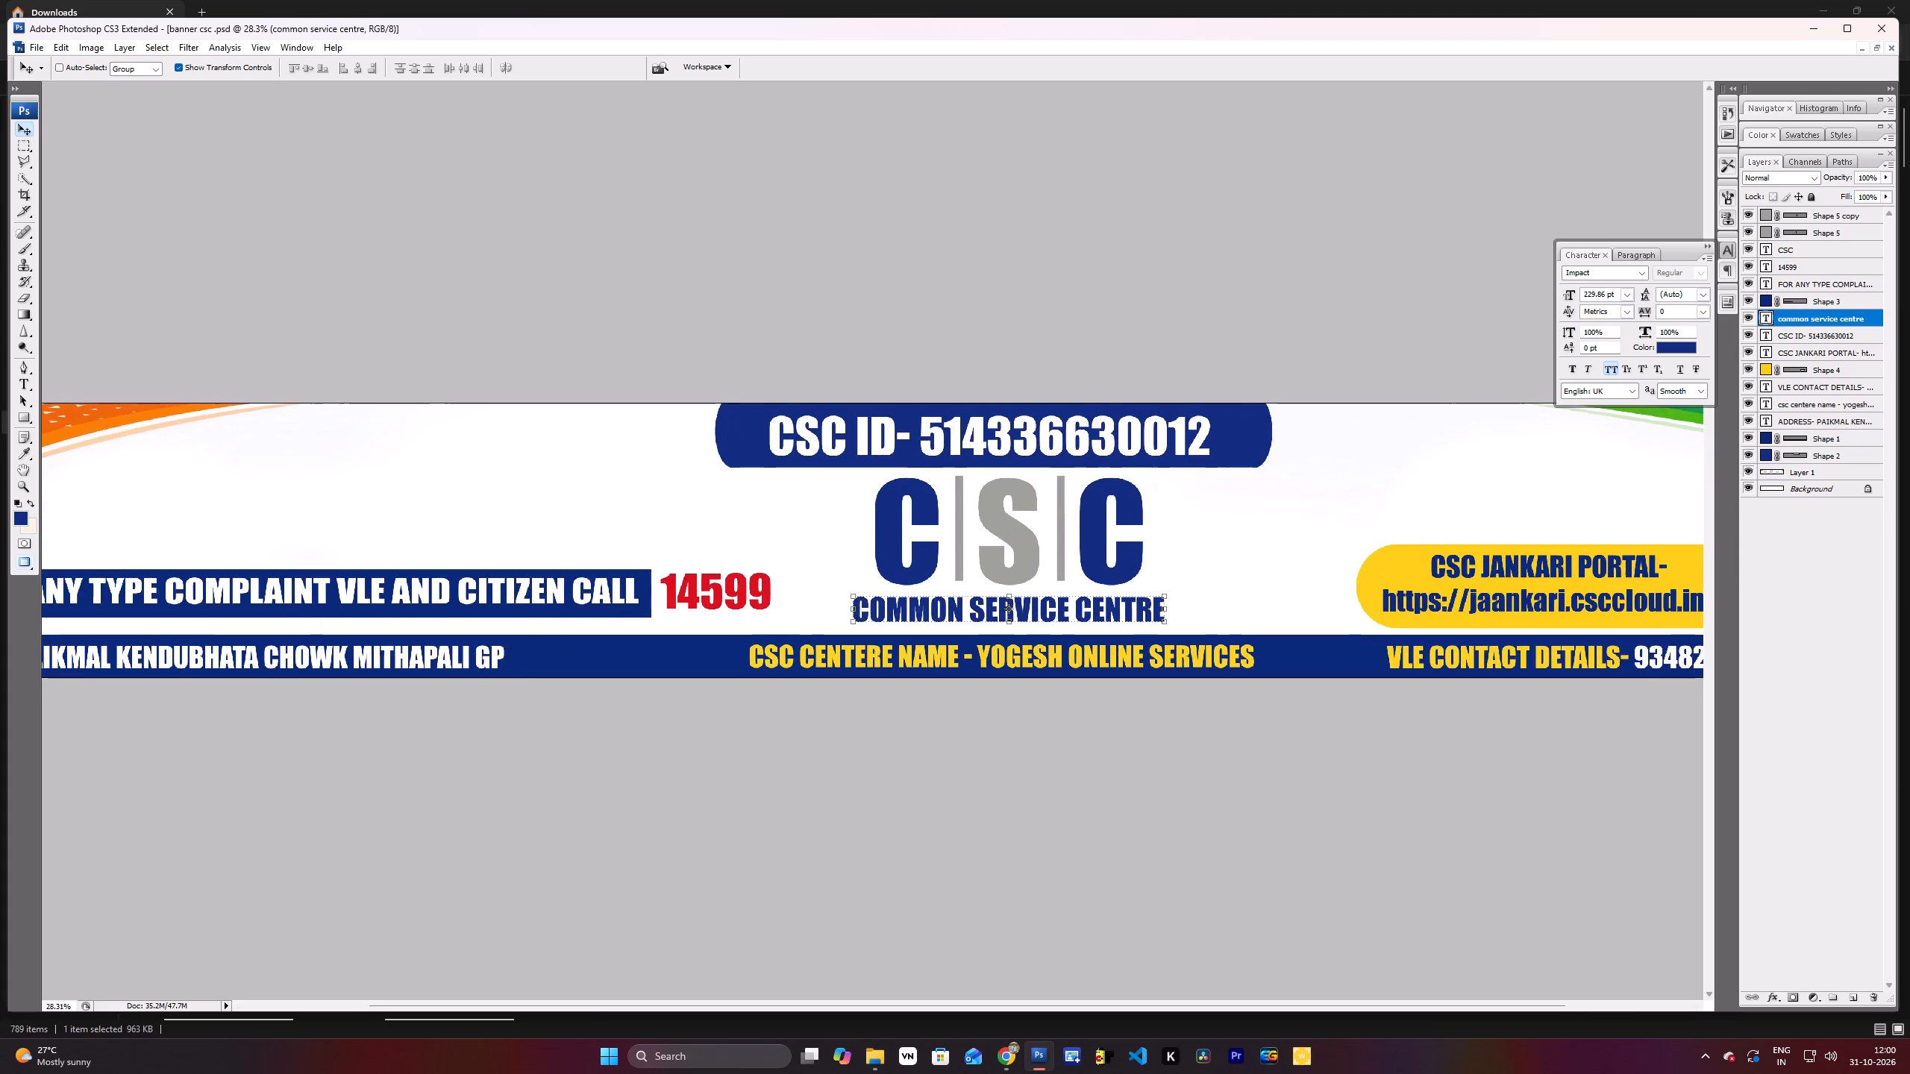
scroll(396, 616, "up", 1)
right_click(469, 648)
right_click(460, 657)
left_click(494, 671)
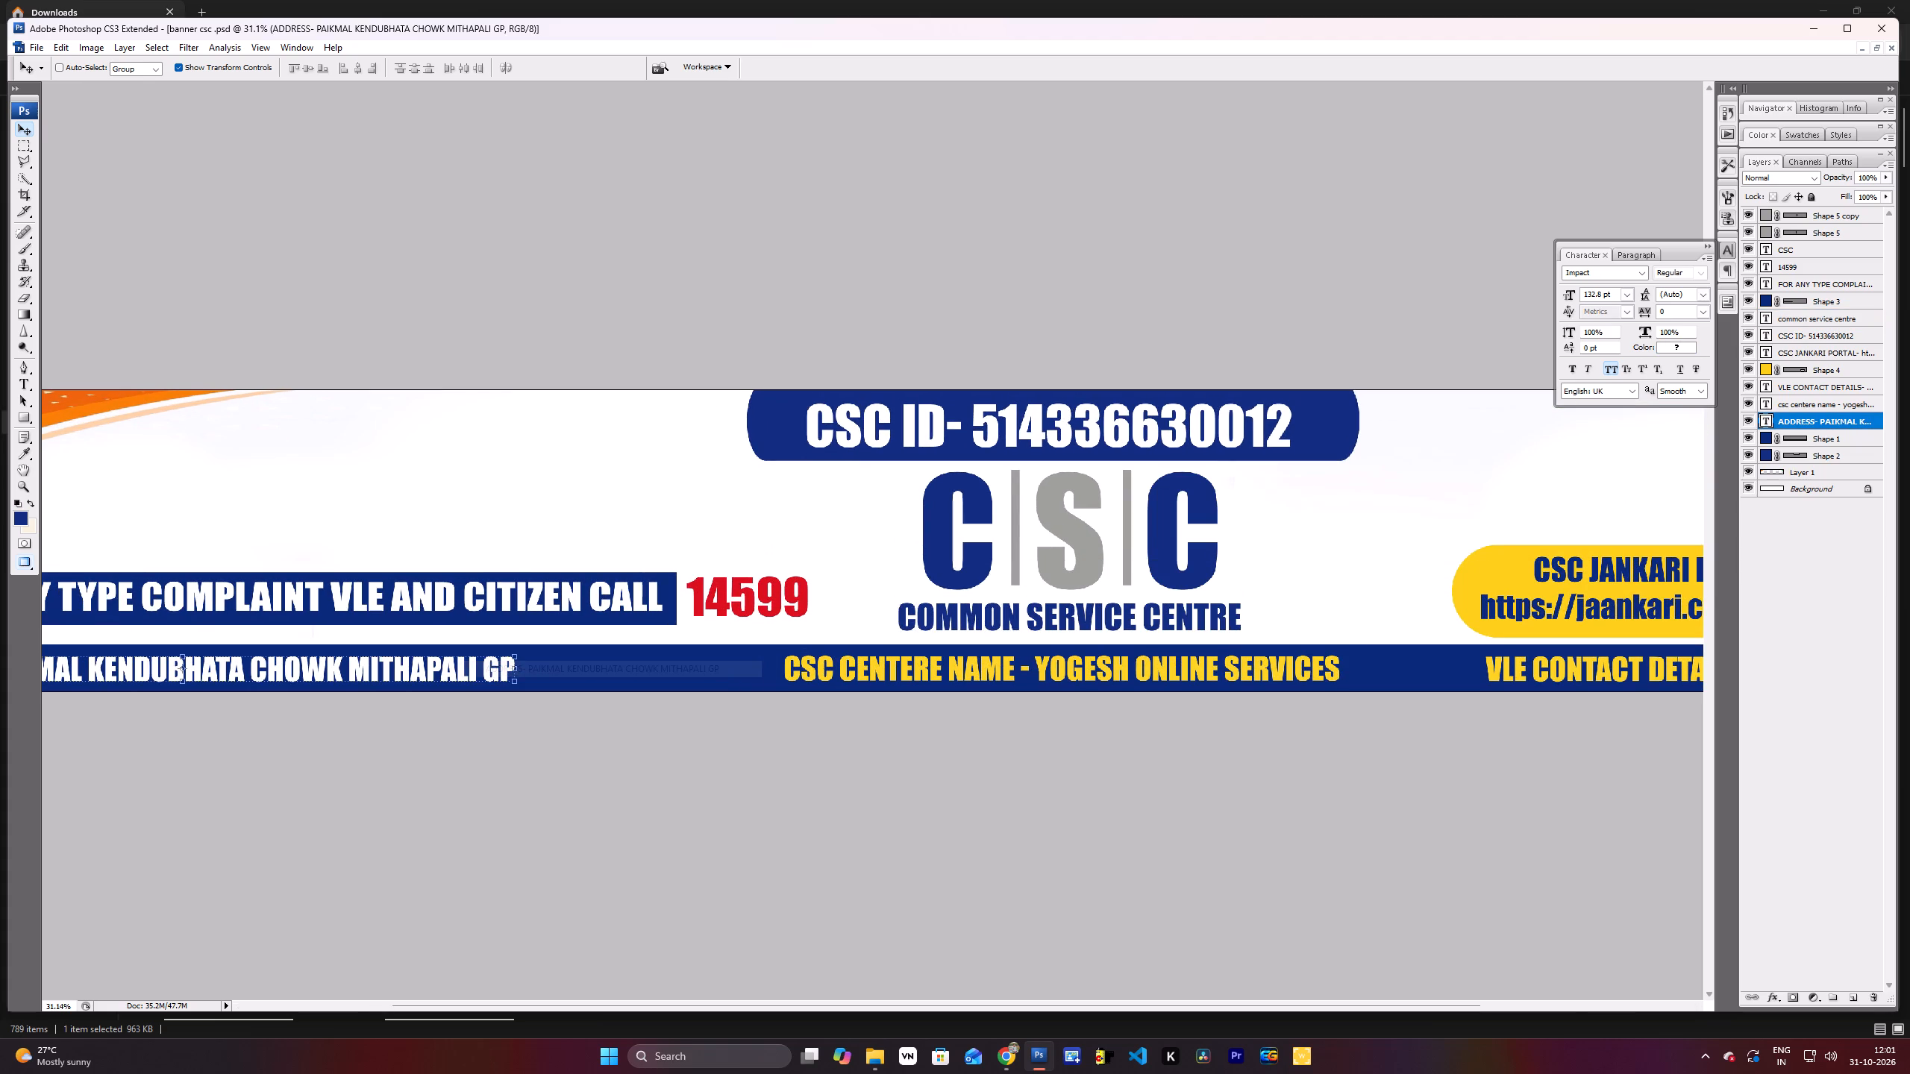
double_click(1765, 421)
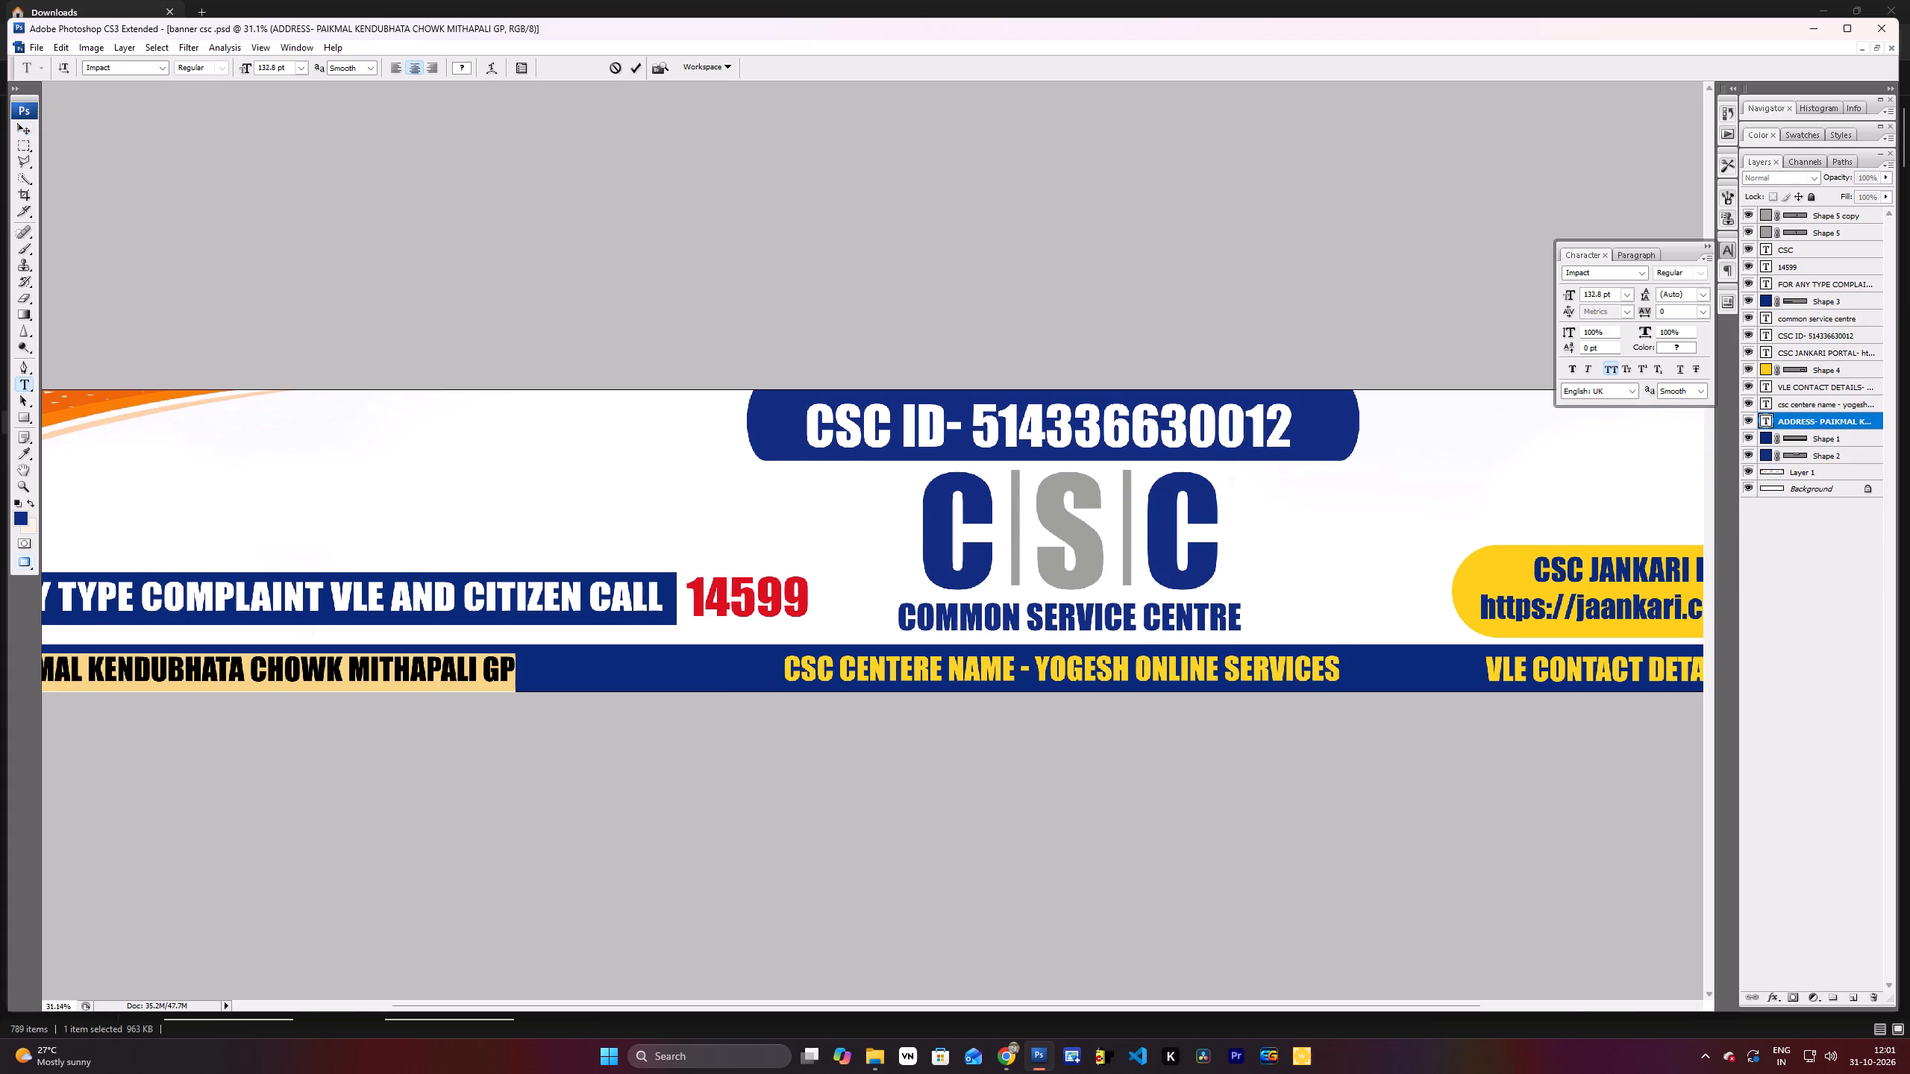
left_click(362, 676)
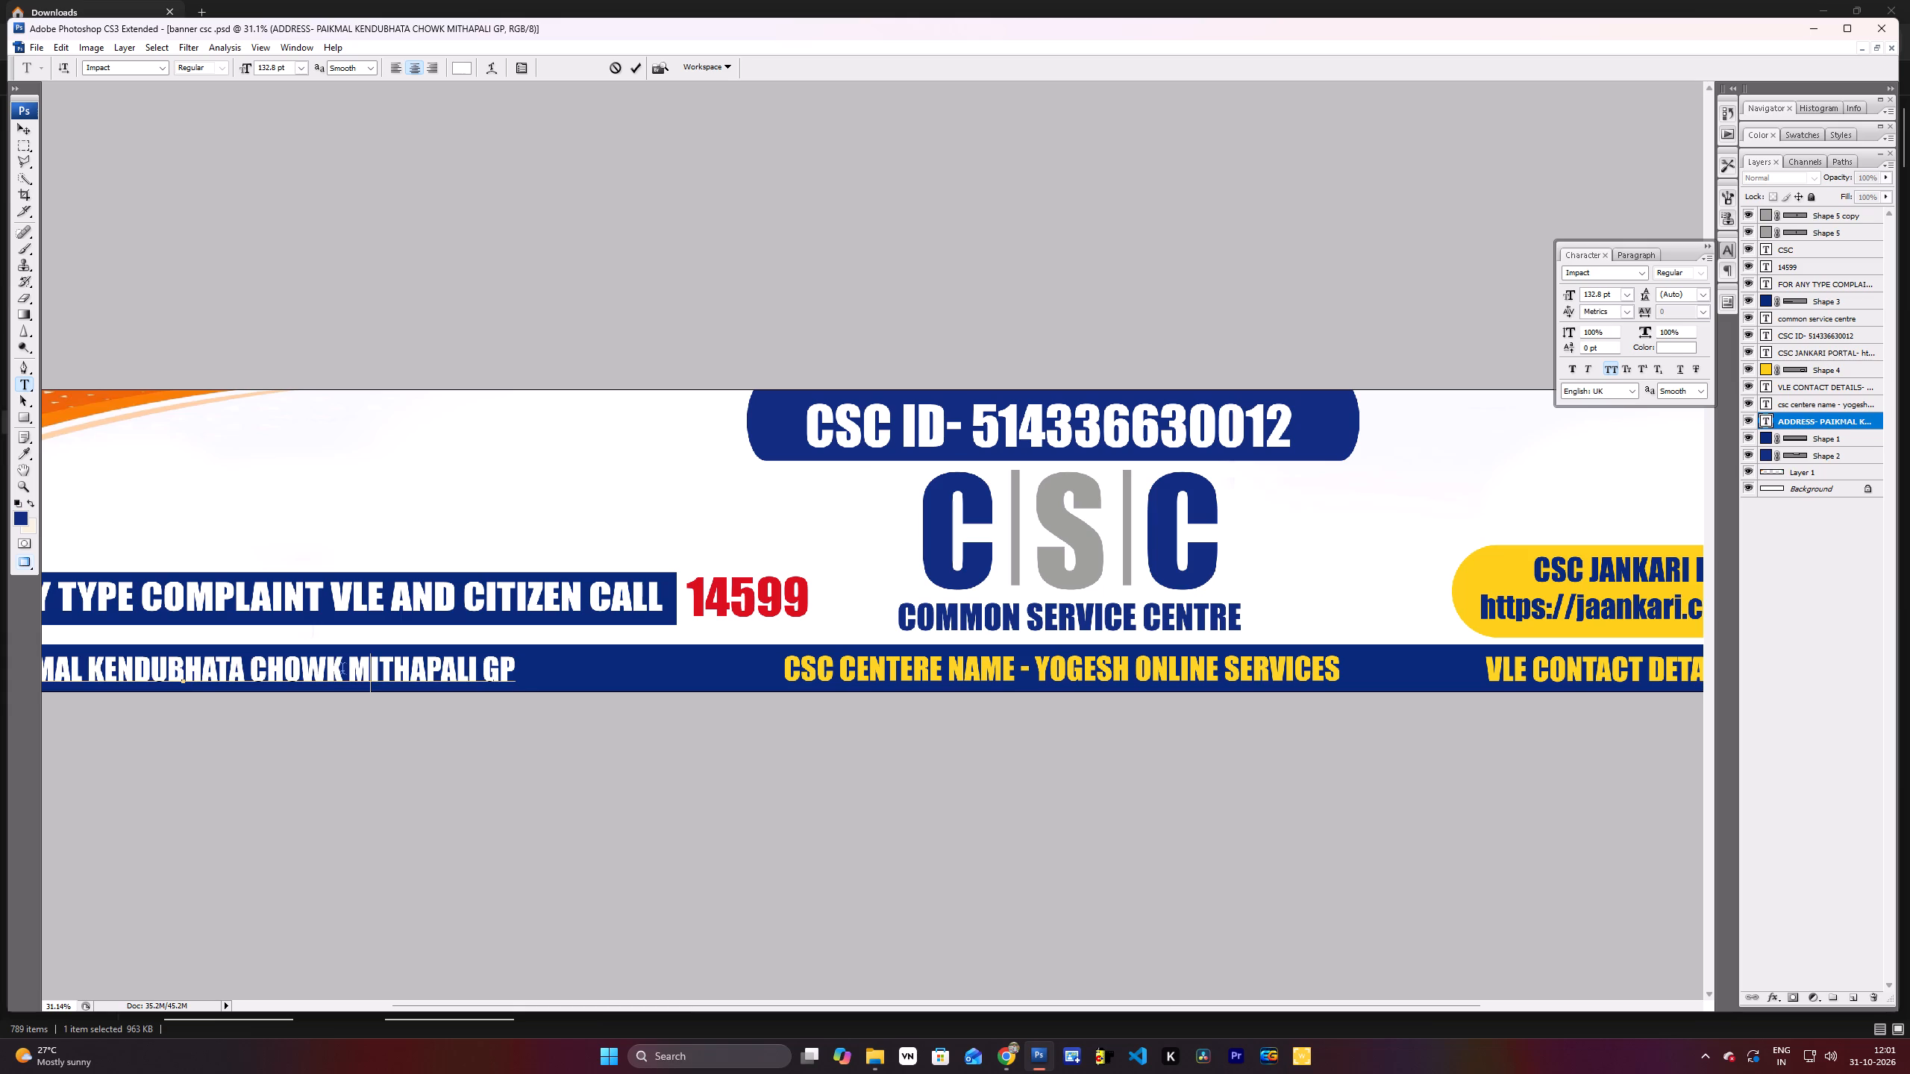
left_click(342, 670)
key("shift+parenright")
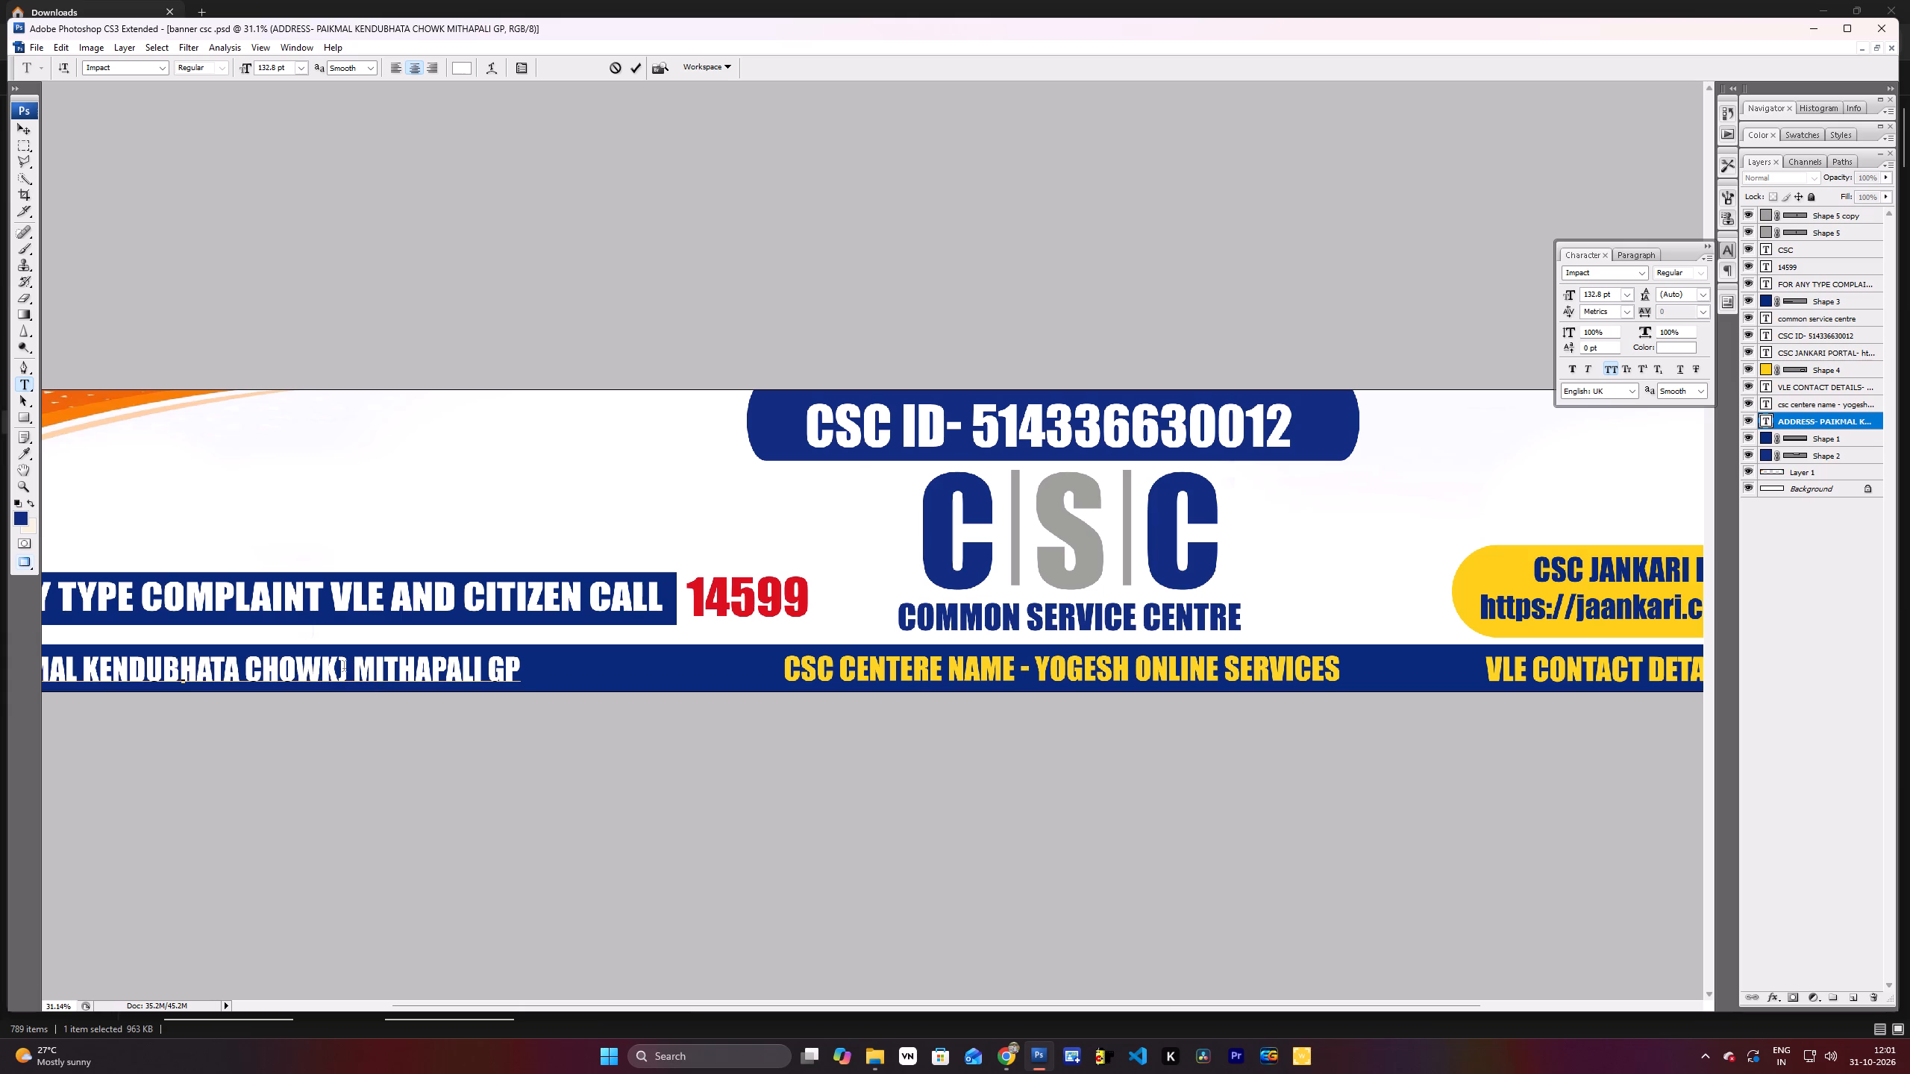
key("BackSpace")
key("shift+asterisk")
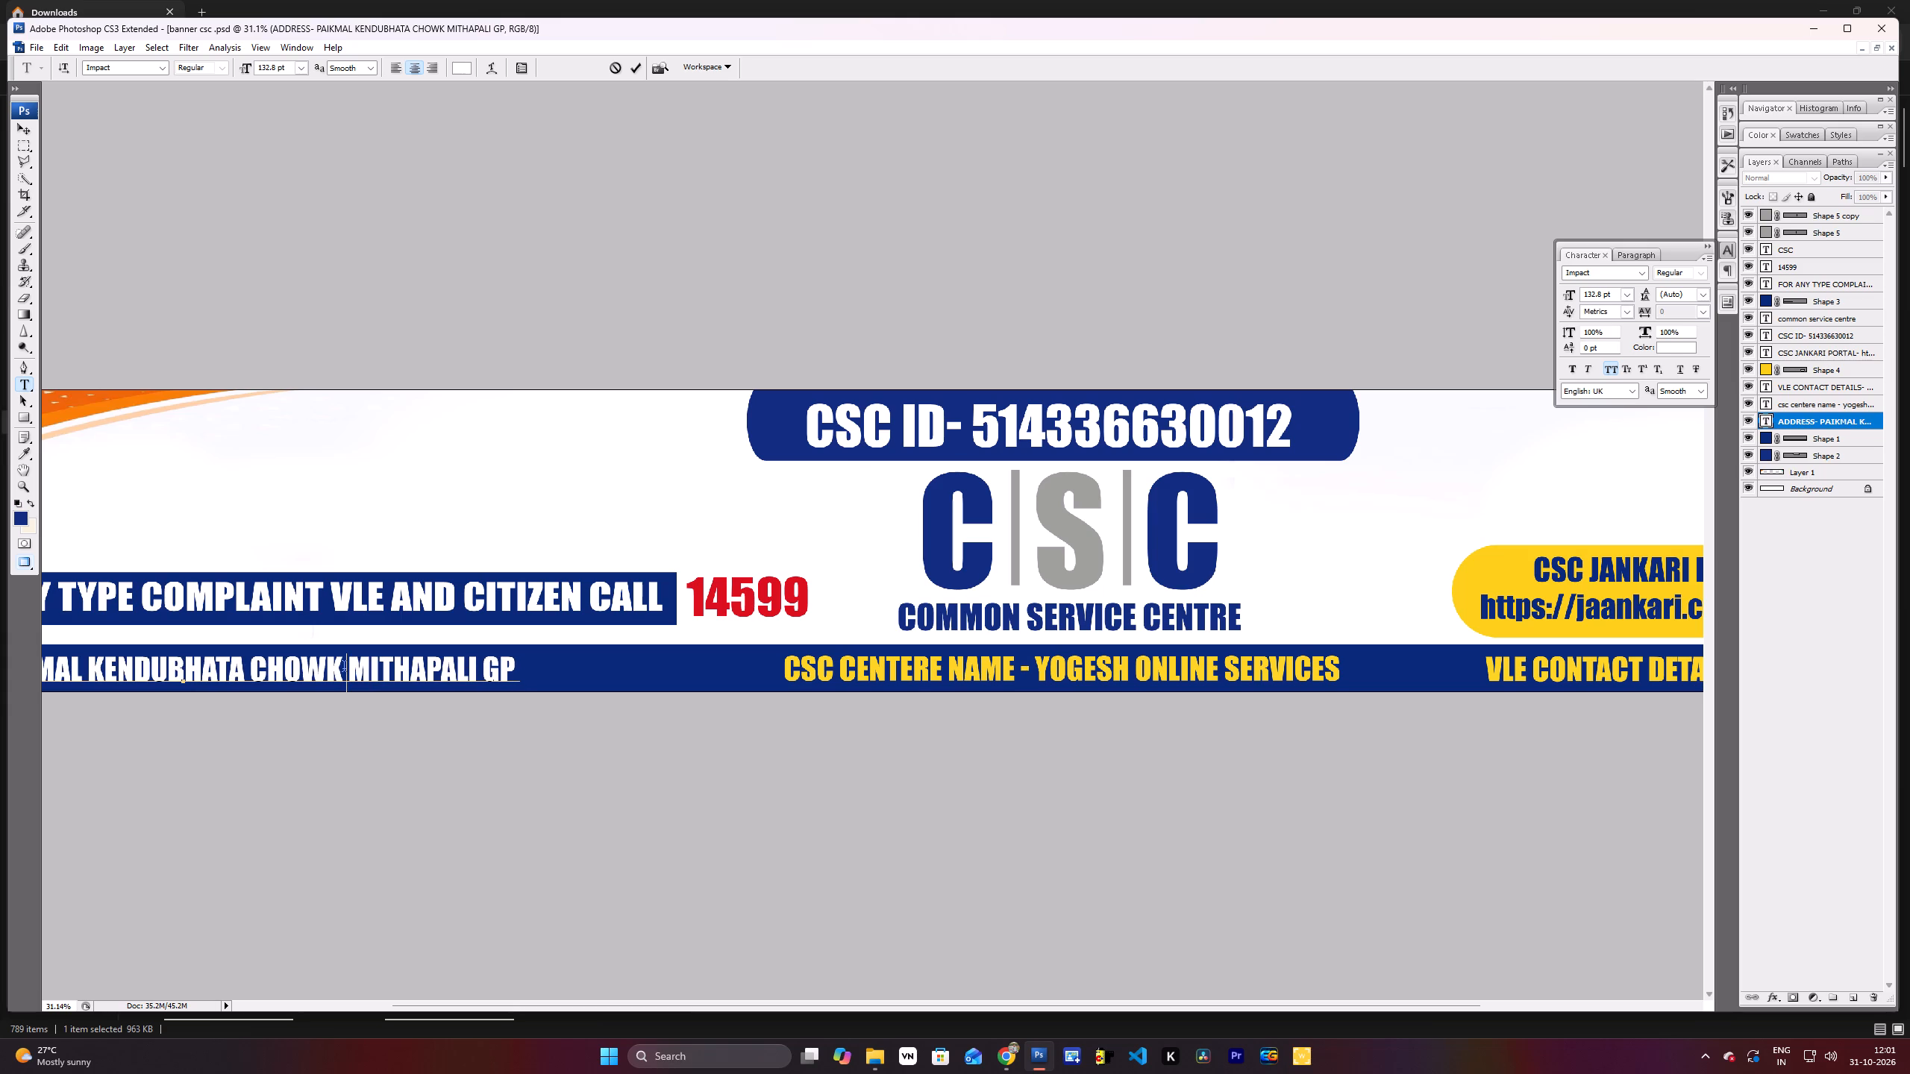
key("BackSpace")
key("shift+parenleft")
key("Left")
key("space")
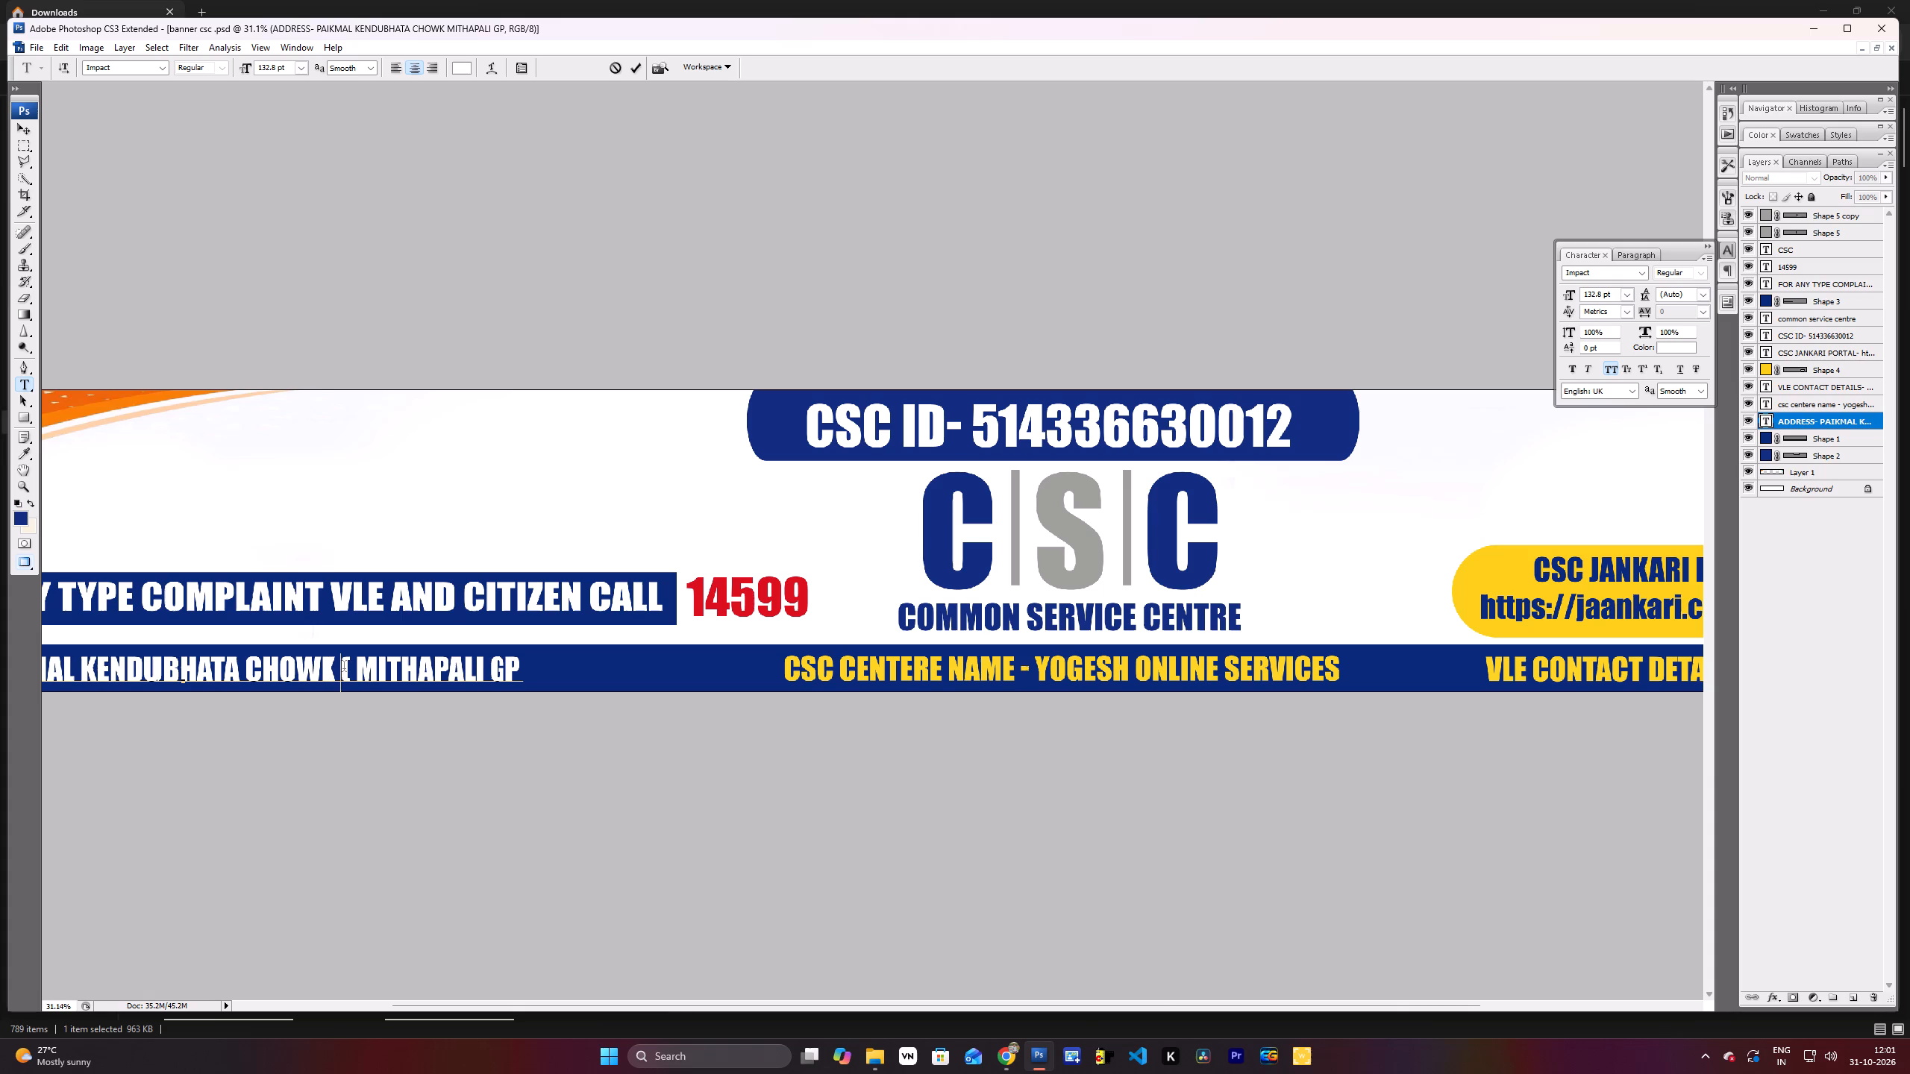
key("End")
key("shift+parenright")
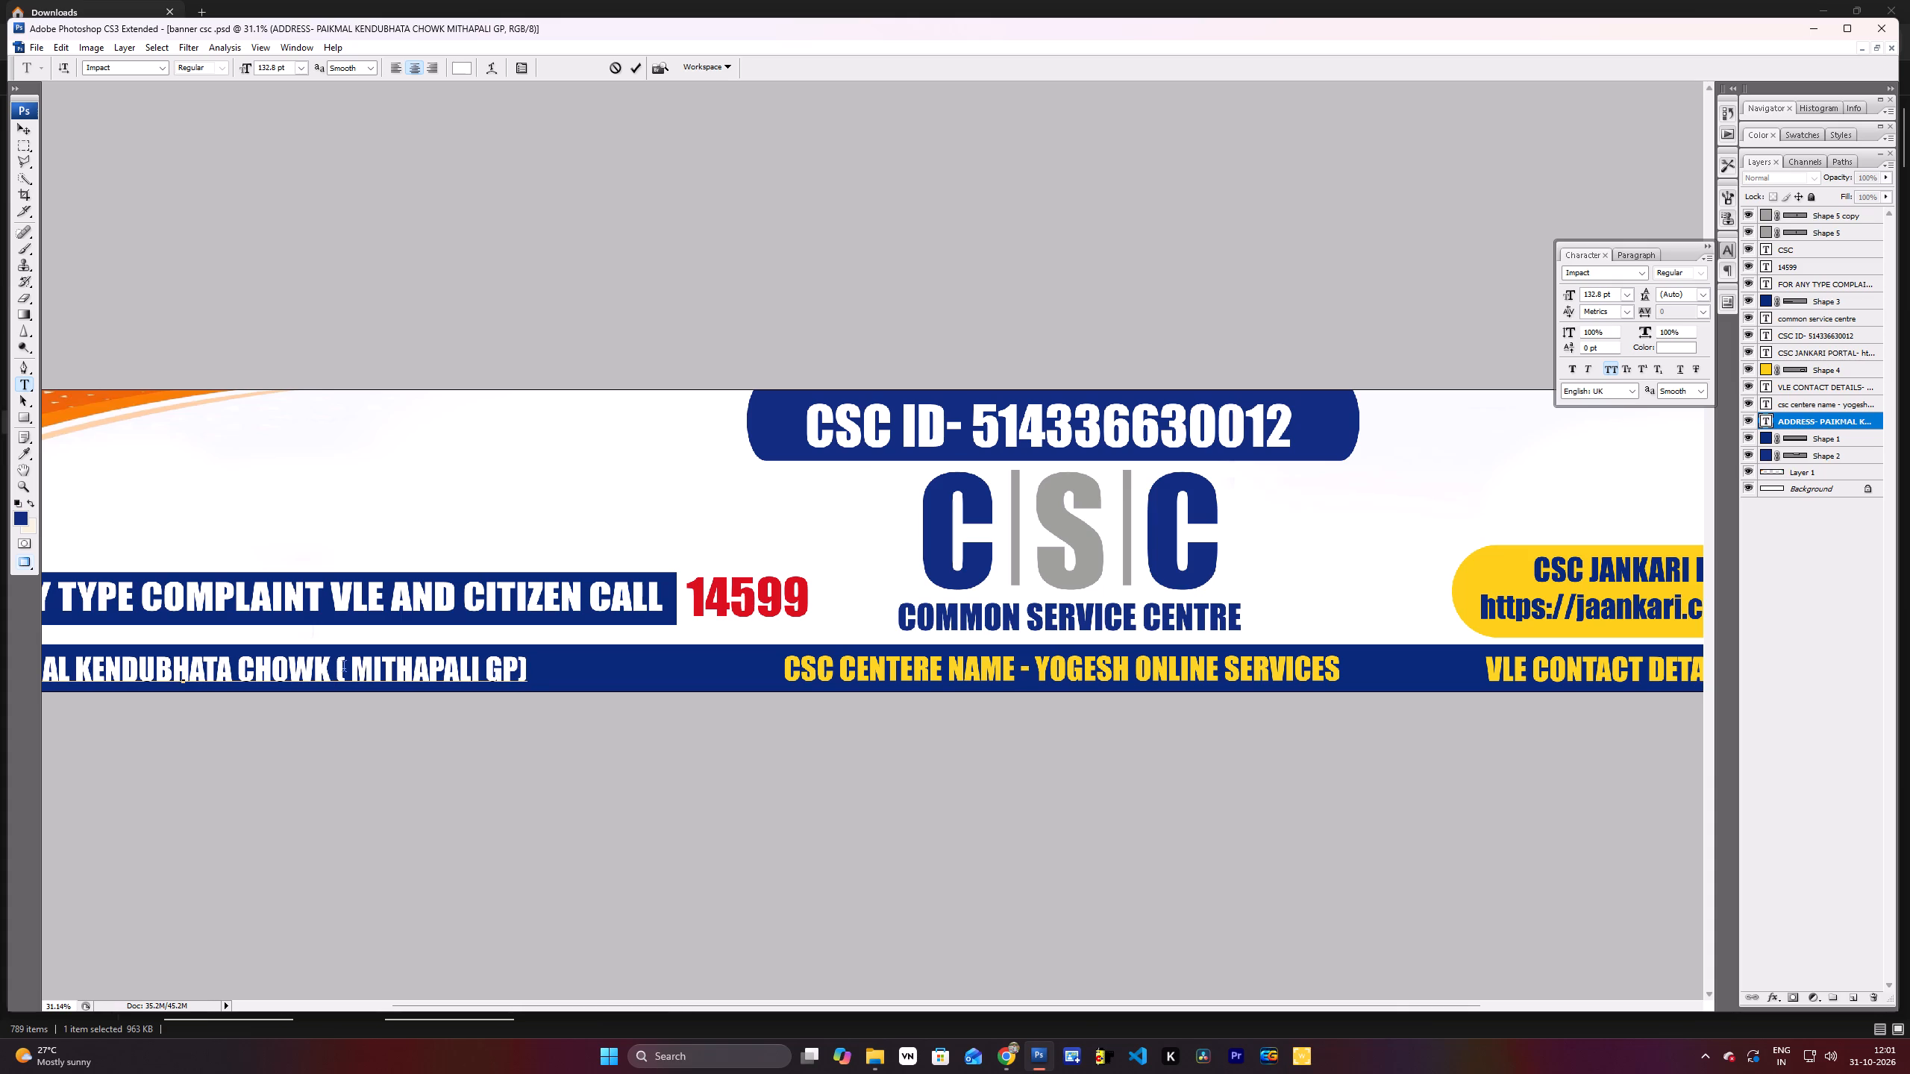
key("Left")
key("Left")
key("Left")
key("Left")
key("Left")
key("Left")
key("Left")
key("Left")
key("Left")
key("Left")
key("Left")
key("Left")
key("Left")
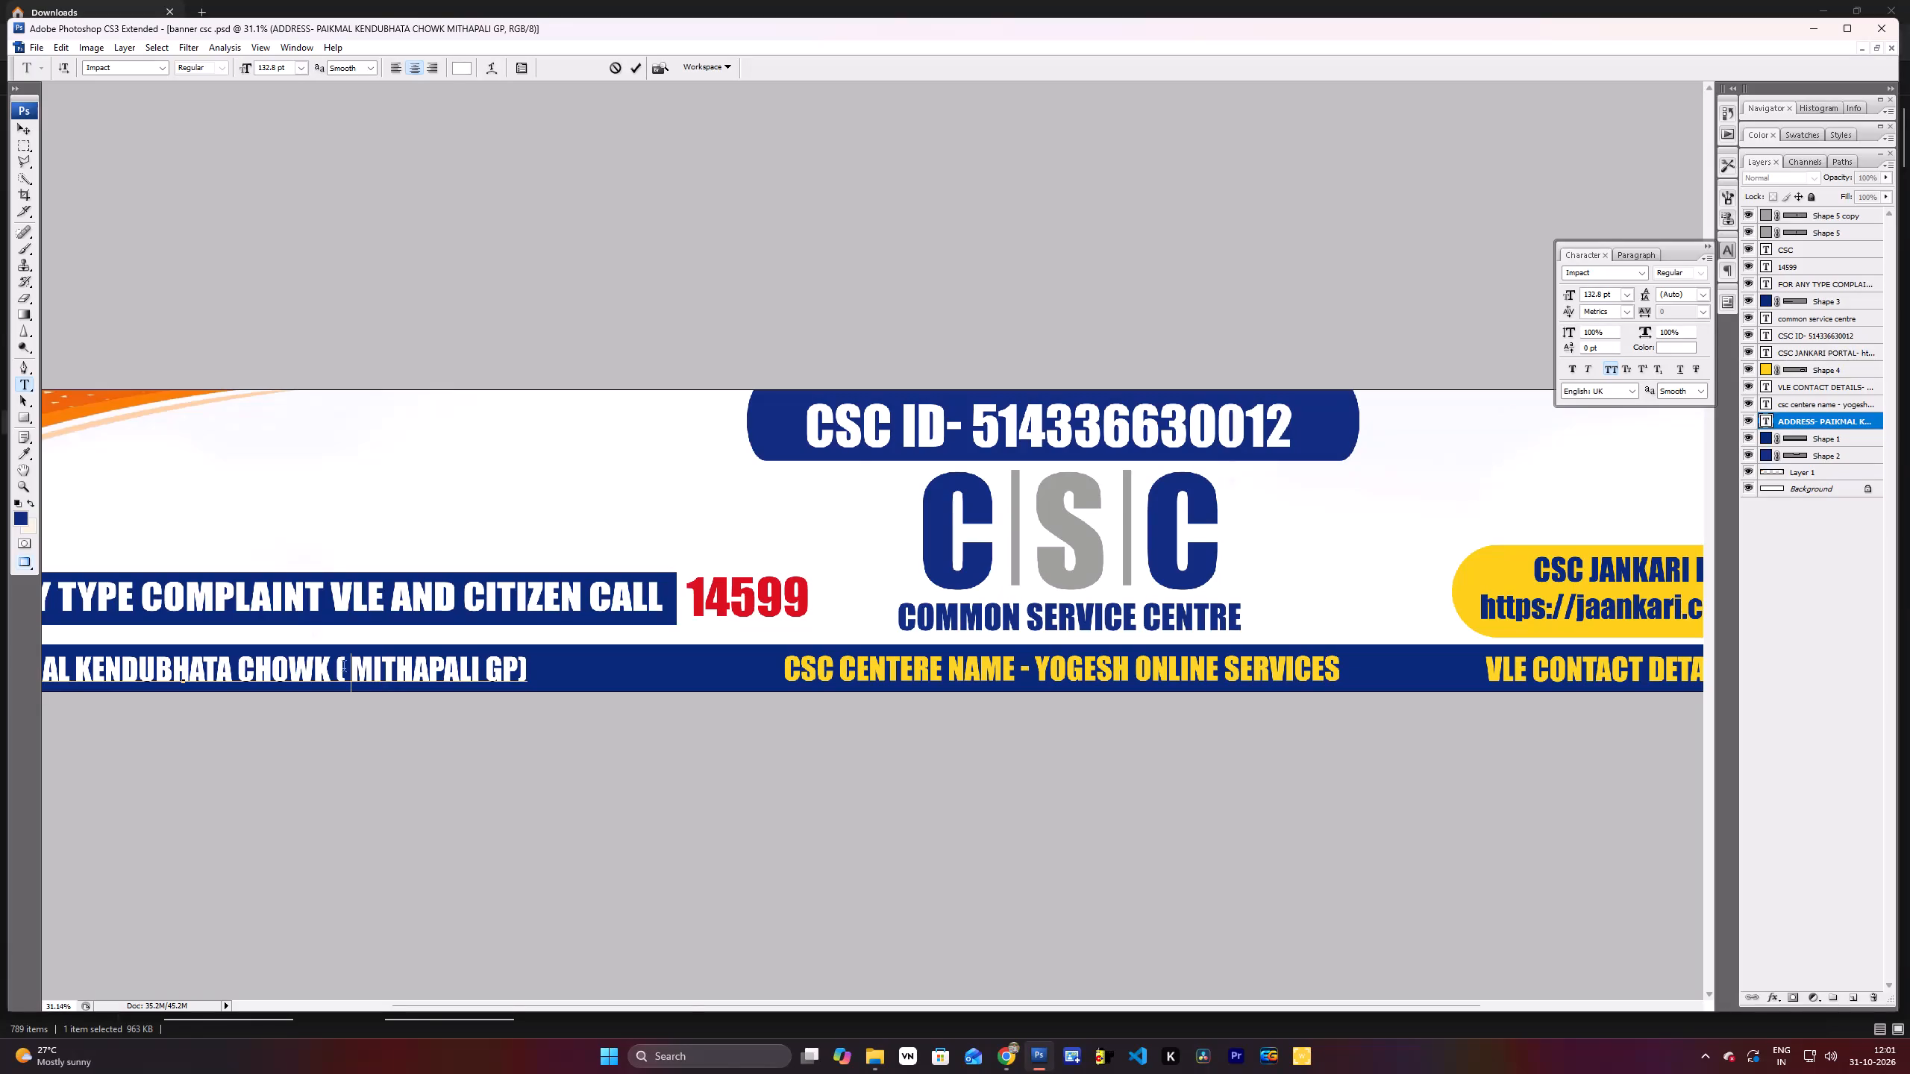
key("Left")
key("Right")
key("BackSpace")
key("Left")
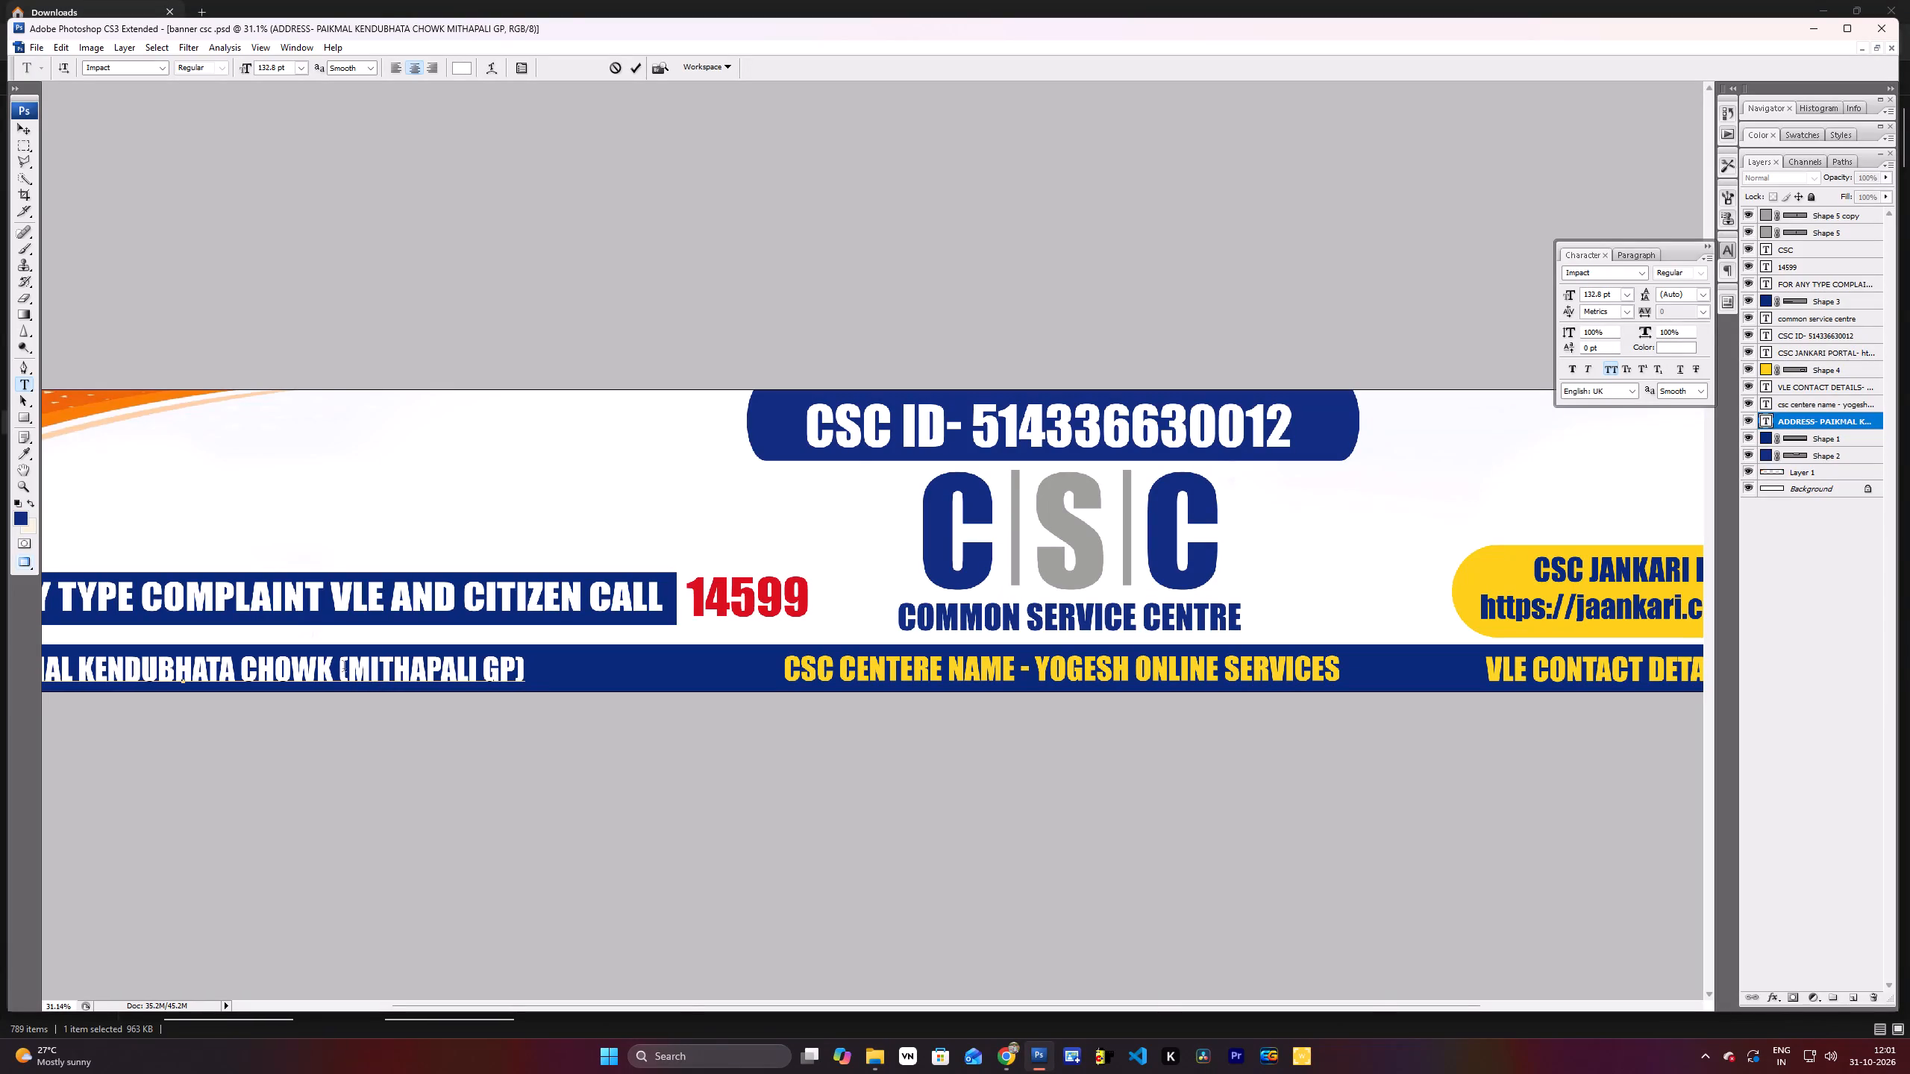
Set the parenthesised GP name to 160 pt and colour it the centre name's yellow, fbd322.
key("shift+End")
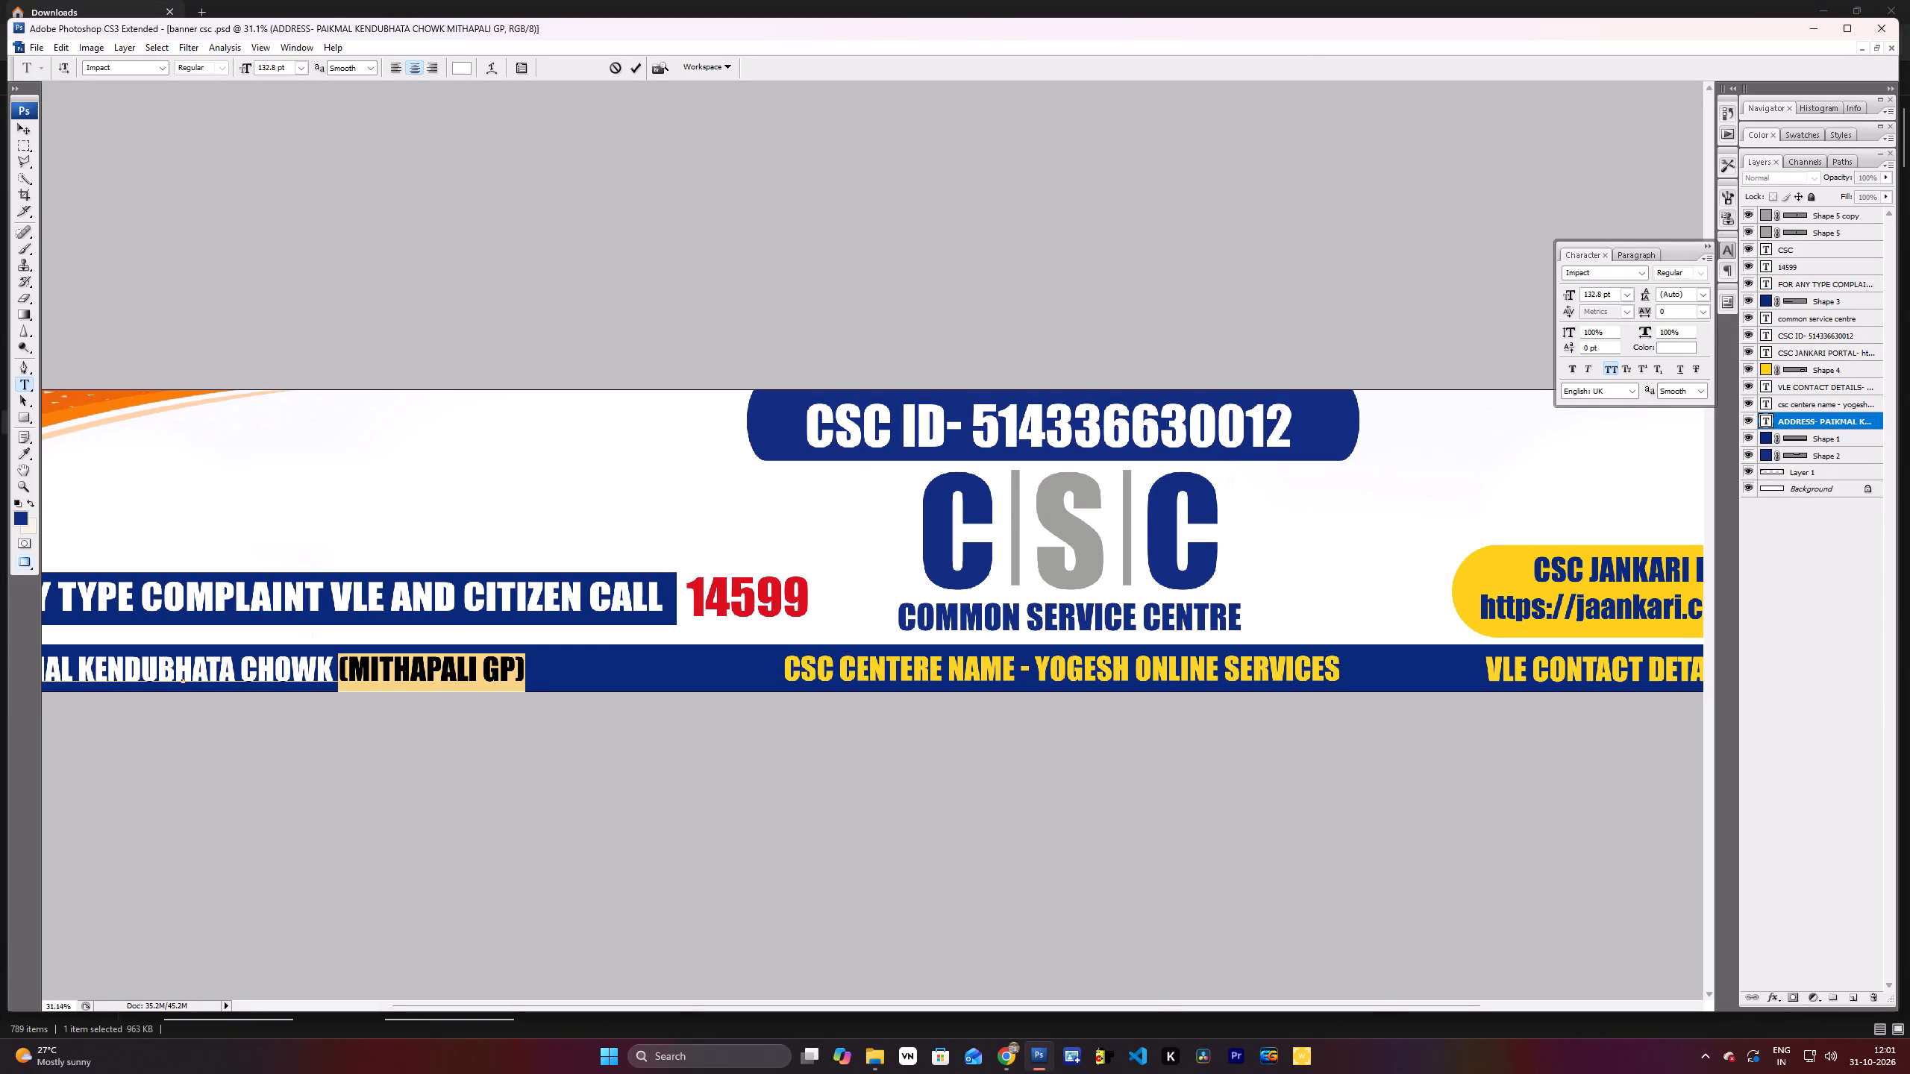
left_click_drag(1611, 297, 1539, 286)
type("180")
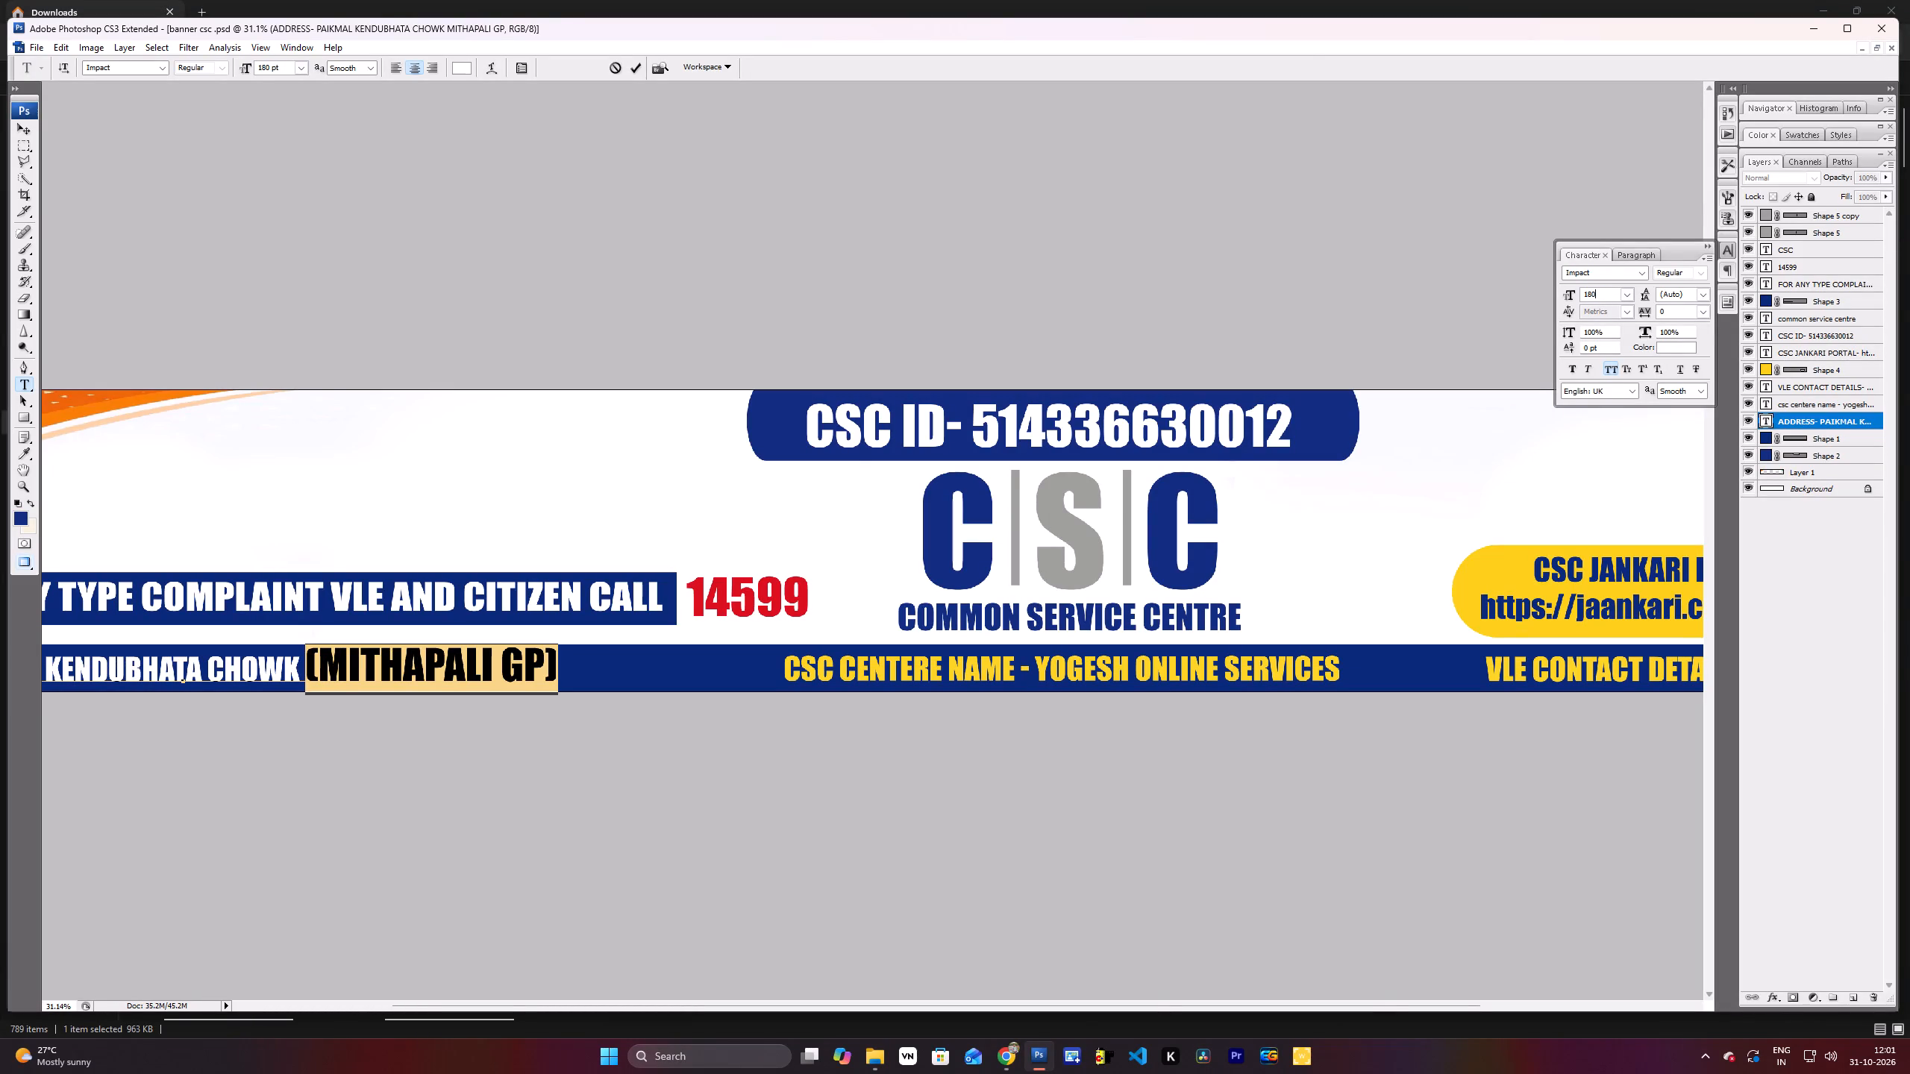
key("BackSpace")
key("BackSpace")
type("60")
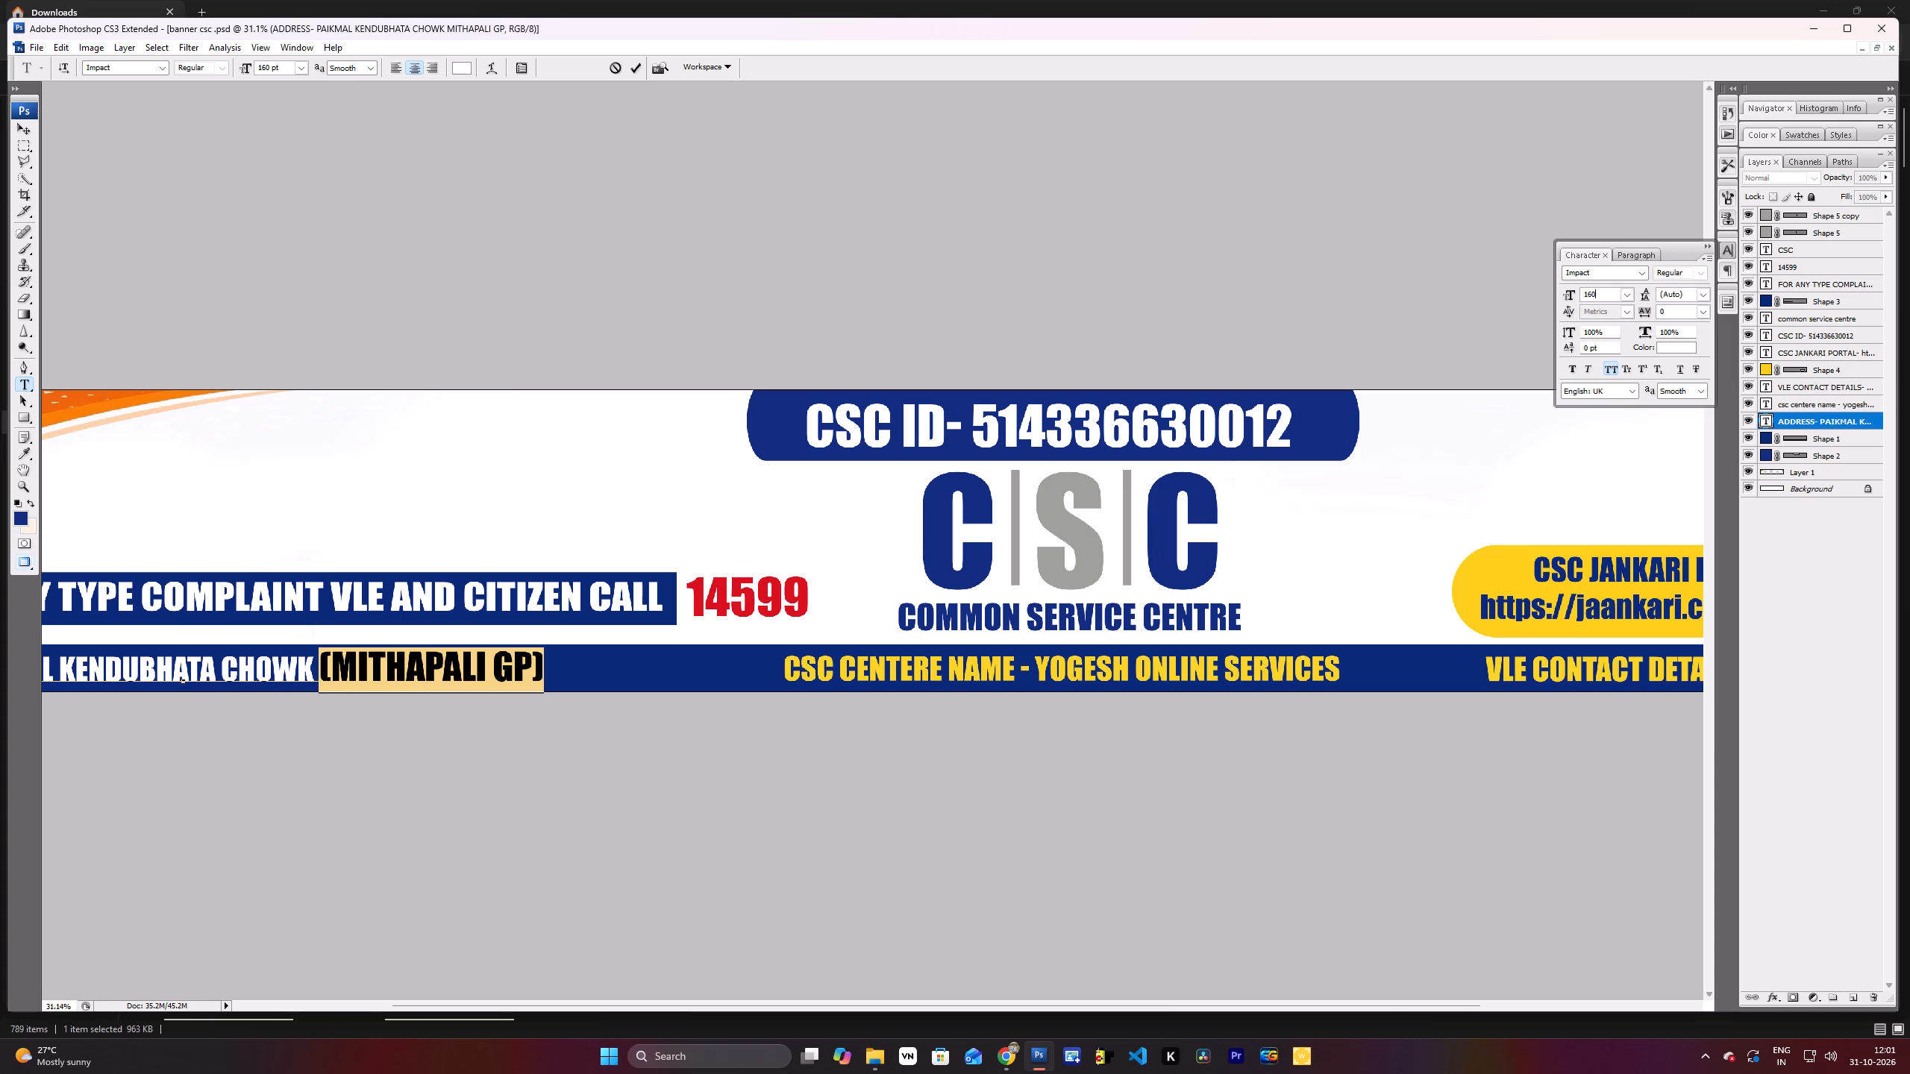
left_click(1689, 352)
left_click(959, 676)
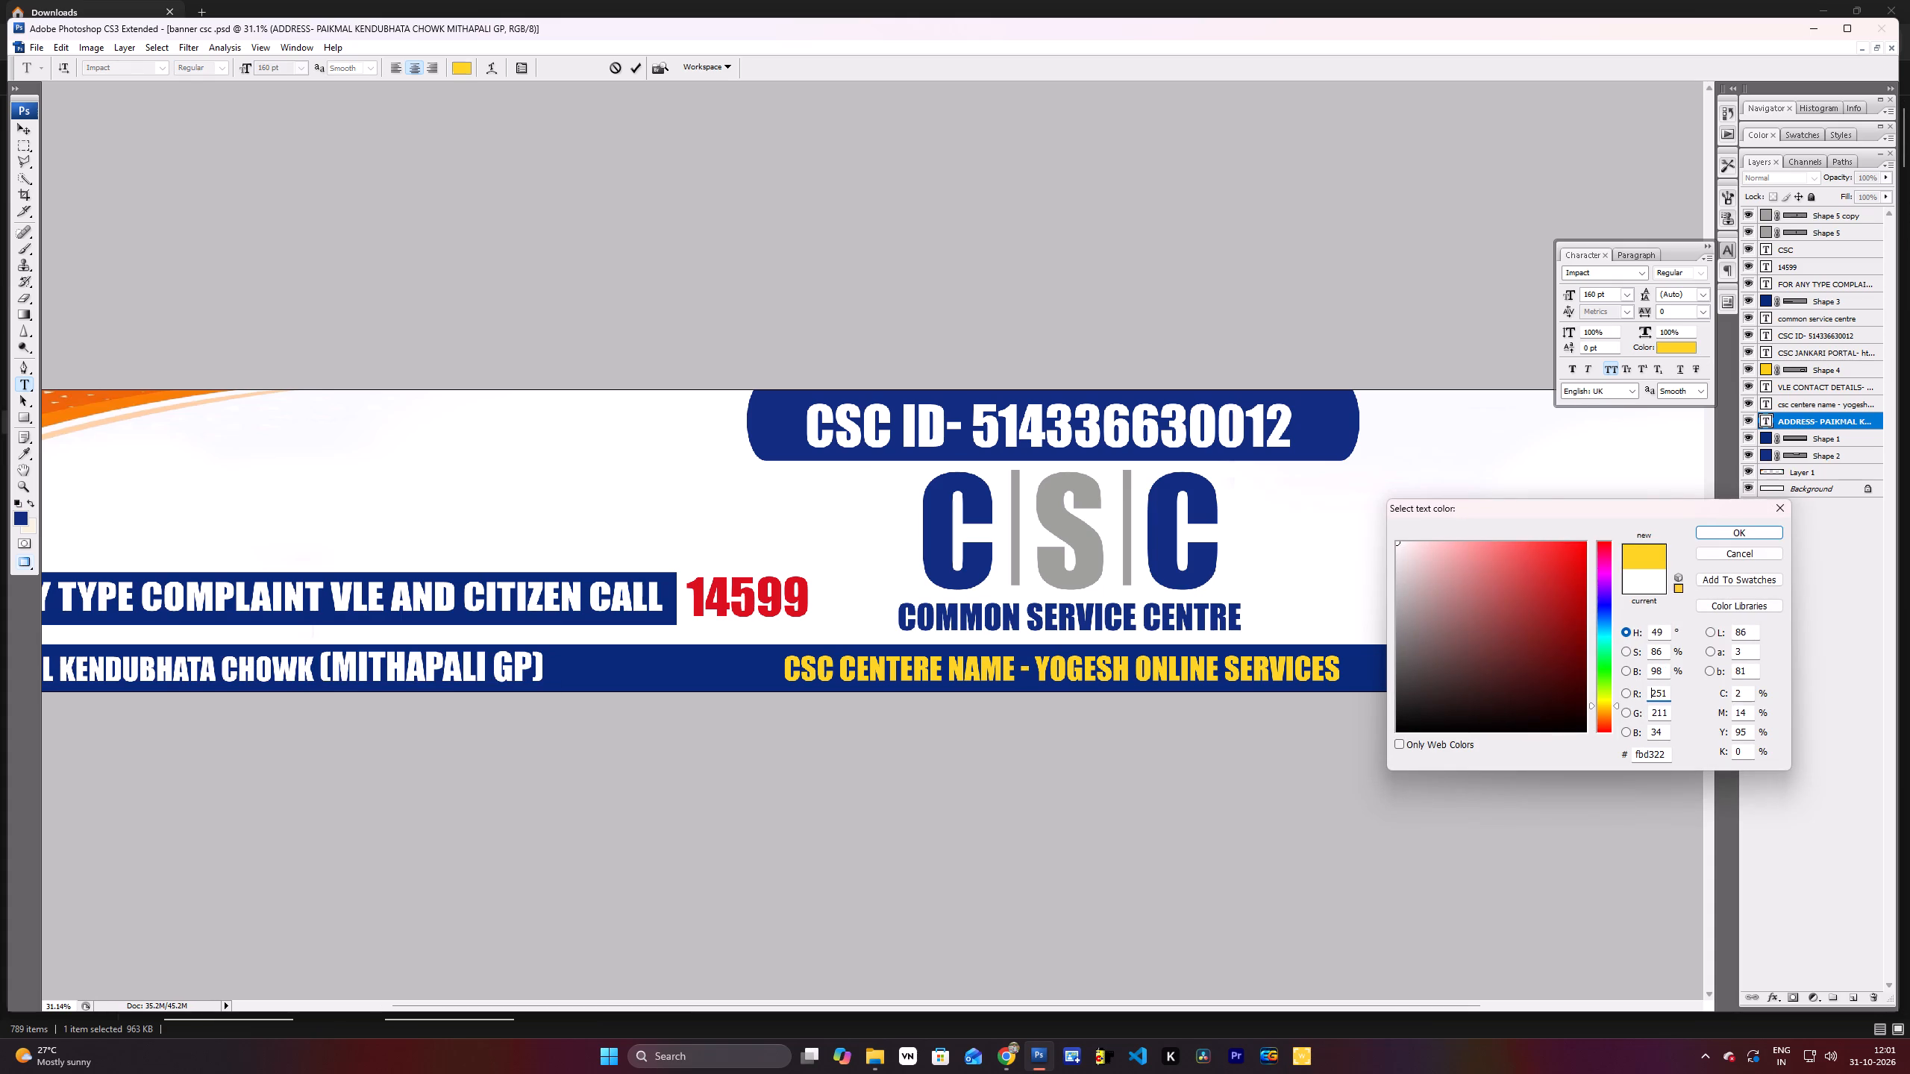
key("Return")
key("Return")
Shift the address text slightly right along the bottom strip and nudge it up.
scroll(728, 614, "down", 11)
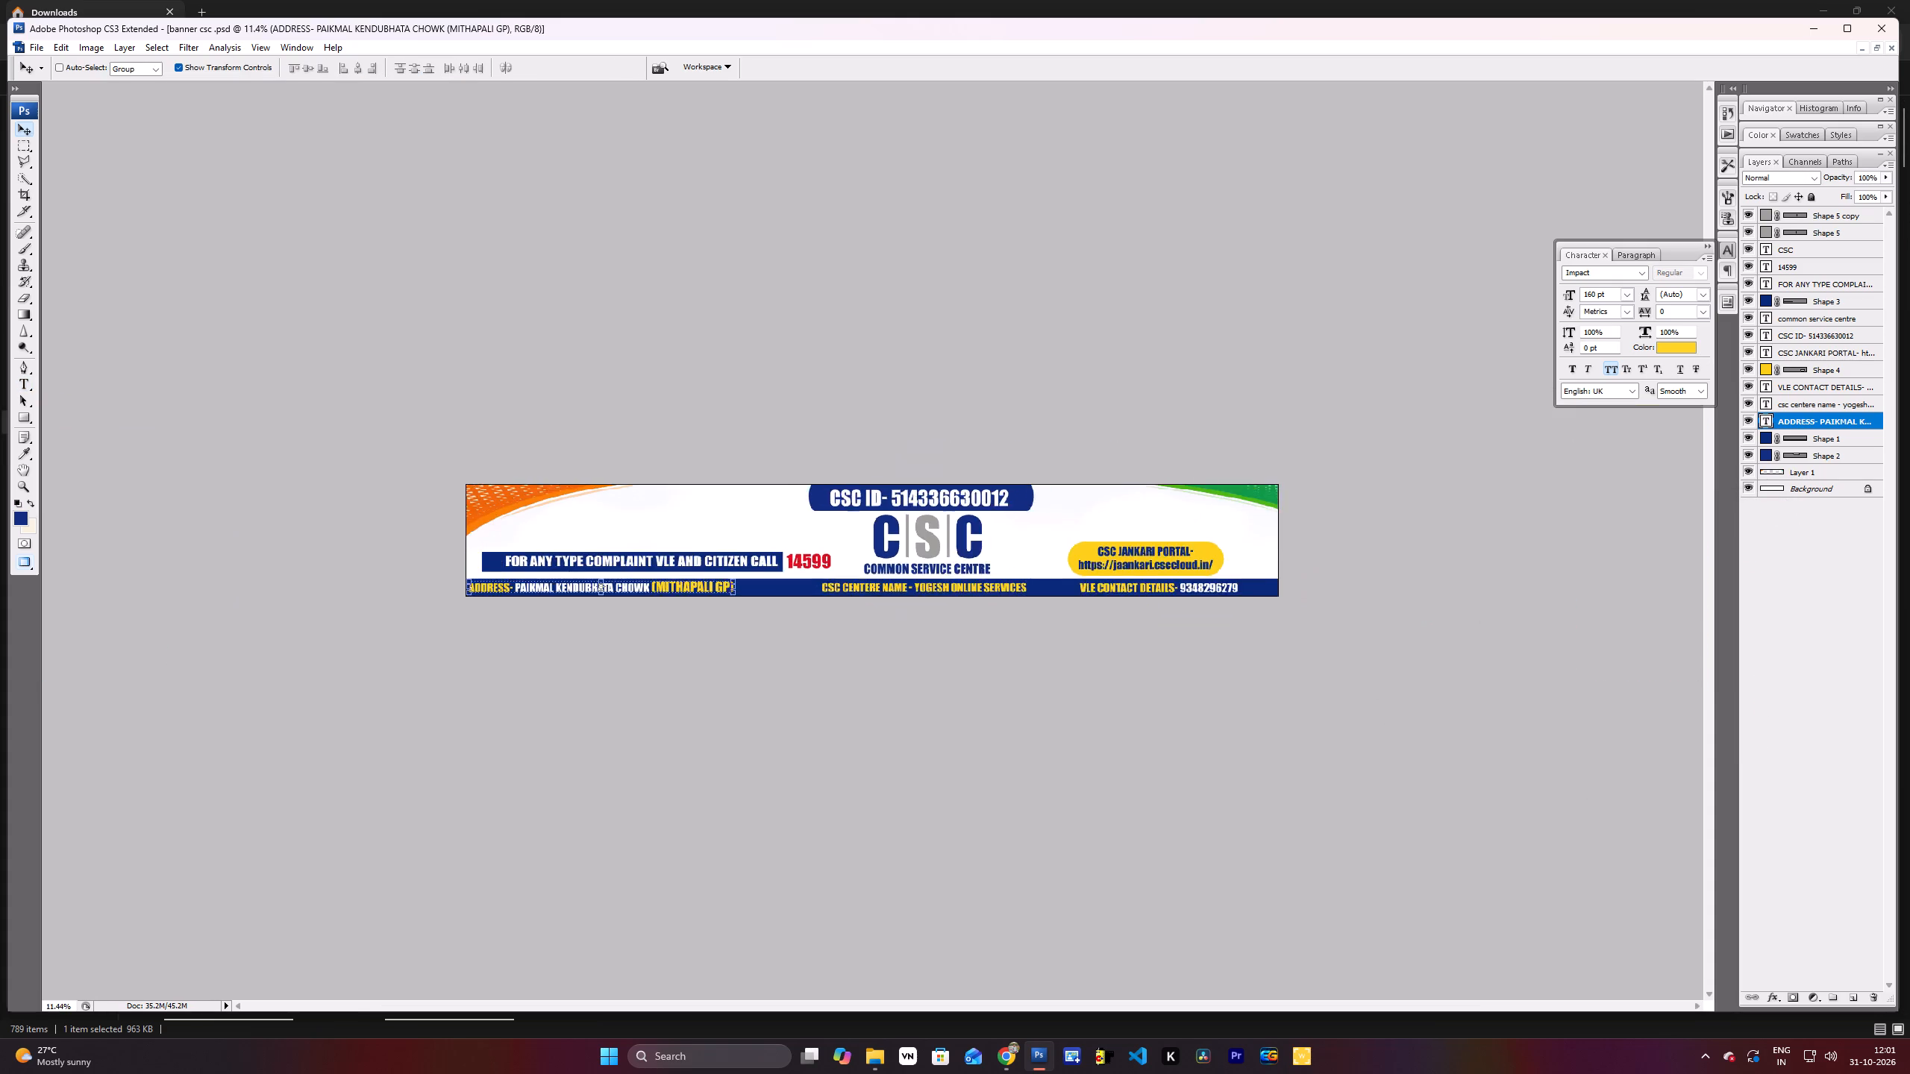
scroll(652, 566, "up", 3)
scroll(295, 621, "up", 6)
left_click_drag(438, 647, 455, 649)
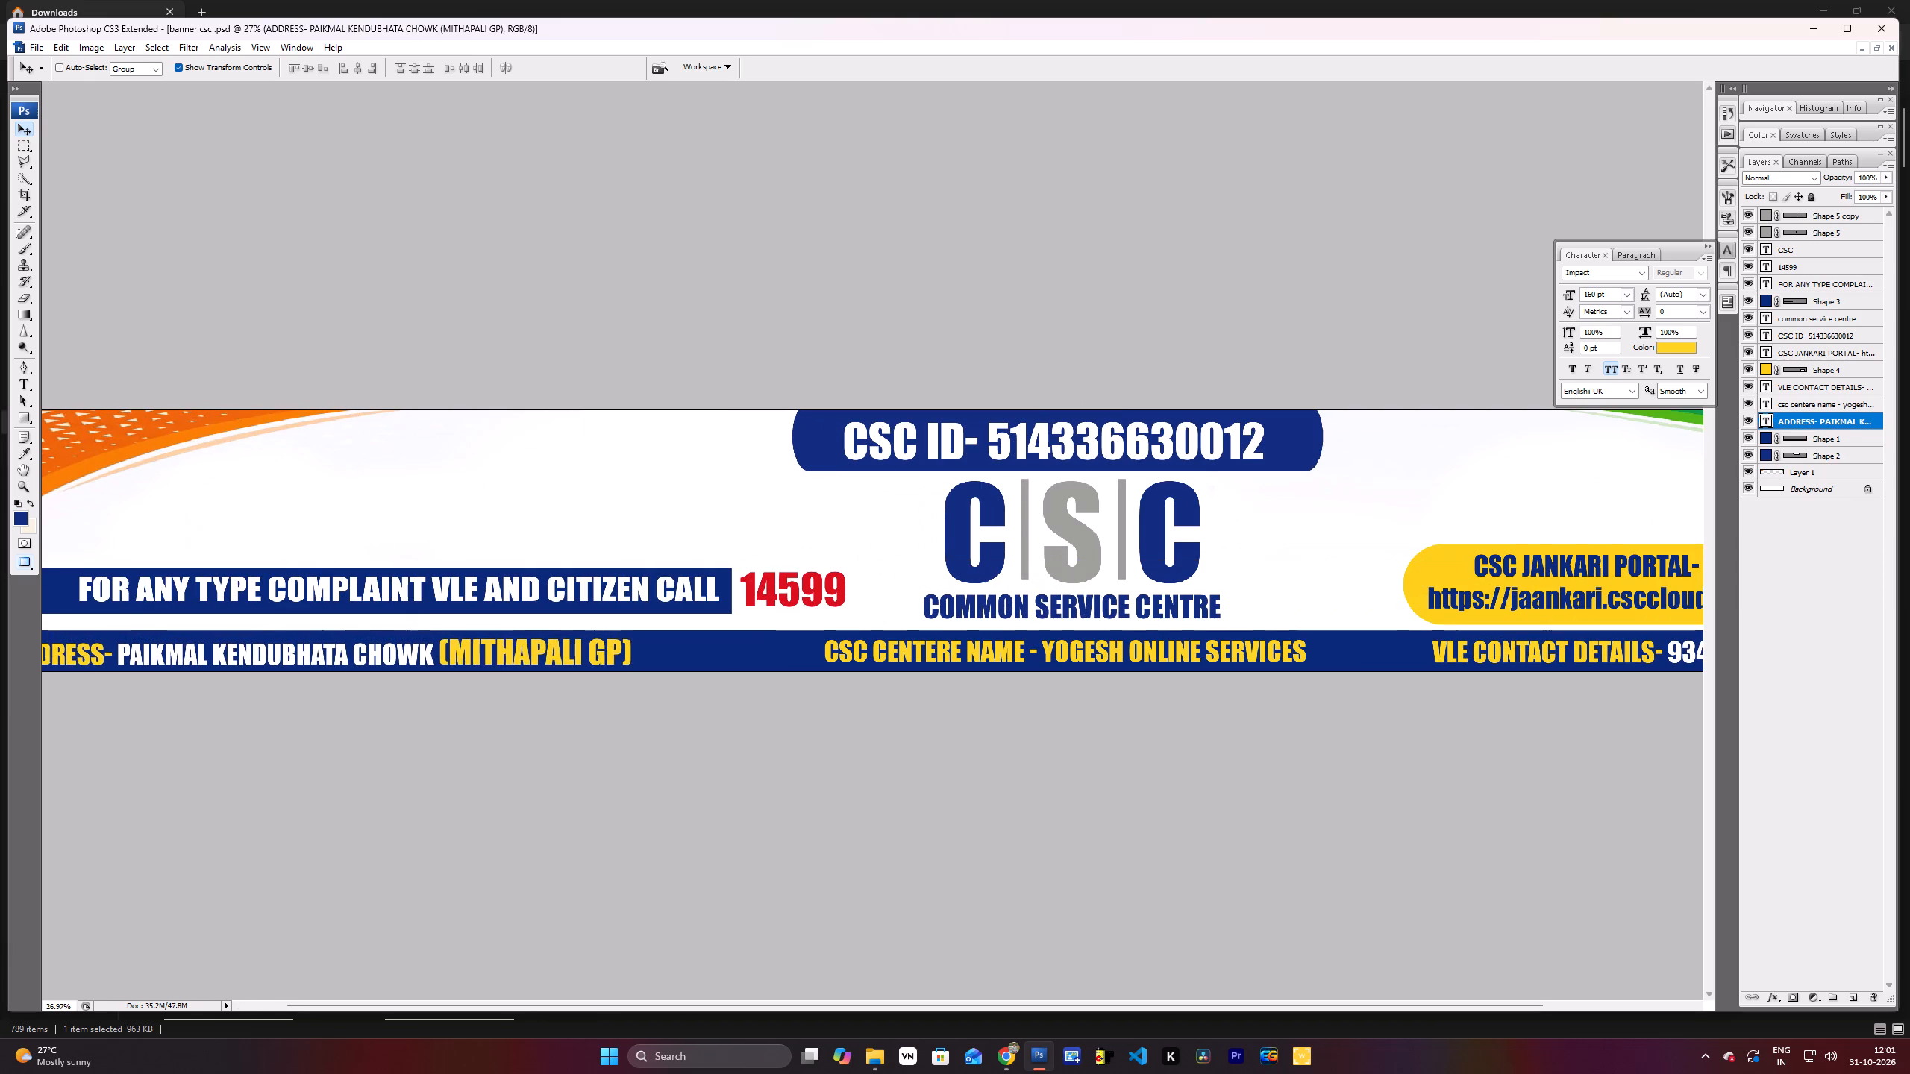
left_click_drag(455, 649, 468, 649)
key("Up")
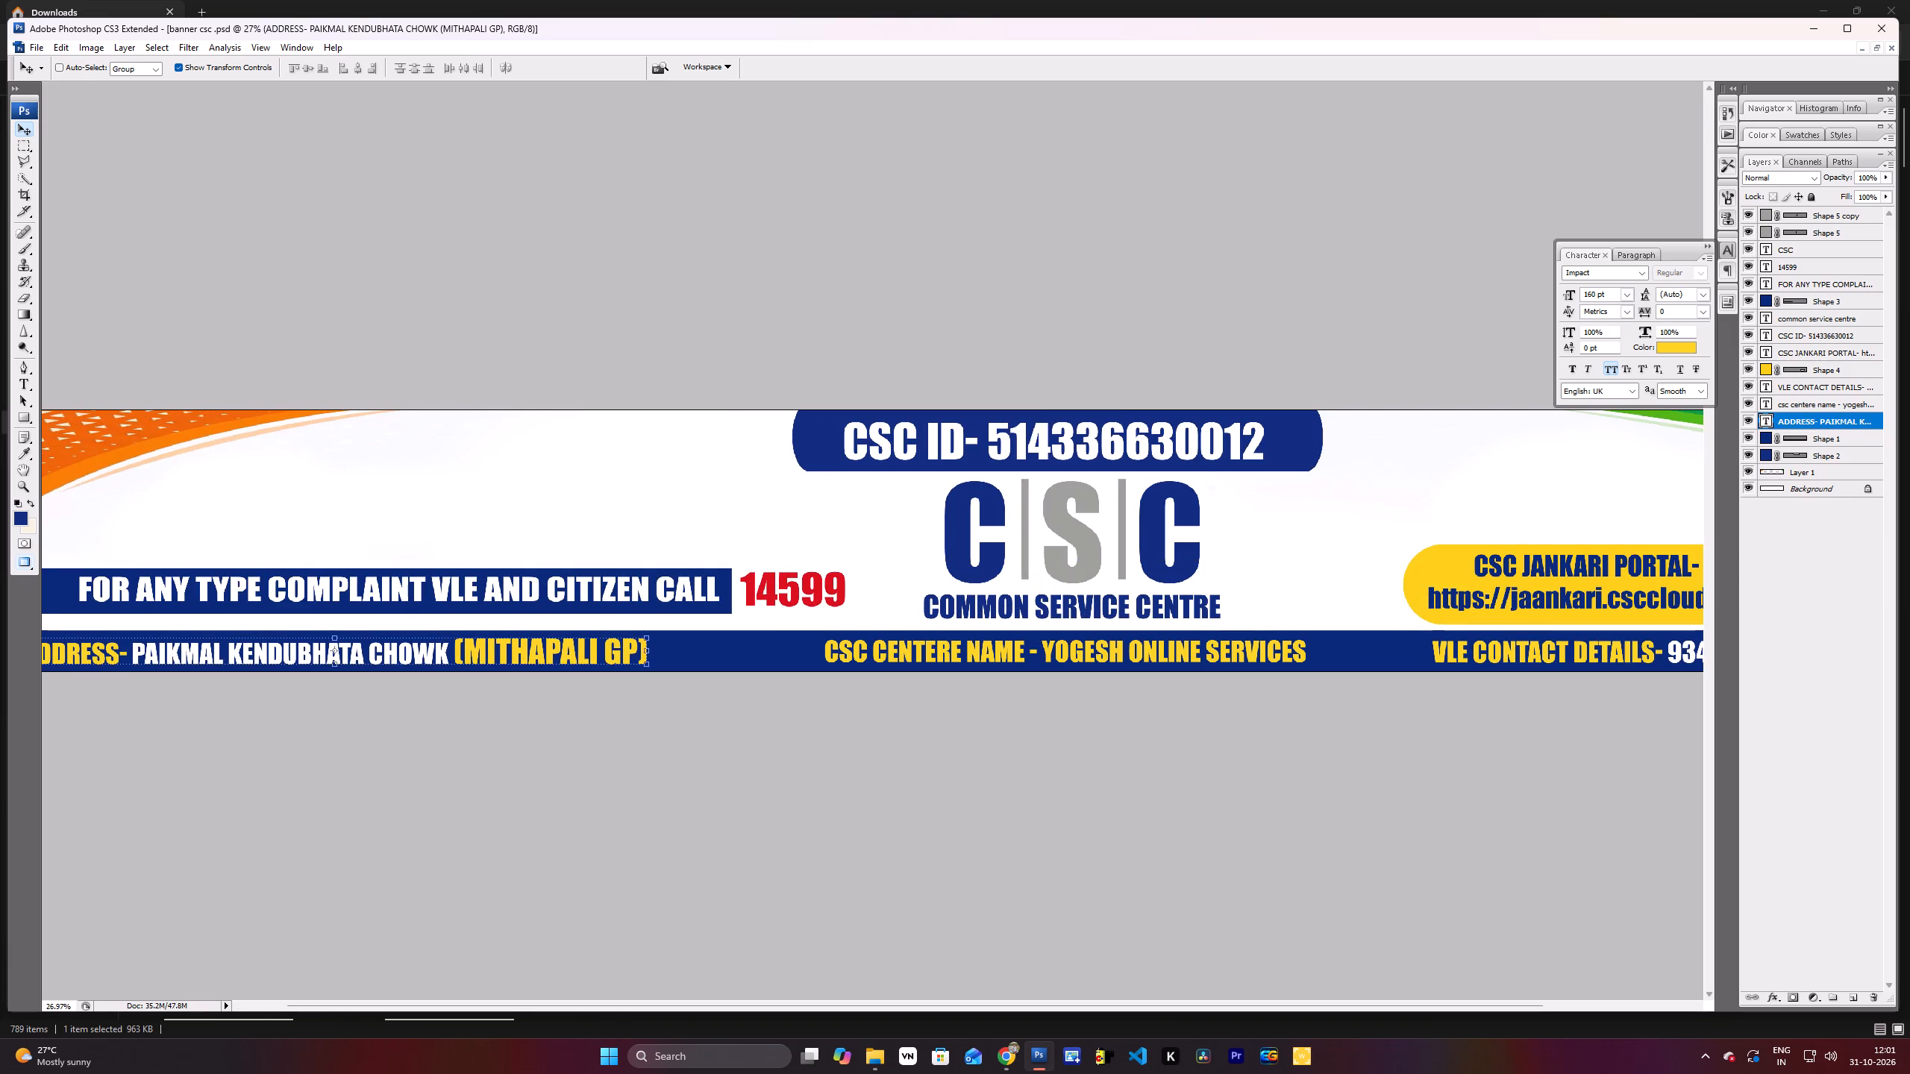
Nudge the address text slightly further right along the bottom strip.
key("Right")
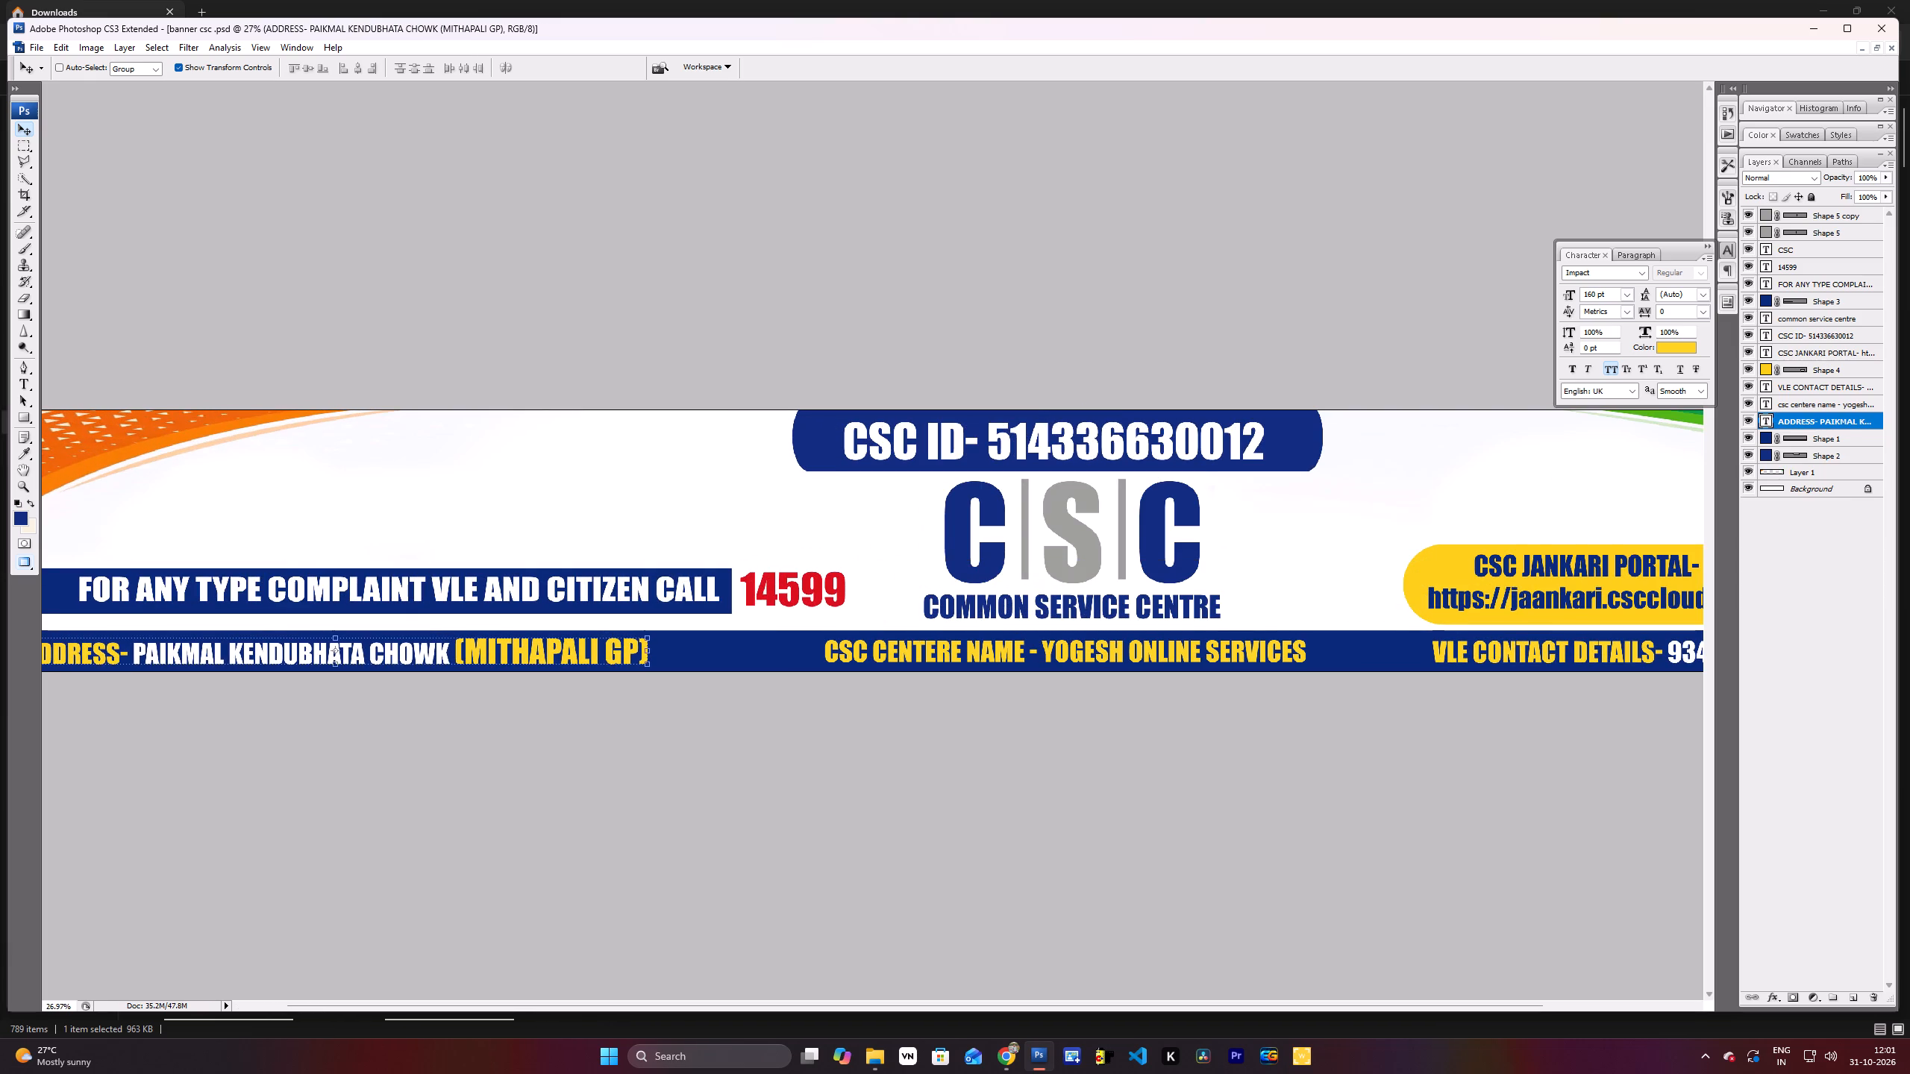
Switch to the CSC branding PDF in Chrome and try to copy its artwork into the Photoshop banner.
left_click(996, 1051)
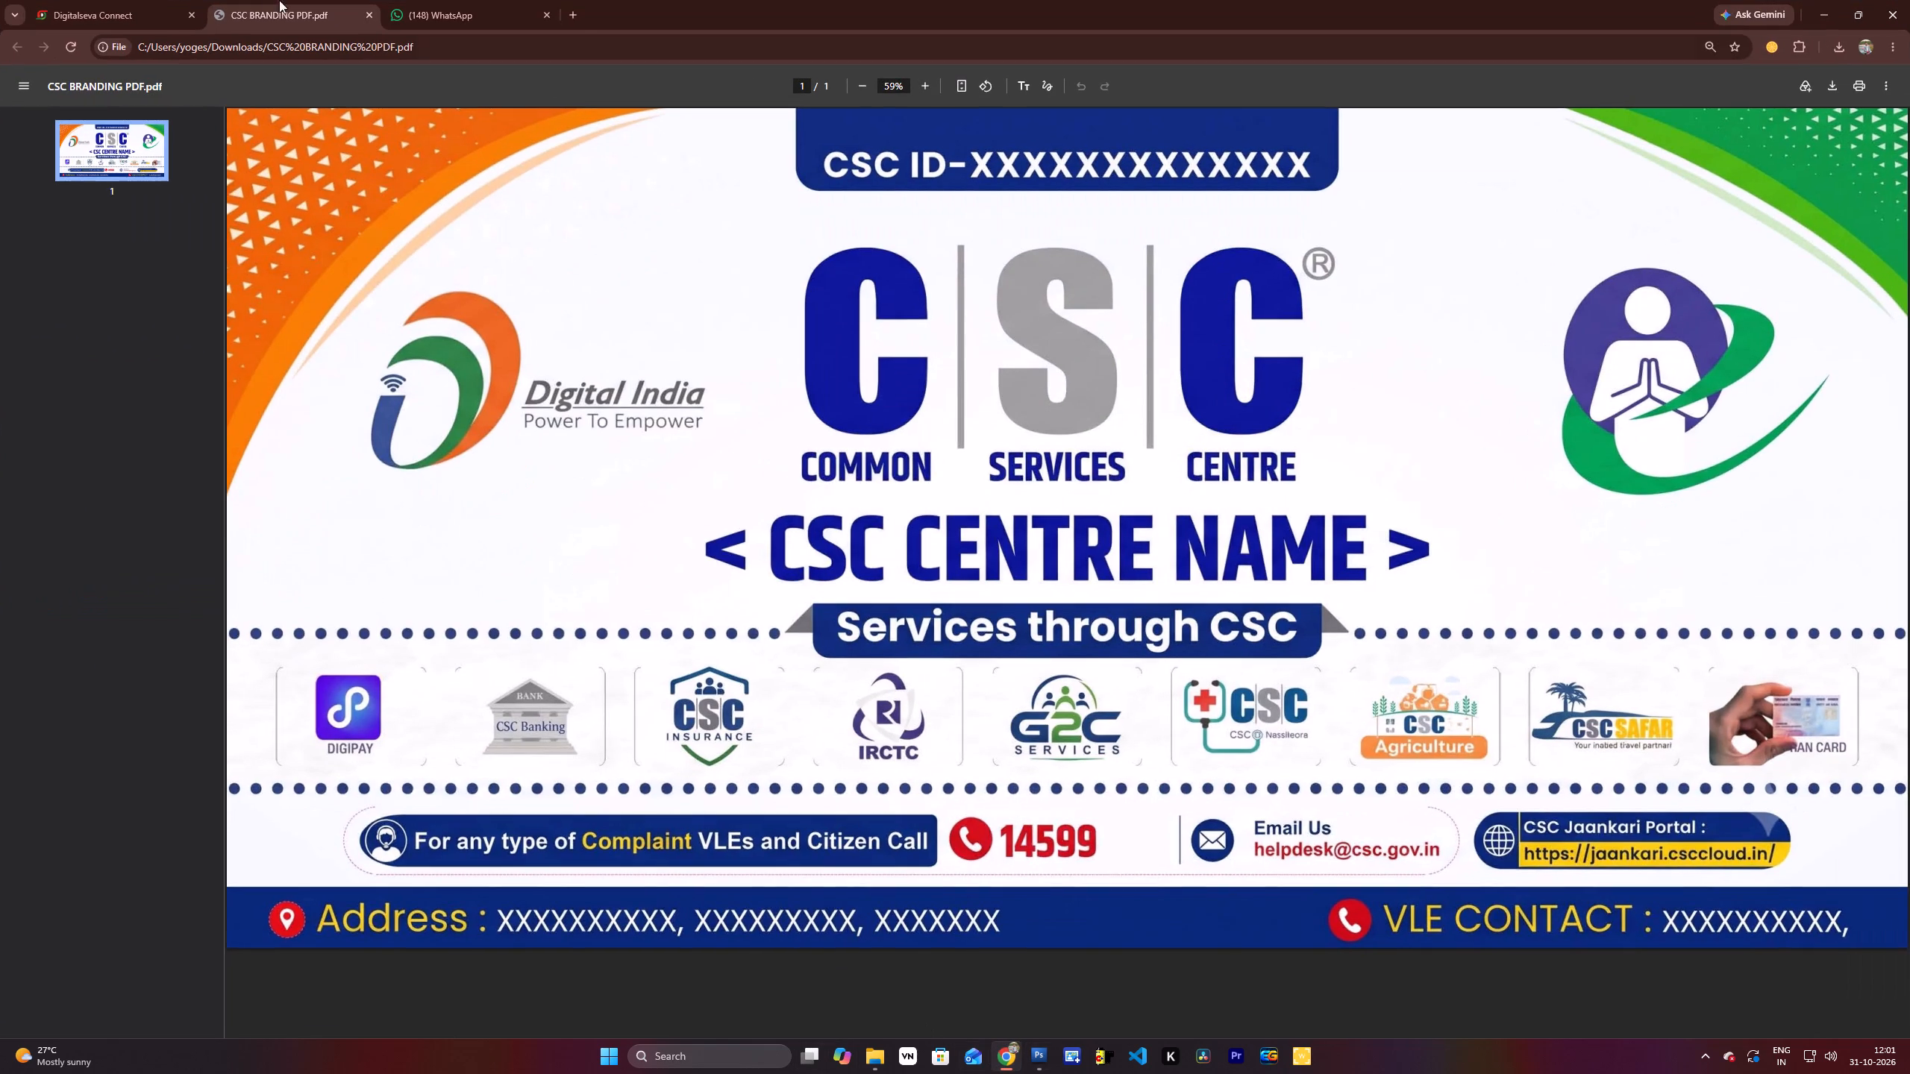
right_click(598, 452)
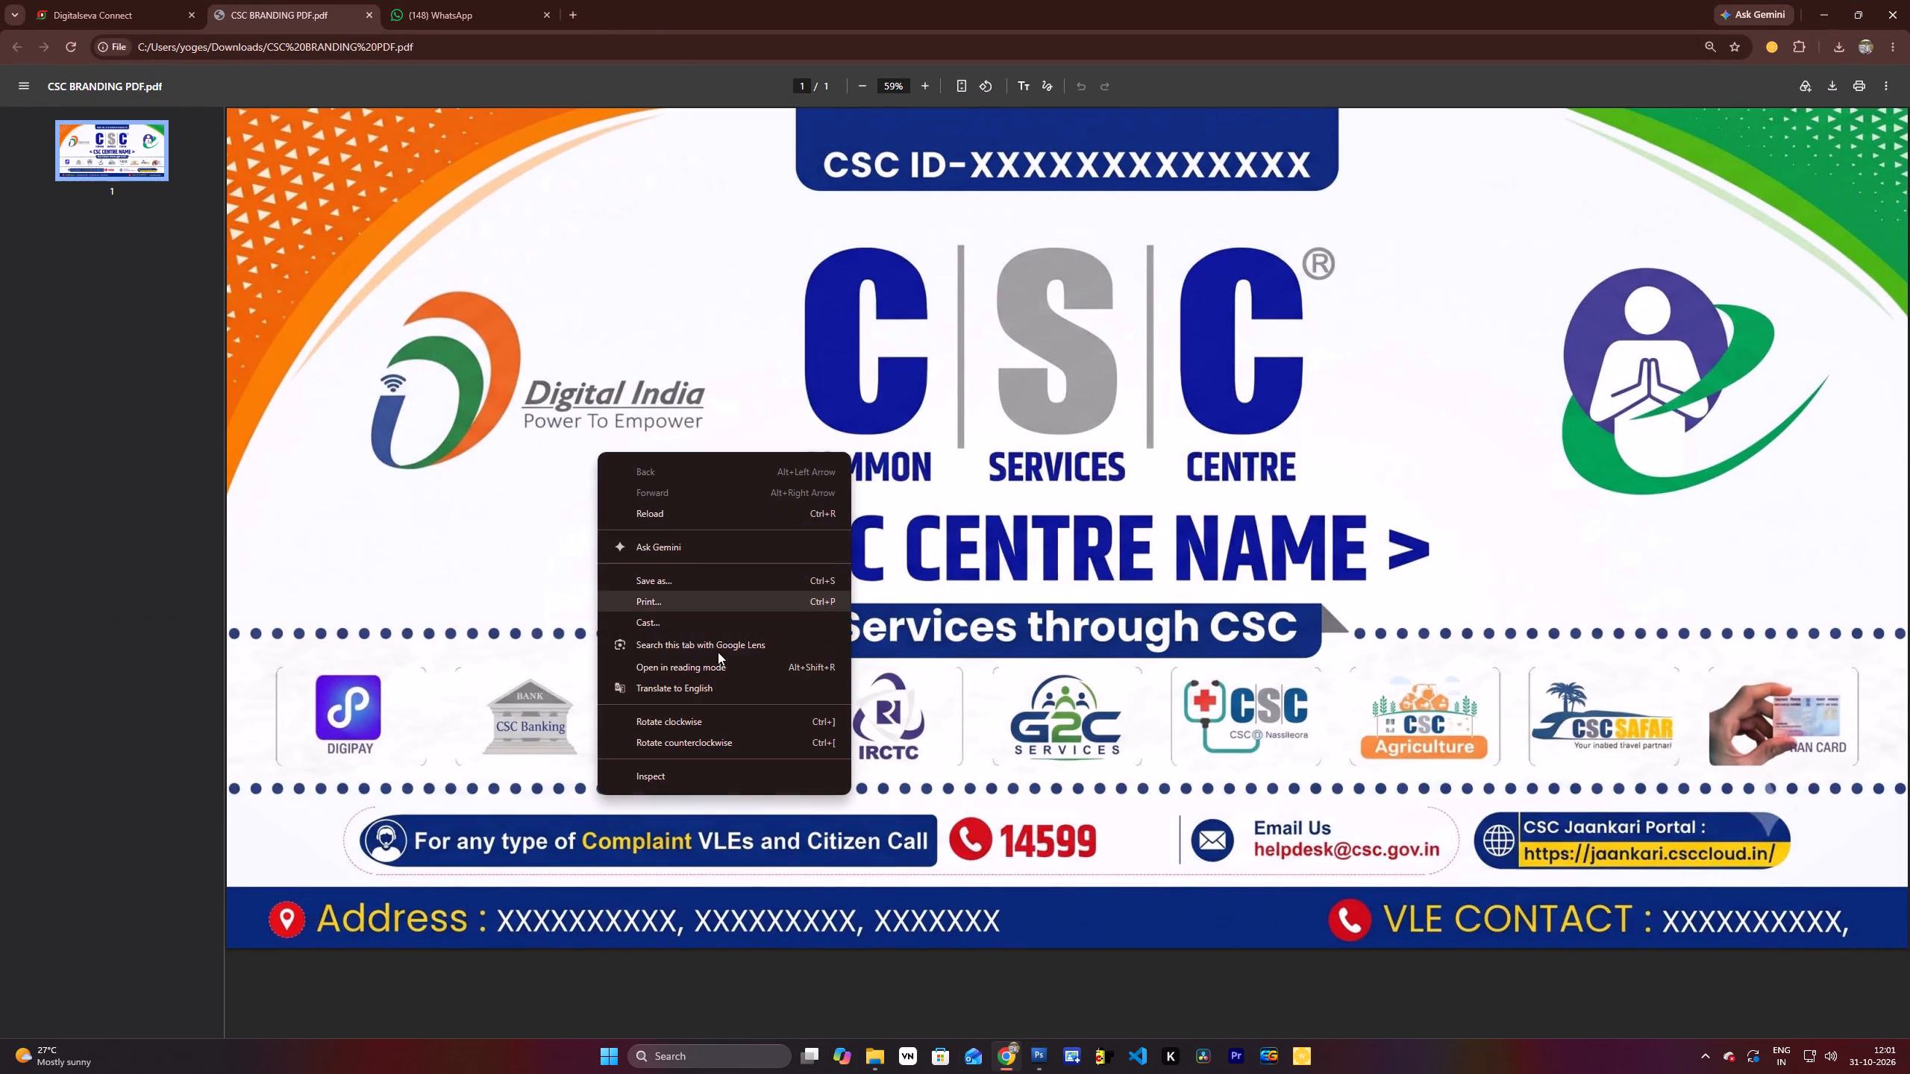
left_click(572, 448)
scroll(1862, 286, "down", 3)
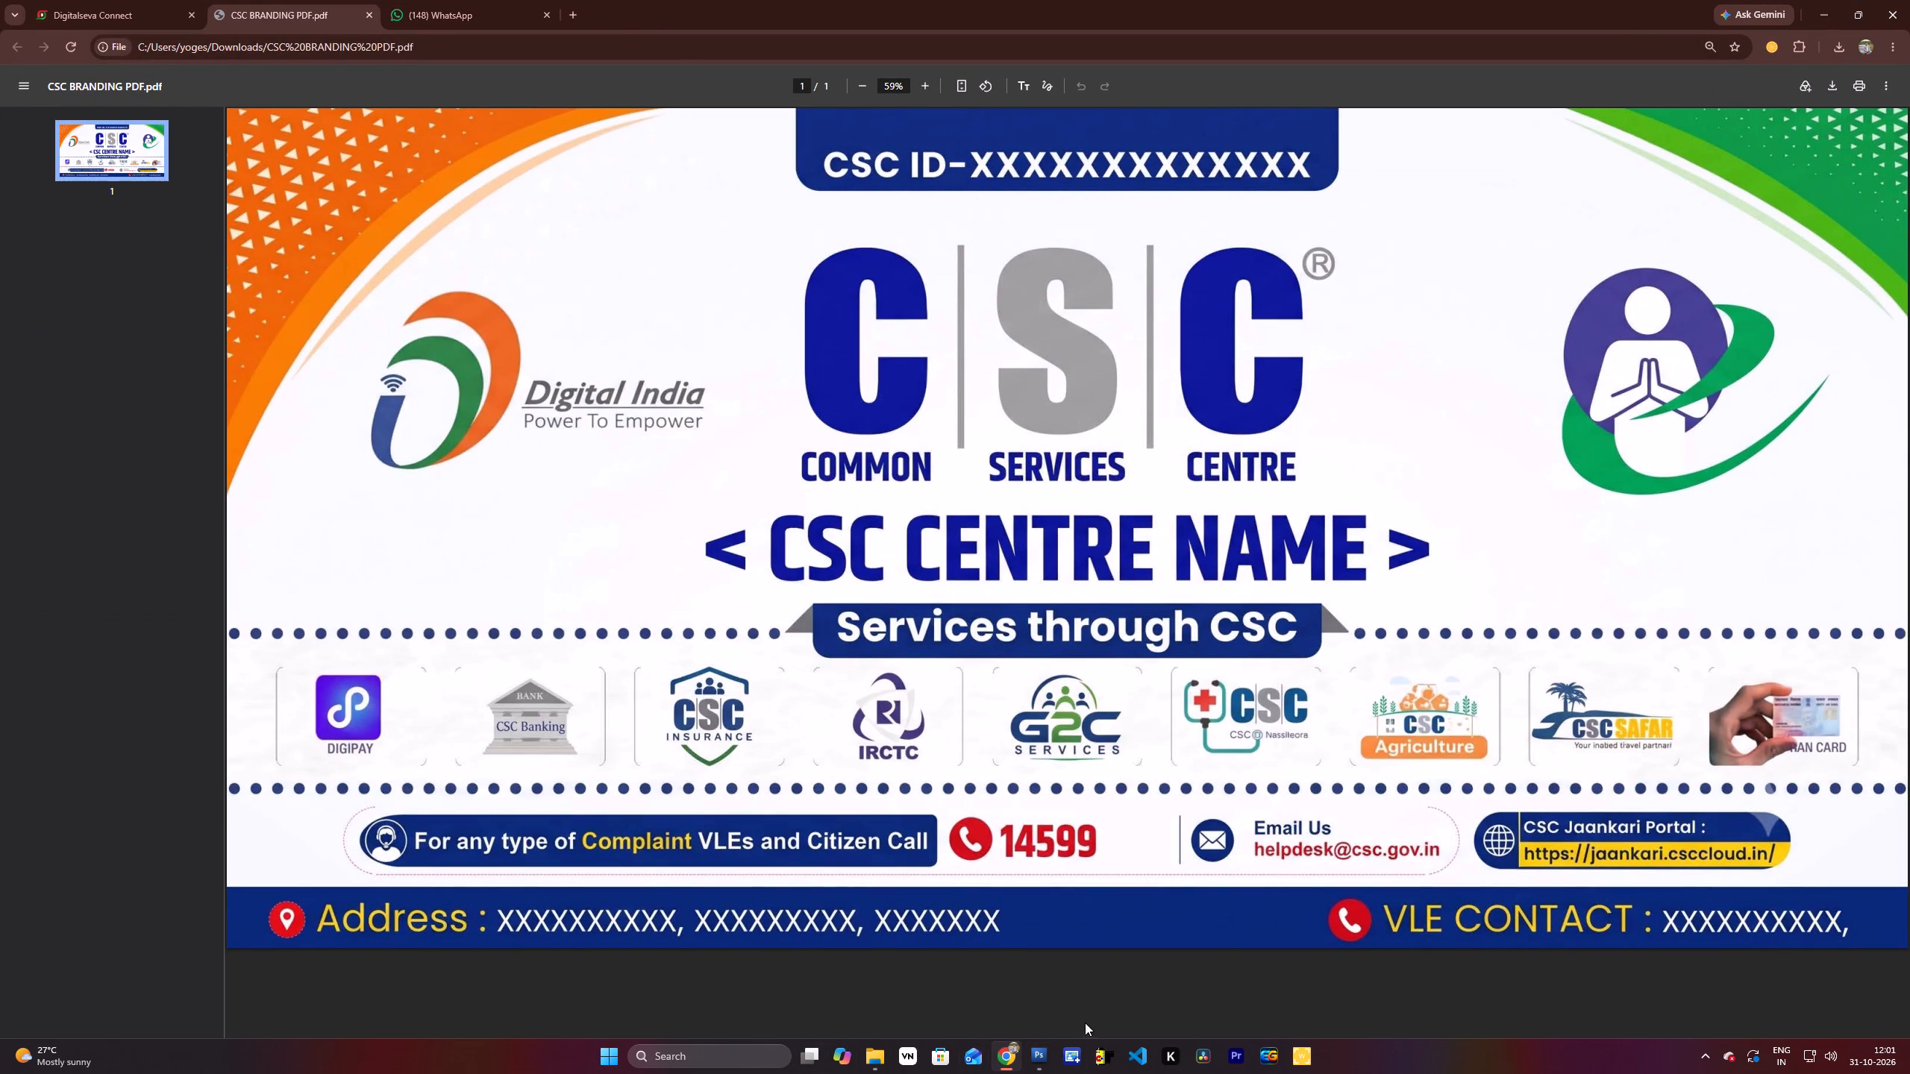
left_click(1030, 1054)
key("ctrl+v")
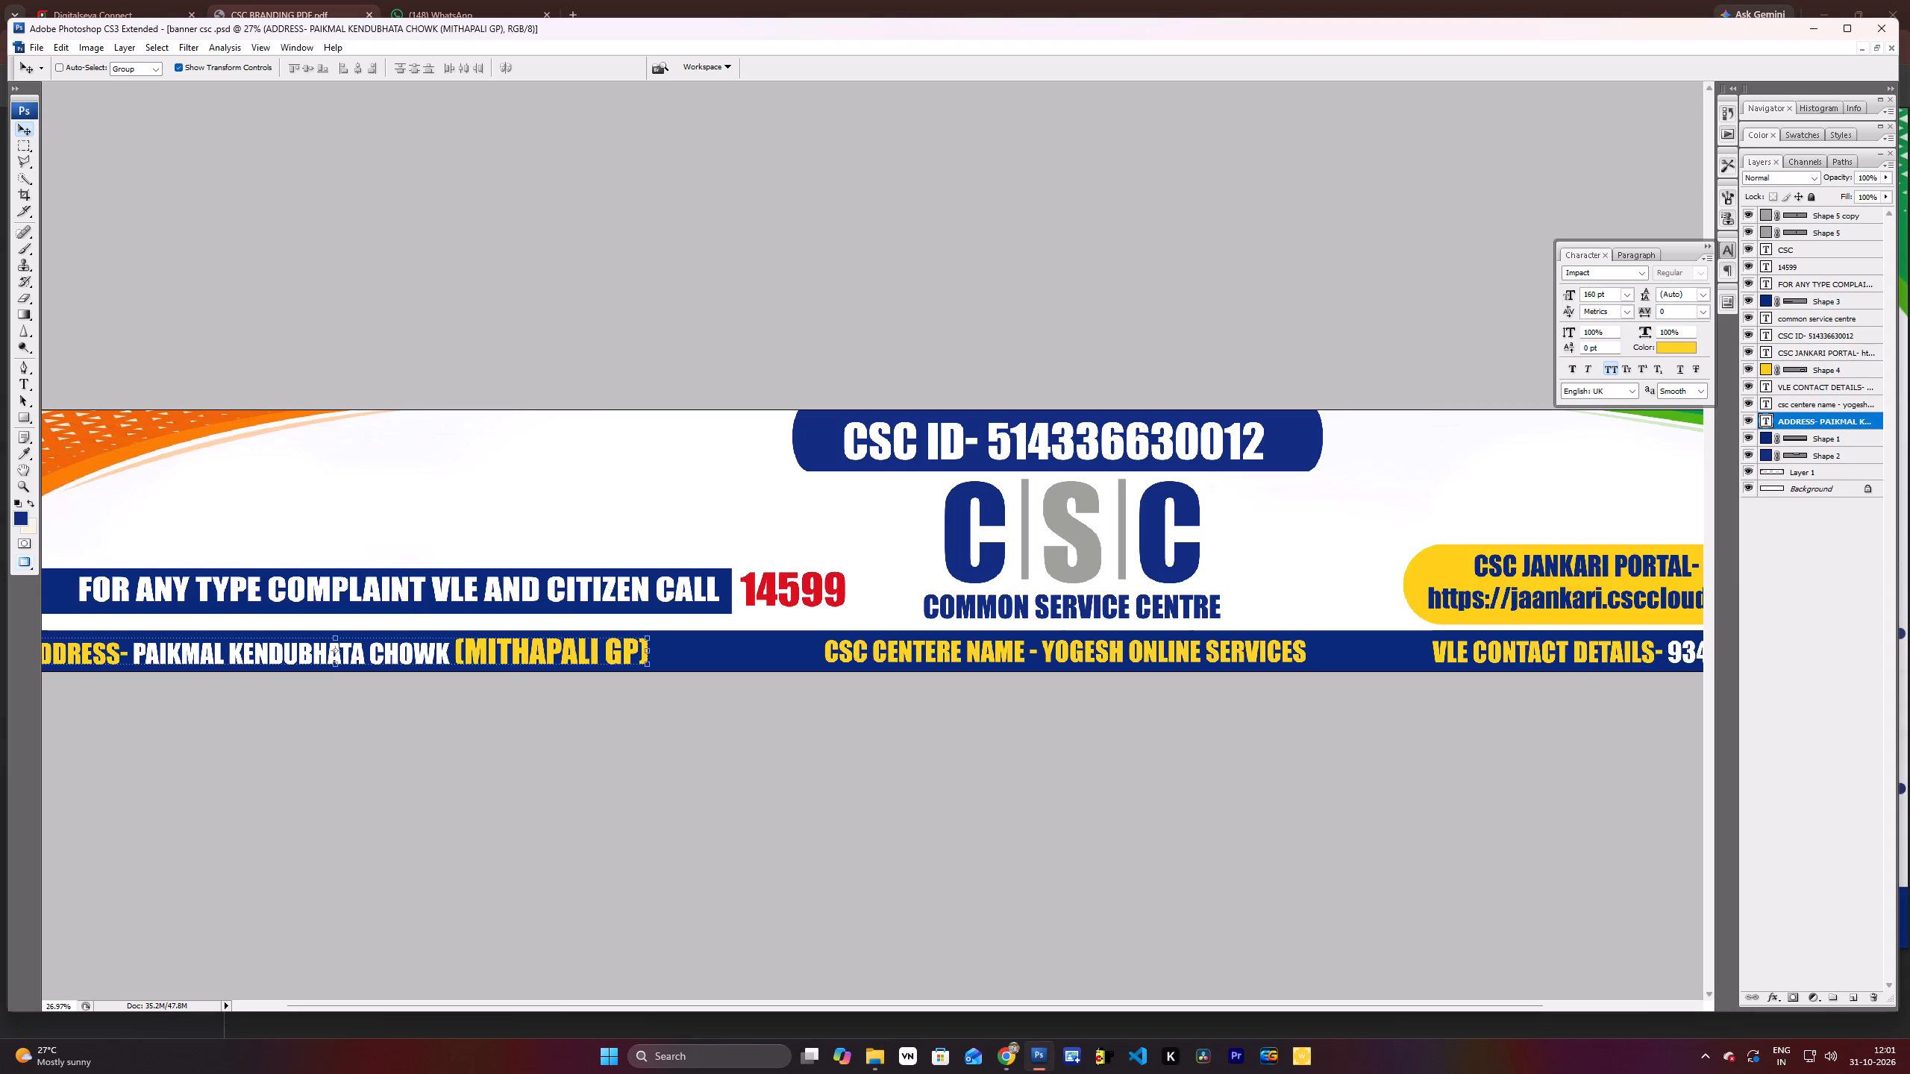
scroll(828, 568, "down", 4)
Float the banner's document window and open CSC BRANDING PDF from the Downloads folder in Photoshop.
left_click(1874, 50)
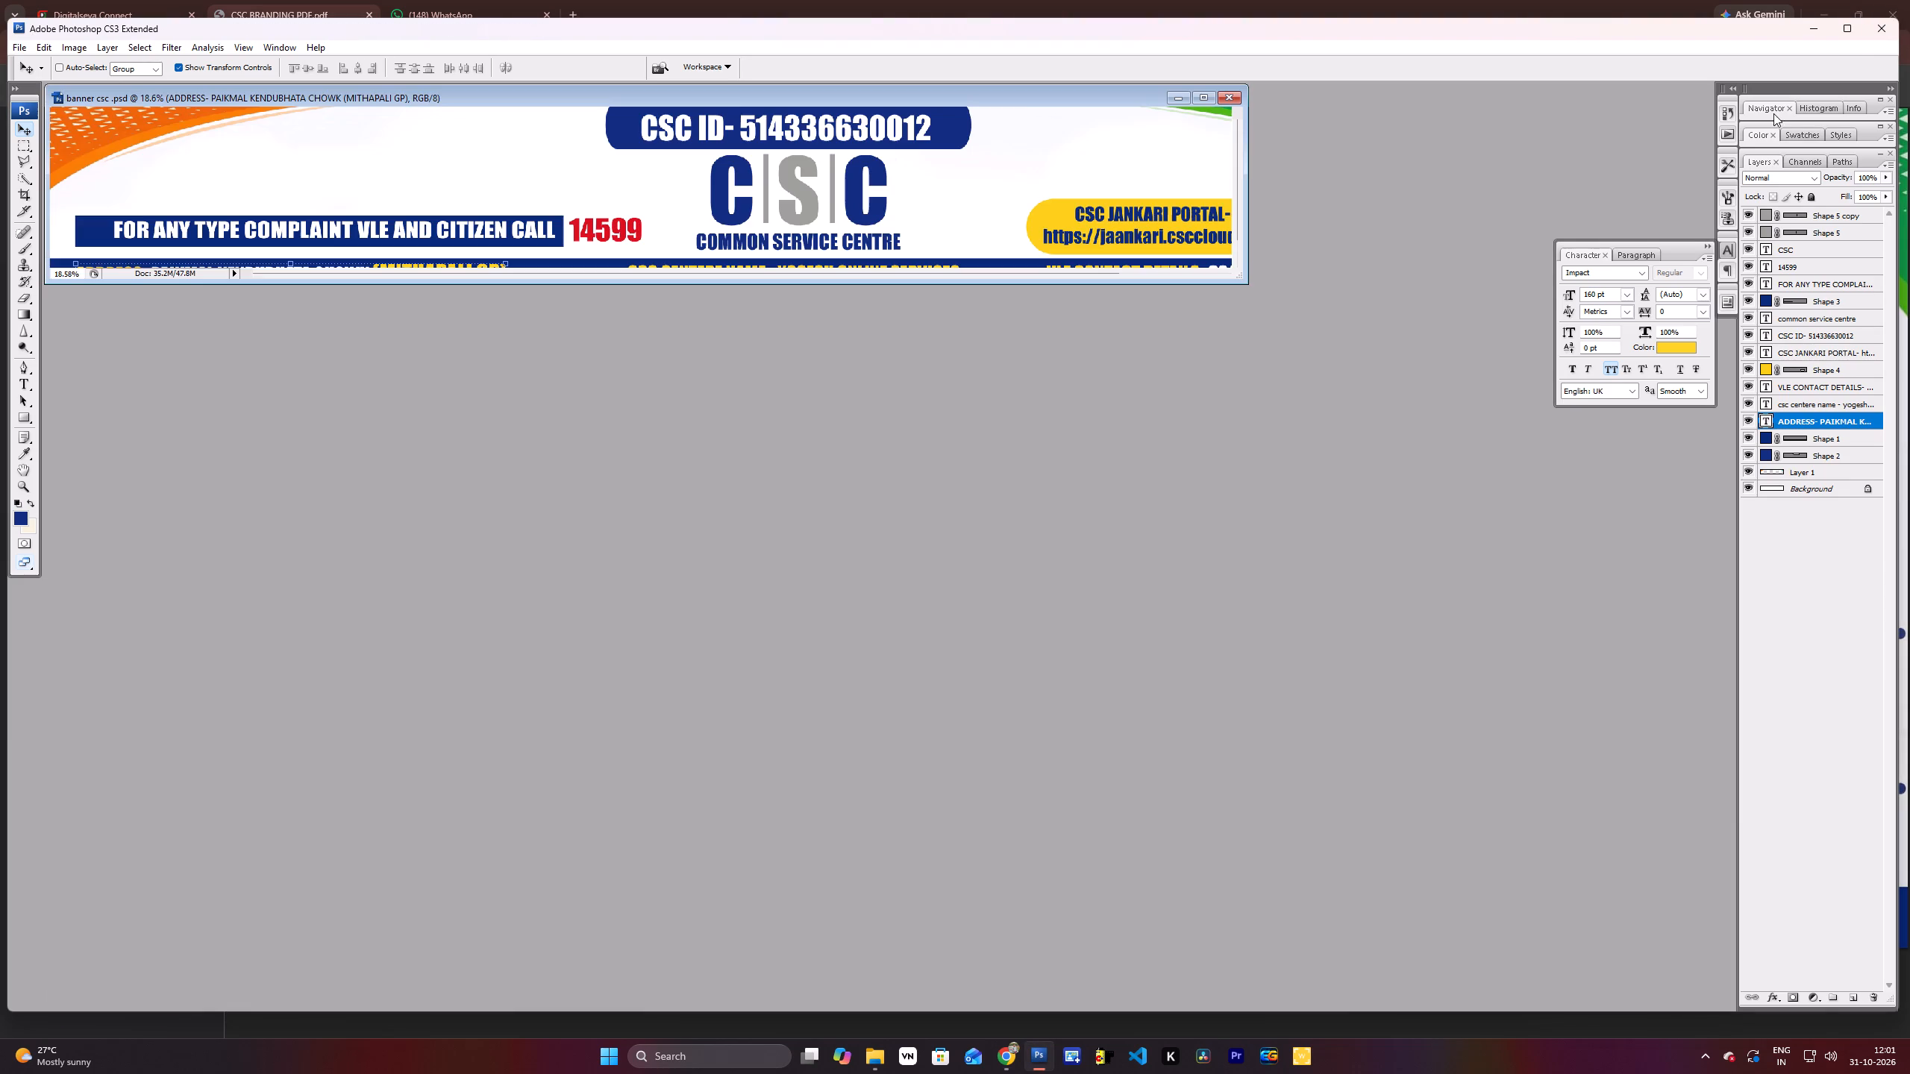
left_click_drag(739, 101, 825, 268)
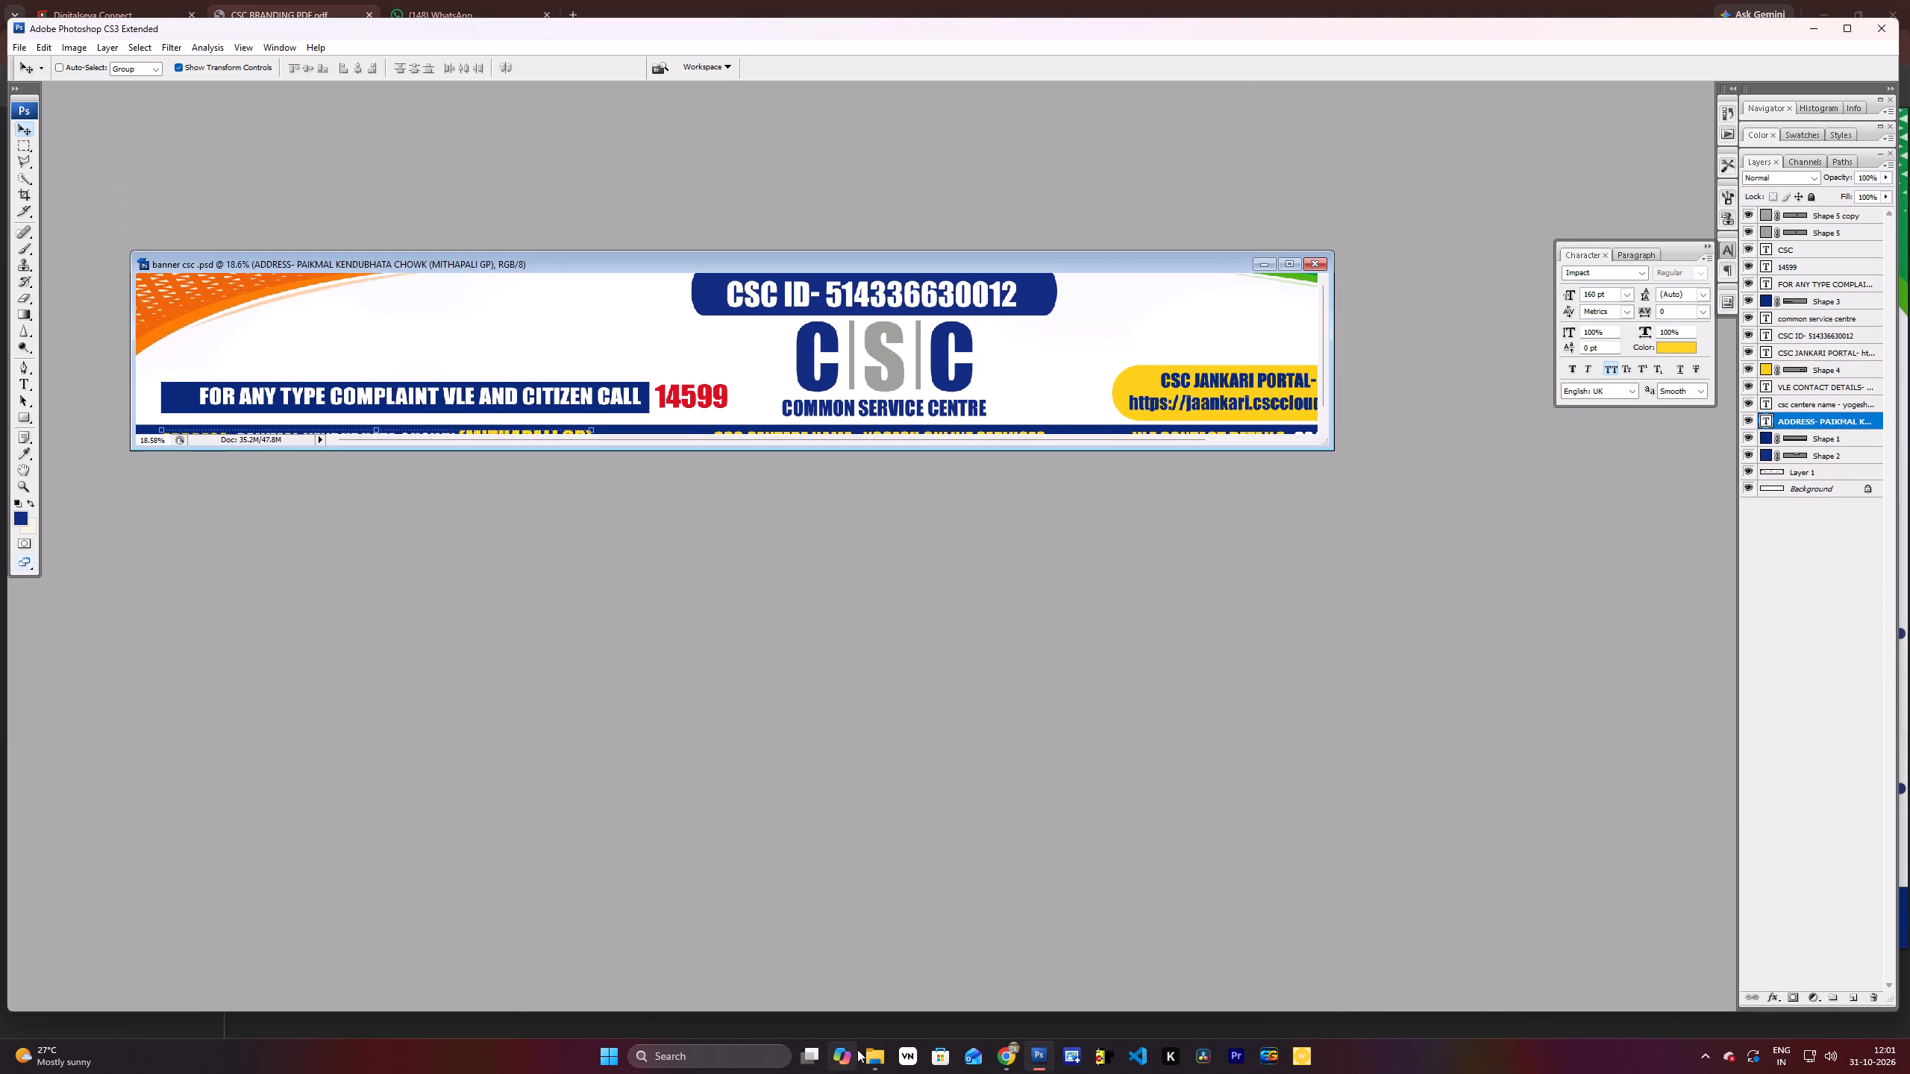
left_click(860, 1054)
right_click(260, 313)
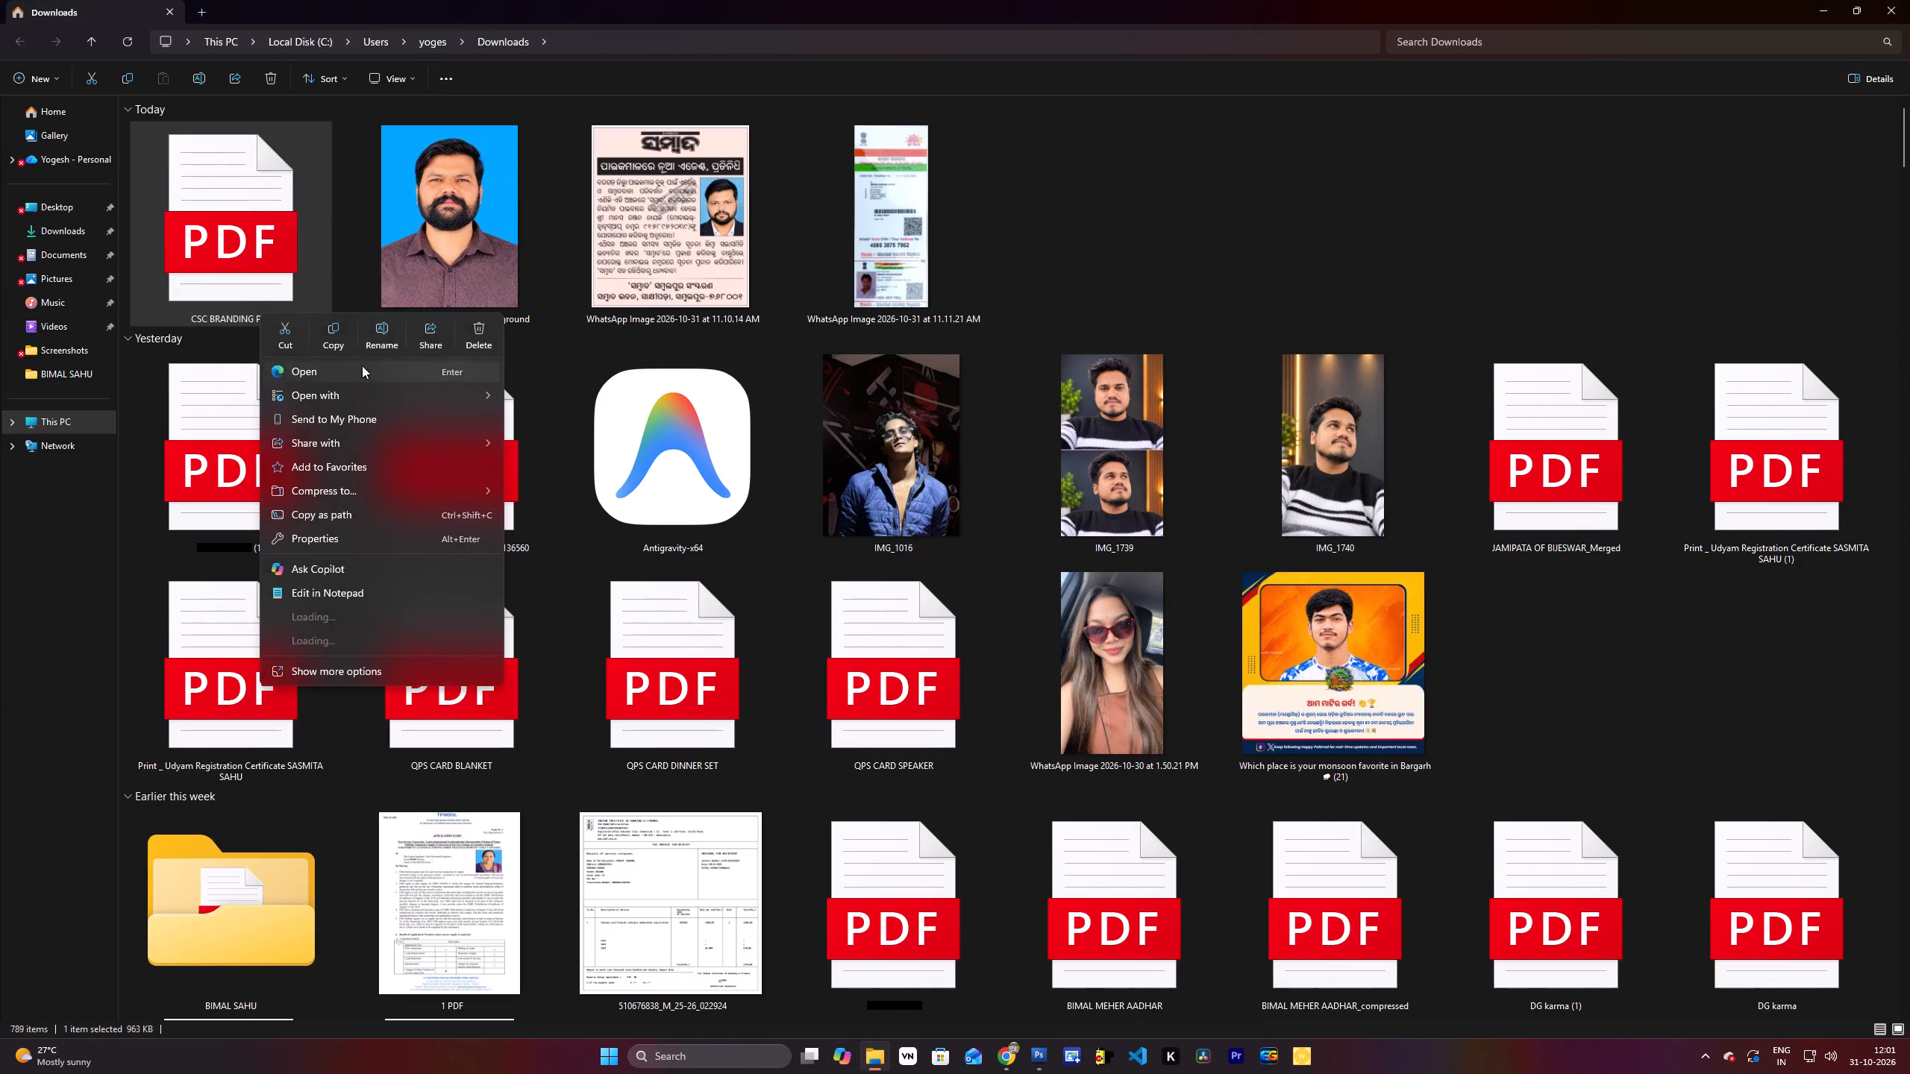
left_click(371, 398)
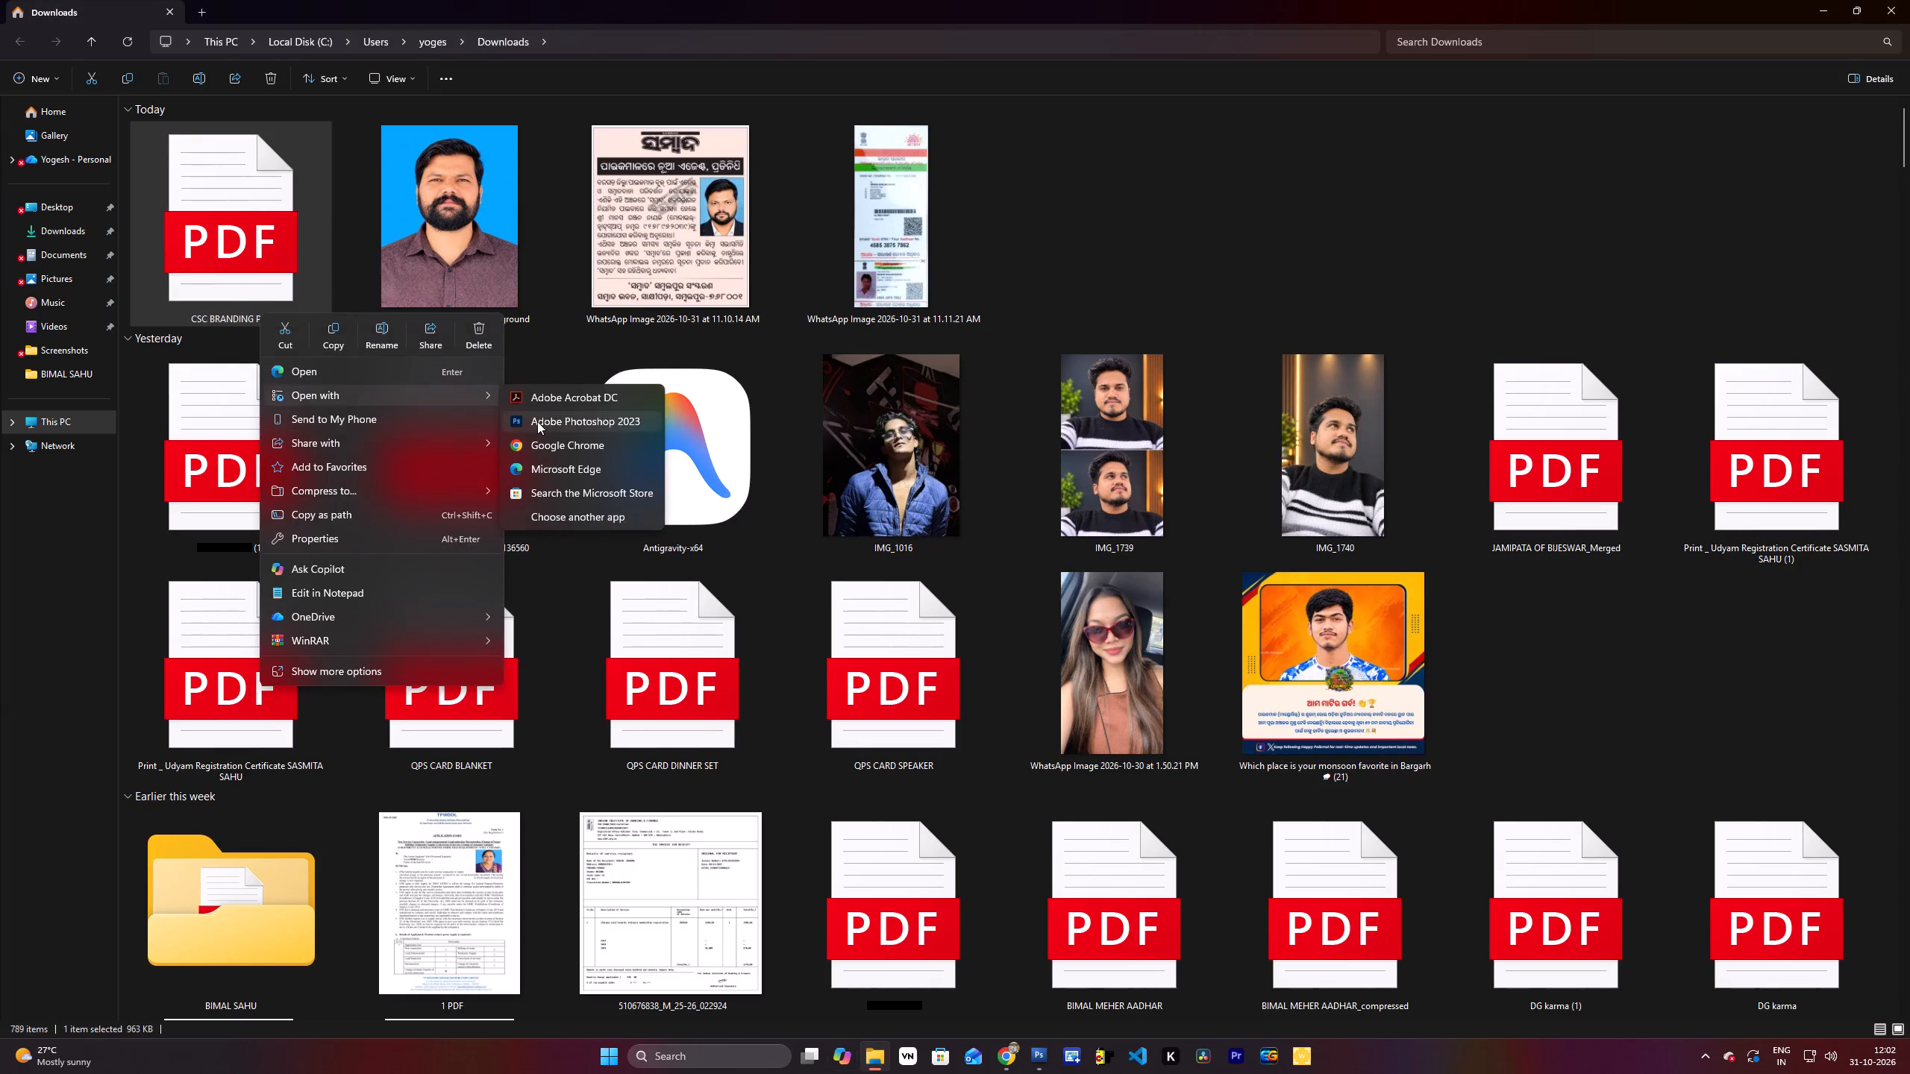
left_click(537, 421)
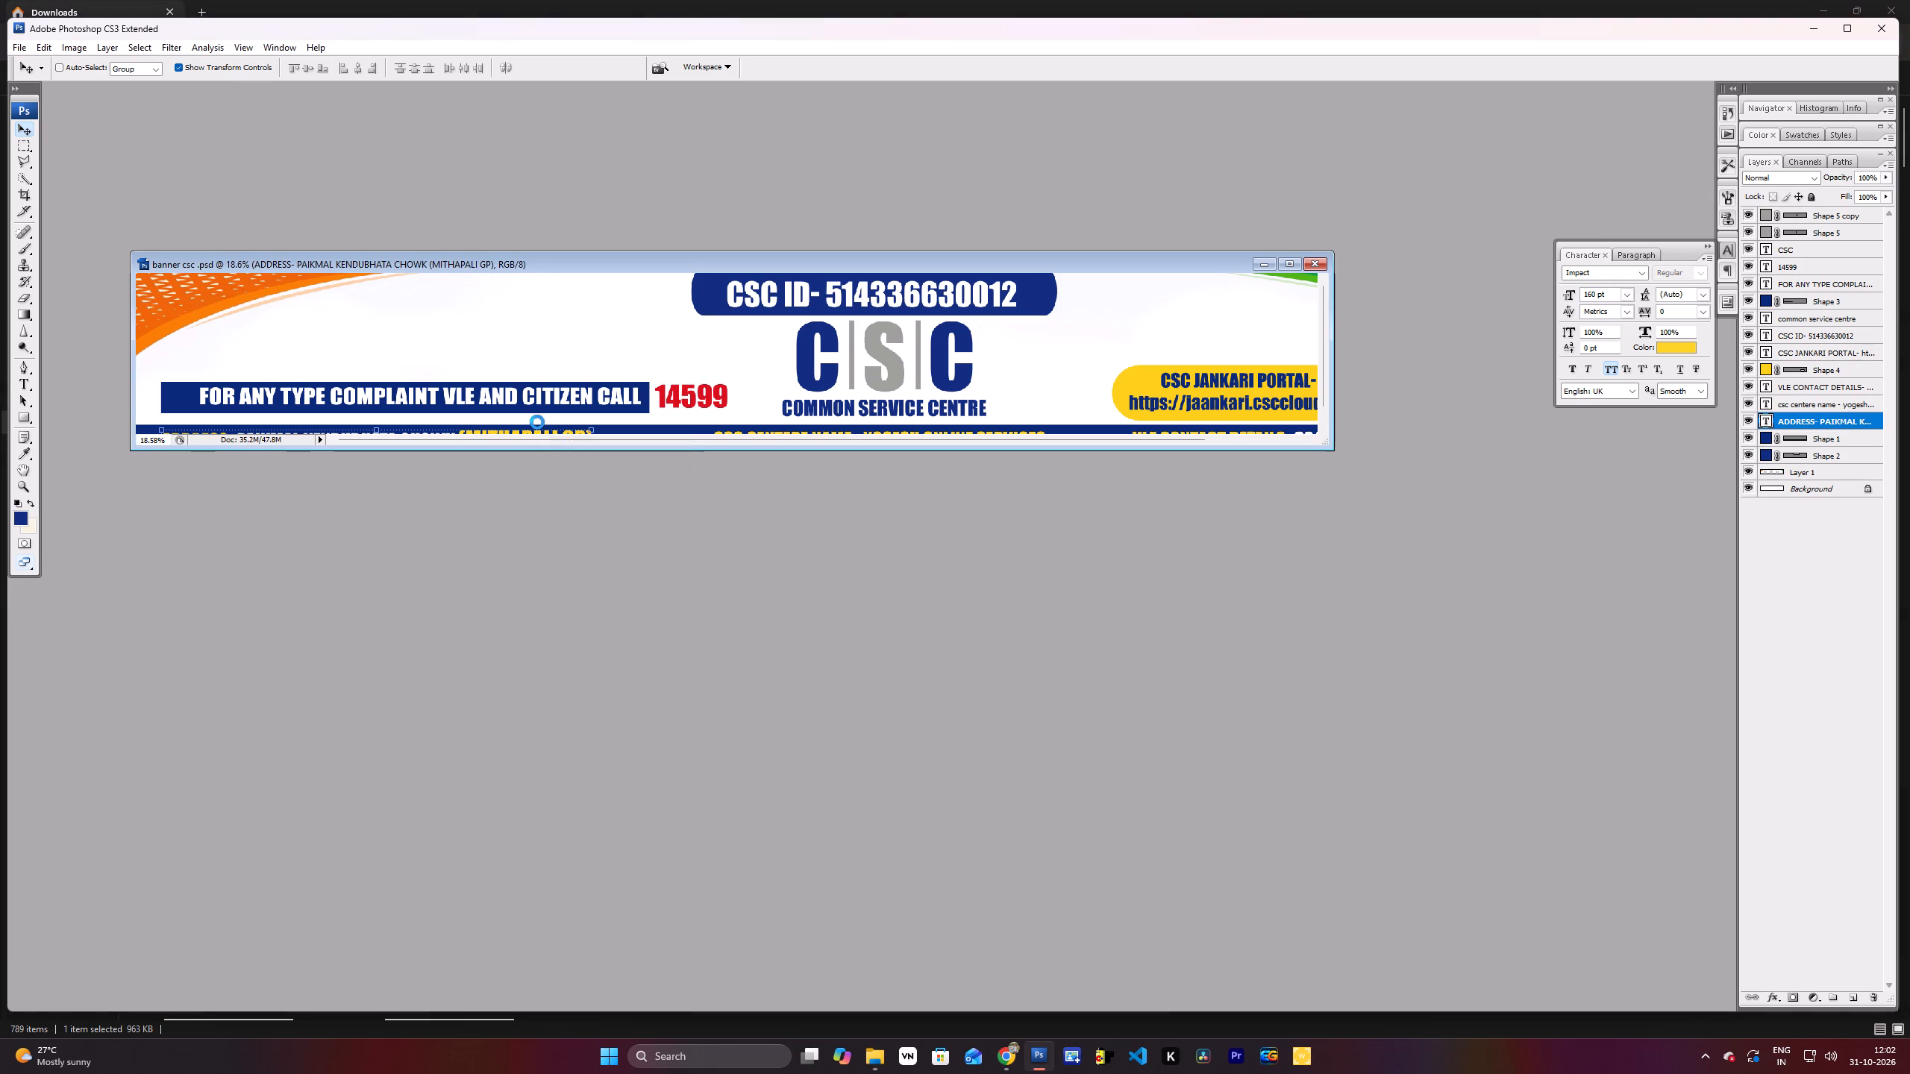
Copy the branding PDF's artwork layer into banner csc .psd and show the banner document full-window again.
scroll(660, 377, "down", 5)
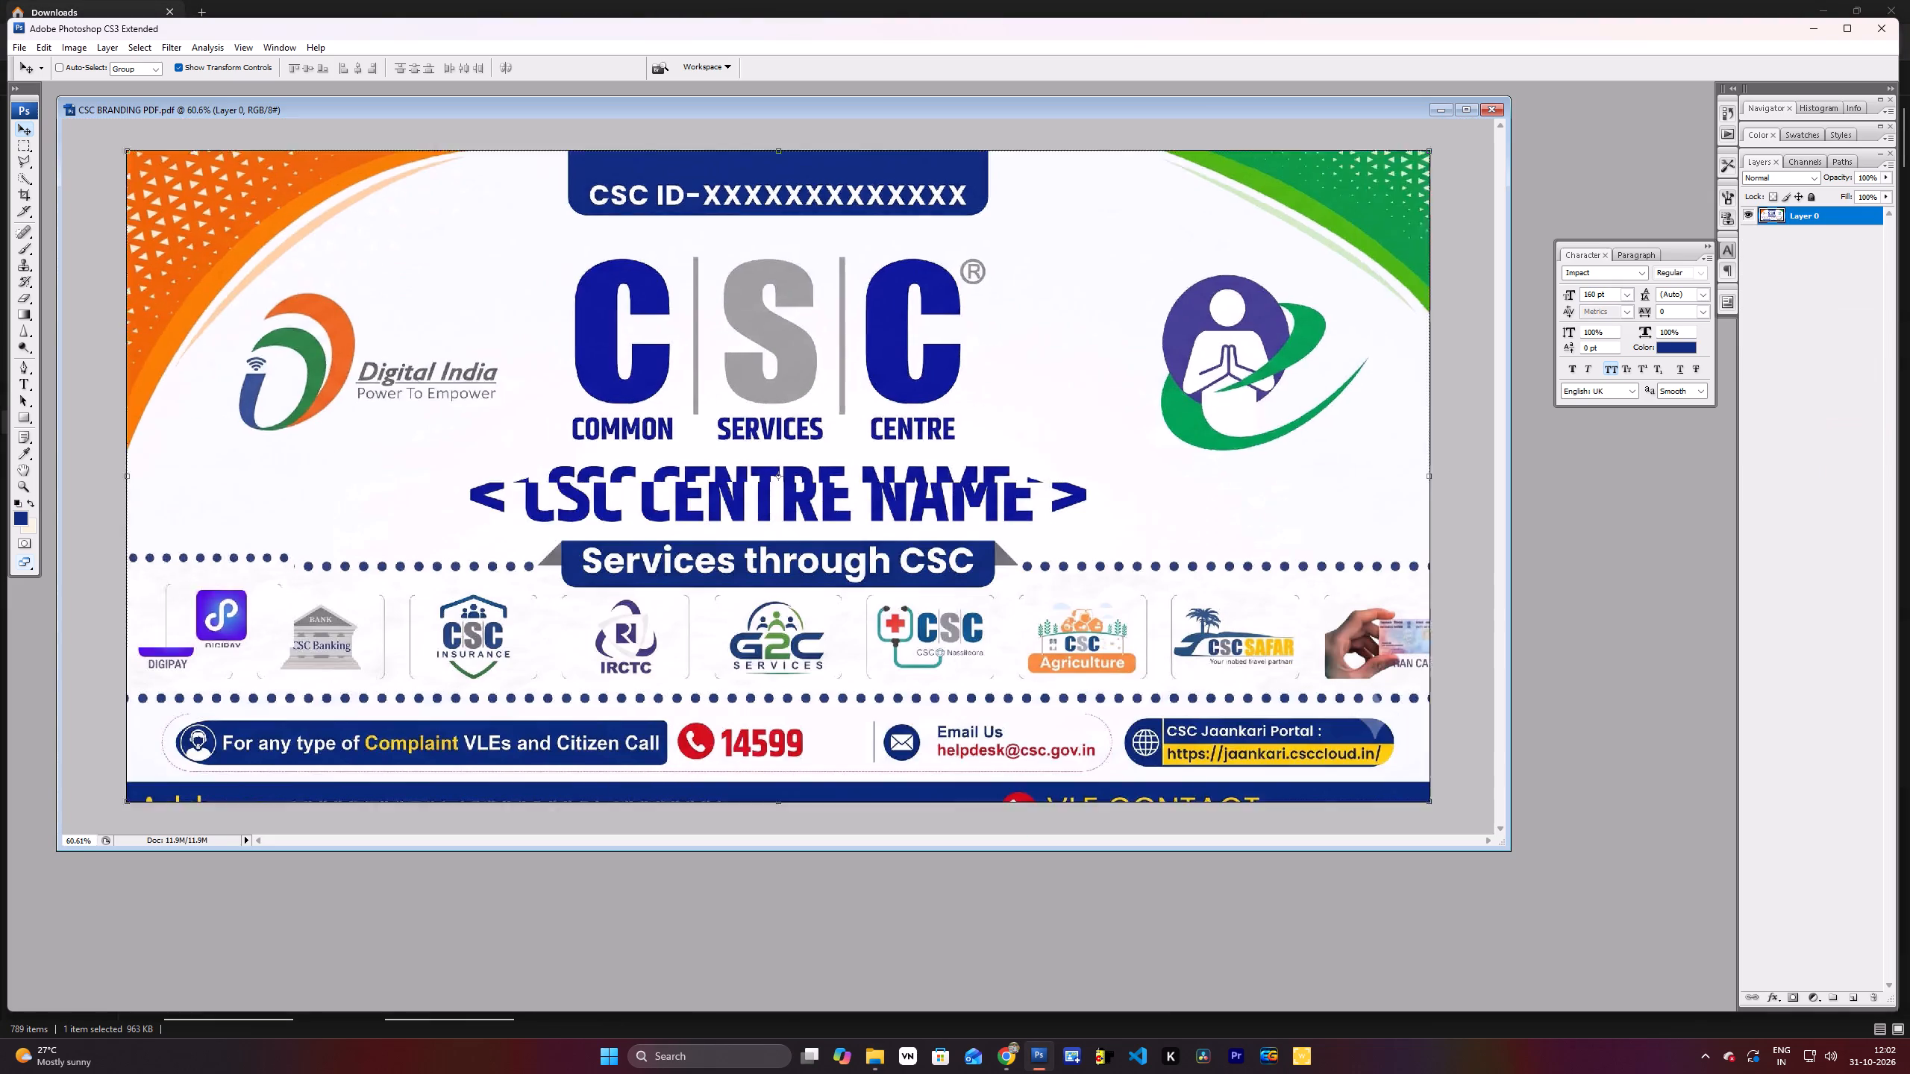
left_click_drag(736, 114, 1085, 358)
left_click_drag(1021, 604, 780, 442)
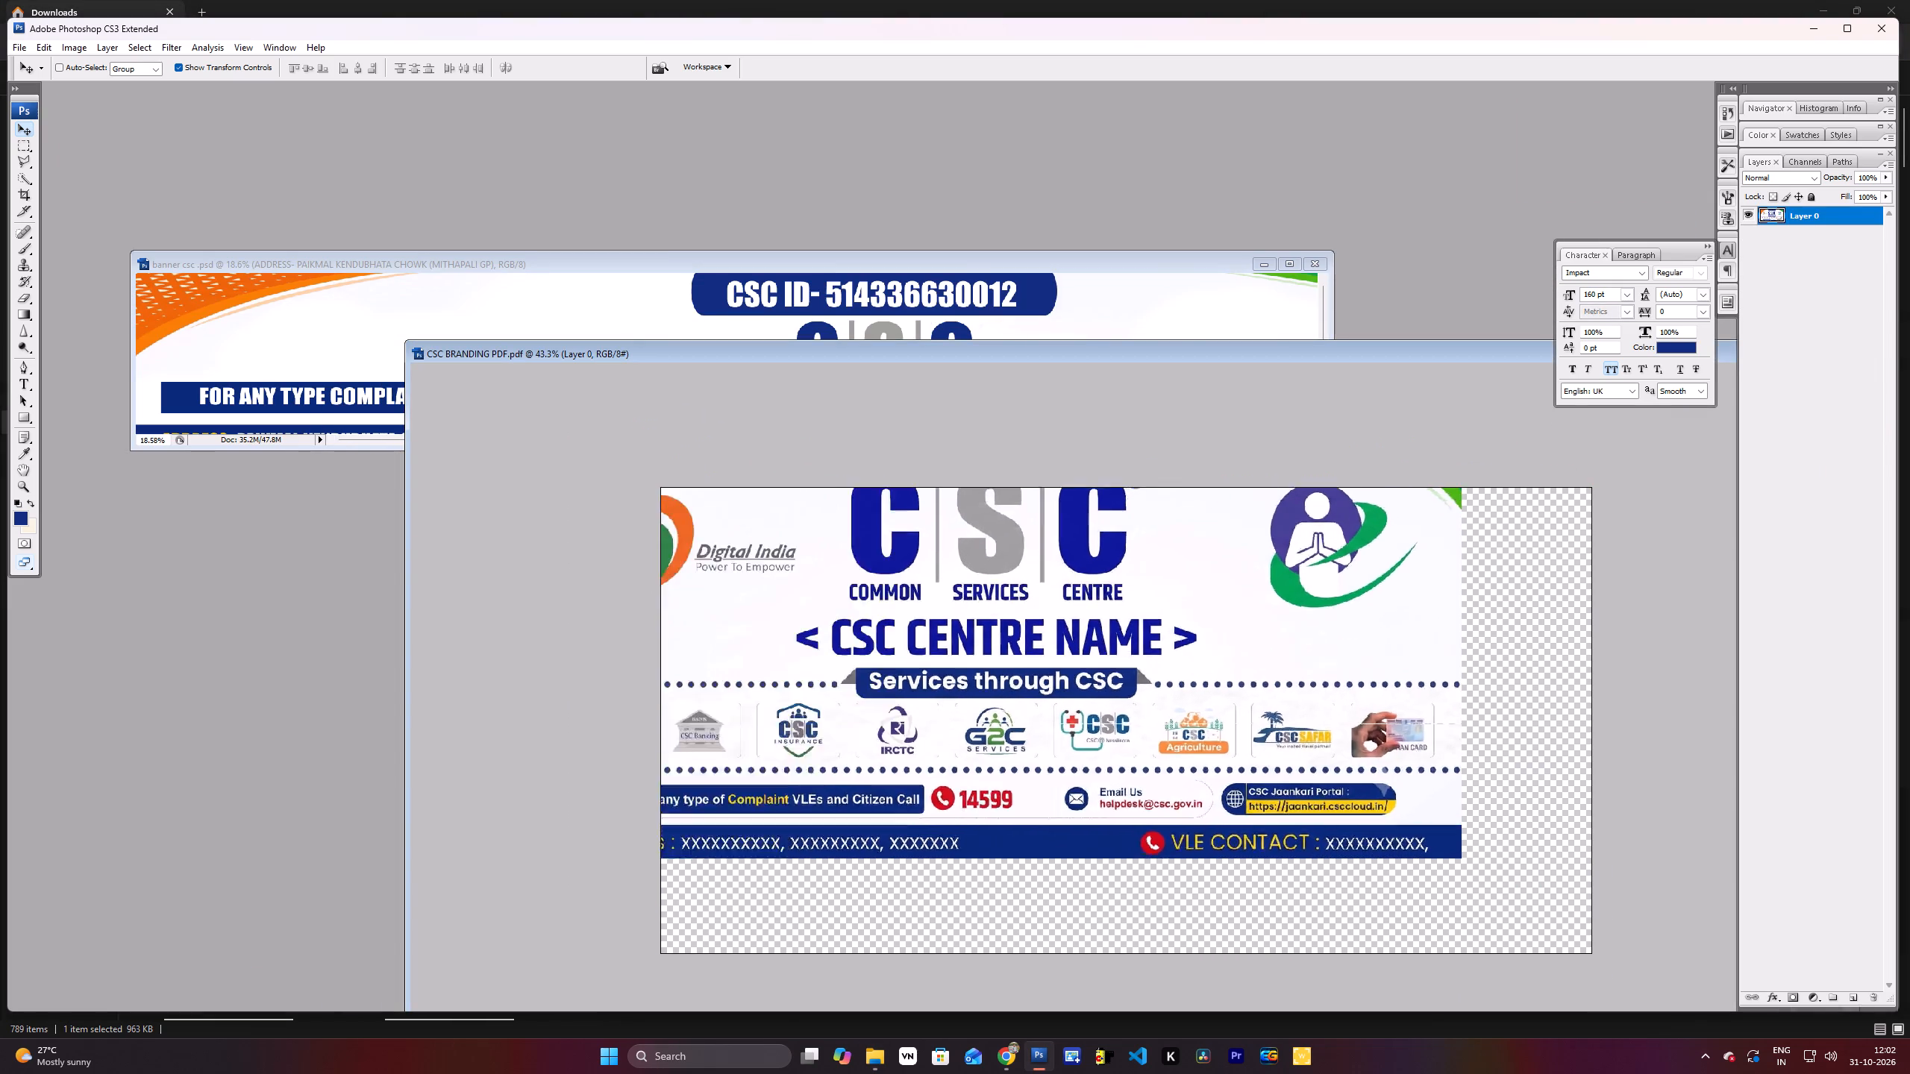
left_click_drag(780, 442, 430, 306)
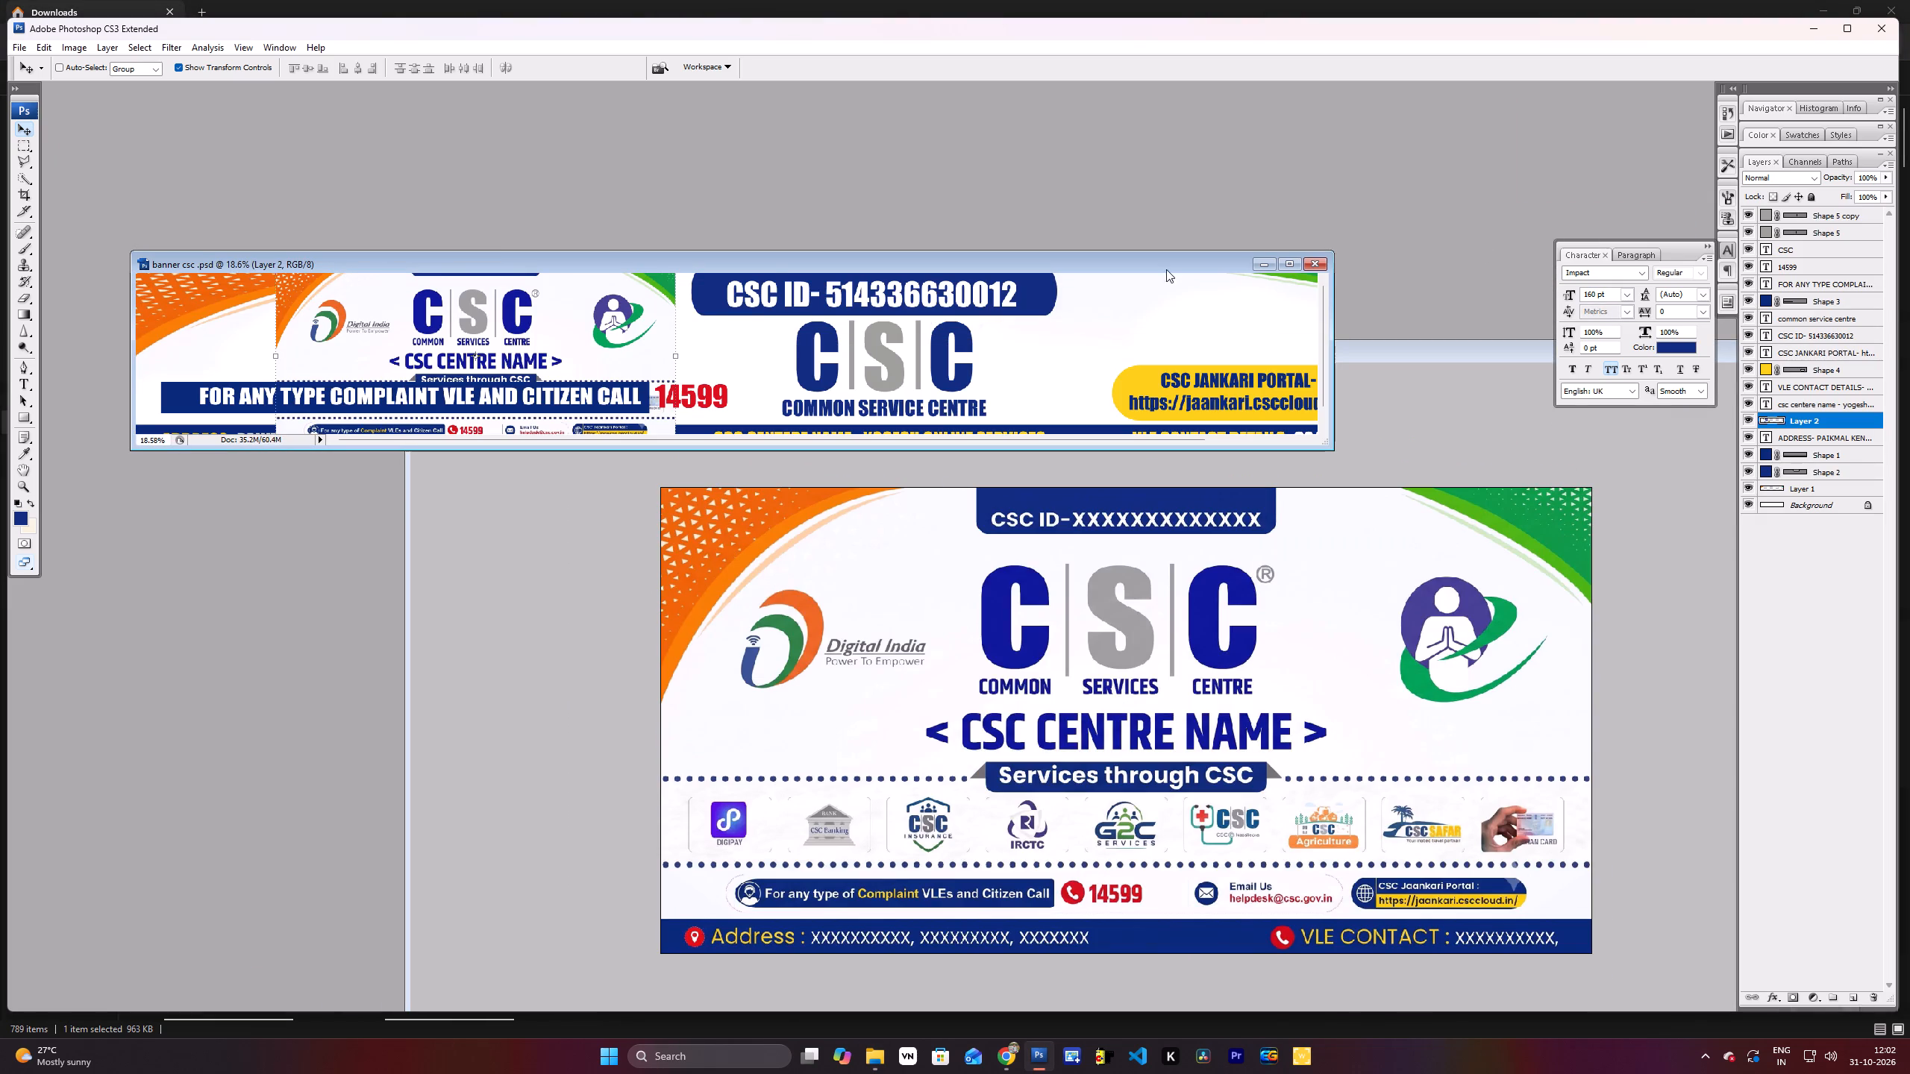
left_click(1299, 261)
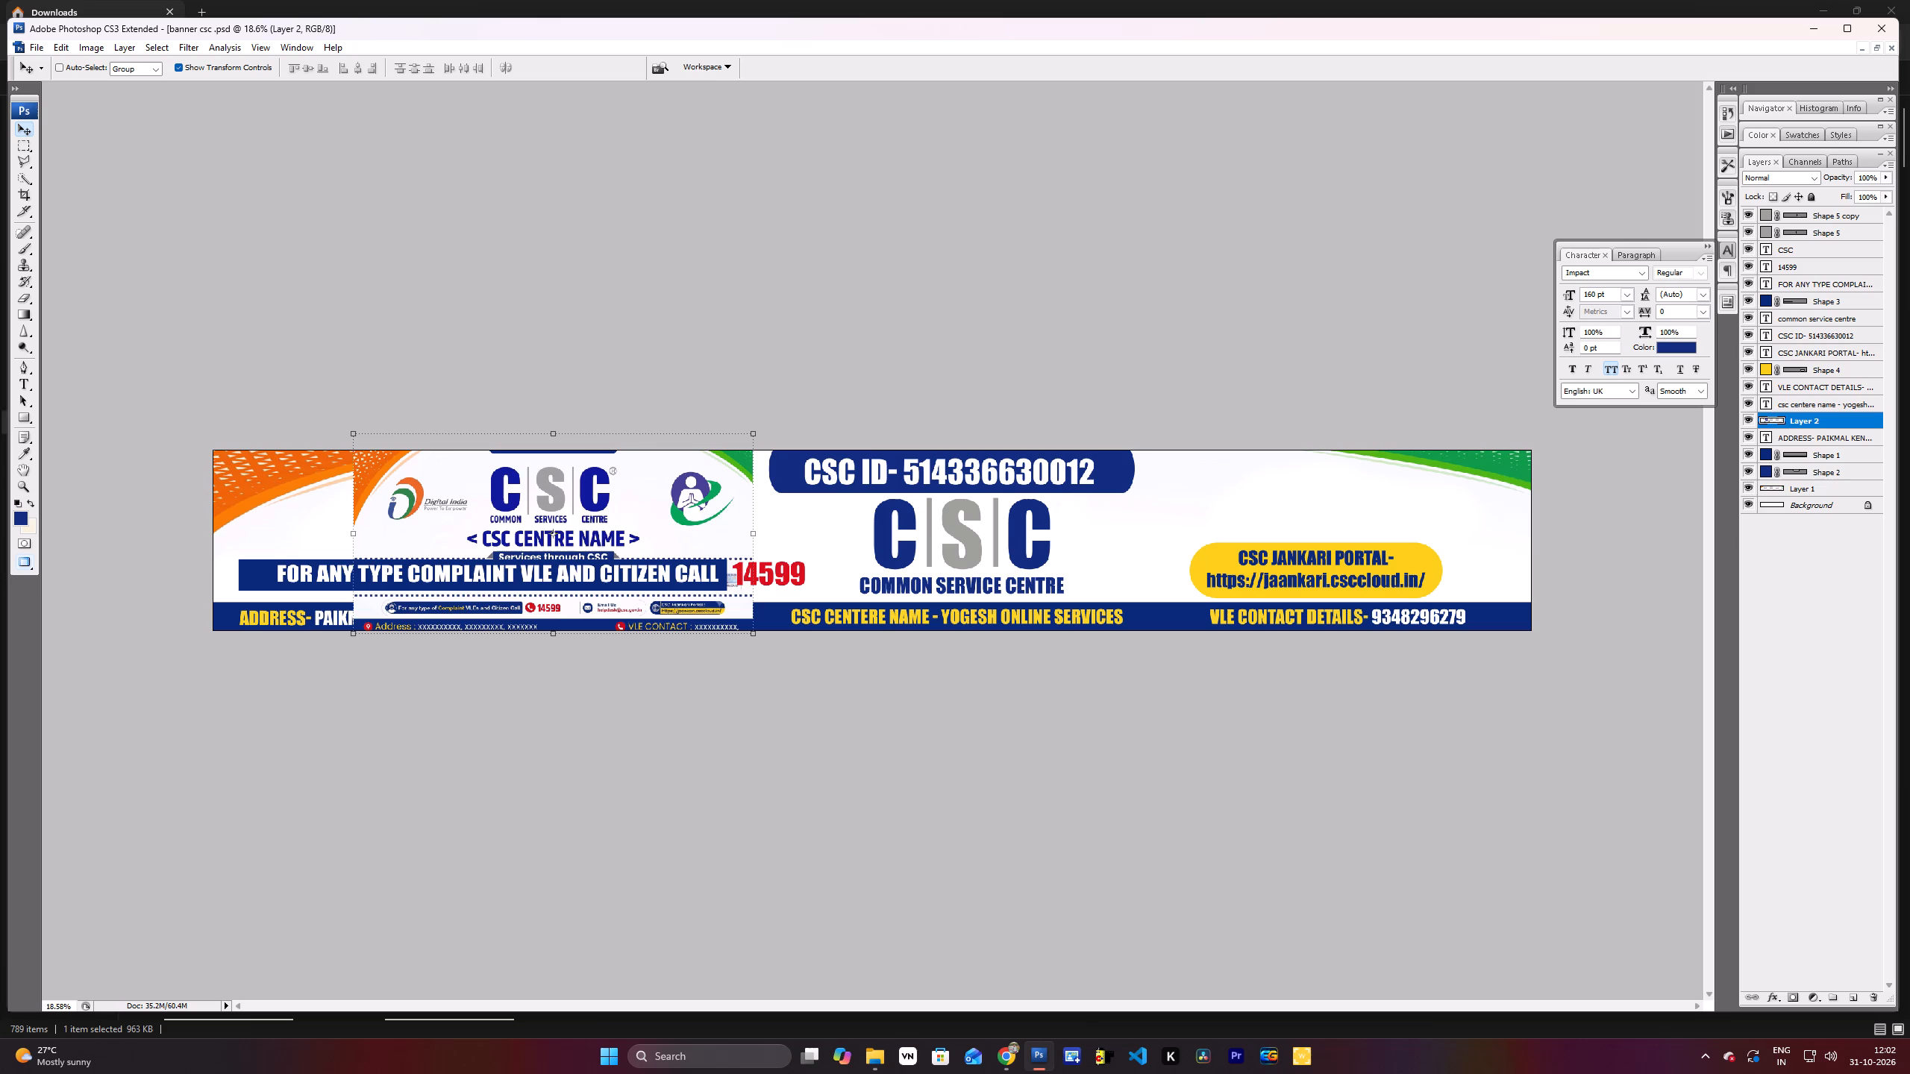
key("ctrl+a")
key("ctrl+c")
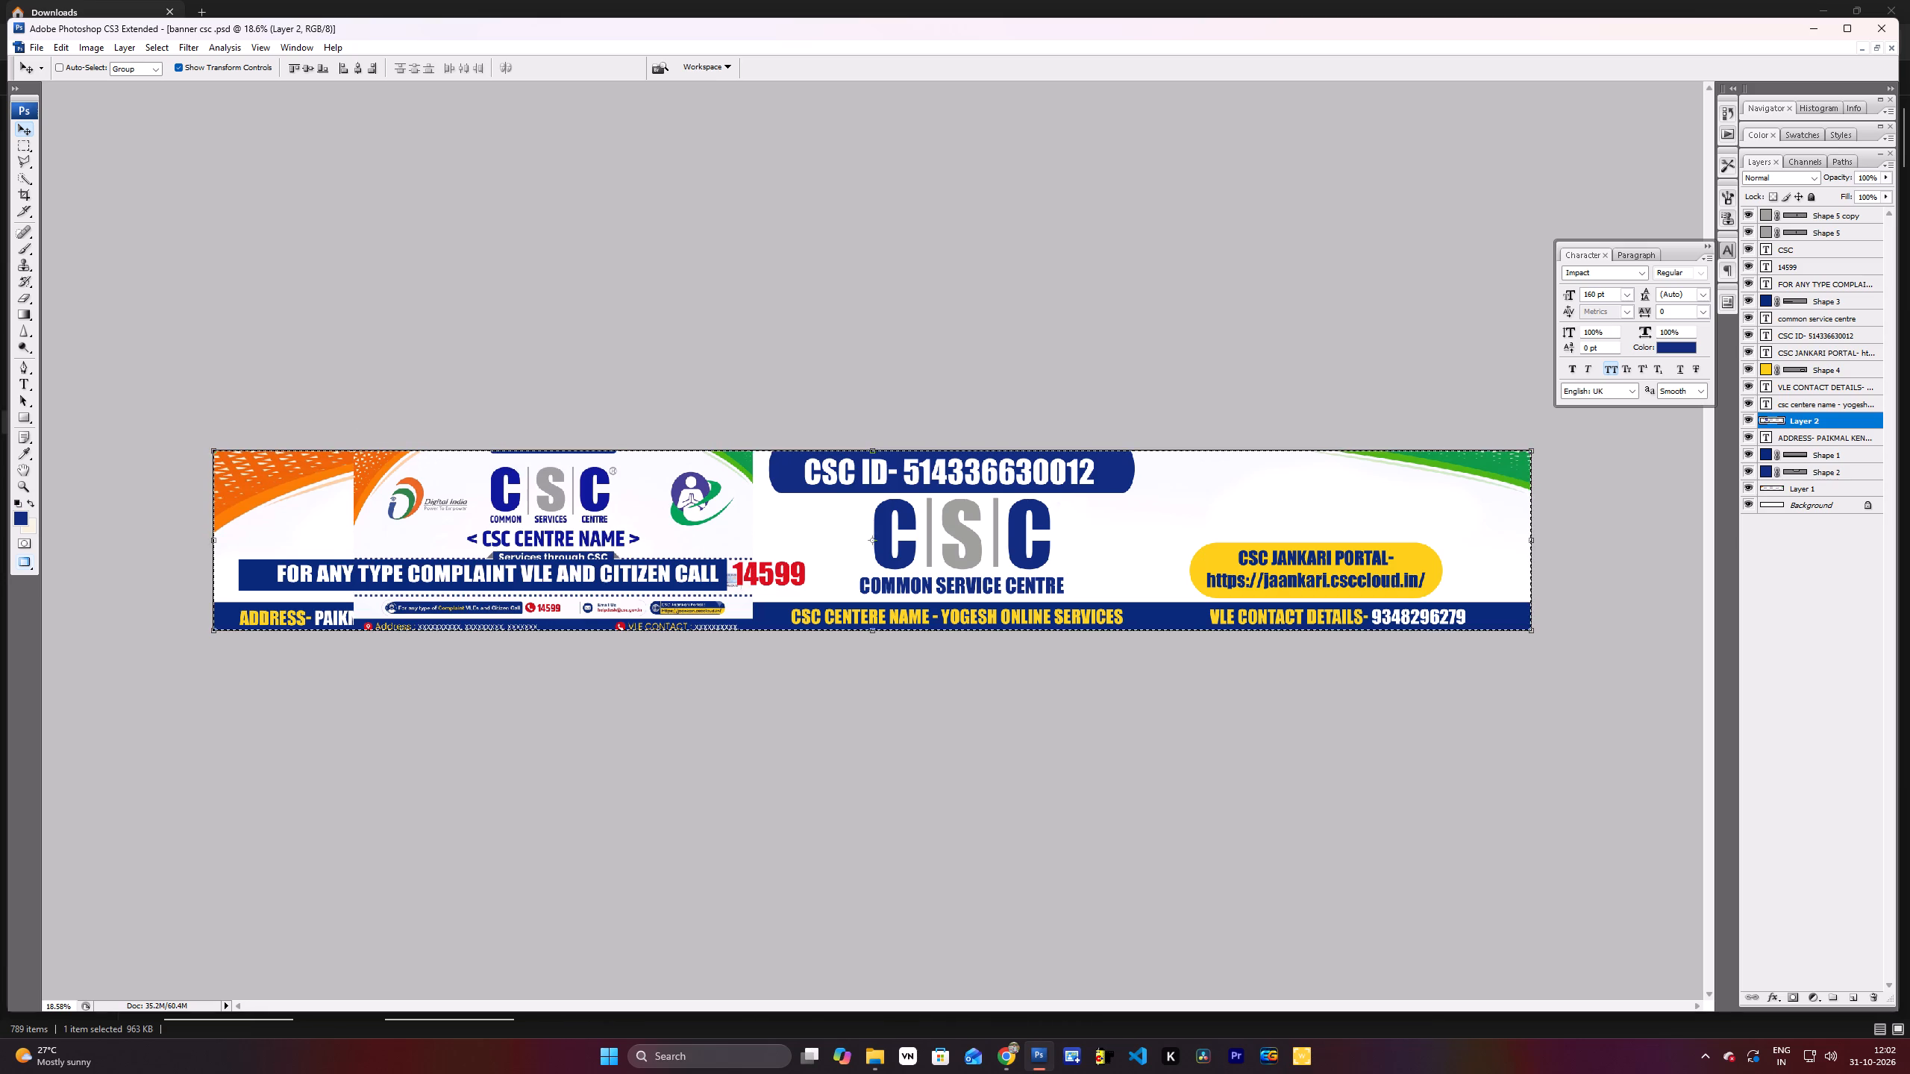
key("ctrl+d")
Scale the imported artwork proportionally to about 65% and place it above the complaint helpline bar, near the banner's upper edge.
scroll(570, 518, "up", 5)
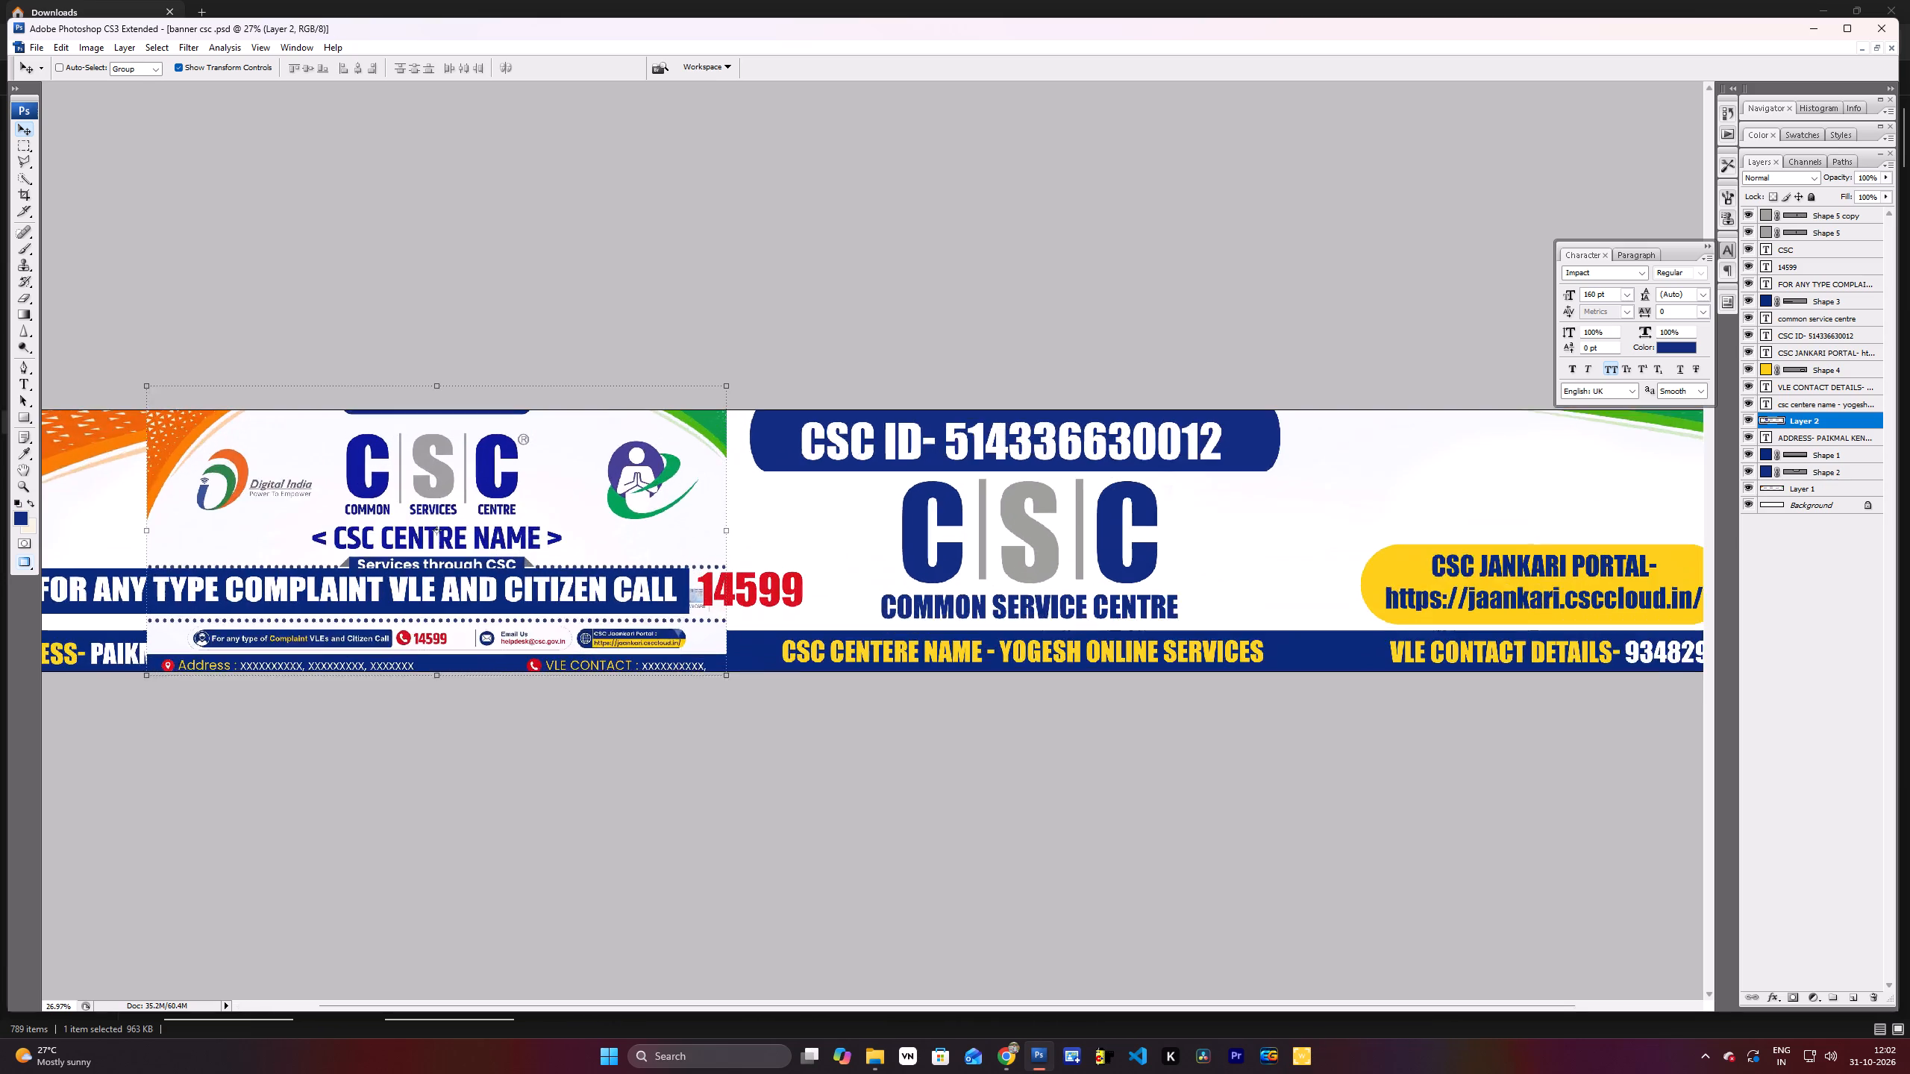
scroll(528, 517, "up", 3)
left_click_drag(310, 542, 536, 570)
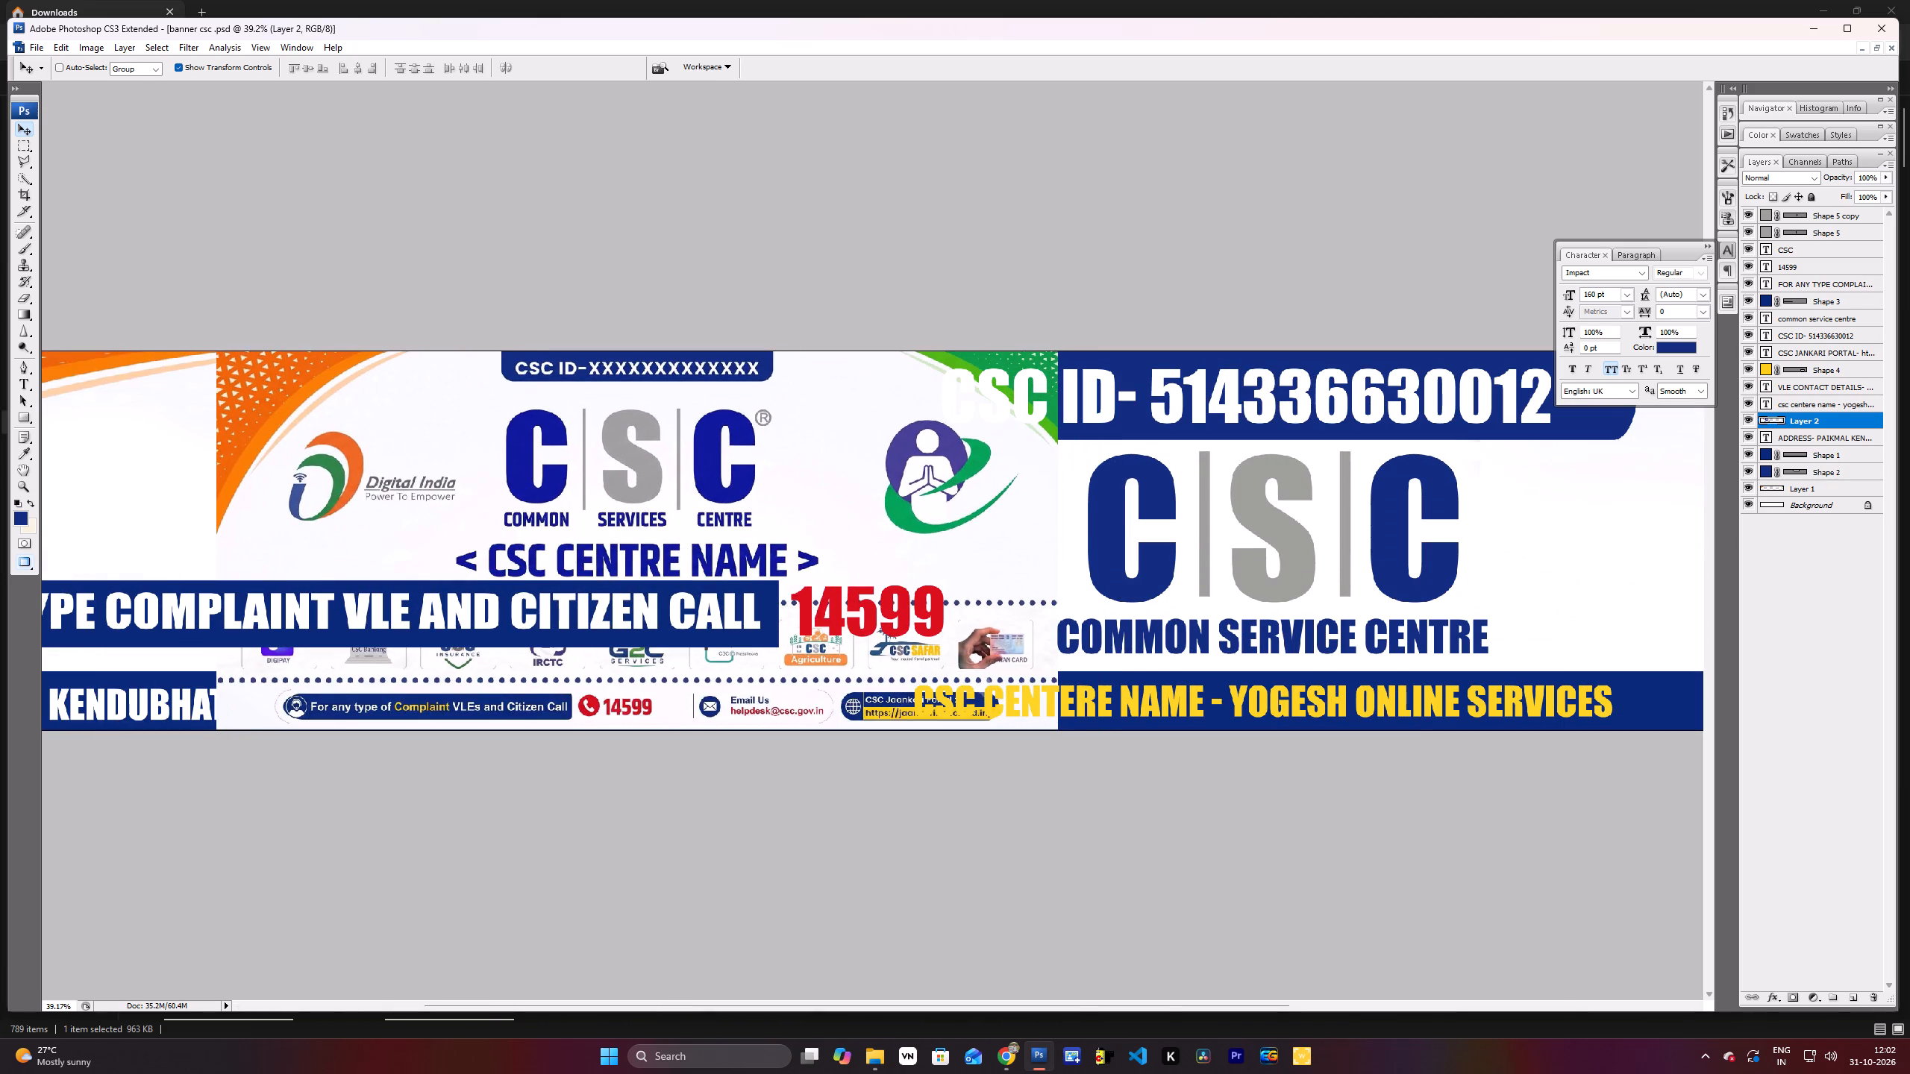
left_click_drag(536, 570, 537, 565)
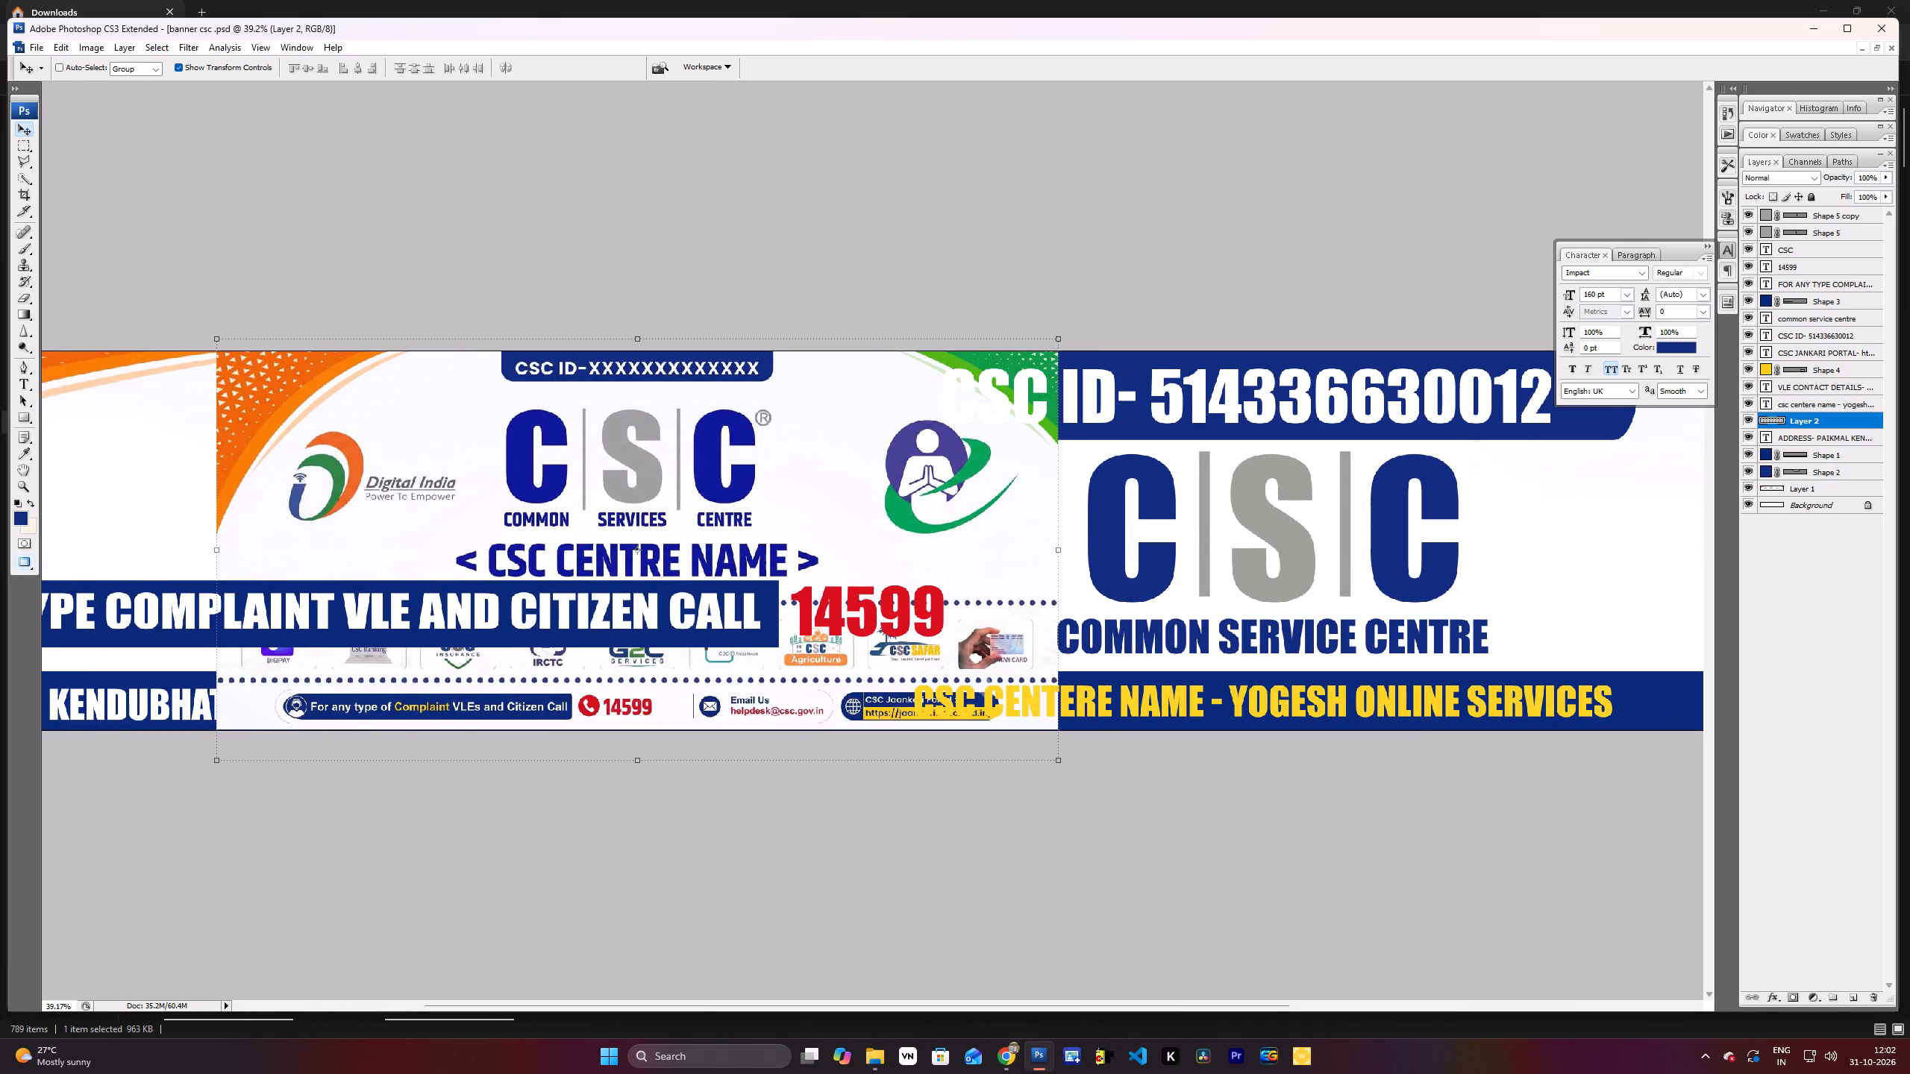
left_click_drag(1062, 759, 761, 623, "shift")
left_click_drag(692, 534, 704, 555)
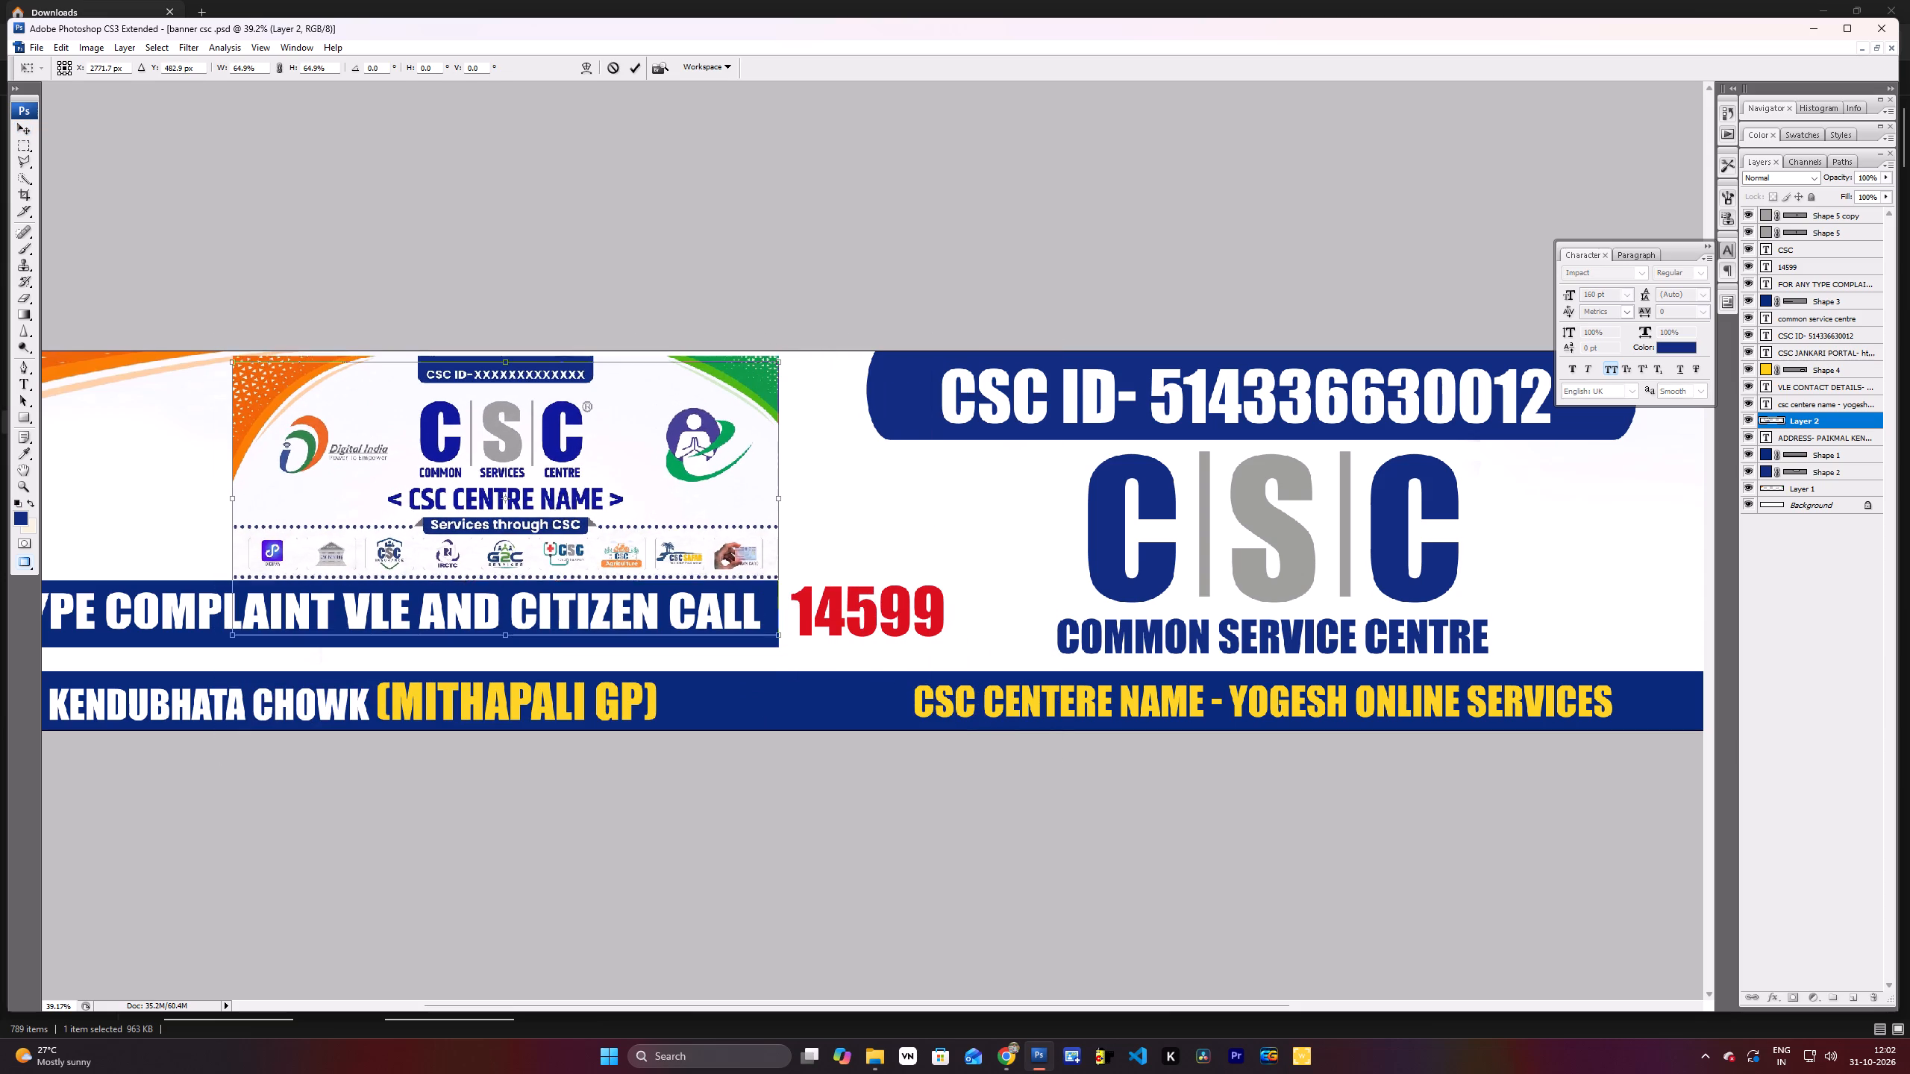
left_click_drag(704, 555, 704, 556)
key("Return")
Erase the imported artwork's CSC lettering, service icons, green corner and hands emblem with the Eraser, keeping the Digital India logo.
key("e")
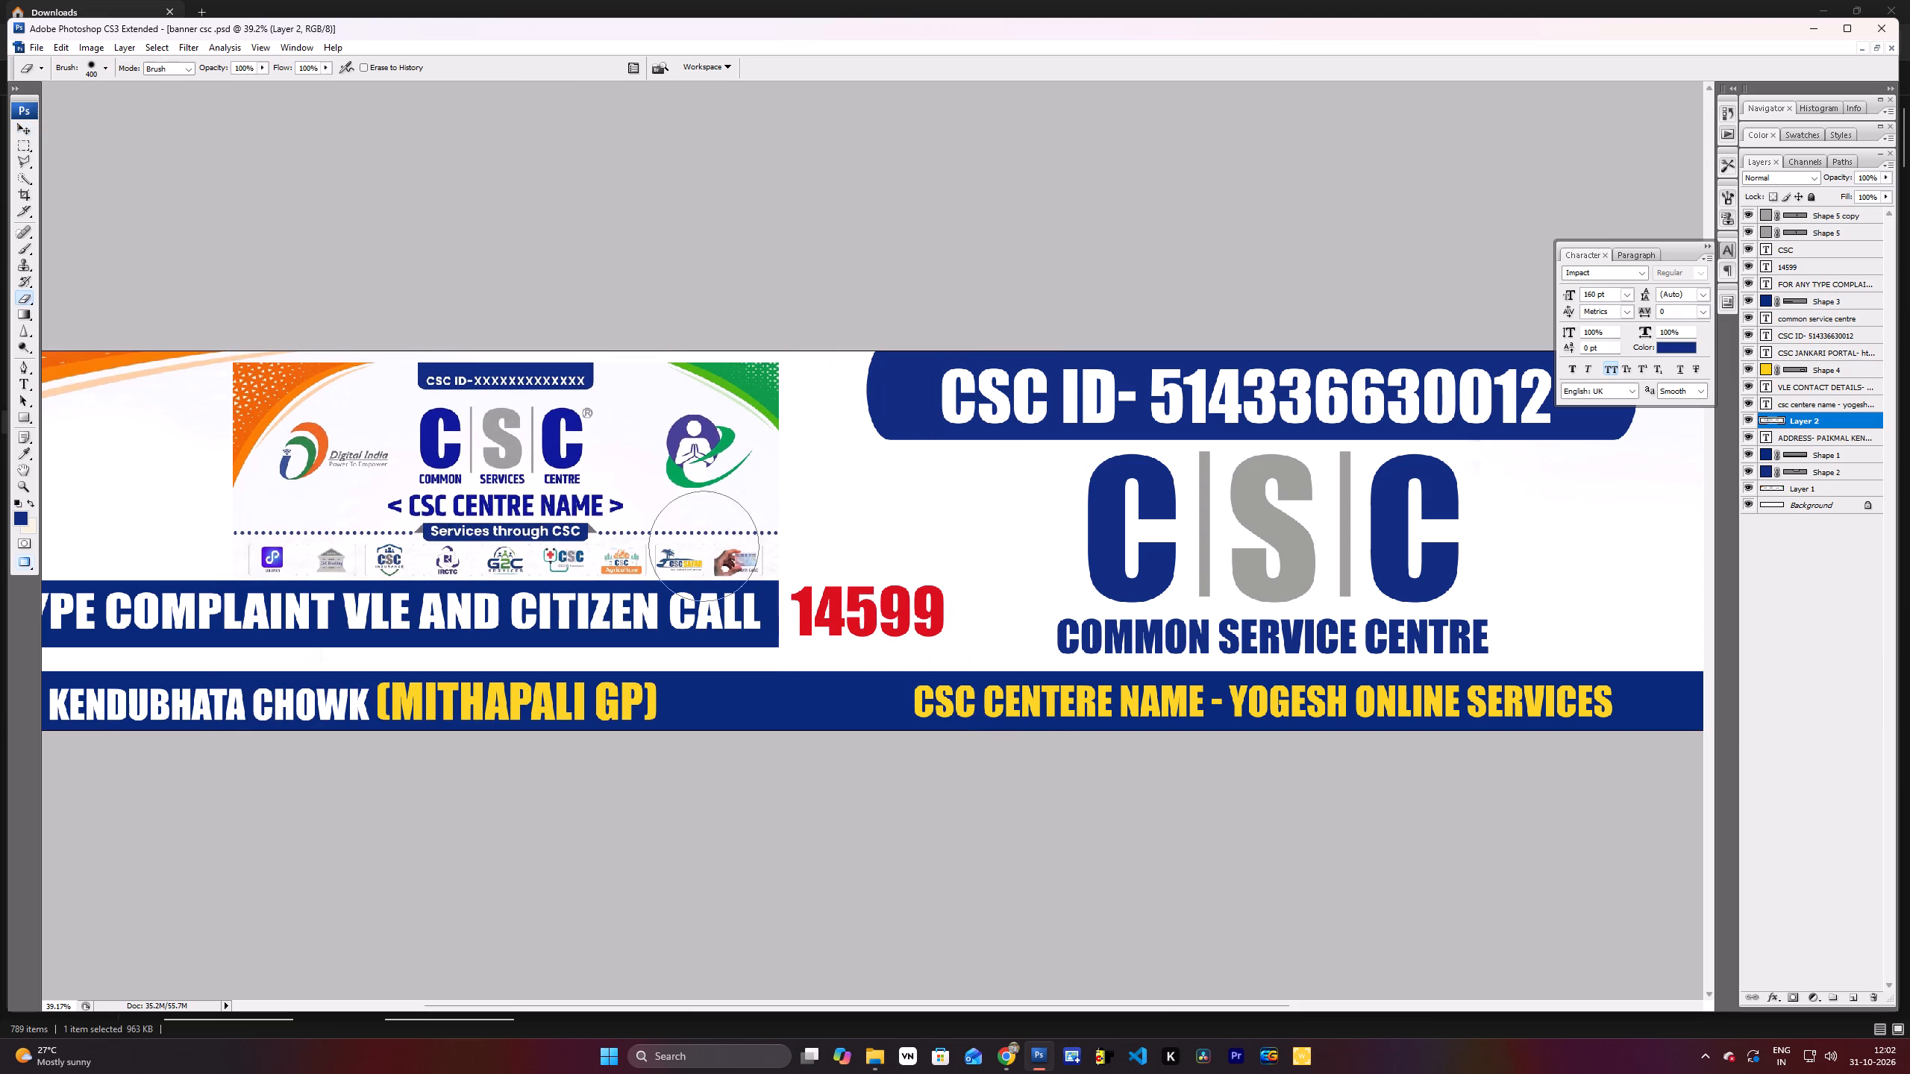
left_click_drag(703, 495, 480, 420)
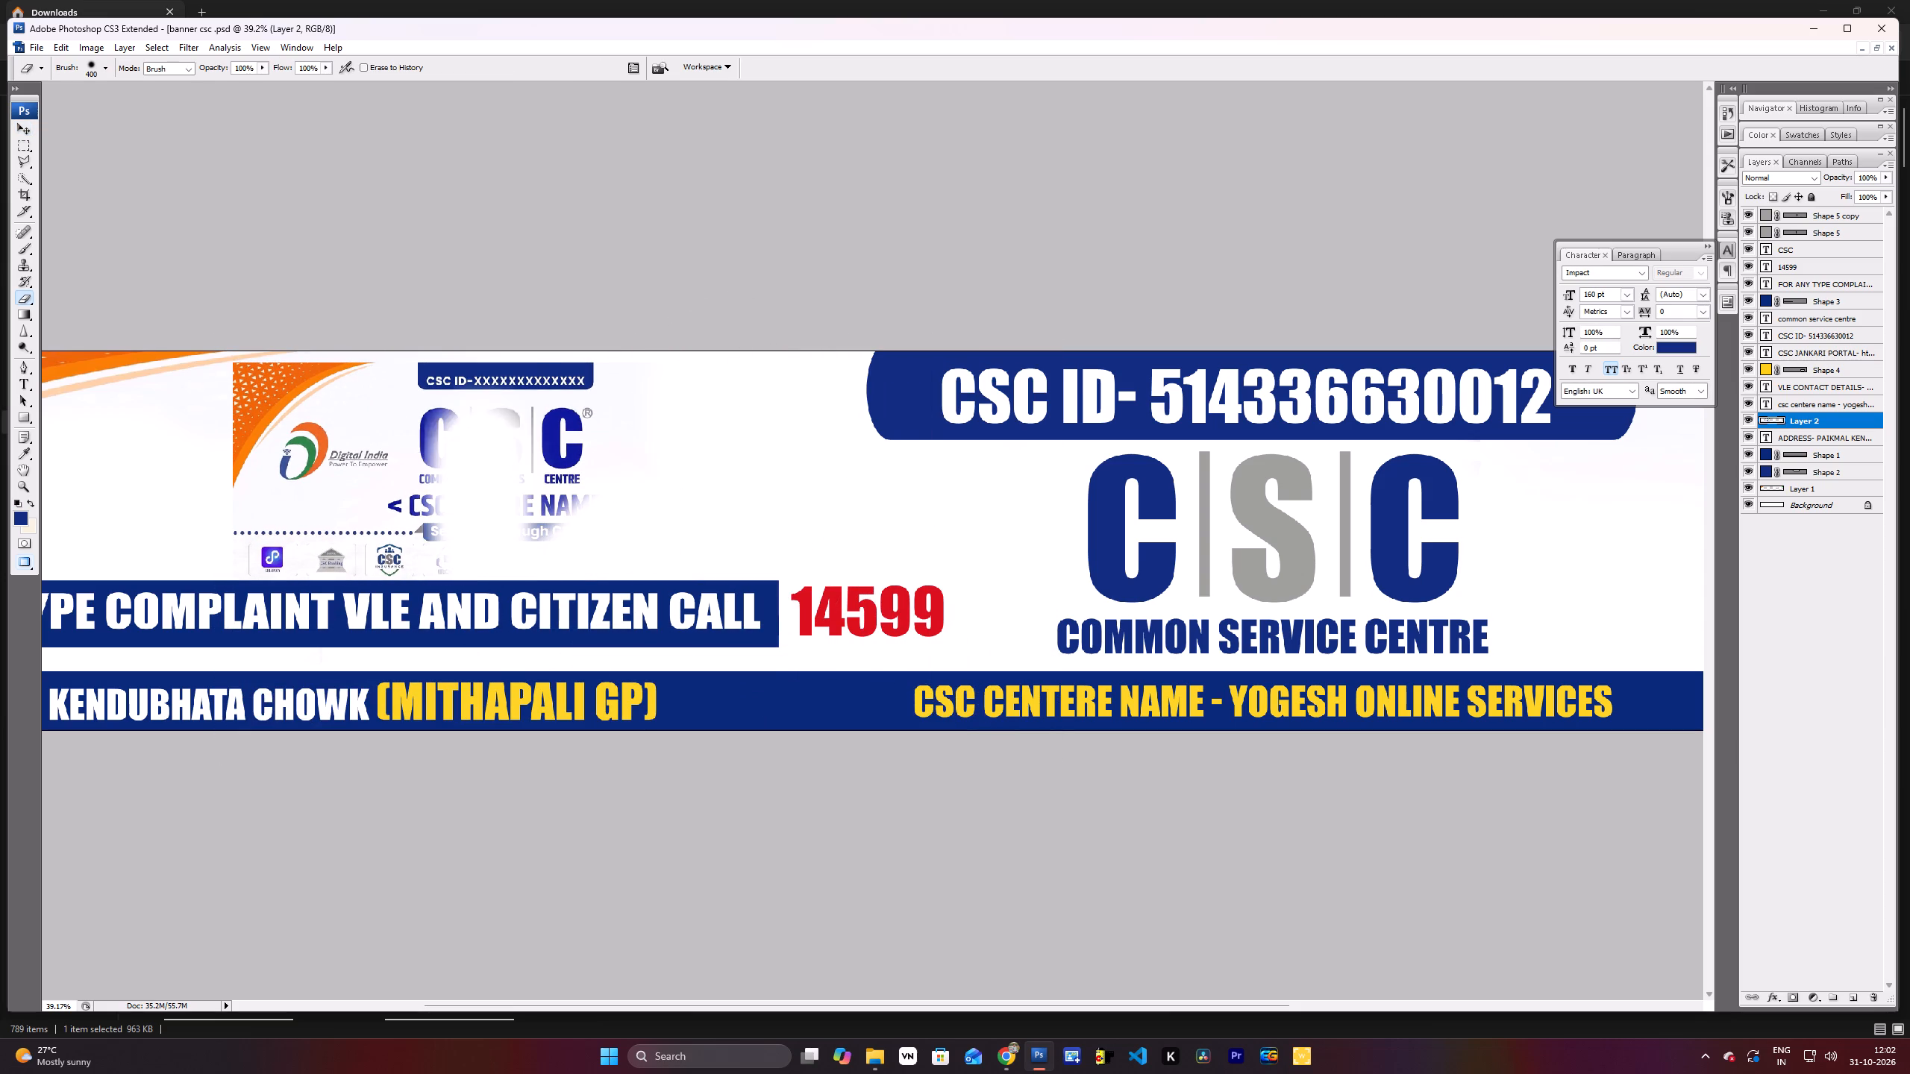
left_click_drag(480, 420, 592, 516)
key("ctrl+z")
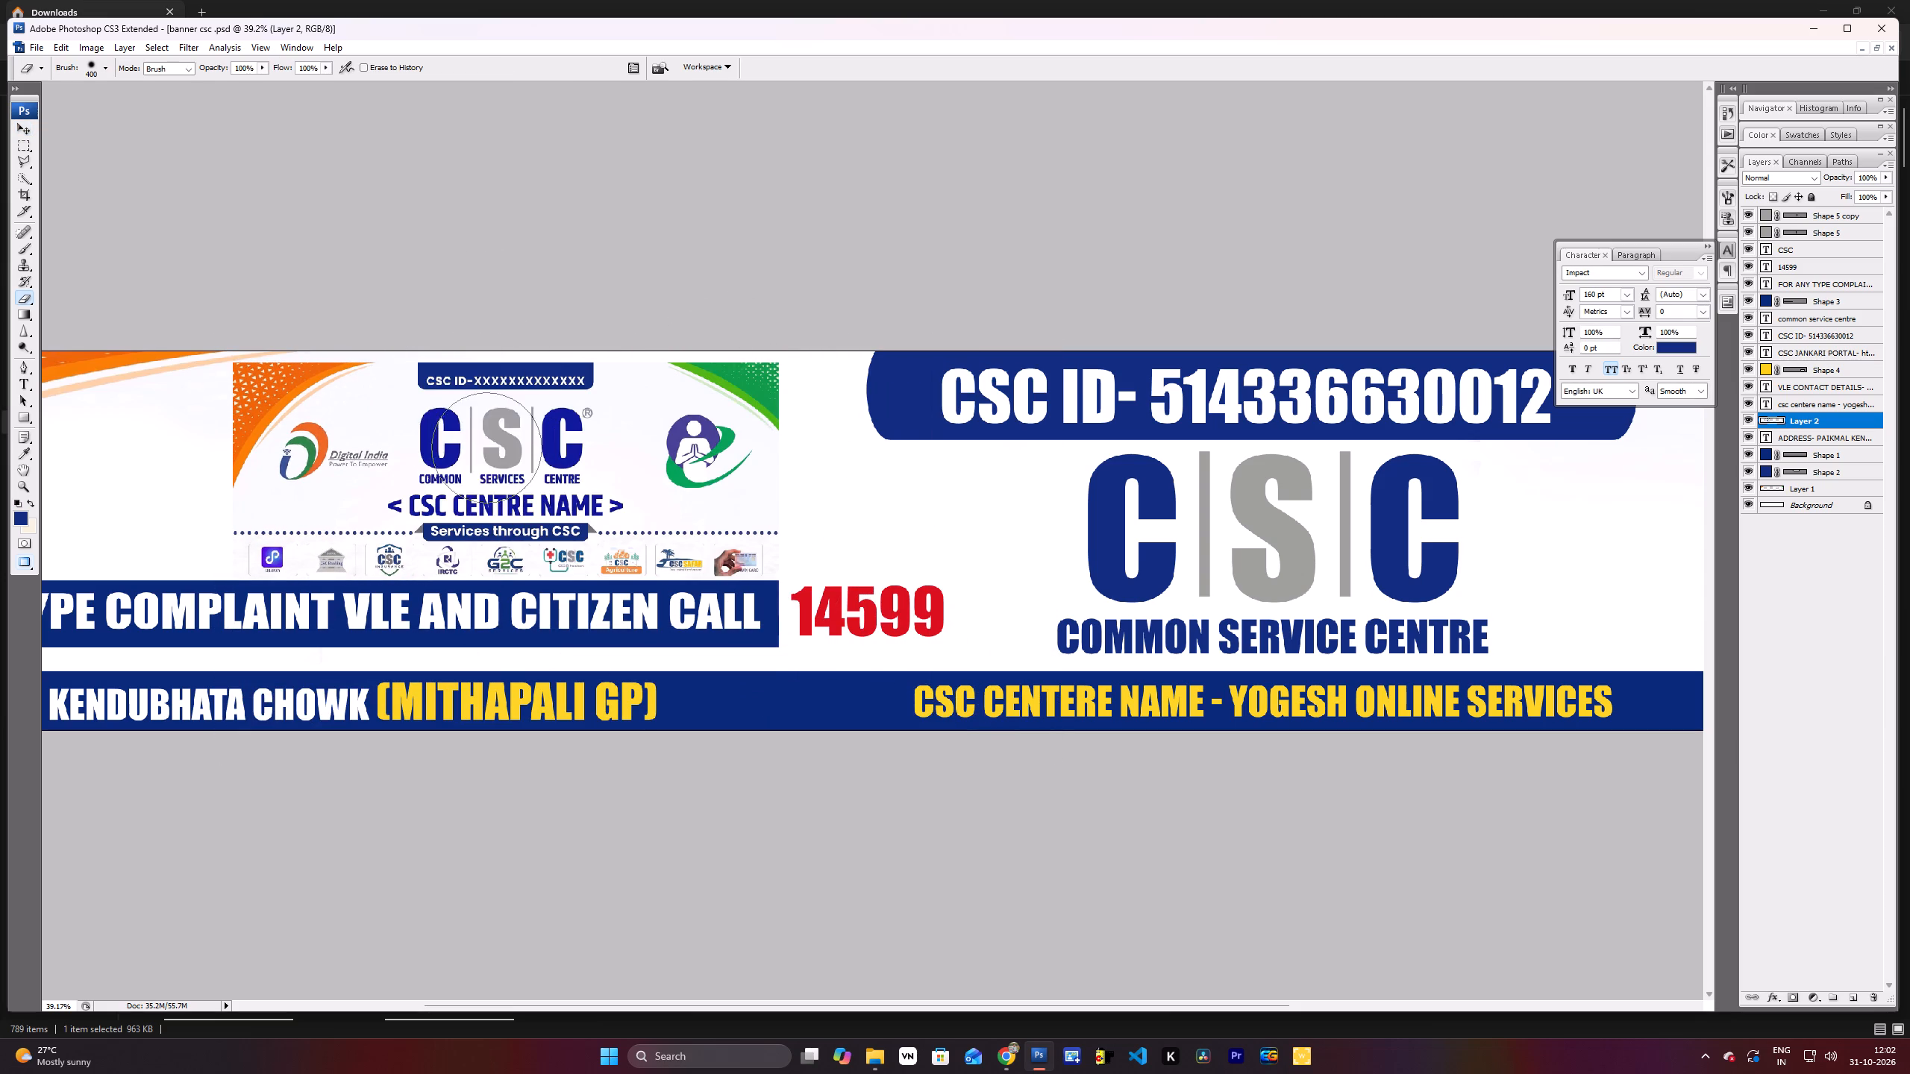
left_click_drag(463, 433, 402, 533)
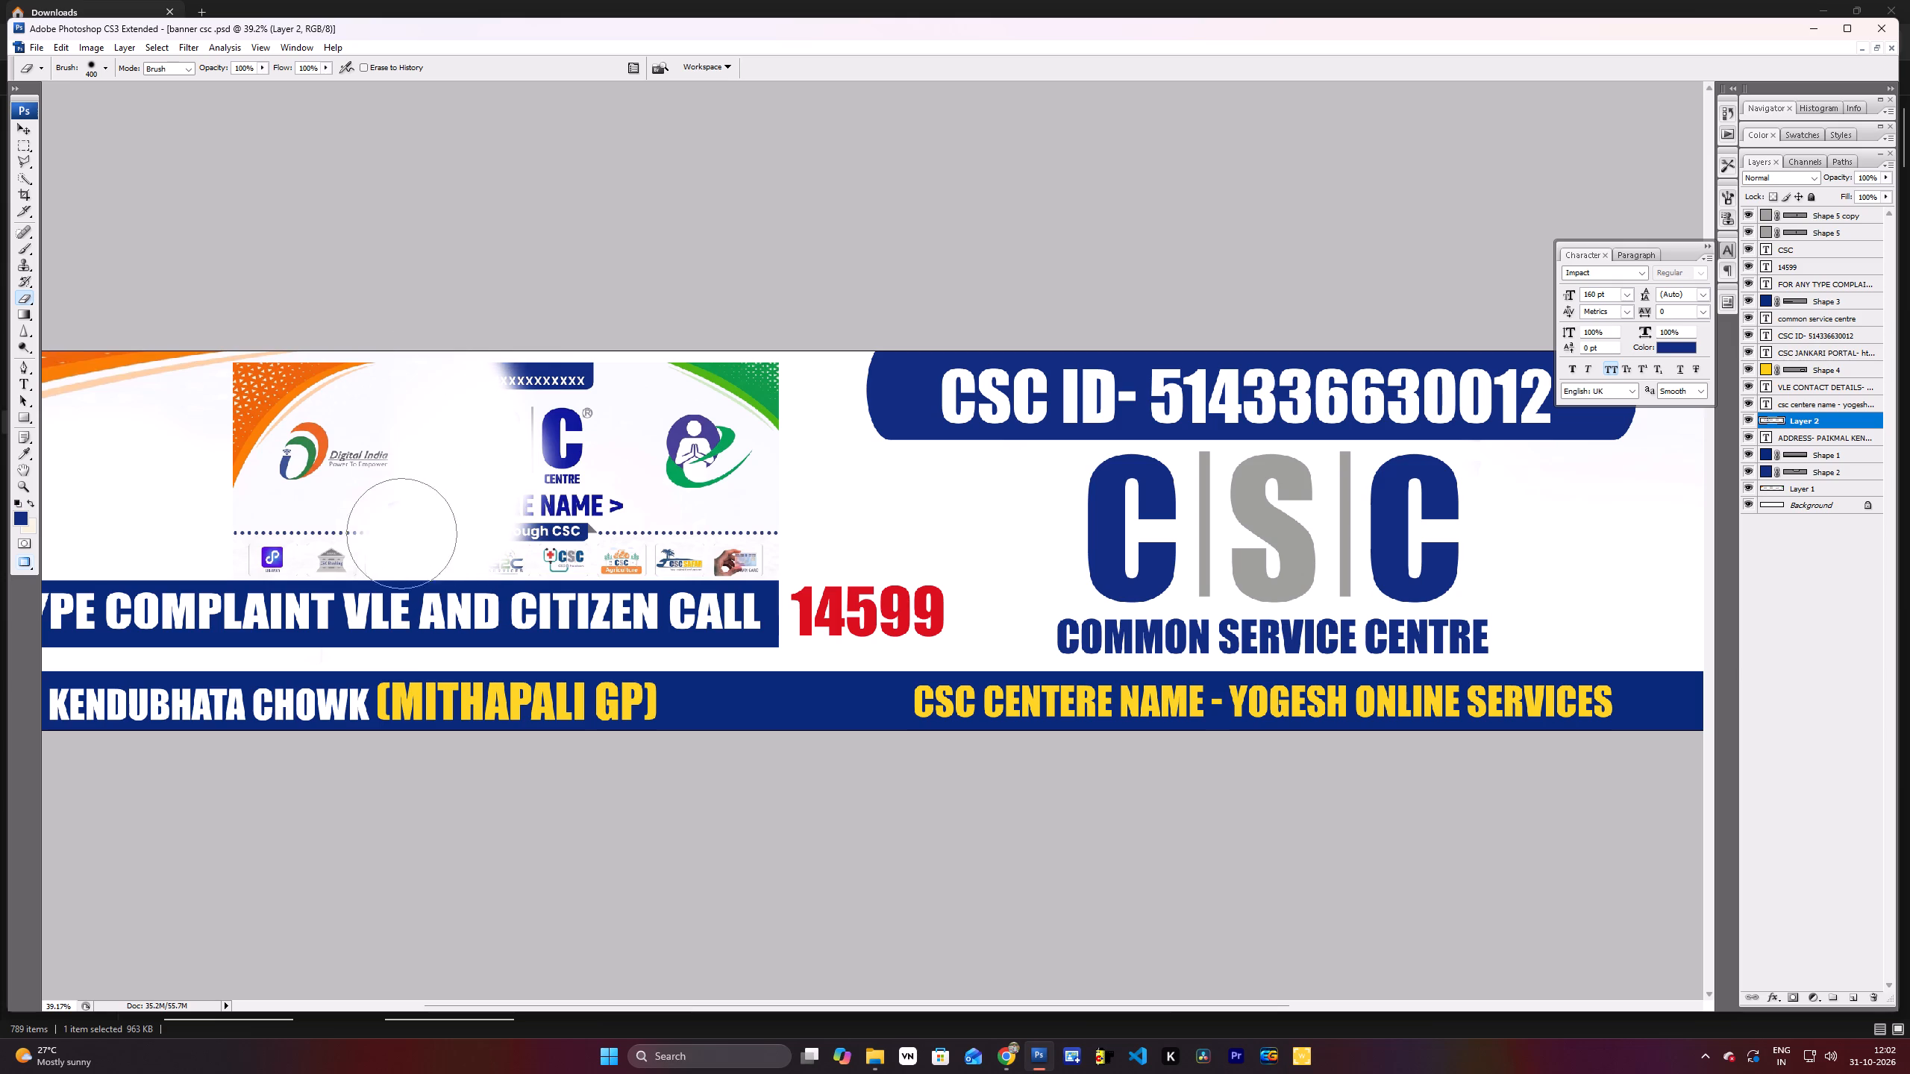
left_click_drag(402, 533, 527, 420)
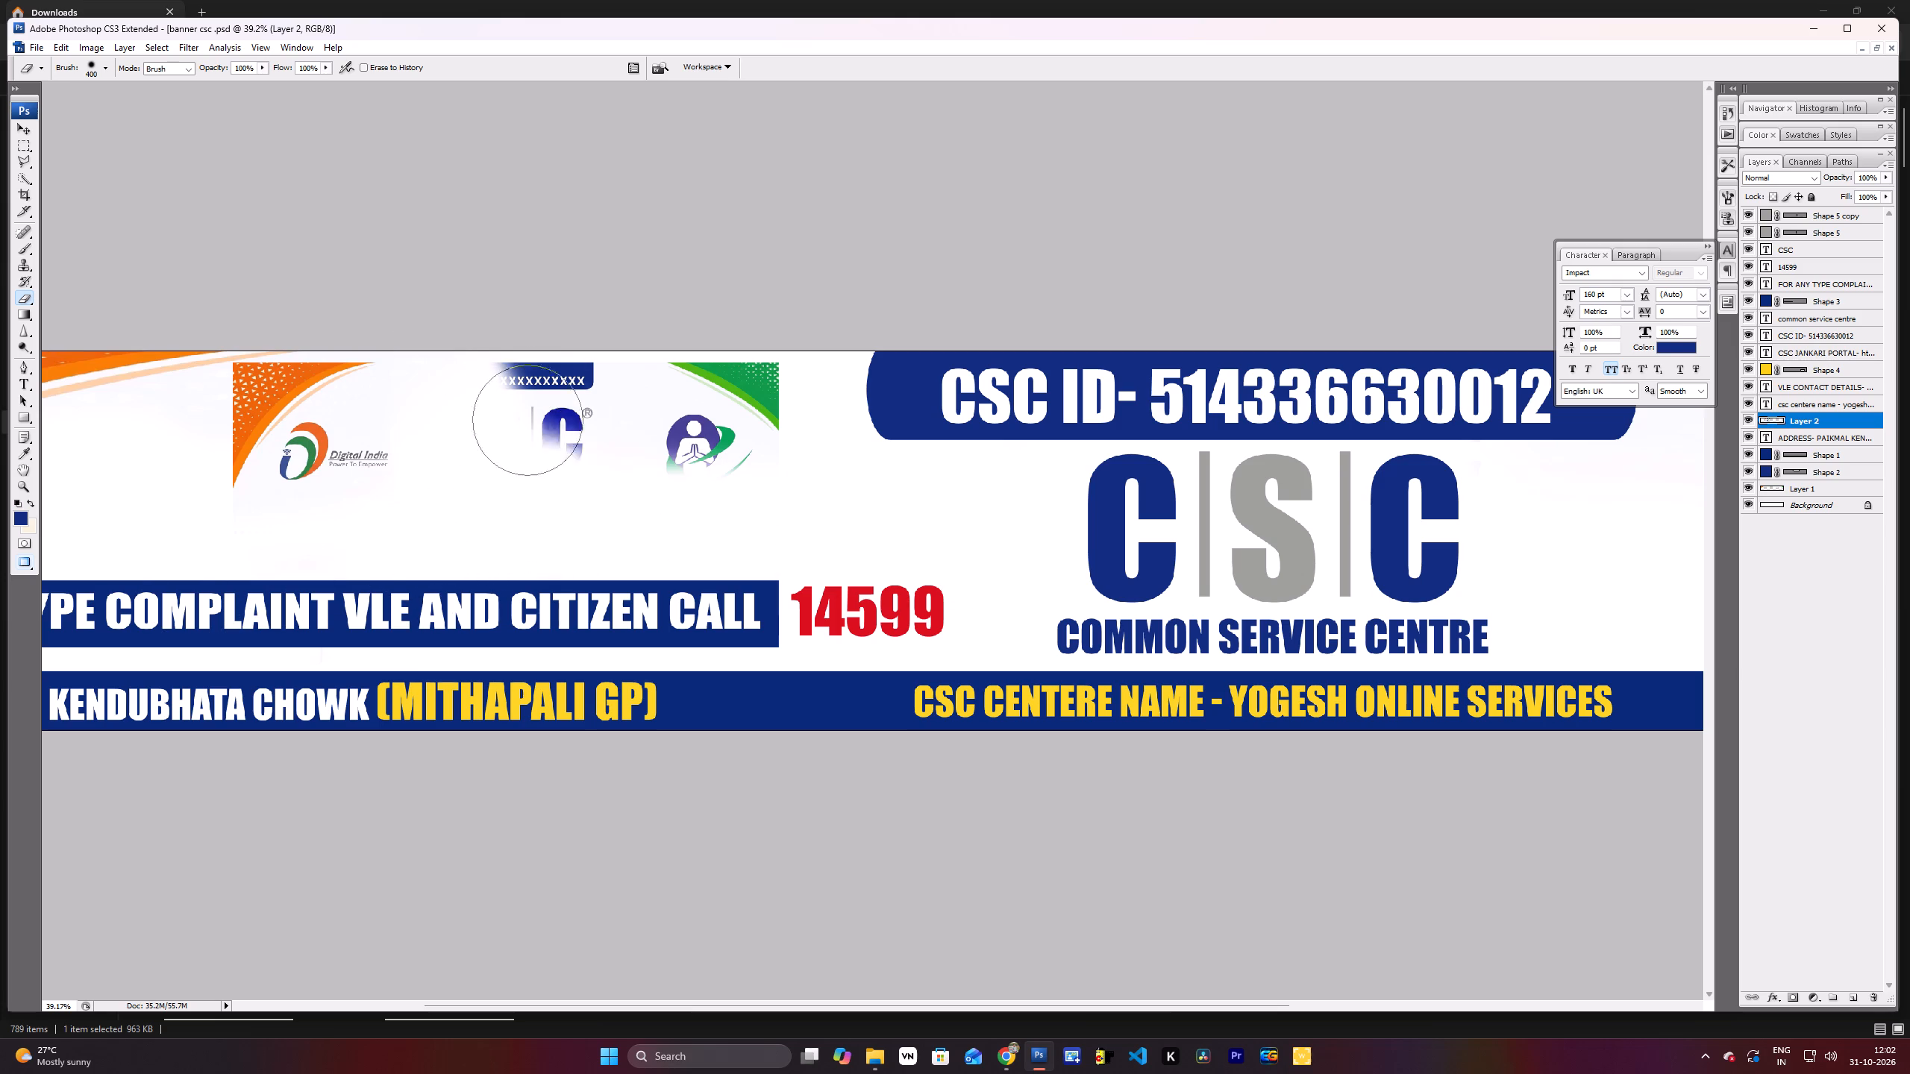
left_click_drag(527, 420, 818, 379)
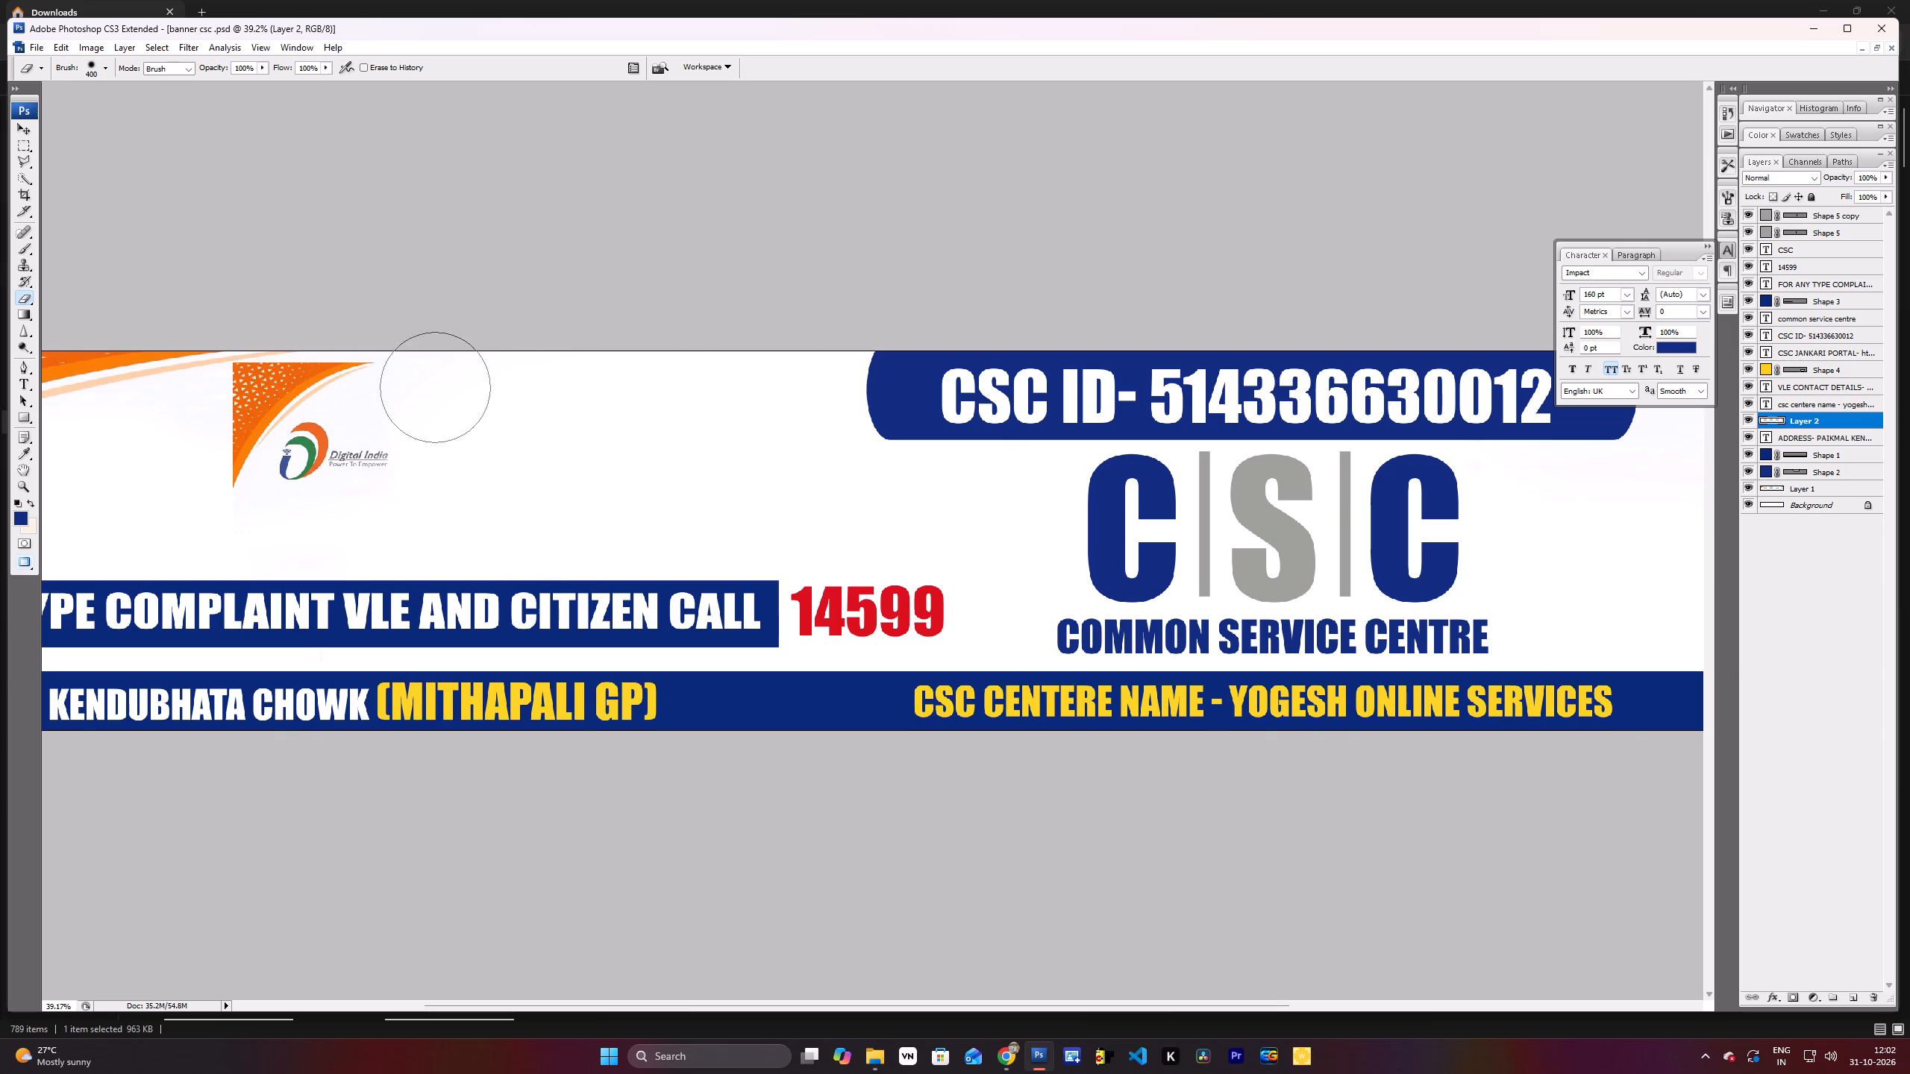
Erase the leftover orange corner around the Digital India logo, finishing with a 100% hard, 87 px eraser brush.
scroll(337, 377, "up", 7)
left_click_drag(112, 392, 88, 461)
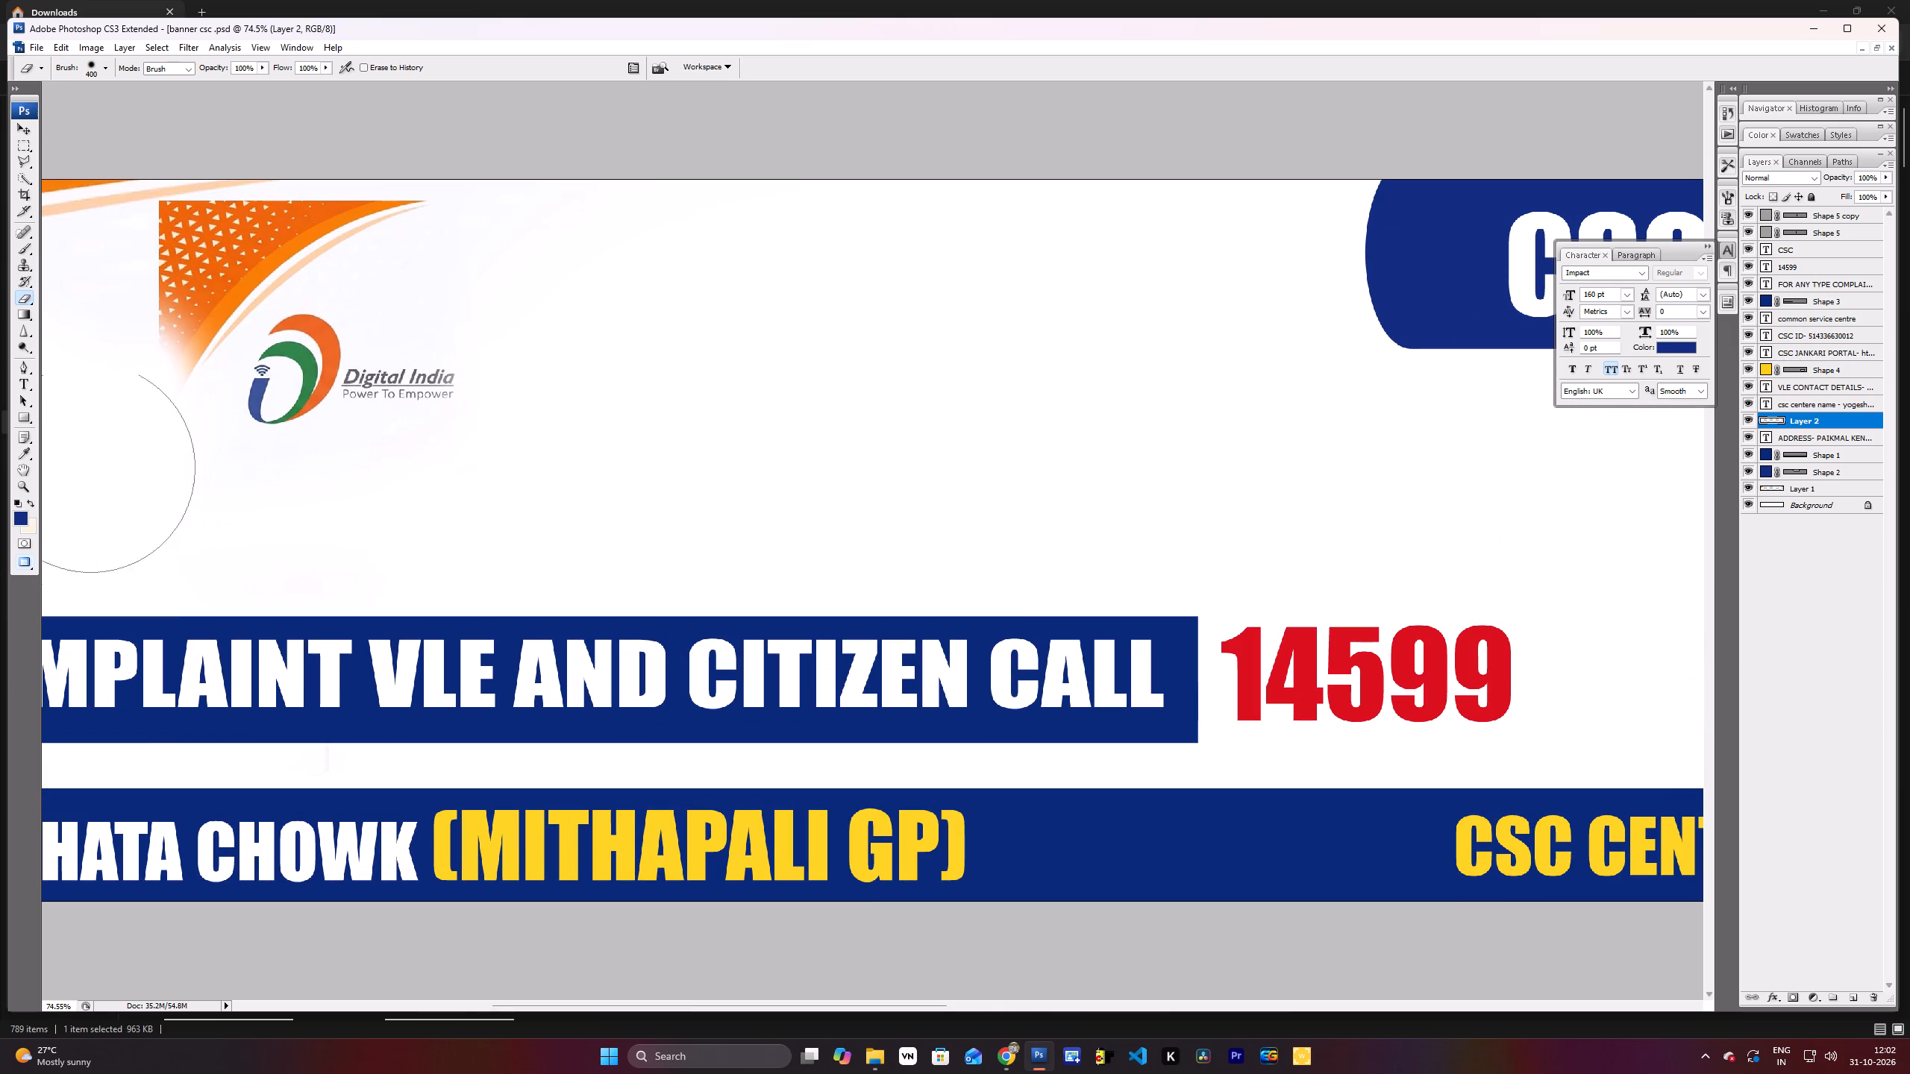
left_click_drag(88, 461, 75, 356)
right_click(73, 325)
left_click_drag(196, 408, 307, 414)
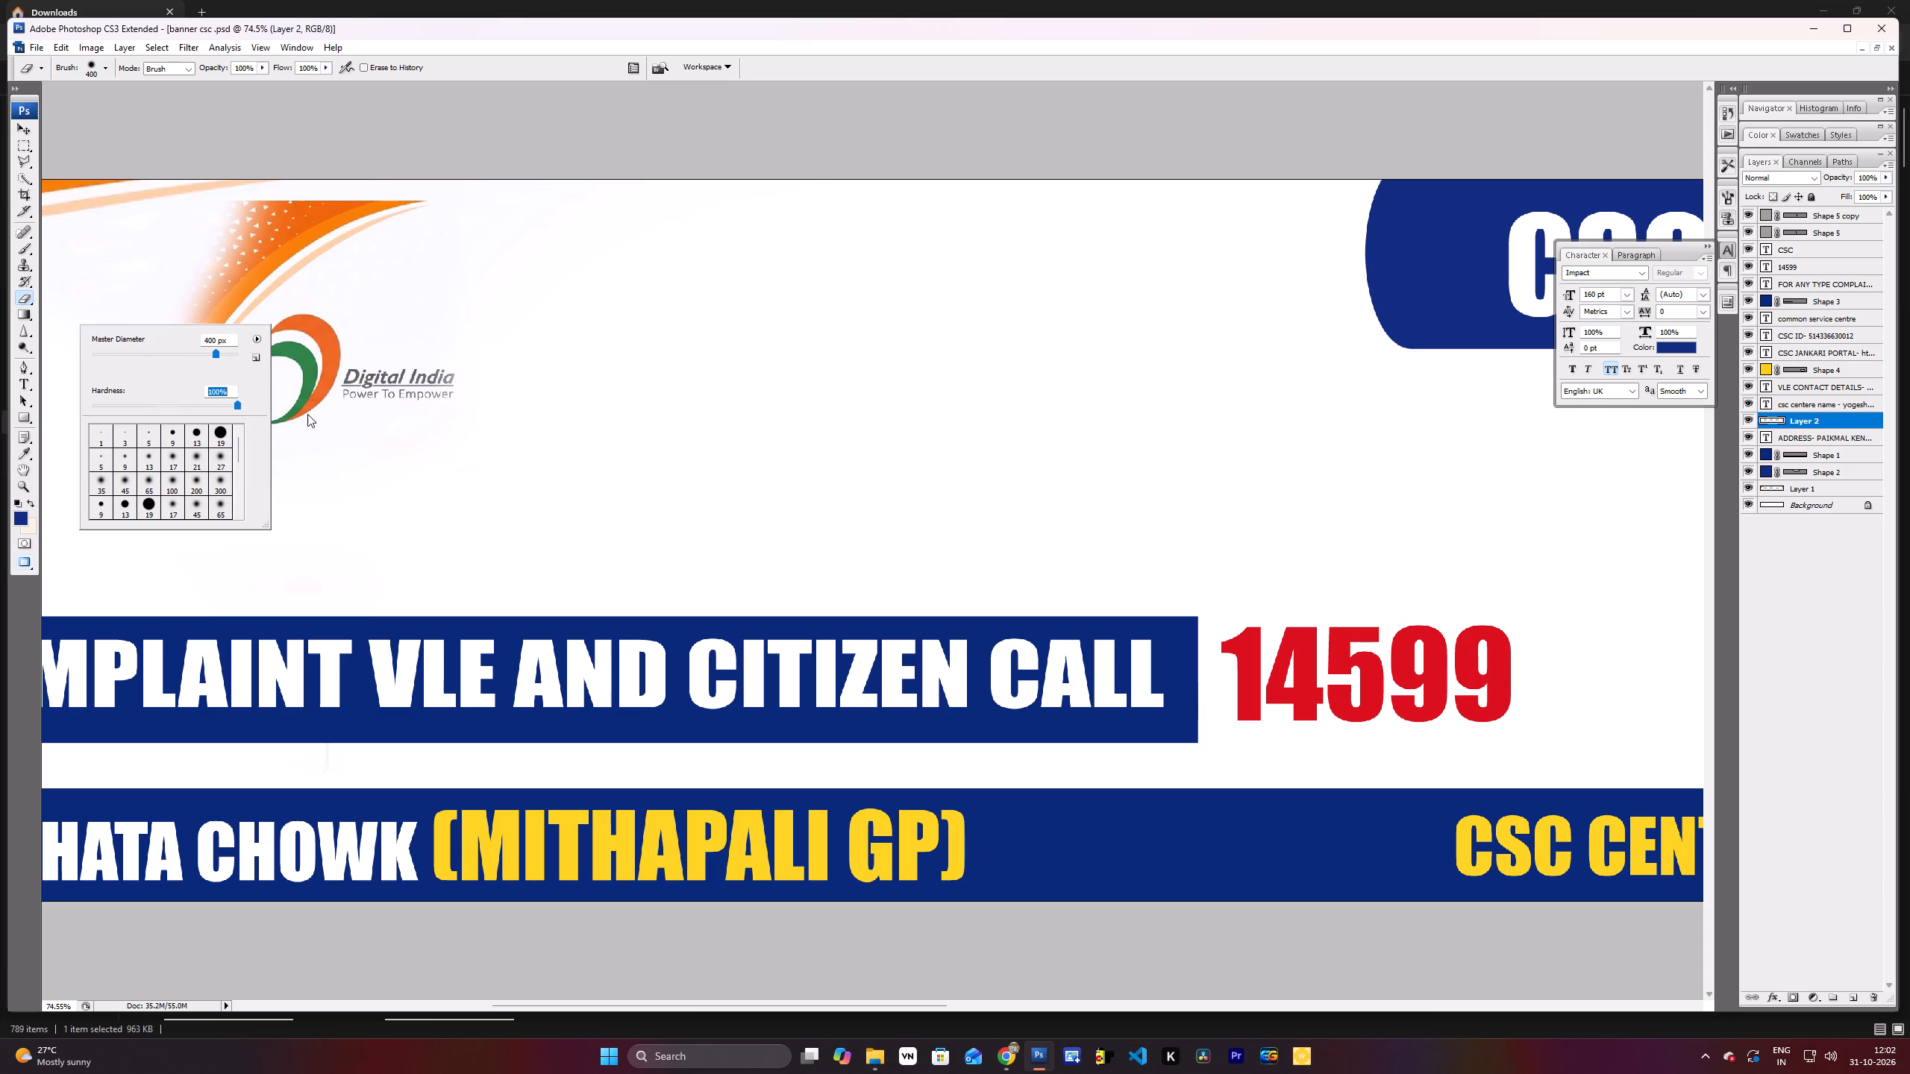
left_click_drag(307, 414, 307, 413)
left_click(153, 352)
left_click(627, 257)
left_click_drag(498, 198, 251, 232)
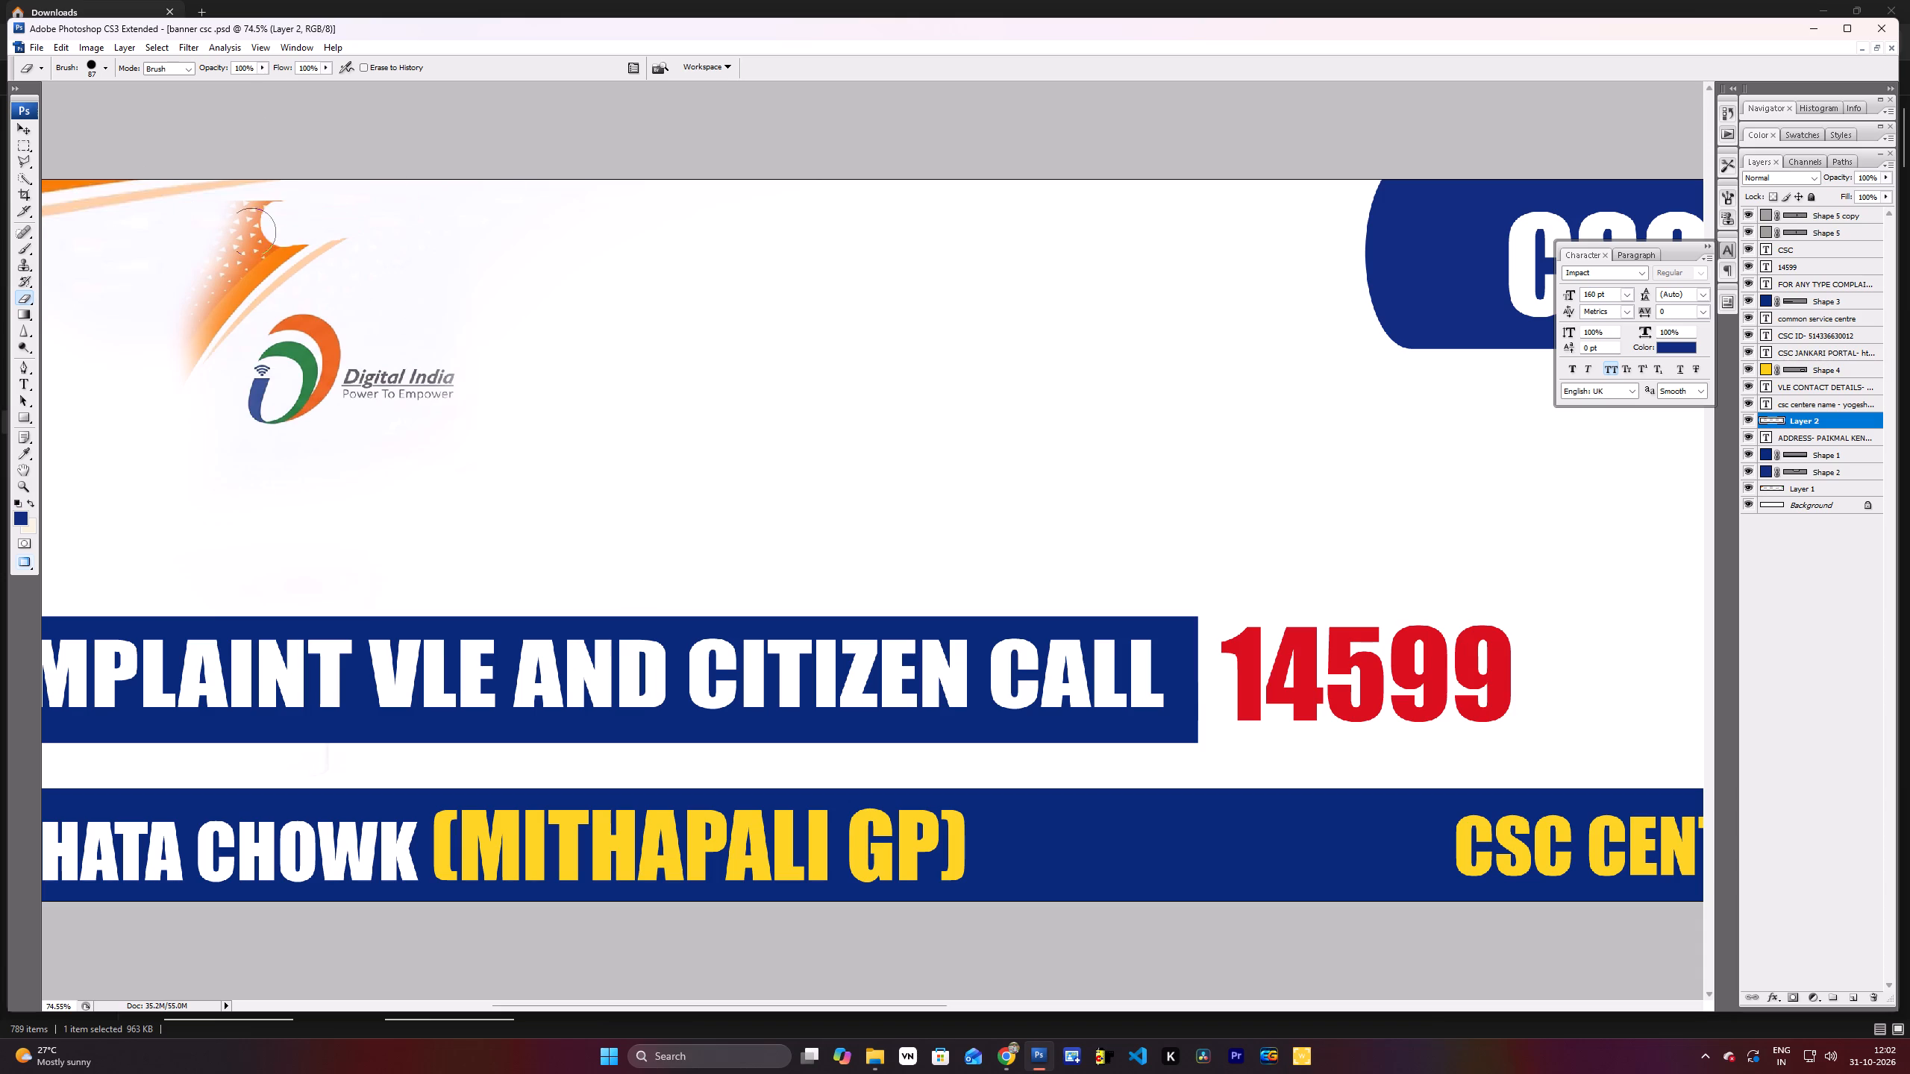
left_click_drag(251, 232, 184, 389)
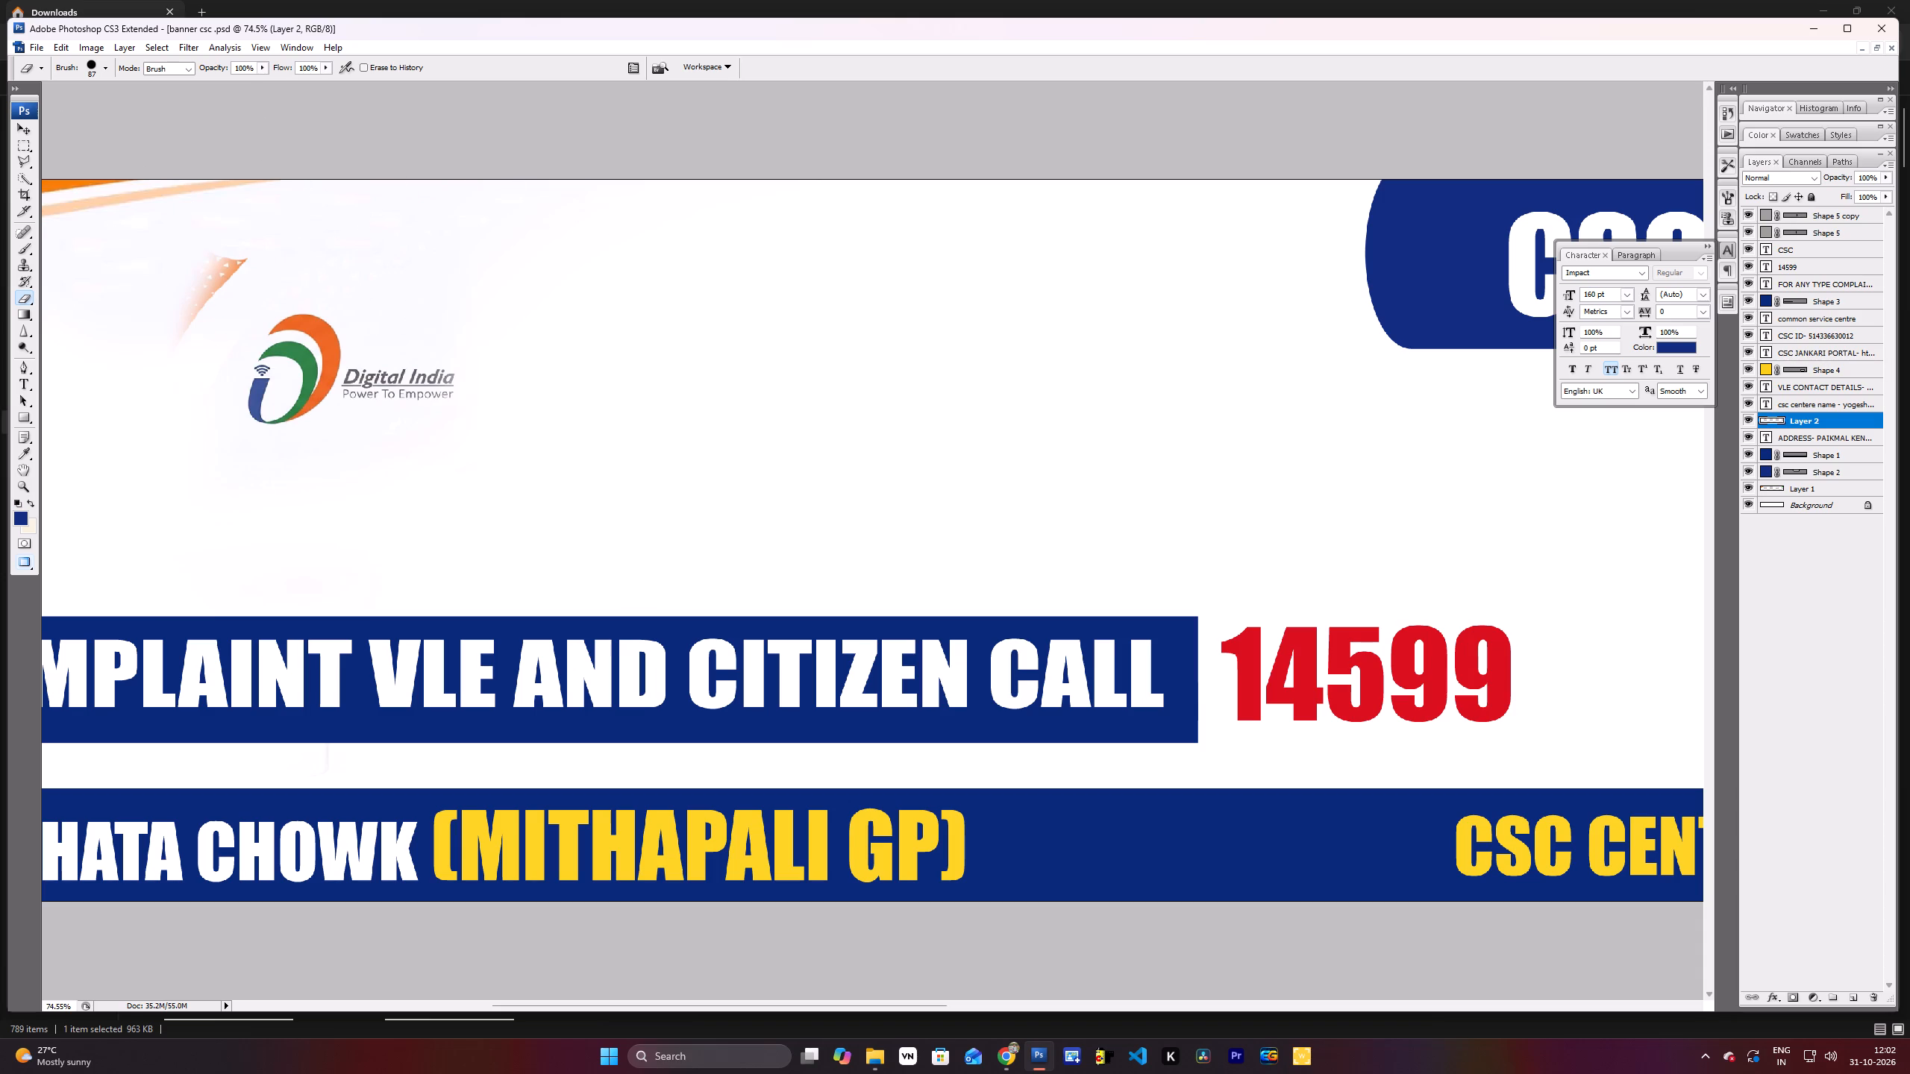
left_click_drag(184, 389, 215, 271)
Enlarge the Digital India logo layer proportionally to about 258% and position the logo above the complaint helpline bar.
scroll(237, 268, "down", 5)
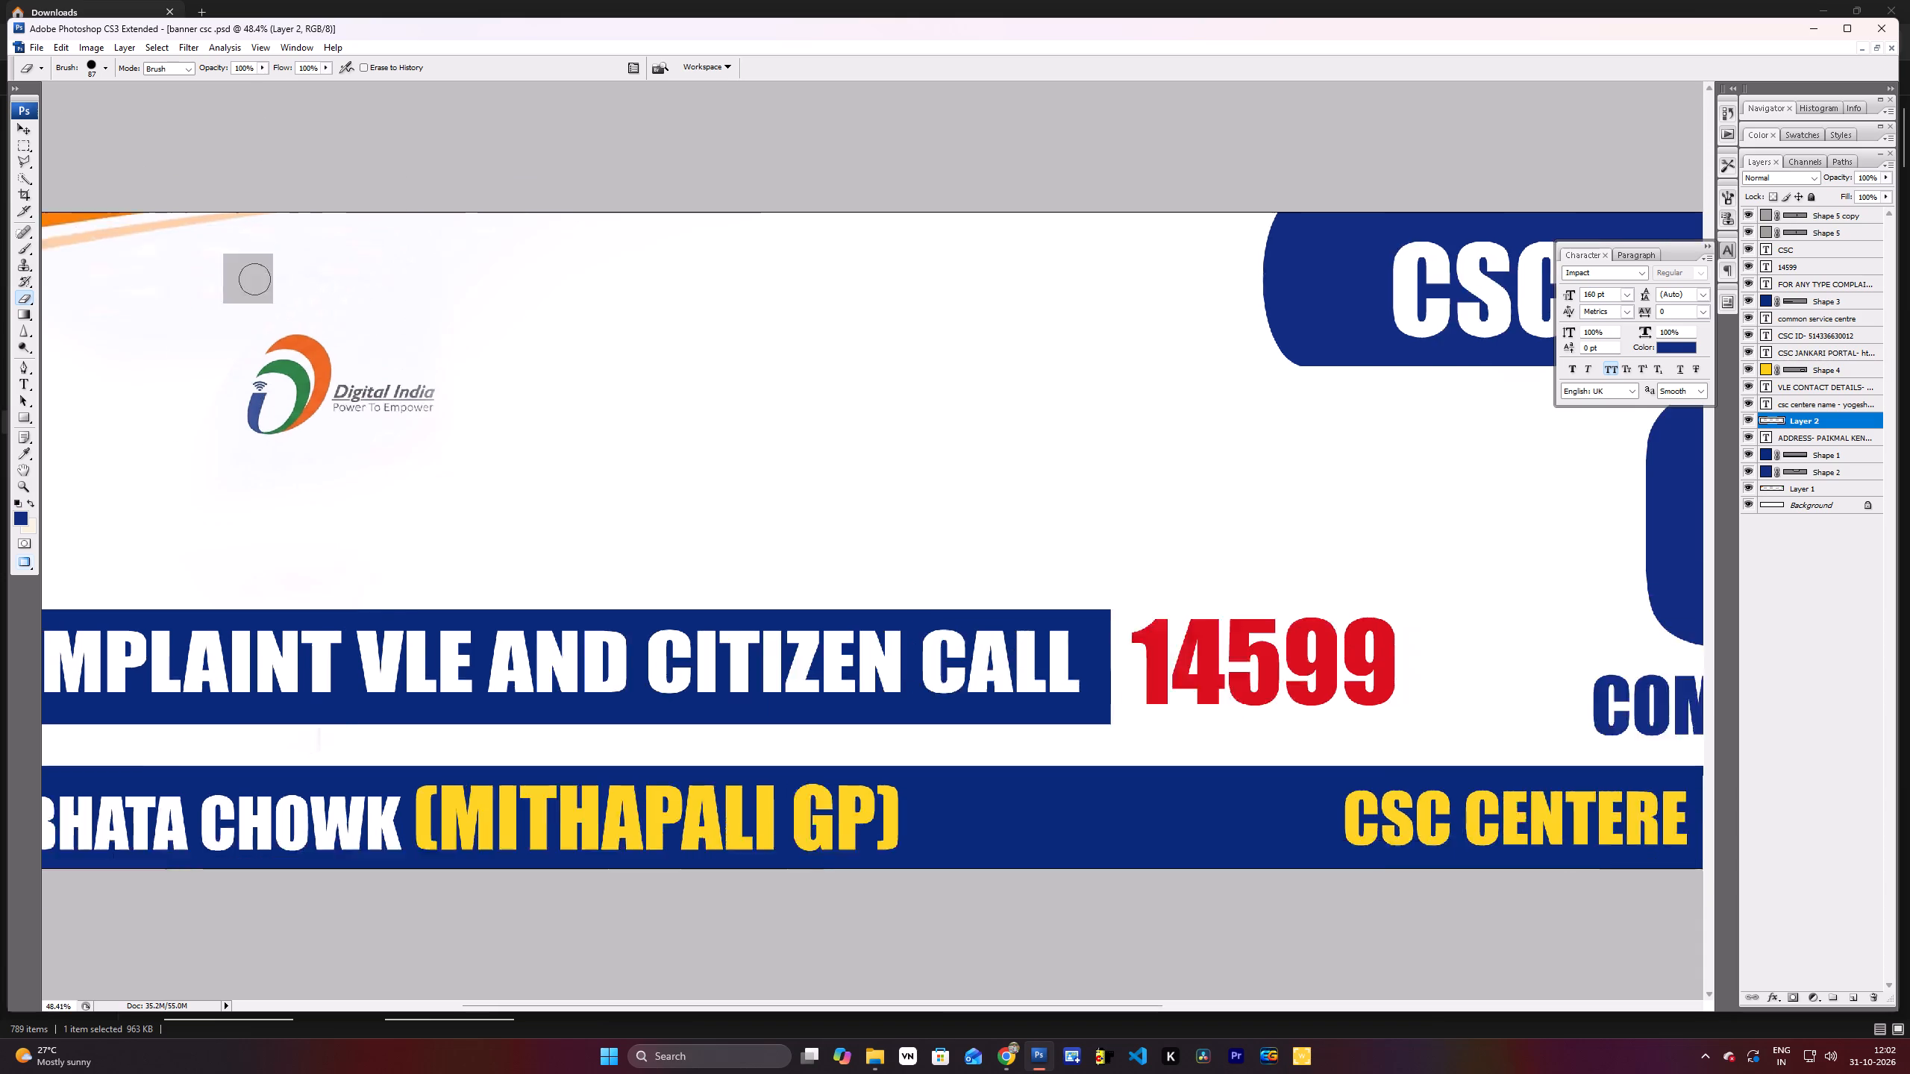
scroll(257, 280, "down", 4)
scroll(466, 477, "down", 3)
key("v")
key("ctrl+t")
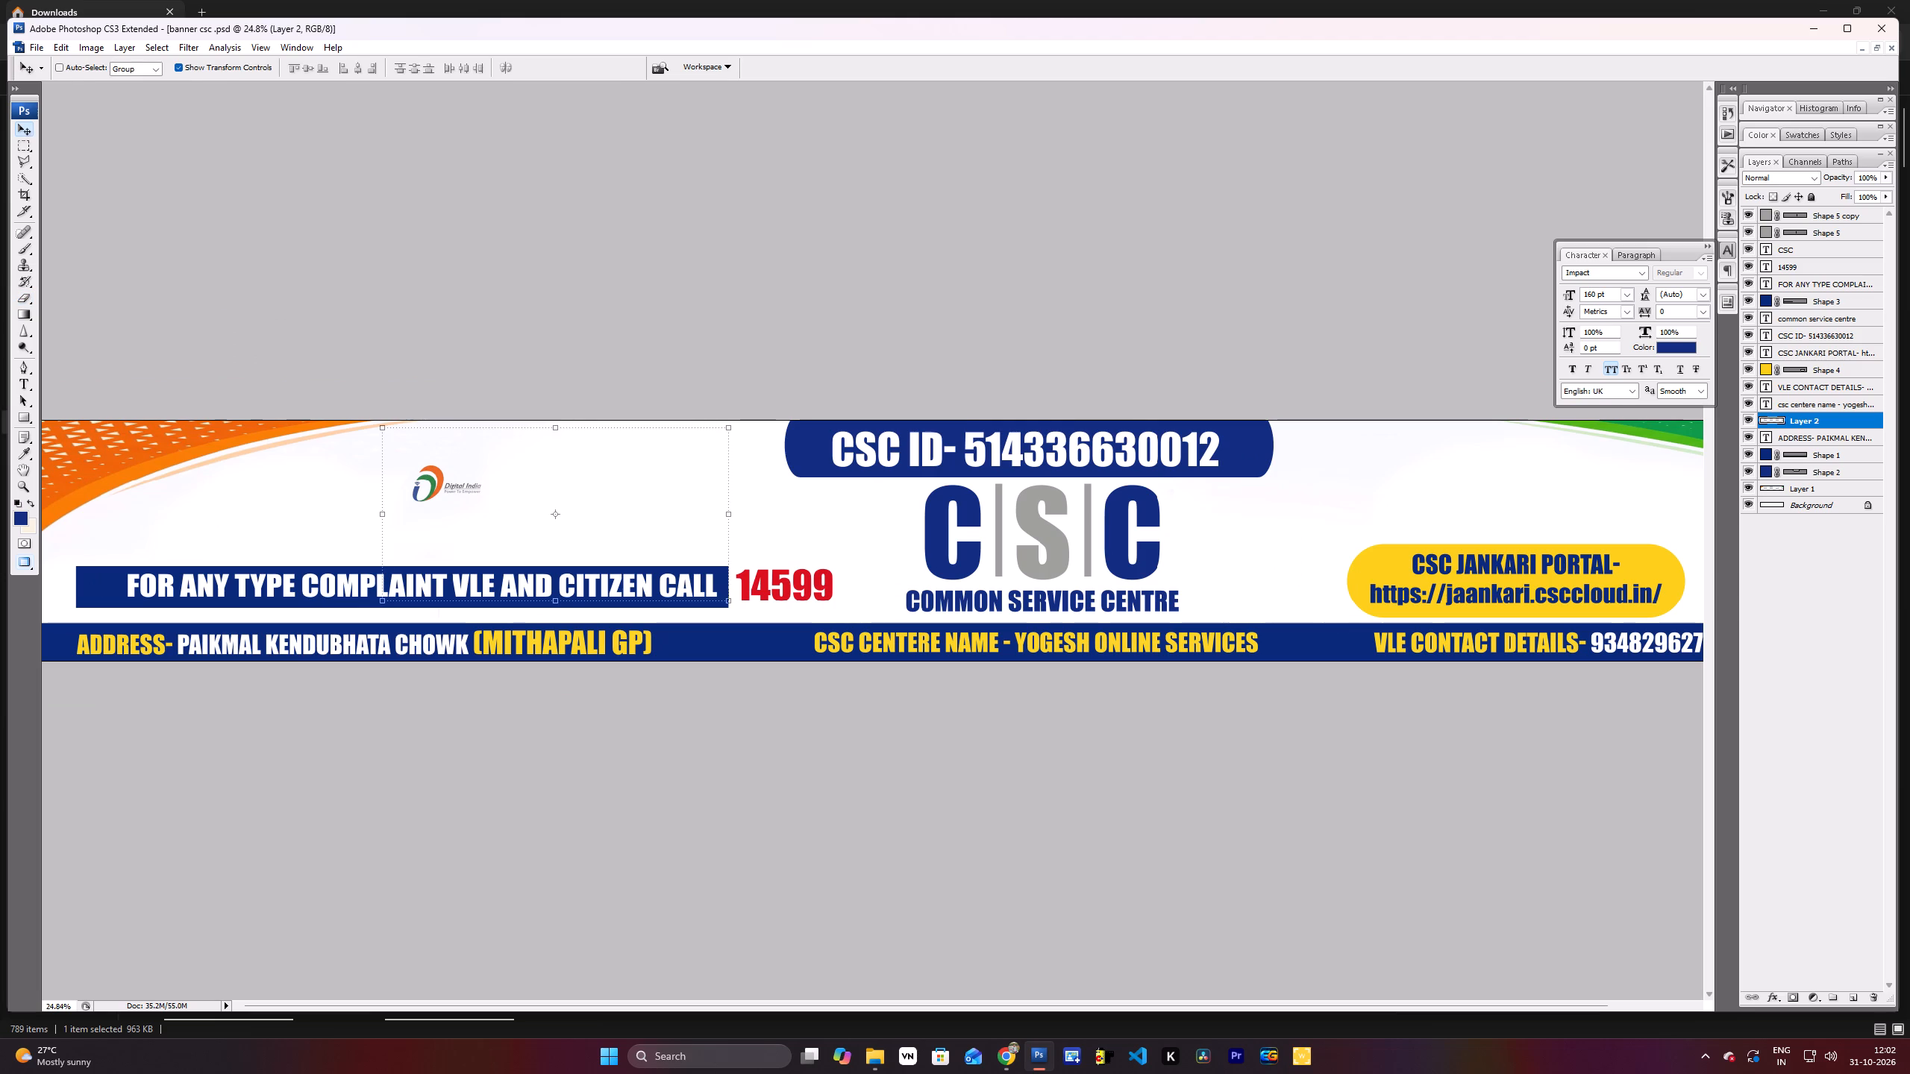
left_click_drag(732, 599, 1268, 894, "shift")
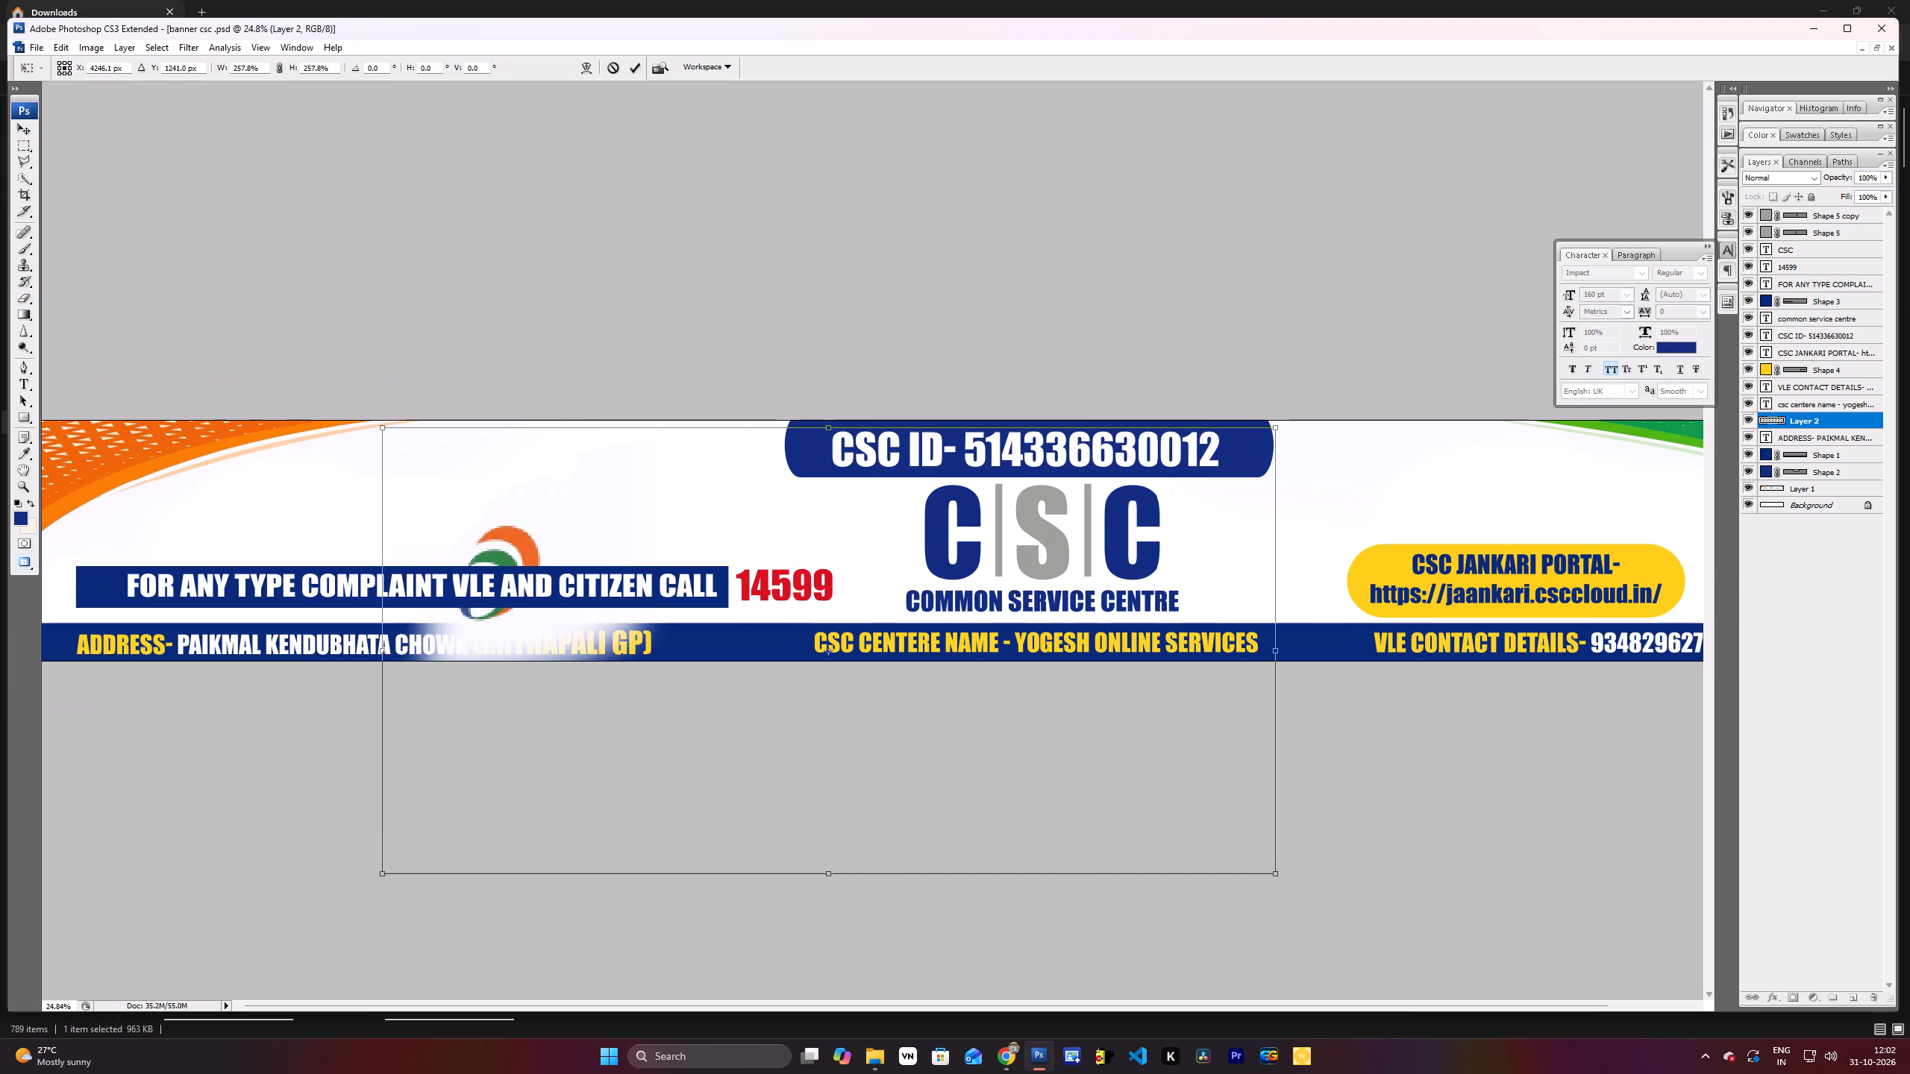
left_click_drag(977, 761, 904, 675)
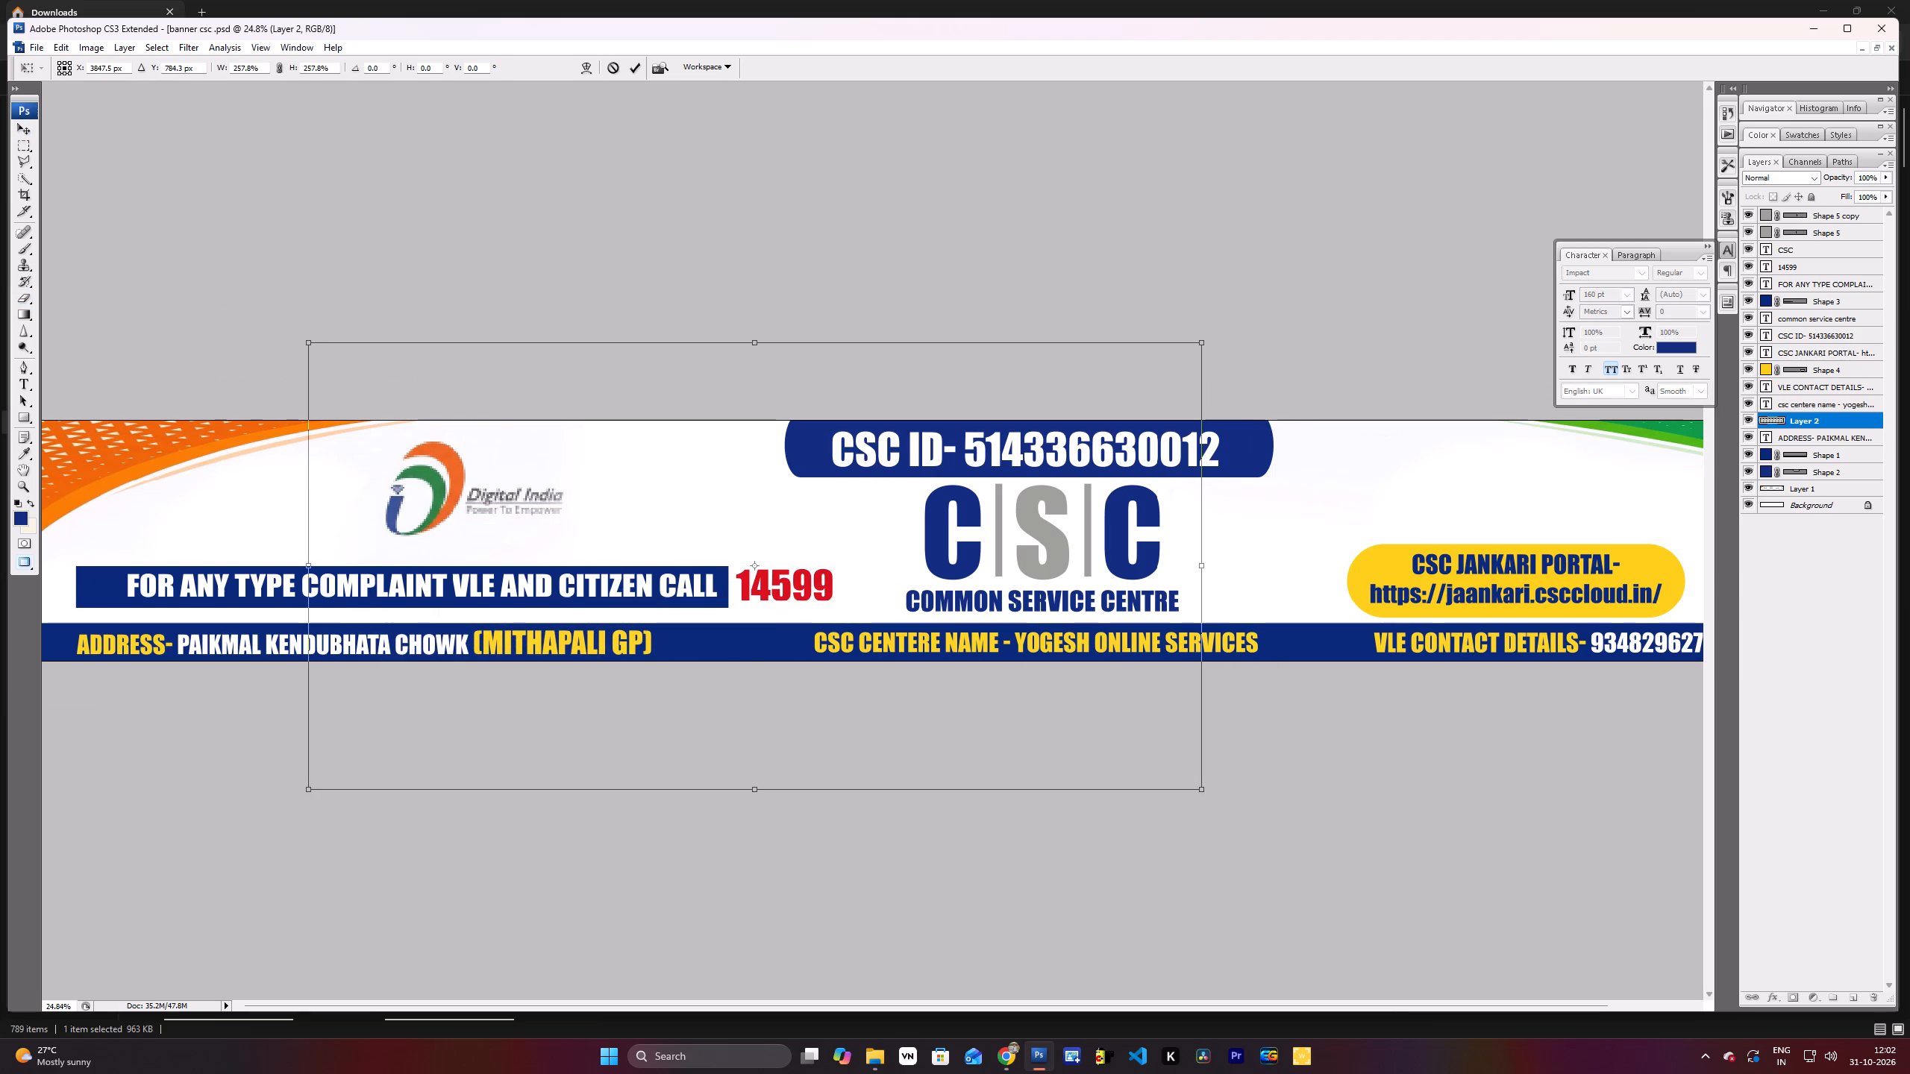
key("Return")
Remove the pale background around the Digital India logo with the Magic Eraser.
scroll(545, 539, "up", 8)
key("e")
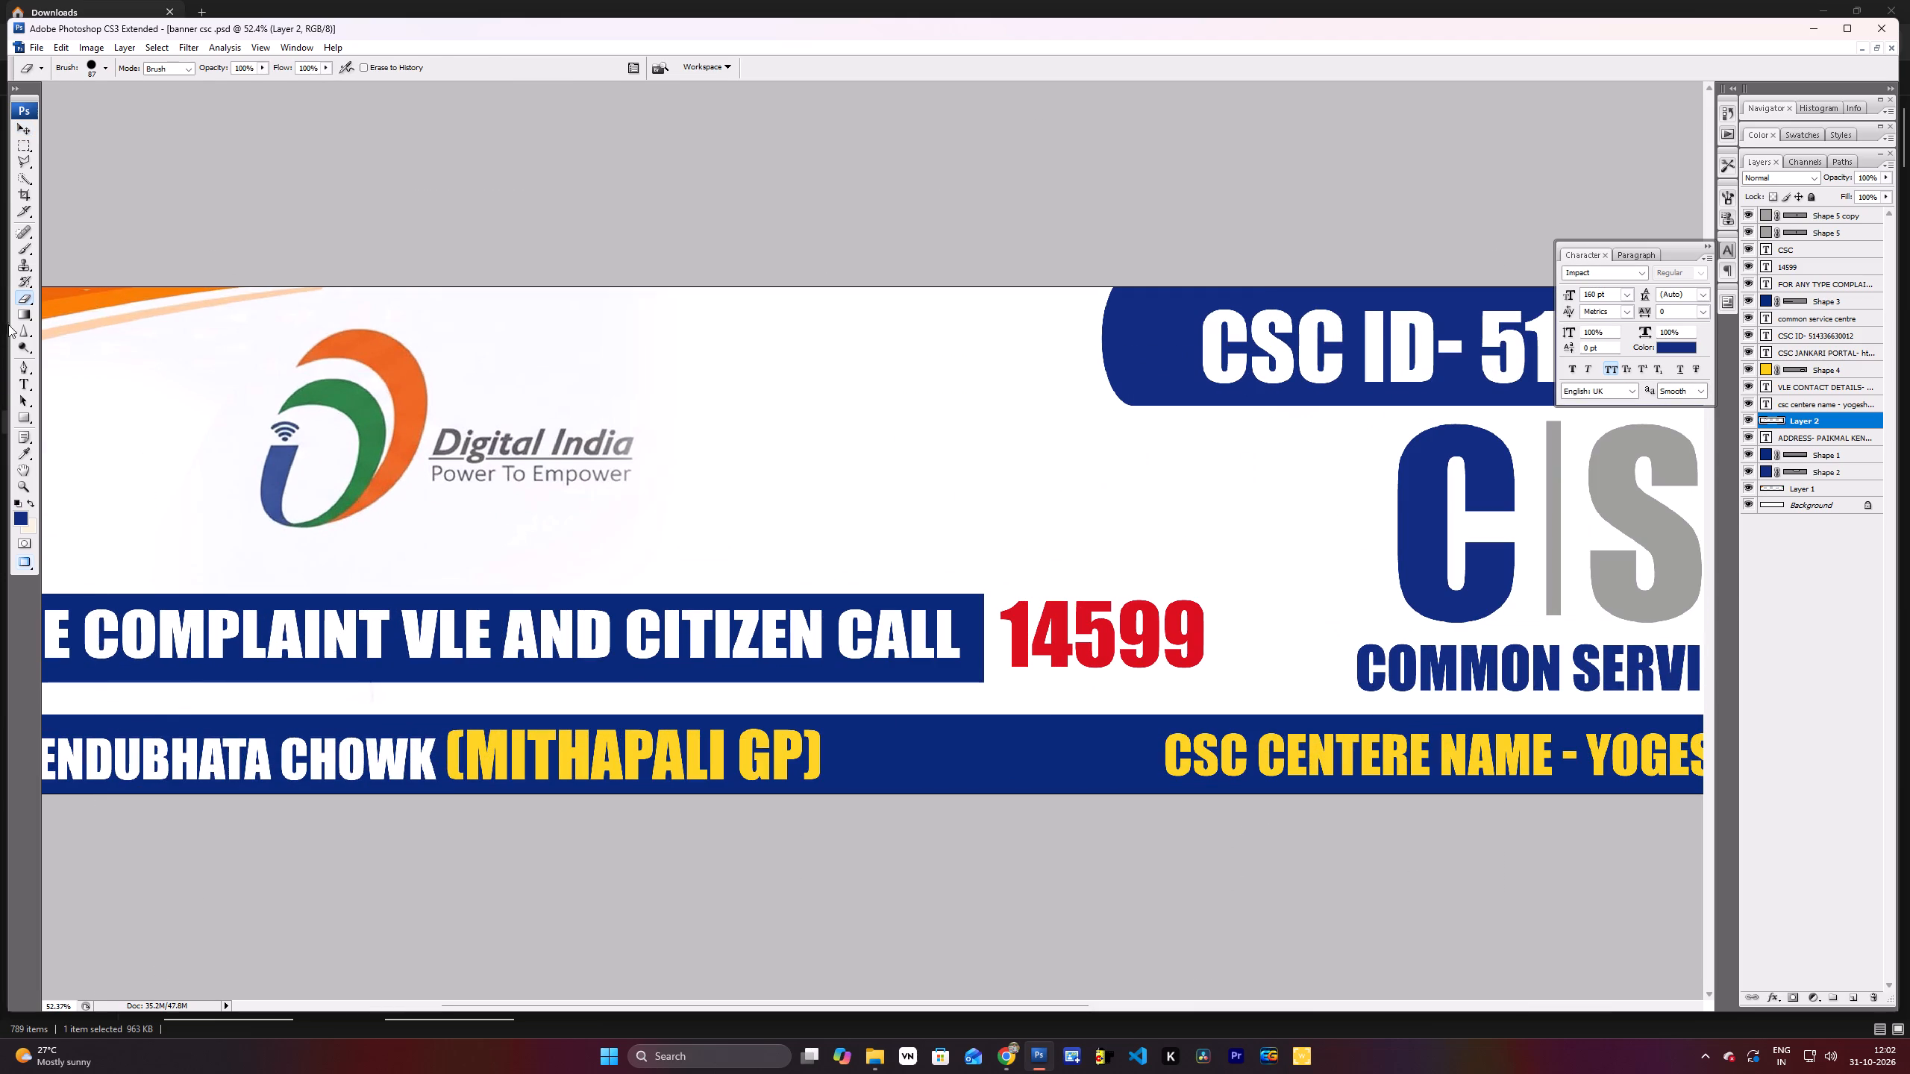
right_click(23, 299)
left_click(68, 329)
left_click(489, 540)
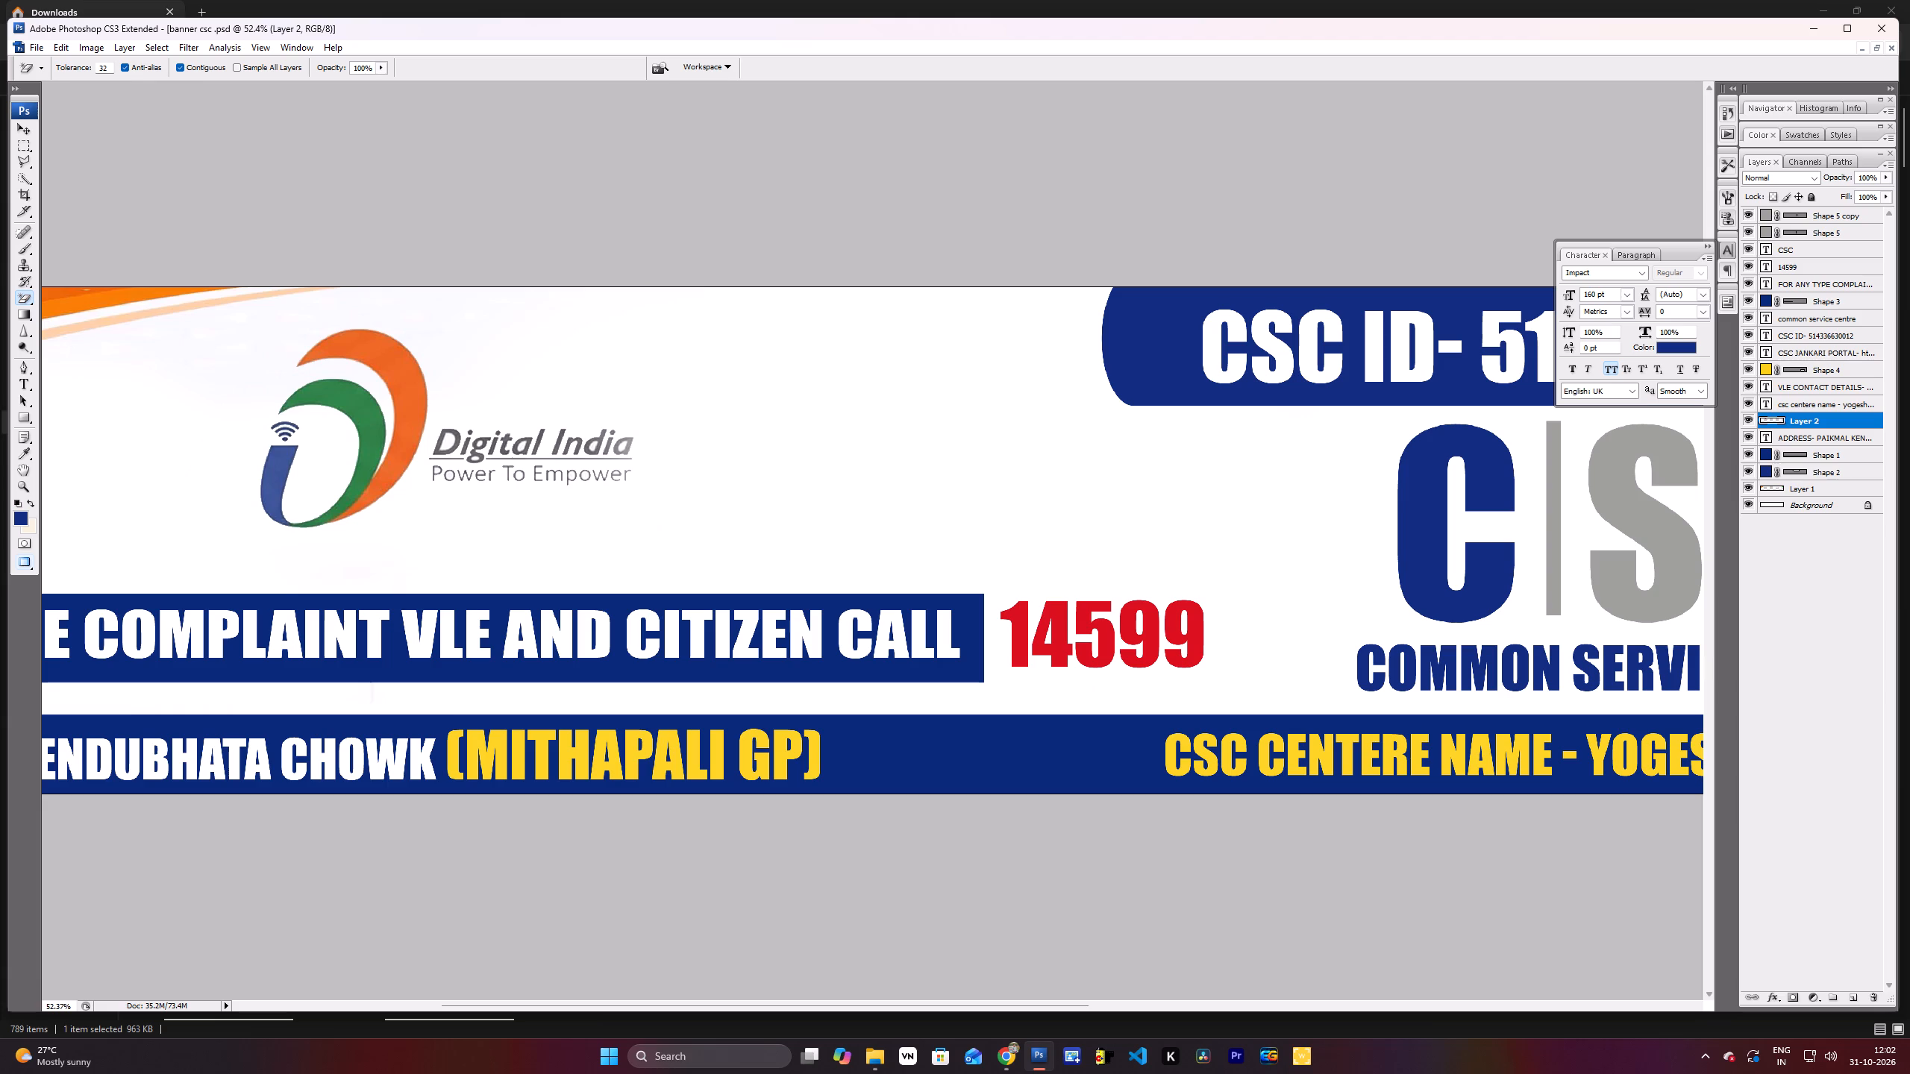
Enlarge the Digital India logo layer proportionally to about 142% and reposition the logo above the complaint helpline bar.
key("v")
key("ctrl+t")
scroll(606, 512, "down", 12)
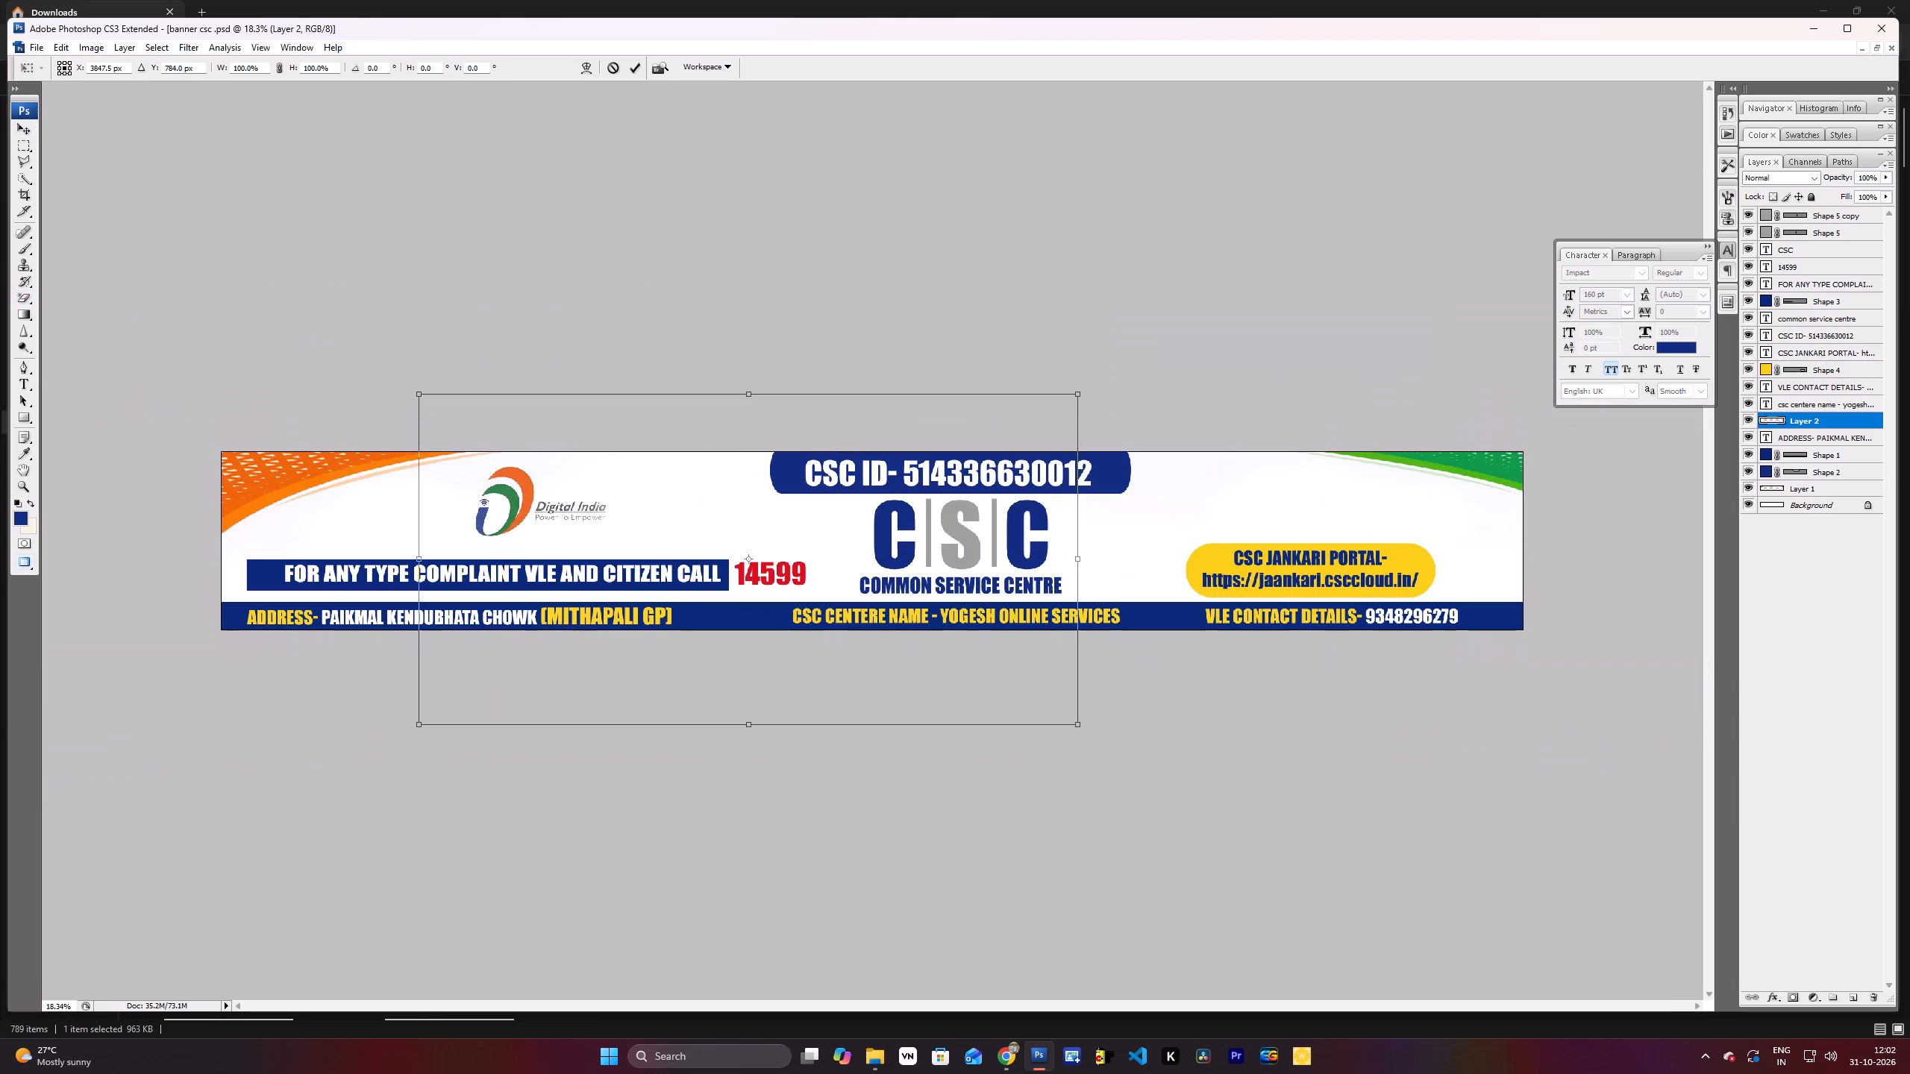
left_click_drag(419, 395, 126, 292, "shift")
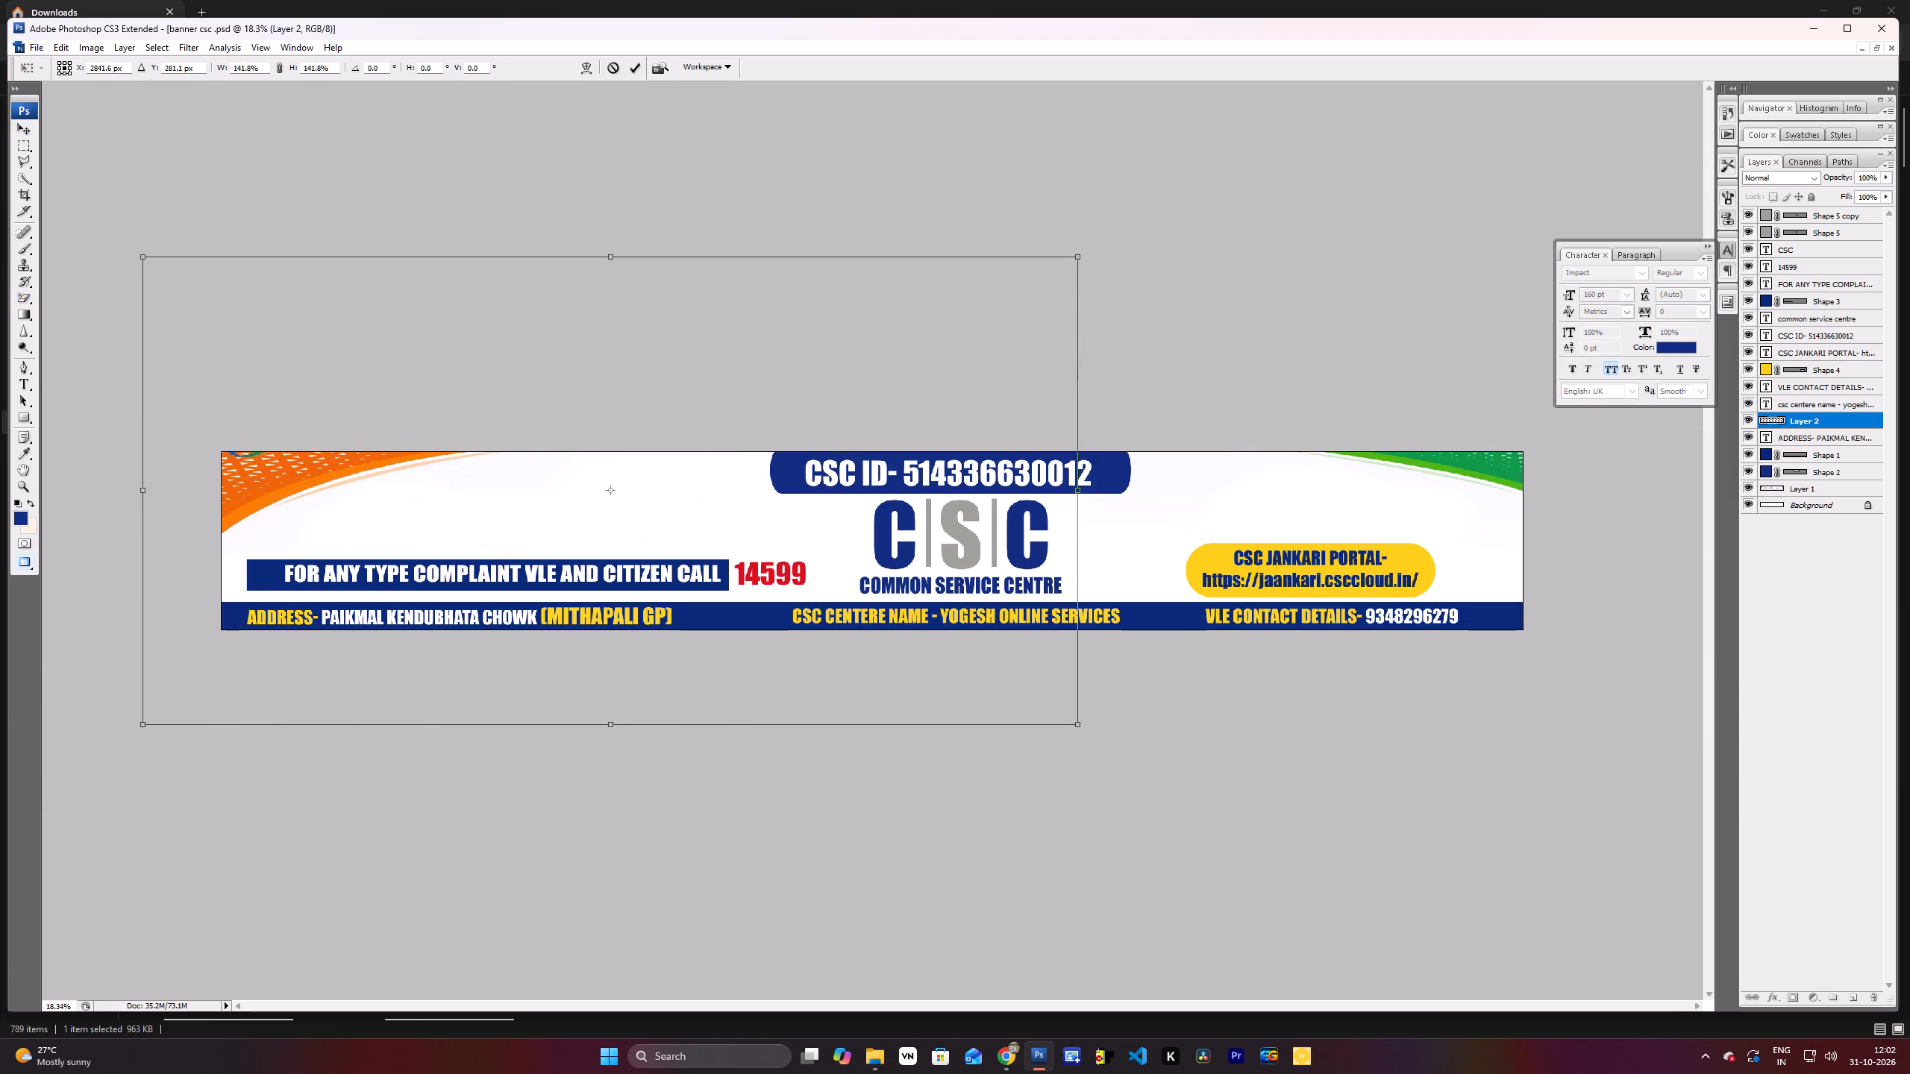
left_click_drag(365, 505, 591, 598)
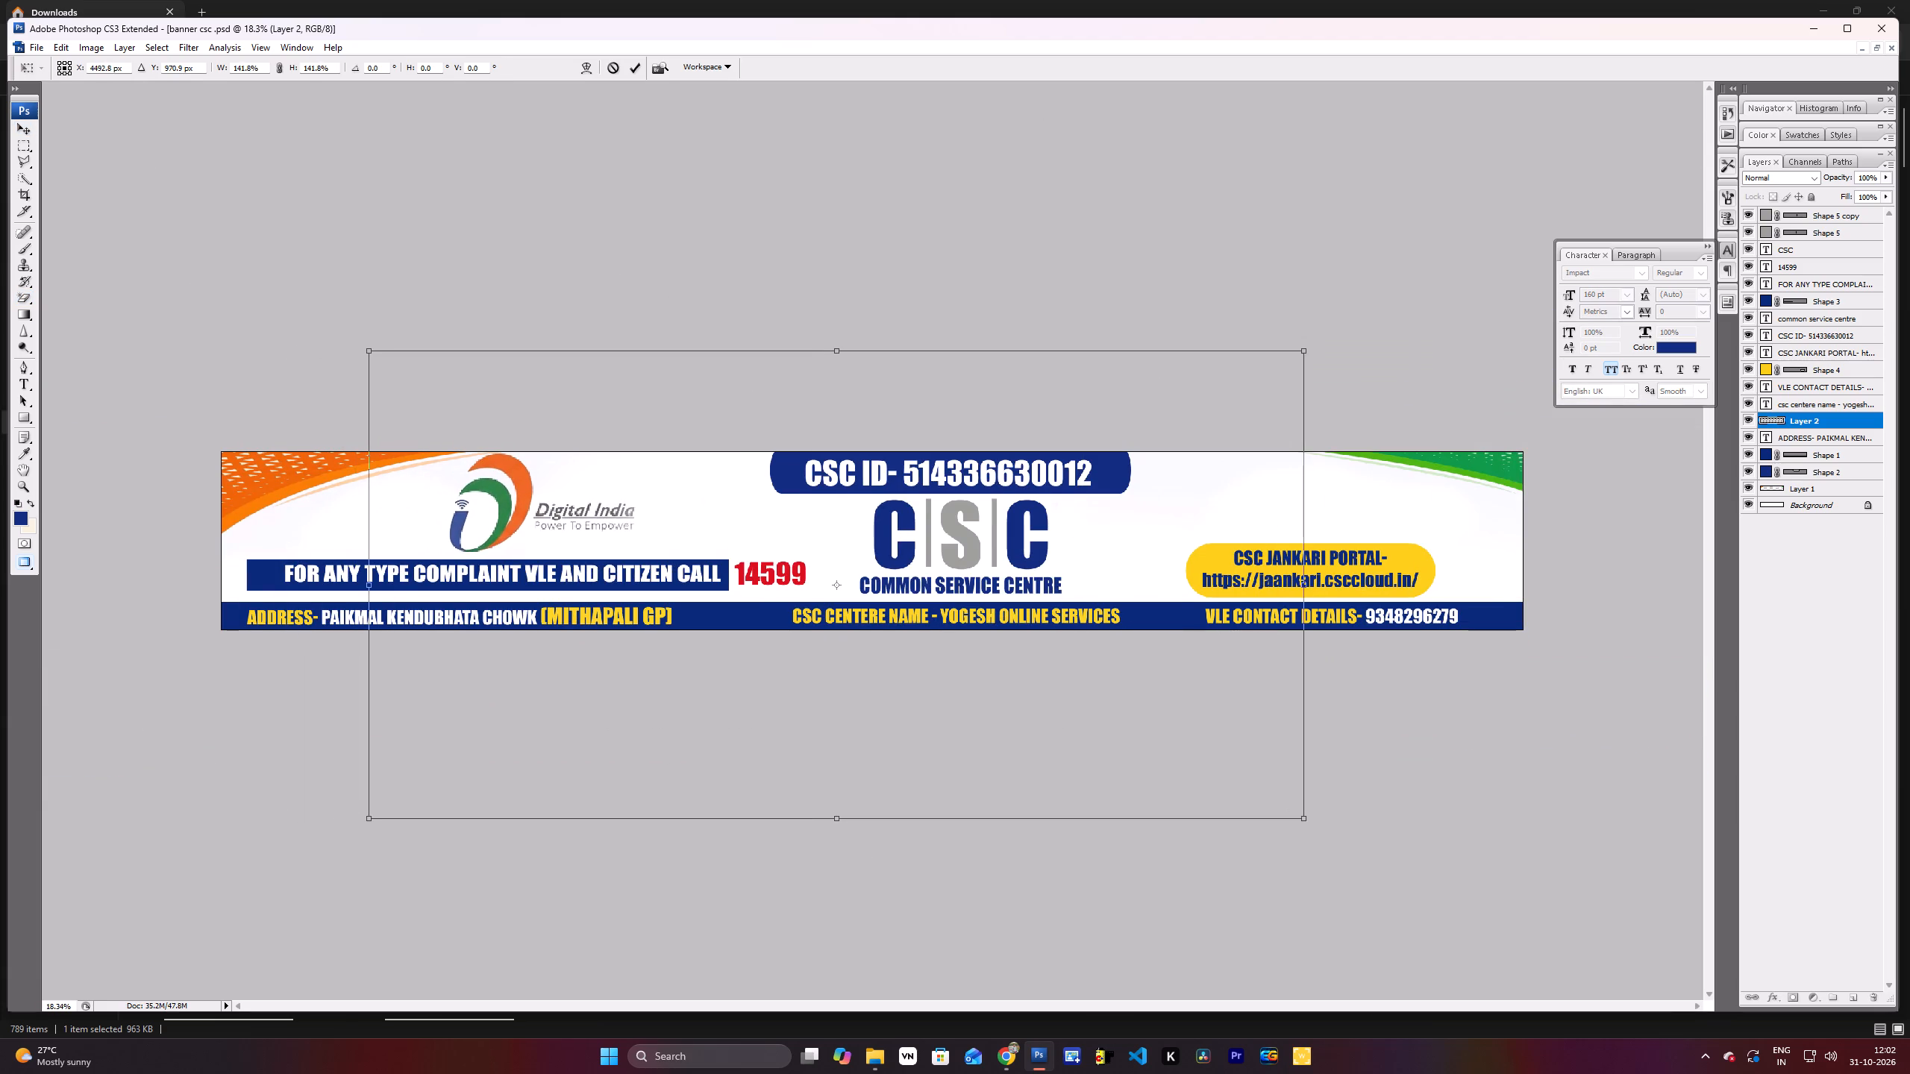
scroll(492, 518, "up", 2)
scroll(436, 494, "up", 3)
key("Return")
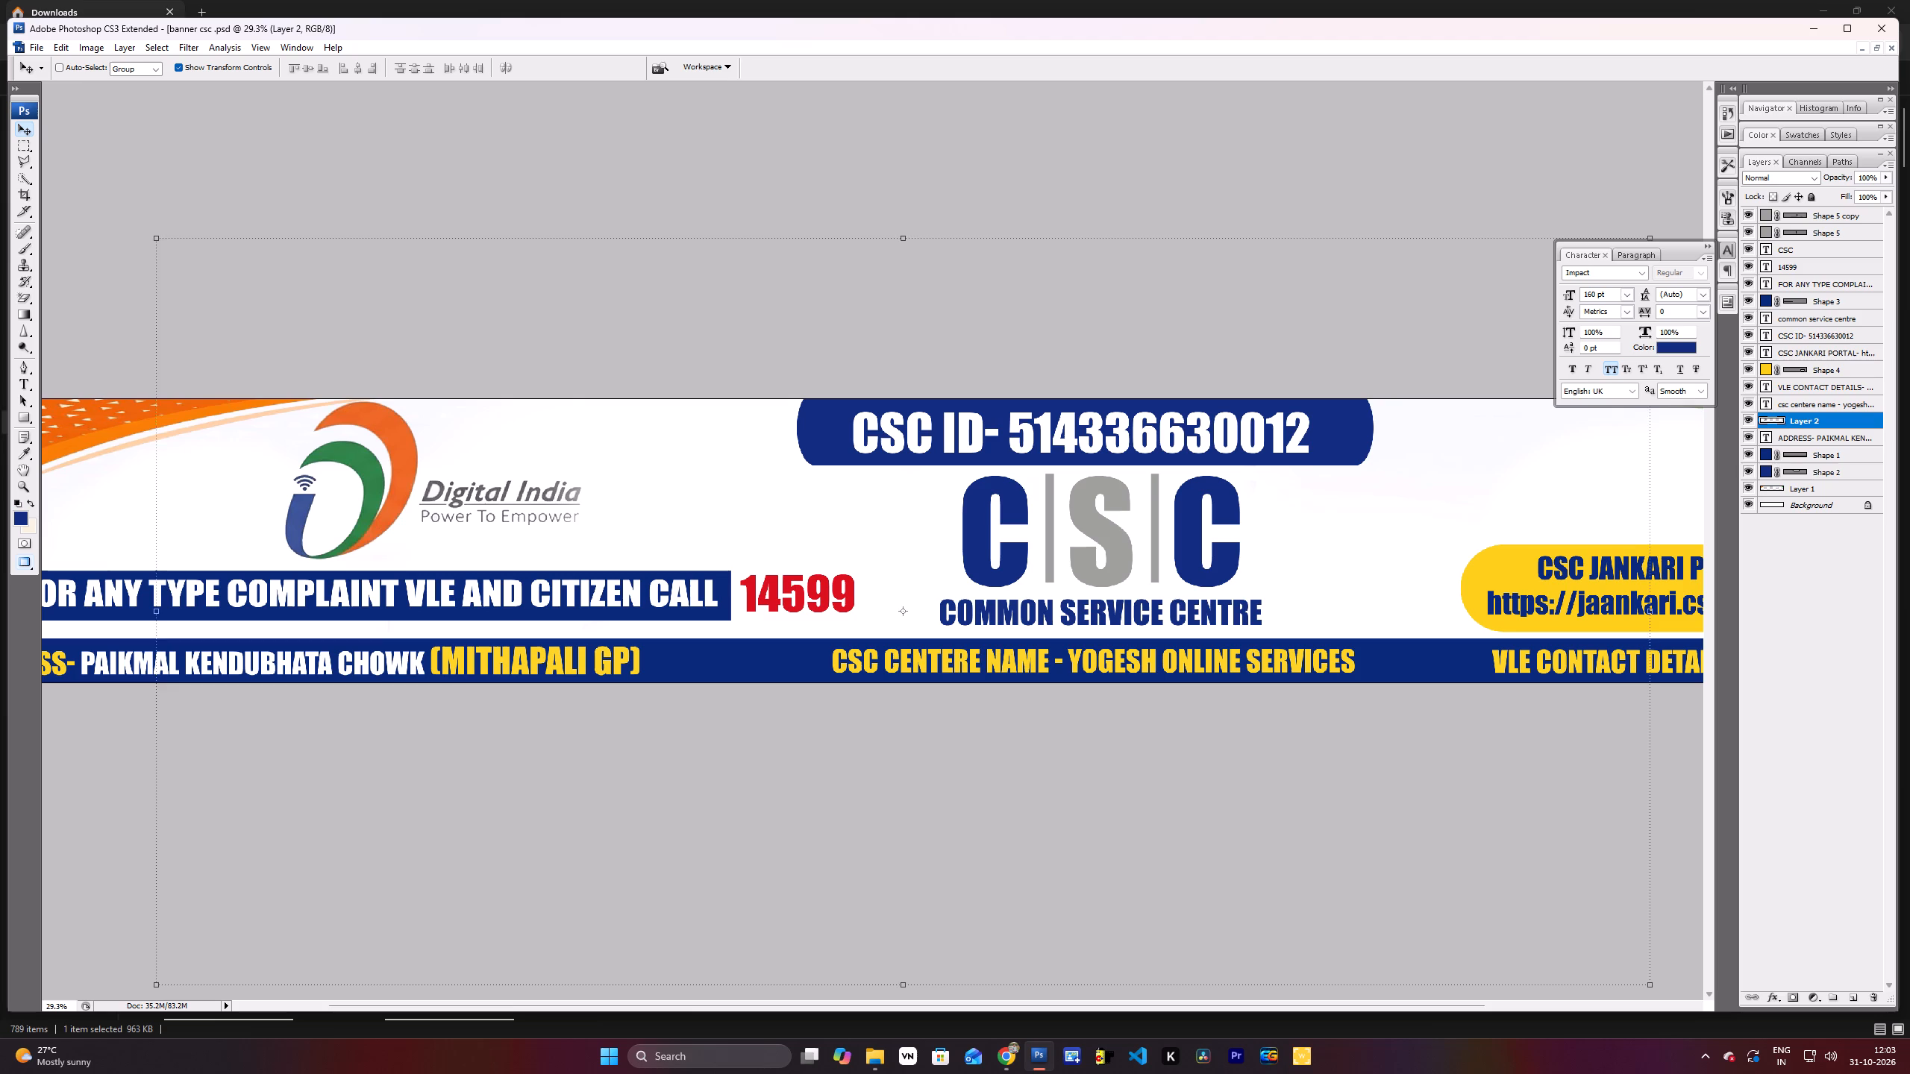
Scale the Digital India logo layer down proportionally to about 82% and place the logo just above the helpline bar.
left_click_drag(507, 503, 489, 503)
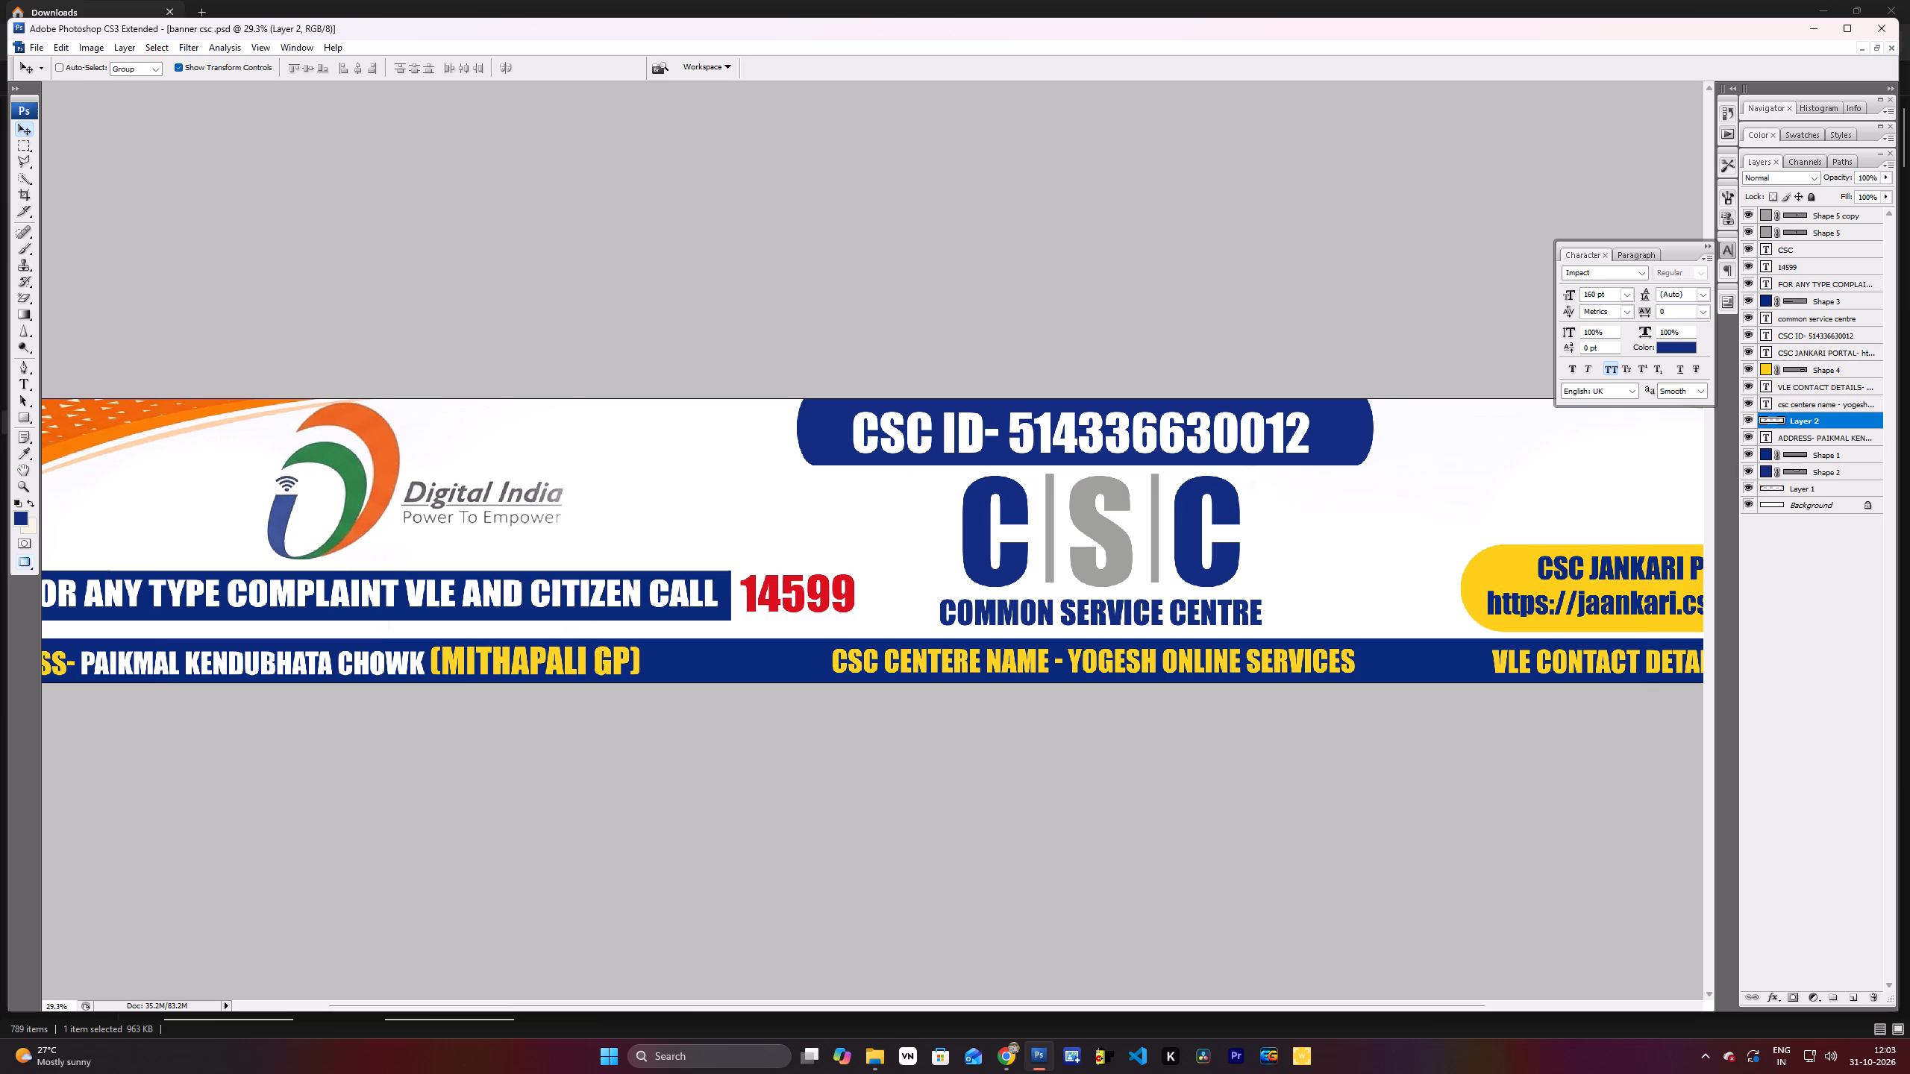
left_click_drag(489, 503, 489, 506)
left_click_drag(136, 240, 307, 386, "shift")
left_click_drag(330, 333, 334, 334, "shift")
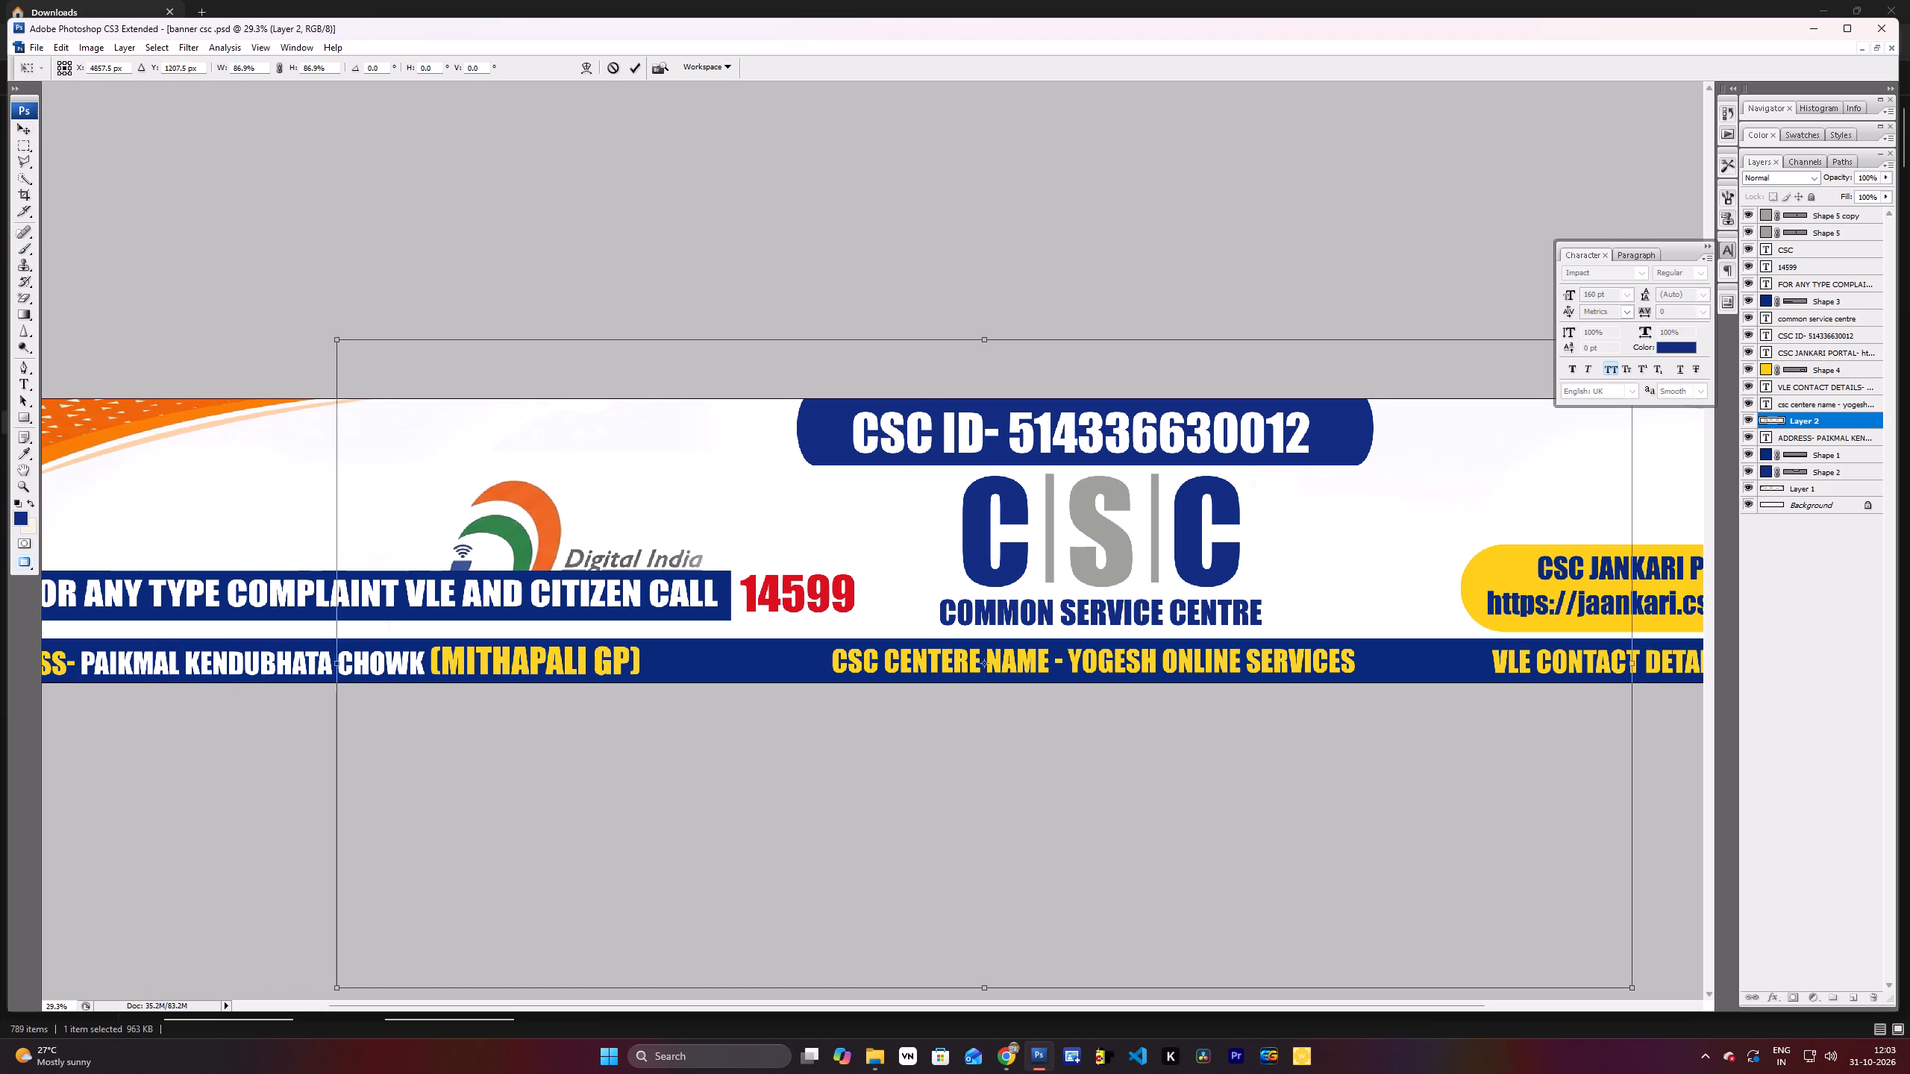
left_click_drag(334, 334, 394, 388, "shift")
left_click_drag(574, 541, 386, 450)
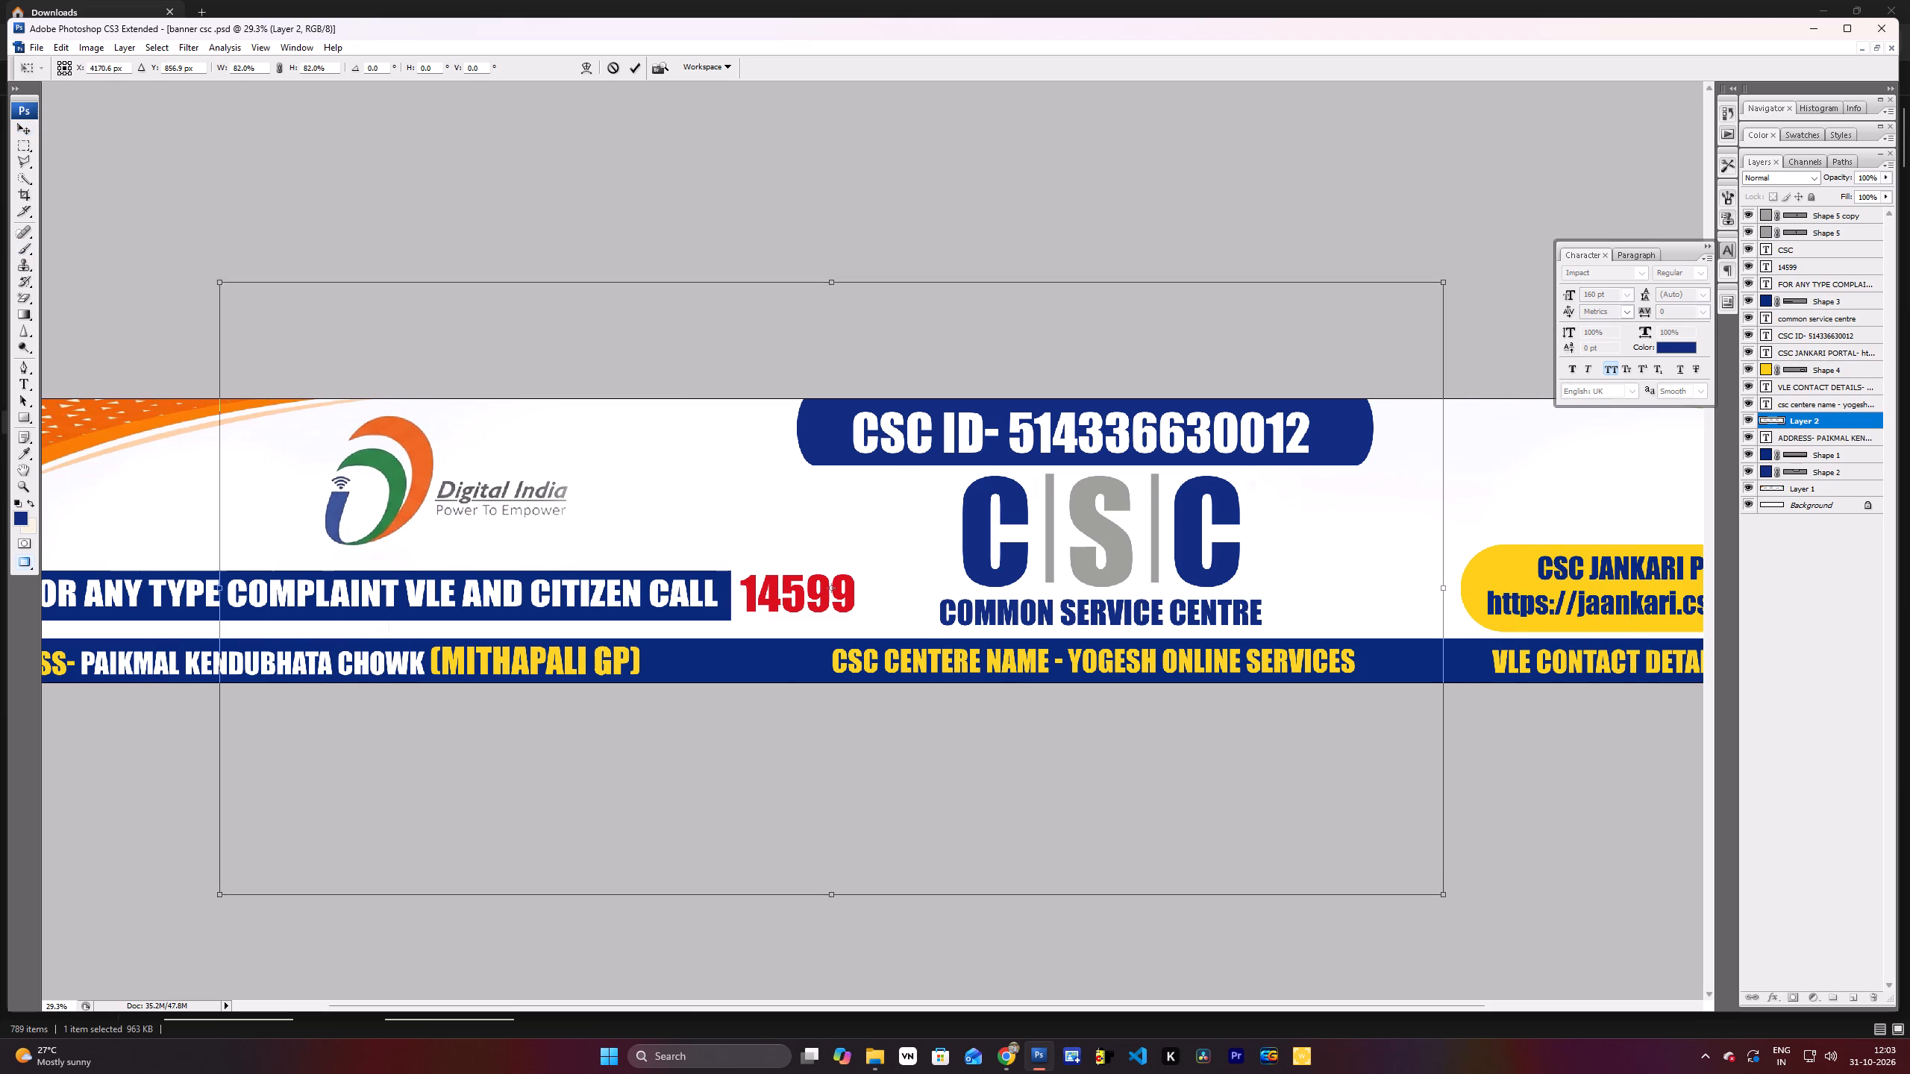
left_click_drag(386, 450, 386, 454)
key("Return")
Duplicate the white complaint helpline text layer and move the copy above the bar, across the Digital India logo.
scroll(498, 427, "up", 4)
scroll(459, 480, "up", 4)
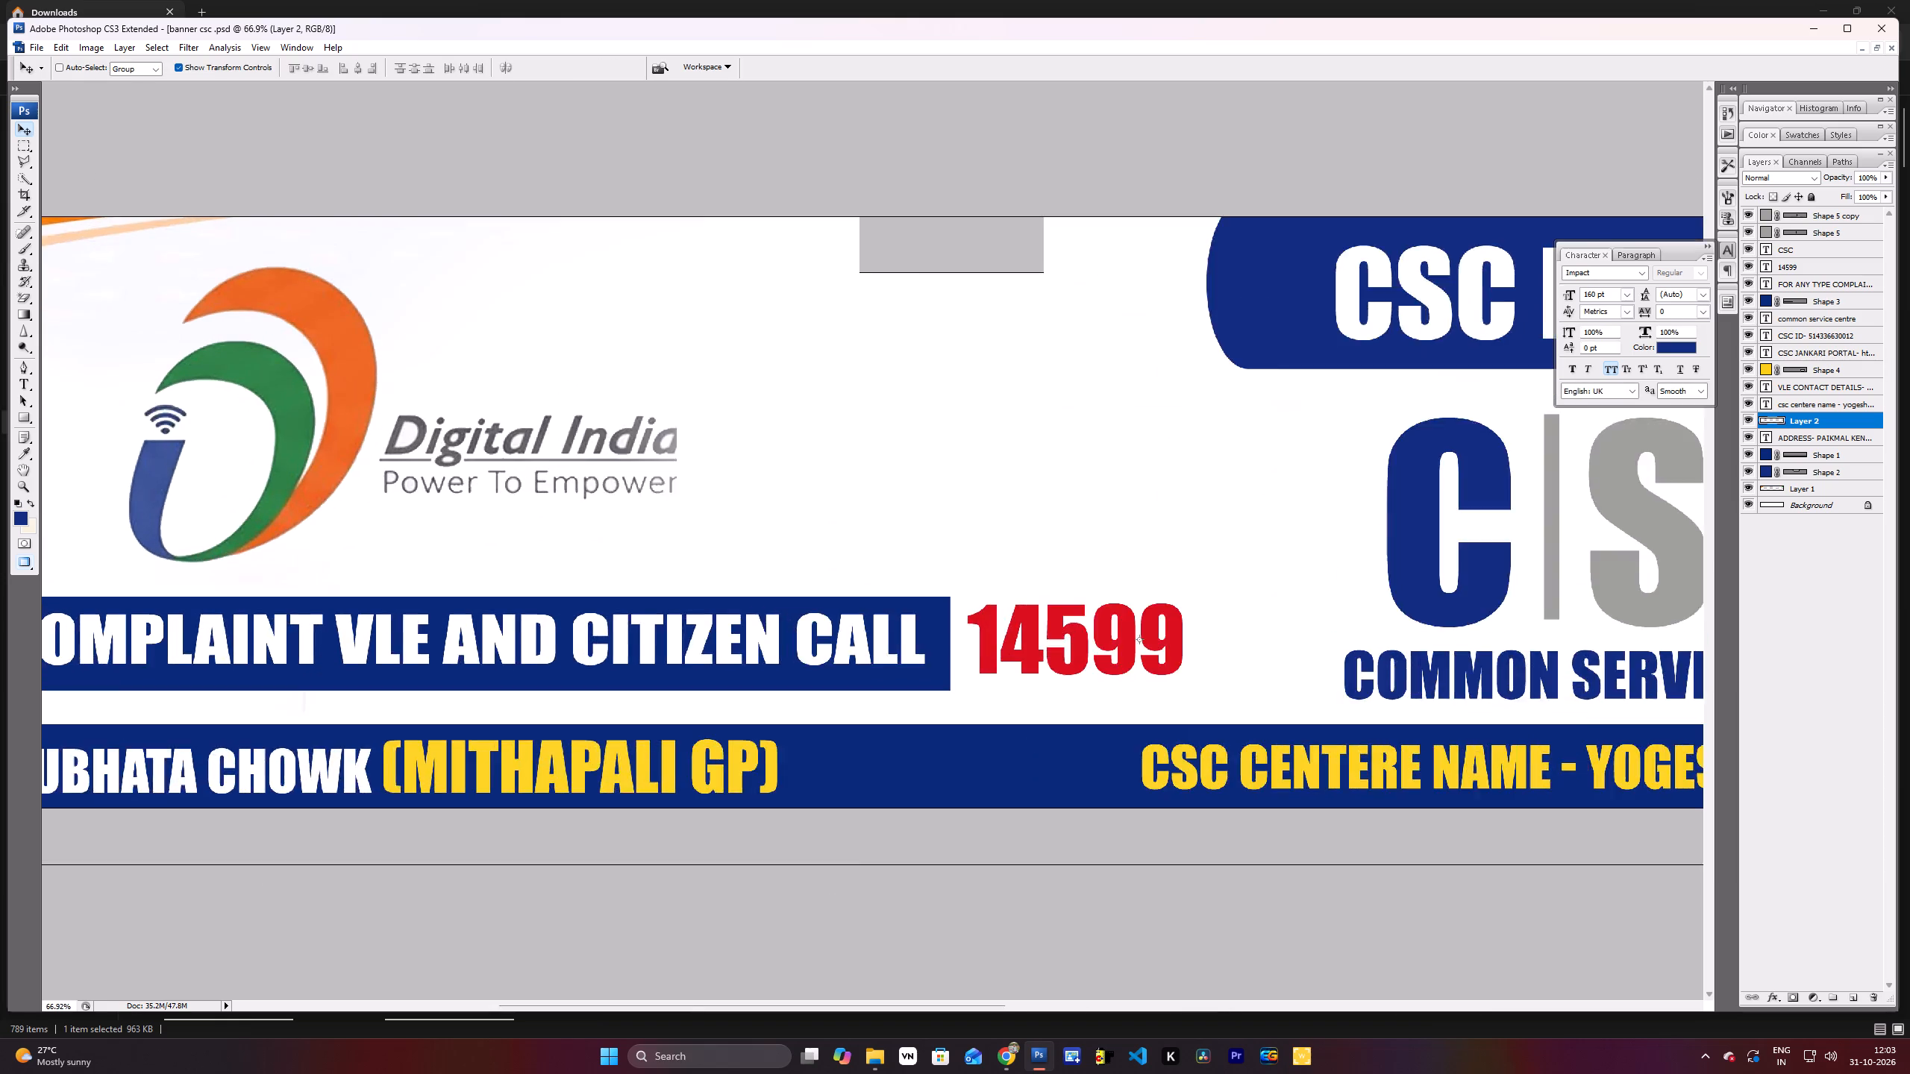
scroll(448, 511, "up", 4)
right_click(1042, 709)
left_click(1071, 713)
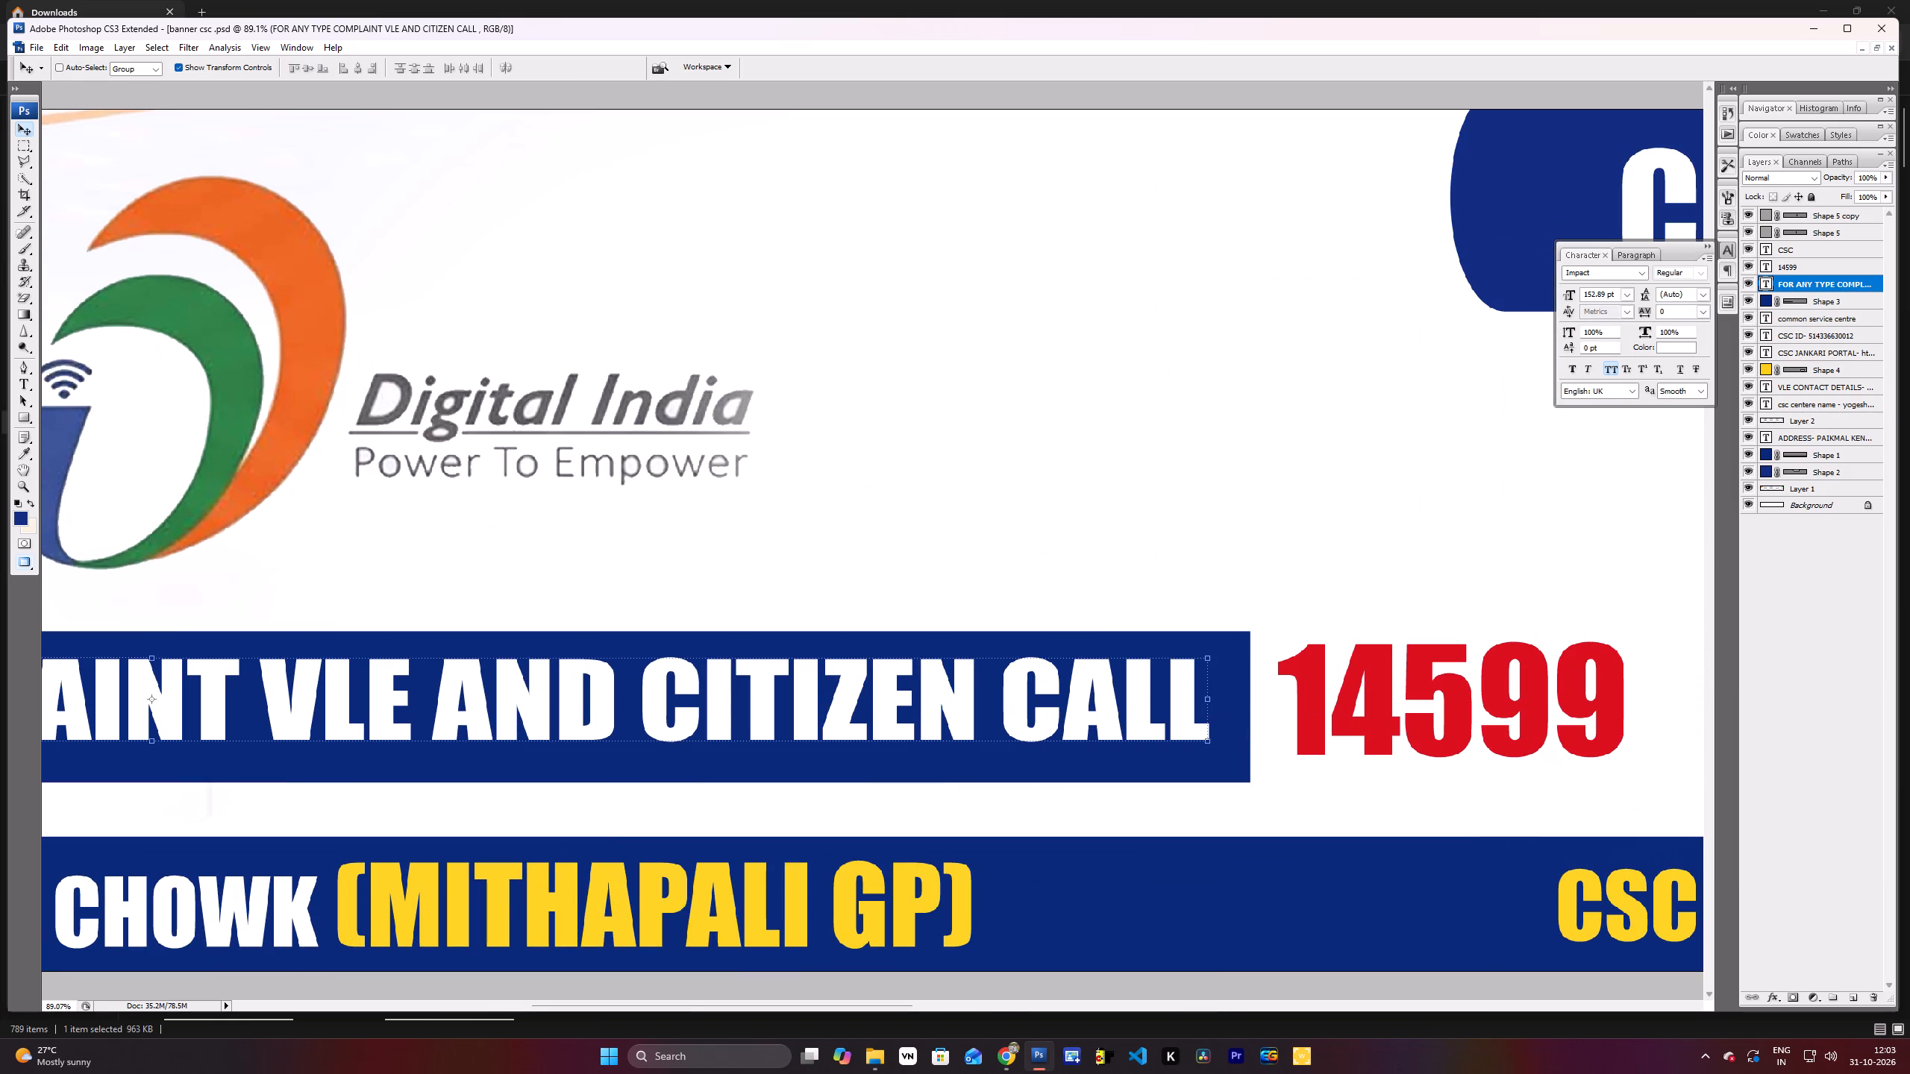
key("ctrl+j")
left_click_drag(910, 711, 1309, 516)
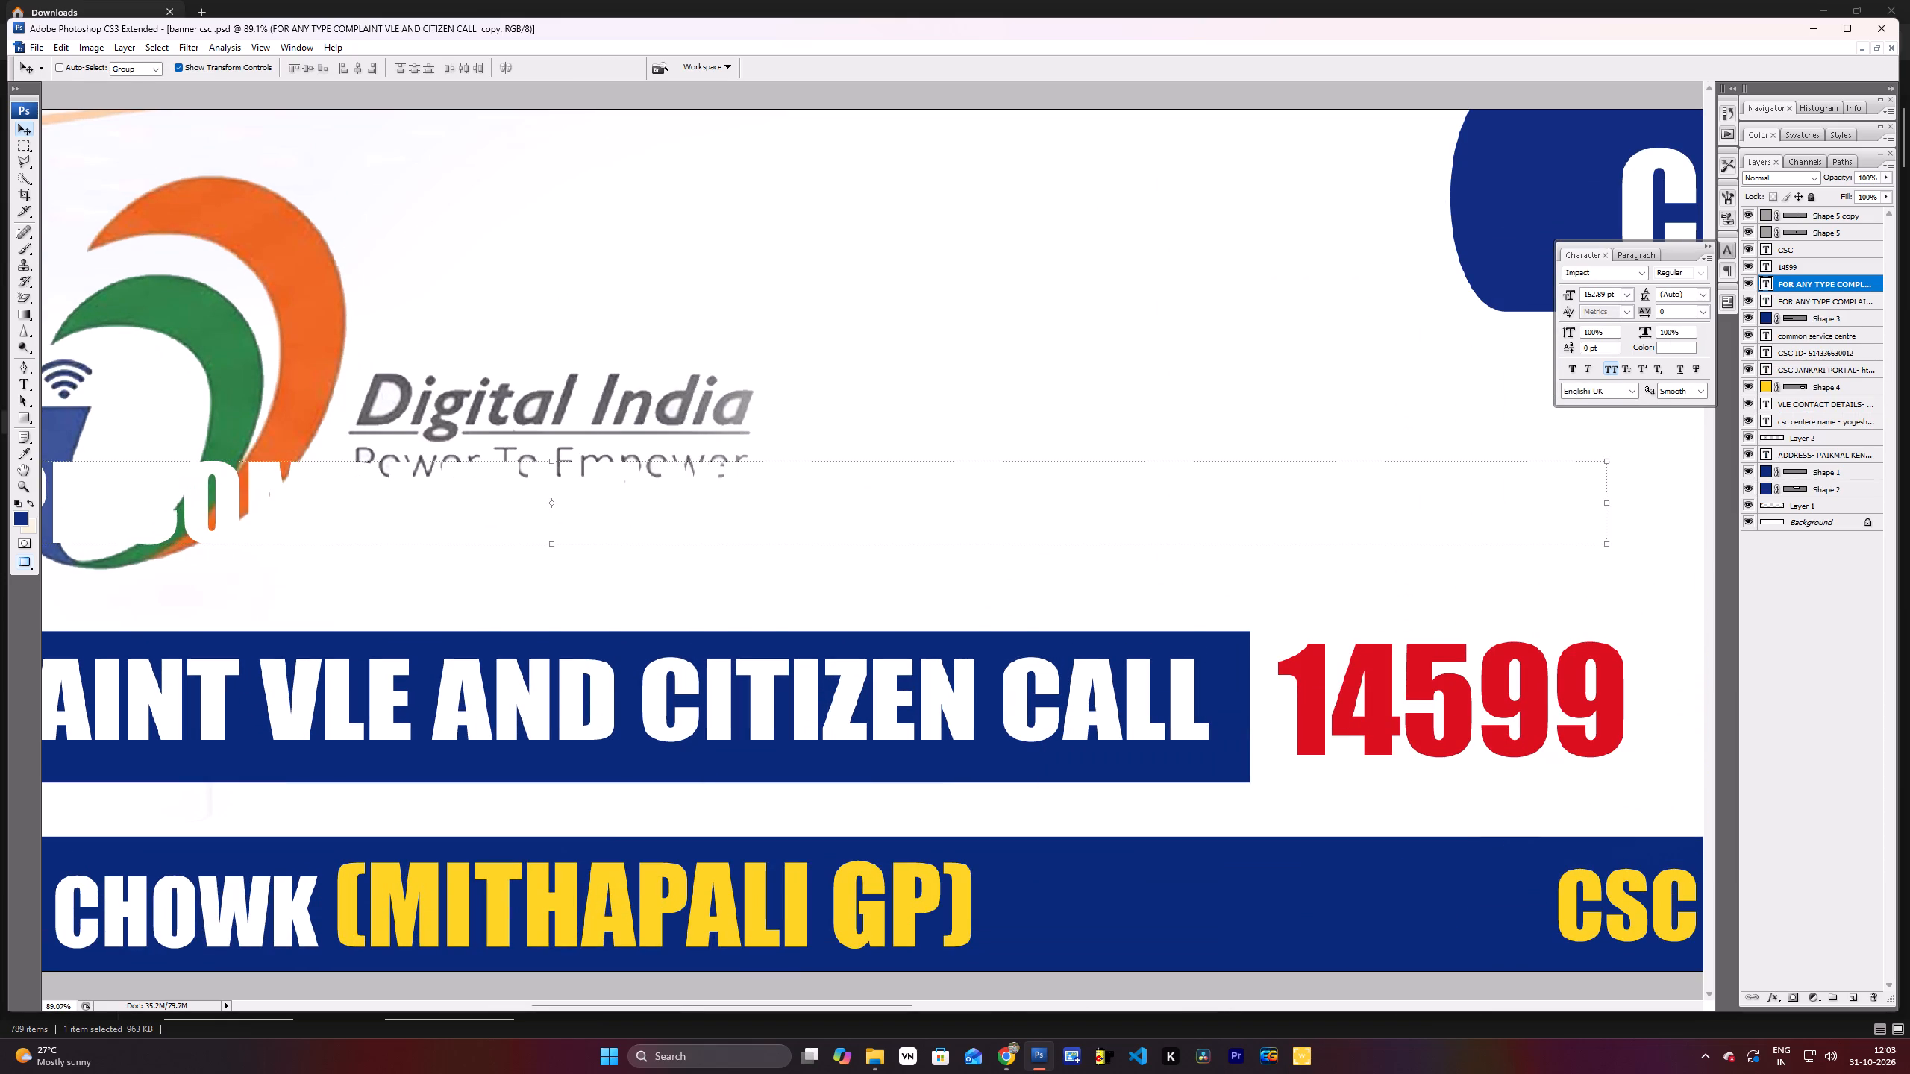
left_click_drag(439, 489, 757, 489)
Colour the copied text with the grey sampled from the logo wording, turn off All Caps and apply Faux Italic.
left_click(1669, 346)
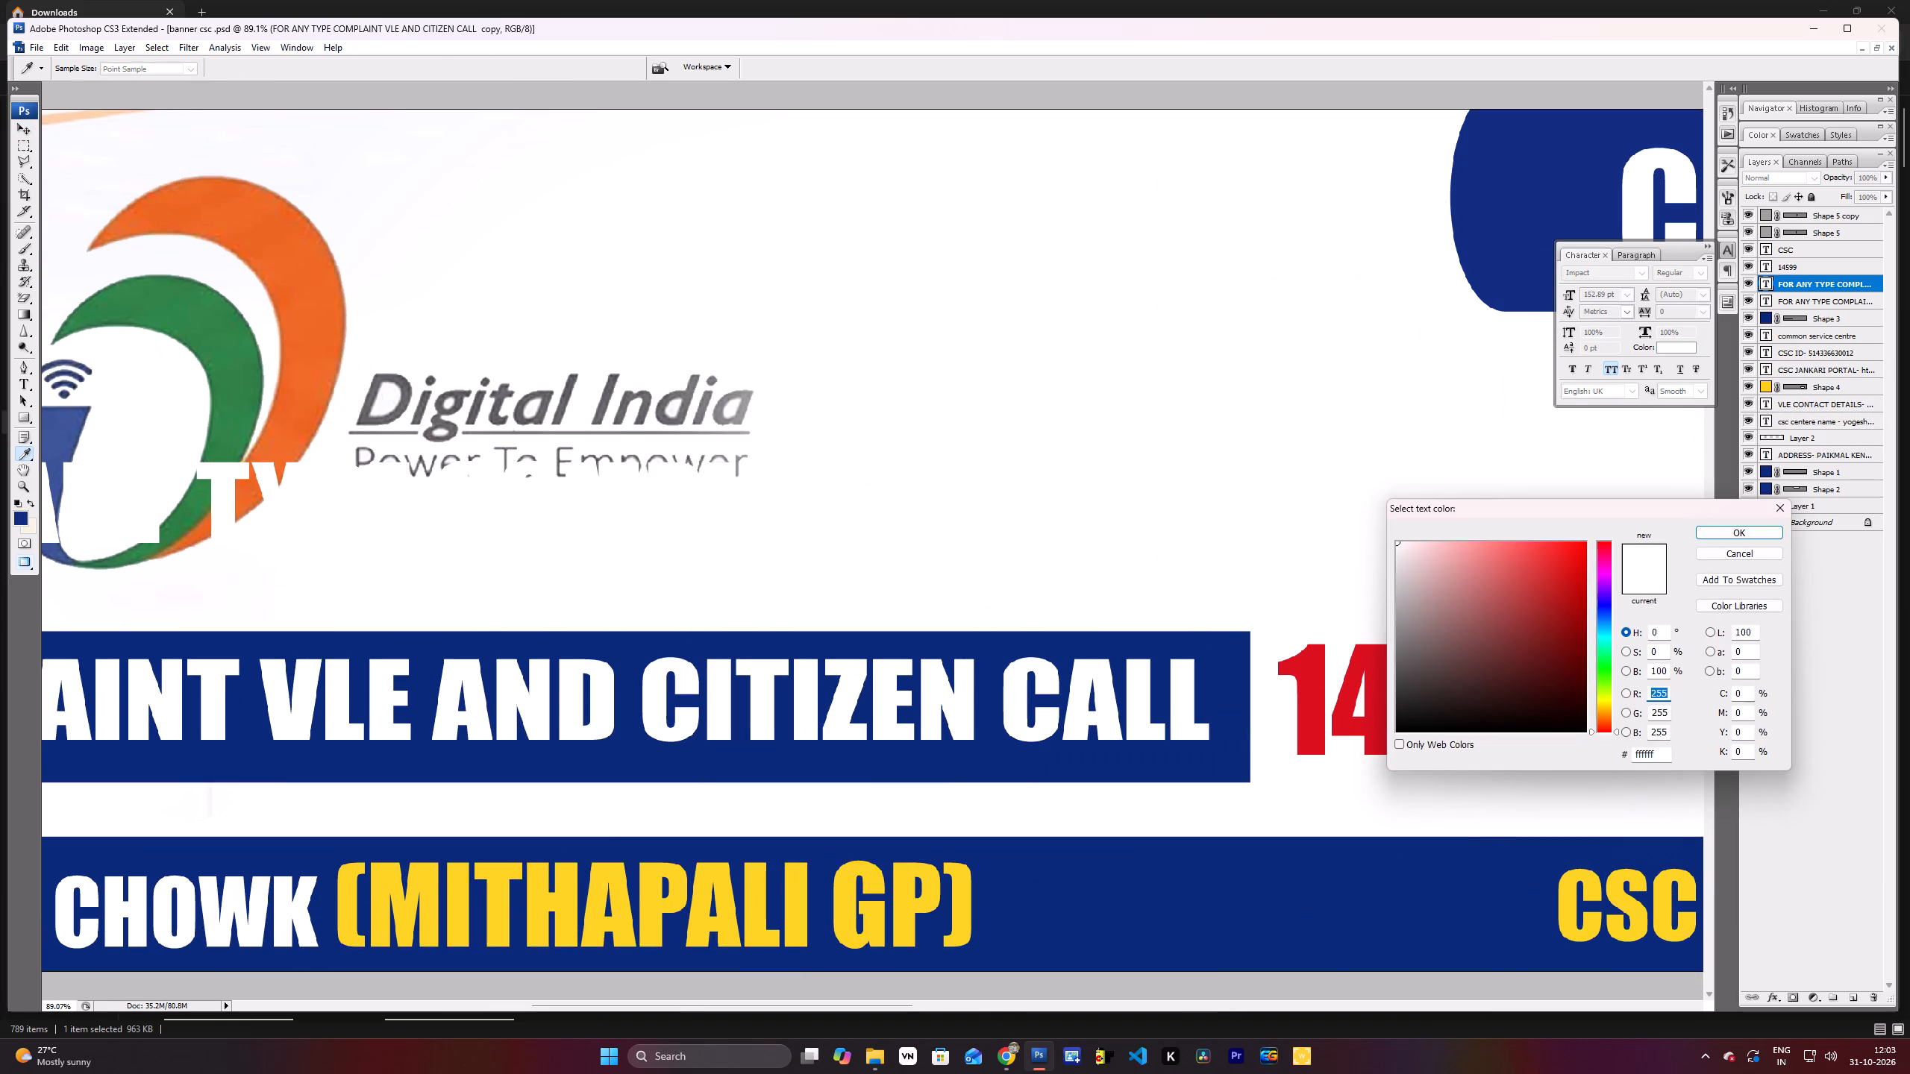
left_click(403, 407)
key("Return")
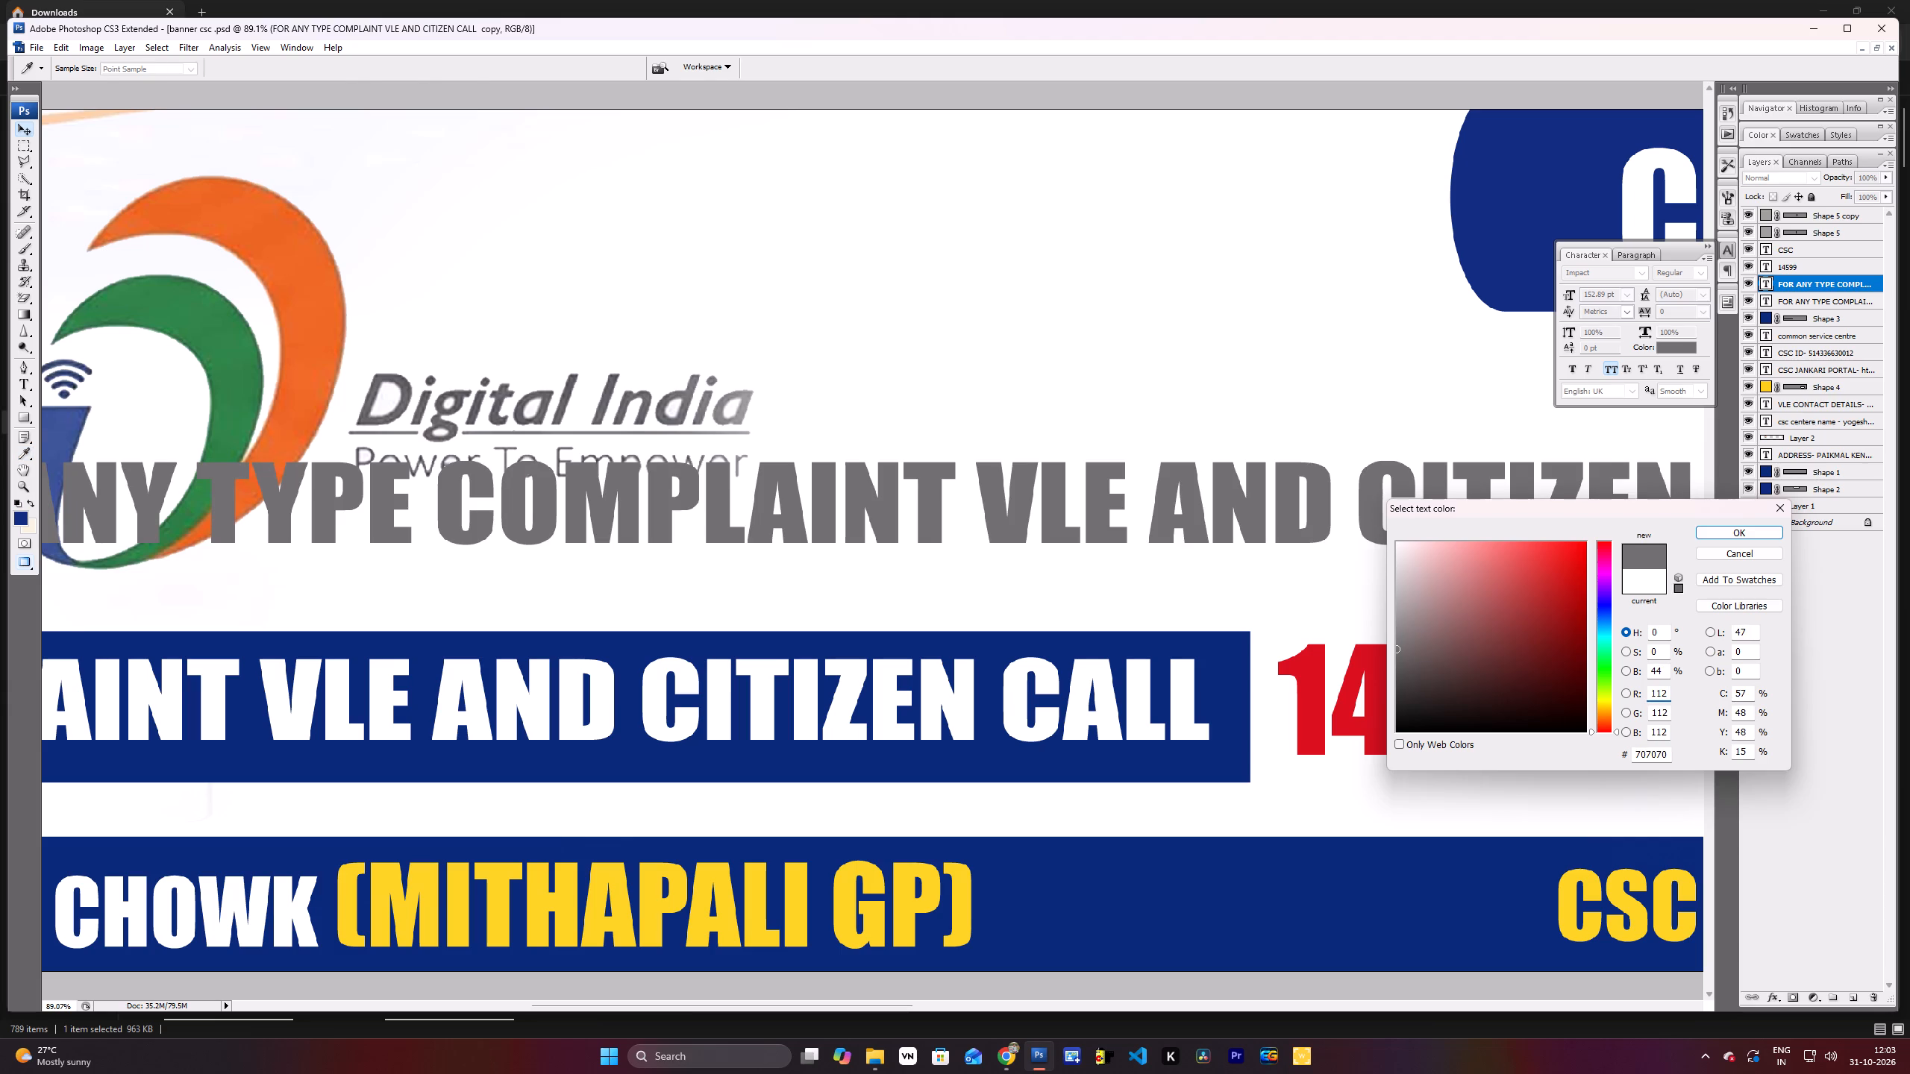
left_click(1606, 369)
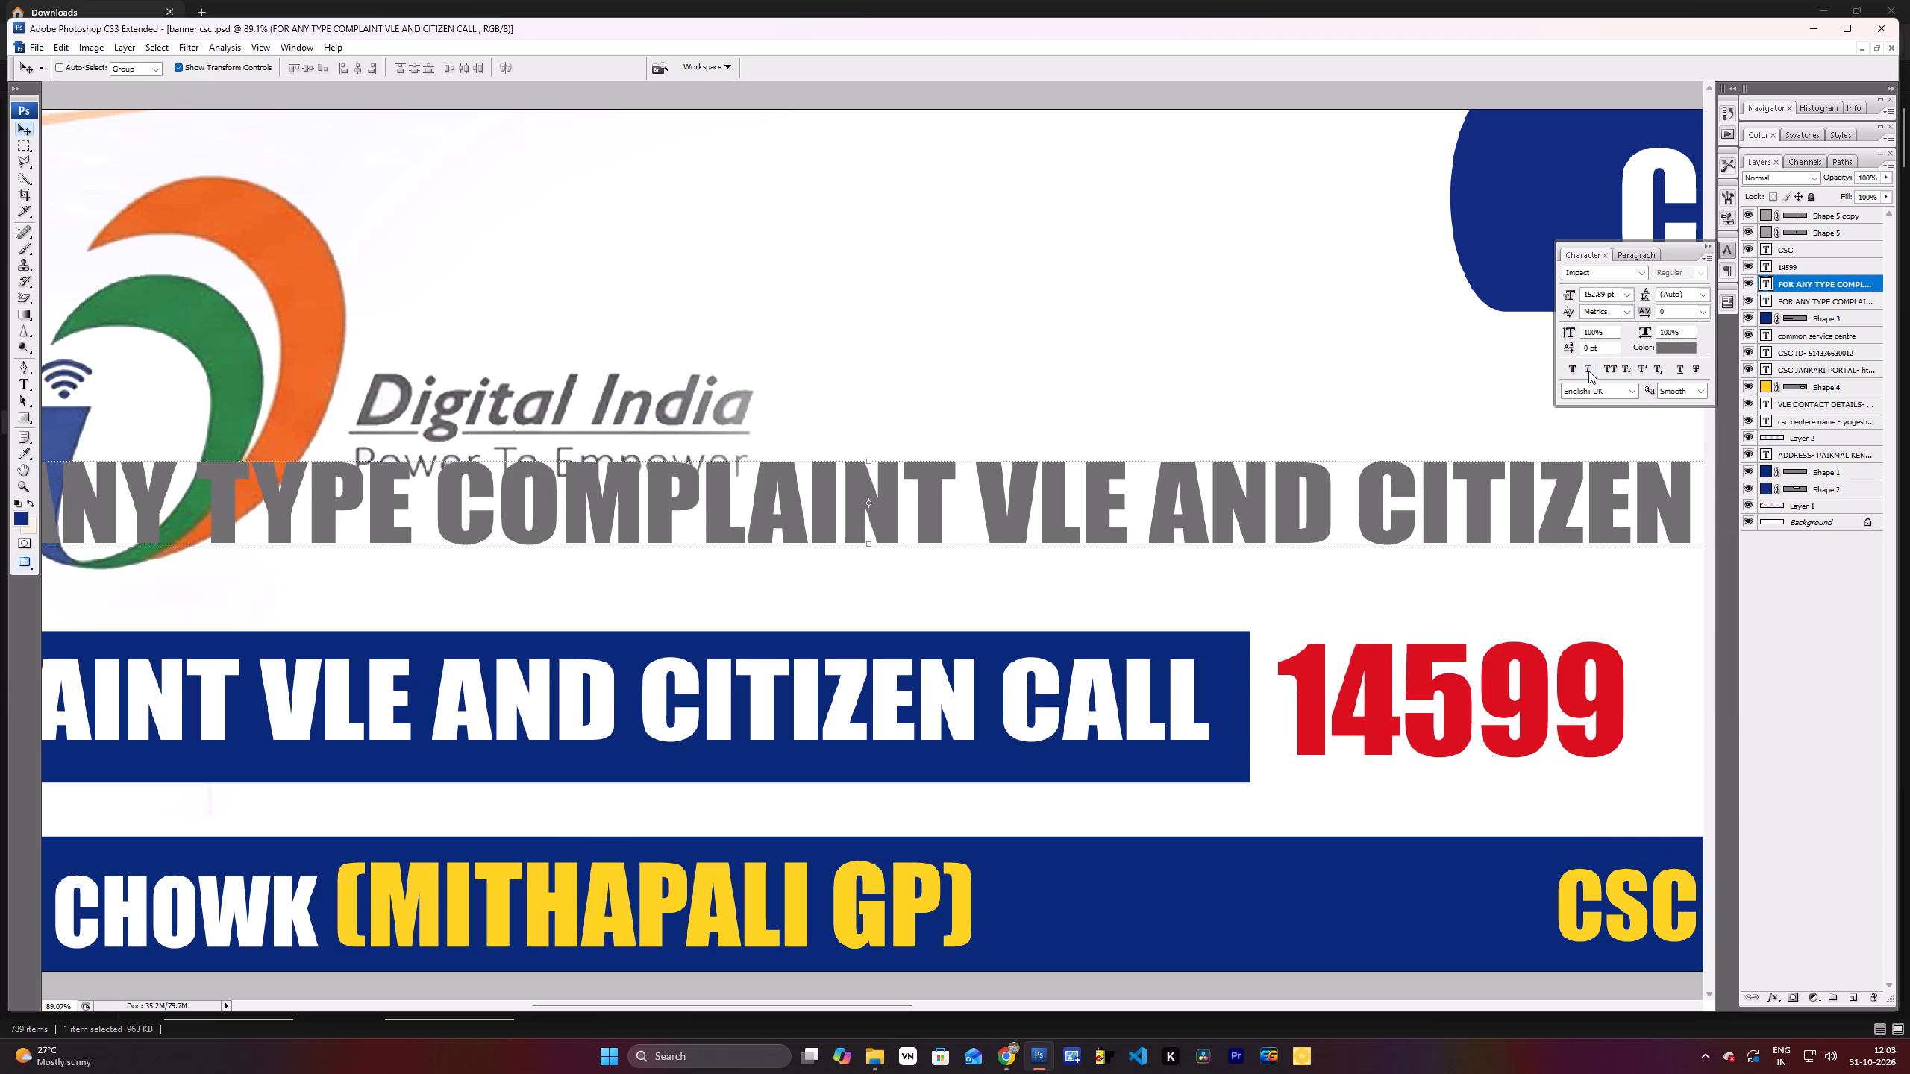
double_click(1766, 283)
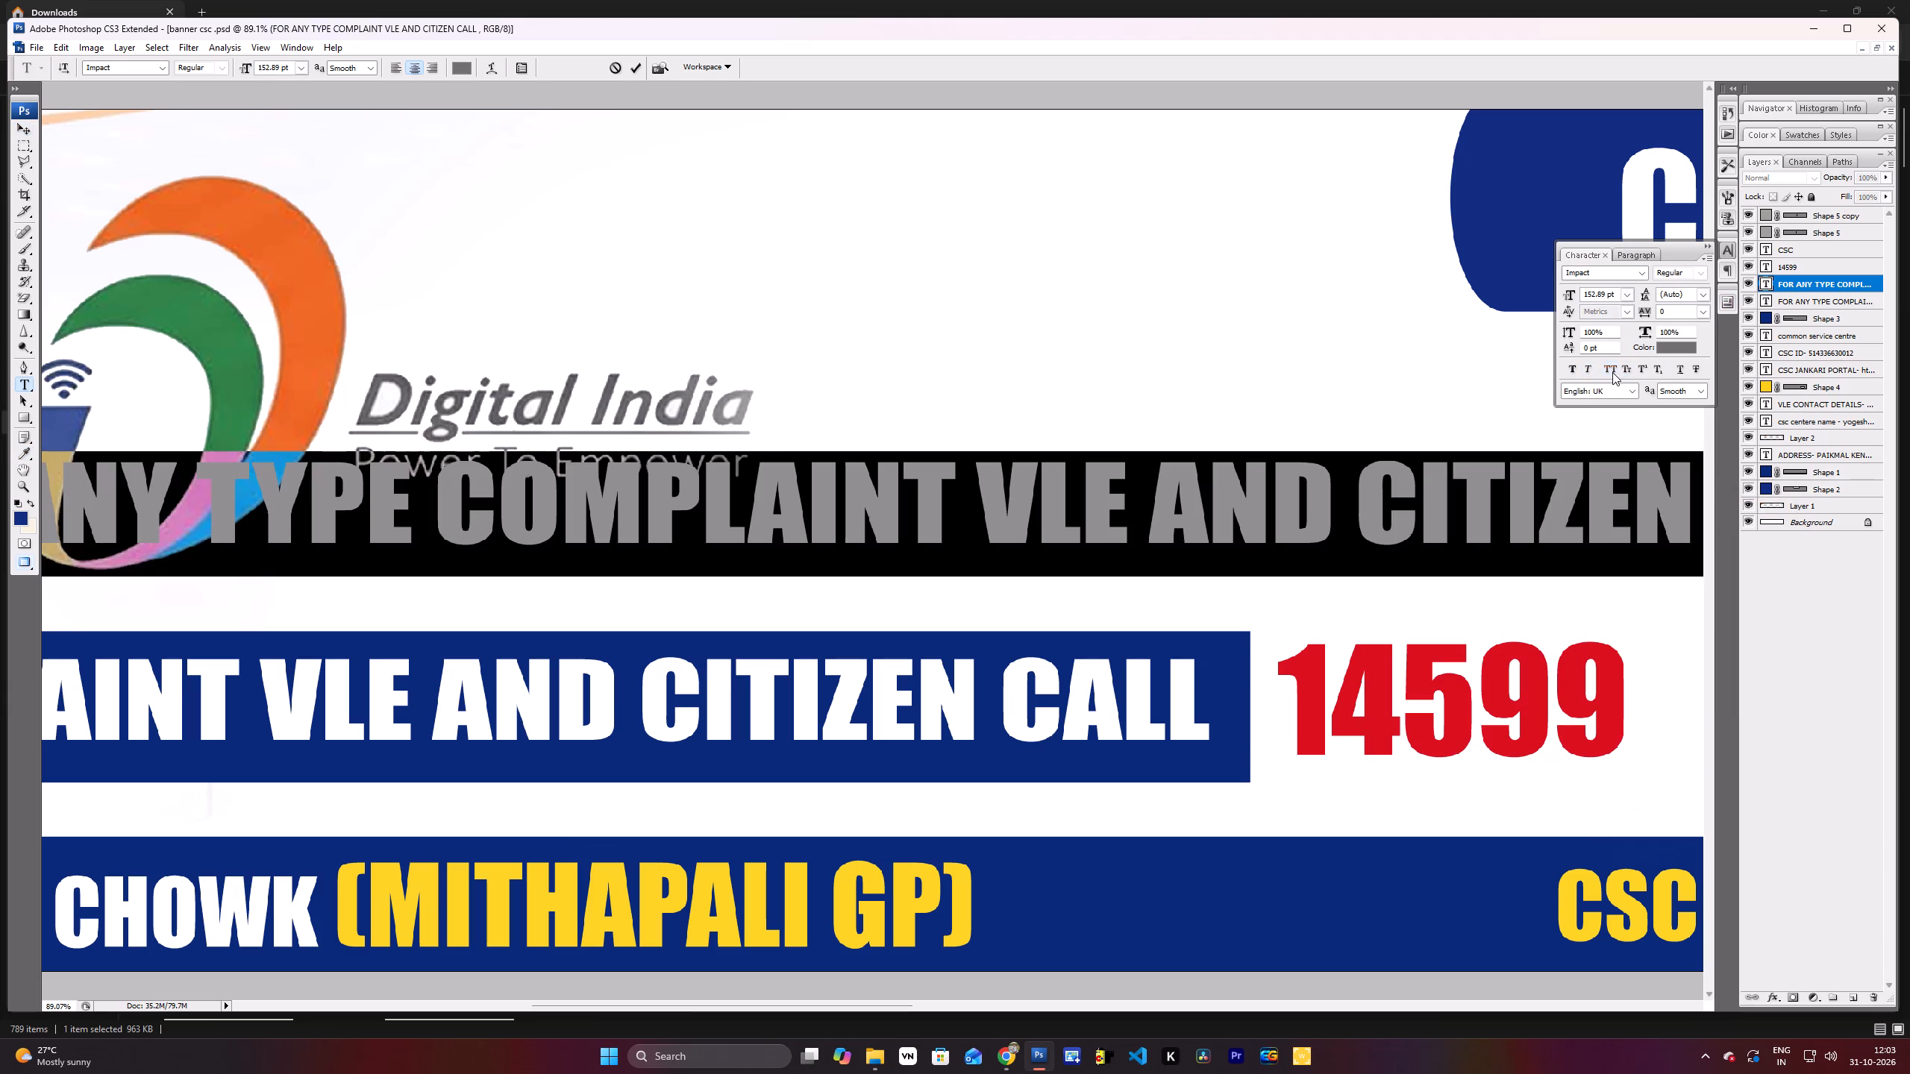
left_click(1588, 365)
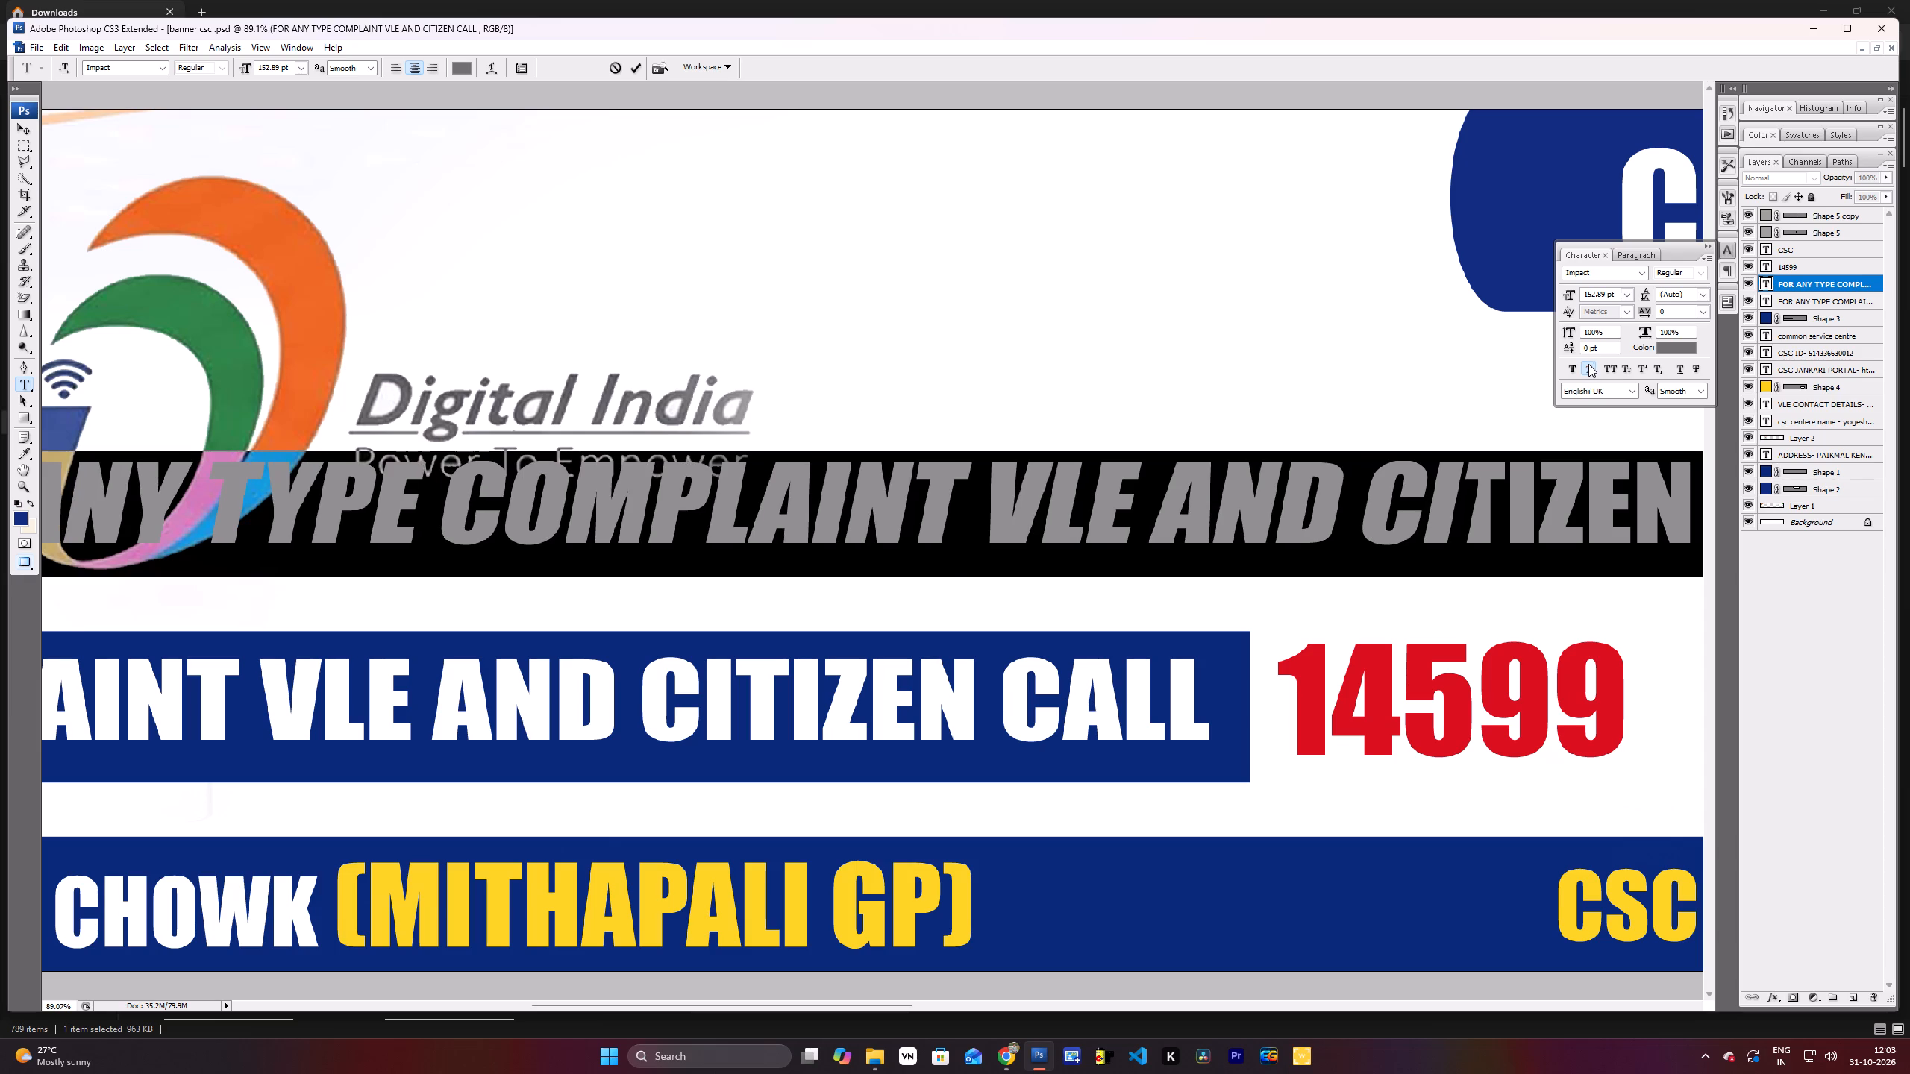
key("Return")
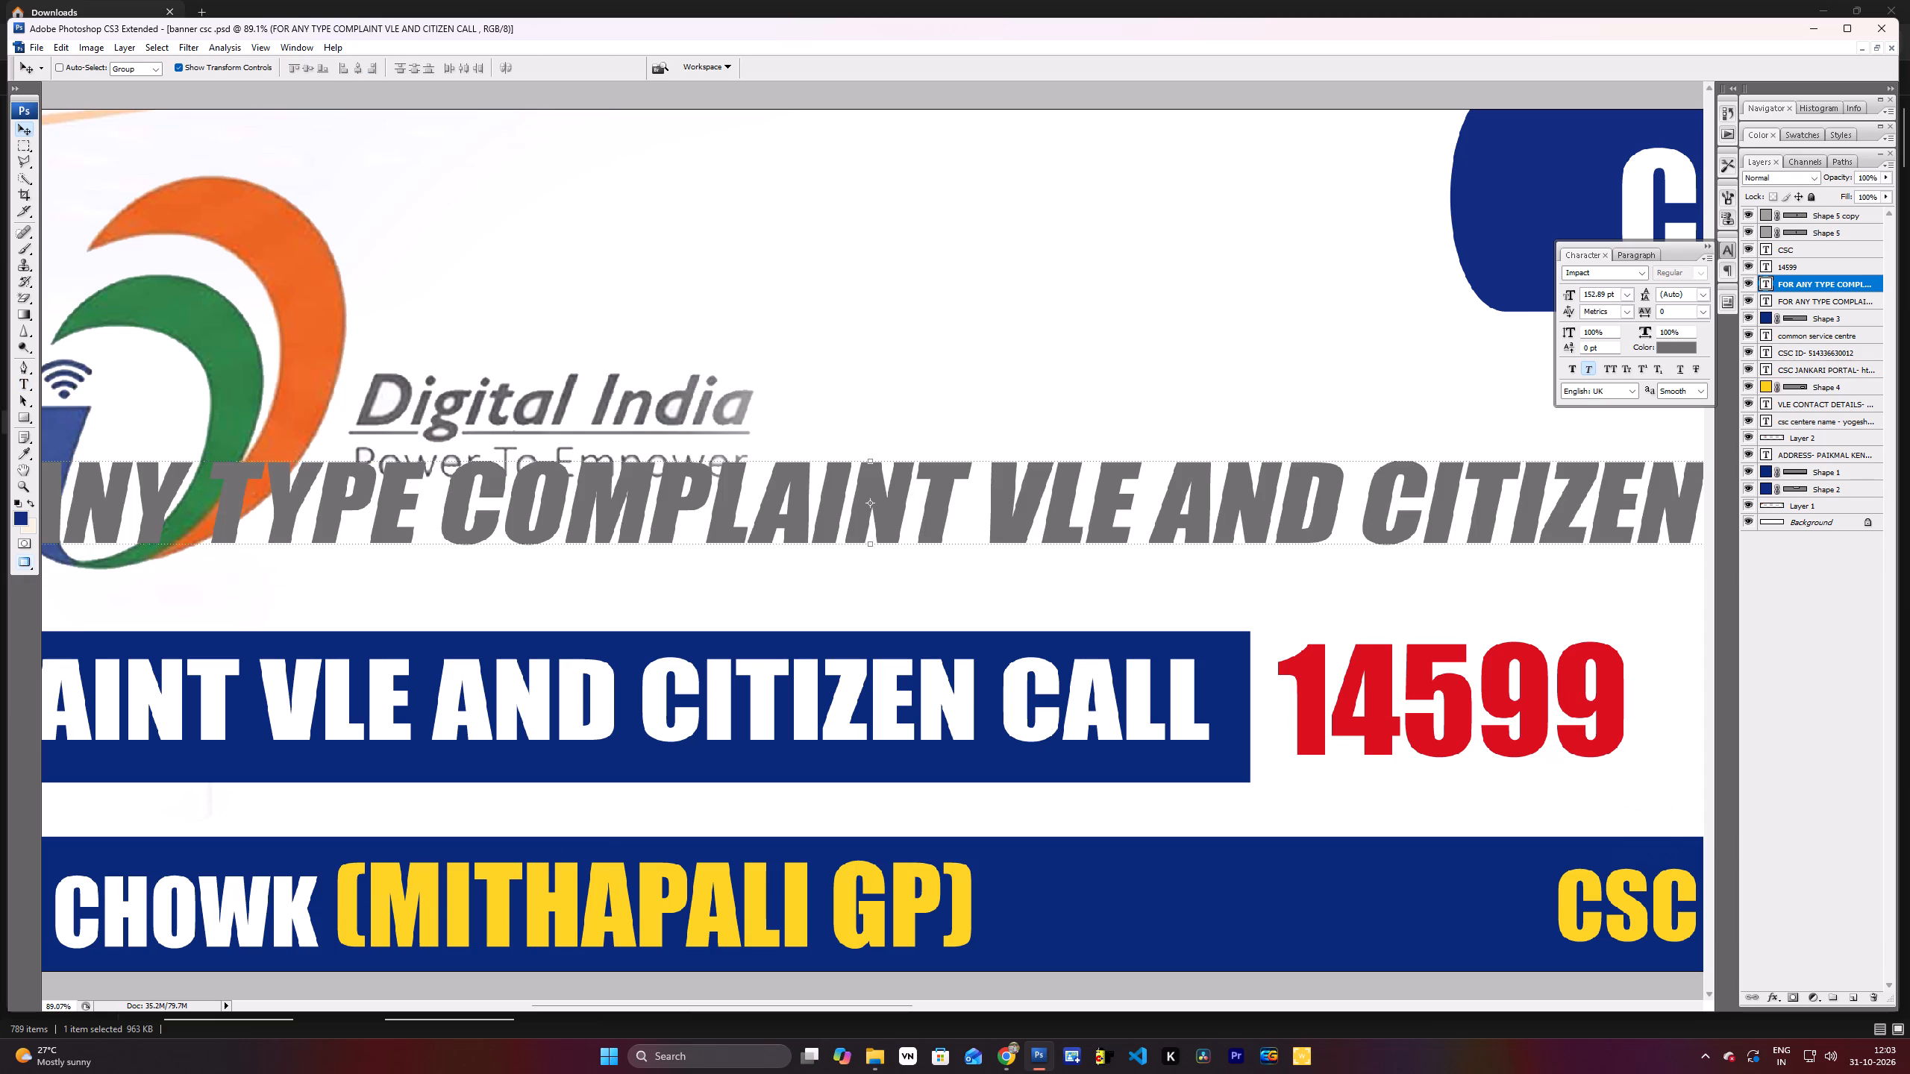
Replace the copied text with "Digital India" and place it above the logo's original wording.
double_click(1767, 285)
key("d")
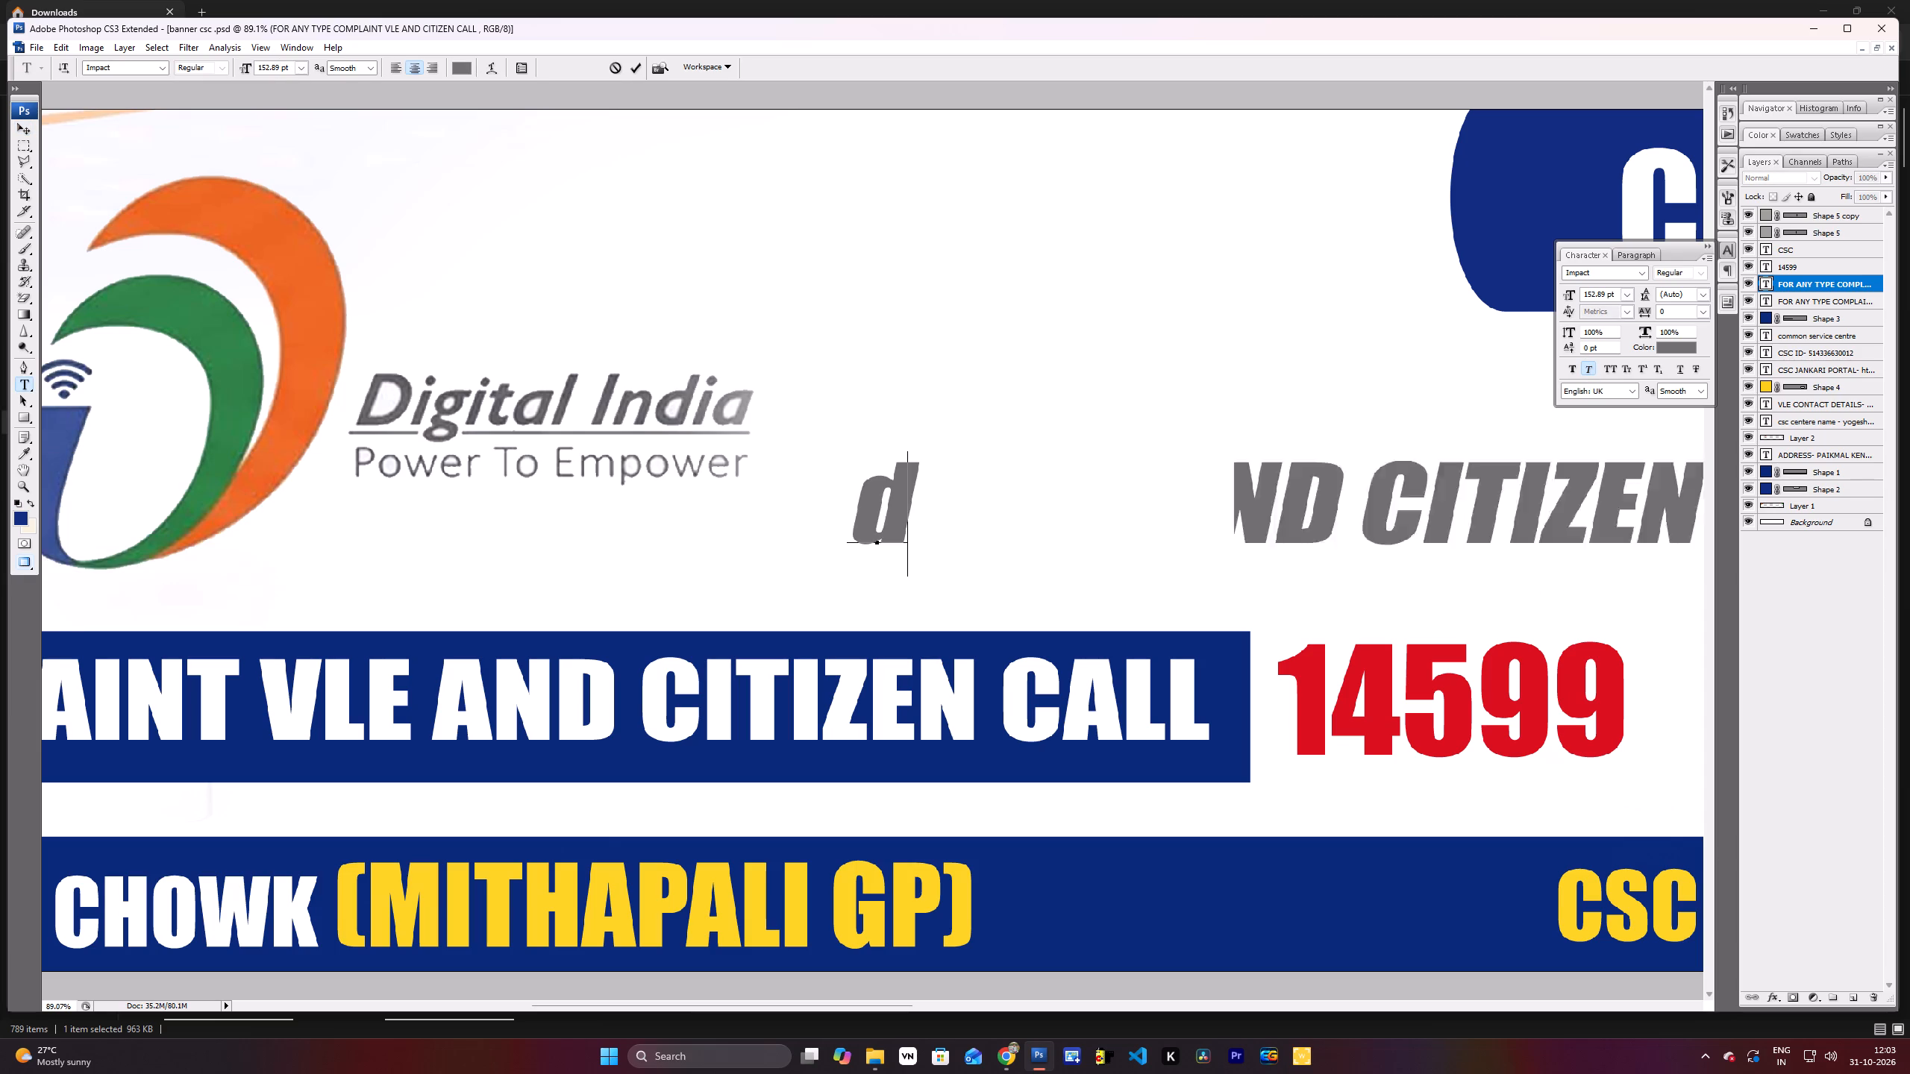
key("BackSpace")
type("Digi")
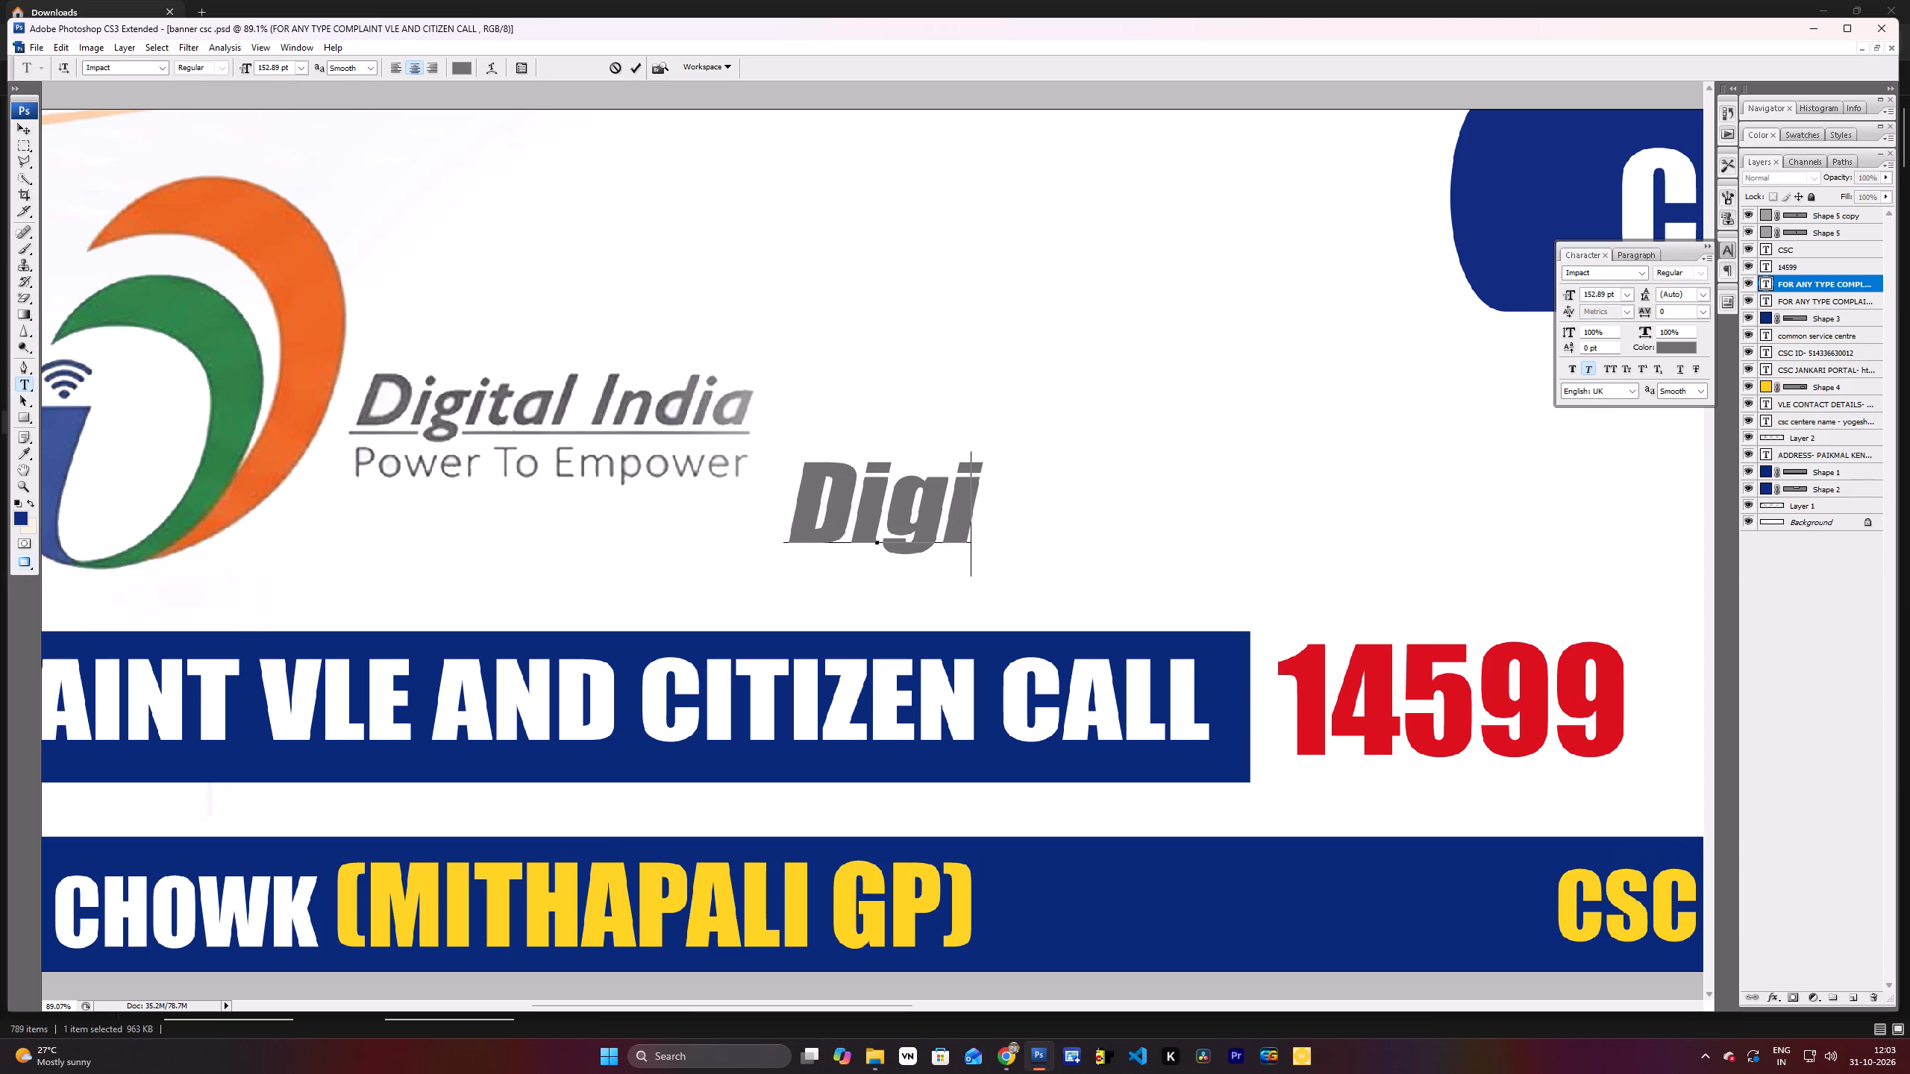
type("tal India")
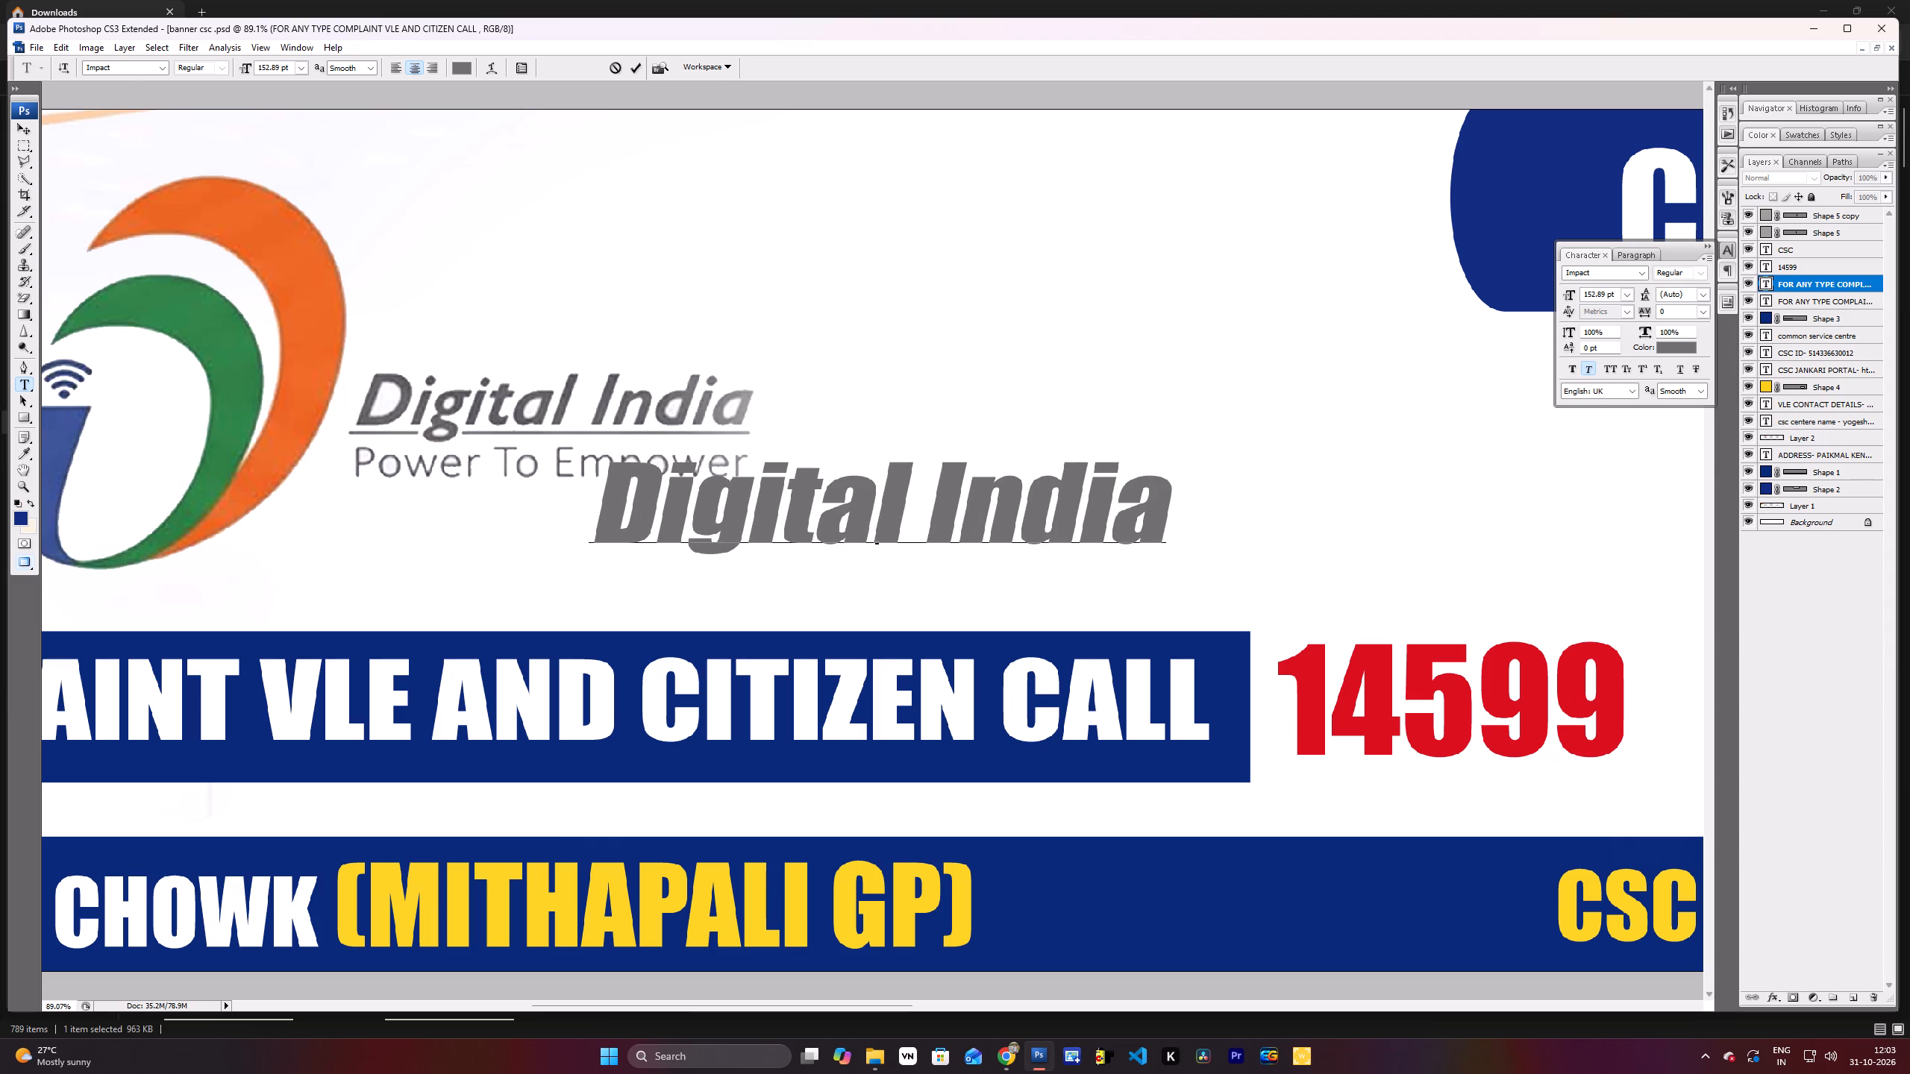
key("Return")
left_click_drag(1070, 519, 947, 416)
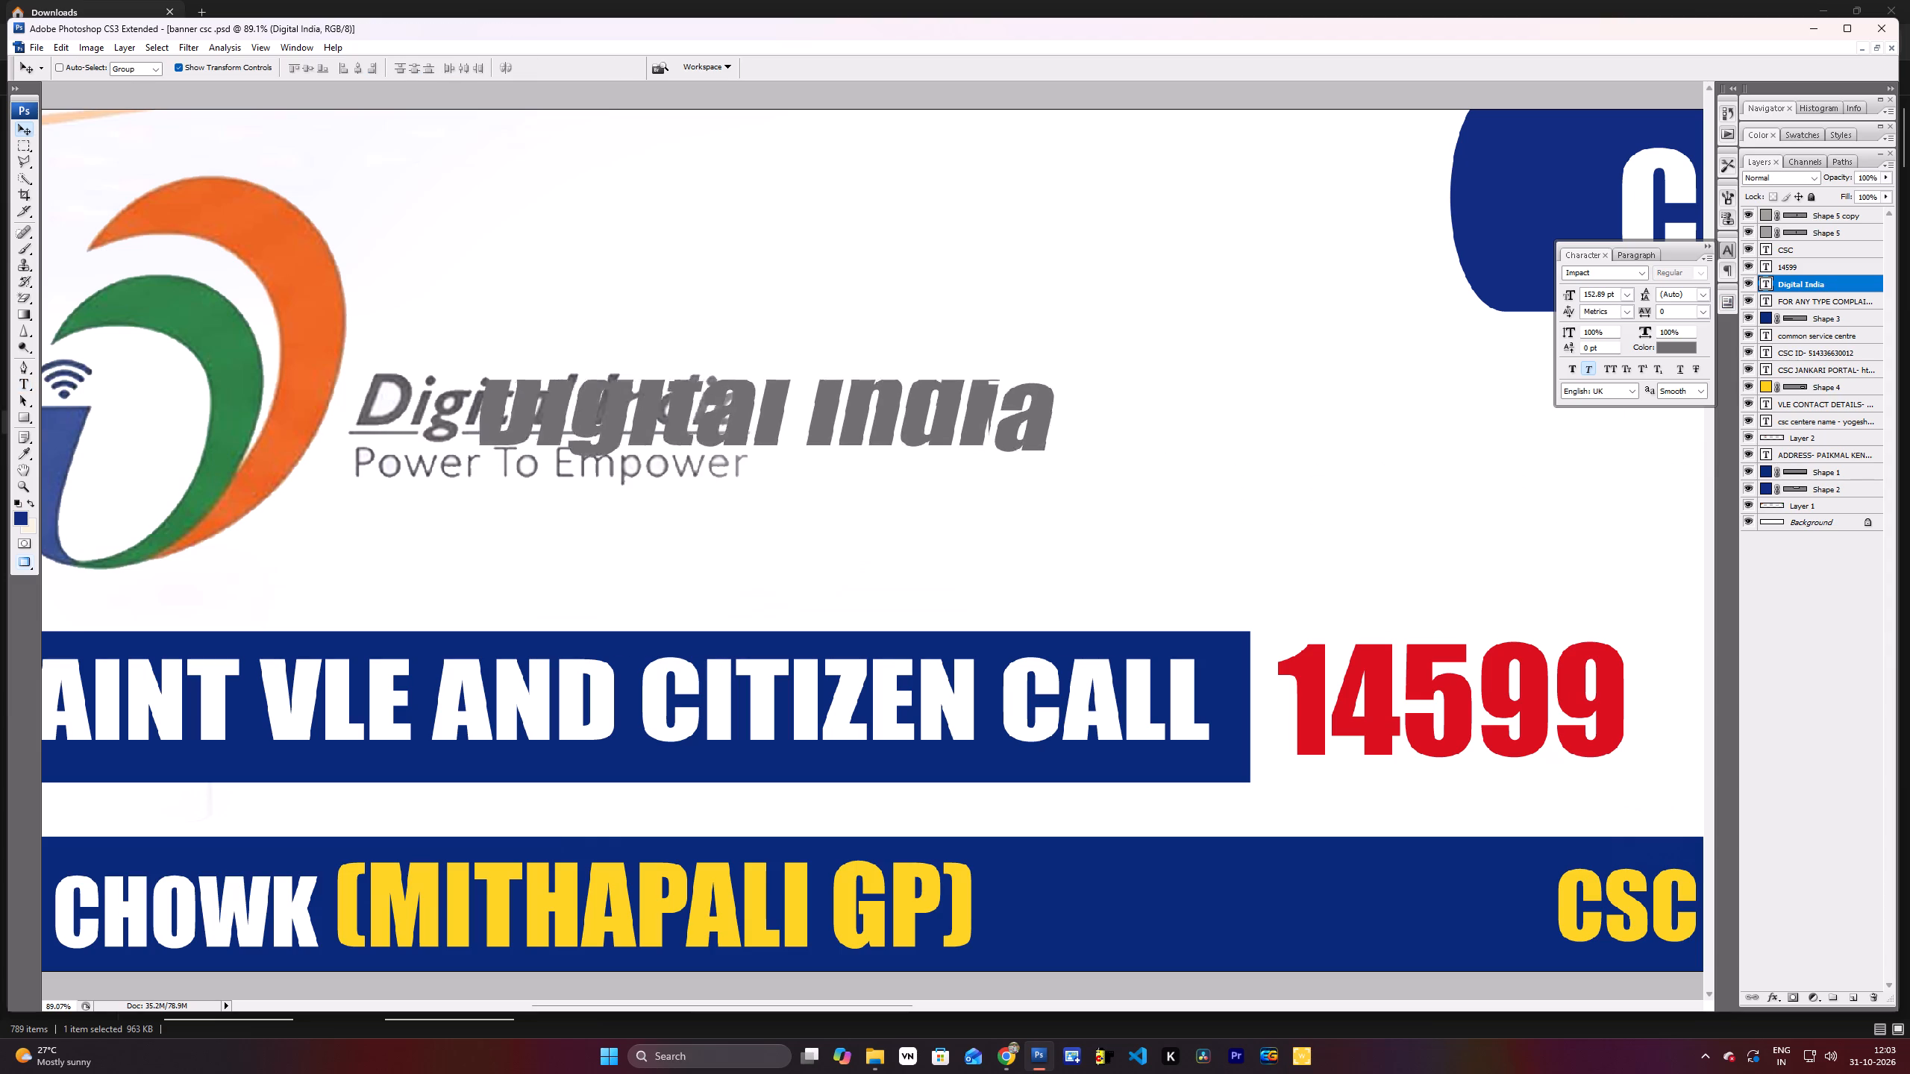
left_click_drag(947, 416, 977, 302)
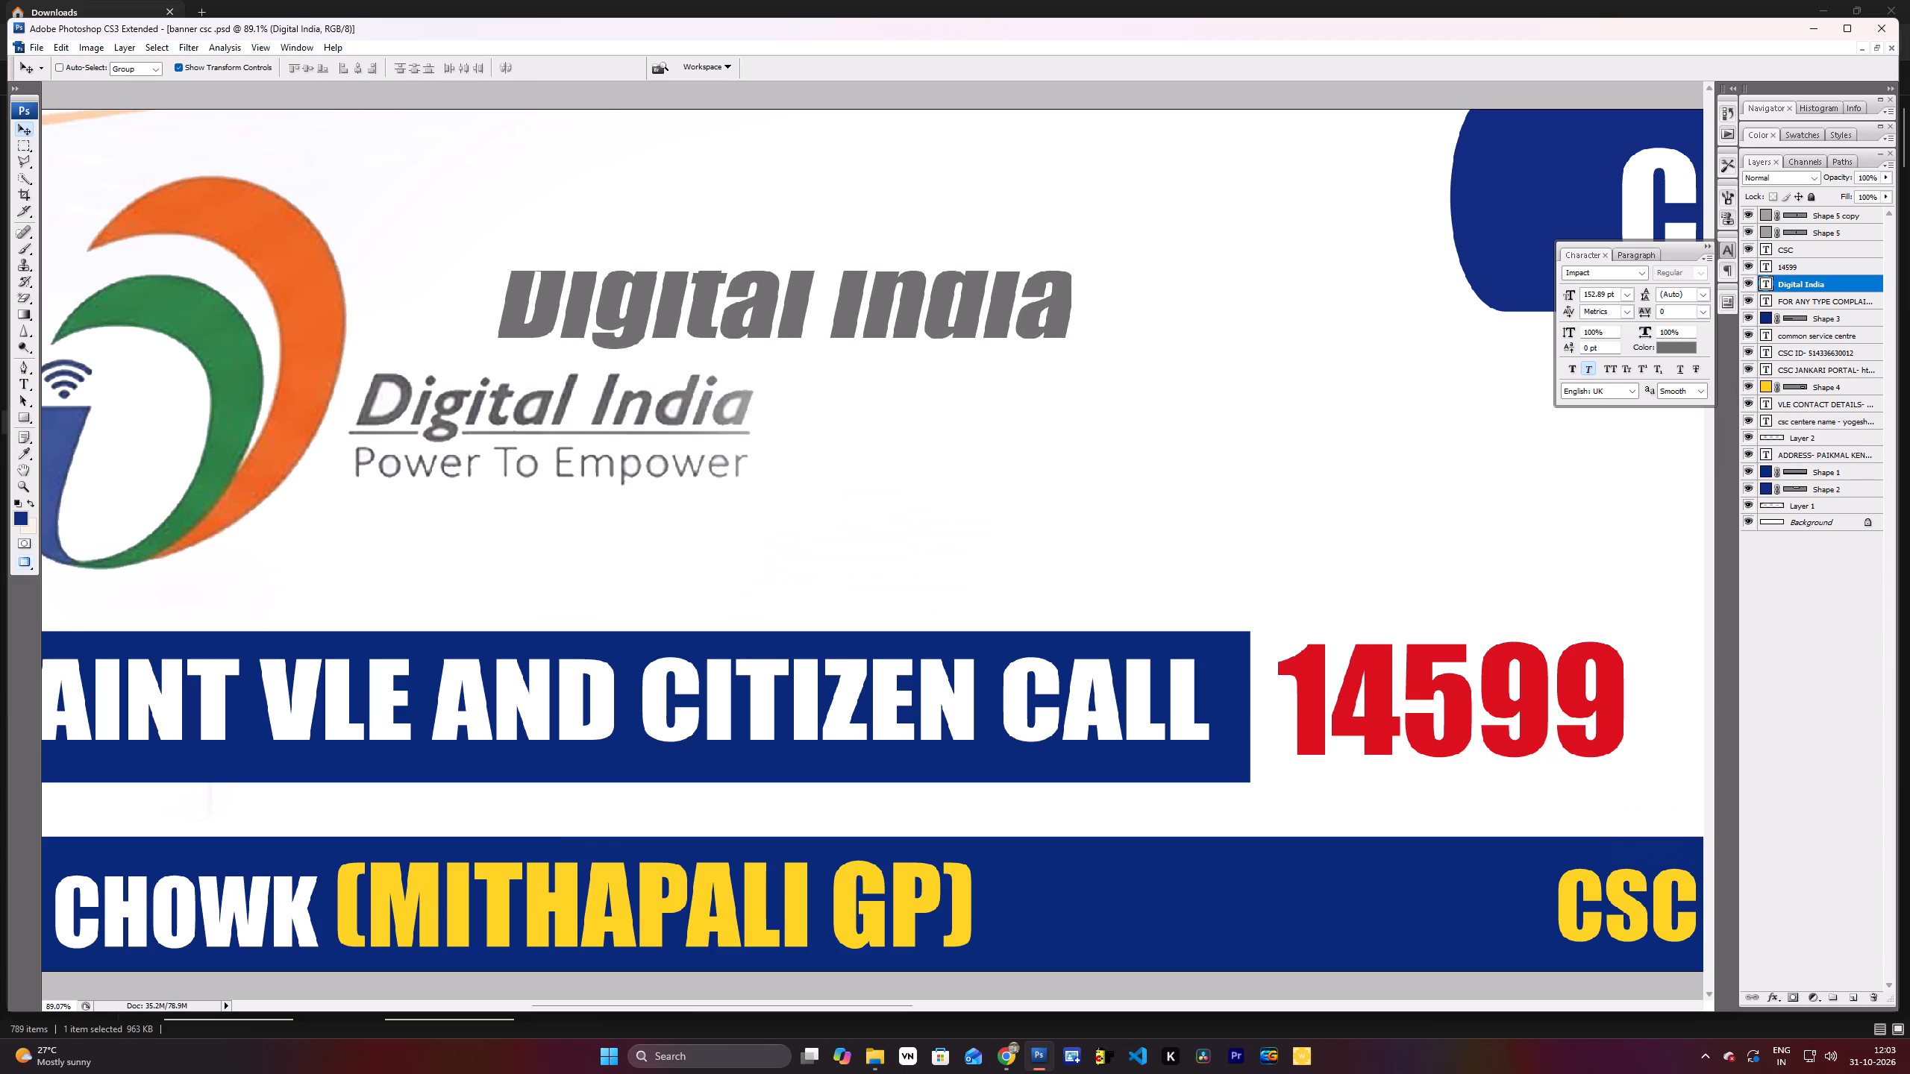
left_click_drag(977, 302, 979, 298)
Duplicate the new "Digital India" text, place the copy lower beside the logo, and change its wording to "Power To Empower".
key("ctrl+j")
left_click_drag(982, 295, 1223, 498)
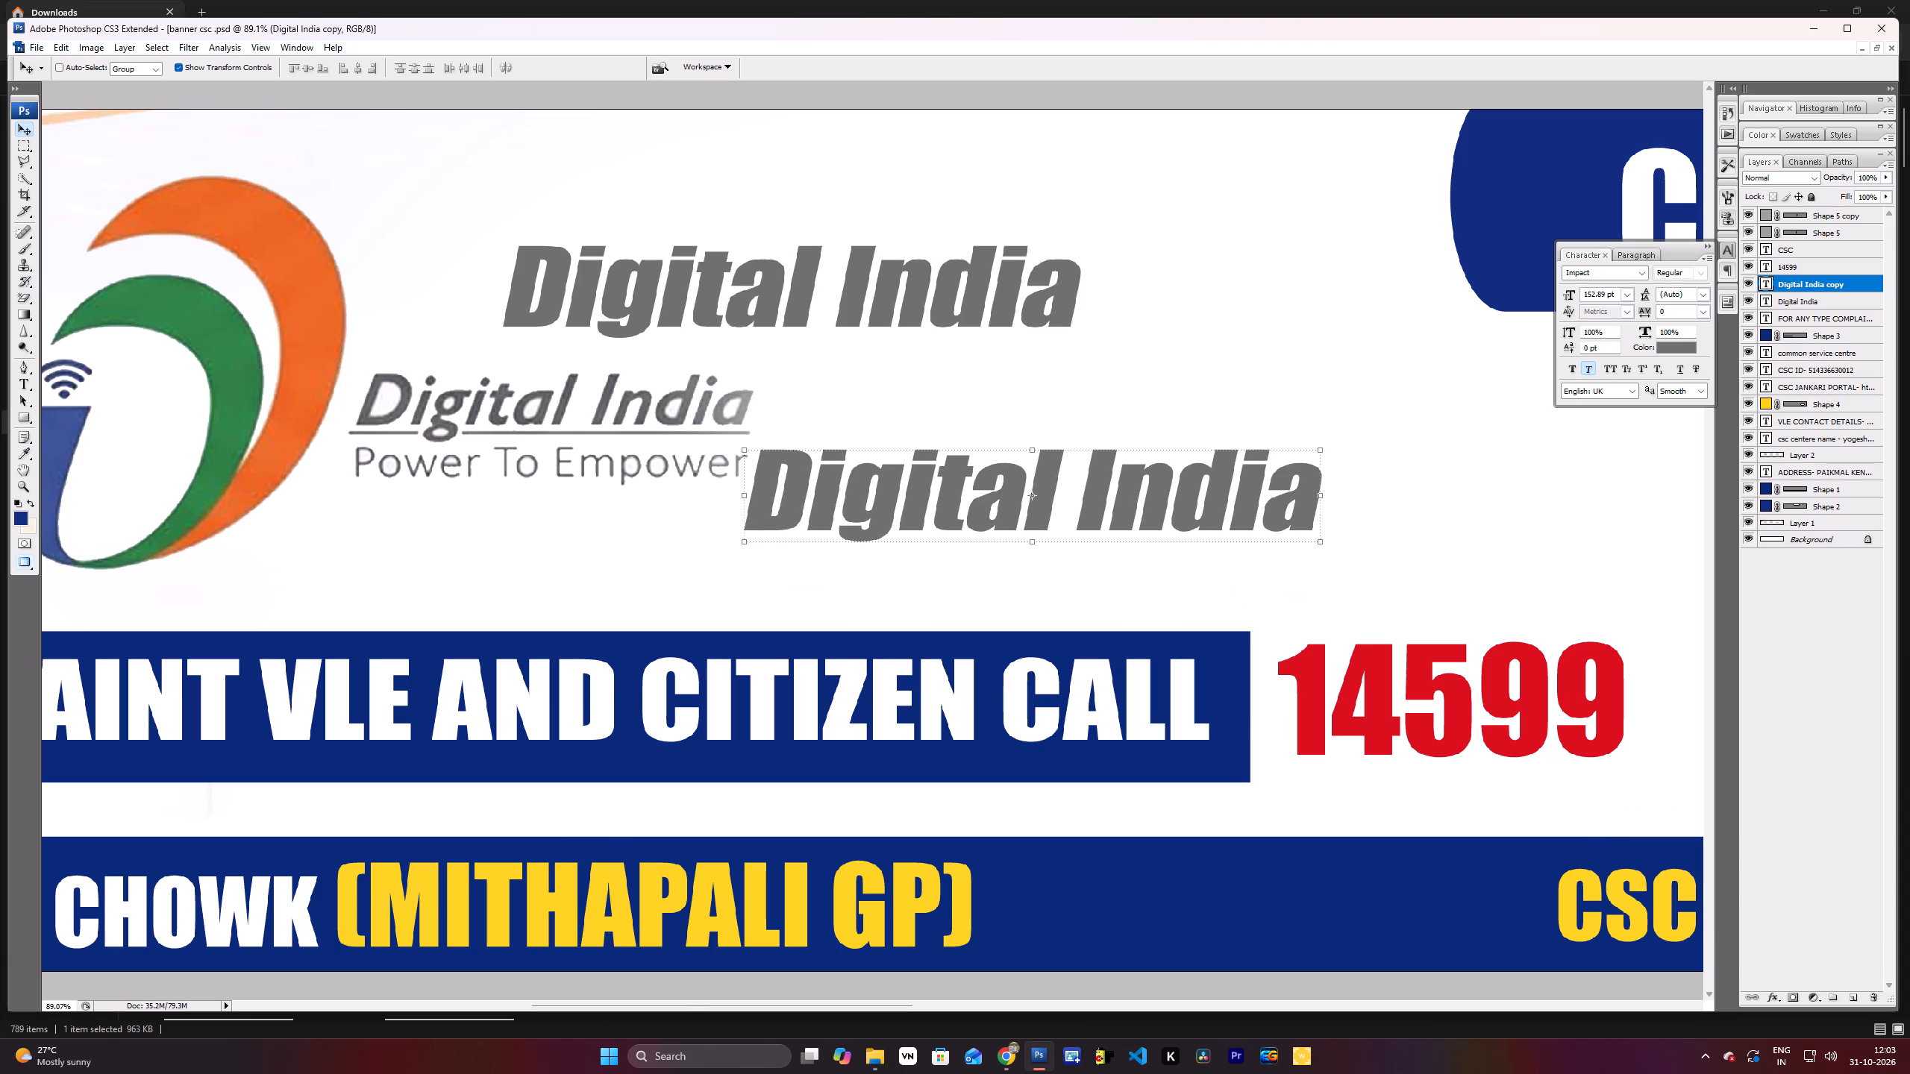
double_click(1770, 280)
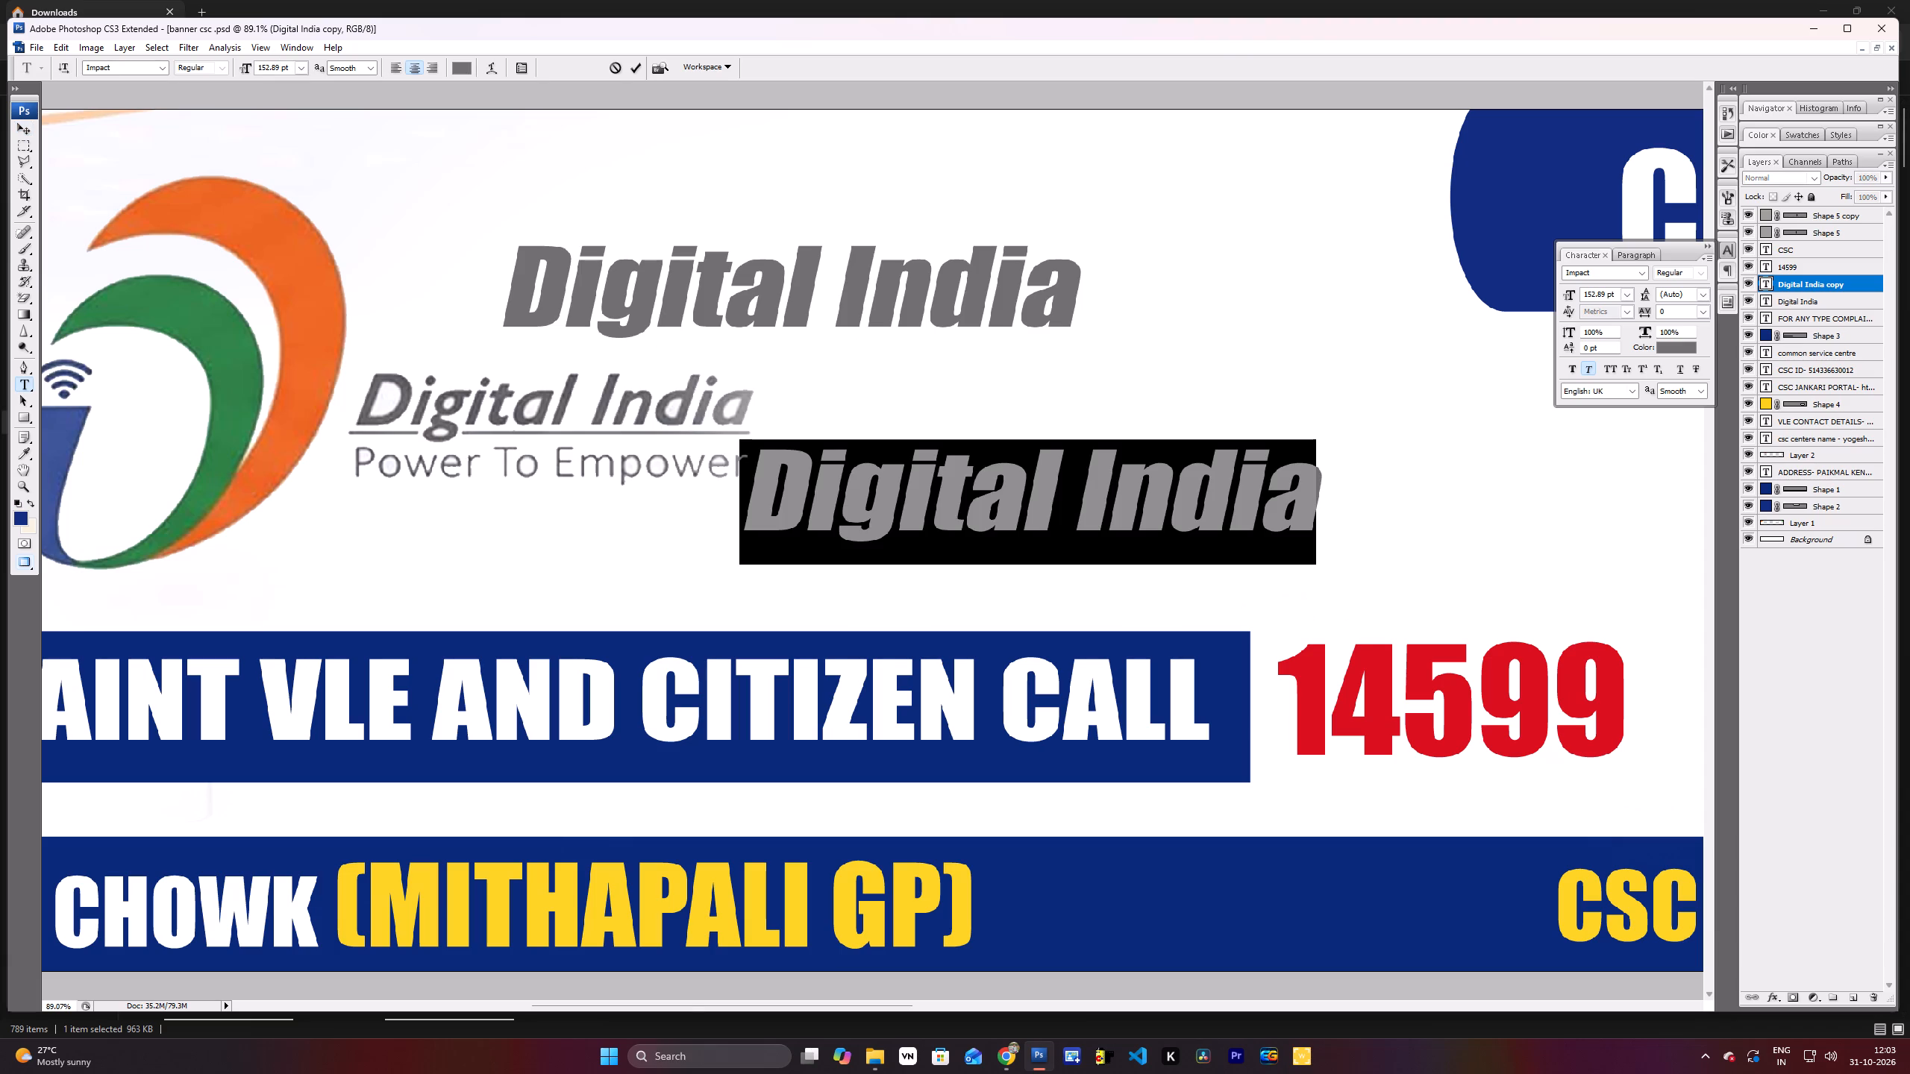
type("Power")
key("space")
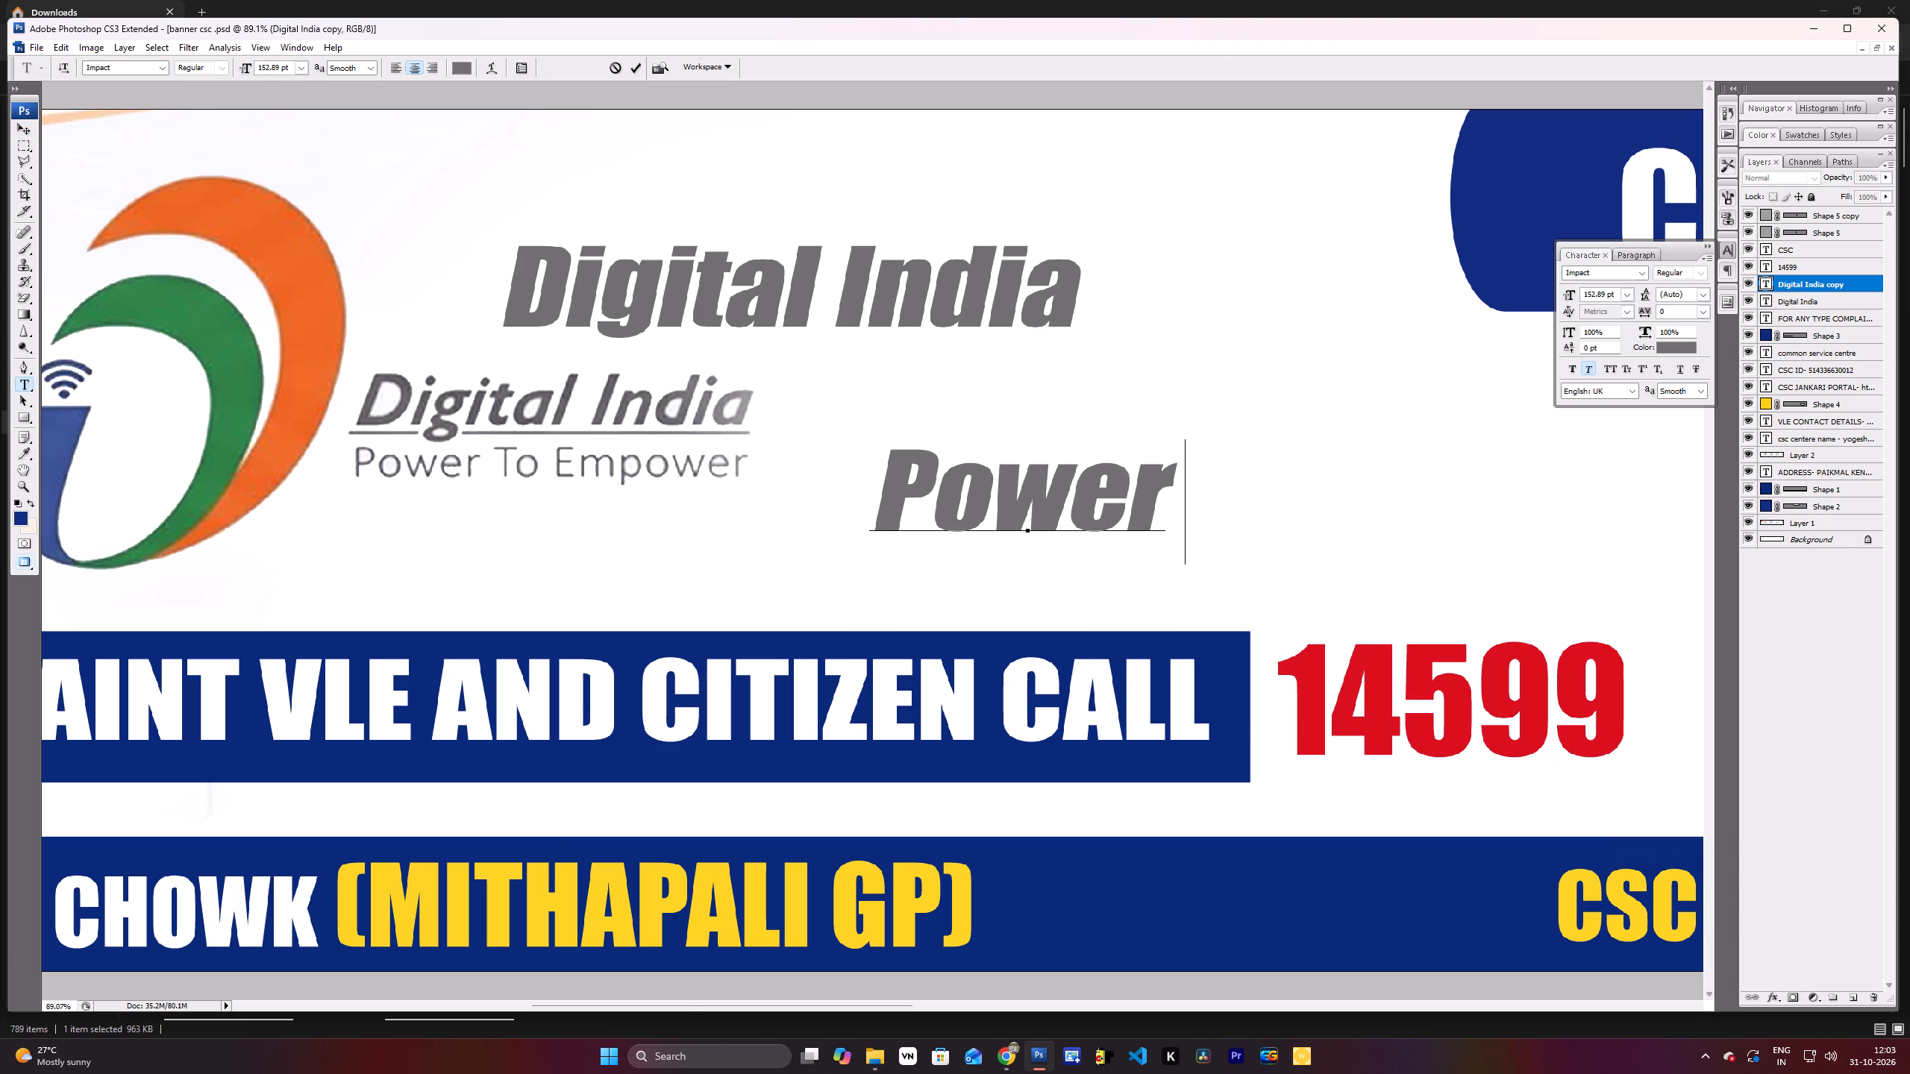
type("To")
key("space")
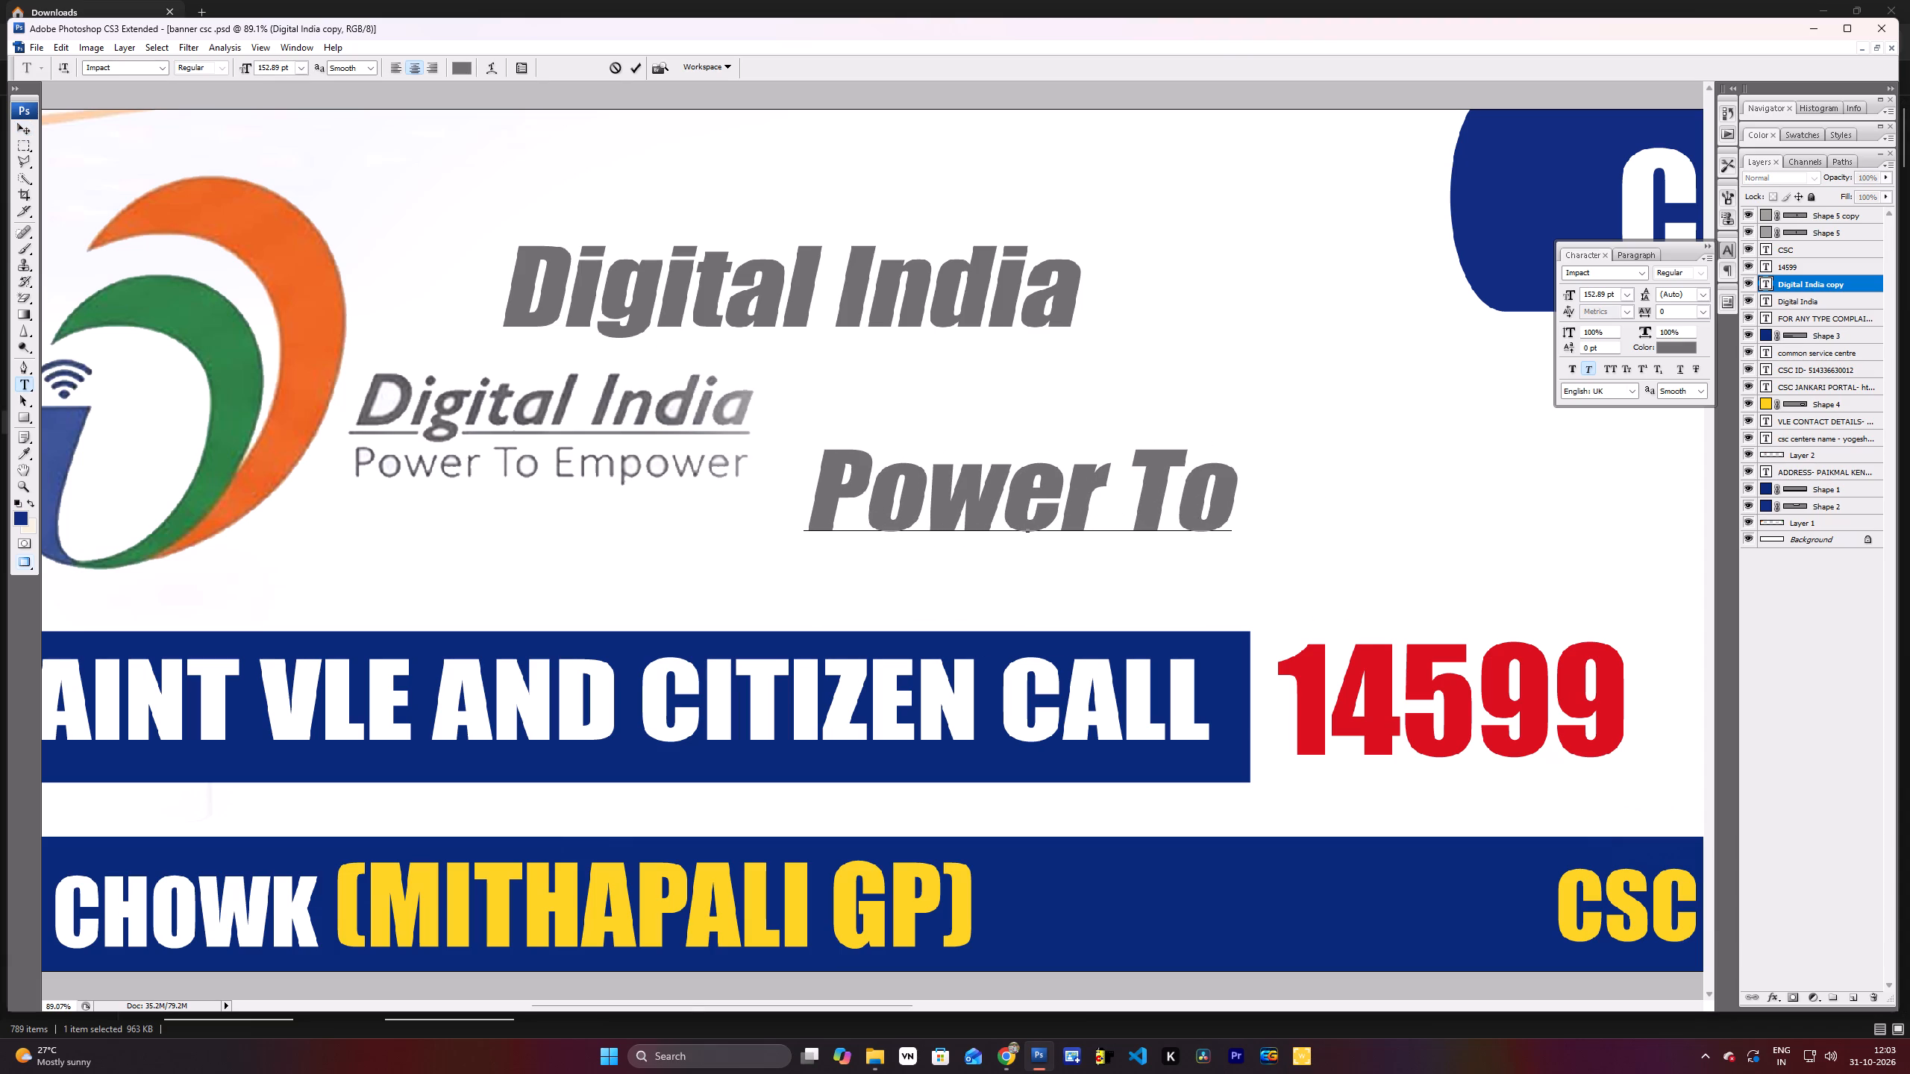
type("Wm")
key("BackSpace")
key("shift+BackSpace")
key("shift+e")
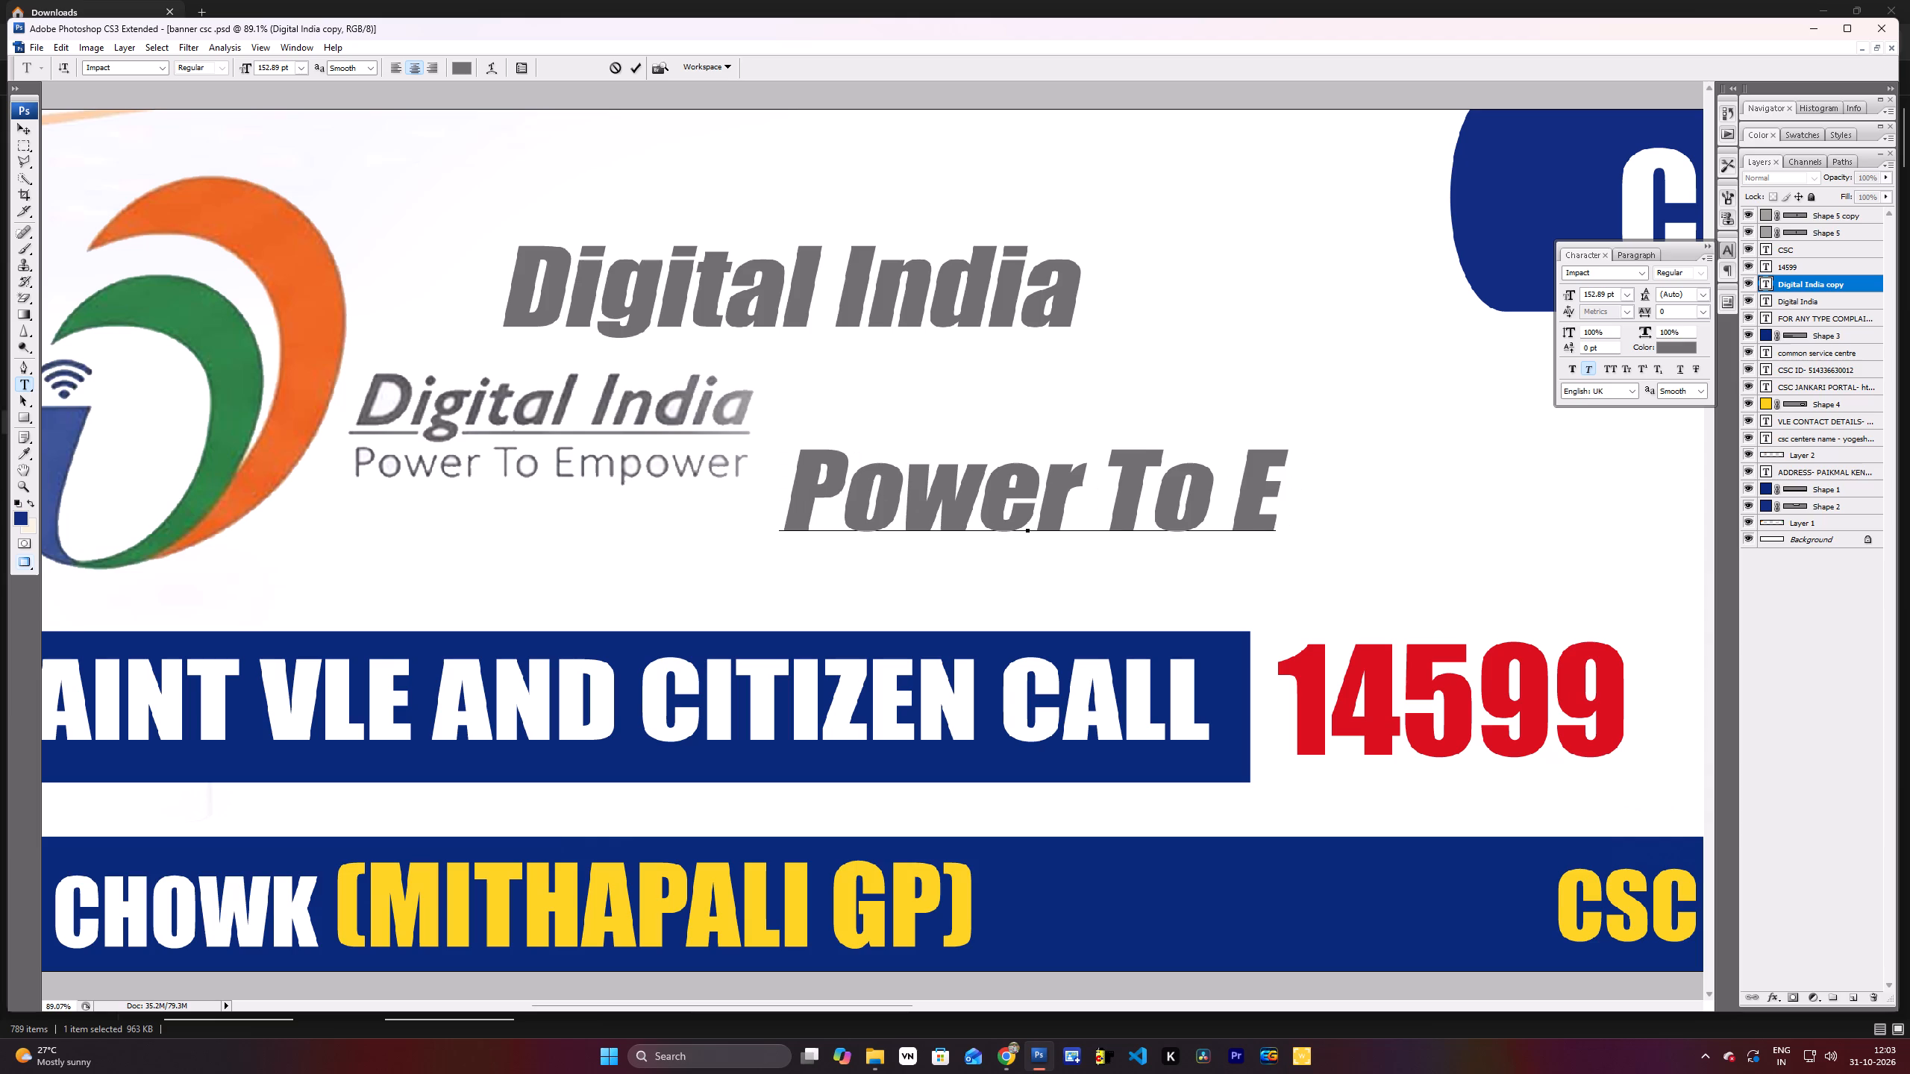
key("m")
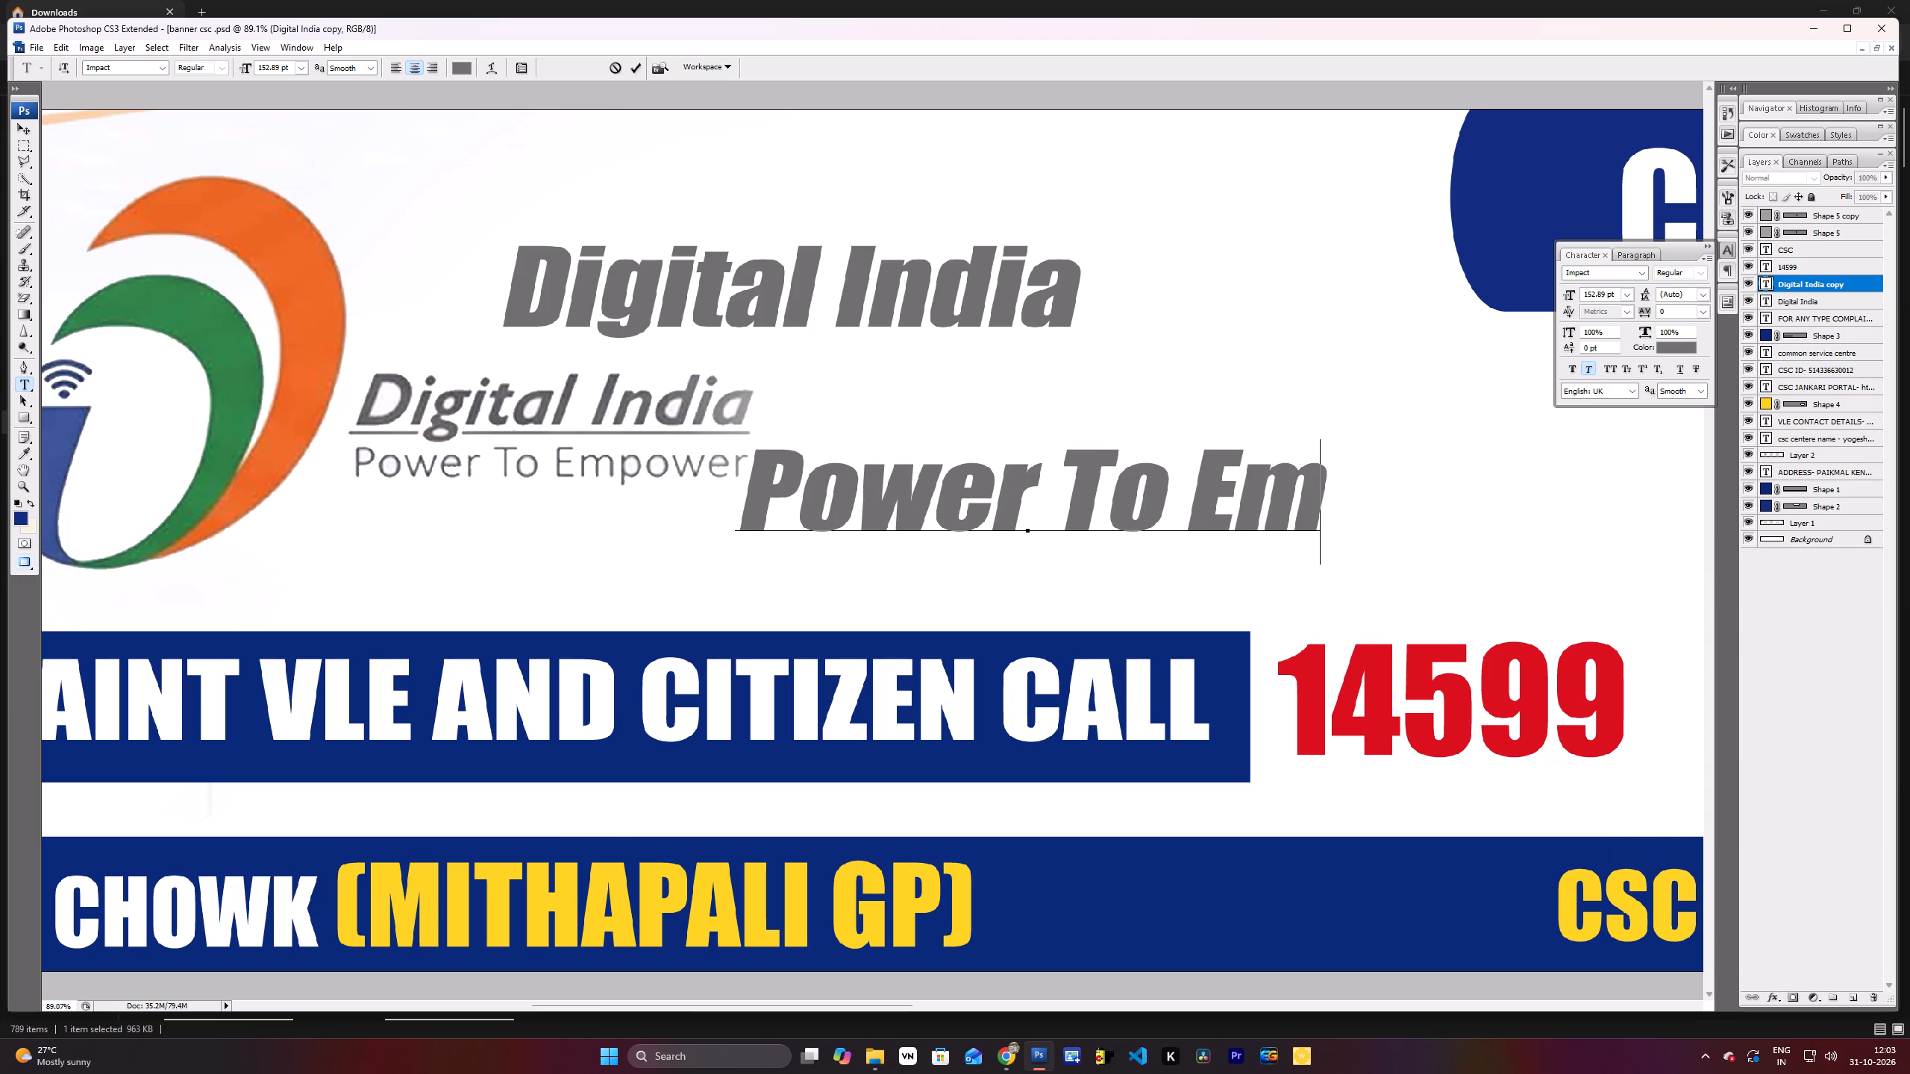
key("p")
type("ower")
key("Return")
Erase the original "Digital India" and "Power To Empower" wording from the Digital India logo layer with the Eraser tool.
scroll(488, 253, "up", 3)
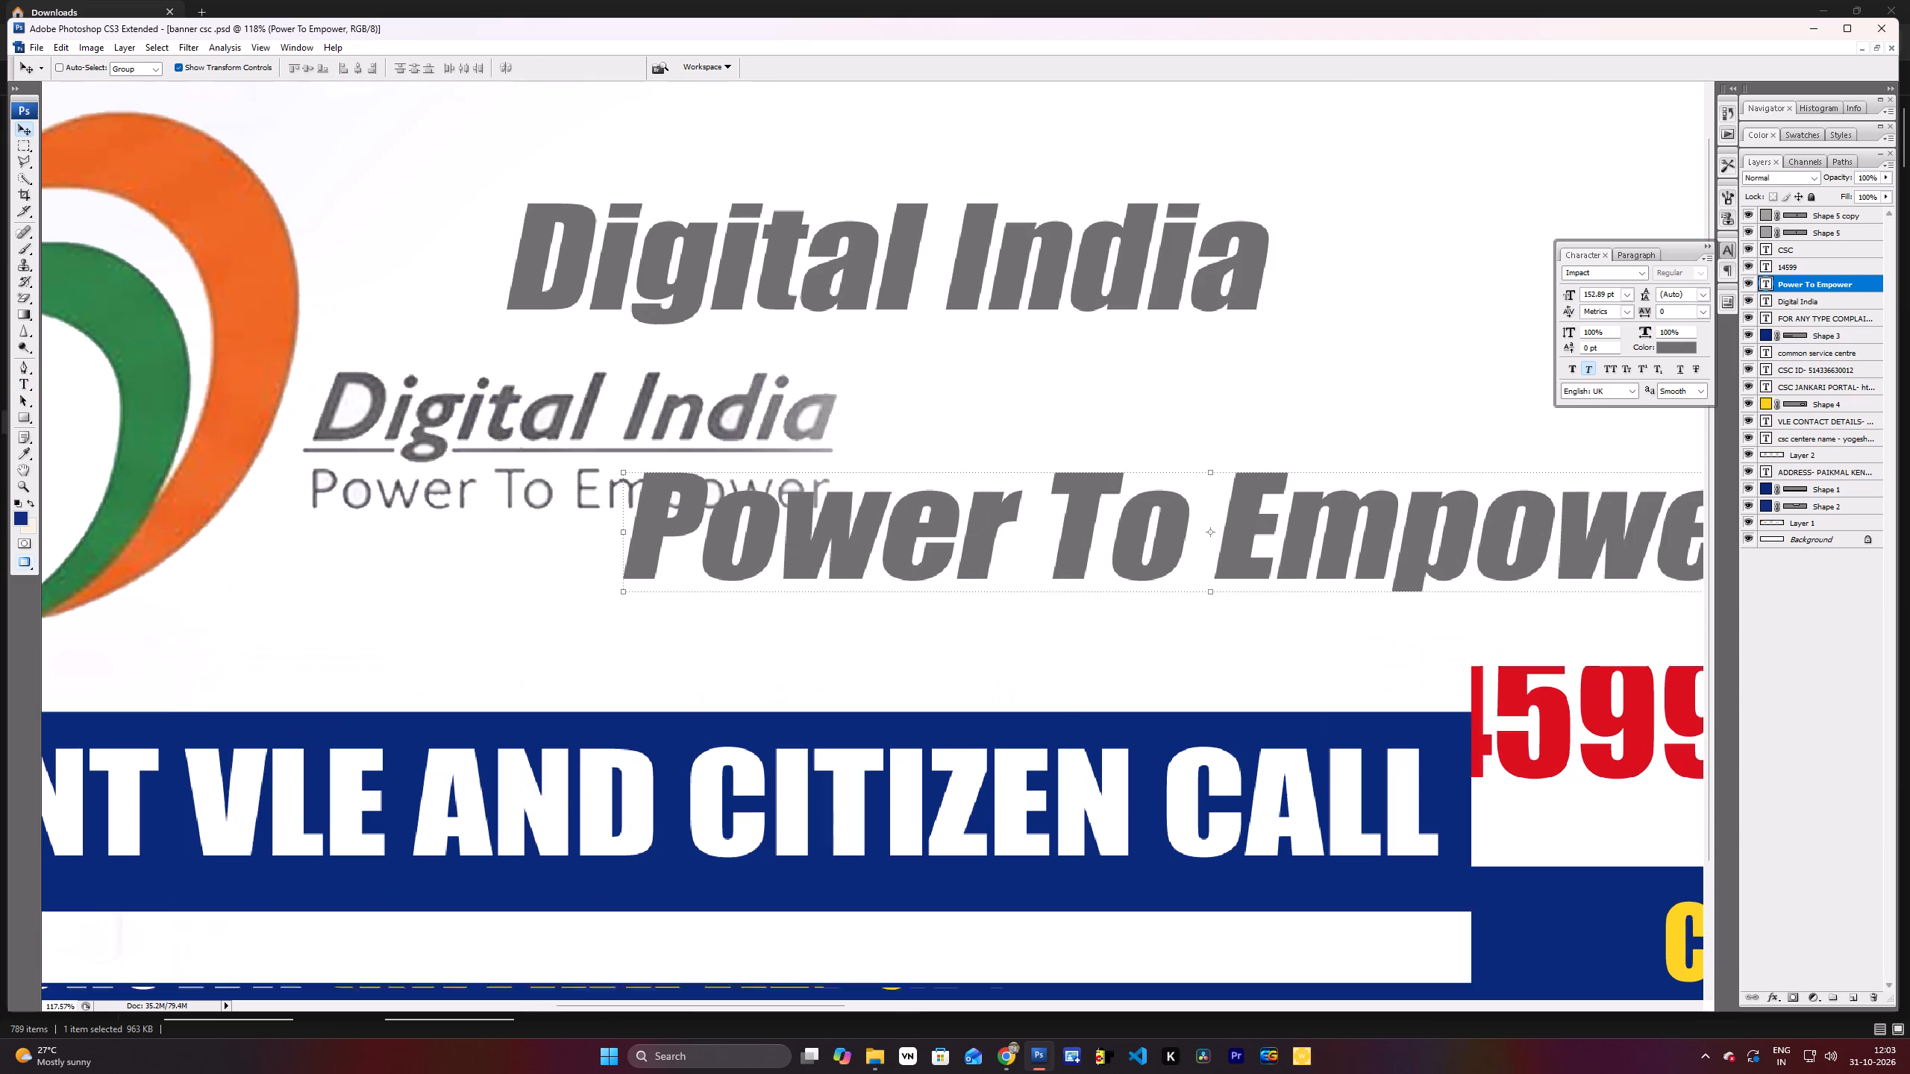
right_click(457, 500)
left_click(490, 511)
right_click(445, 596)
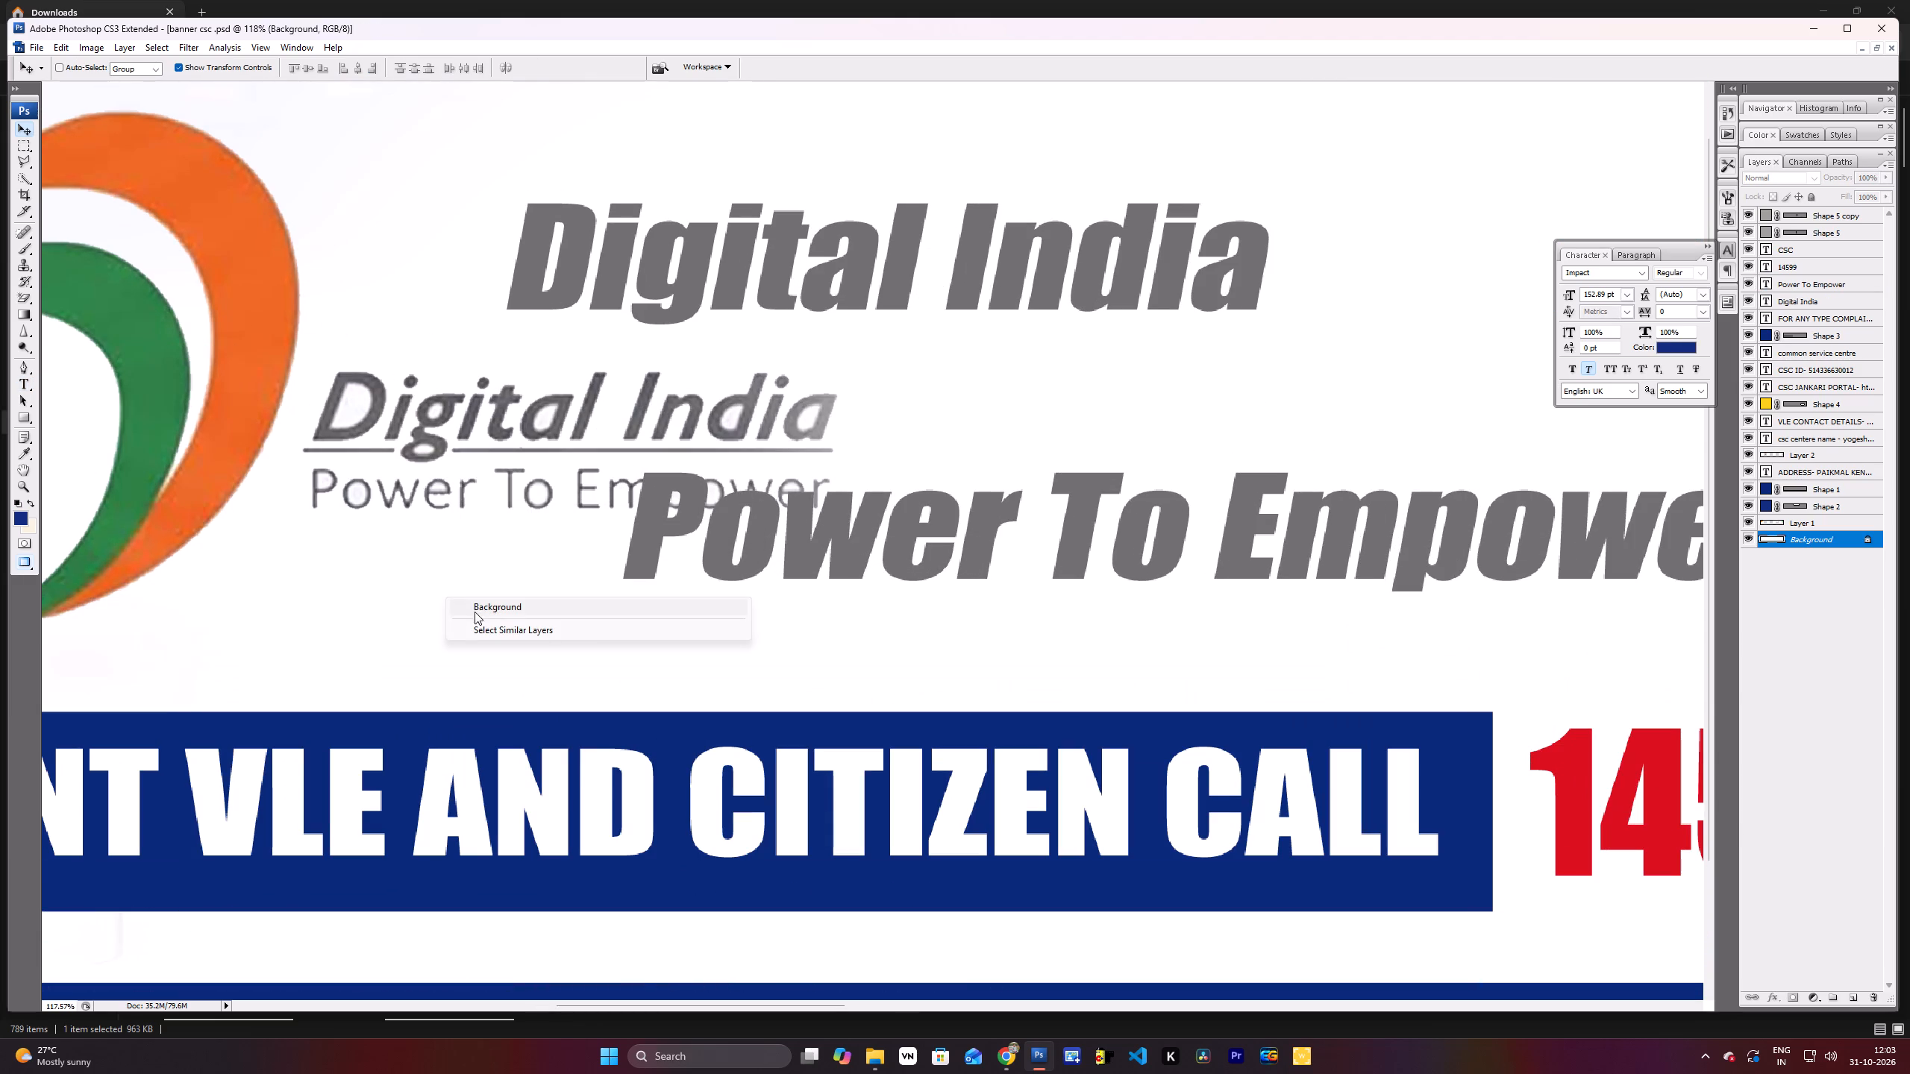
right_click(277, 353)
left_click(294, 359)
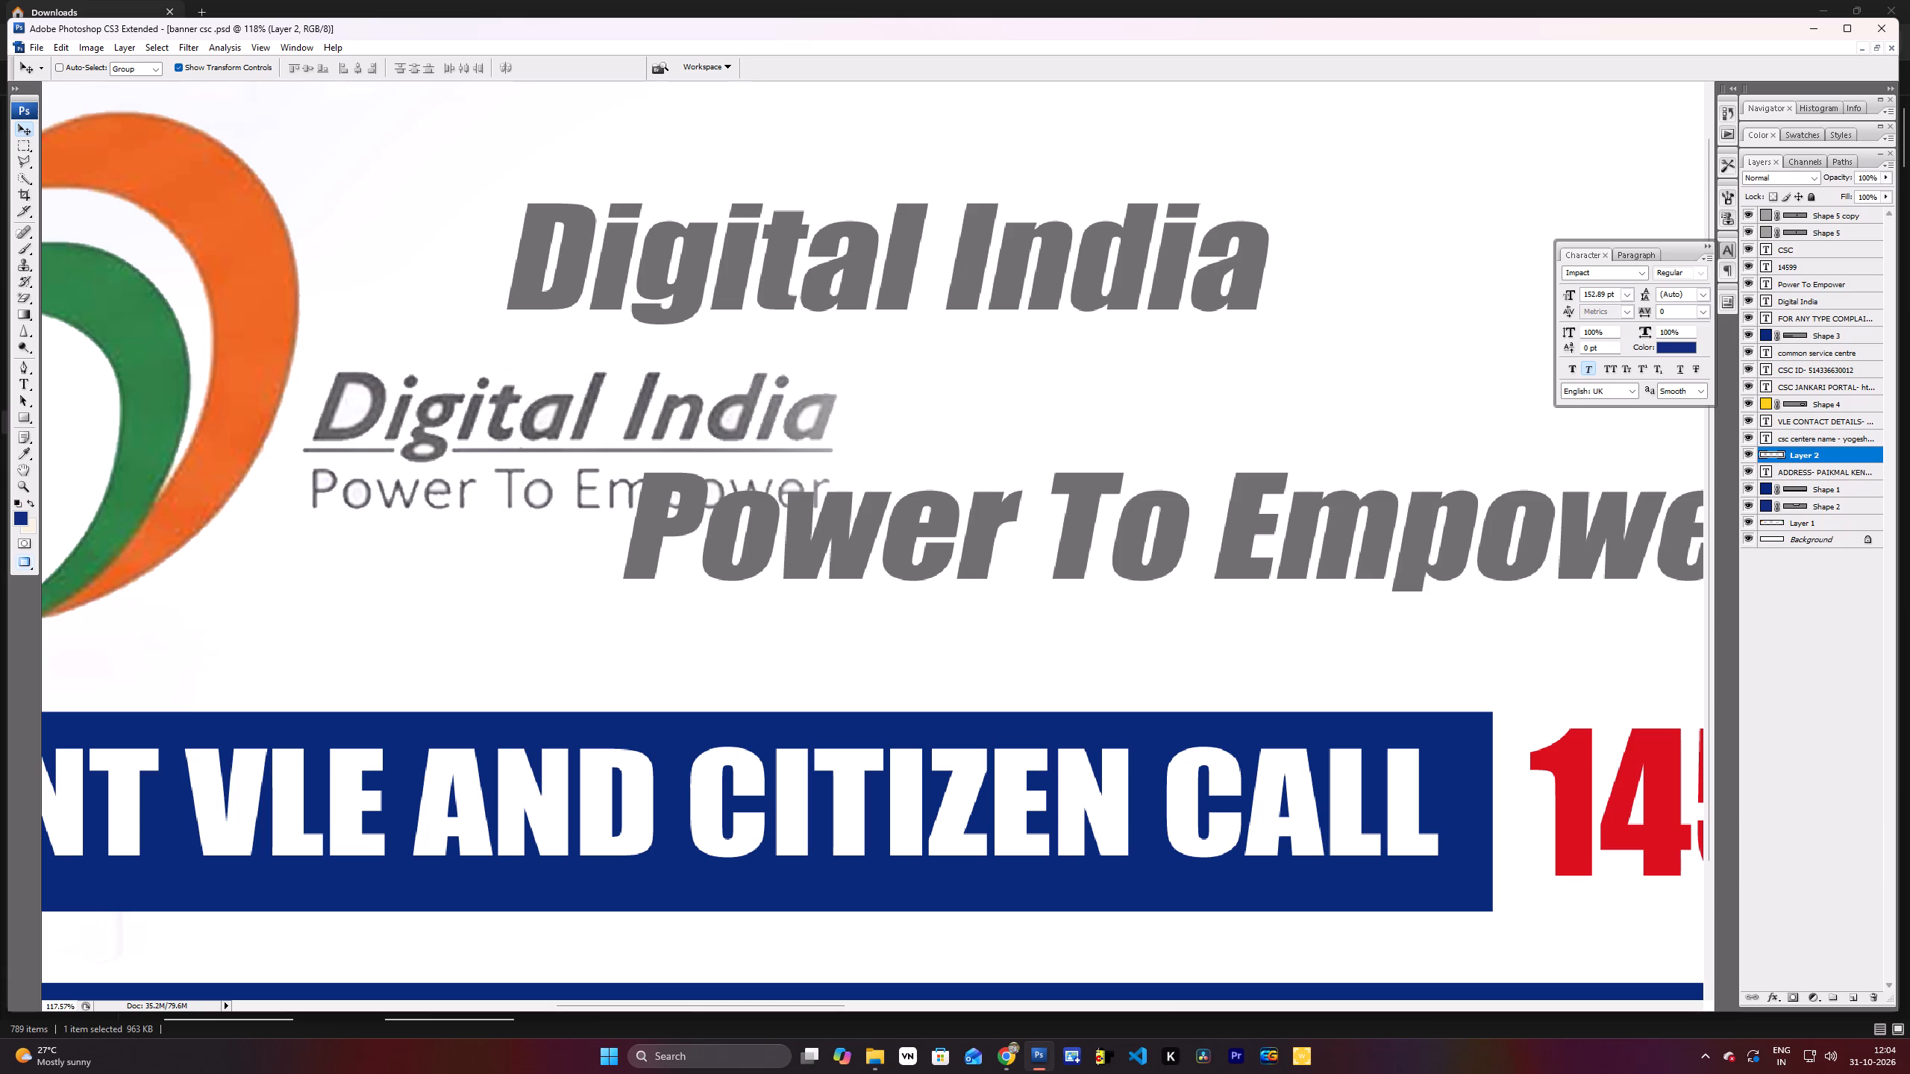
key("e")
right_click(13, 289)
right_click(22, 295)
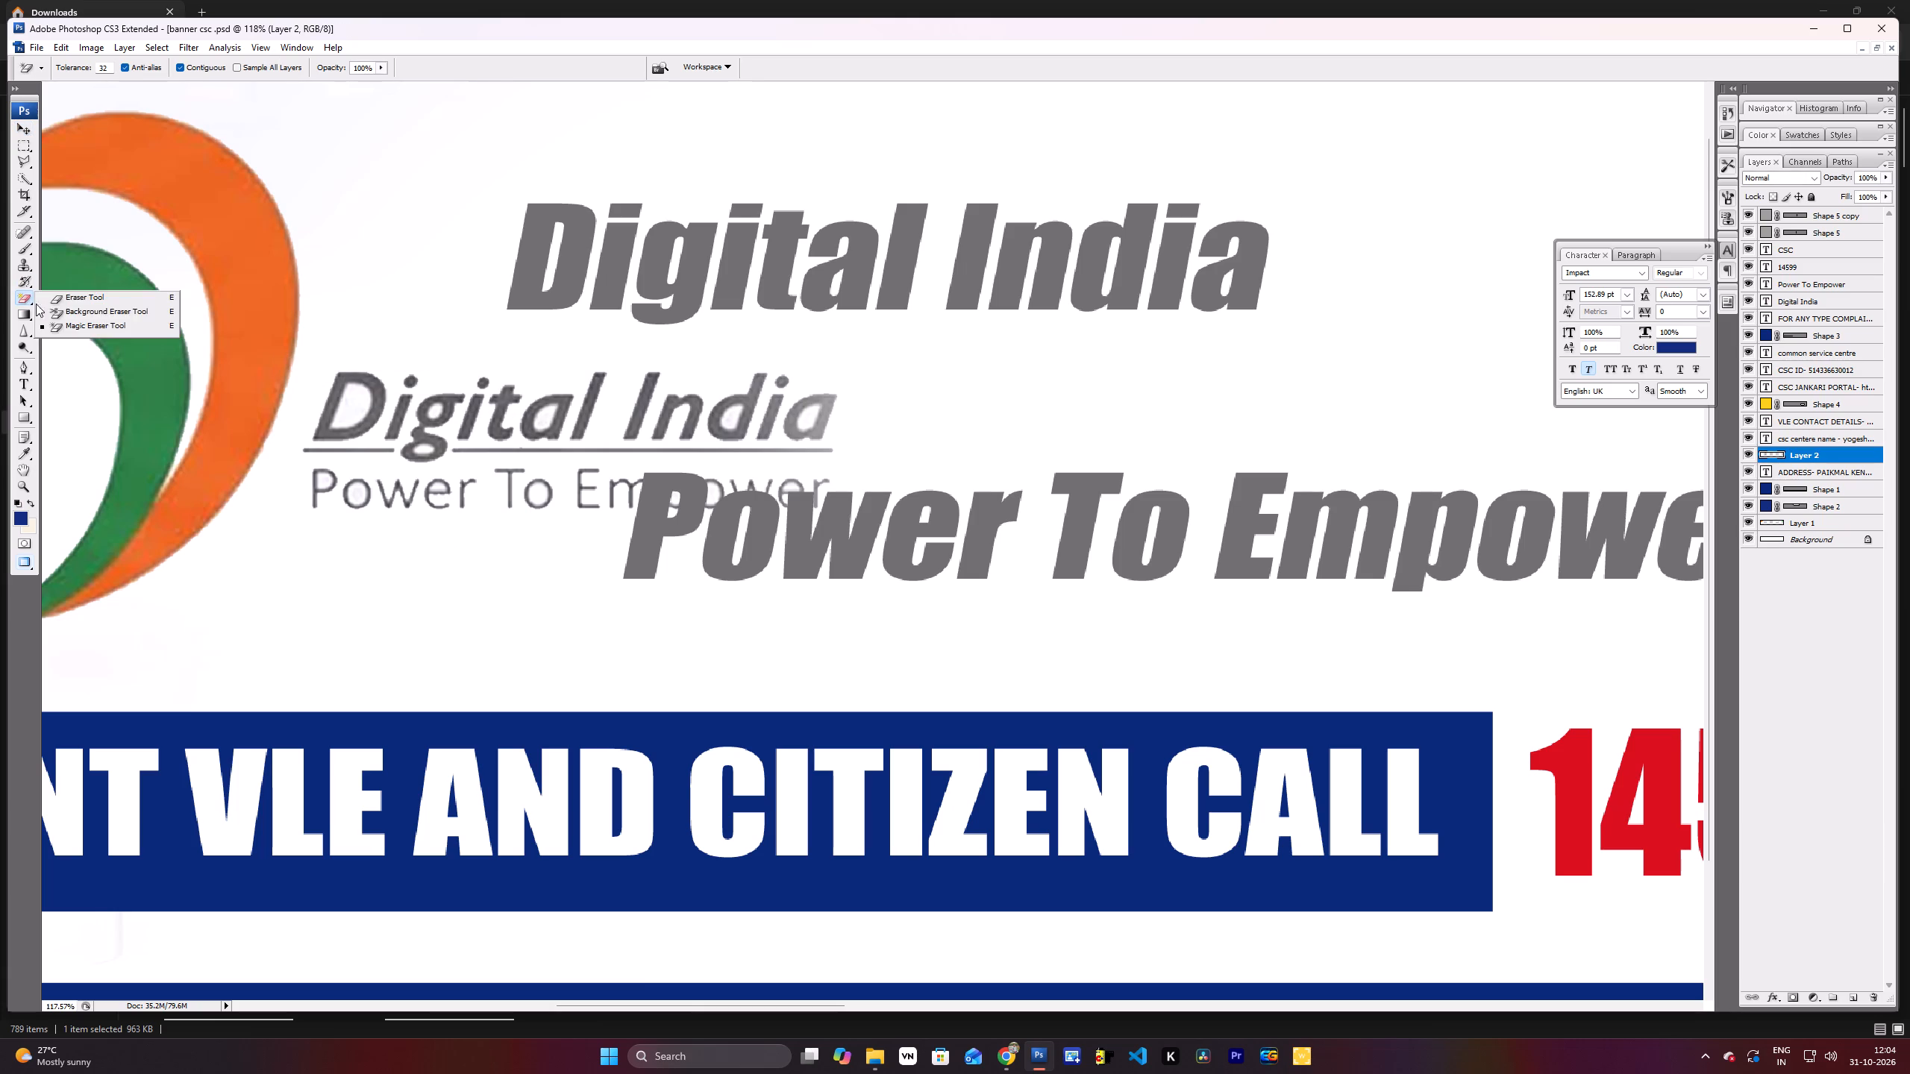
left_click(42, 306)
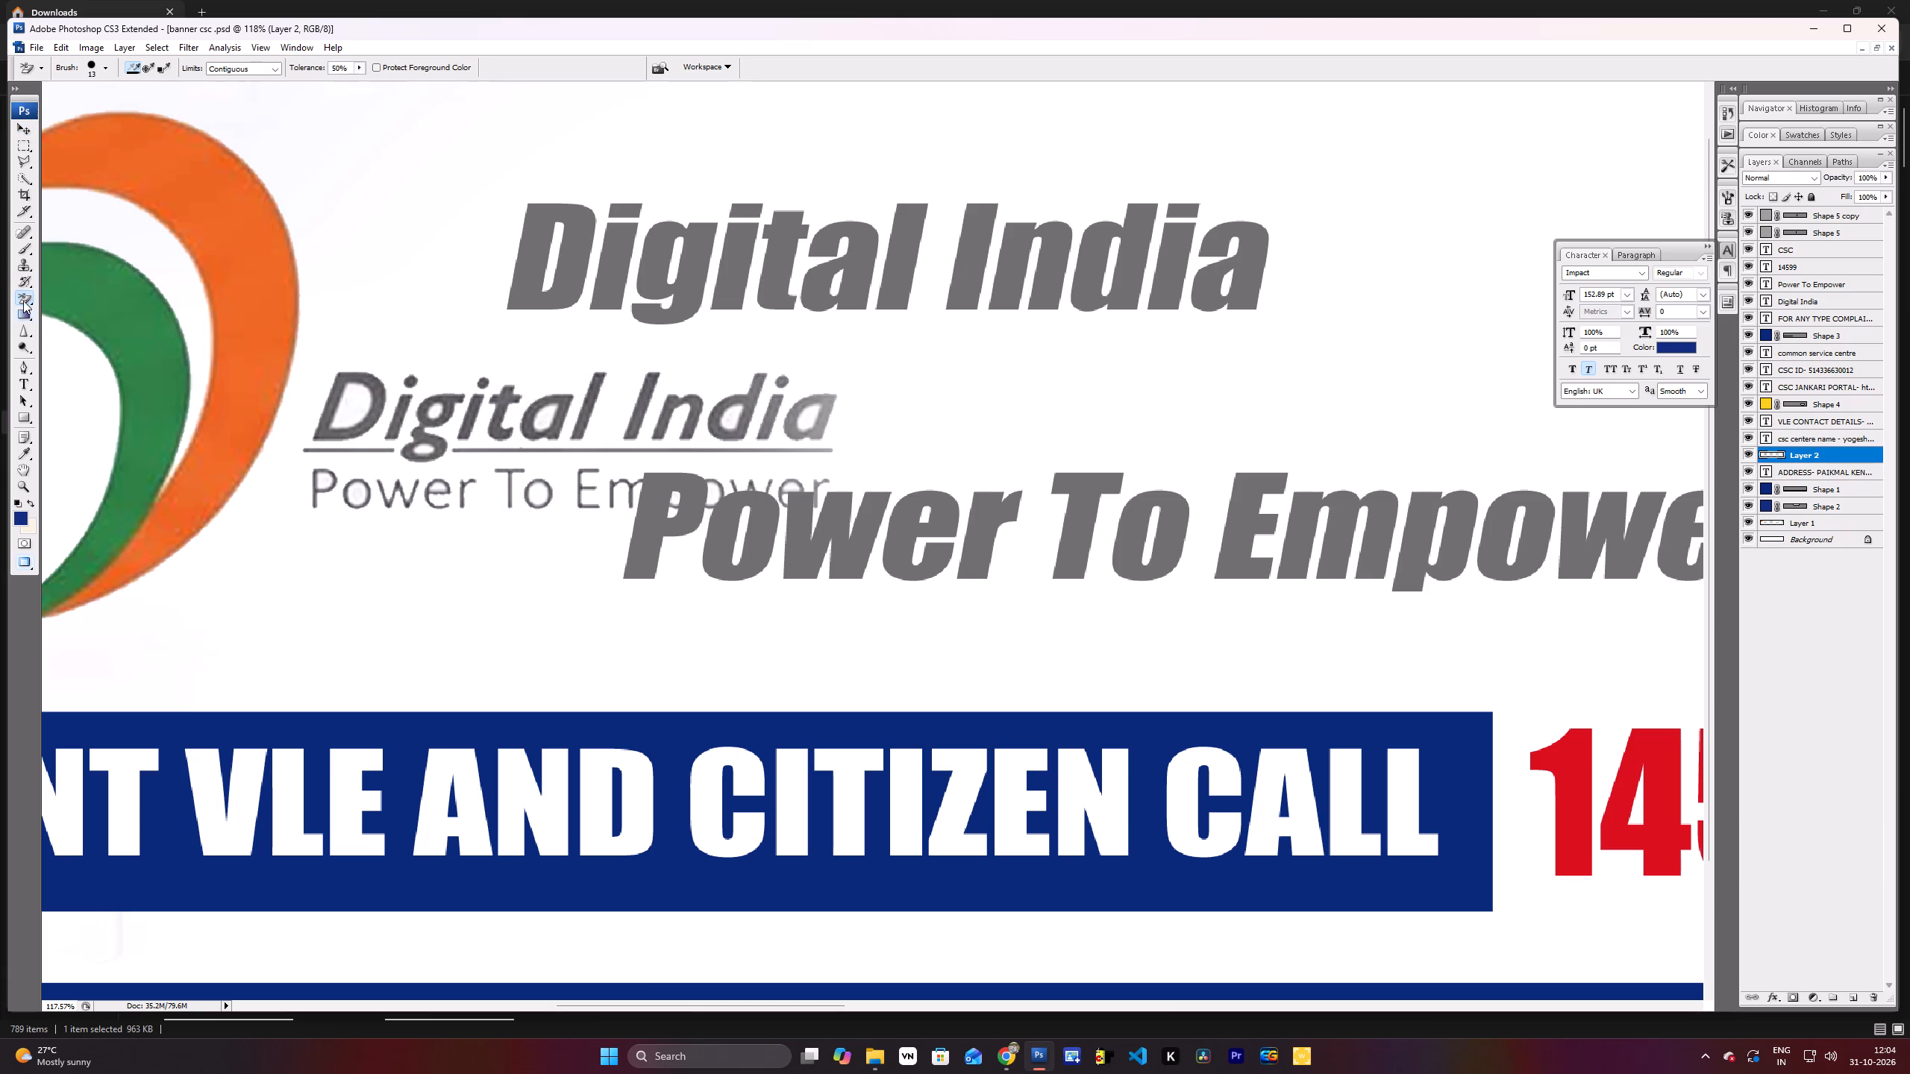
right_click(23, 300)
left_click(51, 305)
left_click_drag(642, 425, 736, 404)
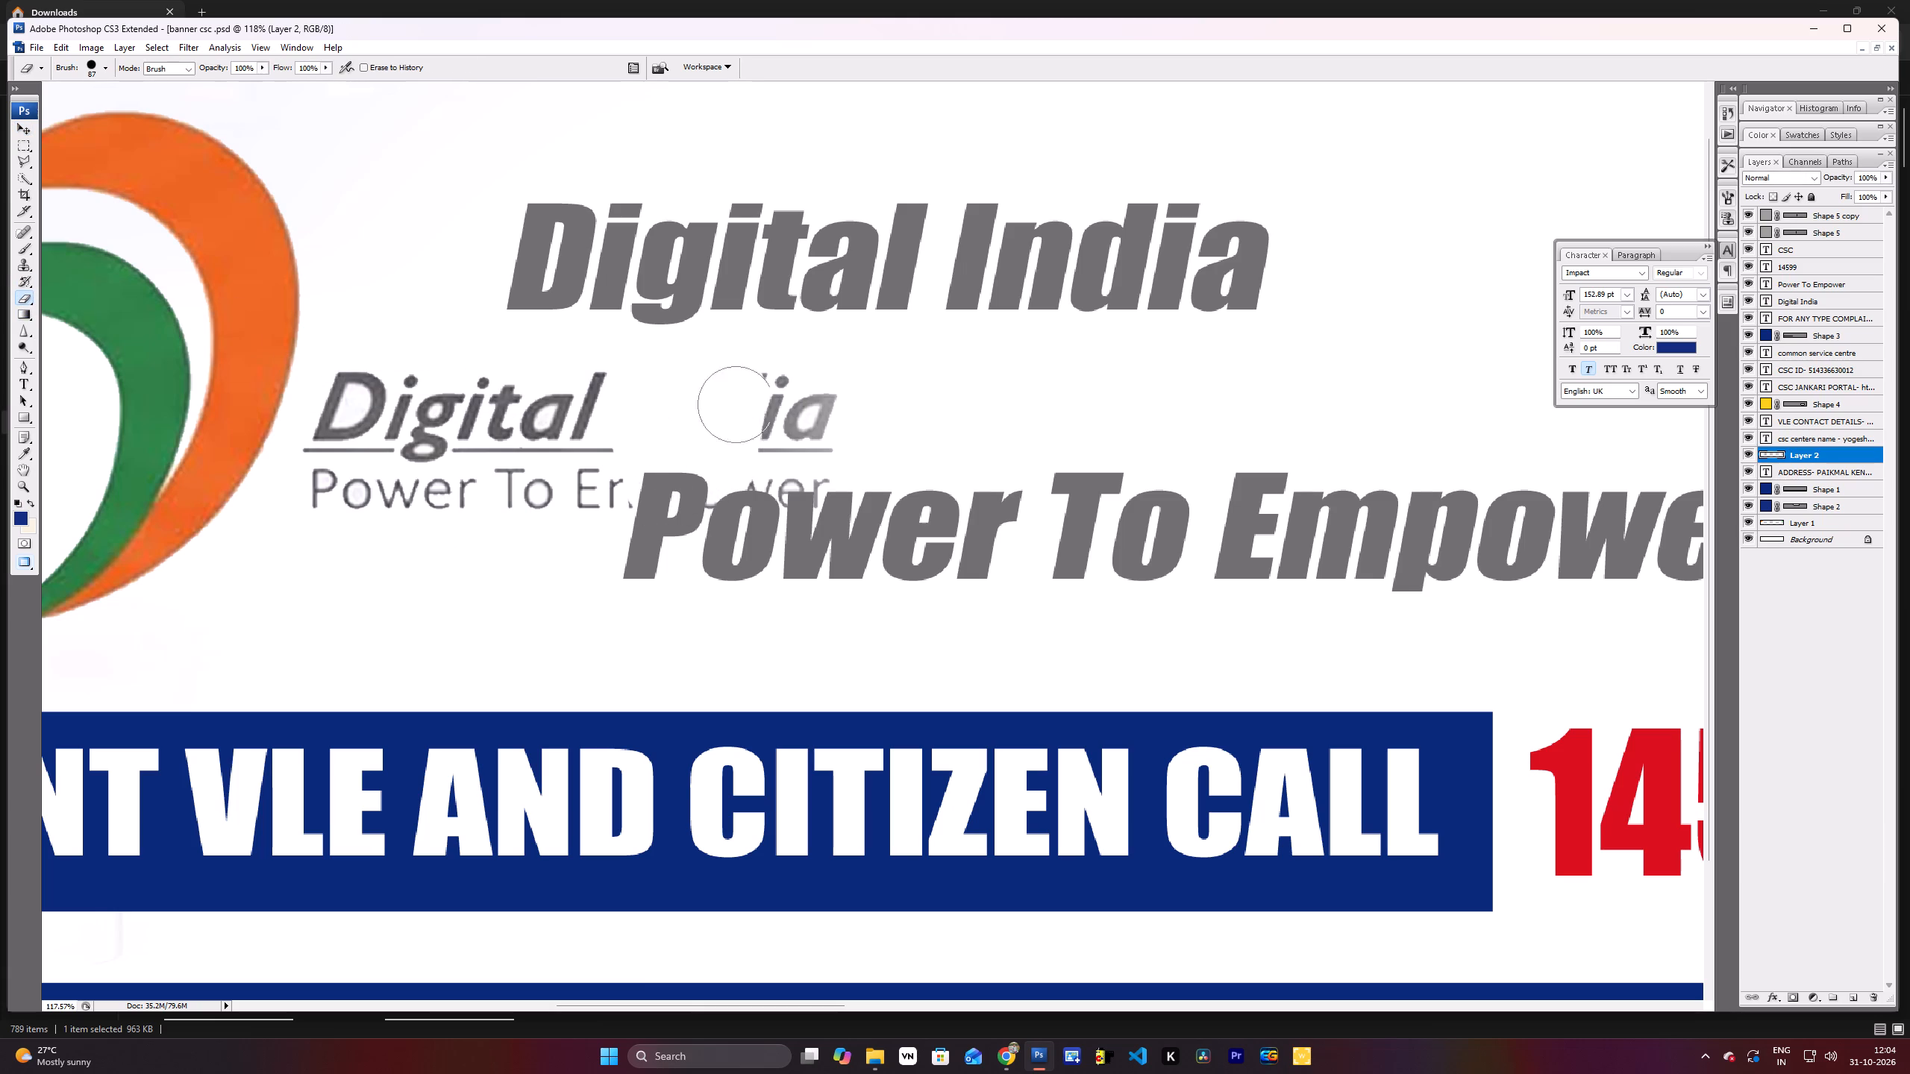
left_click_drag(736, 404, 489, 406)
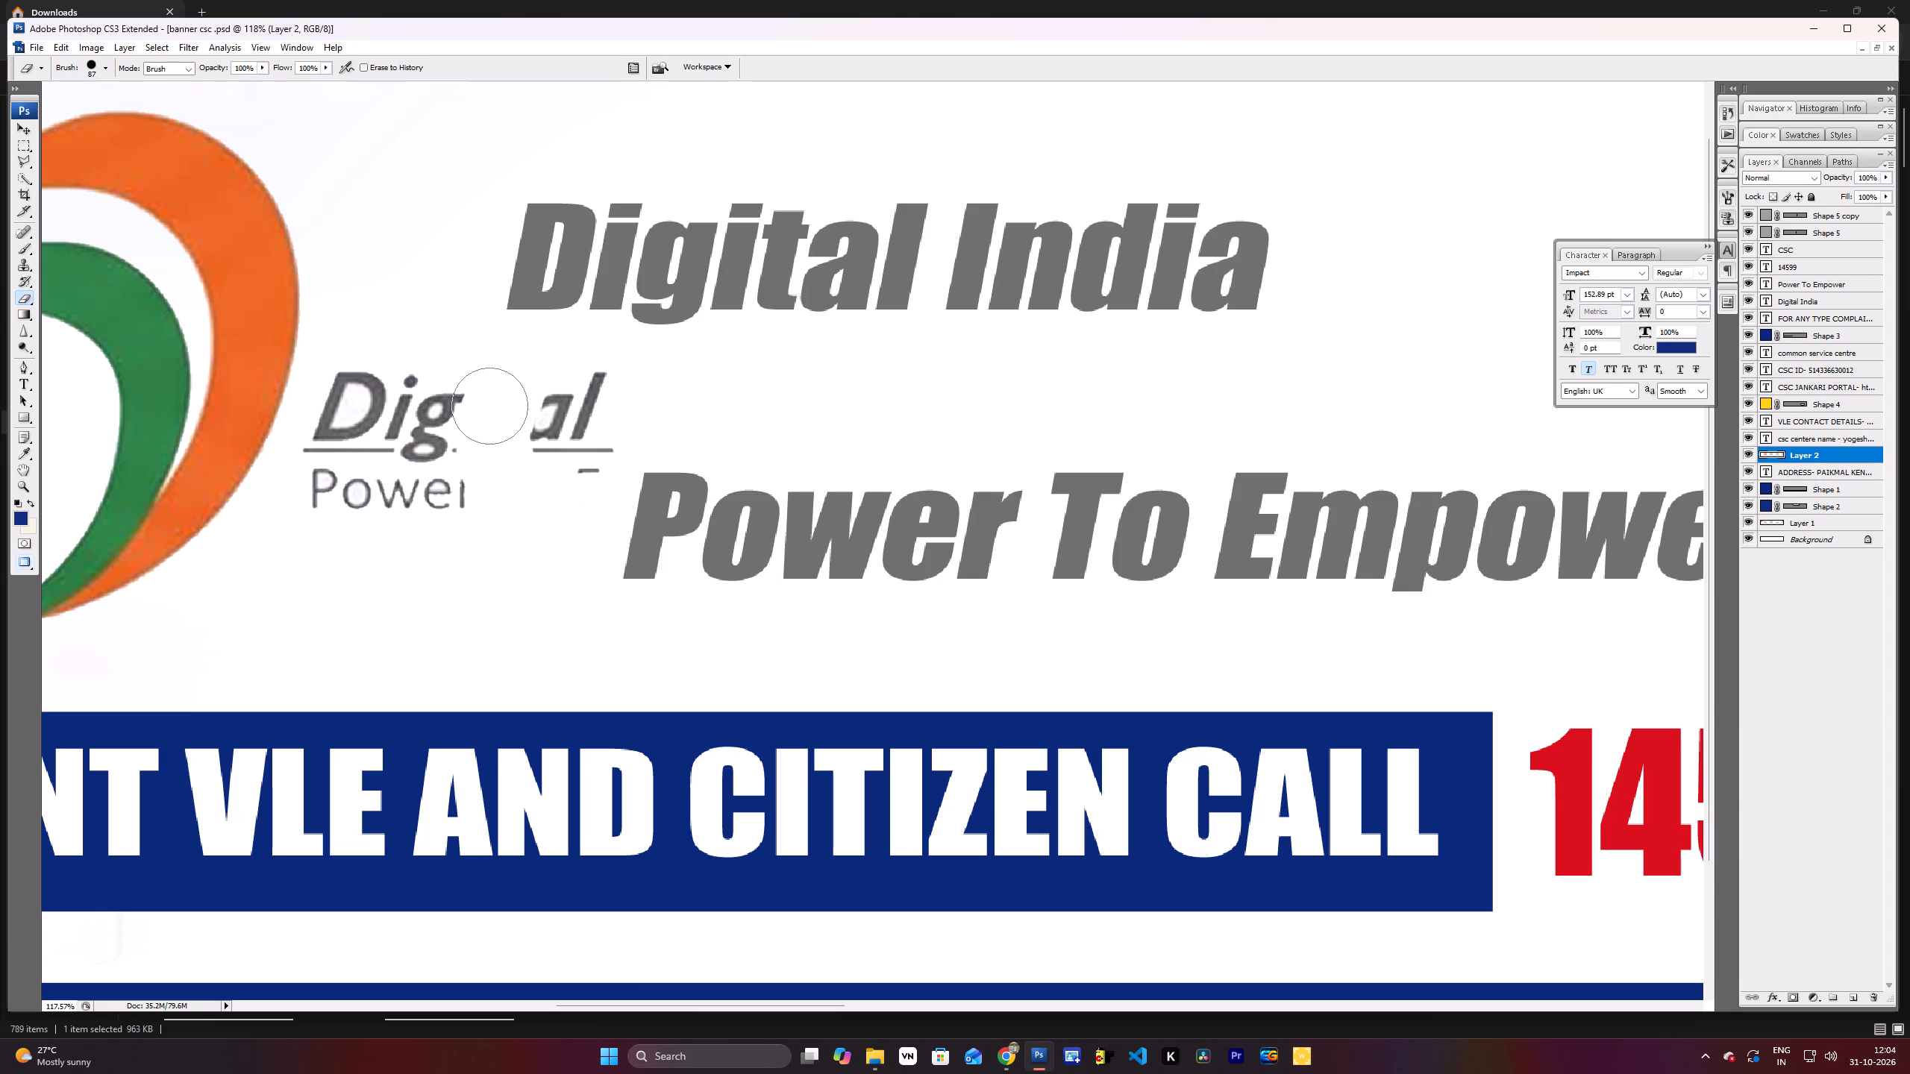
left_click_drag(489, 406, 566, 486)
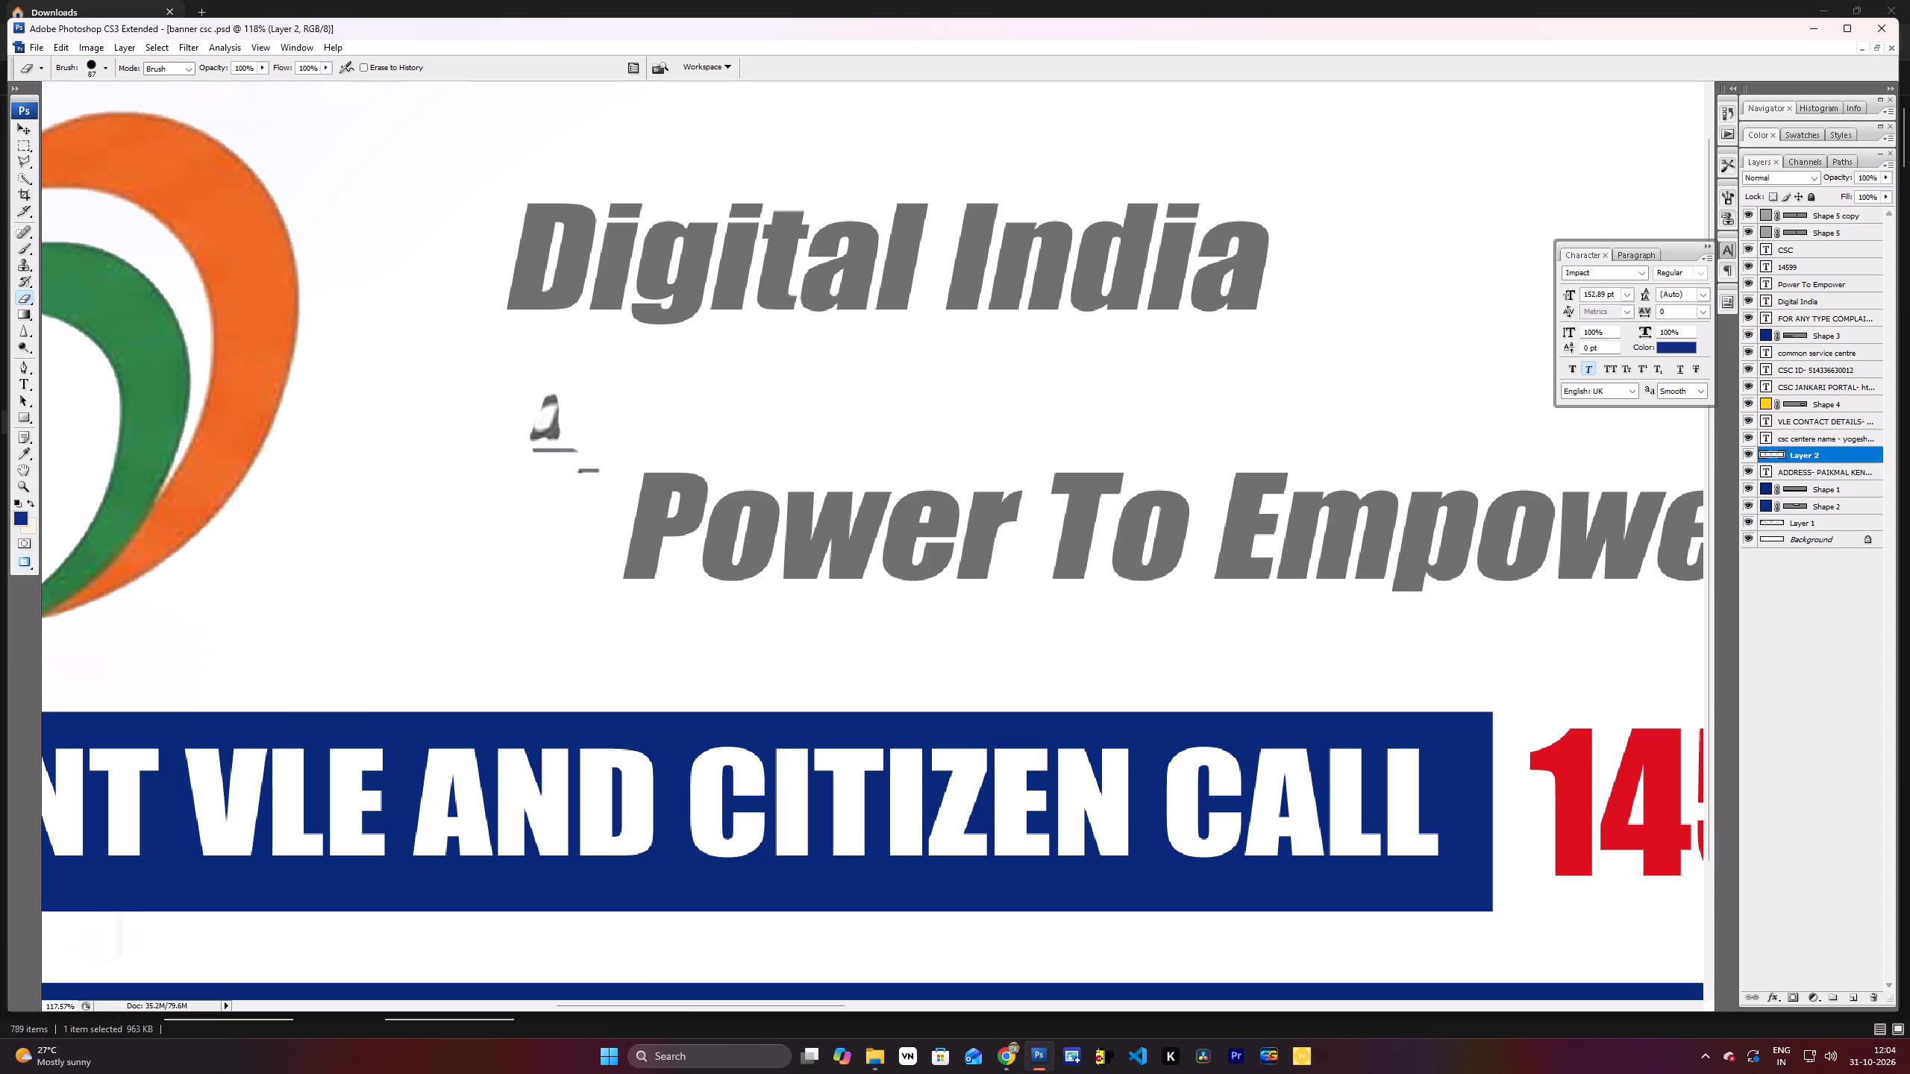
left_click_drag(566, 486, 571, 412)
Move the retyped "Digital India" text beside the logo emblem and place "Power To Empower" directly below it.
key("v")
right_click(800, 283)
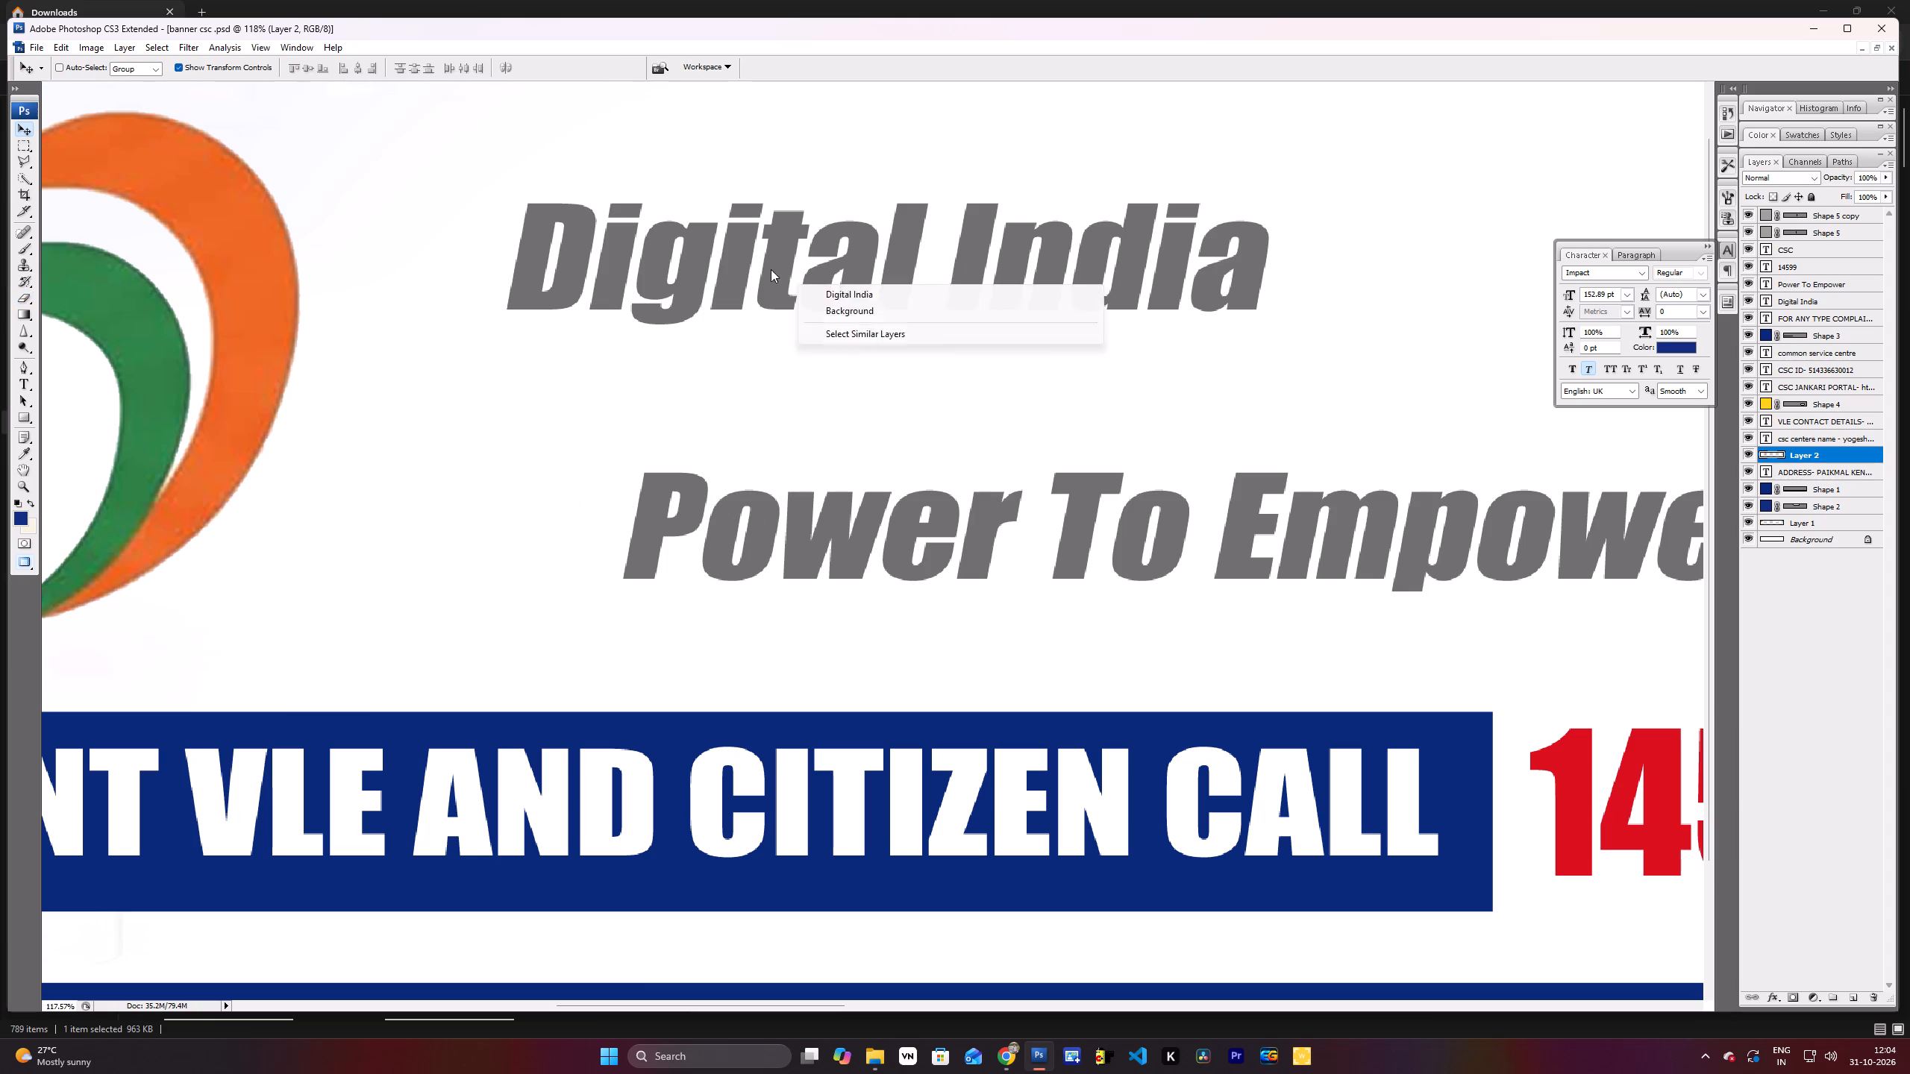
right_click(771, 269)
left_click(796, 281)
left_click_drag(848, 273, 684, 394)
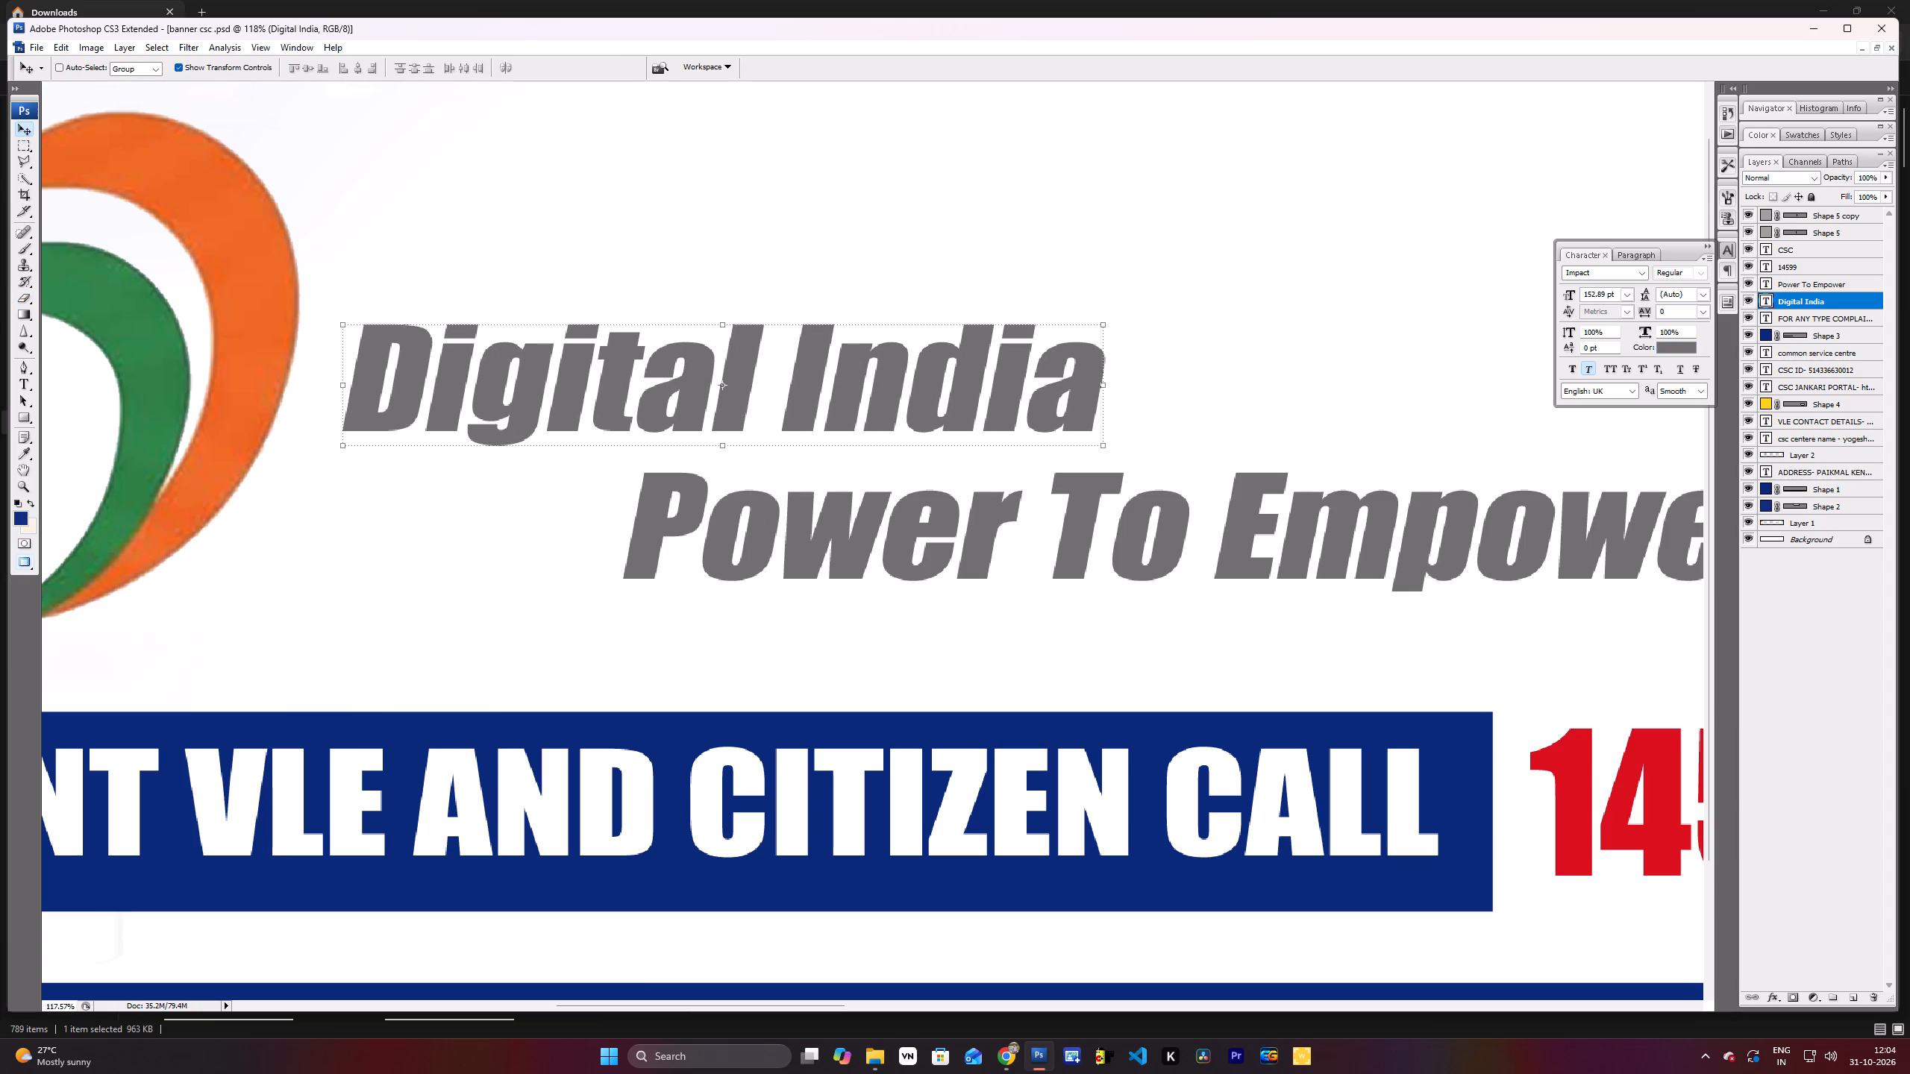
right_click(1068, 567)
left_click(1110, 574)
left_click_drag(1286, 552, 939, 578)
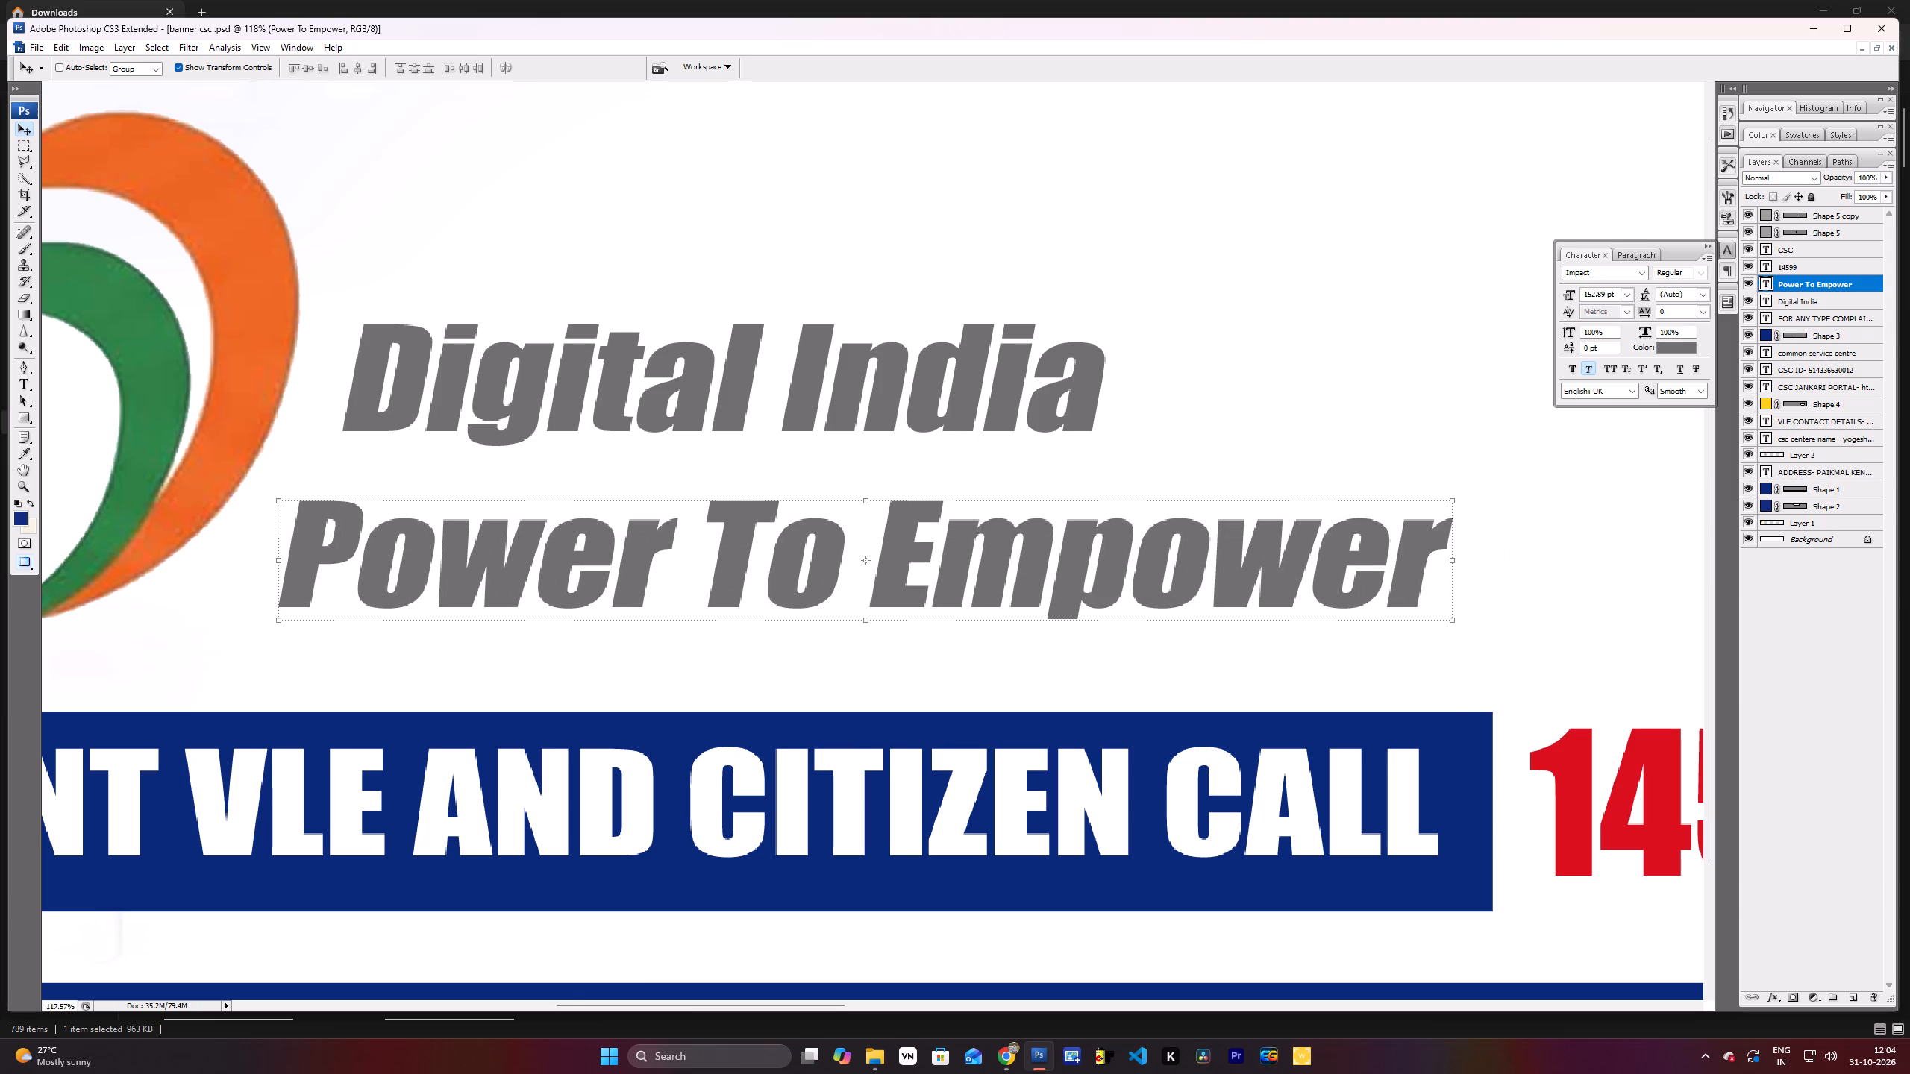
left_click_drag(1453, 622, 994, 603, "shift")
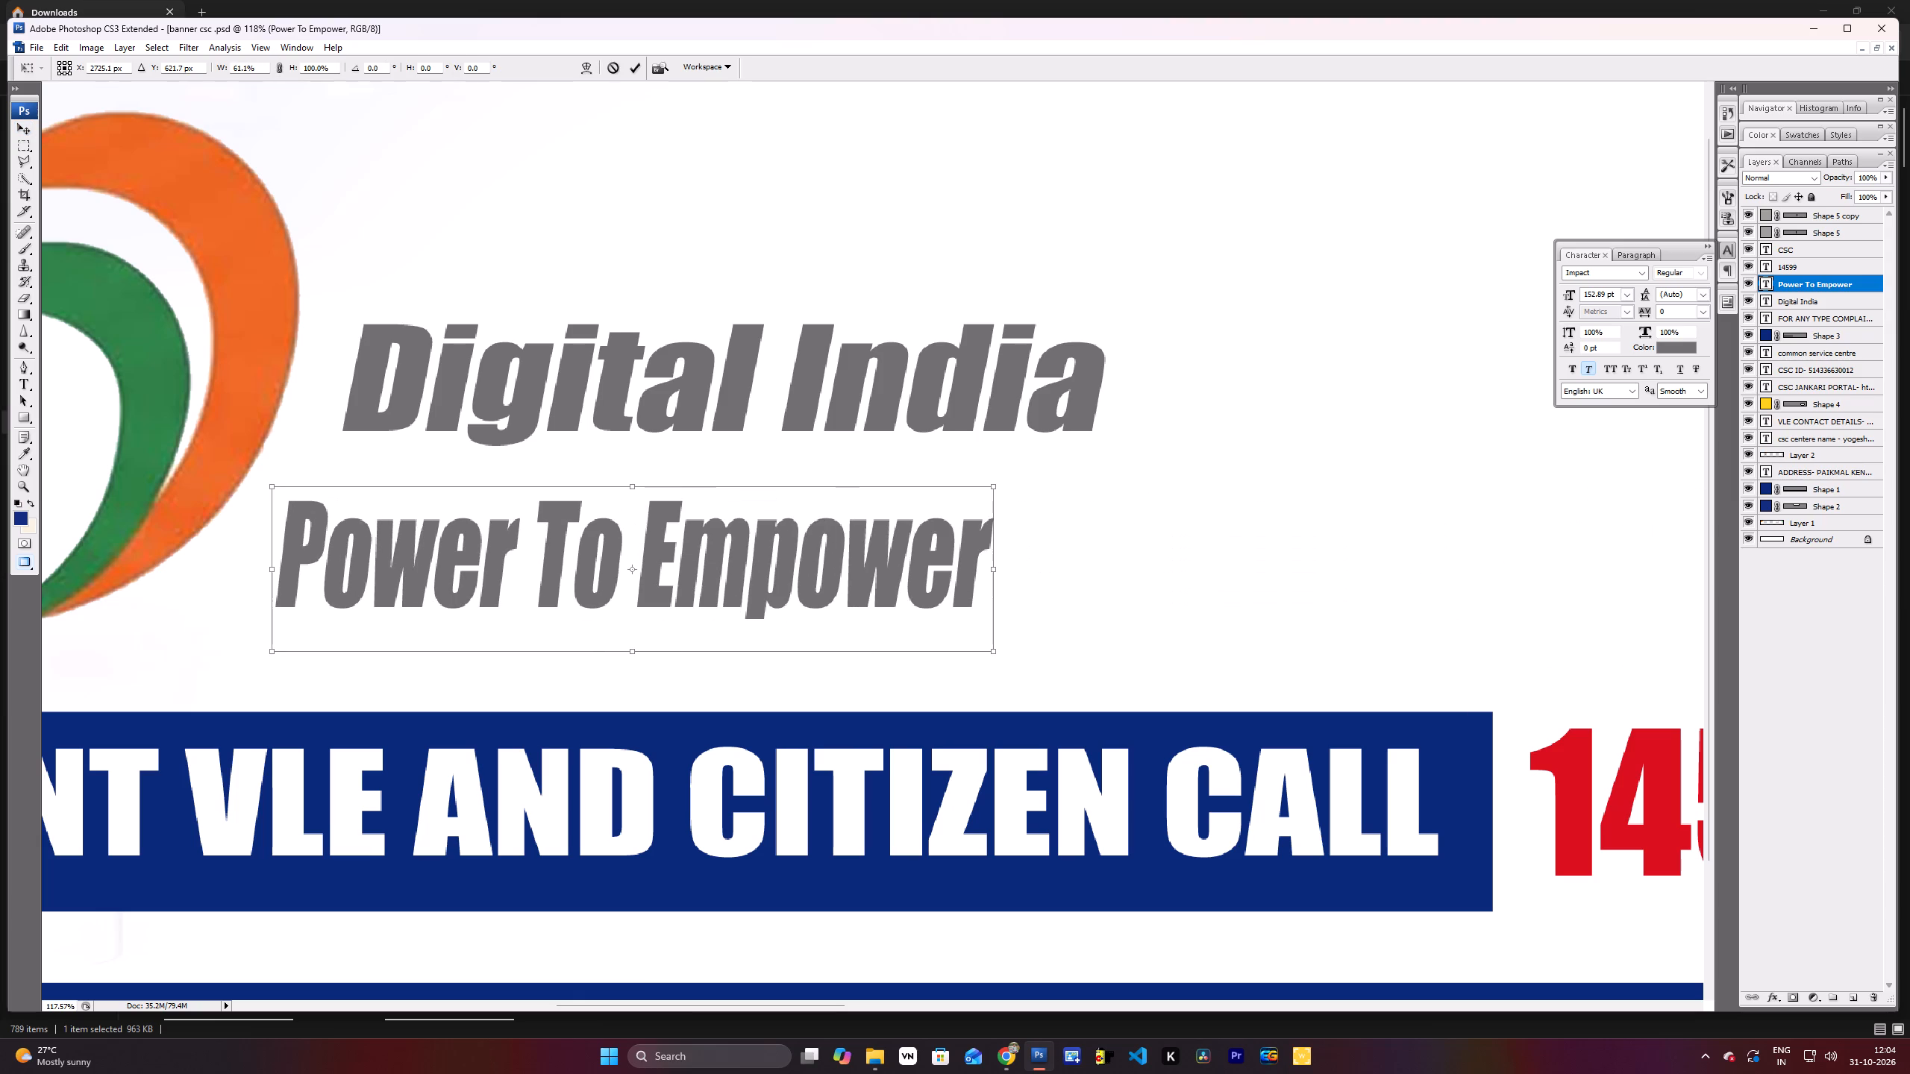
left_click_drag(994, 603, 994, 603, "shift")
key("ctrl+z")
Scale "Power To Empower" down proportionally to slightly narrower than "Digital India" and centre it closely beneath that text.
left_click_drag(1454, 656, 1401, 641, "shift")
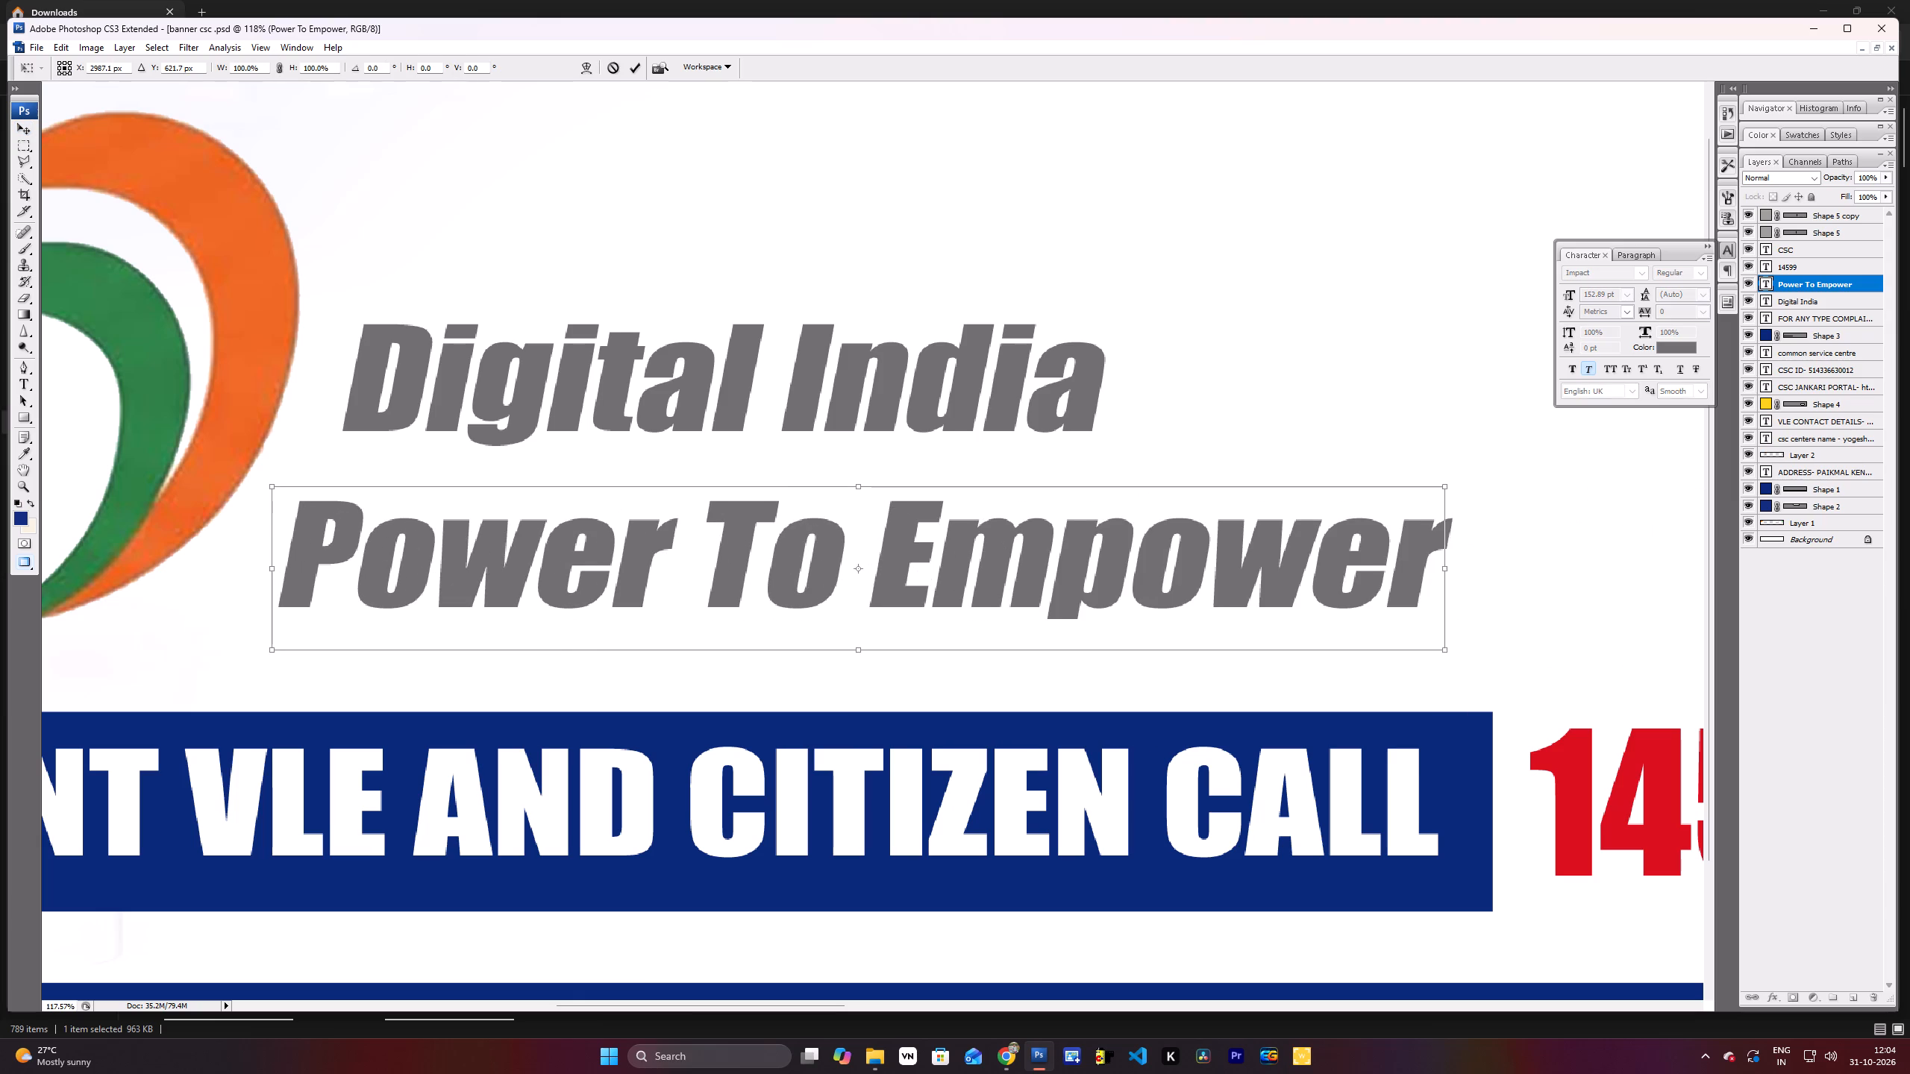
left_click_drag(1401, 641, 957, 591, "shift")
key("Return")
left_click_drag(854, 538, 930, 533)
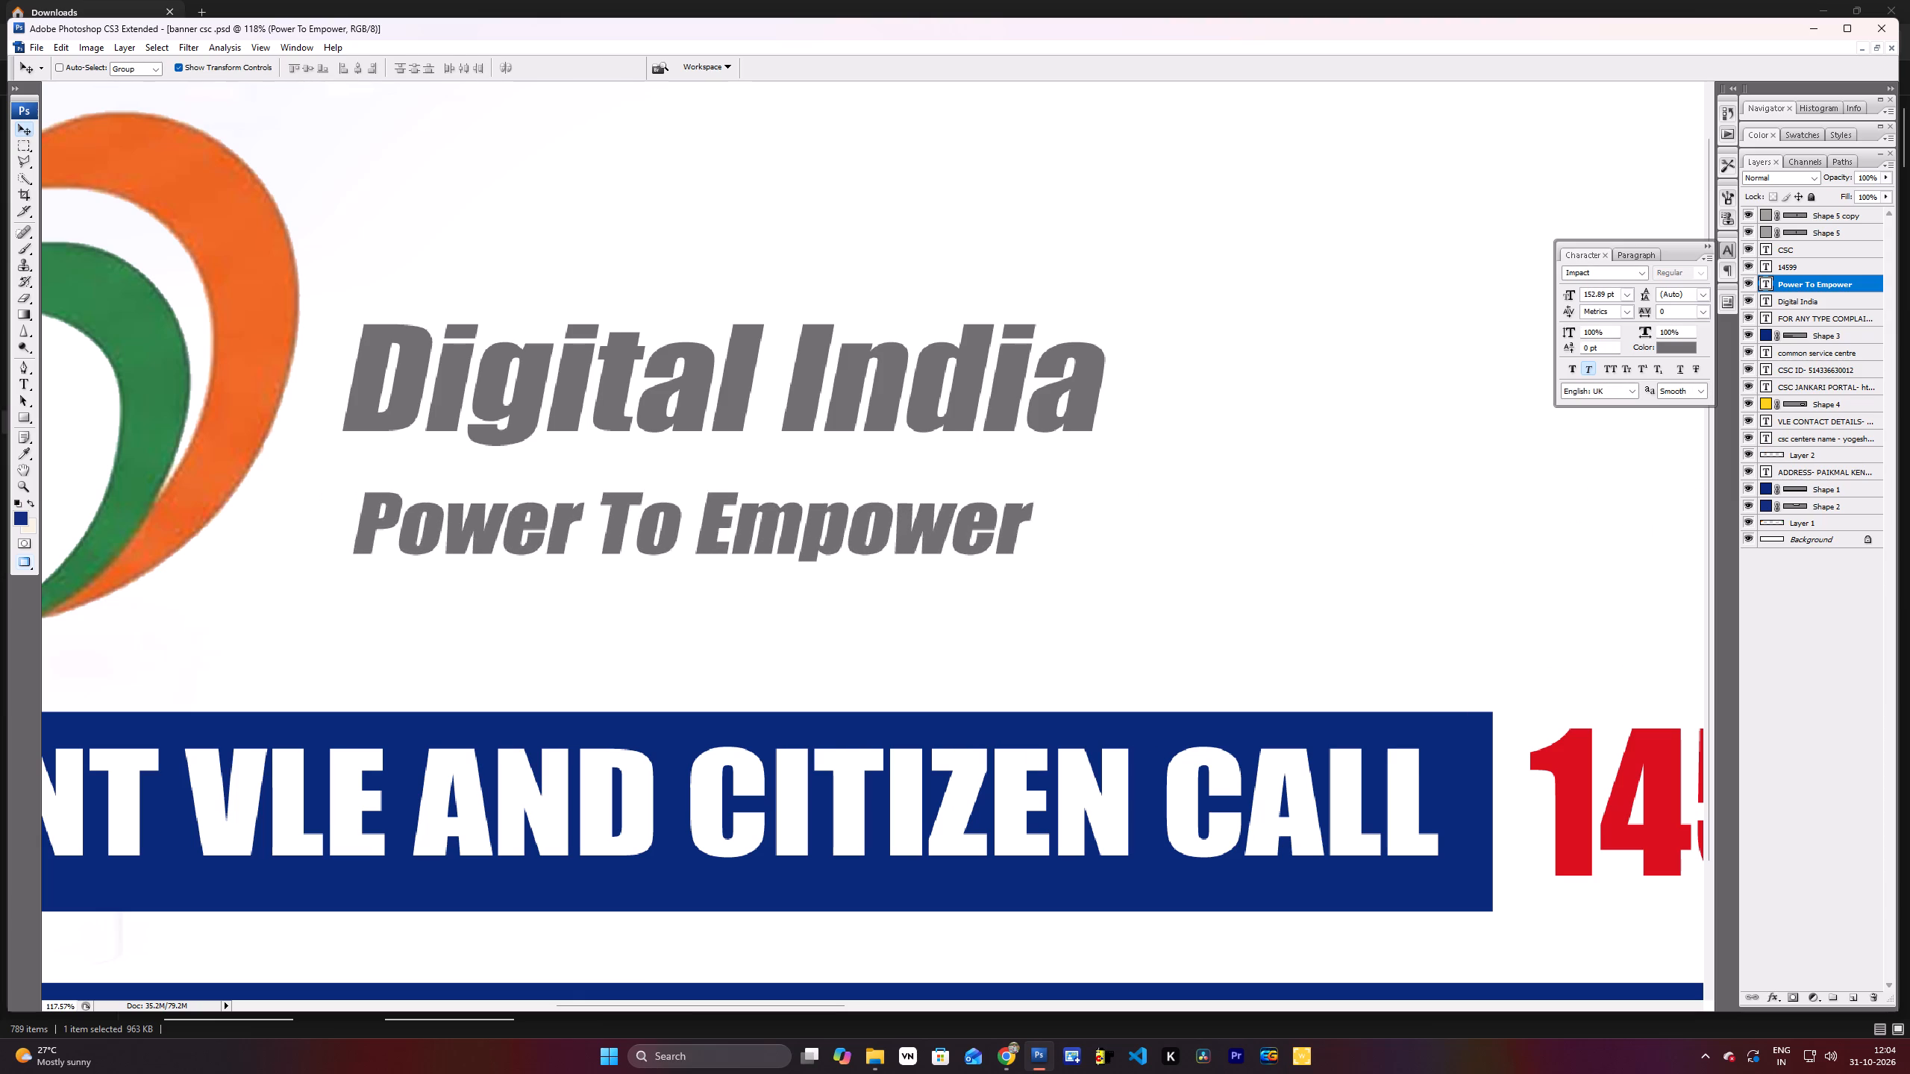
left_click_drag(930, 533, 945, 509)
Colour the "Power To Empower" text with the navy blue sampled from the complaint helpline bar.
scroll(1139, 442, "up", 2)
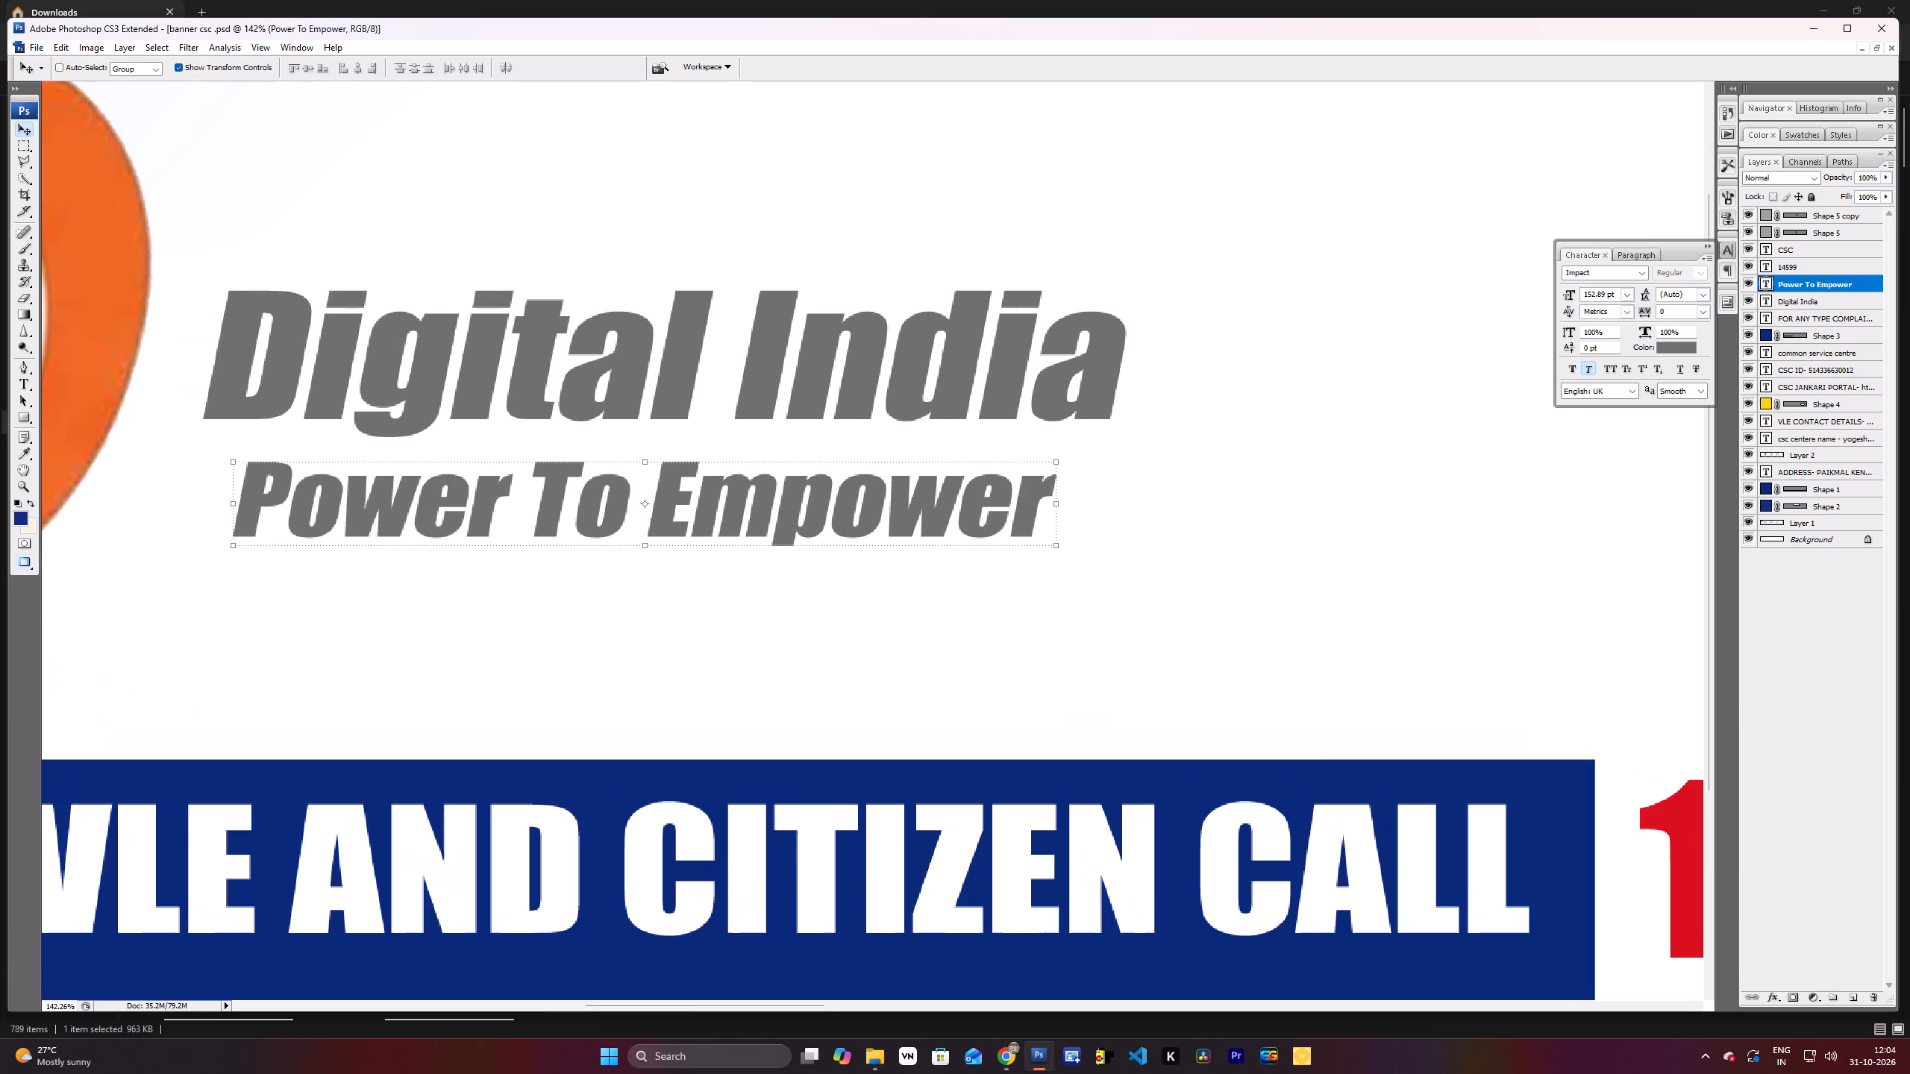
left_click(1680, 349)
left_click(1533, 849)
key("Return")
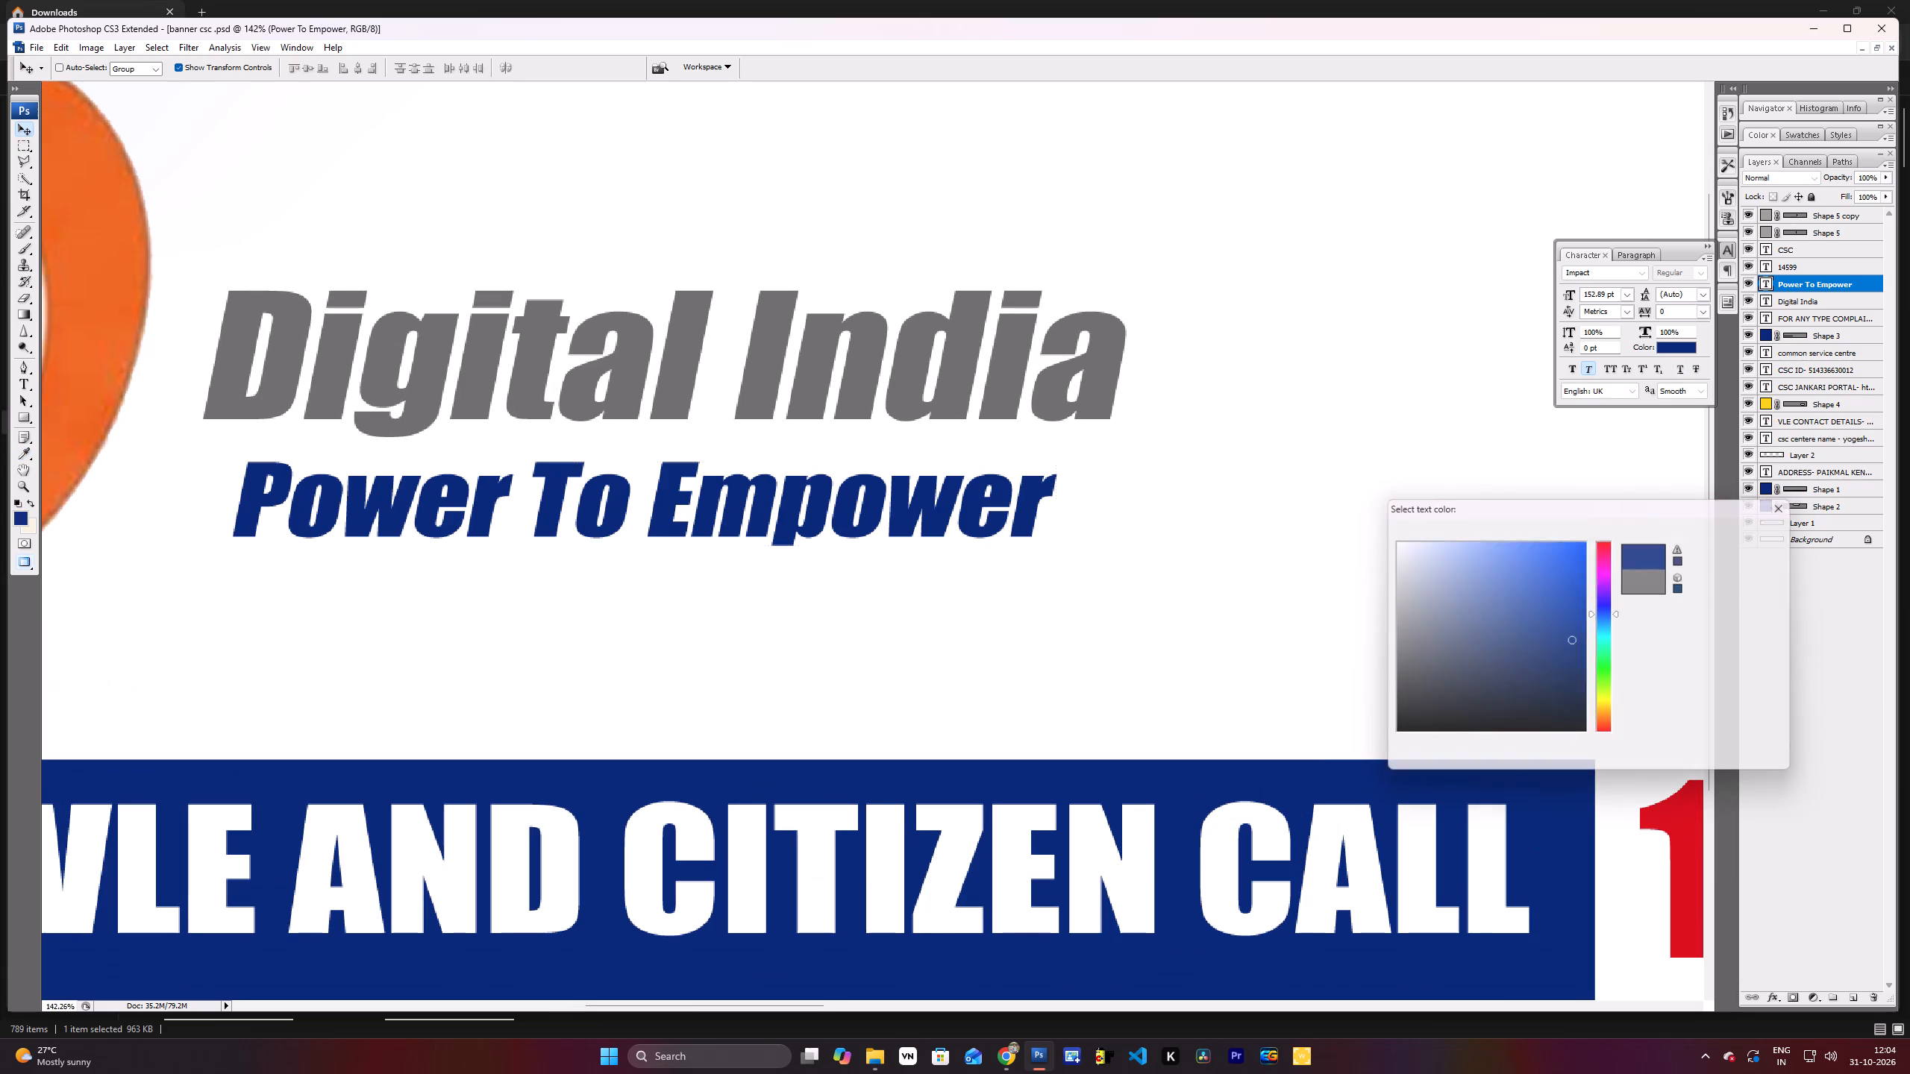
Examine the whole banner's layout, including the finished Digital India logo and the space above the portal box.
scroll(962, 710, "down", 14)
scroll(1262, 548, "down", 3)
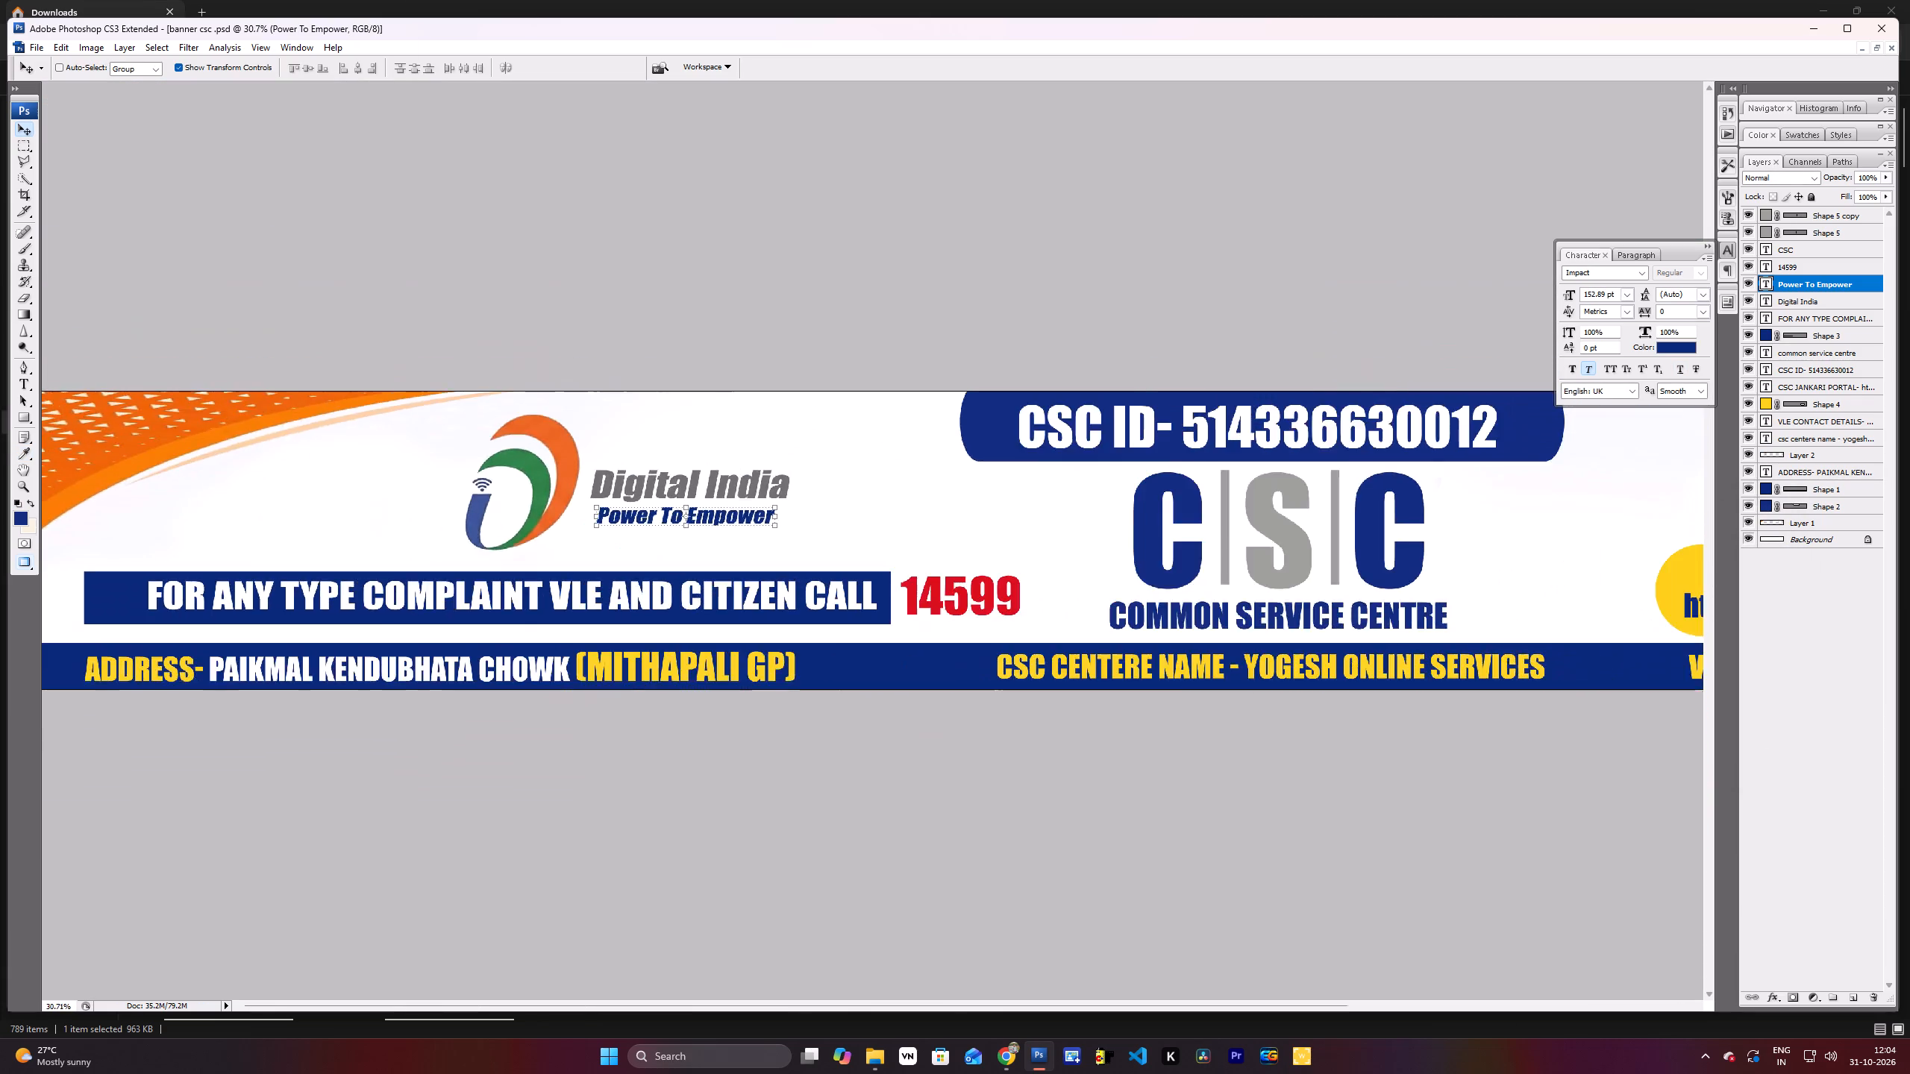
scroll(1247, 570, "down", 4)
scroll(1247, 568, "up", 2)
scroll(1247, 569, "down", 2)
scroll(1249, 569, "up", 2)
scroll(1256, 600, "down", 2)
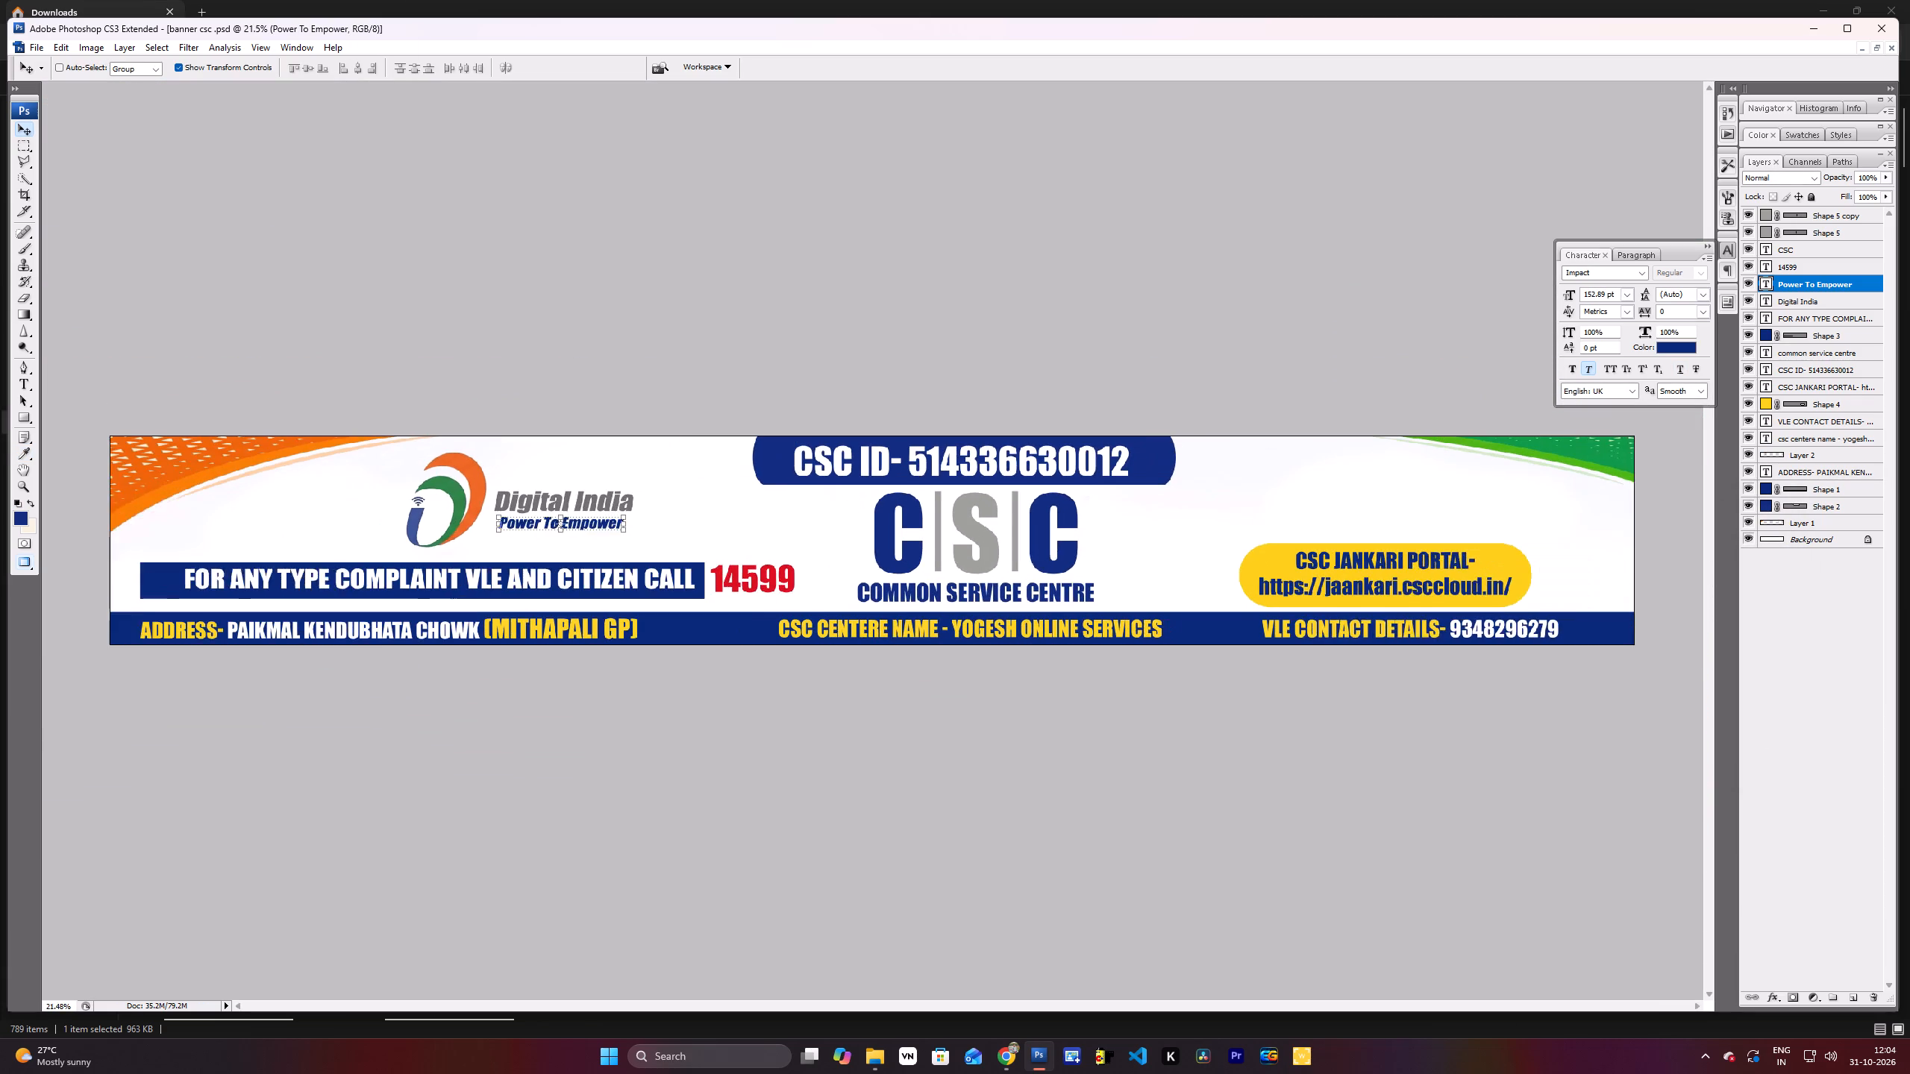
scroll(1256, 600, "up", 1)
scroll(1282, 599, "down", 2)
scroll(1282, 599, "up", 1)
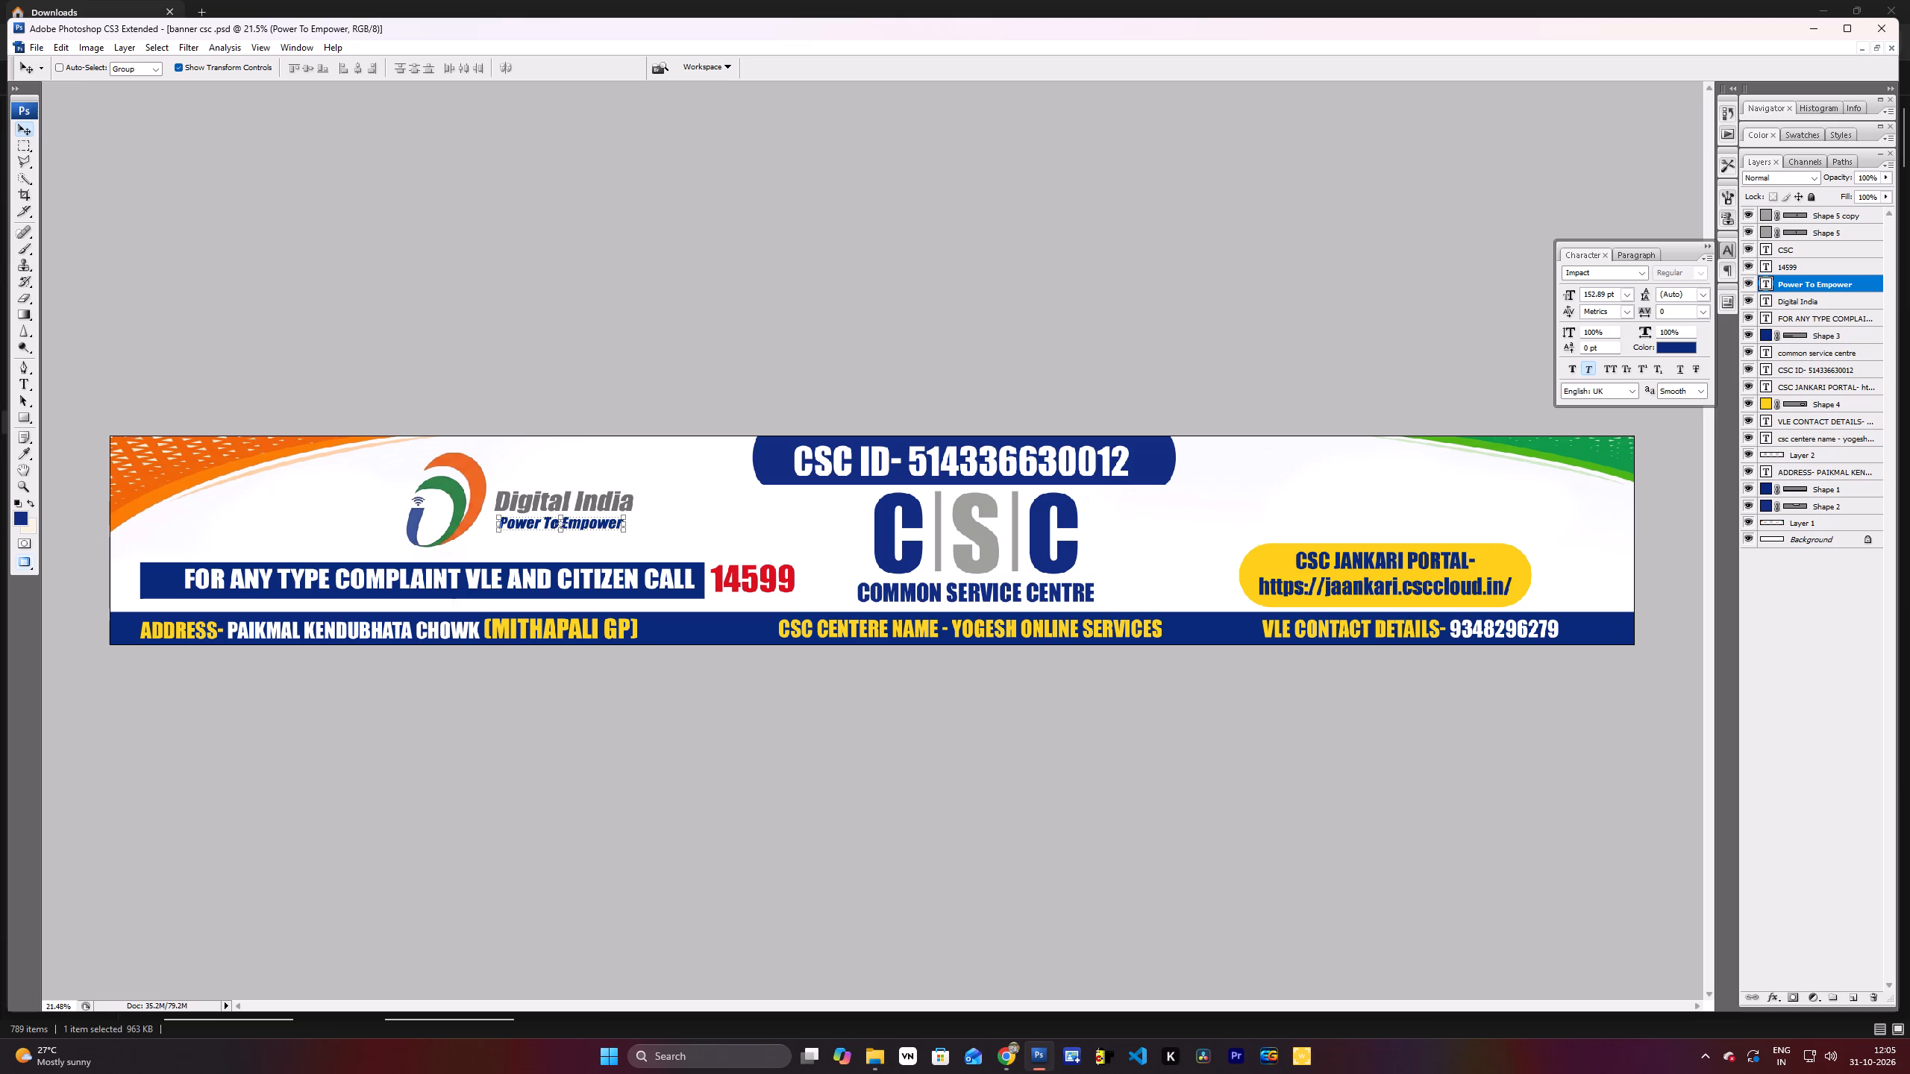
scroll(978, 384, "up", 1)
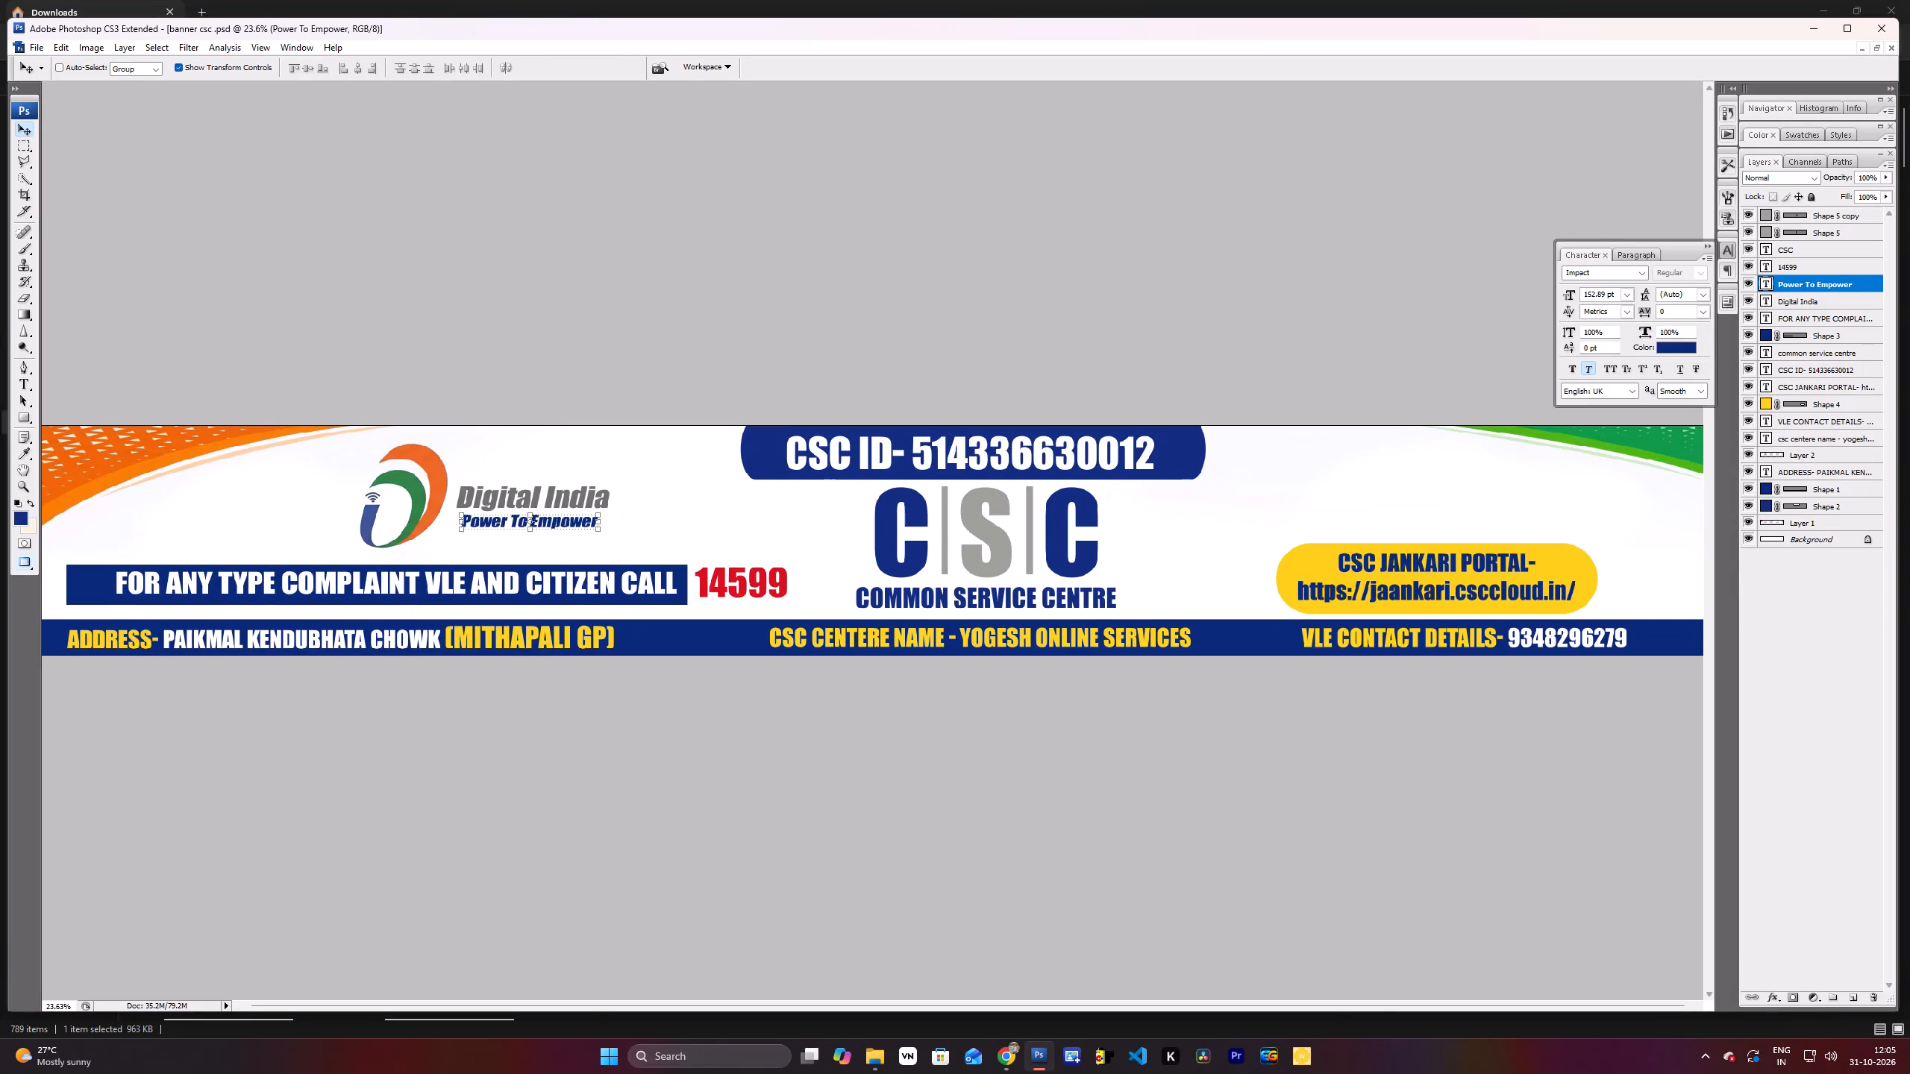
scroll(1349, 563, "down", 3)
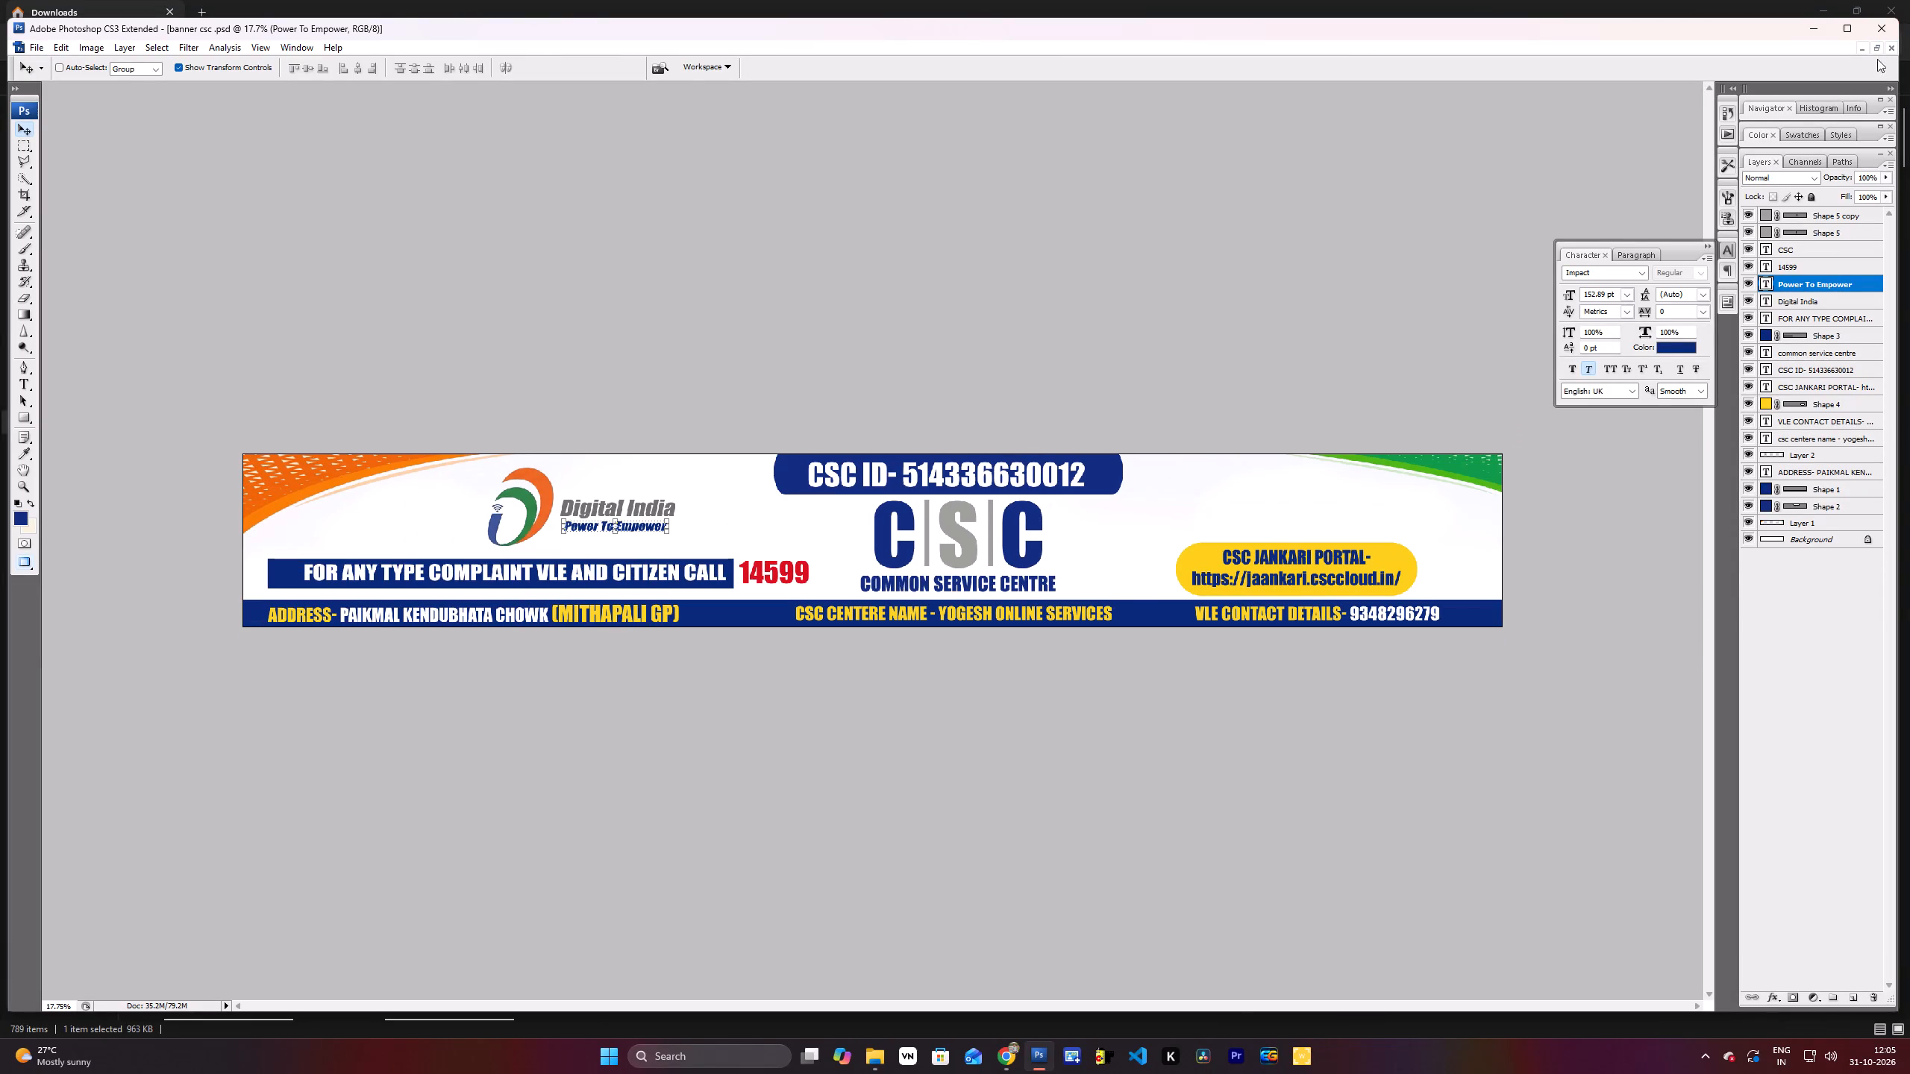
Copy the artwork layer from CSC BRANDING PDF.pdf into the csc banner and place it between the CSC lettering and the green corner.
left_click(1878, 51)
right_click(1431, 616)
left_click(1445, 619)
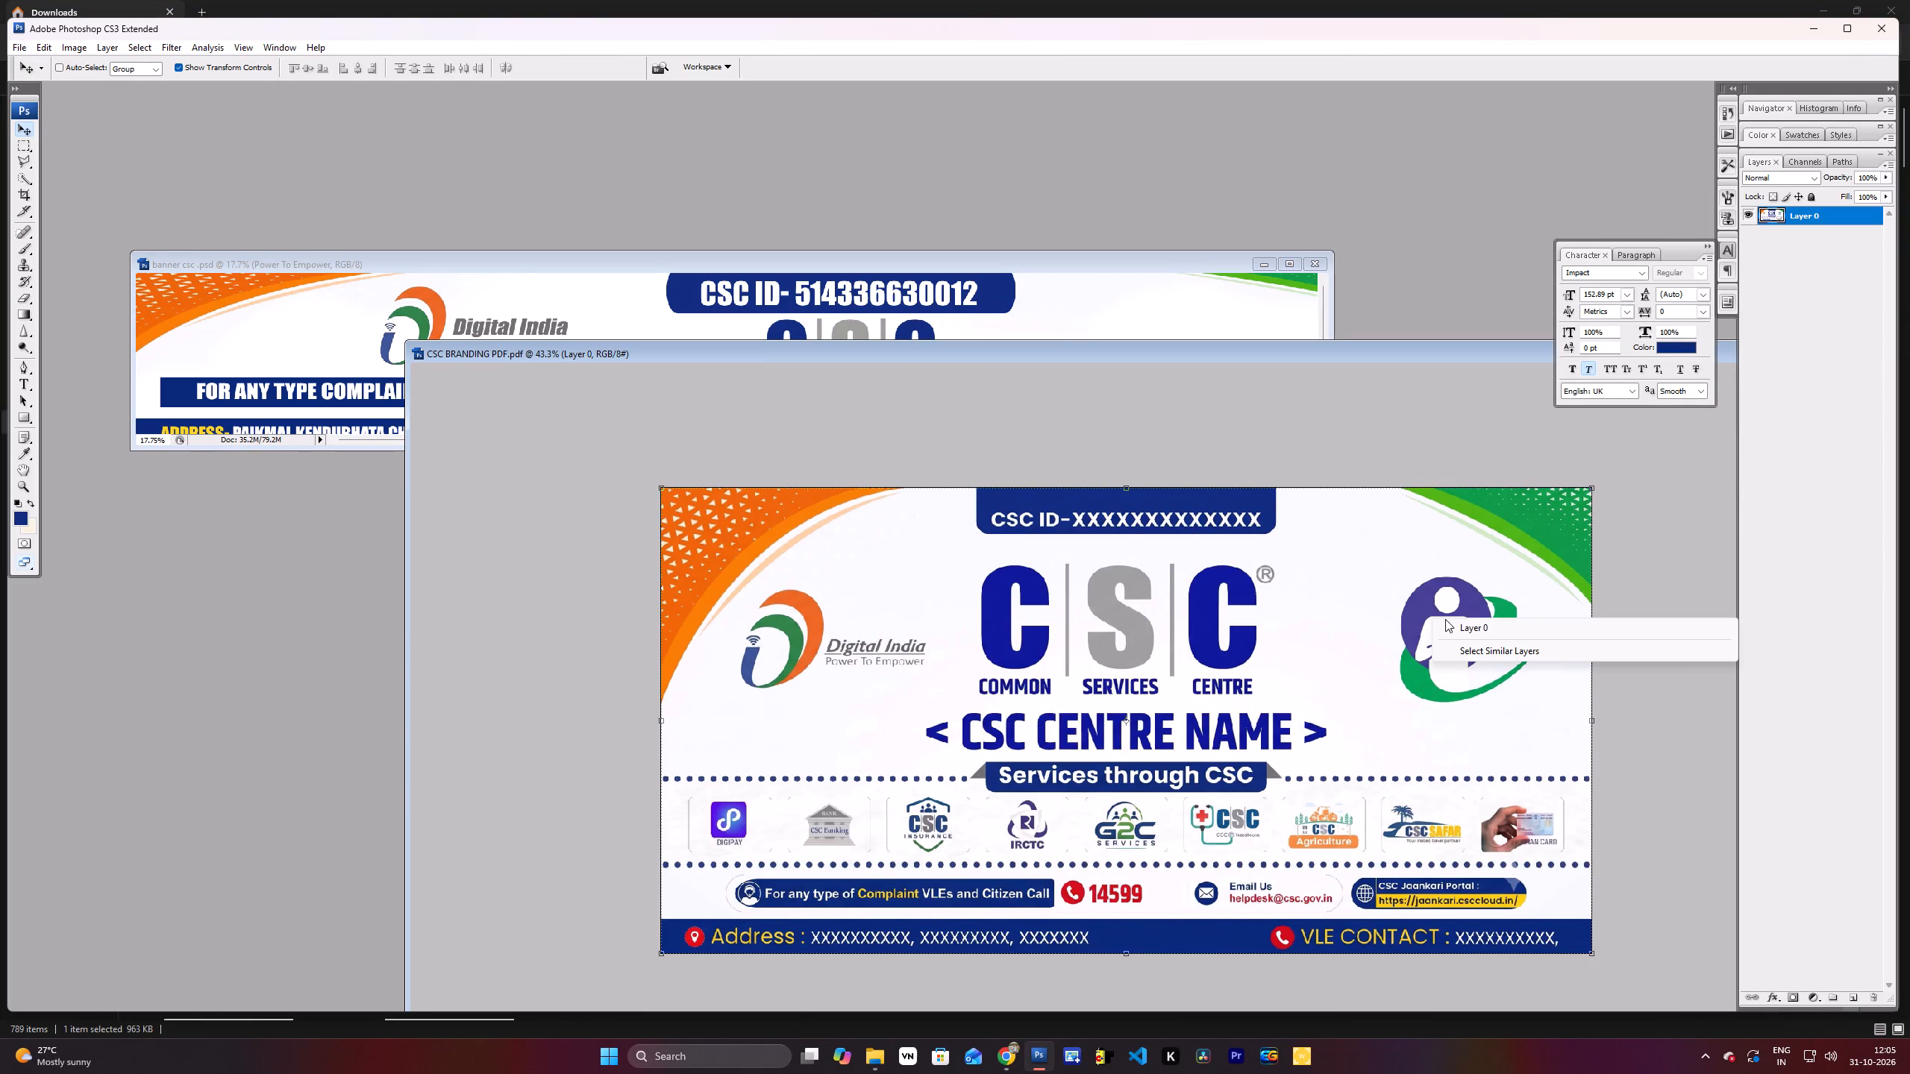
left_click(1457, 633)
left_click_drag(1453, 661, 983, 283)
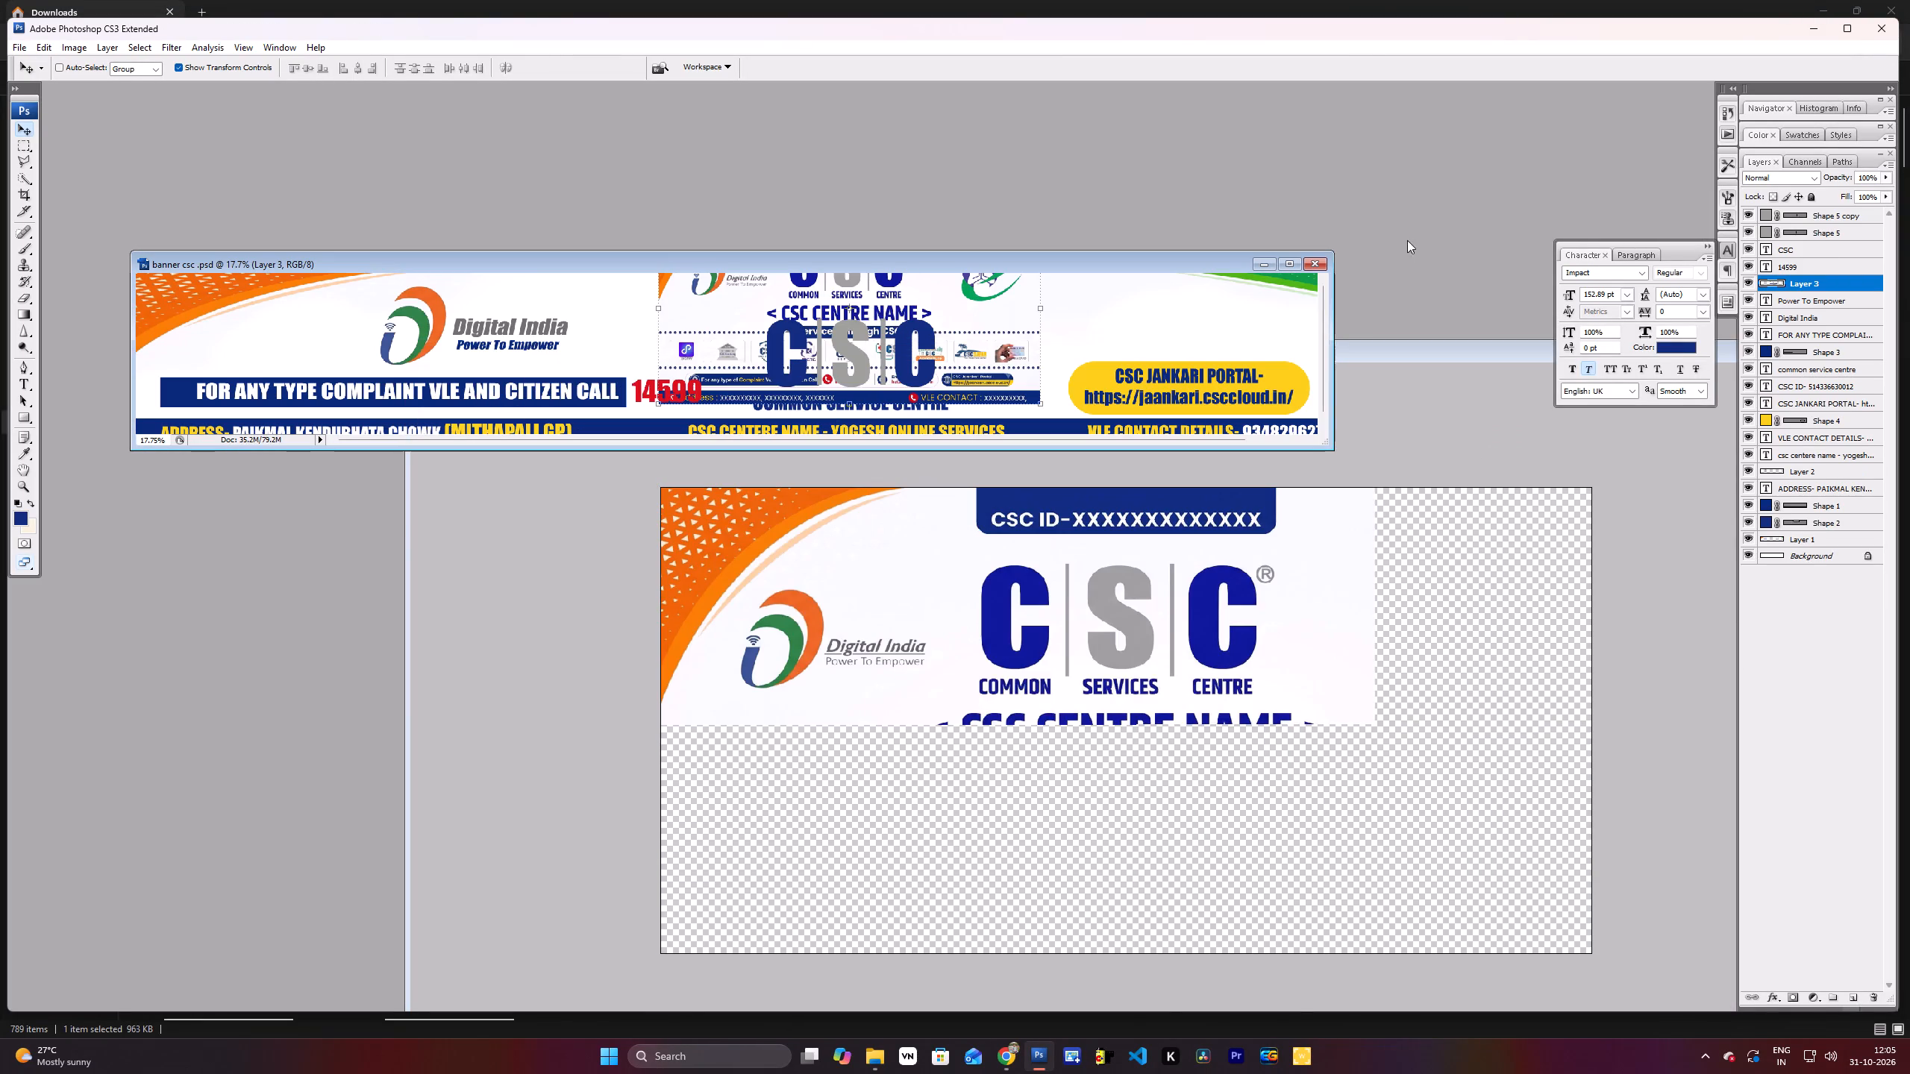
left_click(1286, 266)
left_click_drag(1062, 479, 1309, 543)
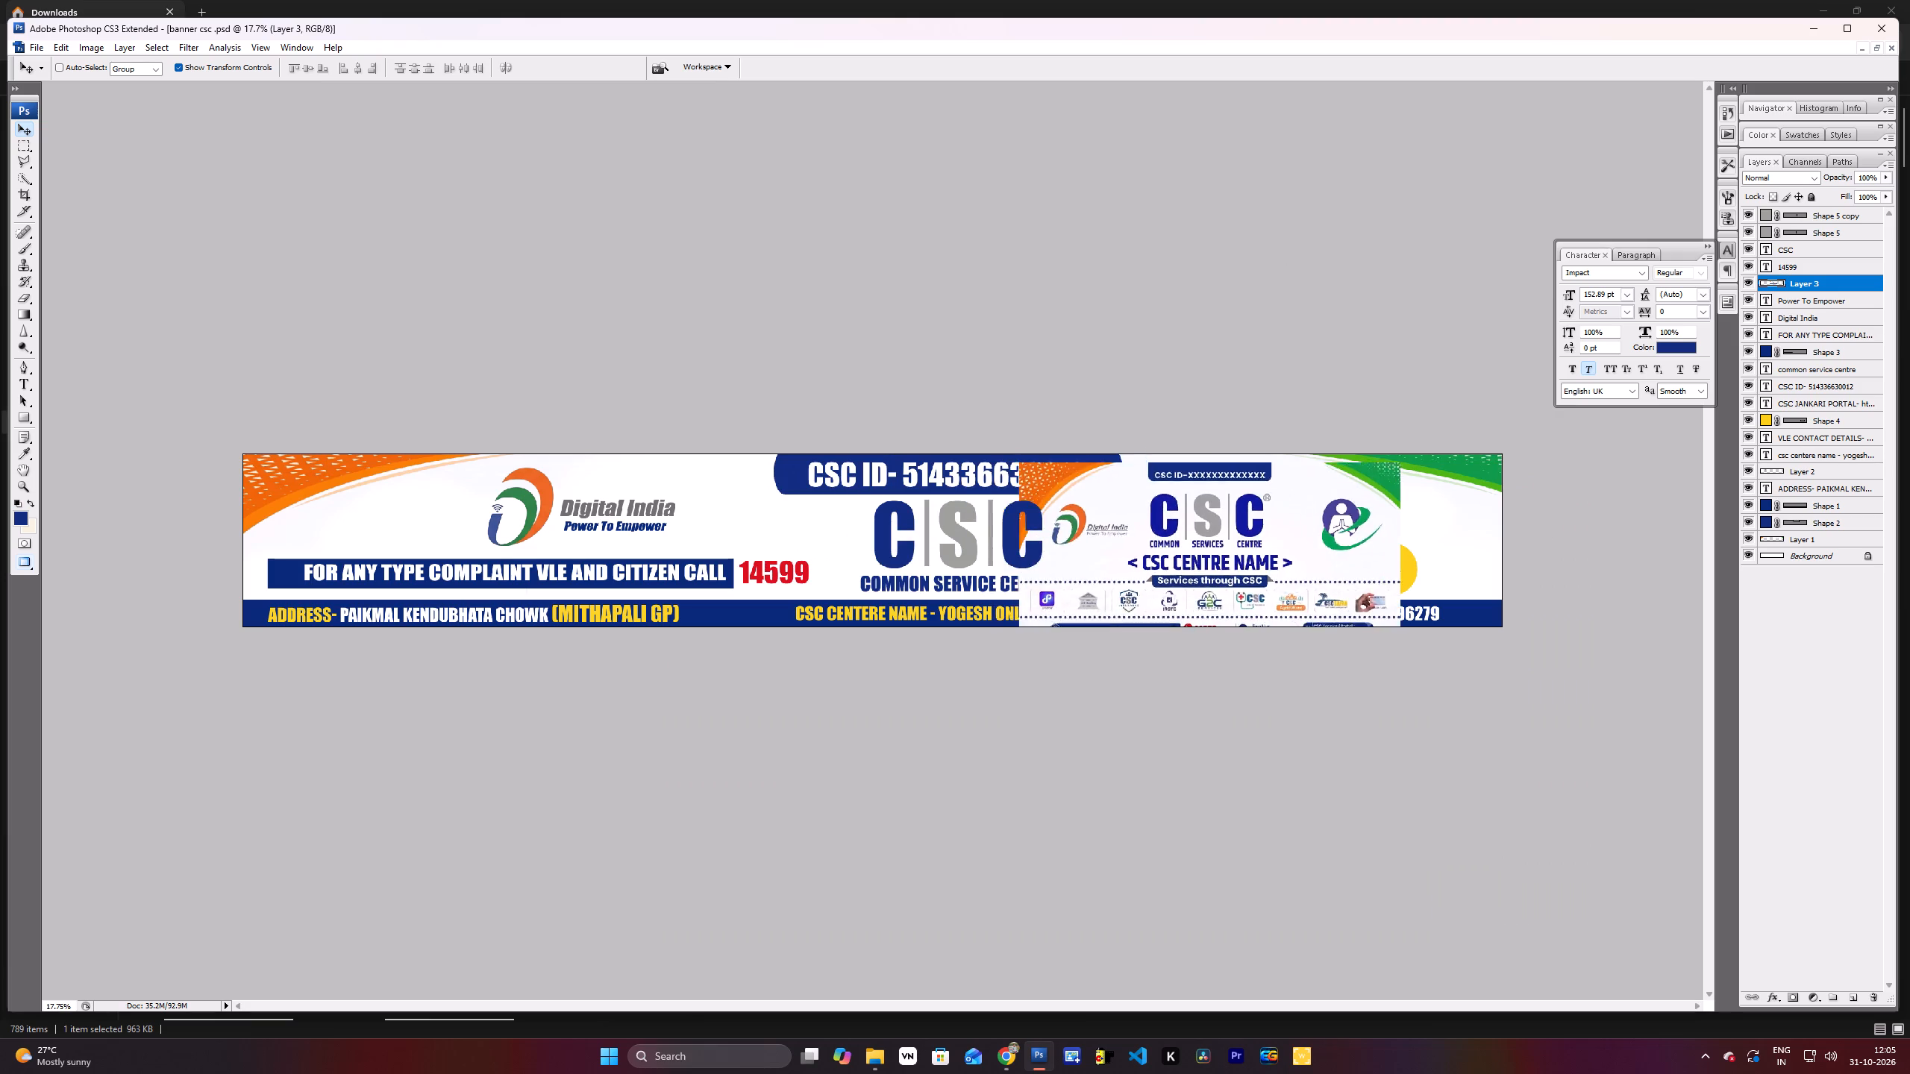
left_click_drag(1309, 543, 1280, 536)
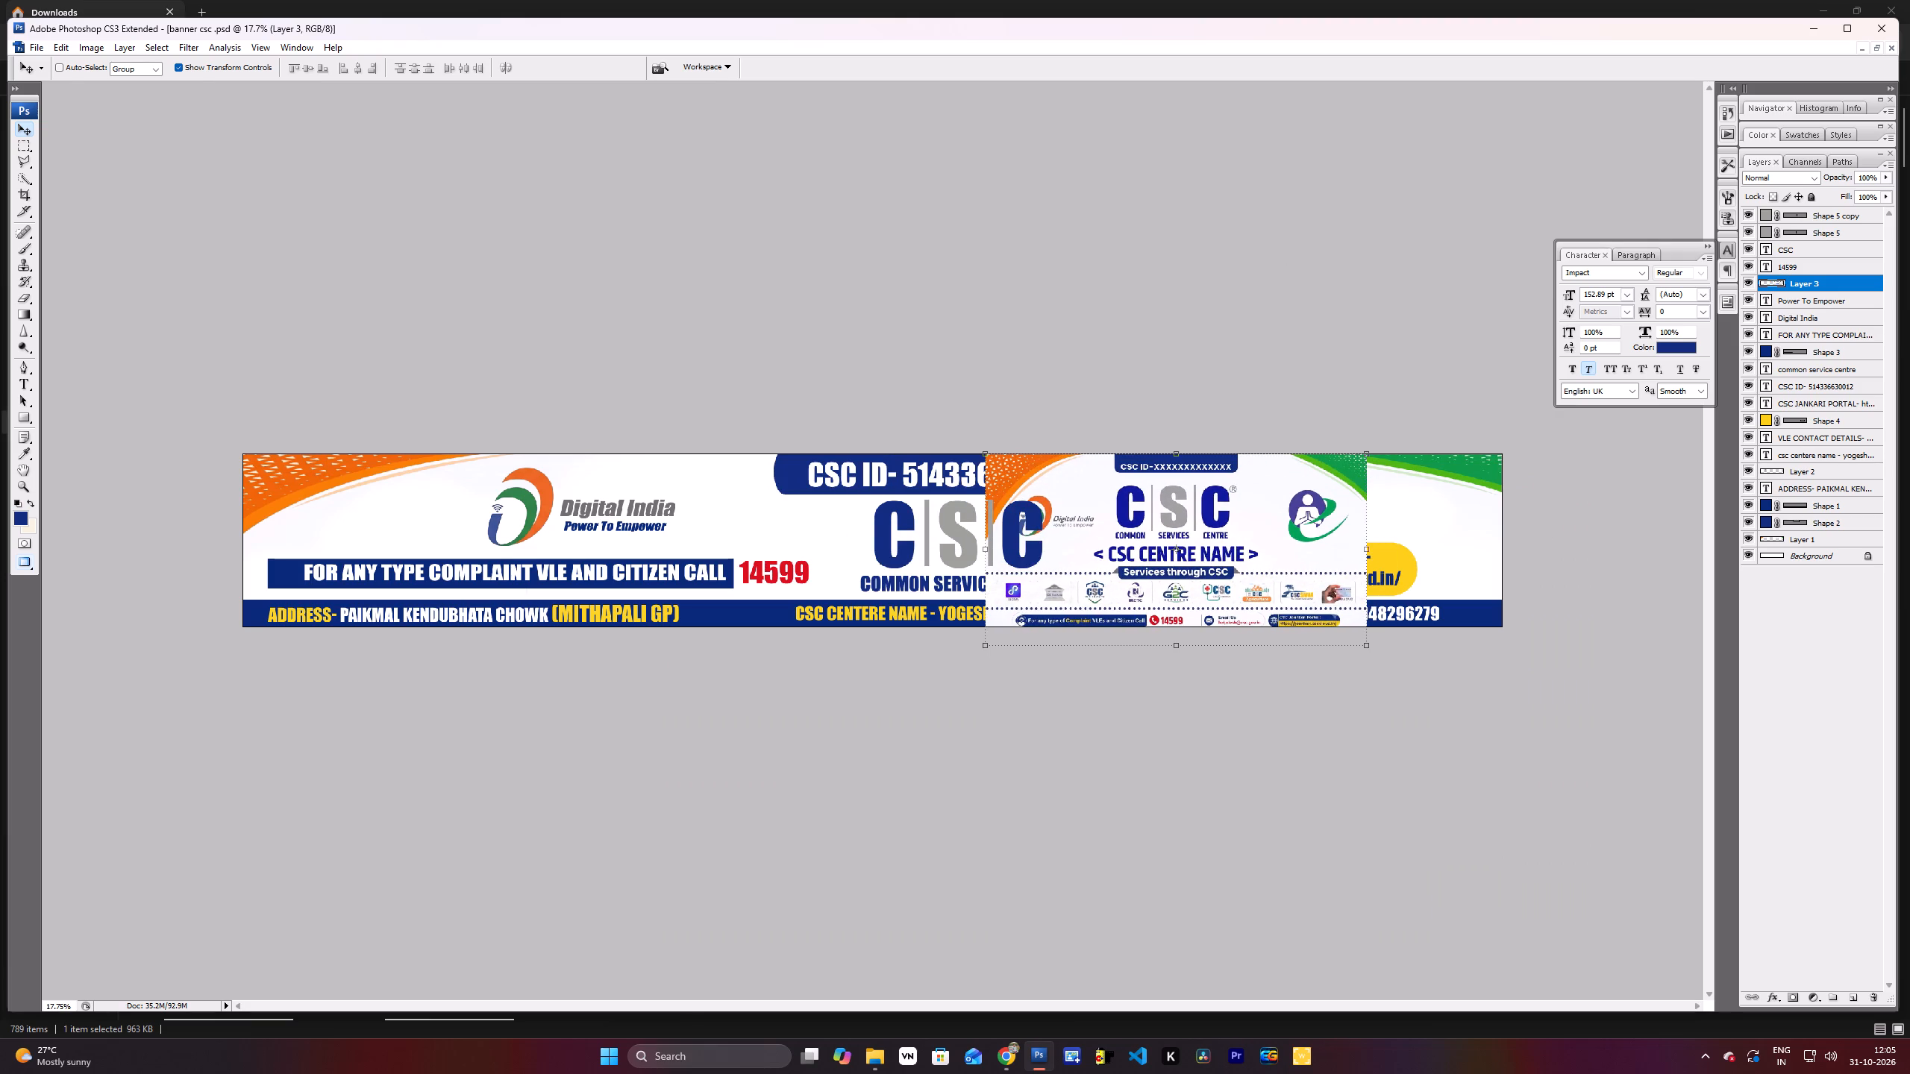
Scale the pasted branding artwork to about 76%, position it within the banner's height, and save the document.
left_click_drag(1371, 650, 1283, 597, "shift")
left_click_drag(1252, 542, 1266, 557)
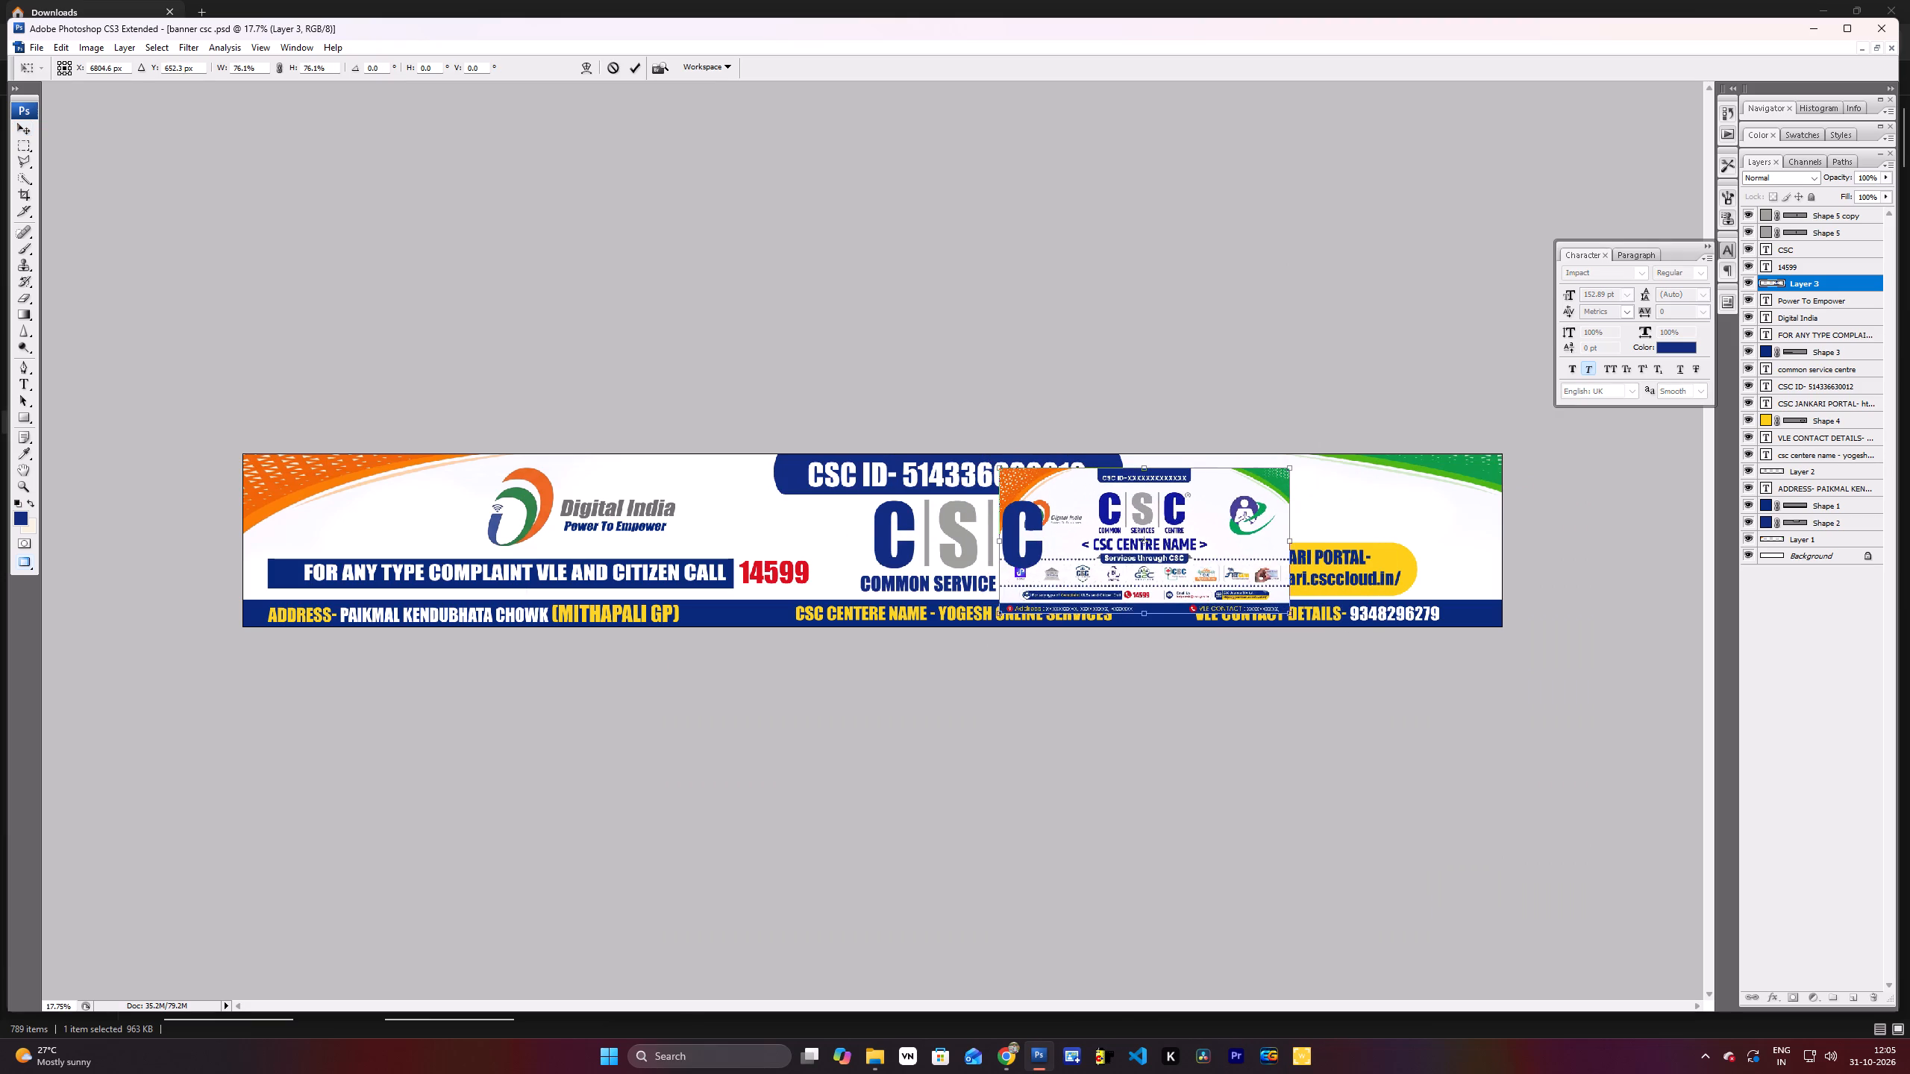
key("Return")
key("ctrl+s")
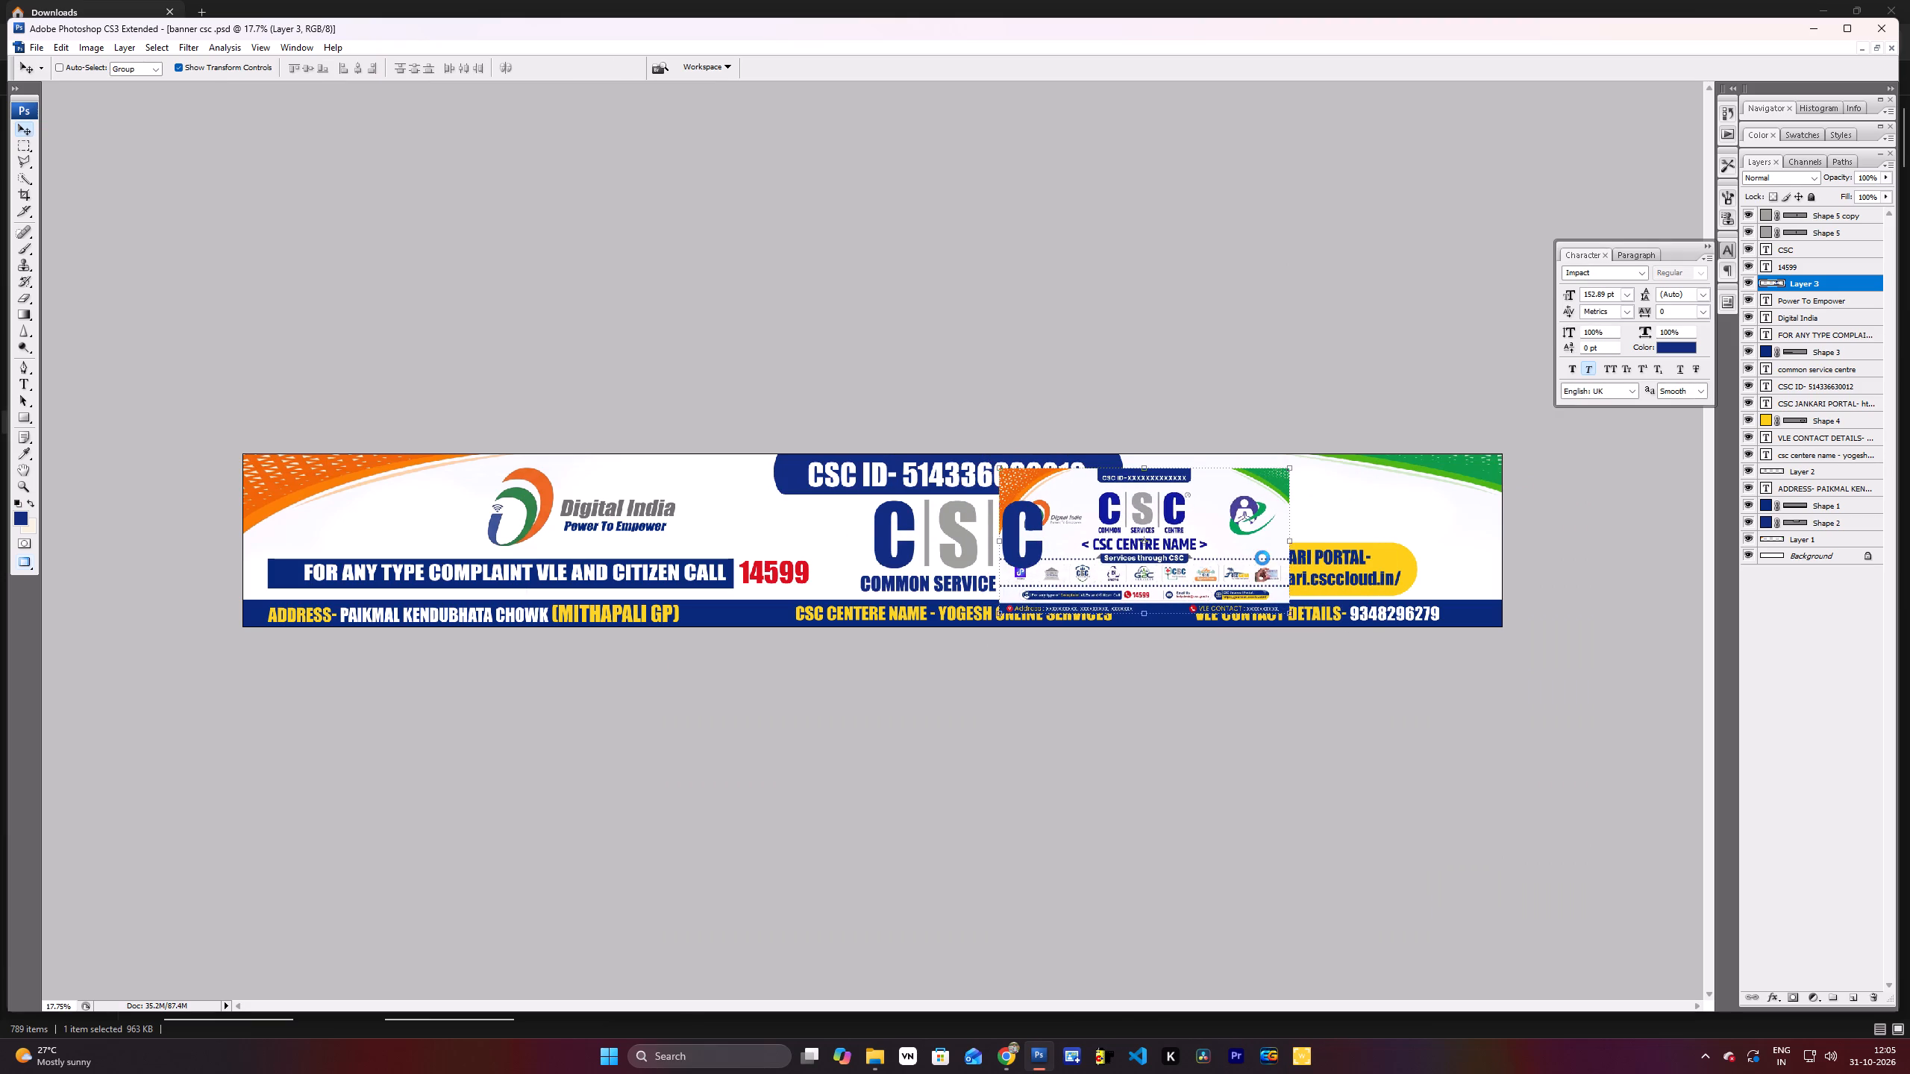
Enlarge the eraser brush to 1100 and roughly erase the pasted artwork's surrounding content, keeping the folded-hands emblem.
key("e")
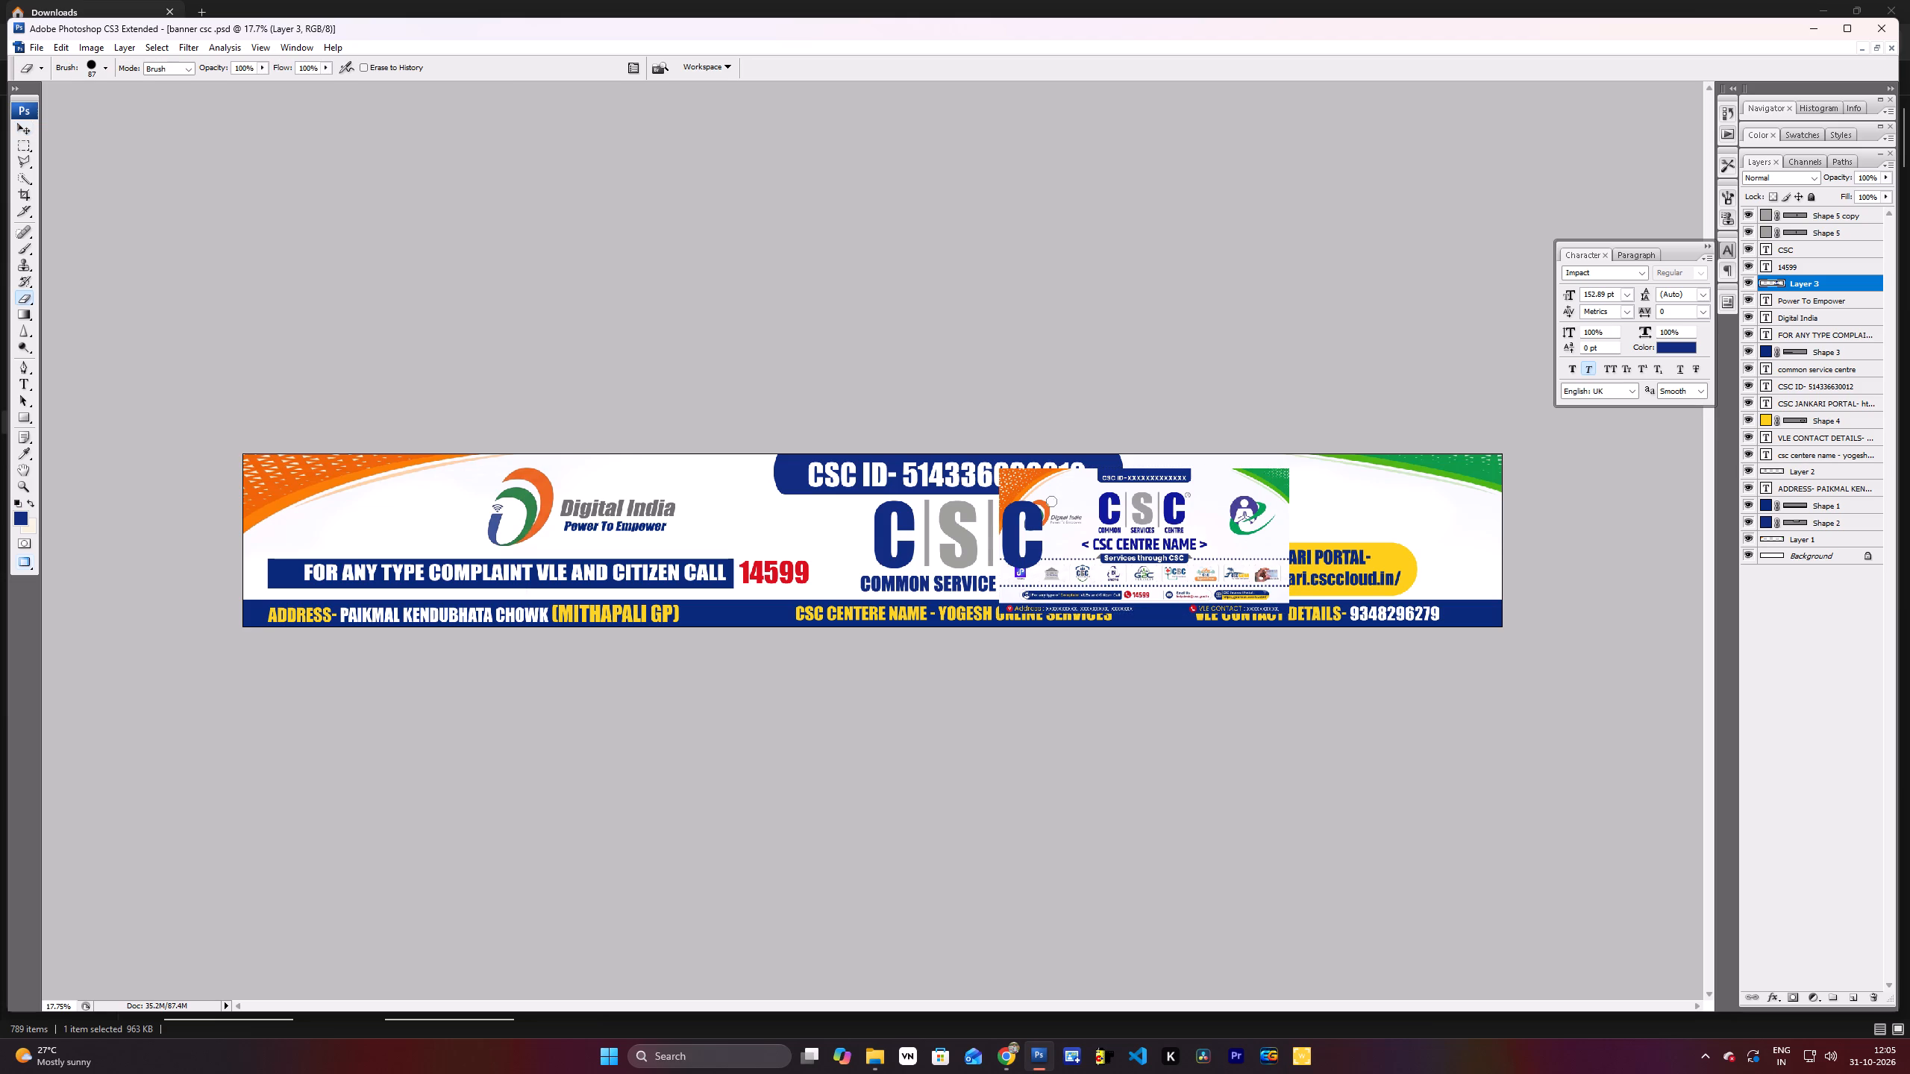
key("bracketright")
key("bracketright")
key("bracketright")
key("bracketright")
key("bracketright")
key("bracketright")
key("bracketright")
key("bracketright")
key("bracketright")
key("bracketright")
key("bracketright")
key("bracketright")
key("bracketright")
key("bracketright")
key("bracketright")
key("bracketright")
left_click_drag(1086, 502, 993, 465)
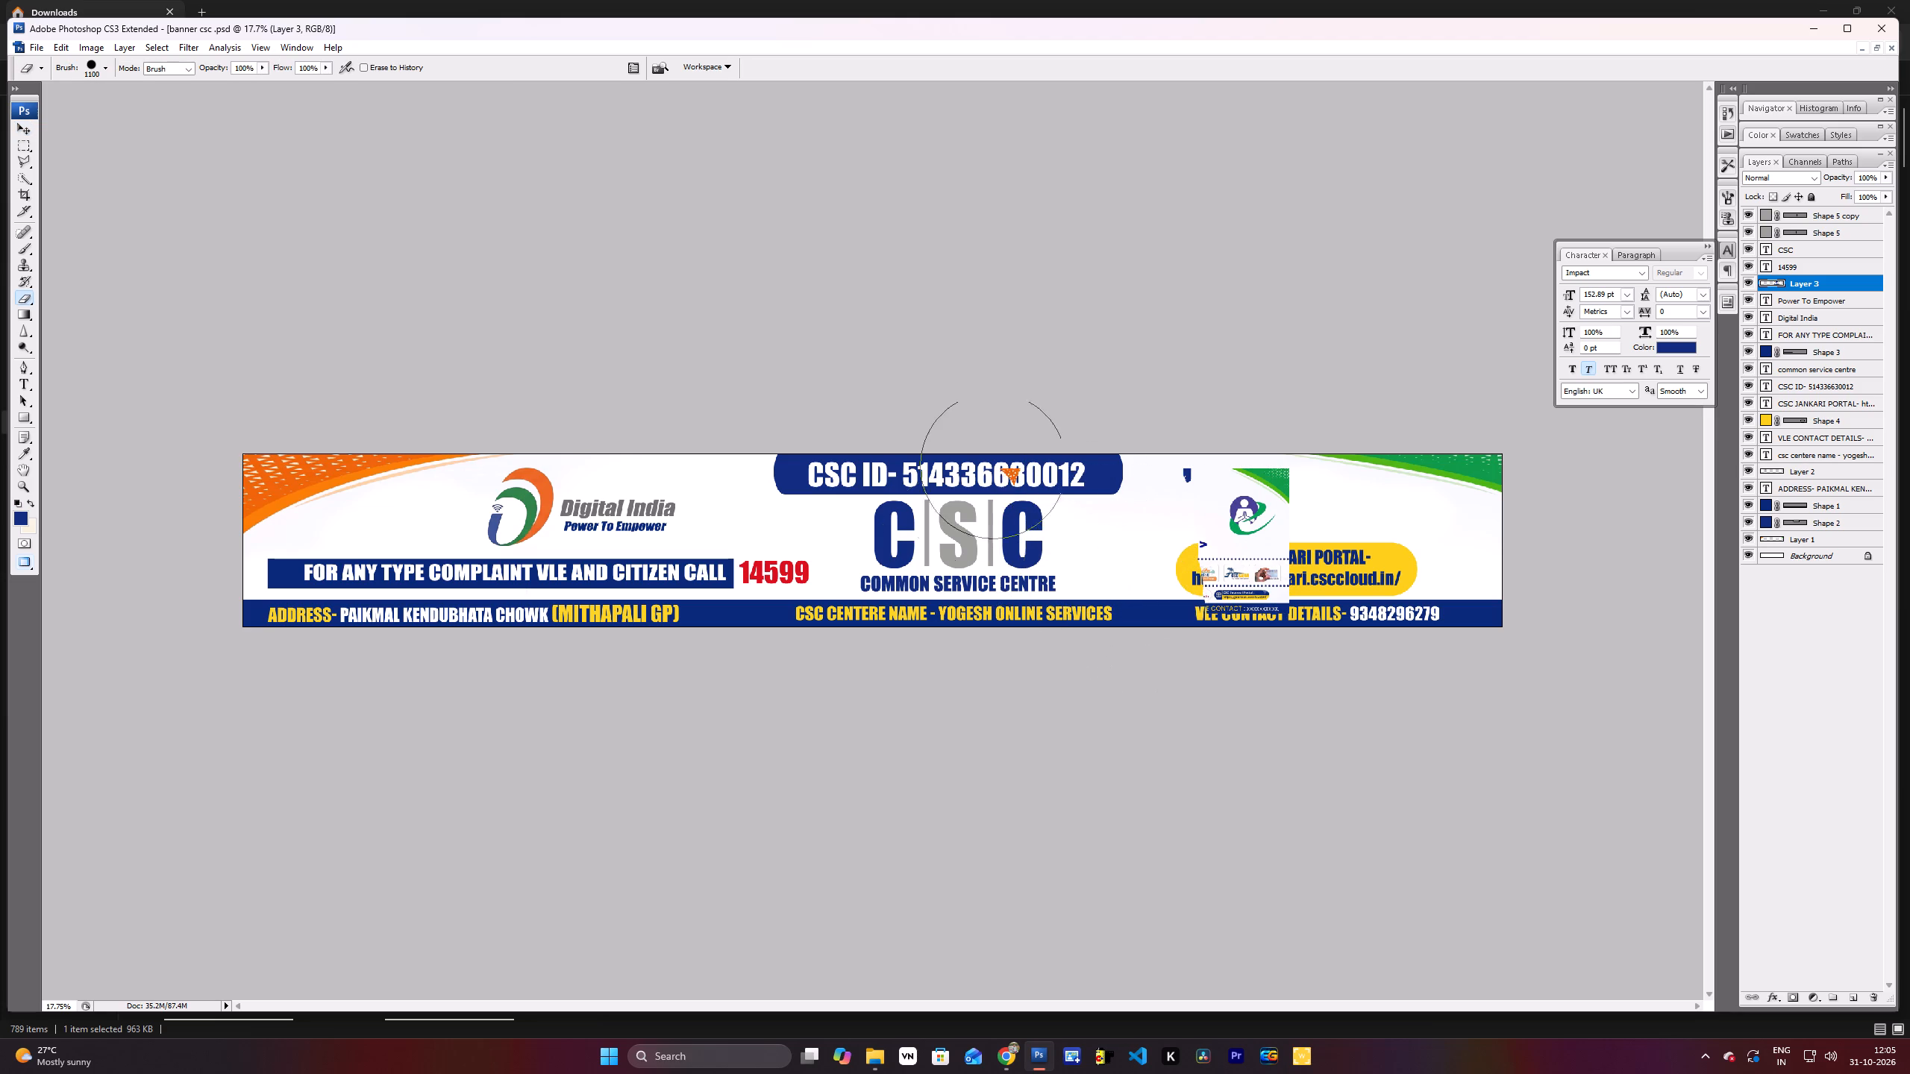
left_click_drag(993, 465, 1032, 624)
left_click_drag(1164, 620, 1321, 632)
Reduce the eraser brush to 150 and erase the leftover blue fragment, arrow, dotted line and green corner around the folded-hands emblem.
scroll(1486, 473, "up", 13)
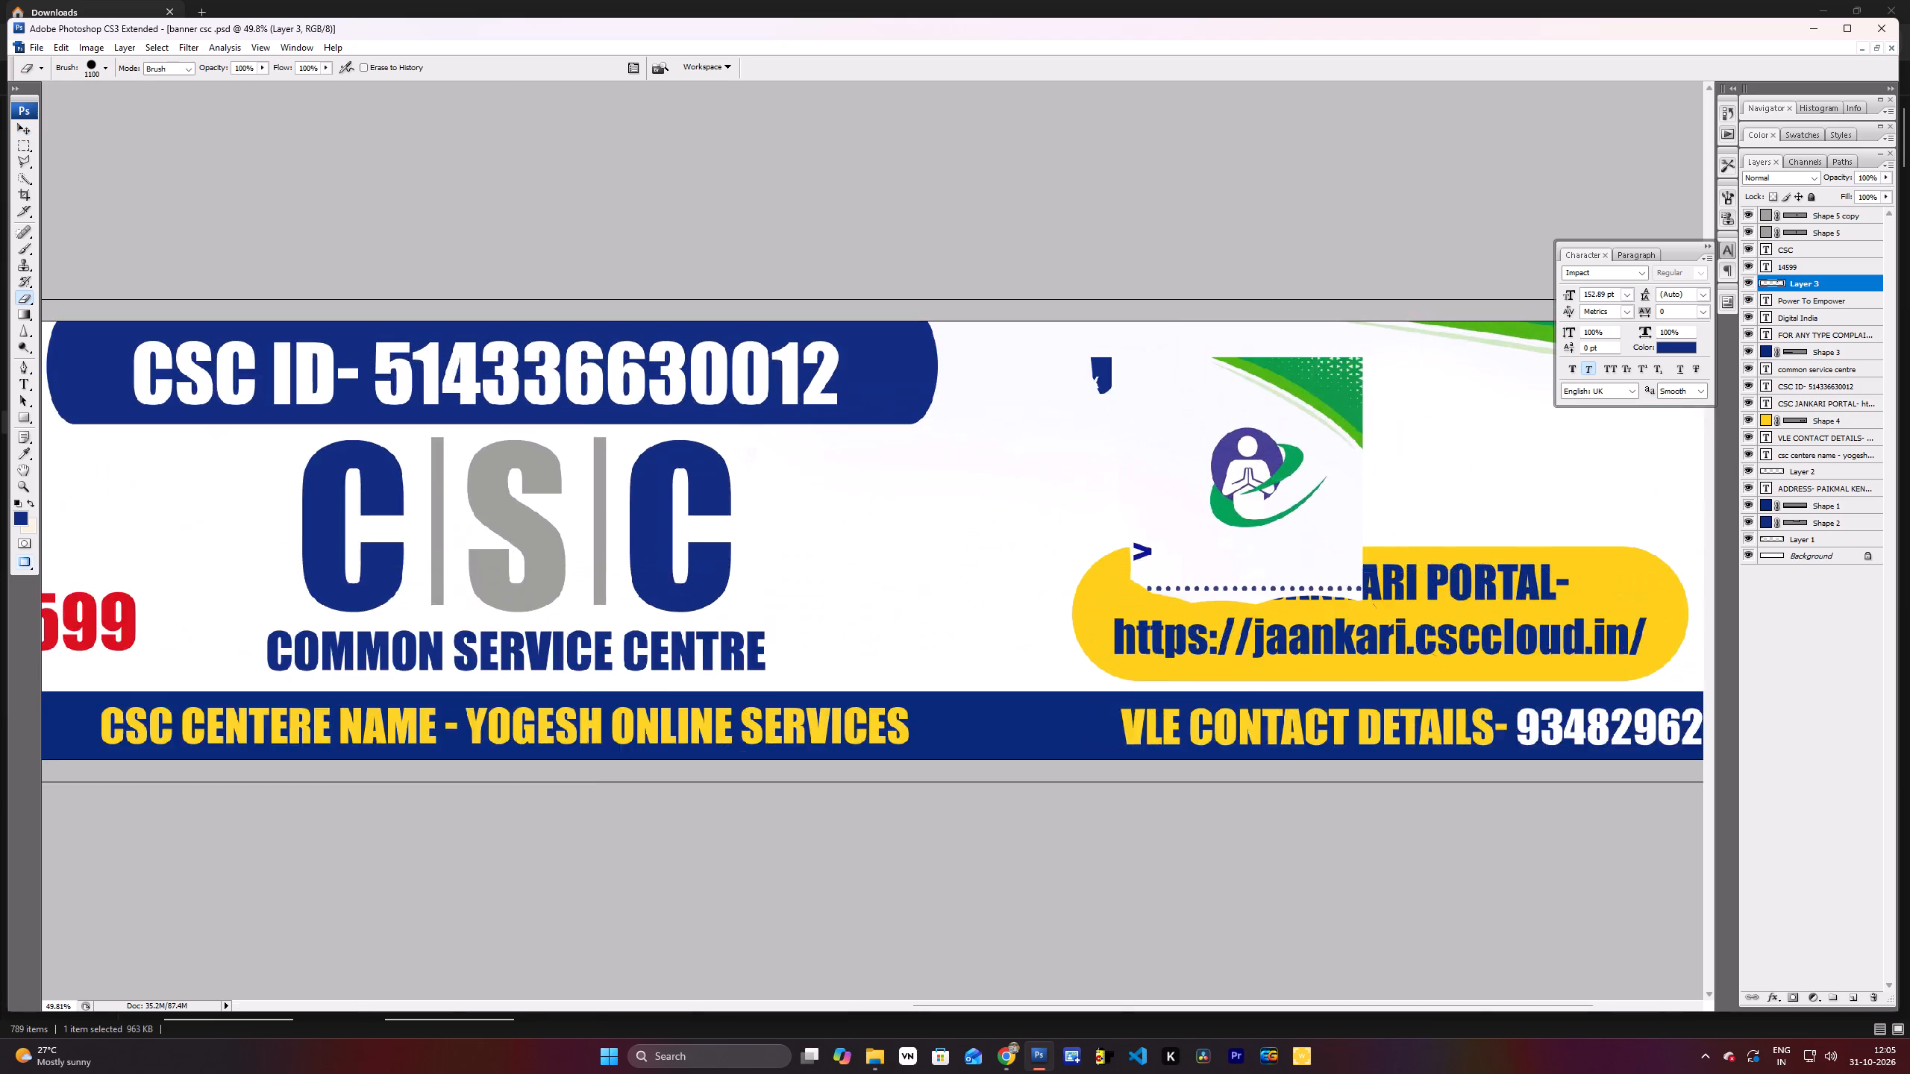
scroll(1520, 496, "up", 3)
key("bracketleft")
key("bracketleft")
key("bracketleft")
key("bracketleft")
key("bracketleft")
key("bracketleft")
key("bracketleft")
key("bracketleft")
key("bracketleft")
key("bracketleft")
key("bracketleft")
key("bracketleft")
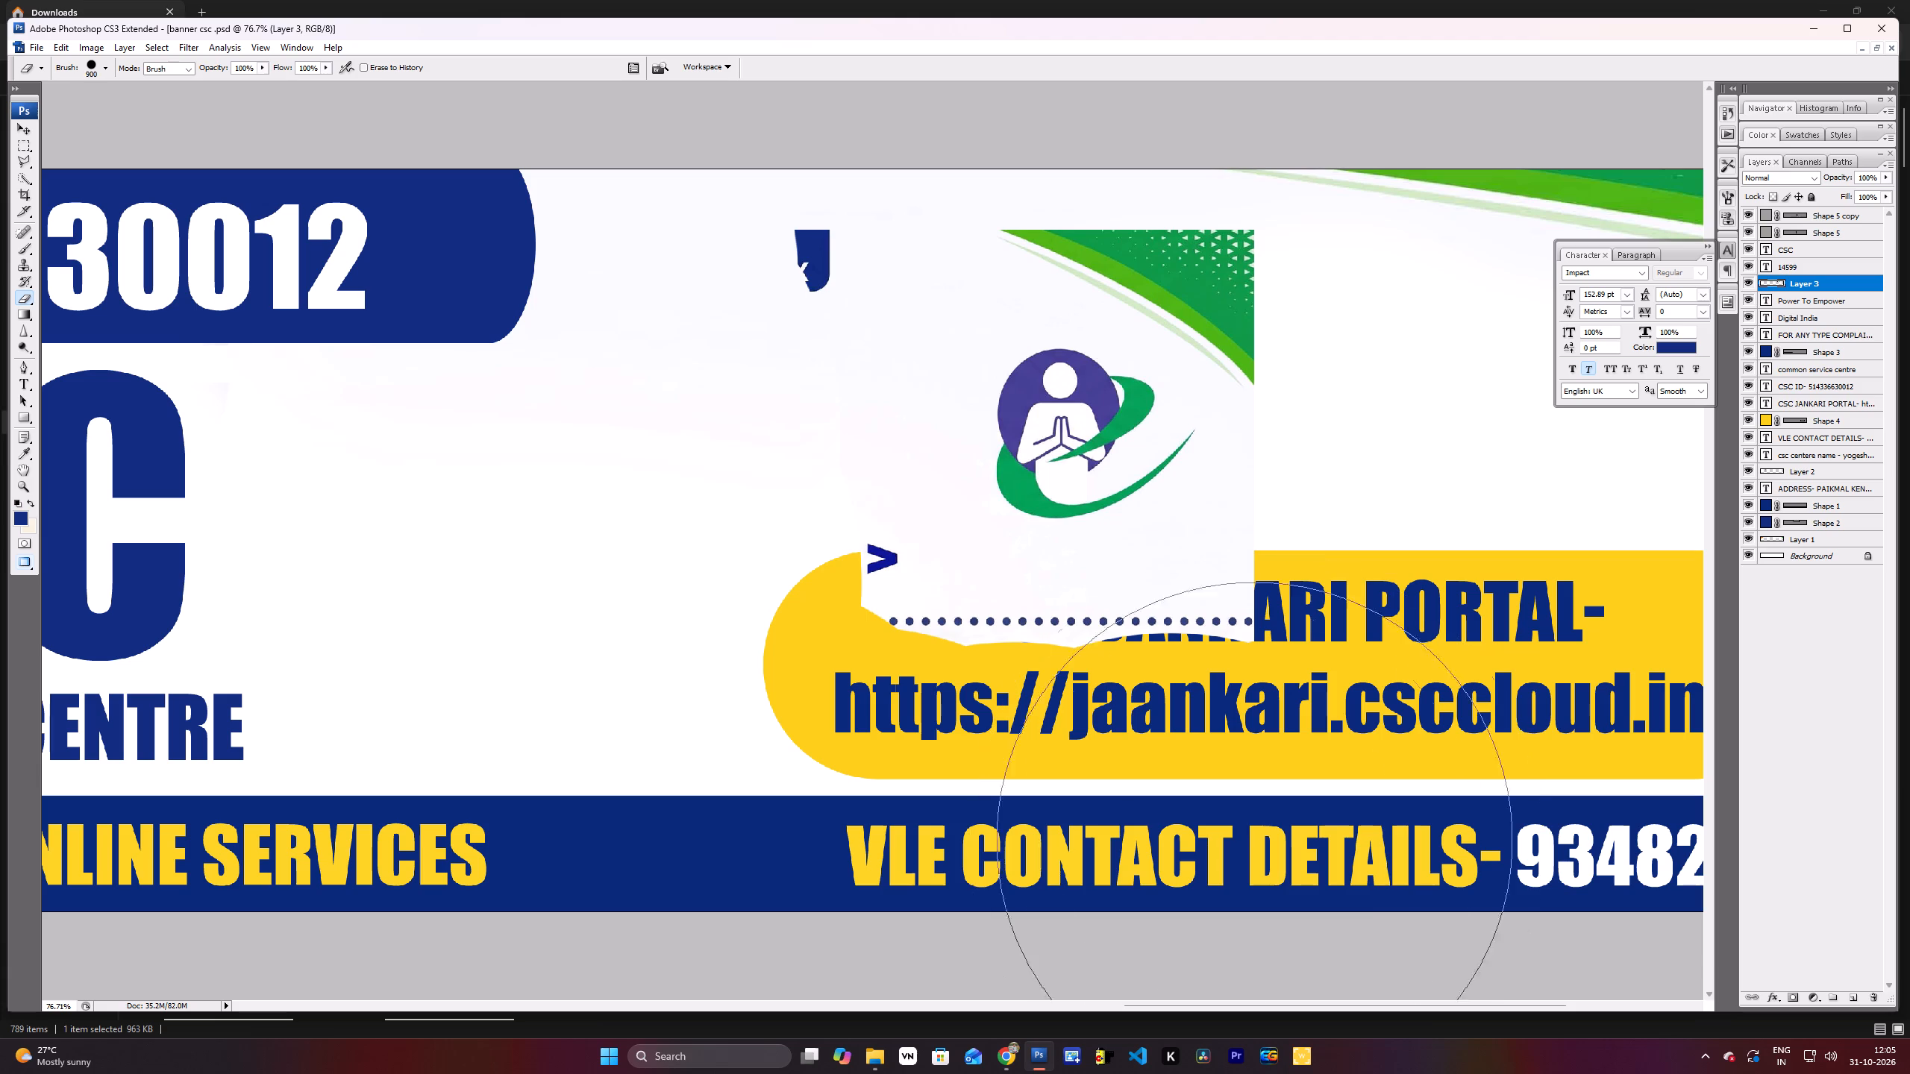
left_click_drag(850, 228, 1260, 638)
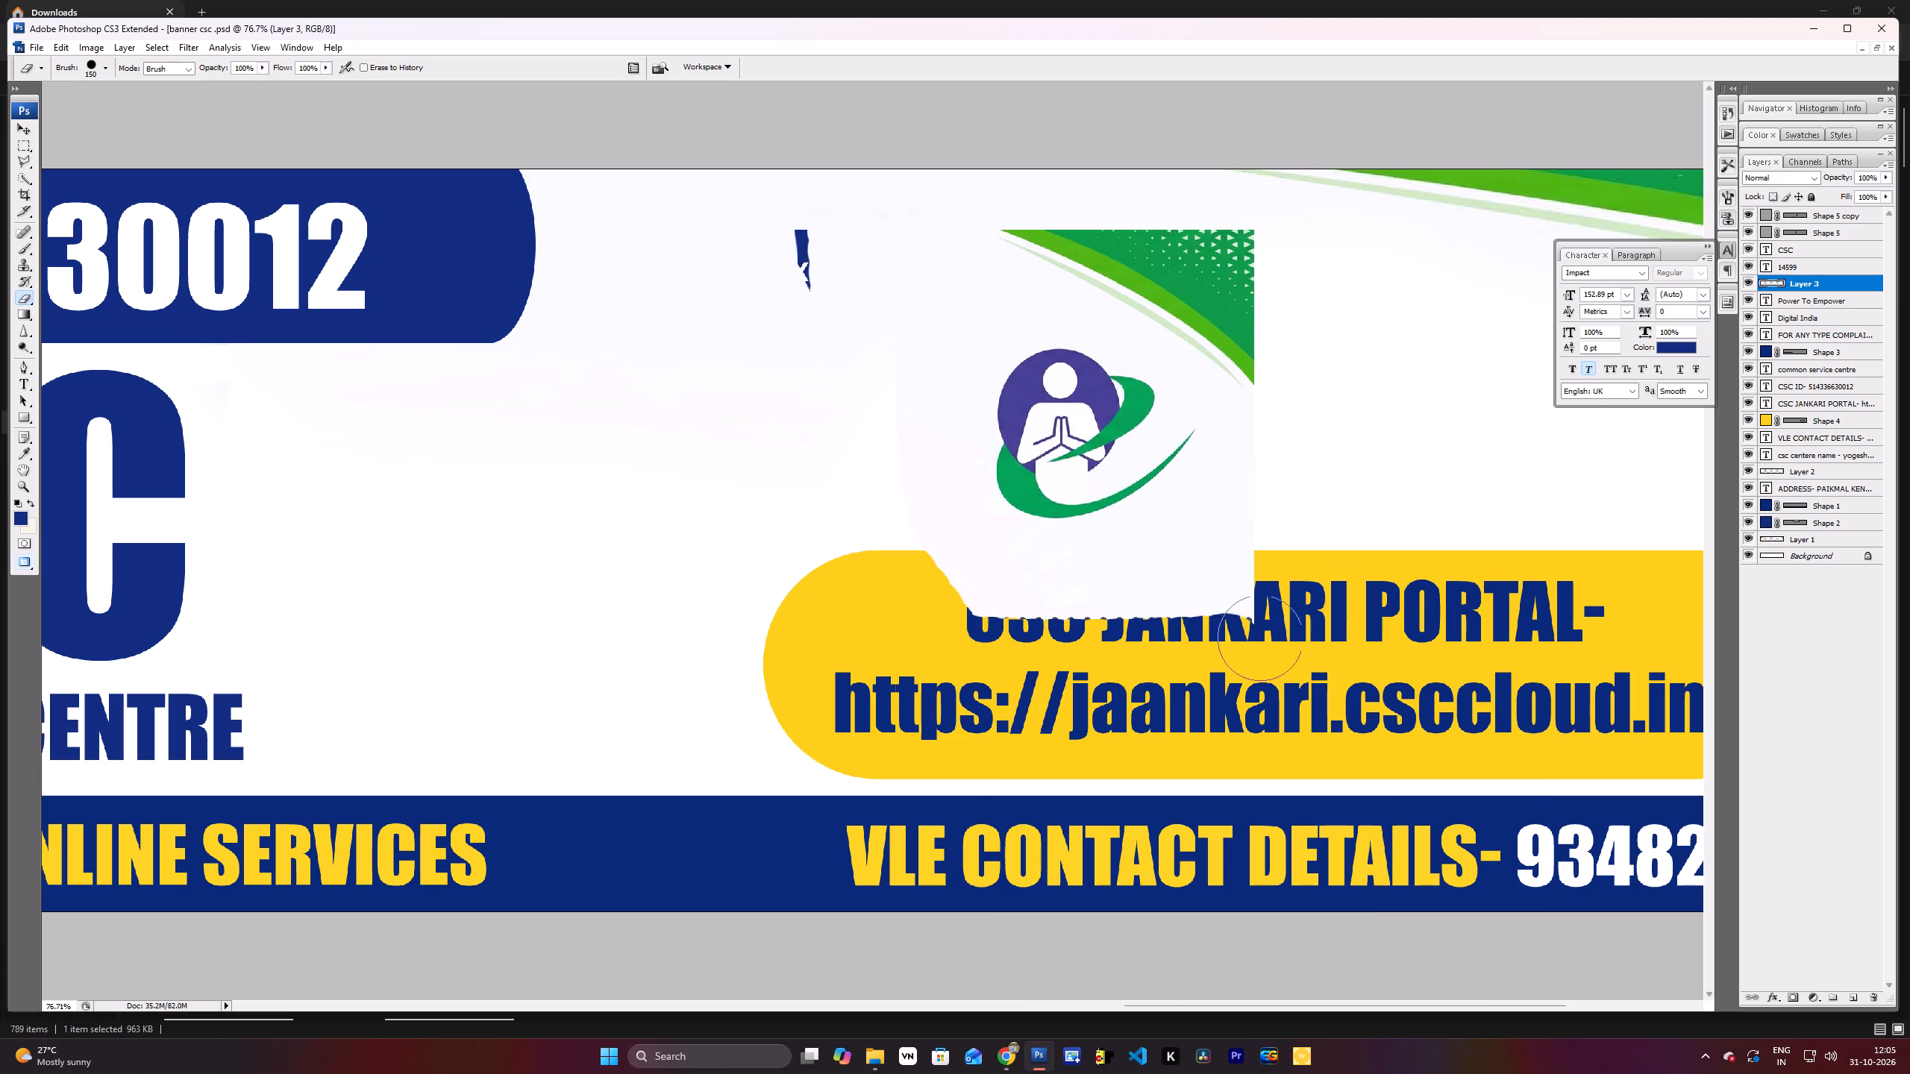
left_click_drag(1260, 638, 871, 626)
left_click_drag(1002, 226, 1109, 208)
left_click_drag(707, 203, 874, 262)
Remove the off-white background around the folded-hands emblem with the Magic Eraser.
key("e")
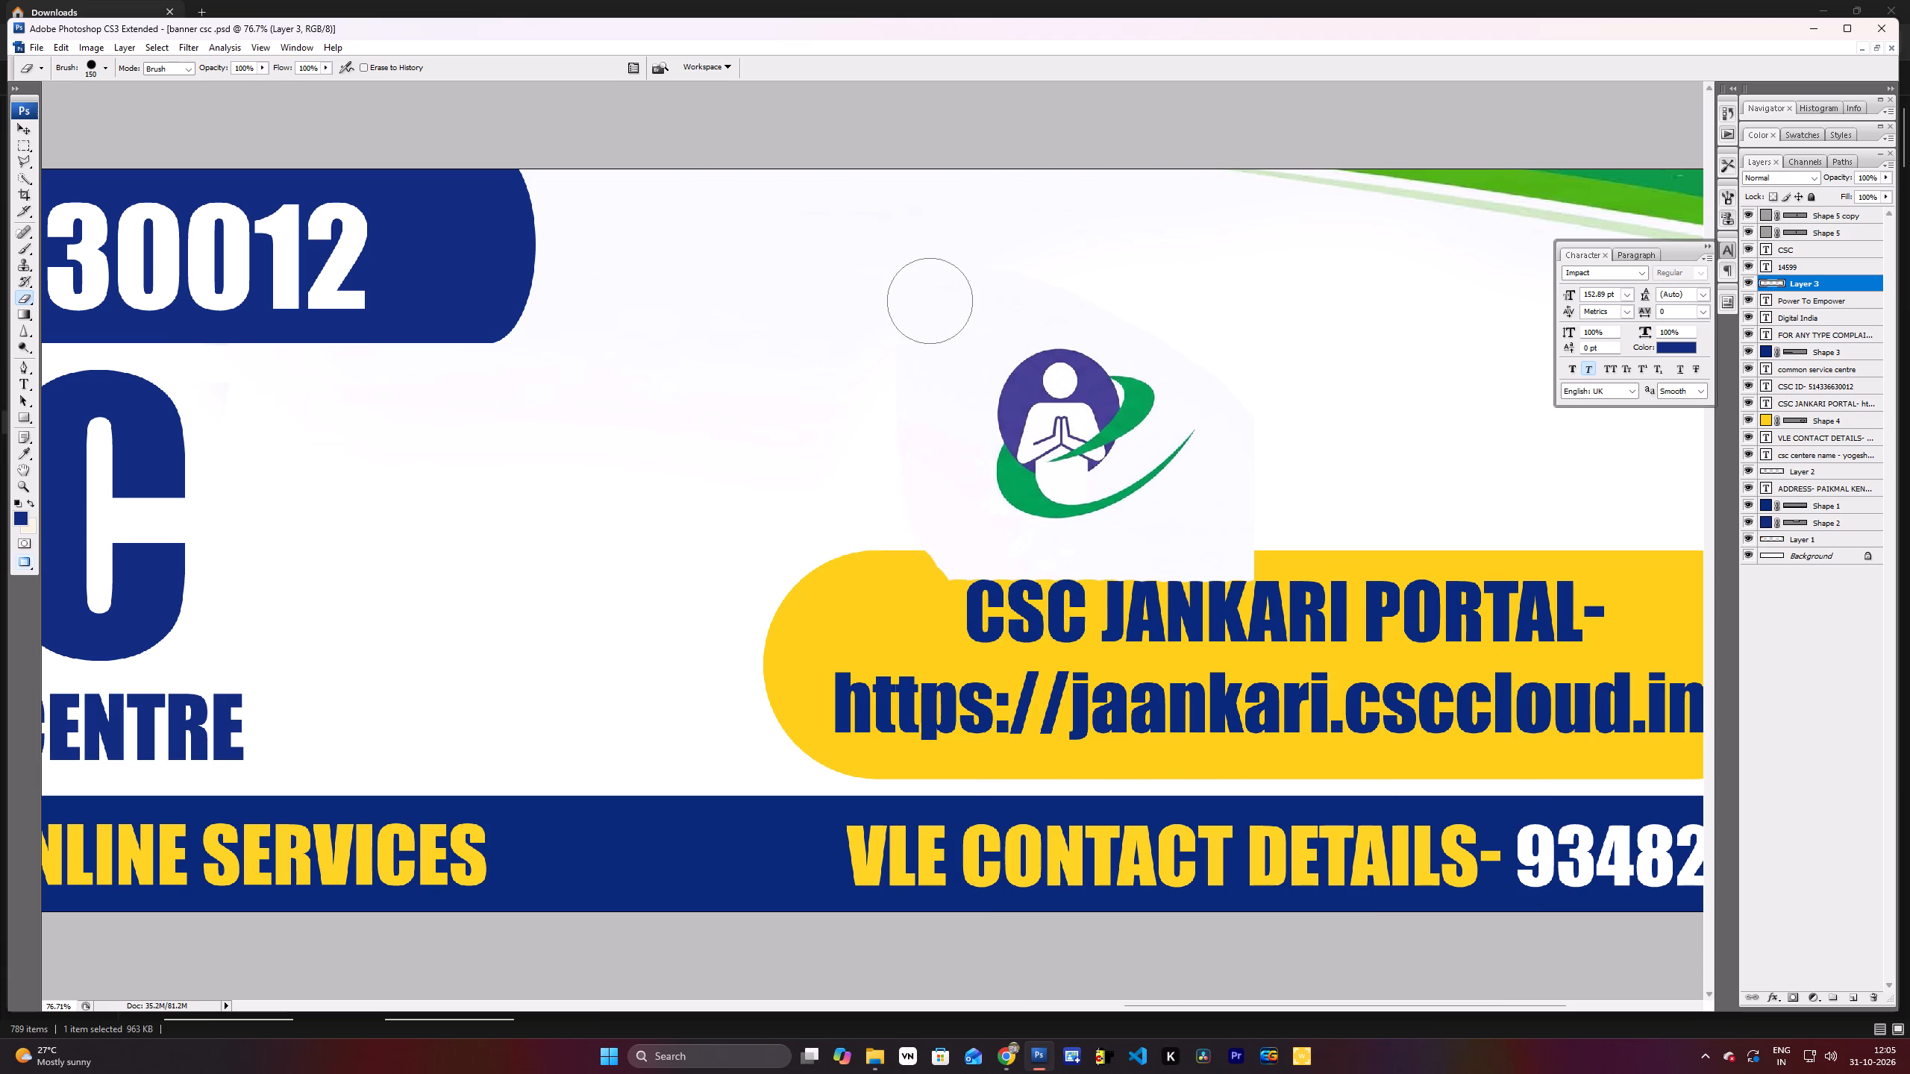
right_click(16, 299)
left_click(84, 327)
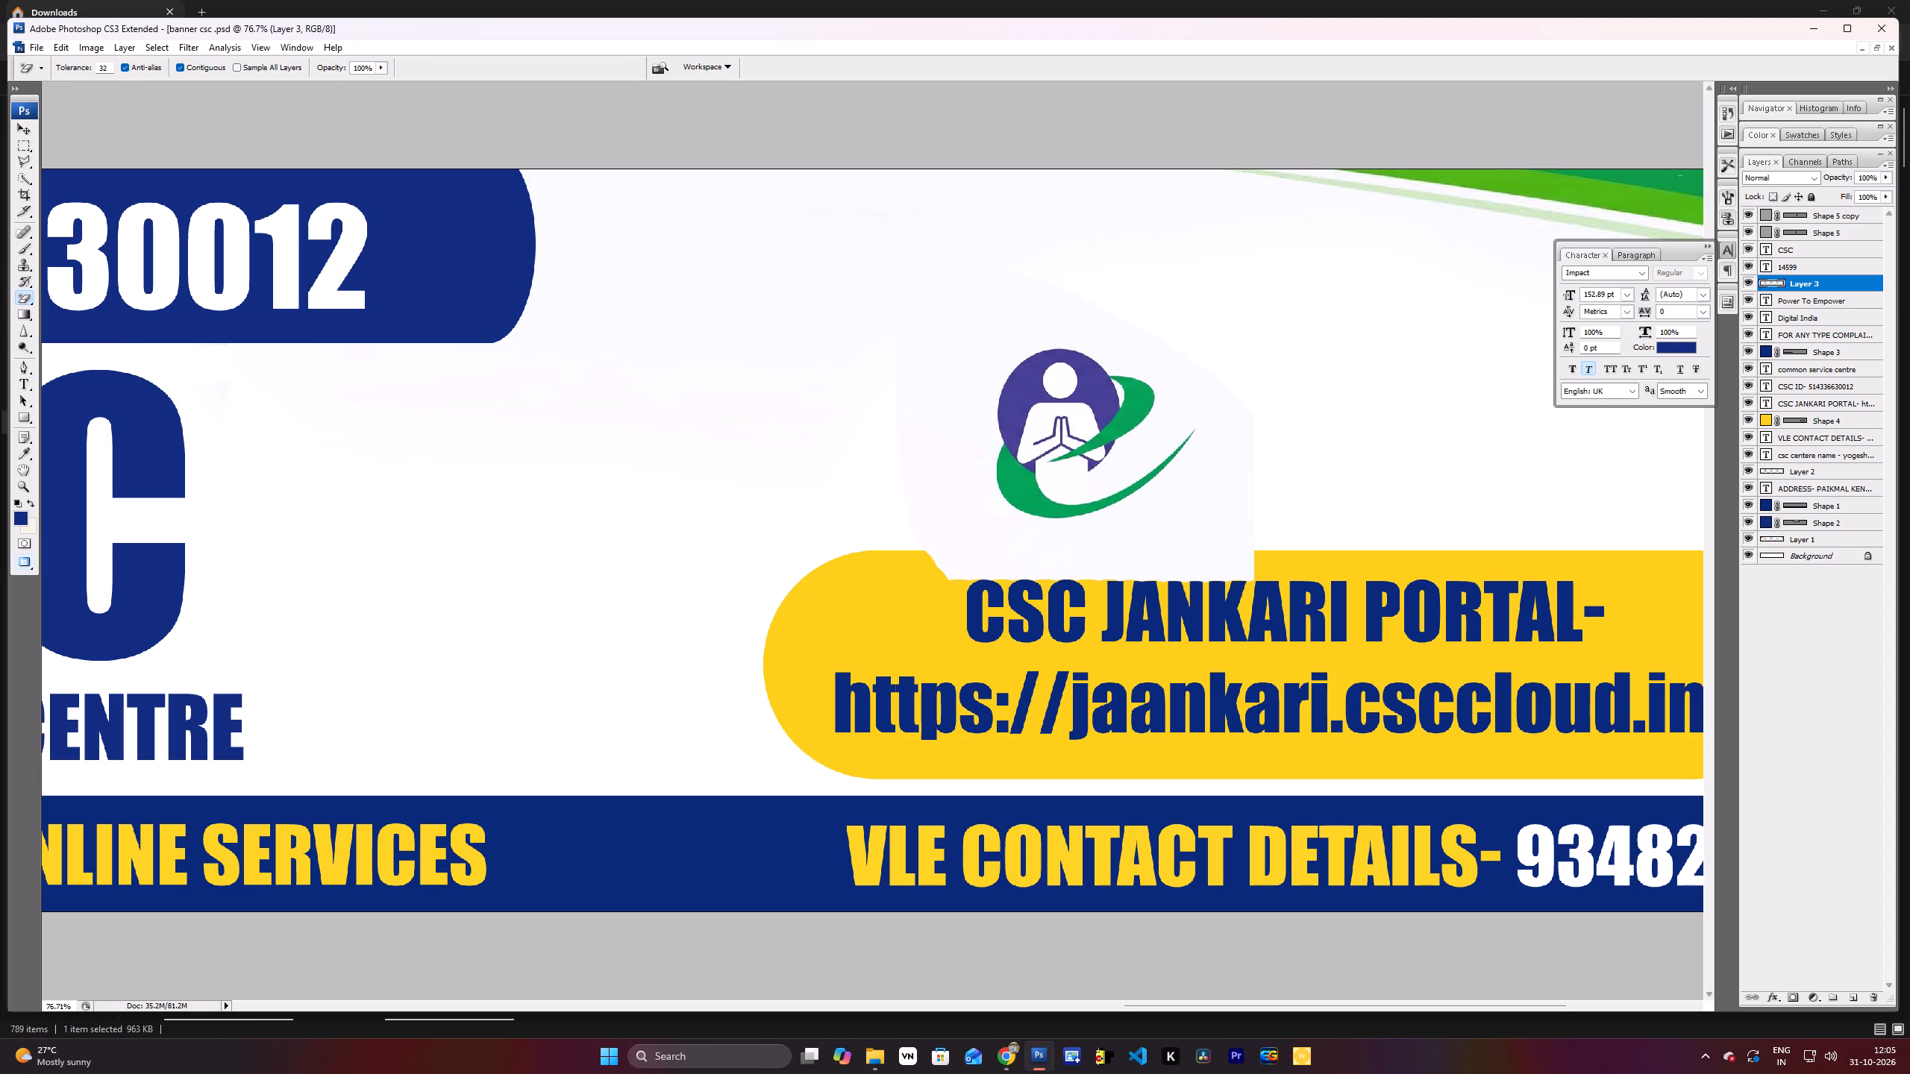
left_click(1045, 552)
Scale the folded-hands emblem to about 191% and position it just above the yellow CSC JANKARI PORTAL box.
key("v")
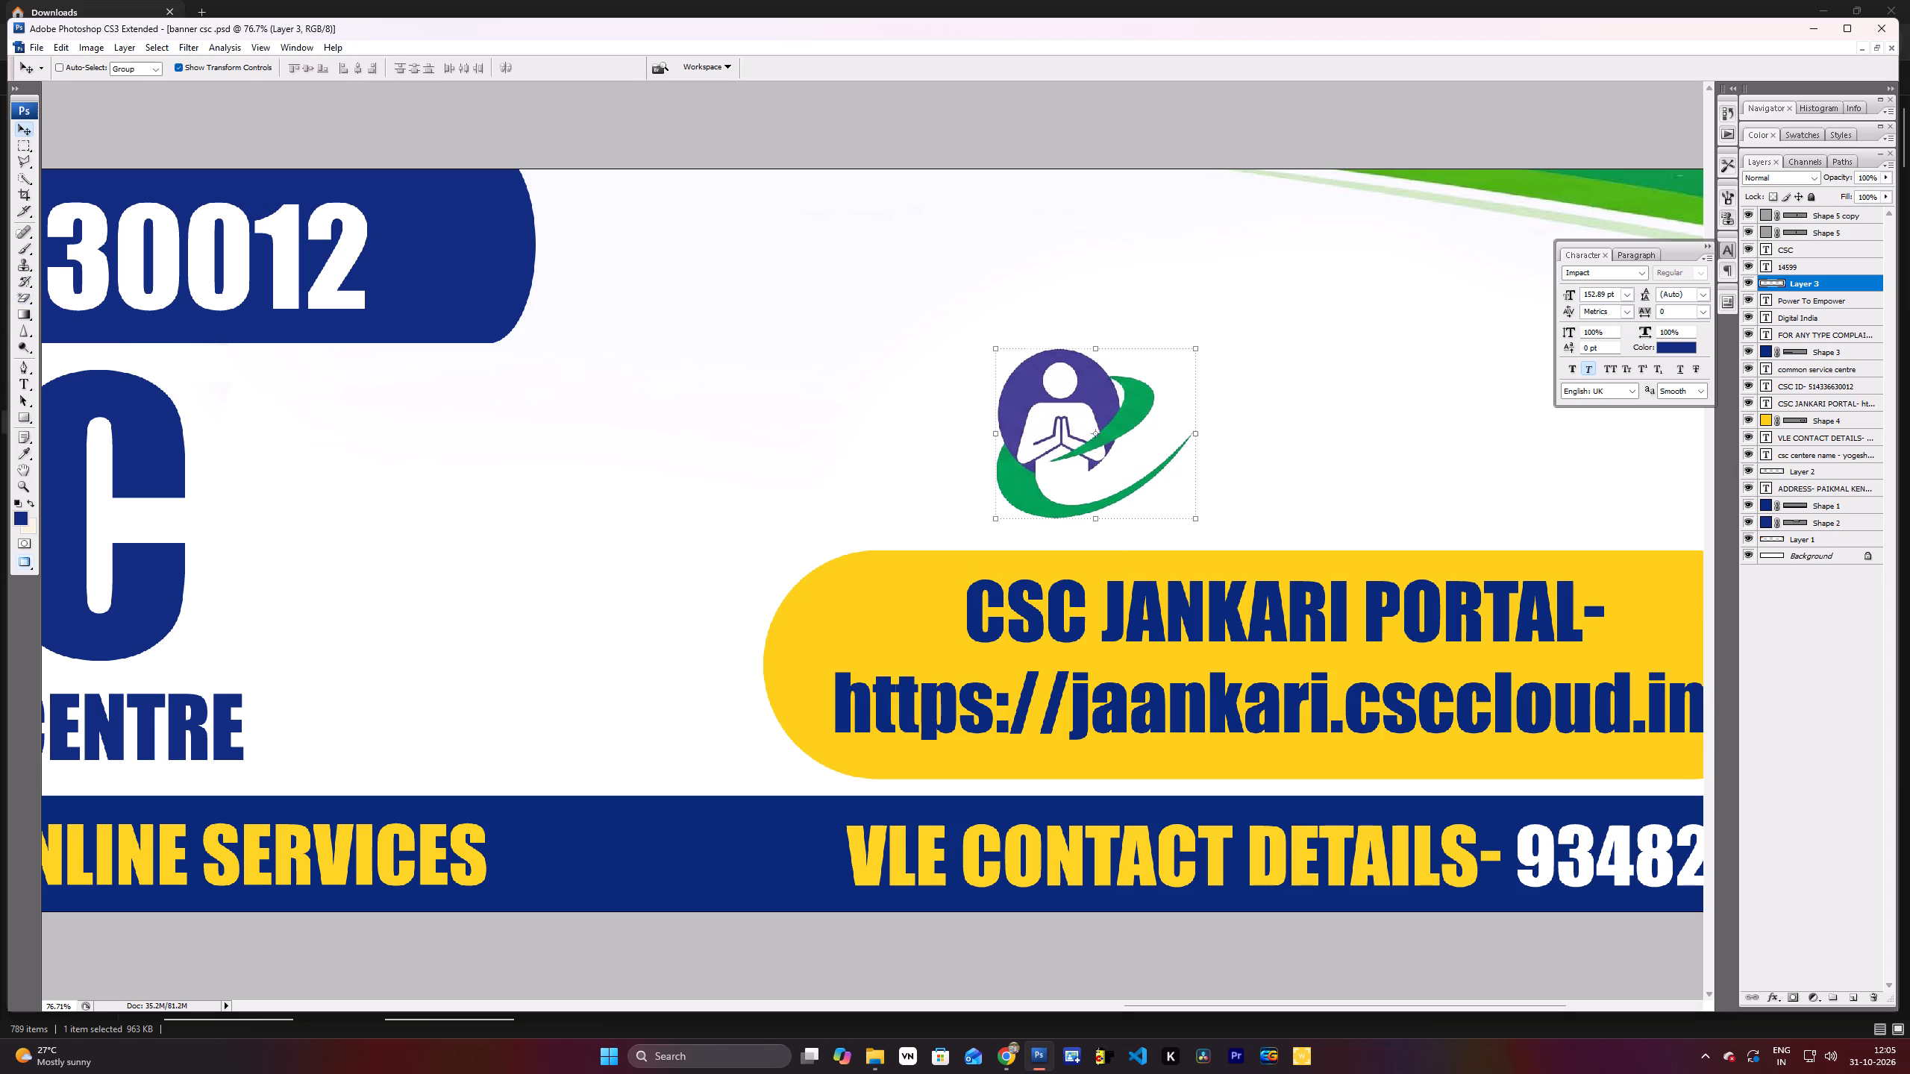
key("ctrl+t")
scroll(1143, 470, "down", 5)
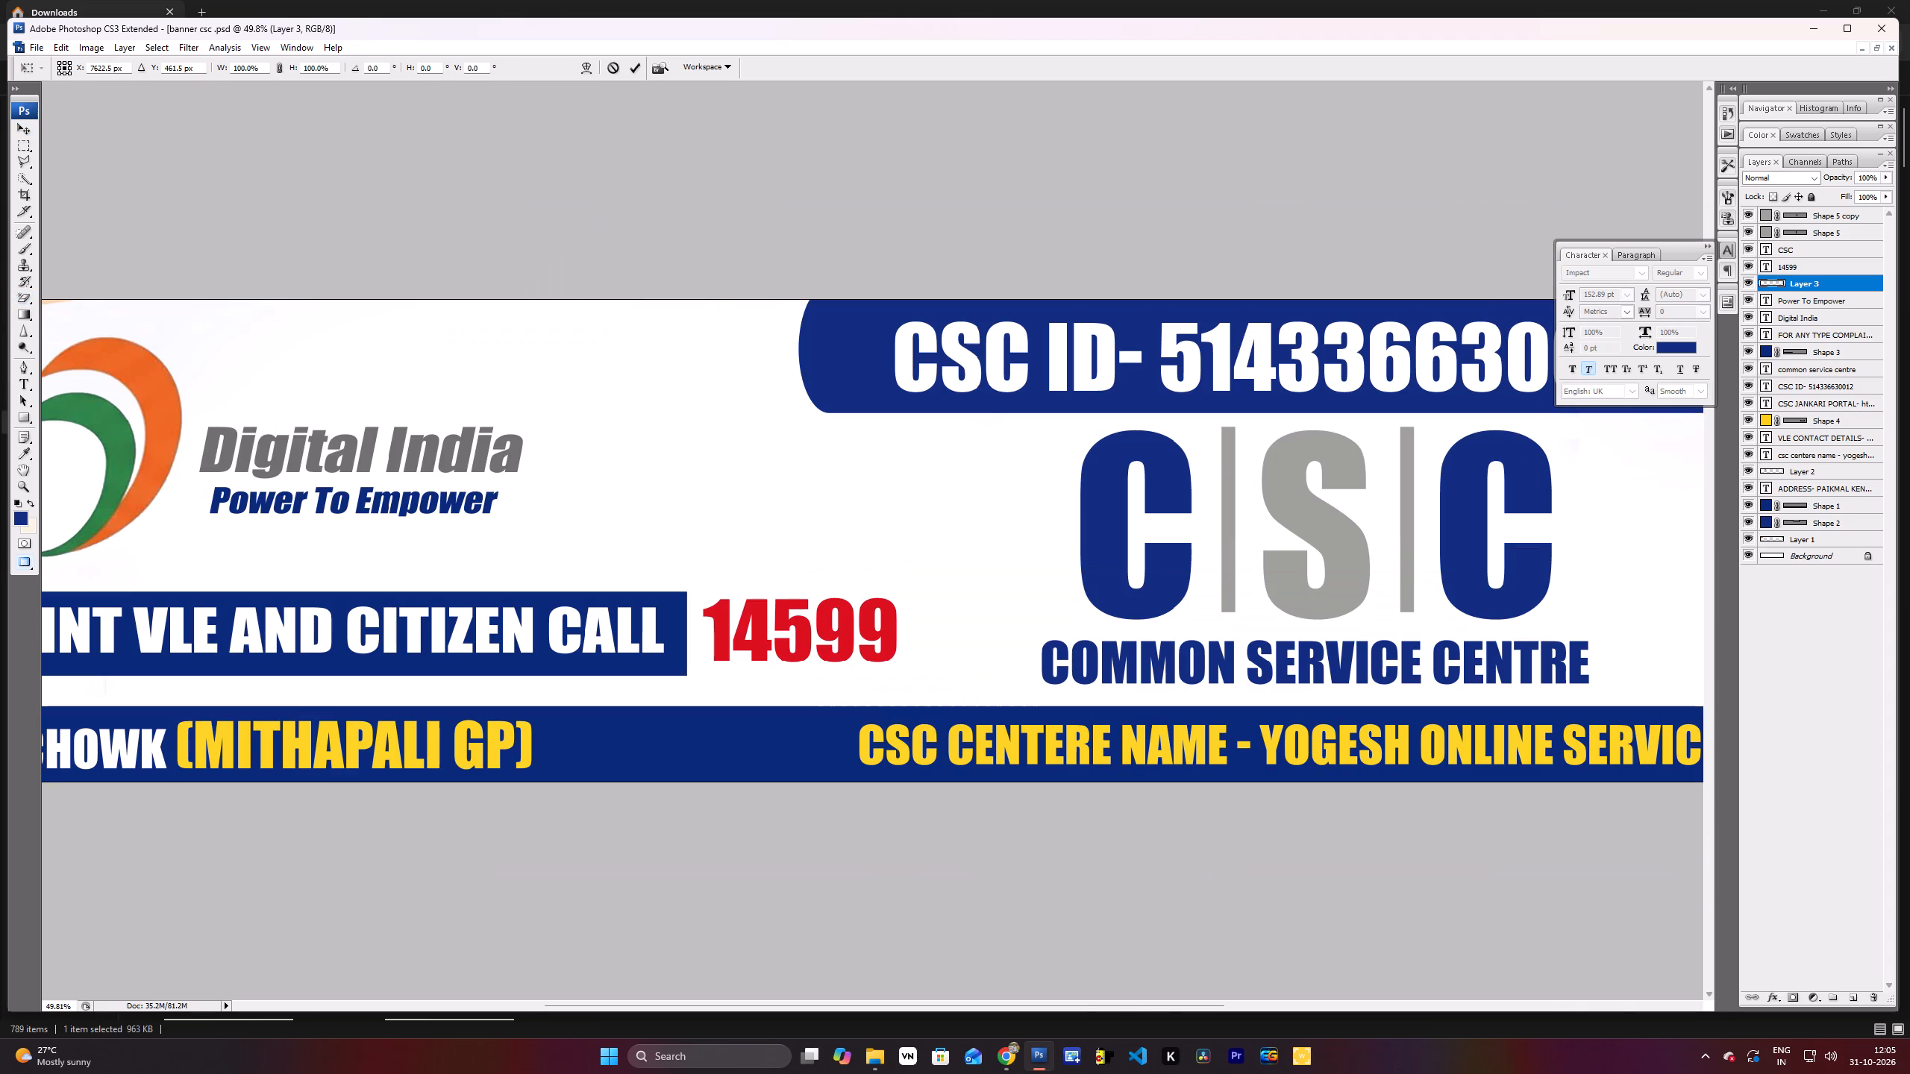
key("space")
key("space")
key("space")
key("space")
key("space")
key("space")
key("space")
key("space")
left_click_drag(1385, 501, 407, 494)
left_click_drag(1236, 529, 1534, 784, "shift")
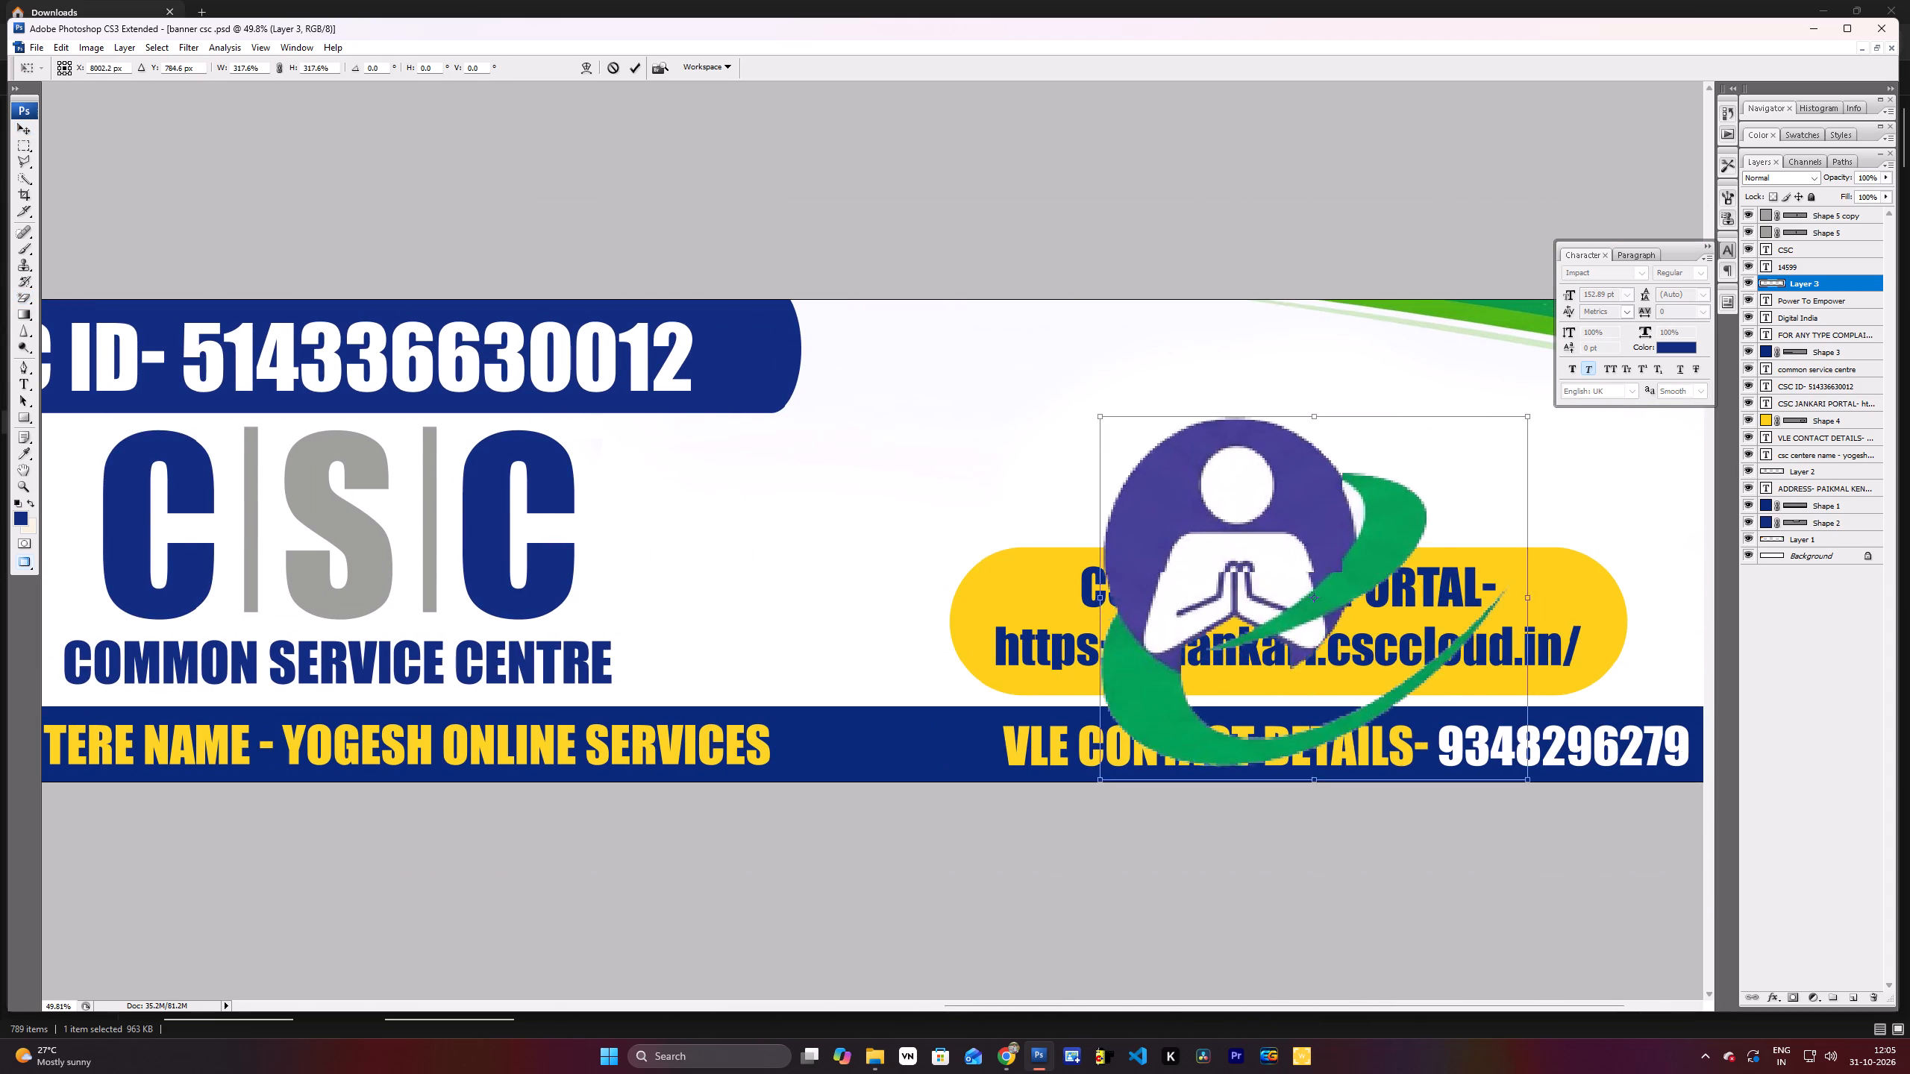
left_click_drag(1534, 784, 1541, 791, "shift")
left_click_drag(1400, 704, 1385, 587)
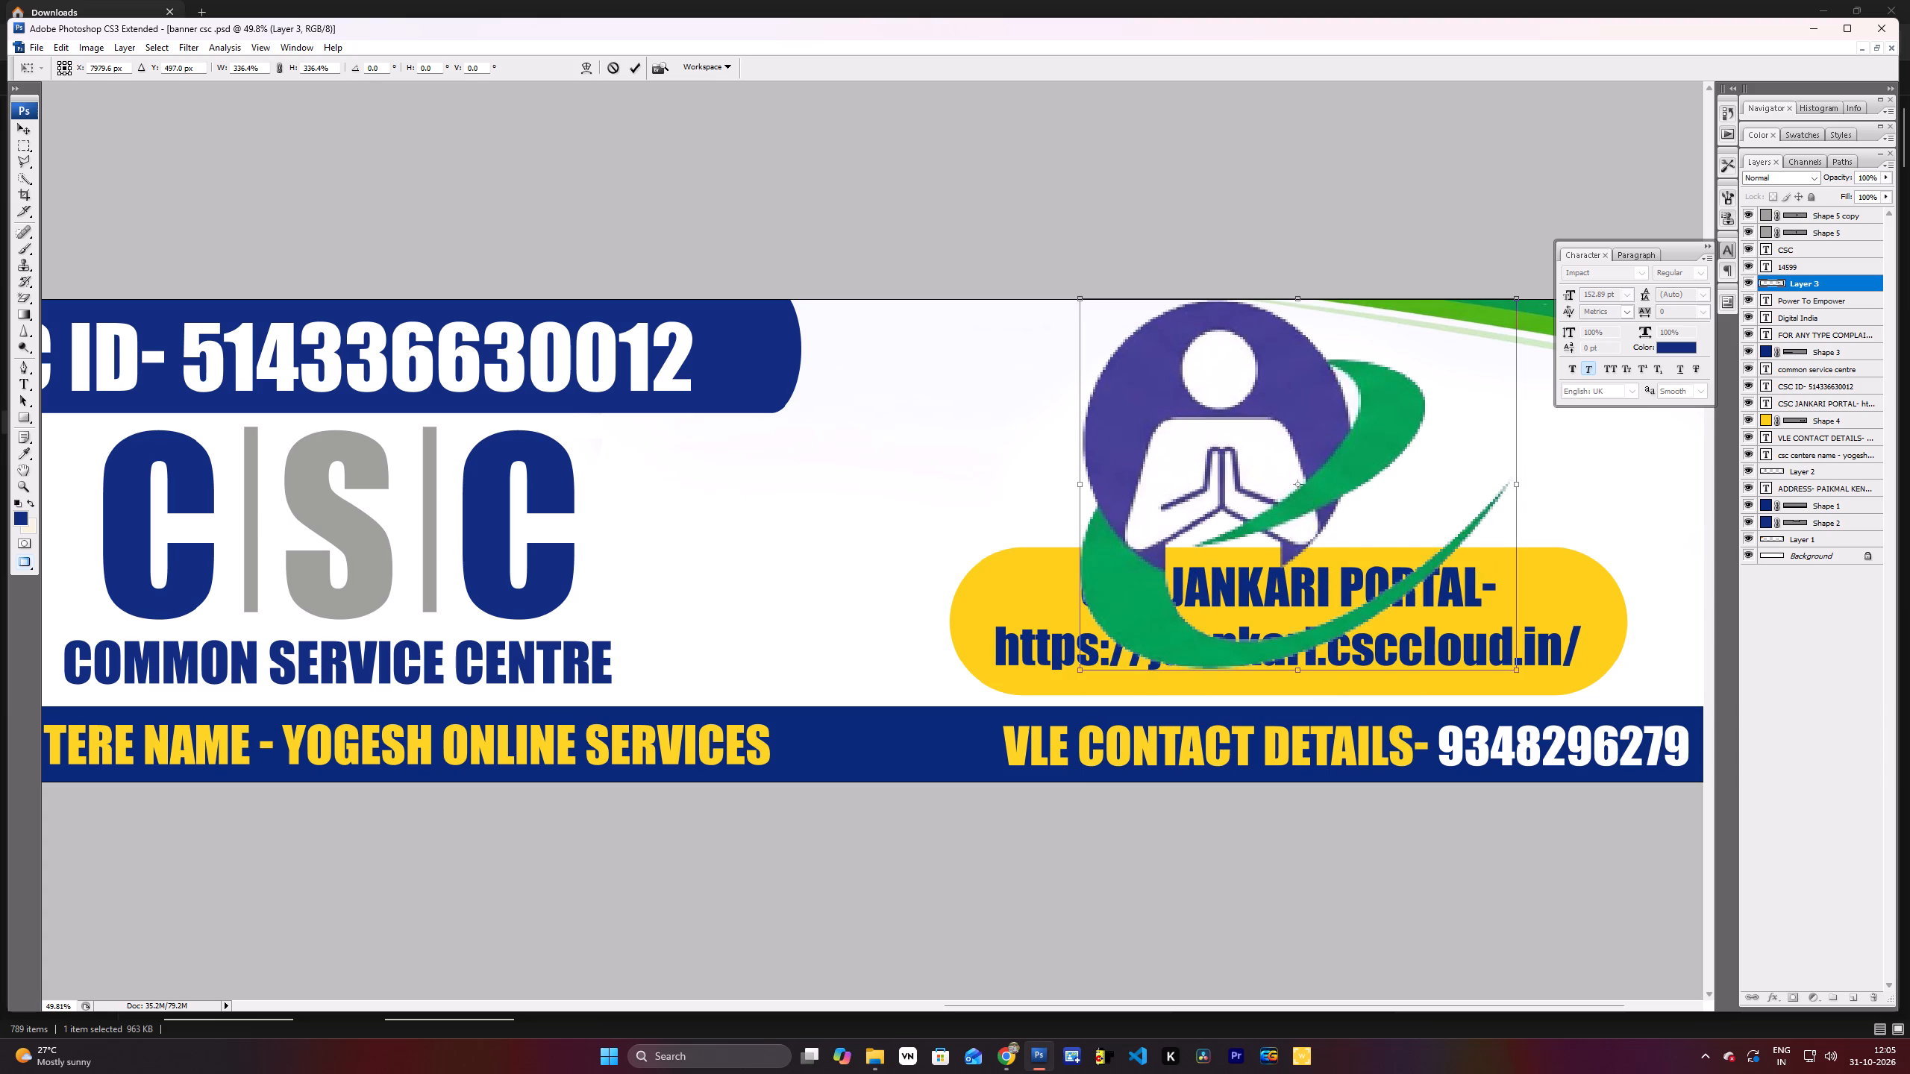
left_click_drag(1518, 666, 1359, 541, "shift")
left_click_drag(1255, 458, 1294, 474)
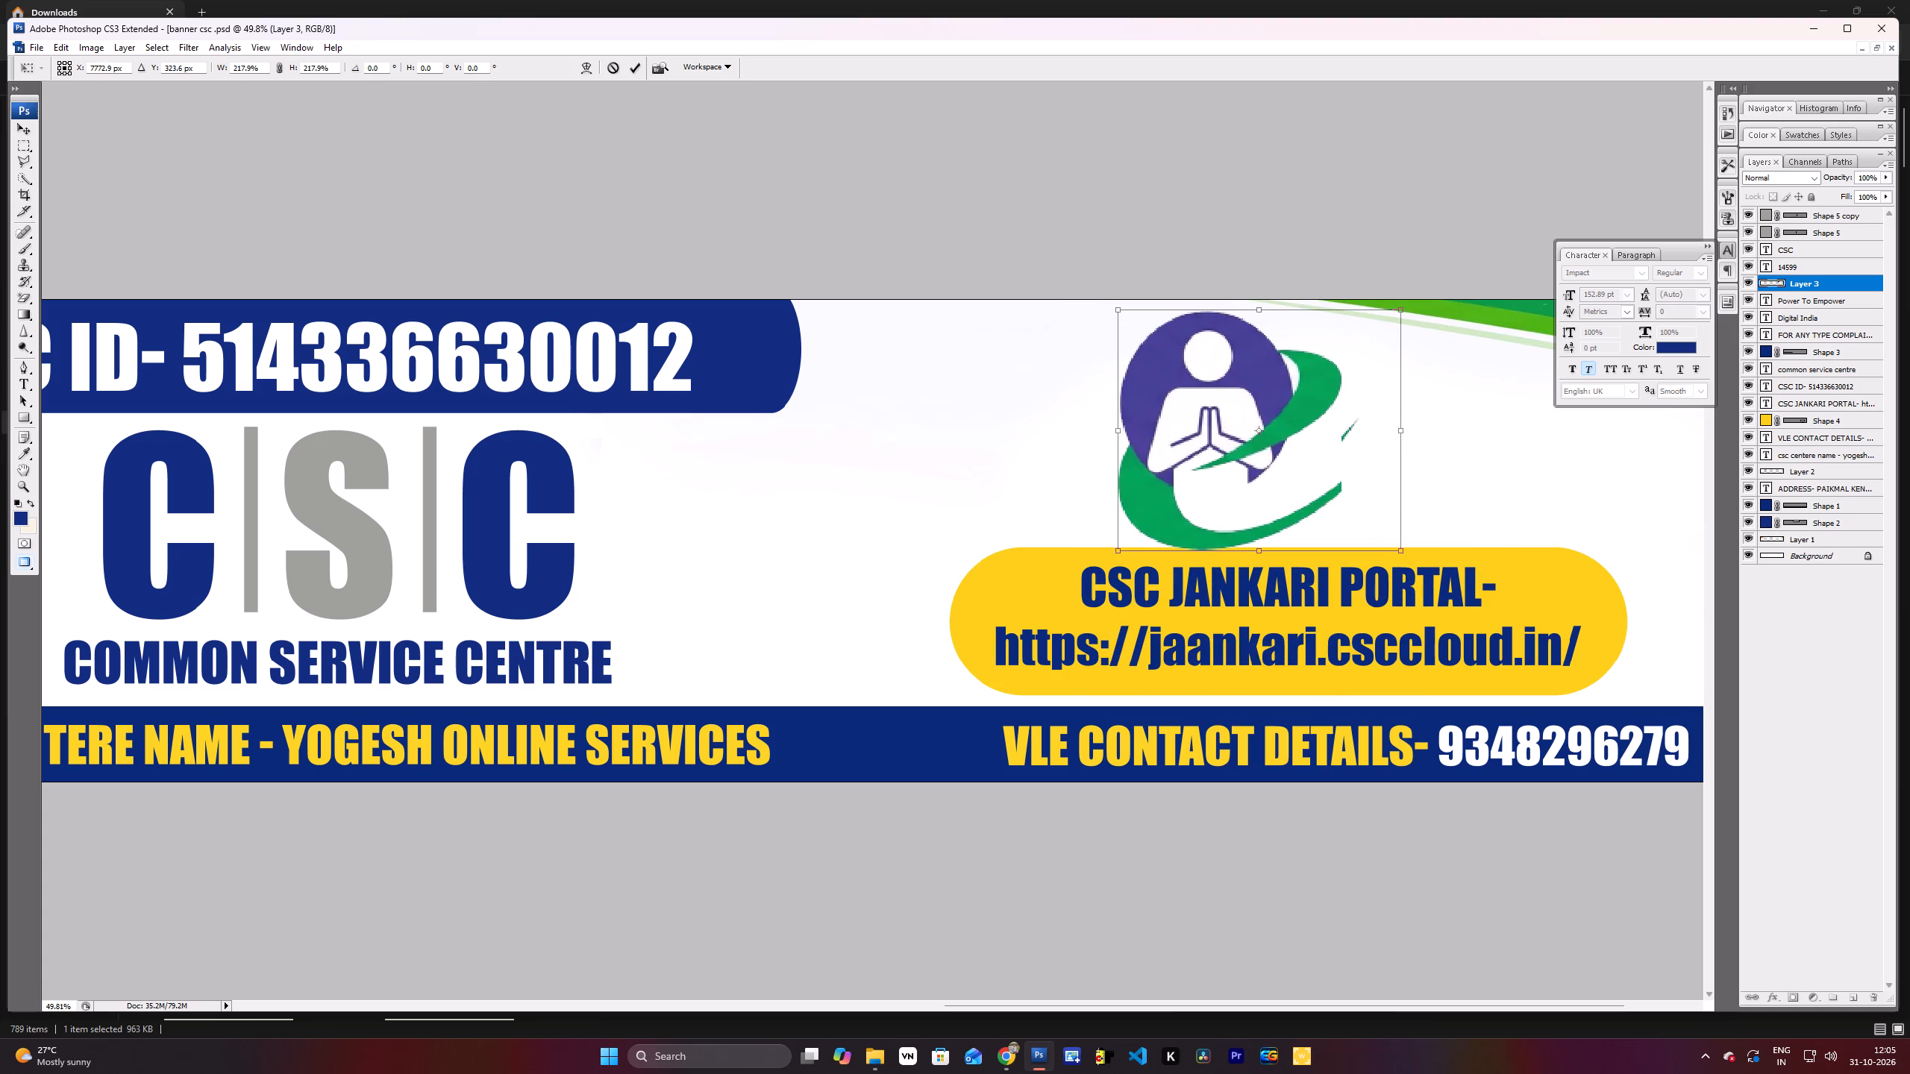
left_click_drag(1294, 474, 1296, 474)
left_click_drag(1404, 556, 1366, 531, "shift")
left_click_drag(1259, 442, 1286, 456)
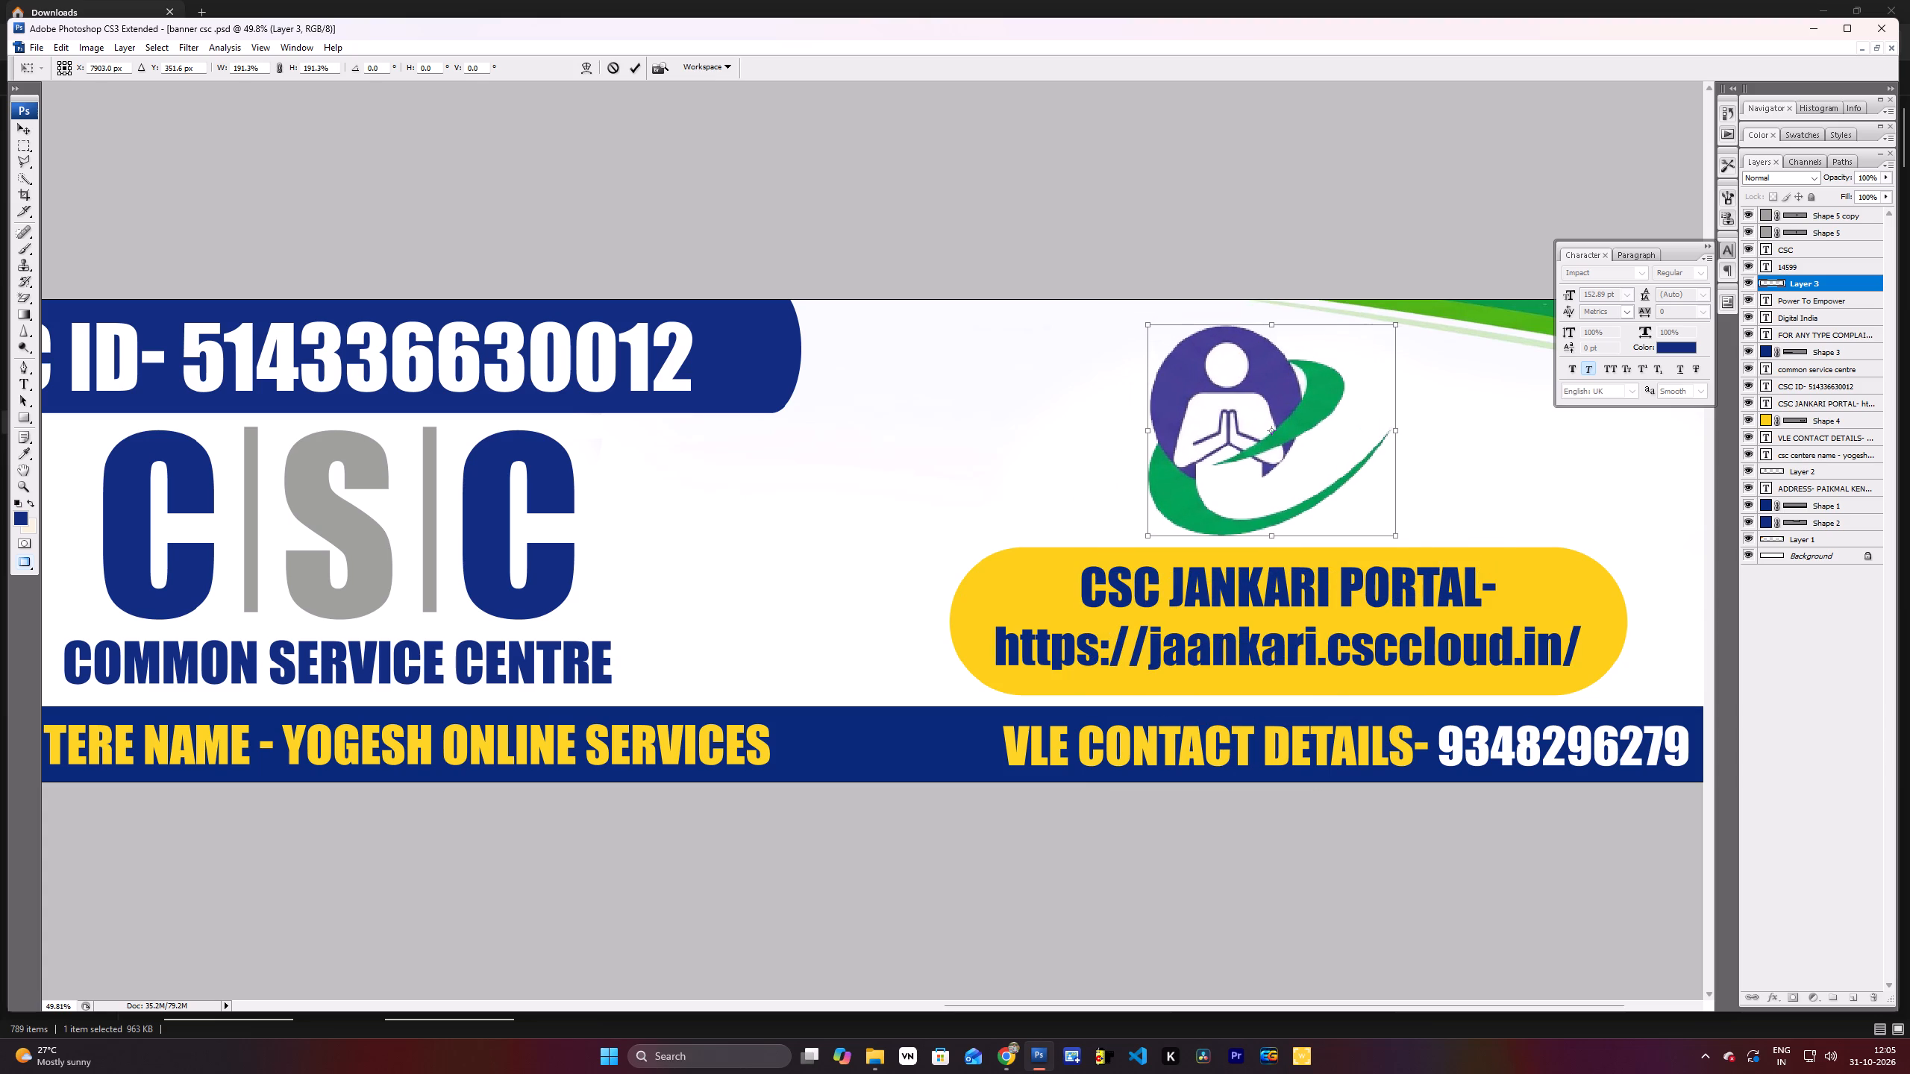
left_click_drag(1286, 456, 1284, 453)
key("Return")
left_click(1287, 467)
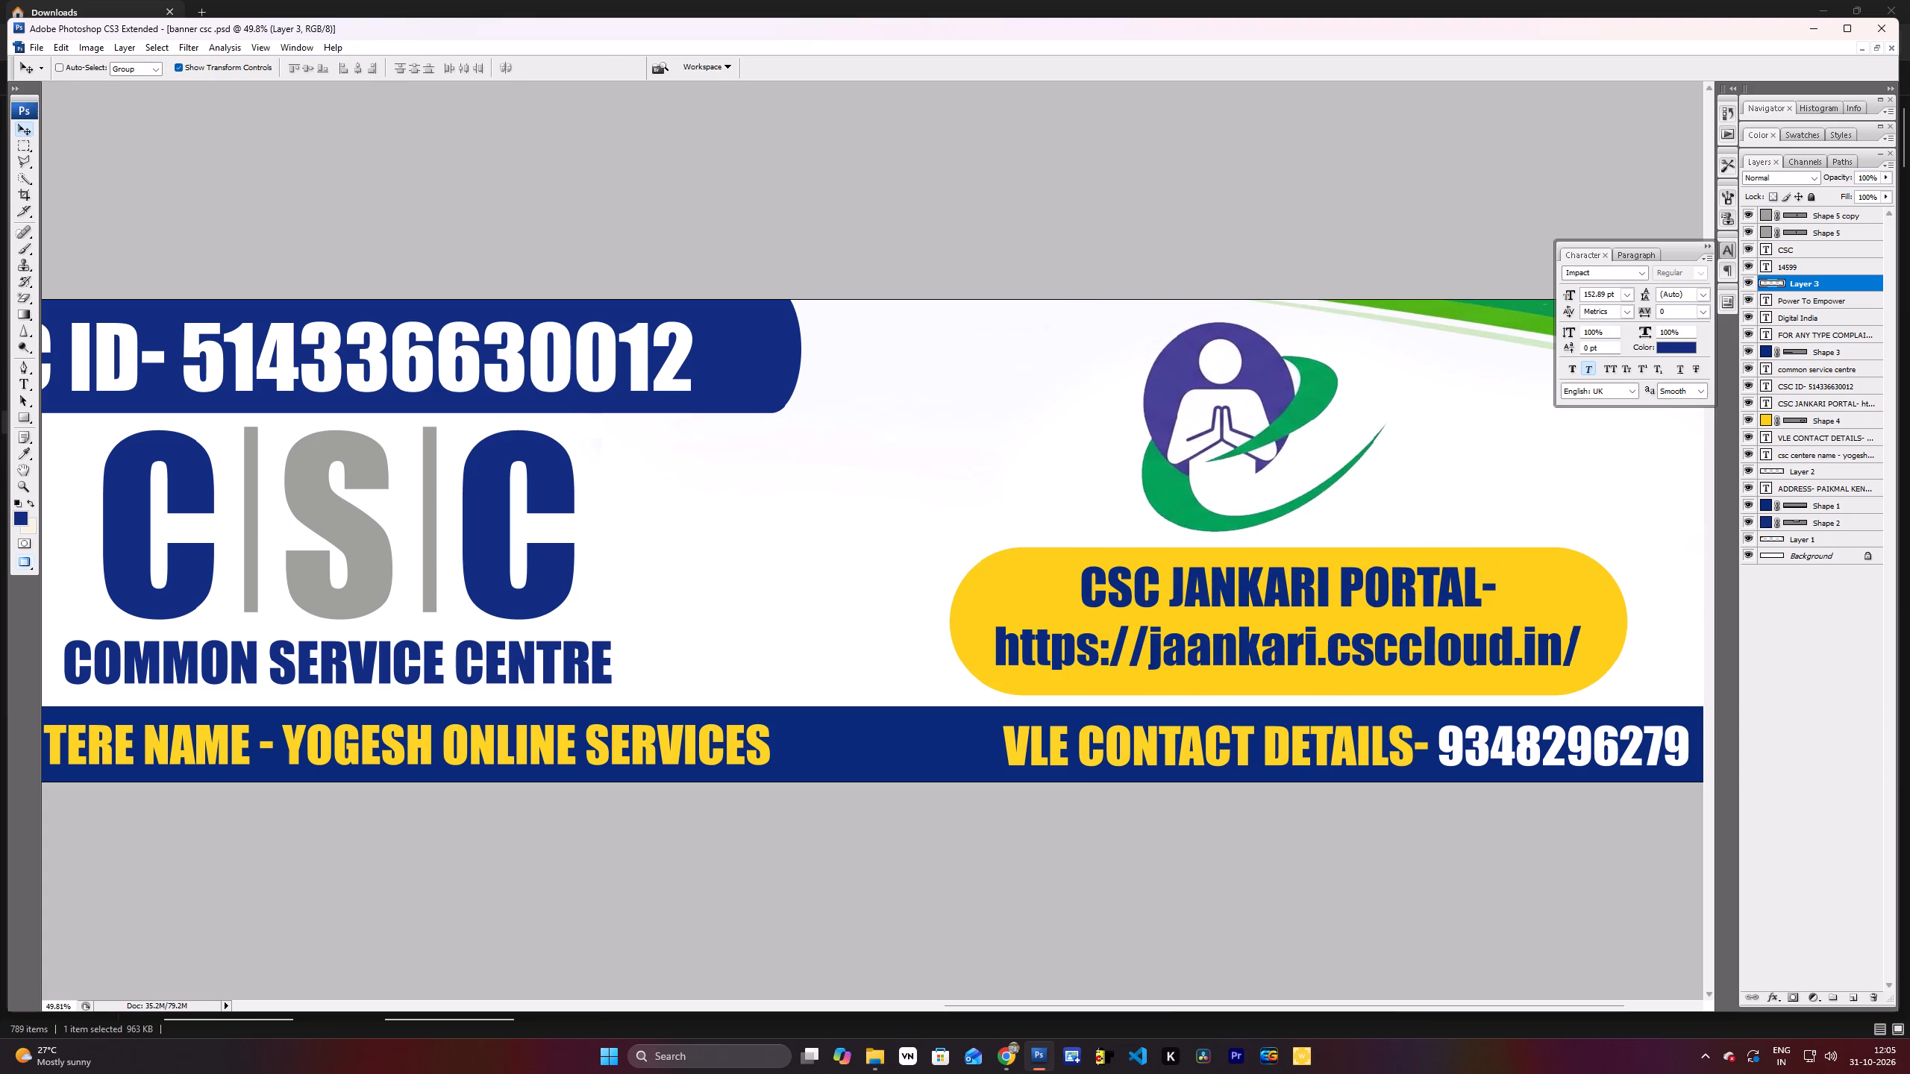
Recolour the words "CSC CENTERE NAME -" in the contact strip to white, leaving the centre's name yellow.
scroll(1166, 477, "down", 11)
scroll(1152, 489, "up", 2)
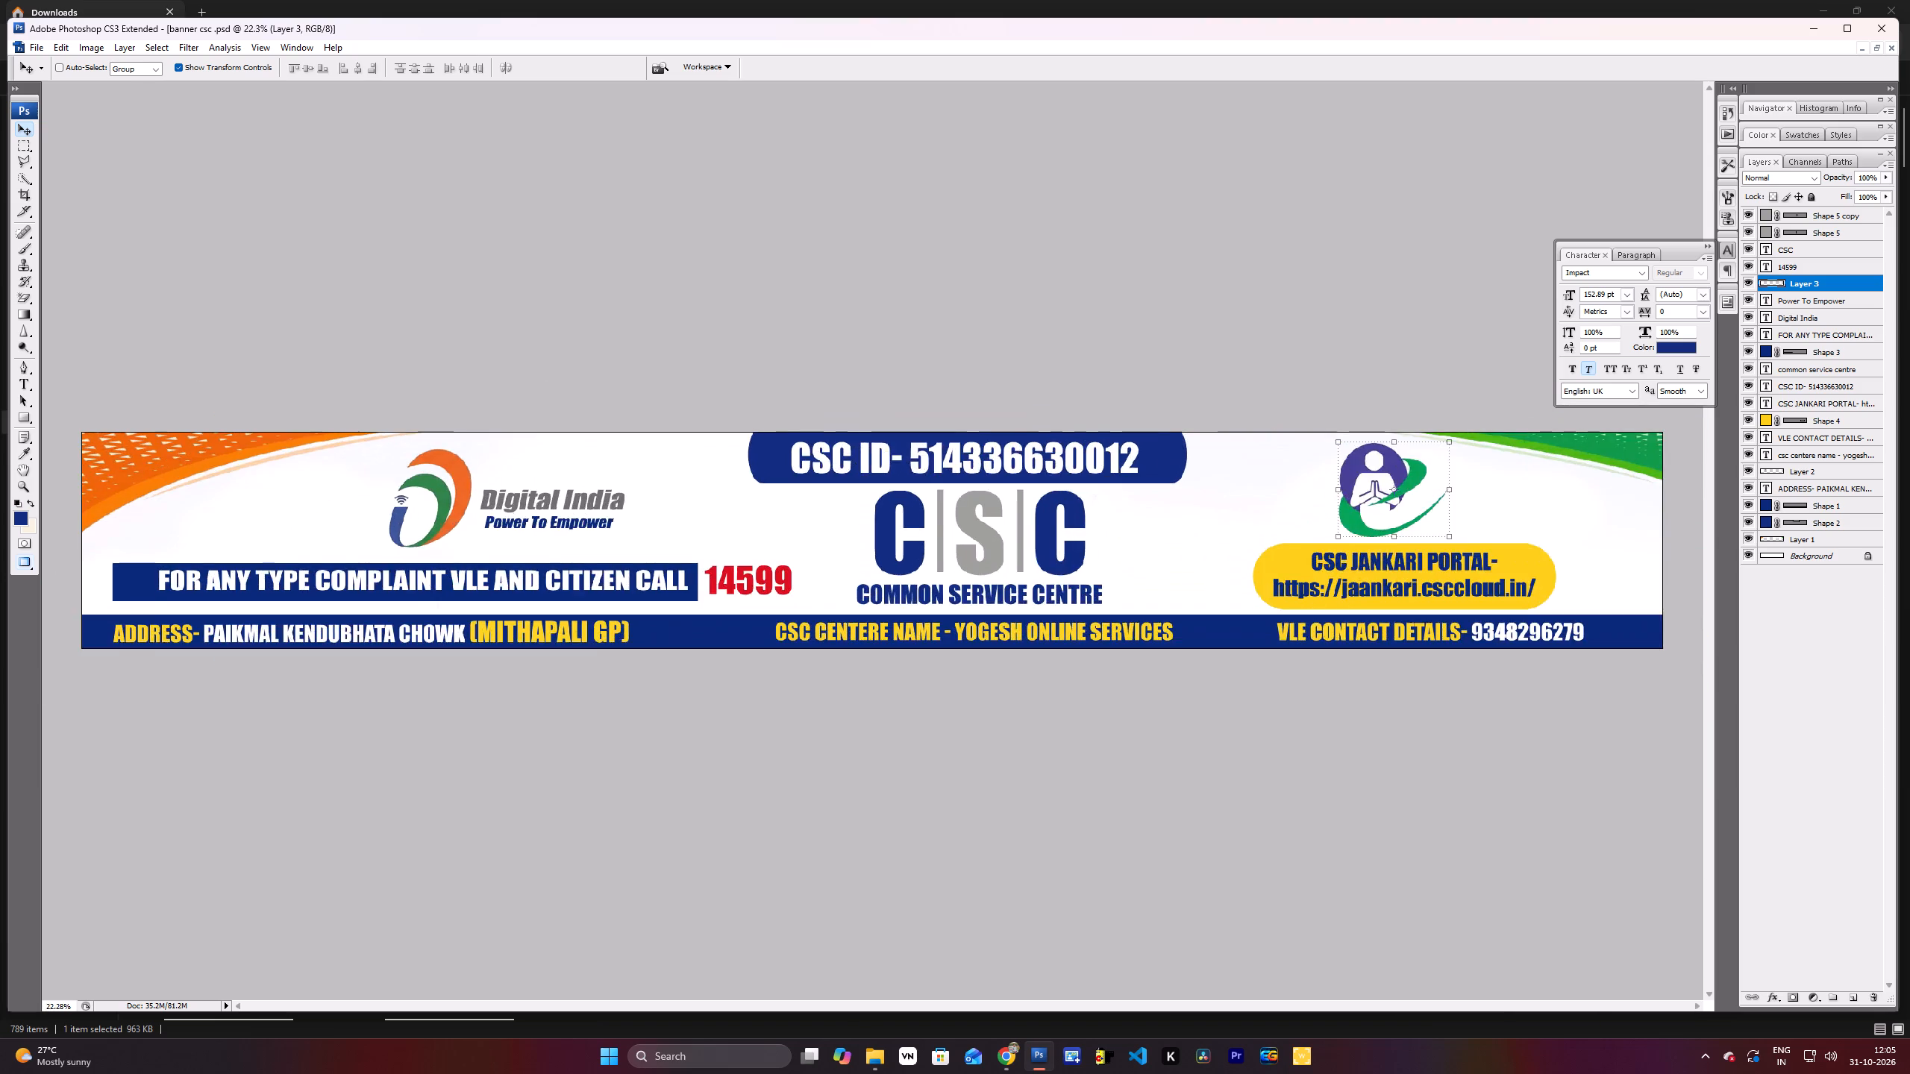
scroll(1152, 487, "down", 4)
scroll(1152, 487, "up", 4)
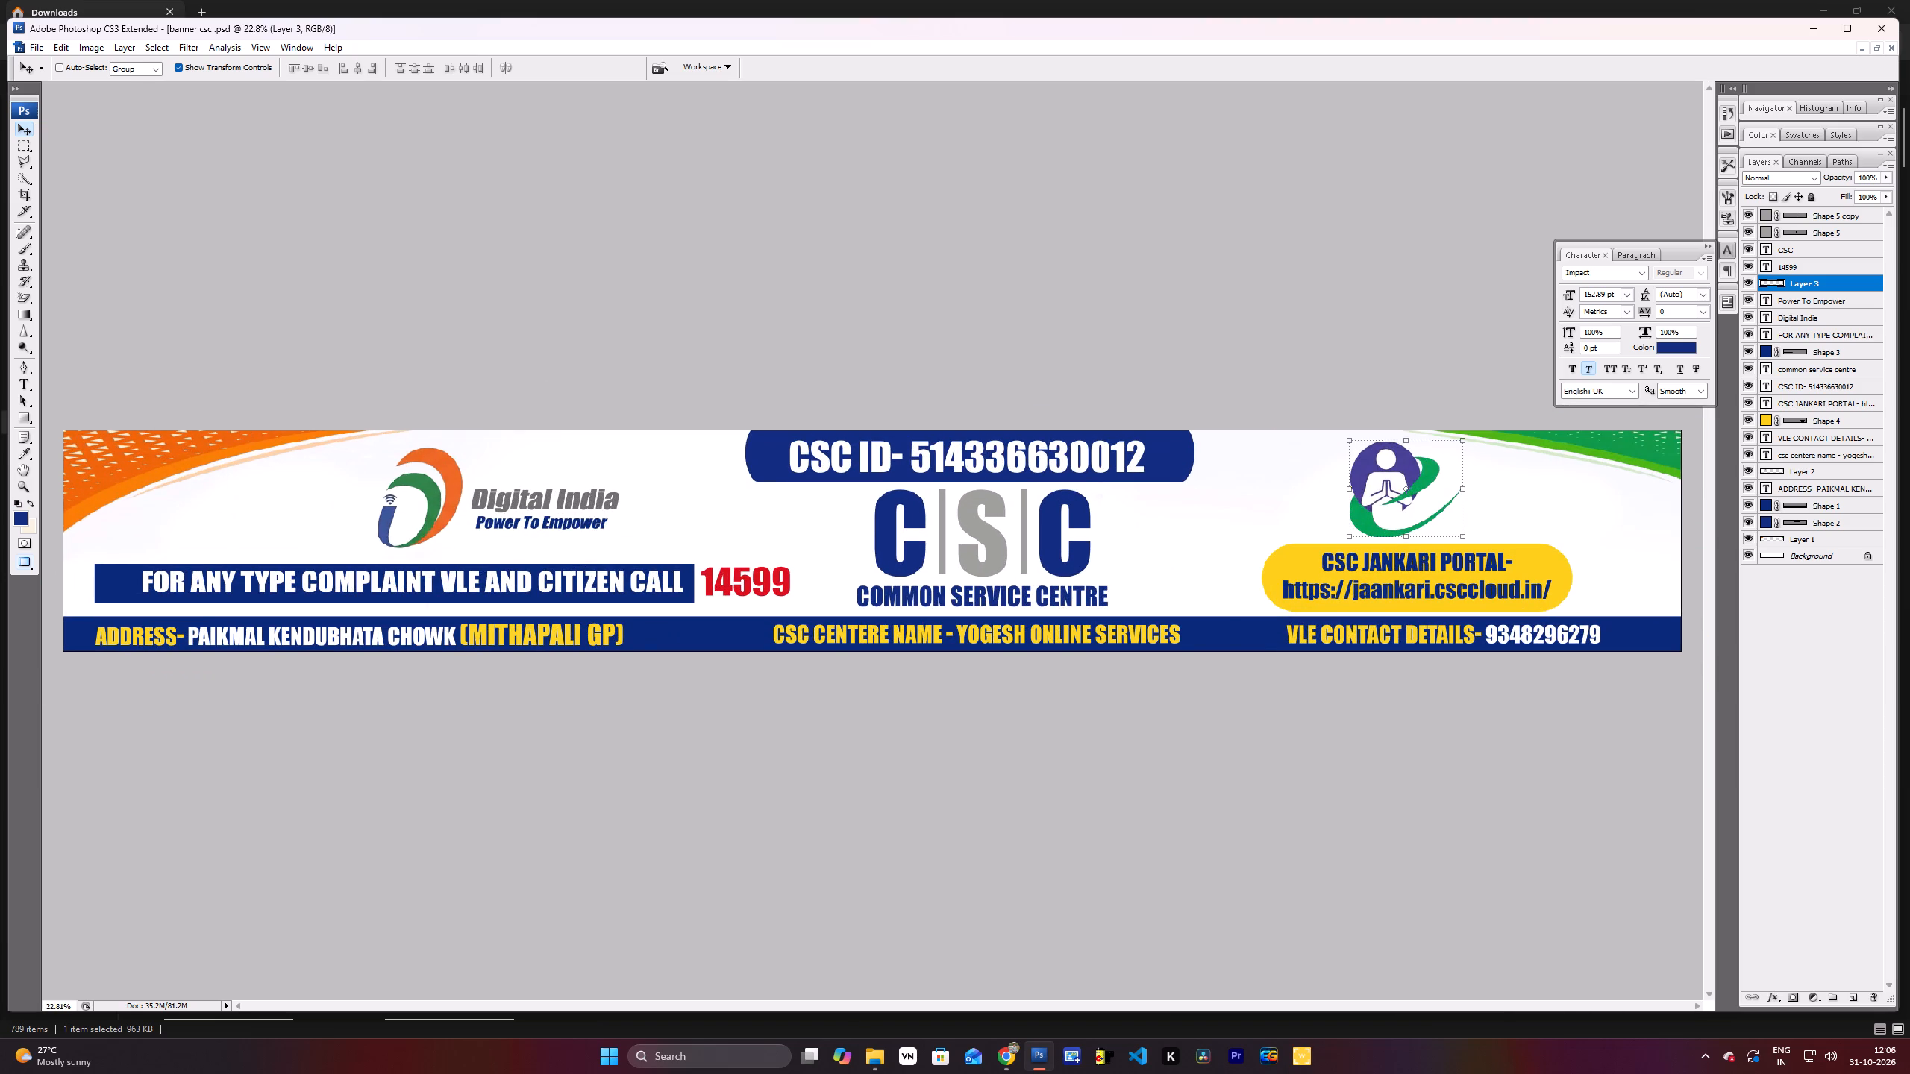
scroll(551, 556, "down", 2)
scroll(986, 596, "up", 1)
scroll(1071, 605, "up", 5)
scroll(1118, 646, "up", 1)
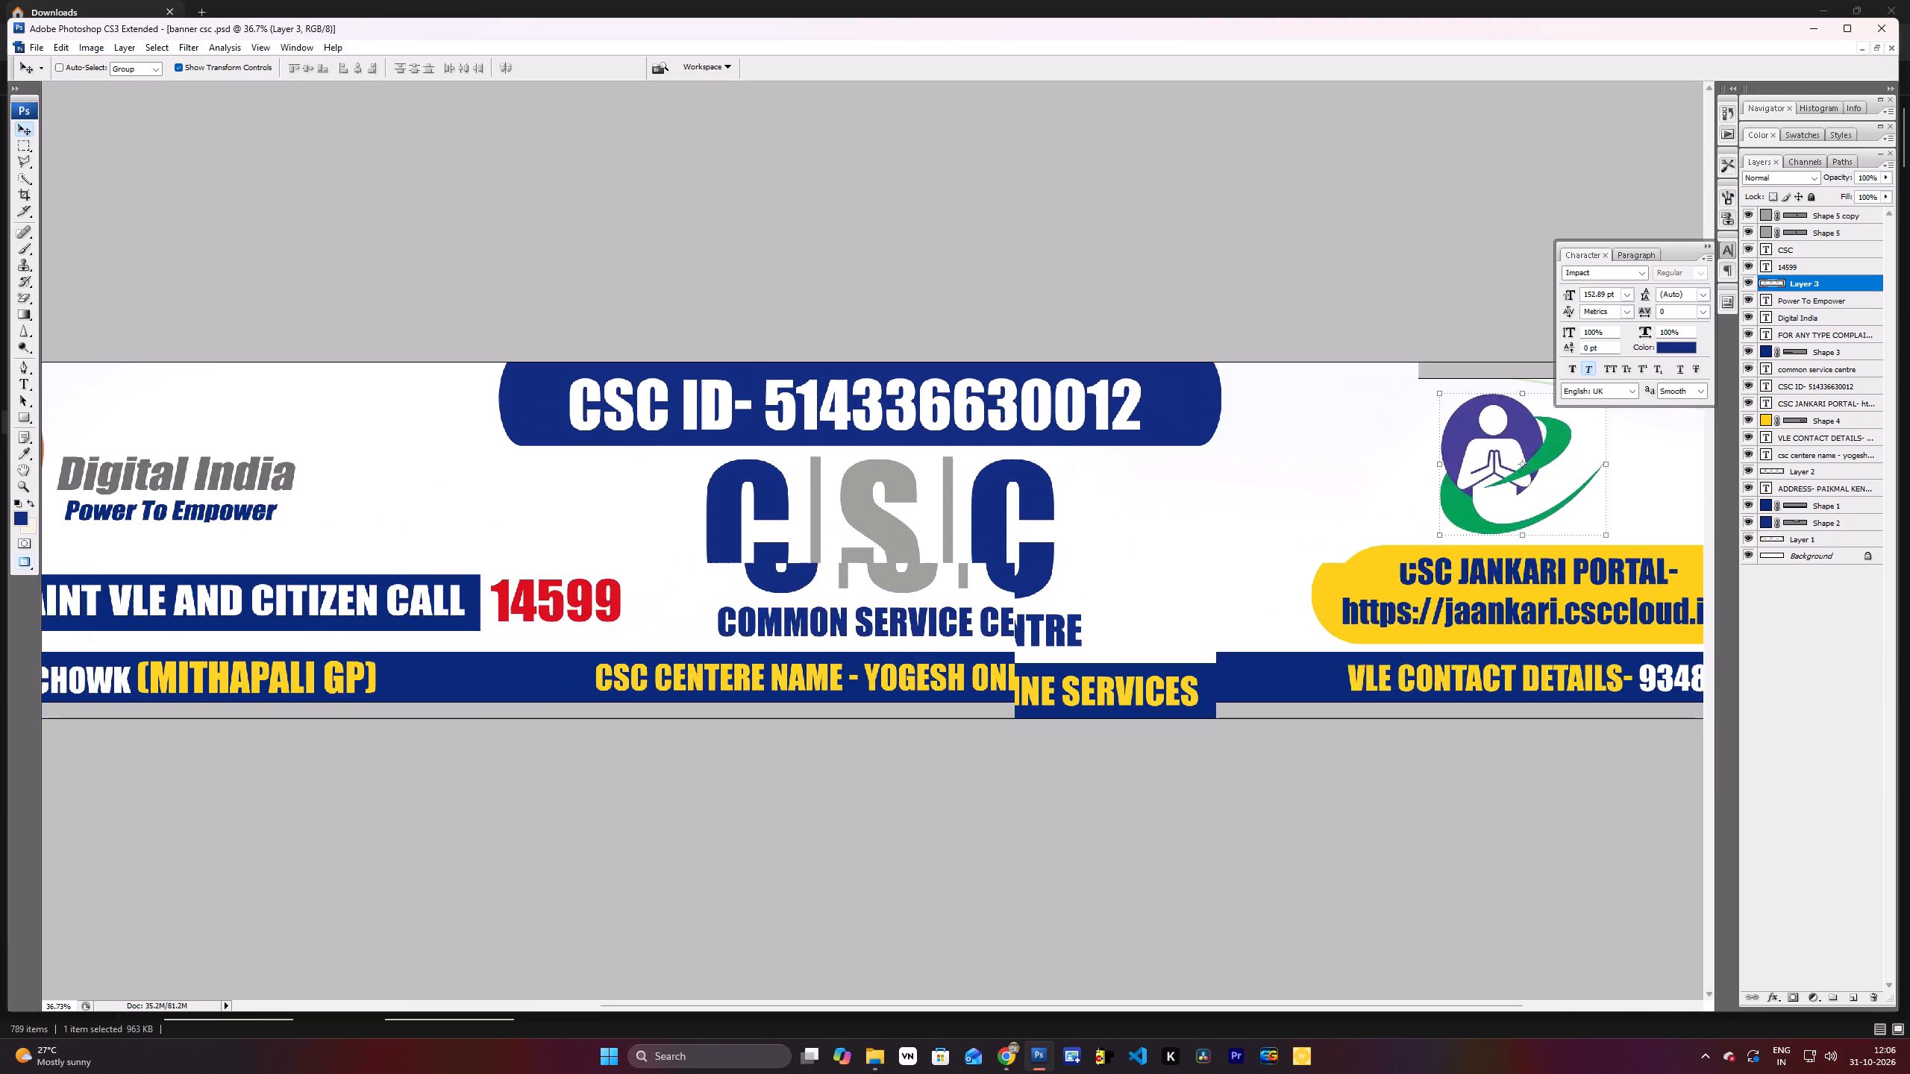
right_click(618, 684)
left_click(638, 697)
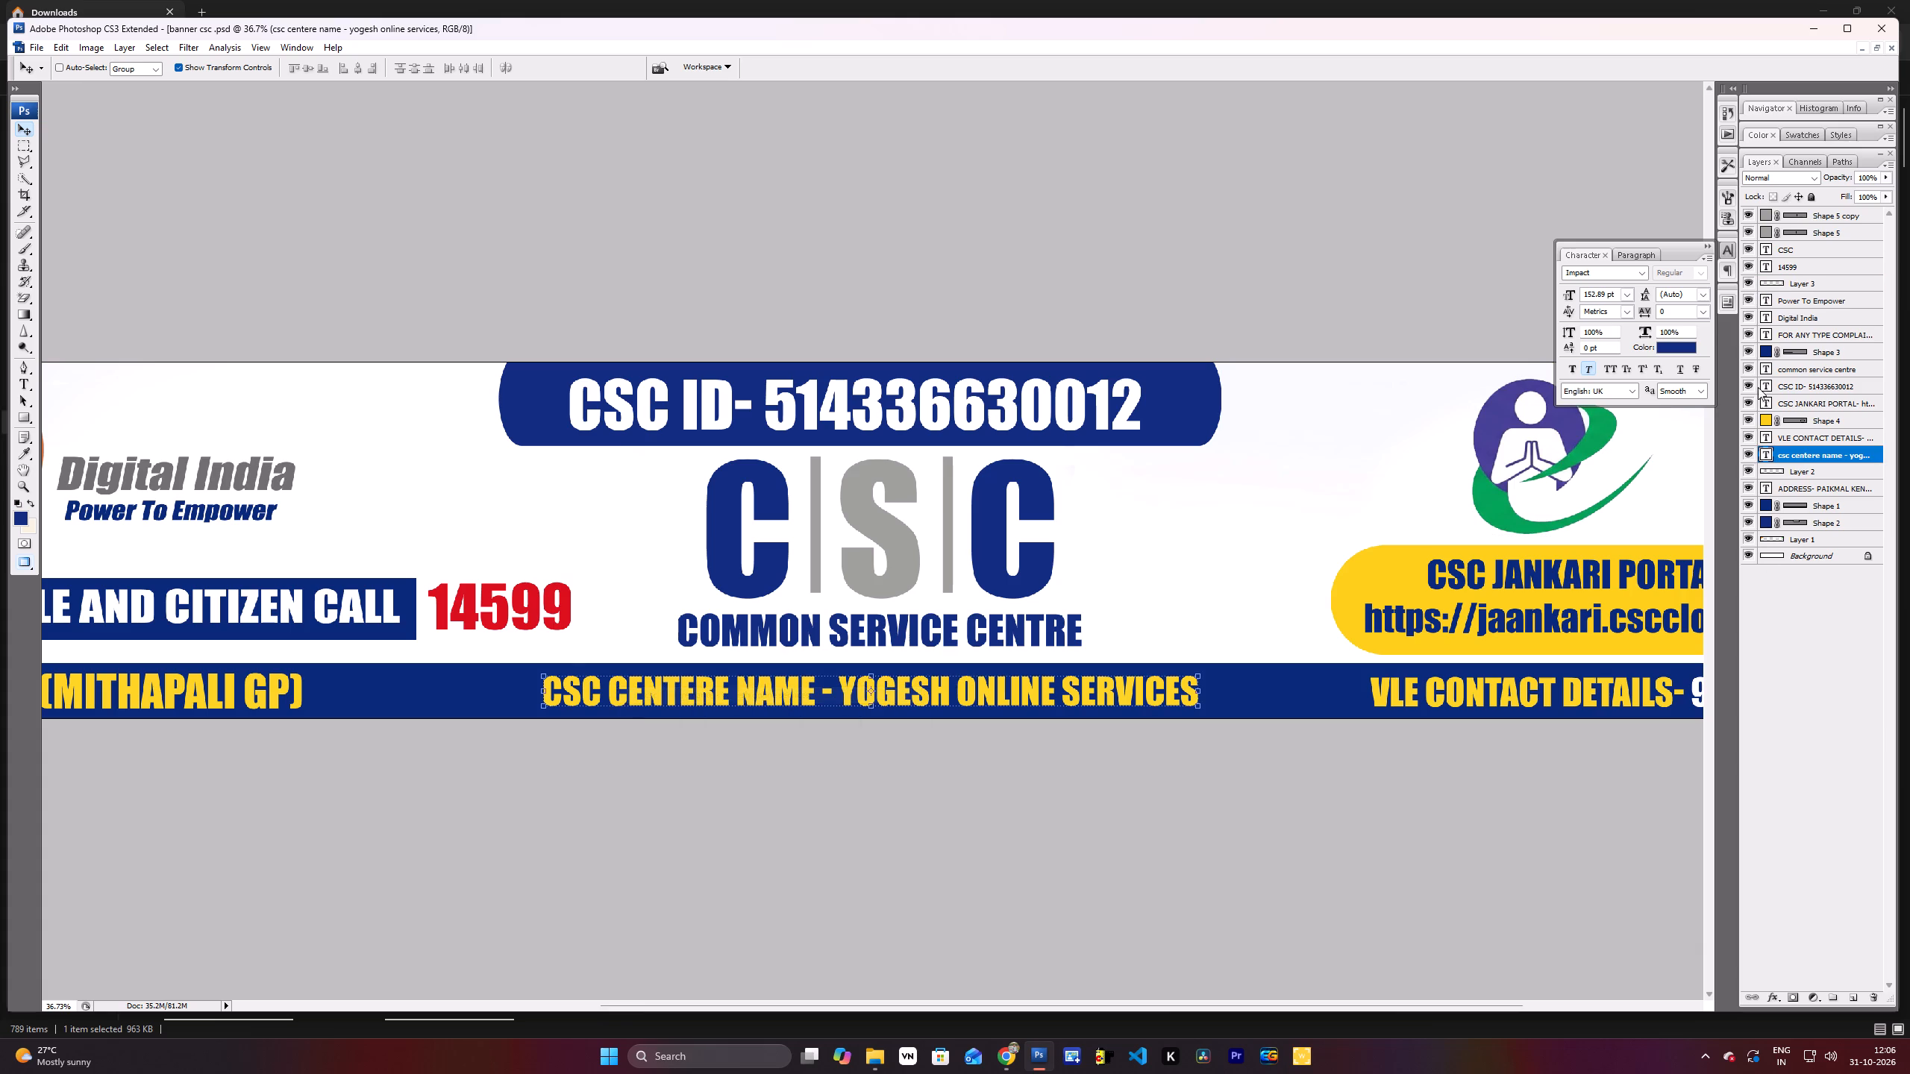
double_click(1768, 455)
left_click(792, 709)
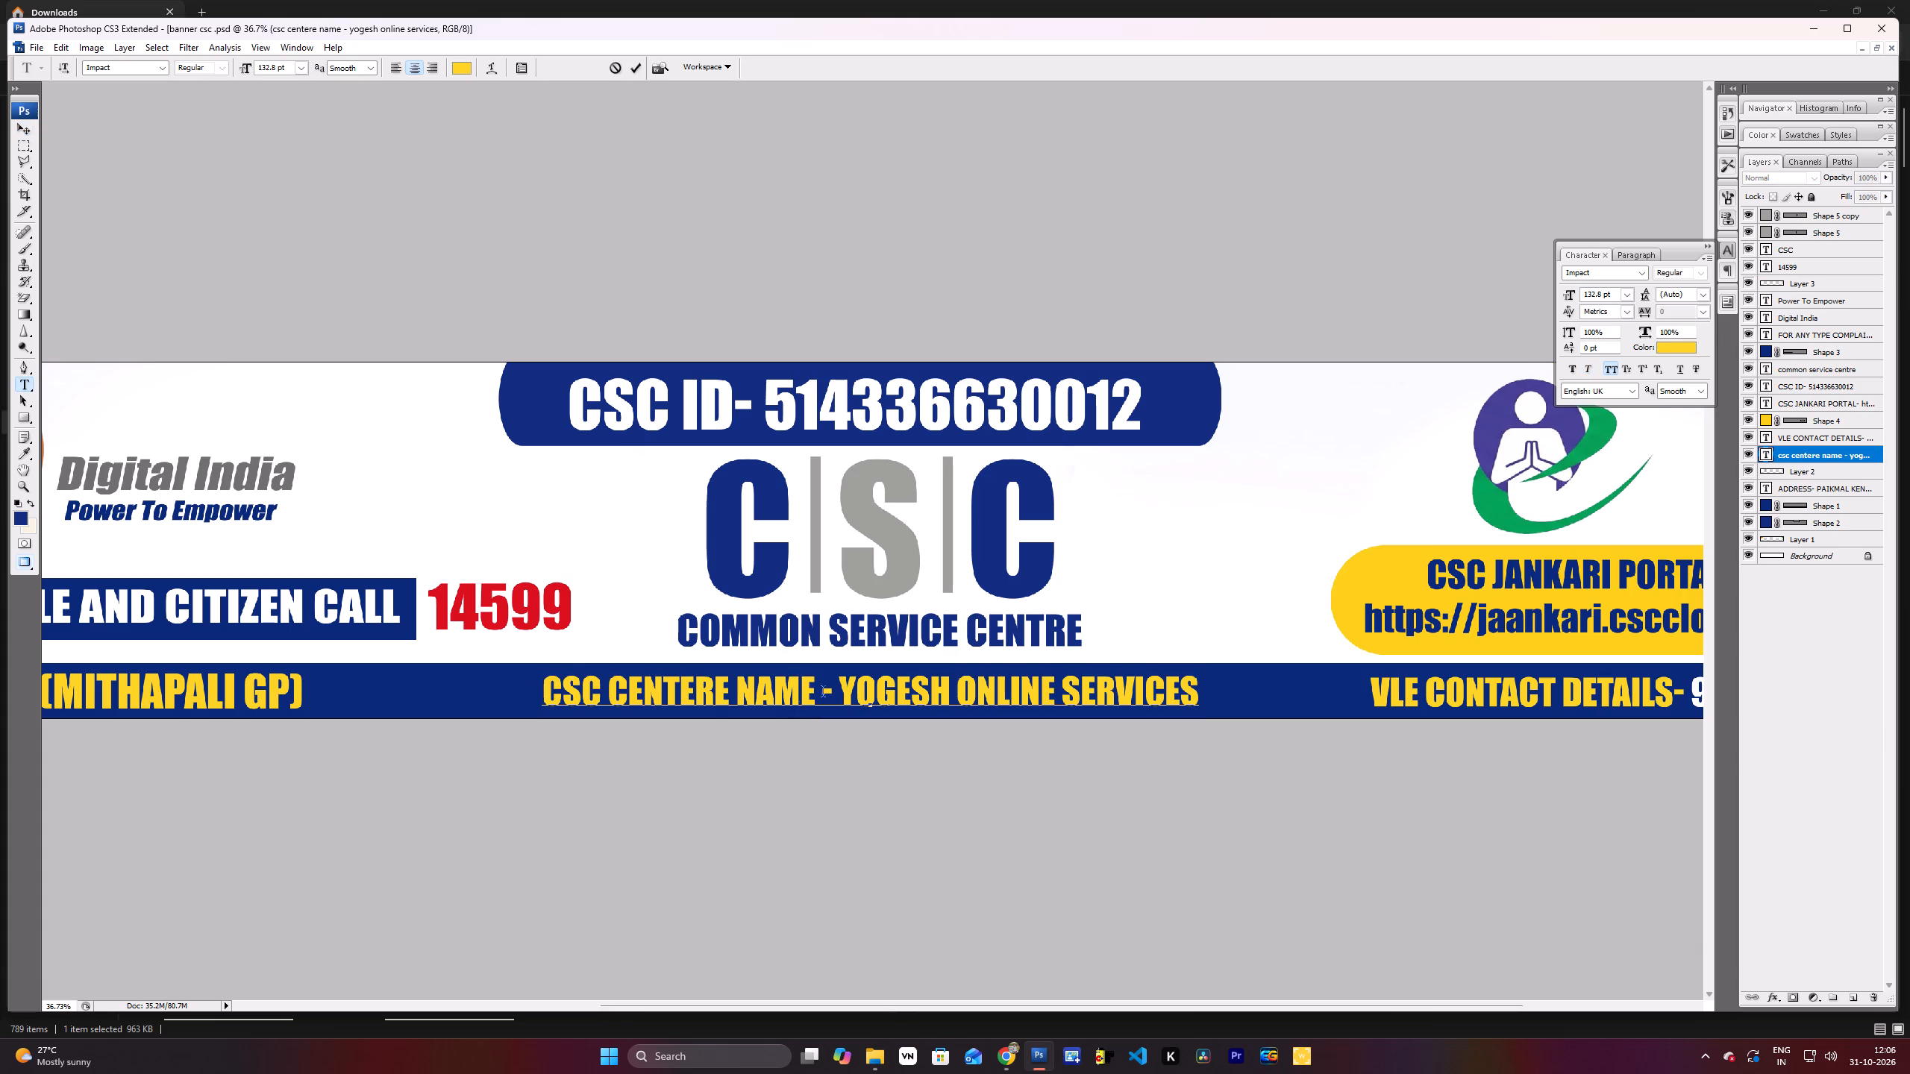
left_click_drag(834, 694, 362, 676)
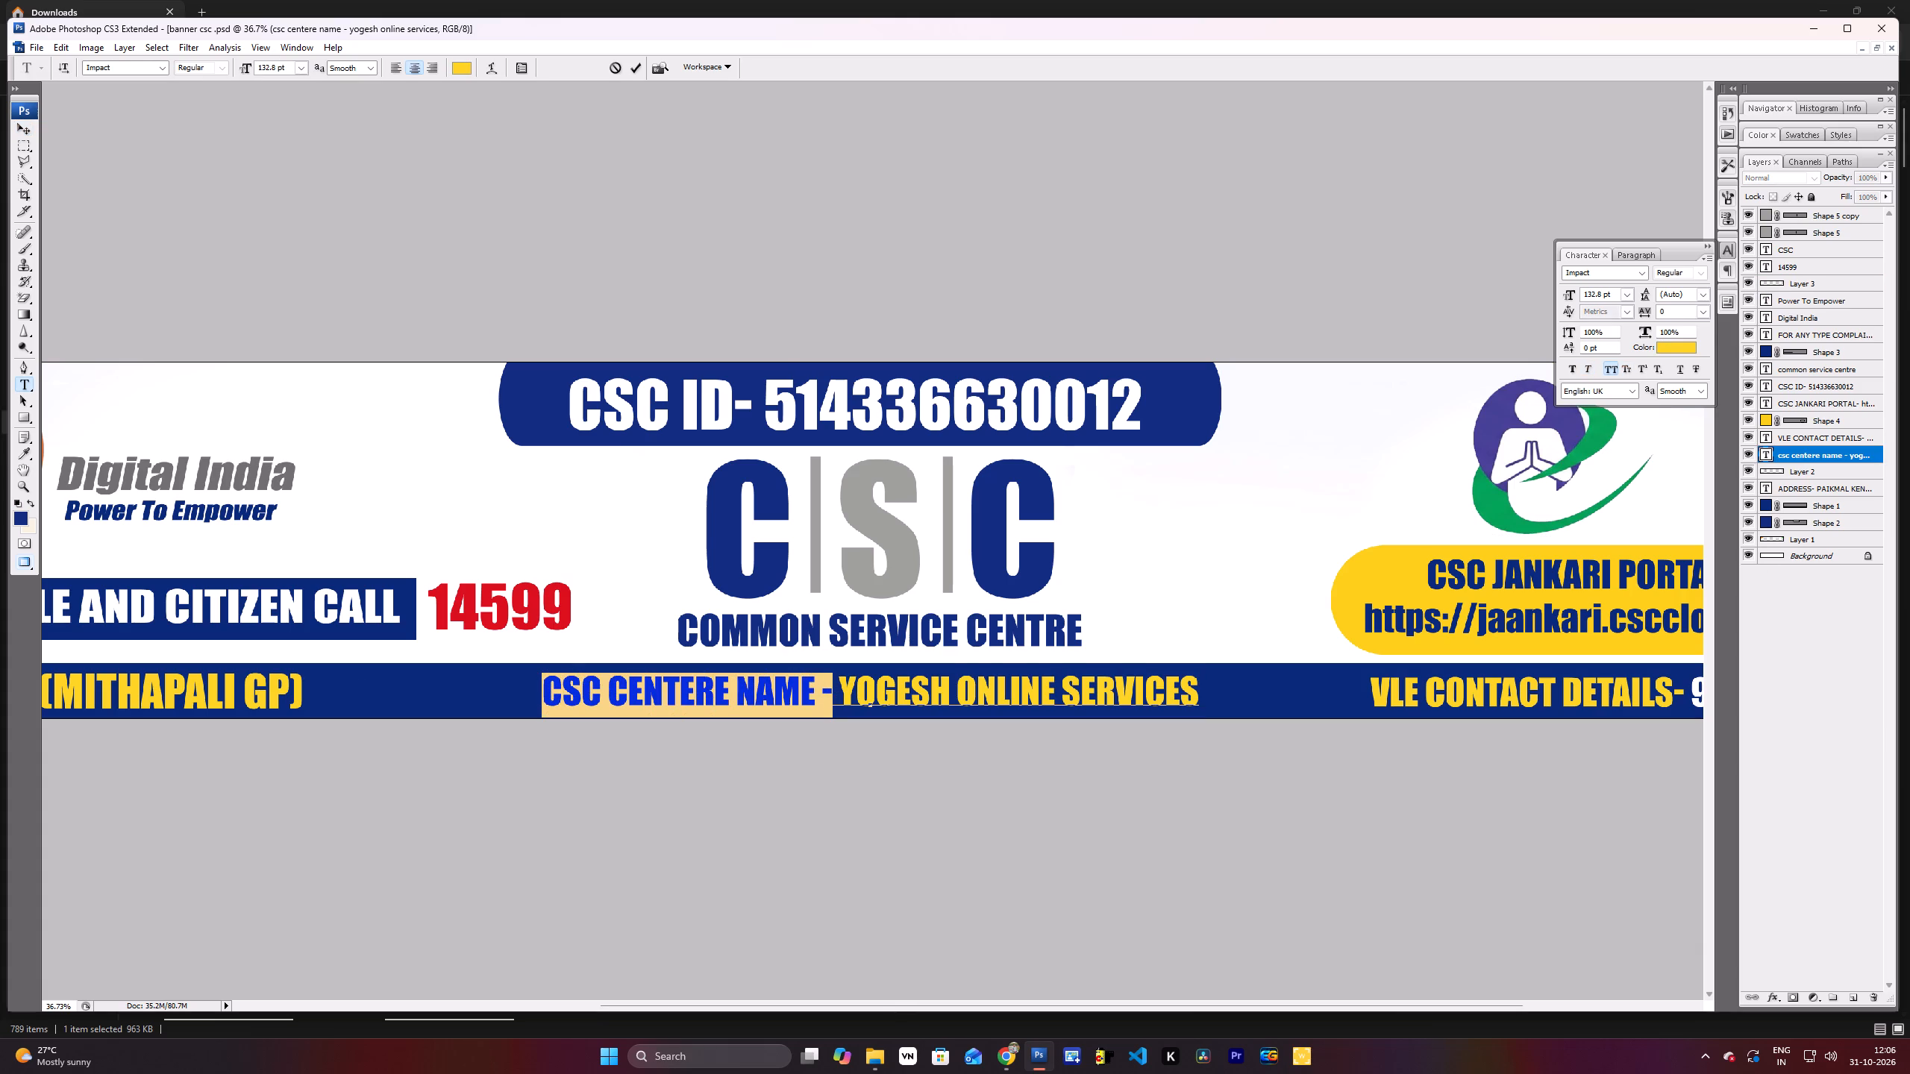
left_click(1668, 348)
left_click(1365, 451)
key("Return")
key("Return")
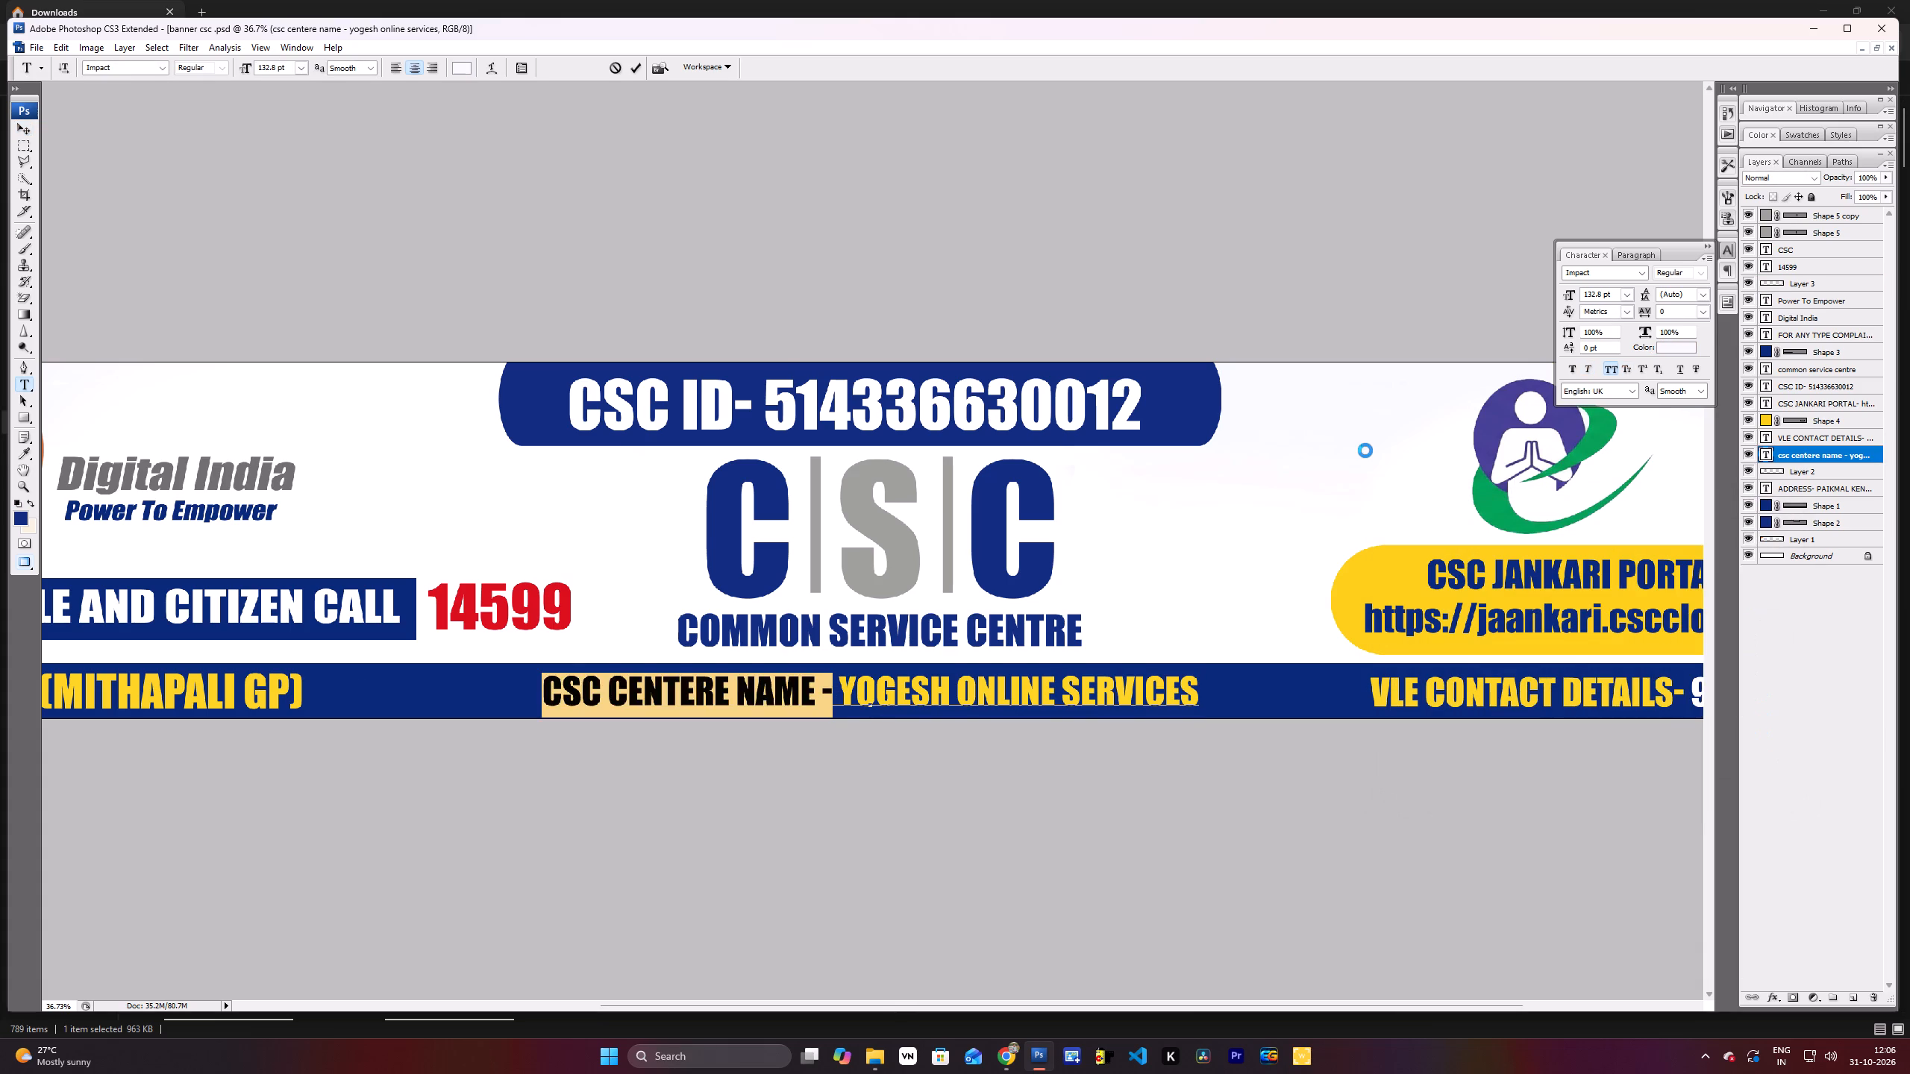
Add a text column of eight dark blue 72 pt dots, one per line, between the helpline number and the CSC lettering.
scroll(1309, 722, "down", 7)
scroll(1376, 521, "up", 2)
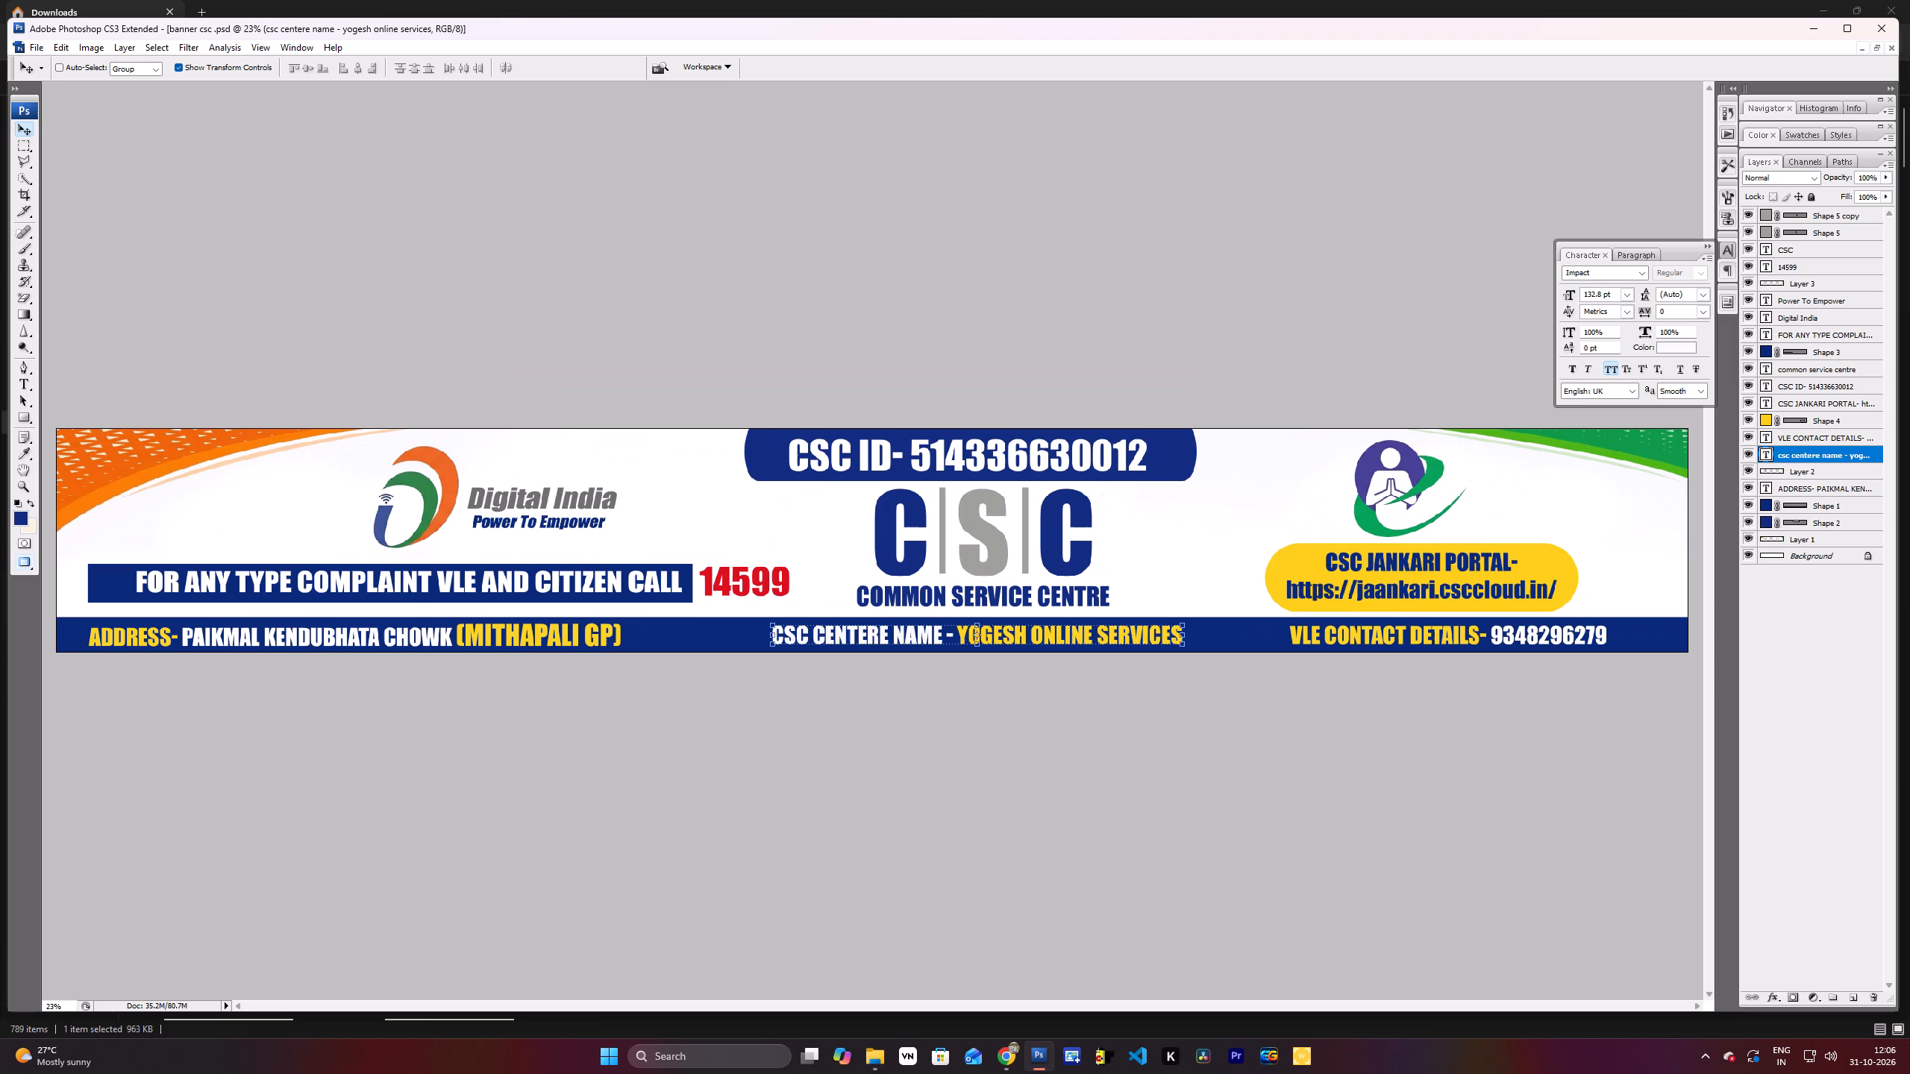
scroll(1373, 515, "down", 3)
scroll(1373, 515, "up", 1)
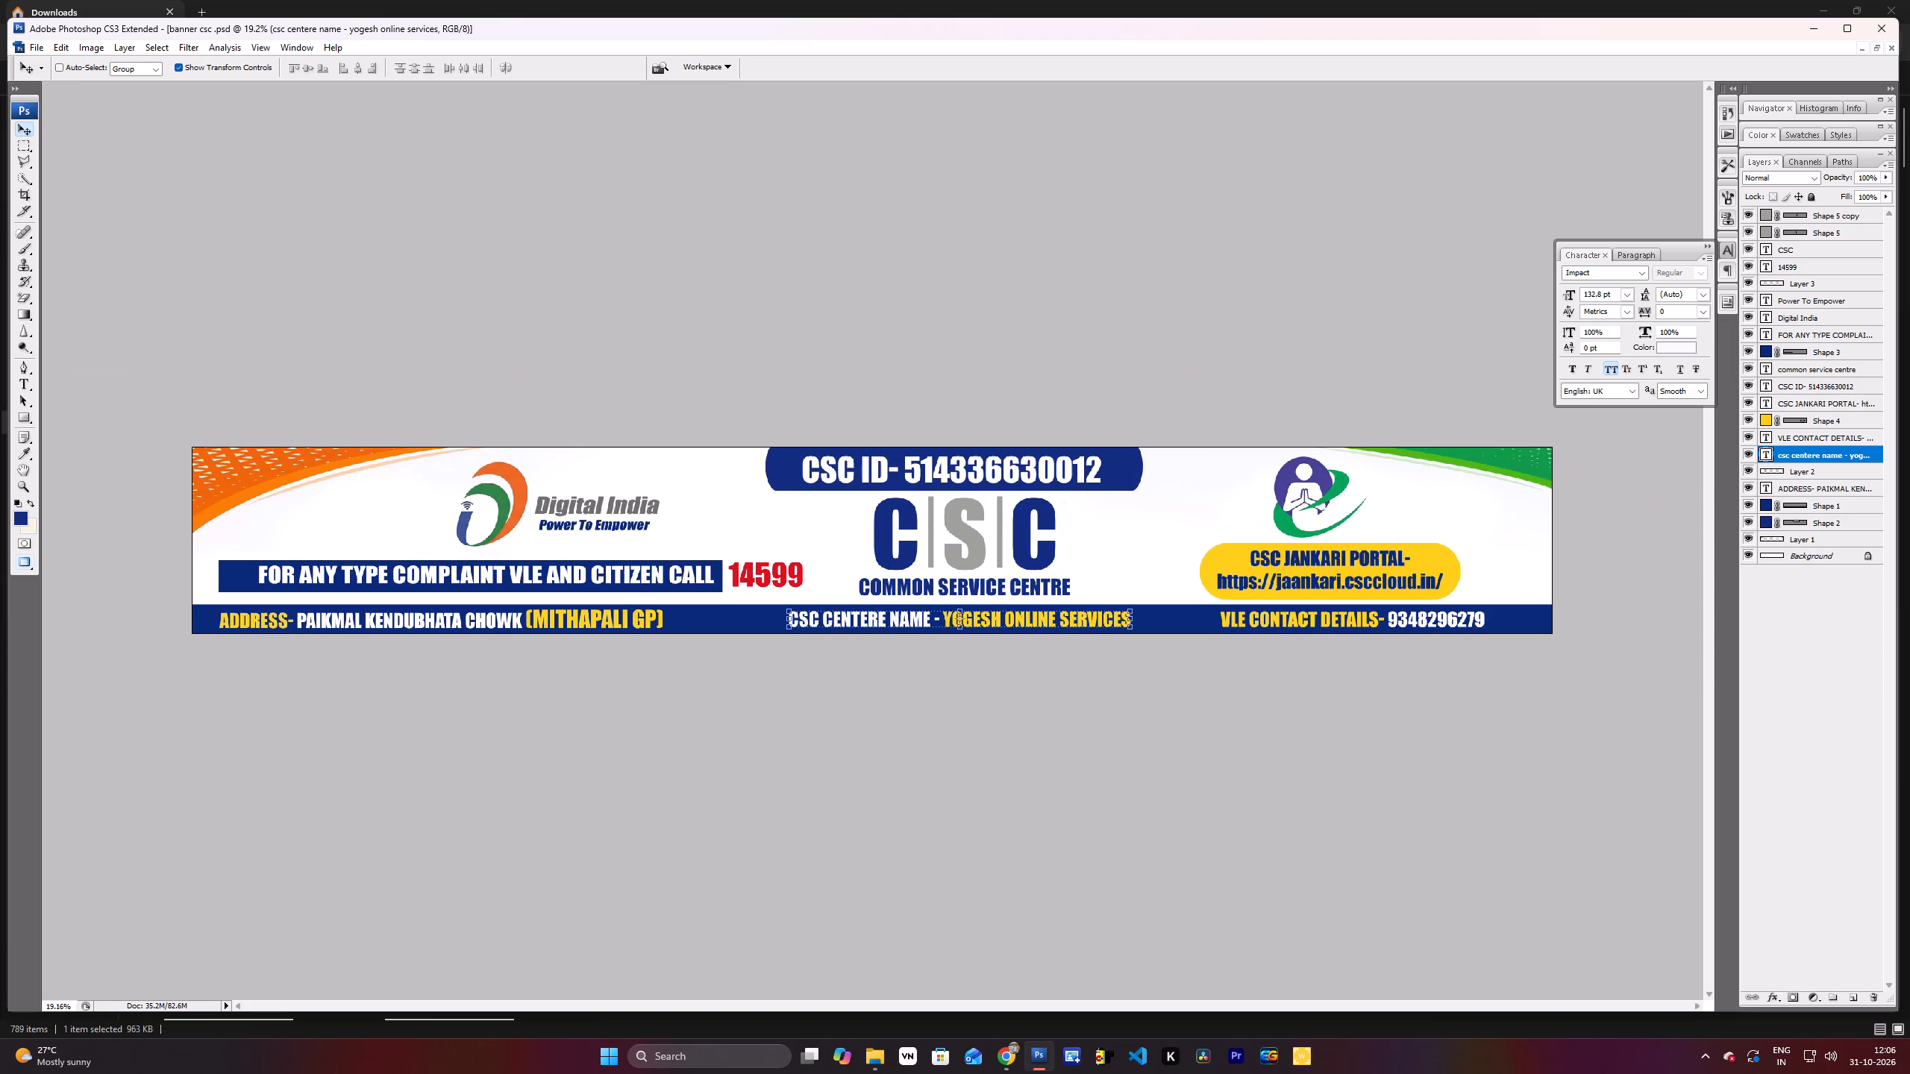
scroll(513, 527, "up", 2)
scroll(517, 526, "down", 2)
scroll(549, 558, "up", 3)
scroll(984, 579, "up", 6)
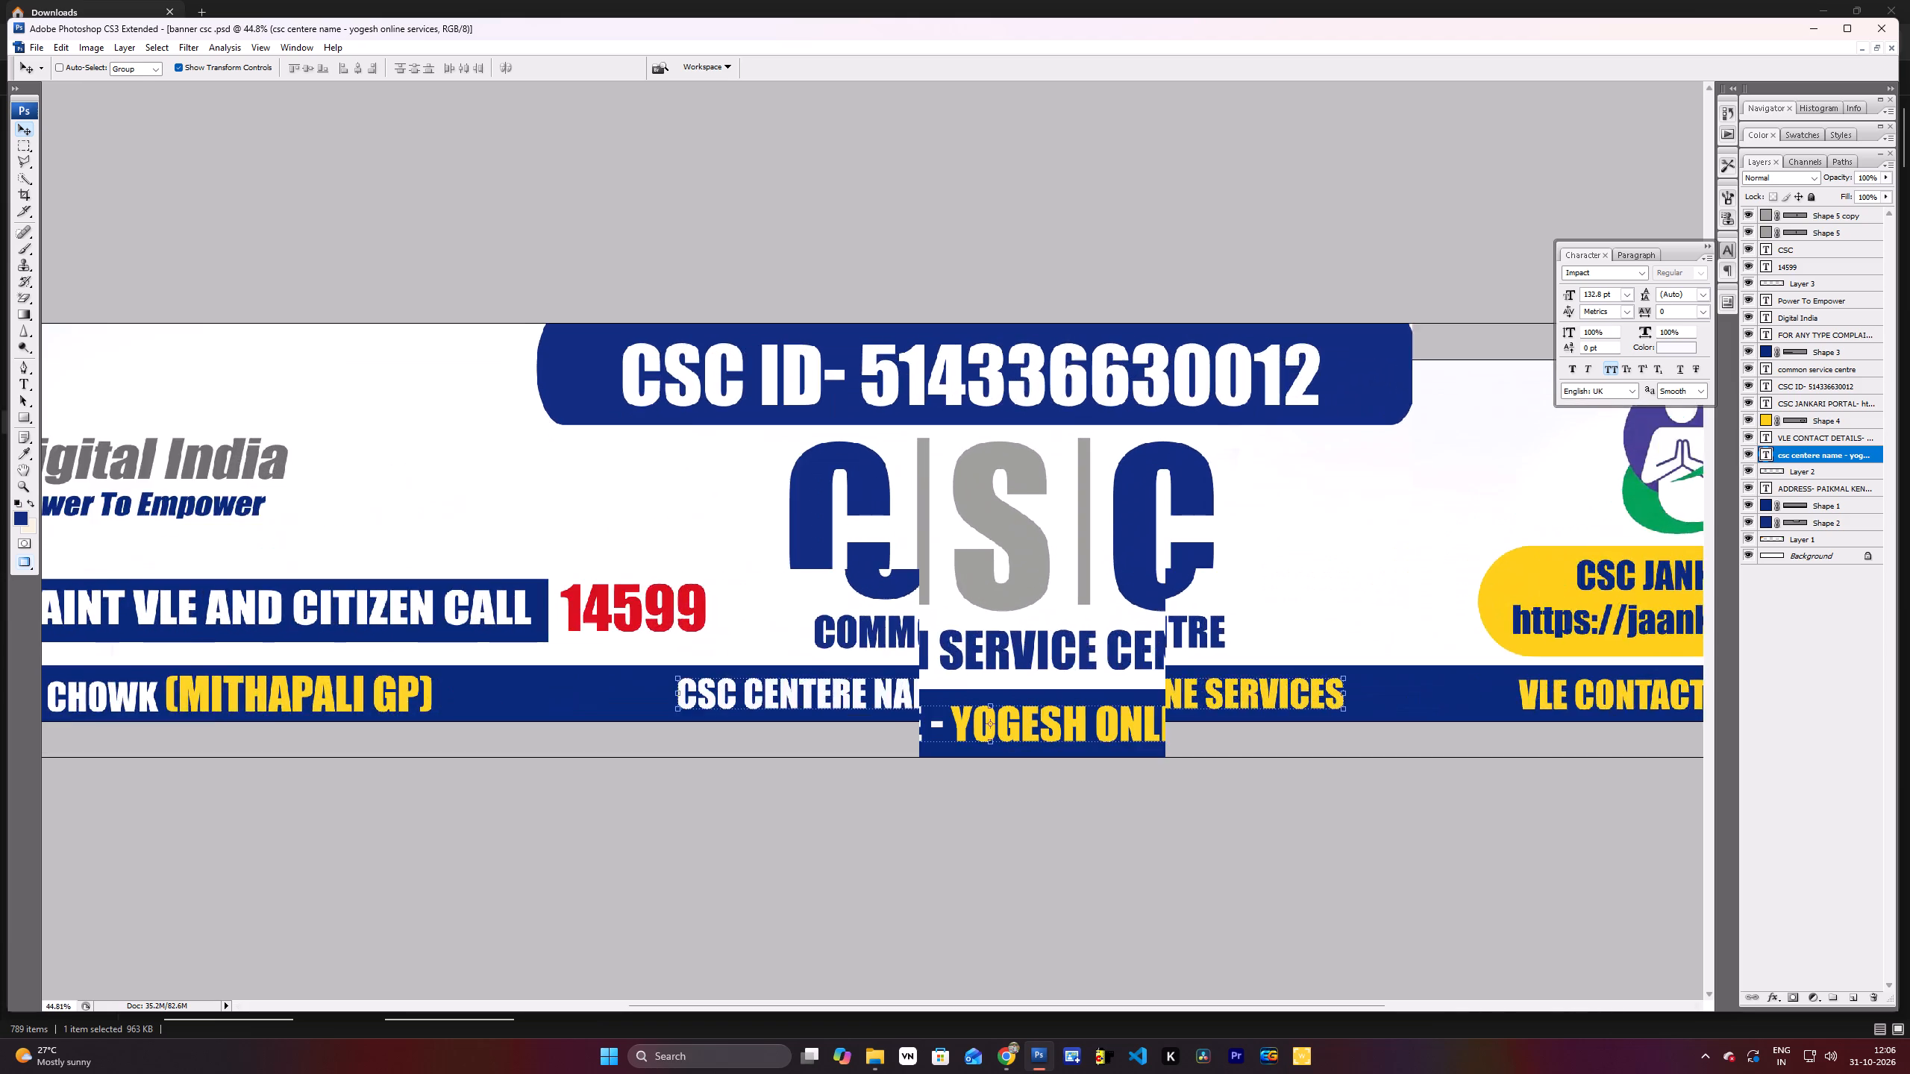
scroll(1112, 588, "up", 6)
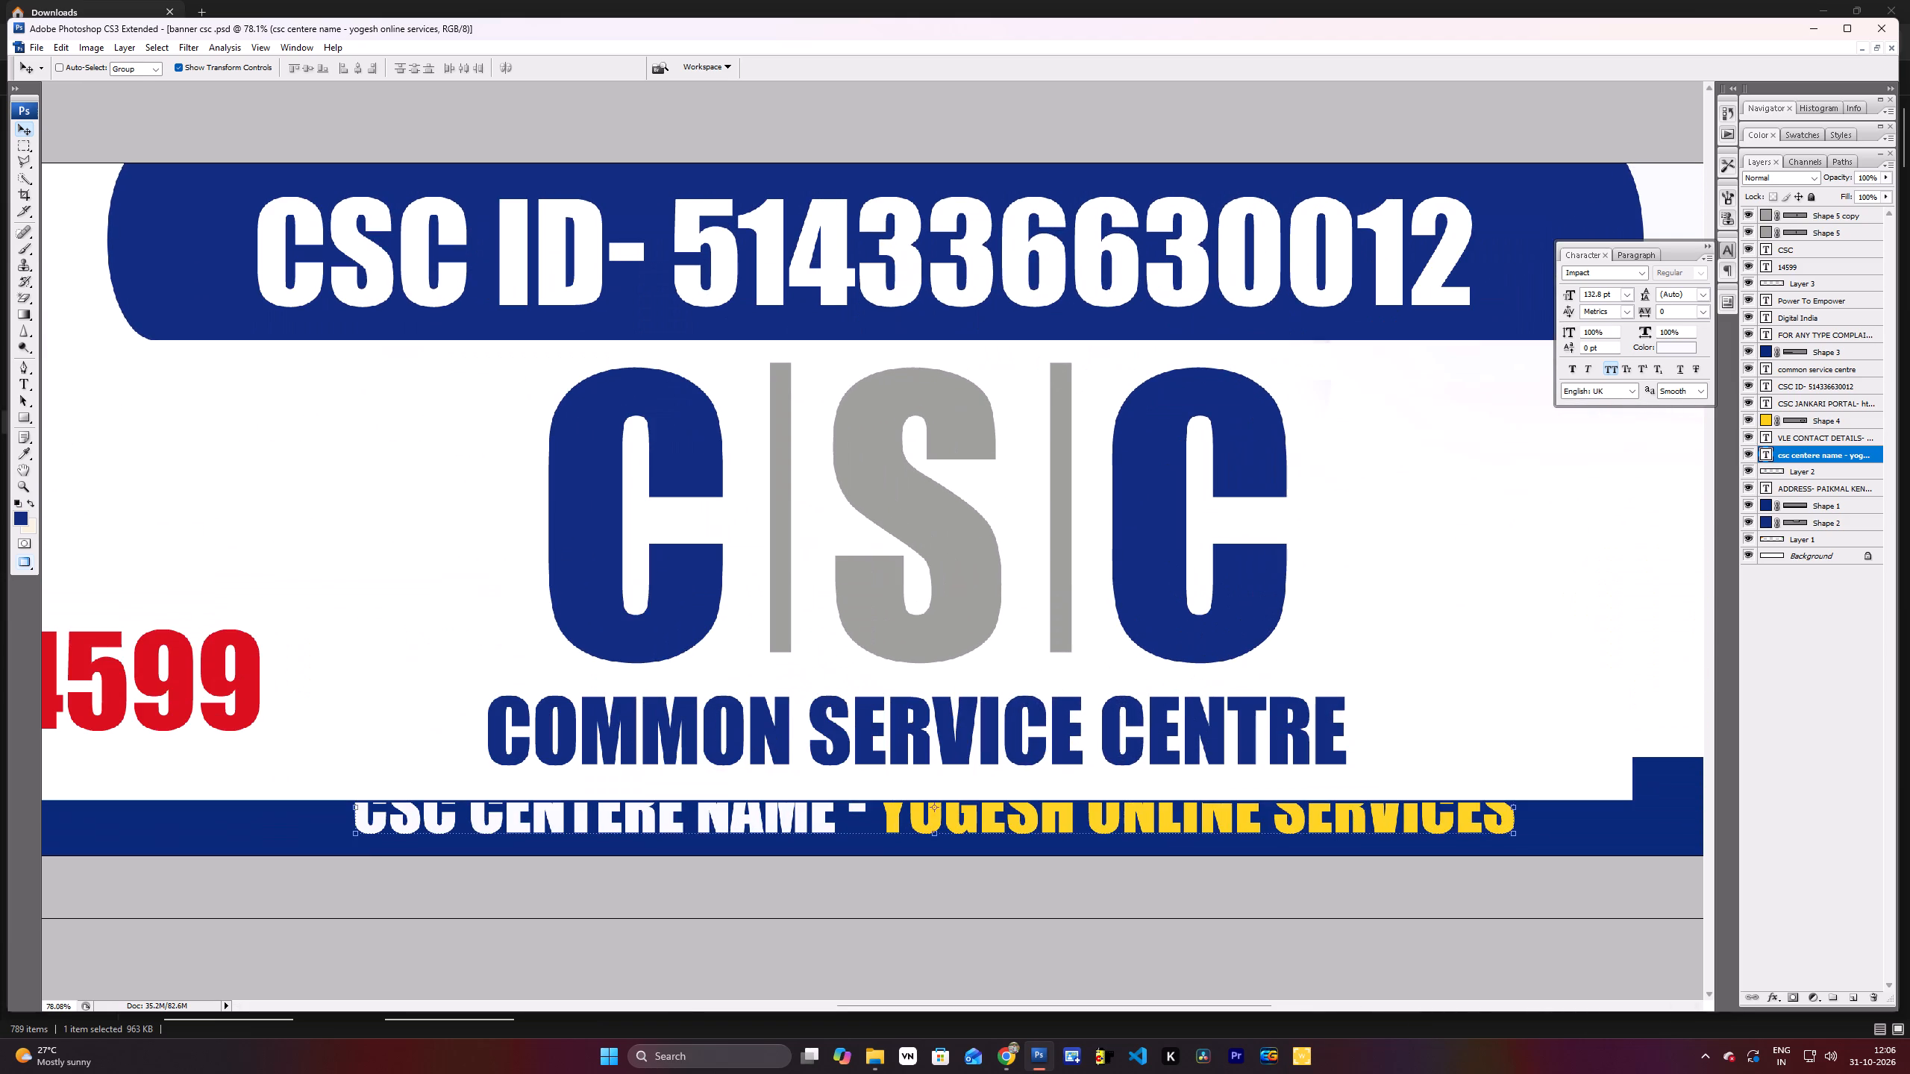
left_click(20, 378)
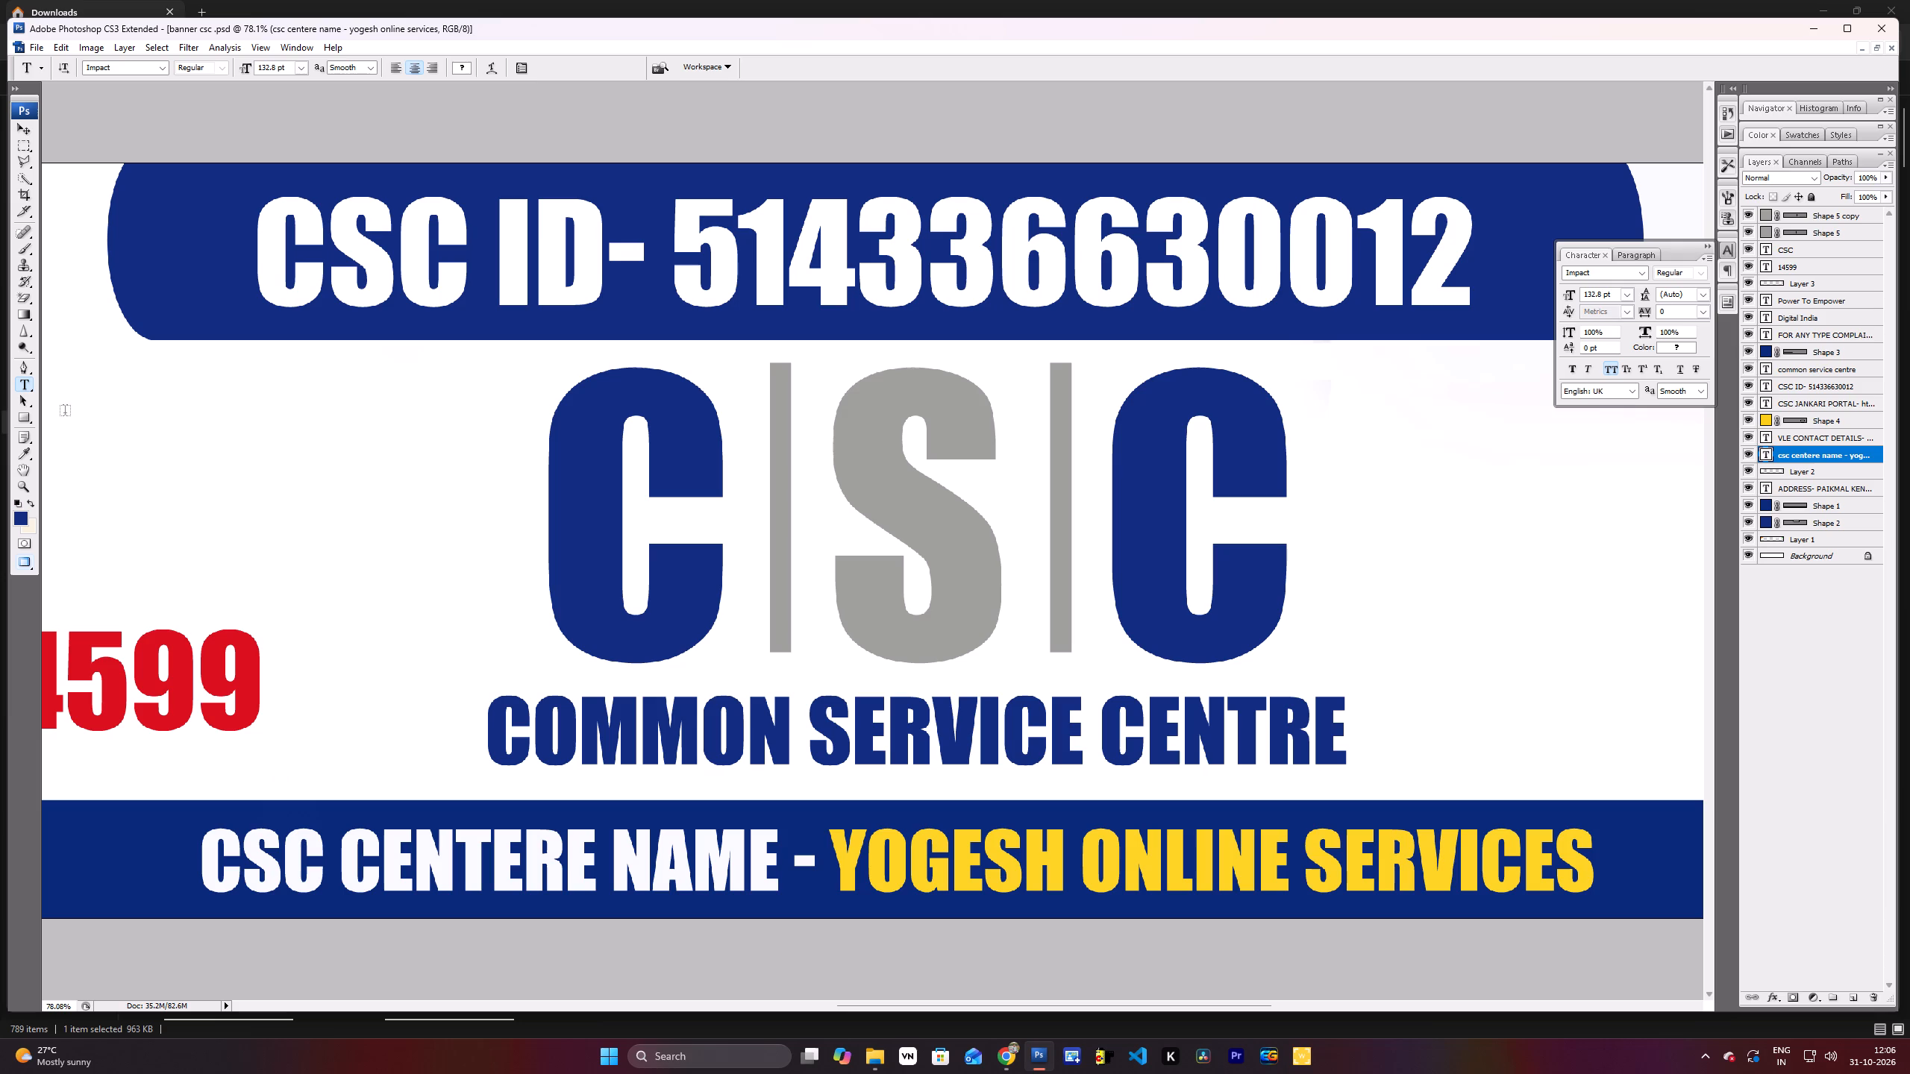
left_click(183, 428)
key("period")
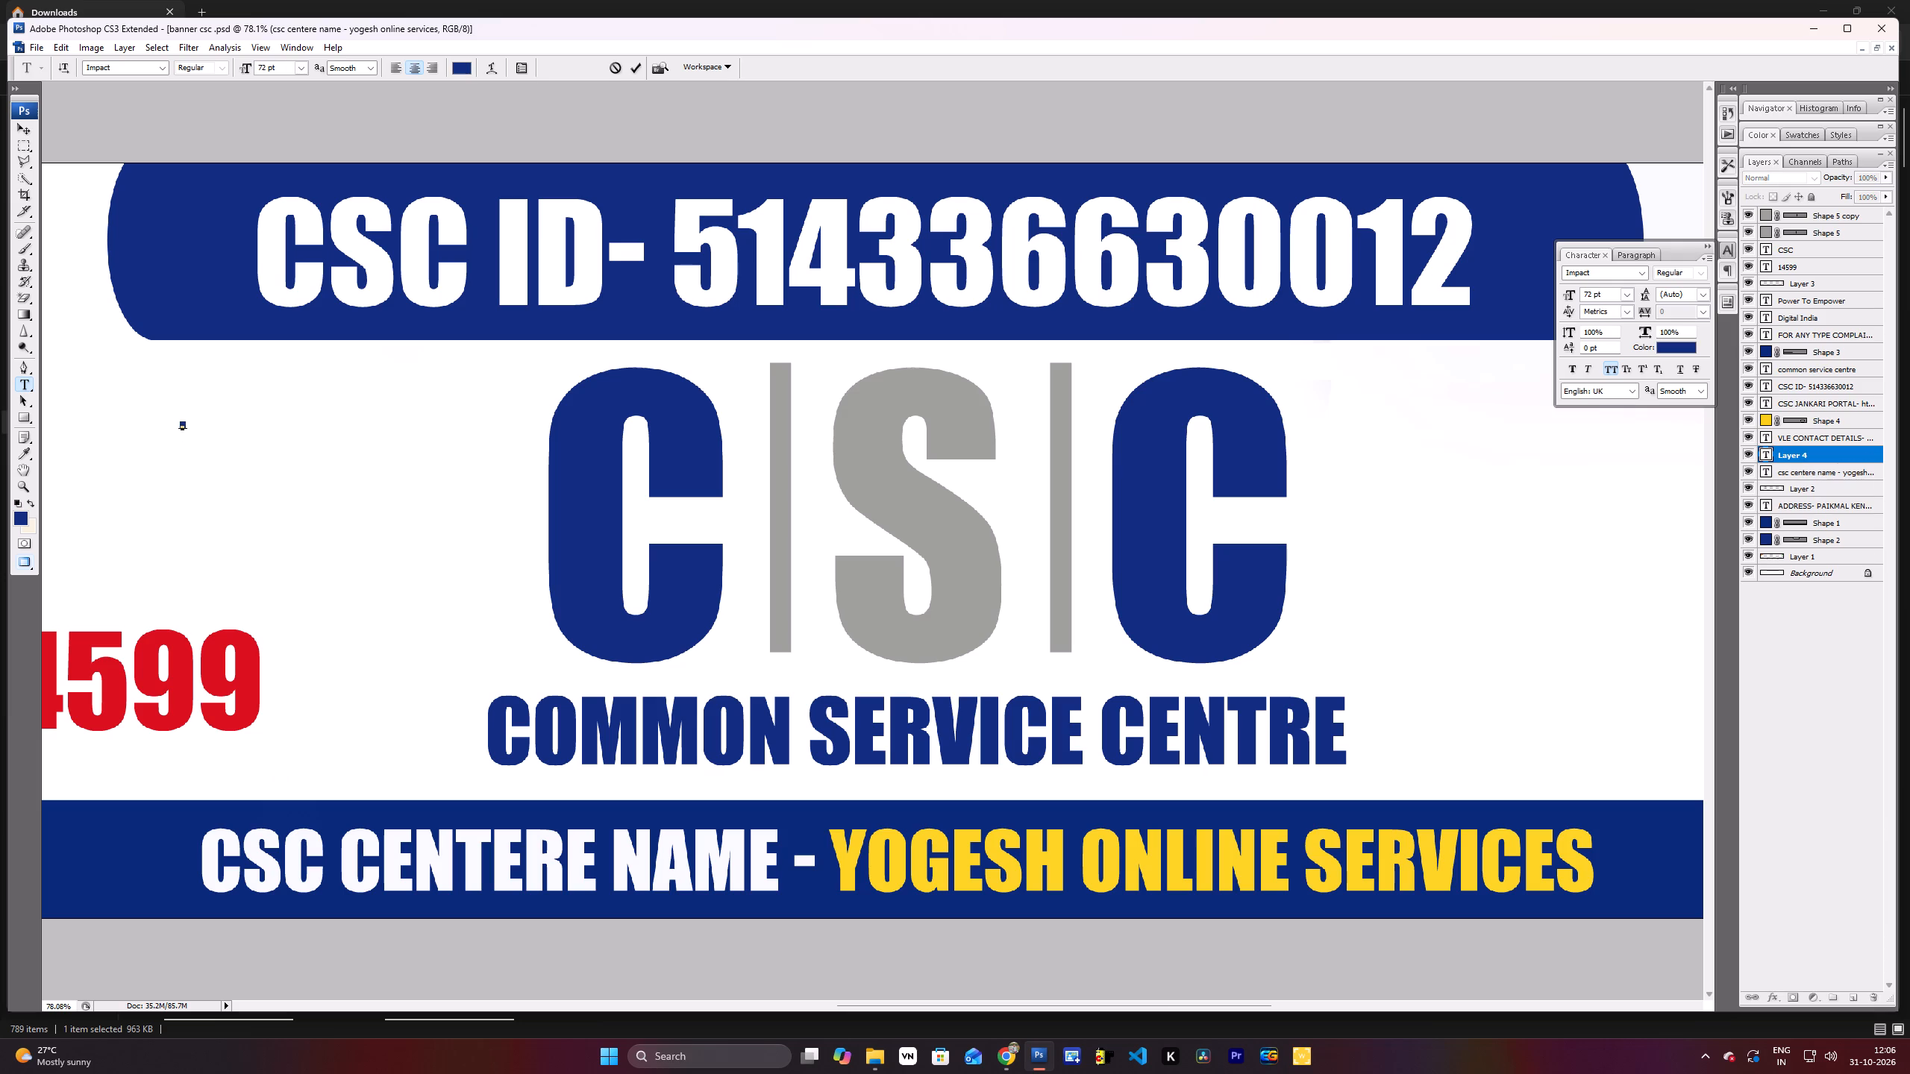
key("Return")
key("period")
key("Return")
key("period")
key("Return")
key("period")
key("Return")
key("period")
key("Return")
key("period")
key("Return")
key("period")
key("Return")
key("period")
key("Return")
Stretch the dot column slightly taller and wider, and move it close beside the first C of the CSC lettering.
key("v")
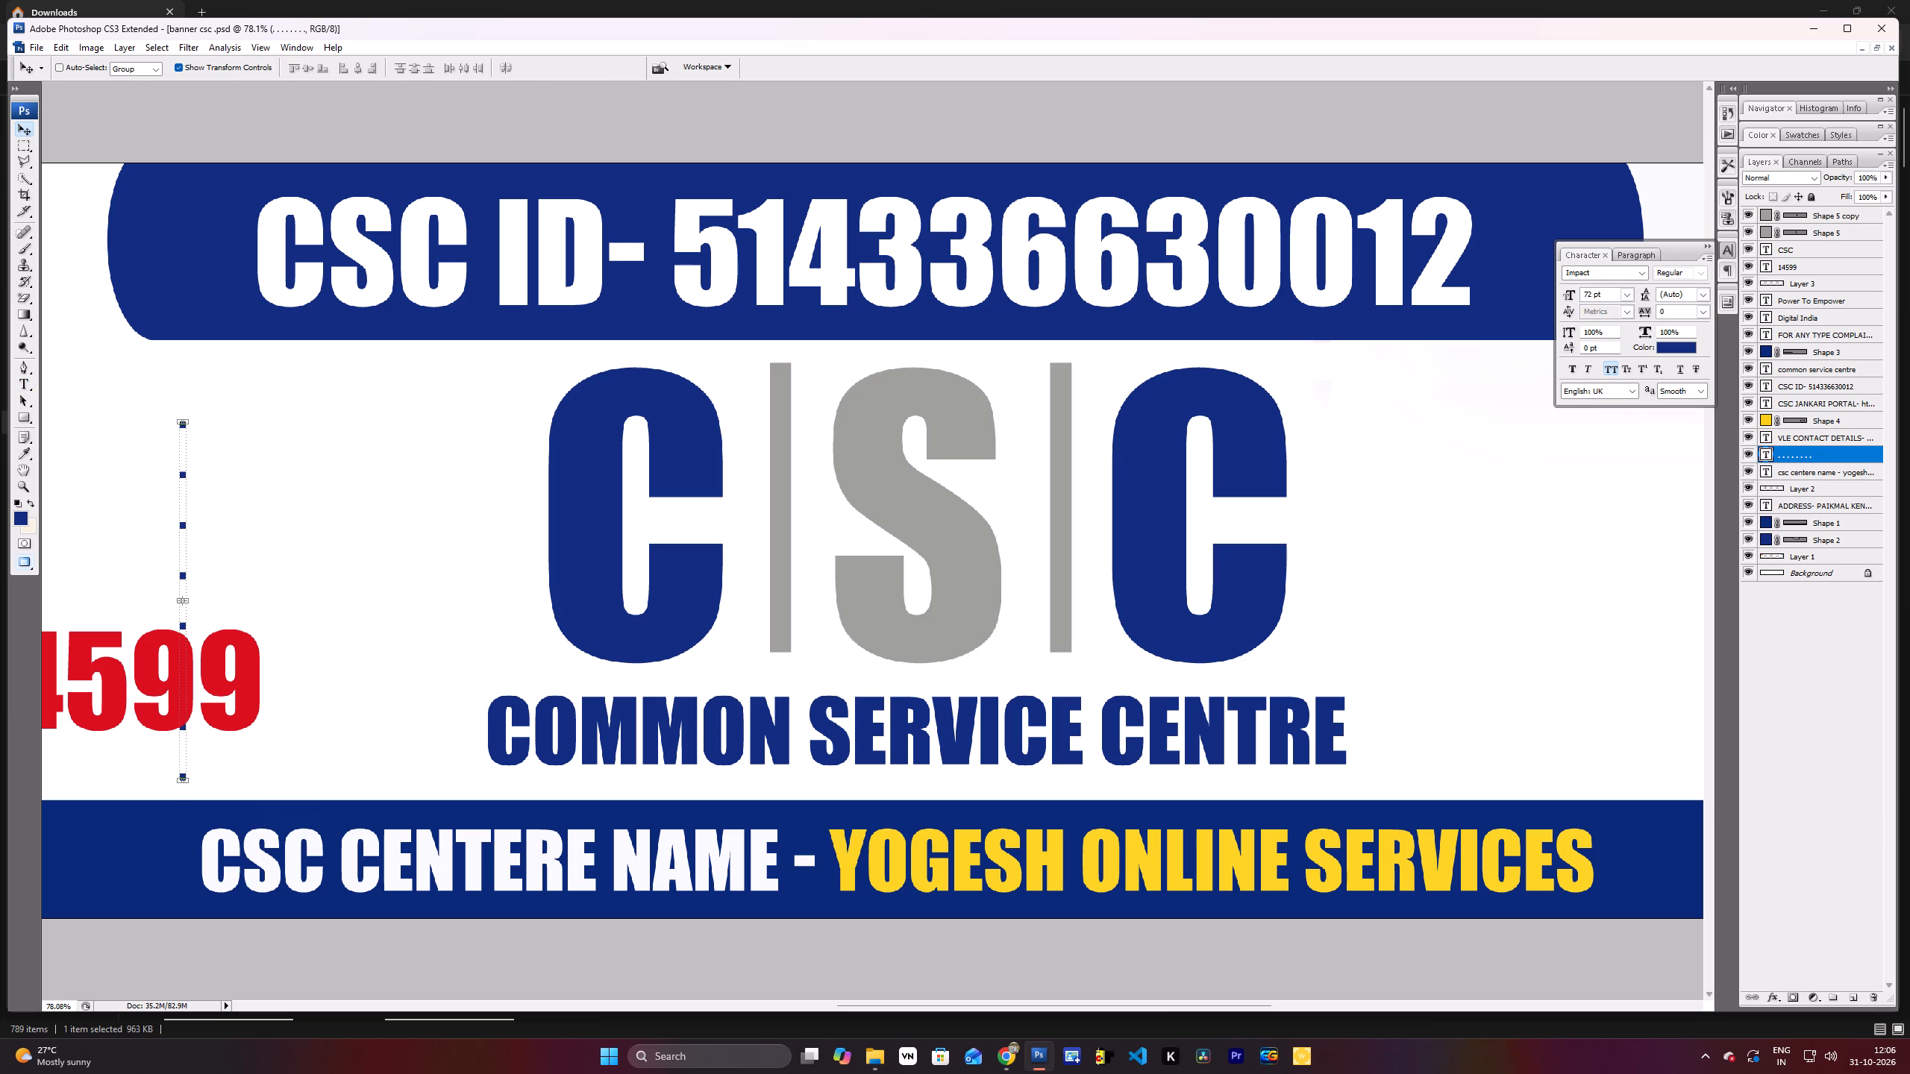
left_click_drag(193, 597, 213, 597)
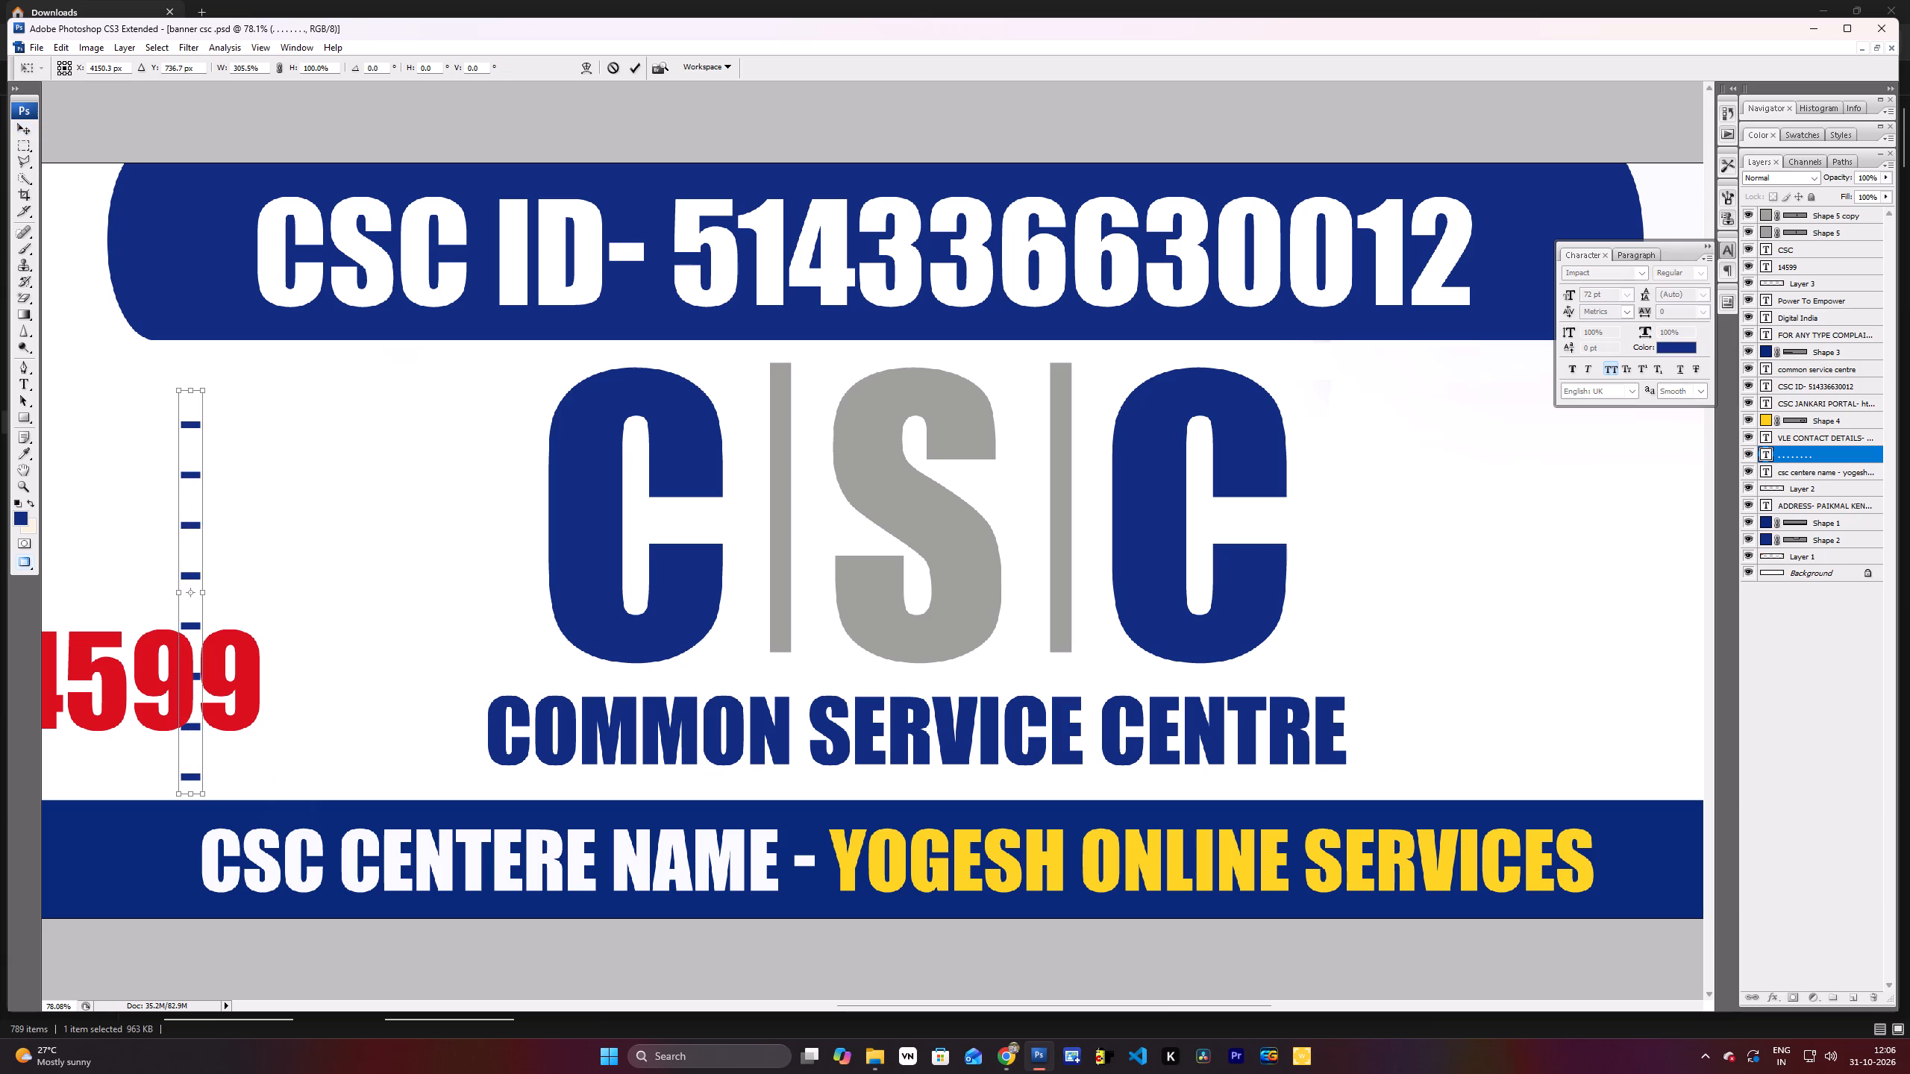
left_click_drag(188, 391, 184, 339)
left_click_drag(204, 568, 191, 565)
key("Return")
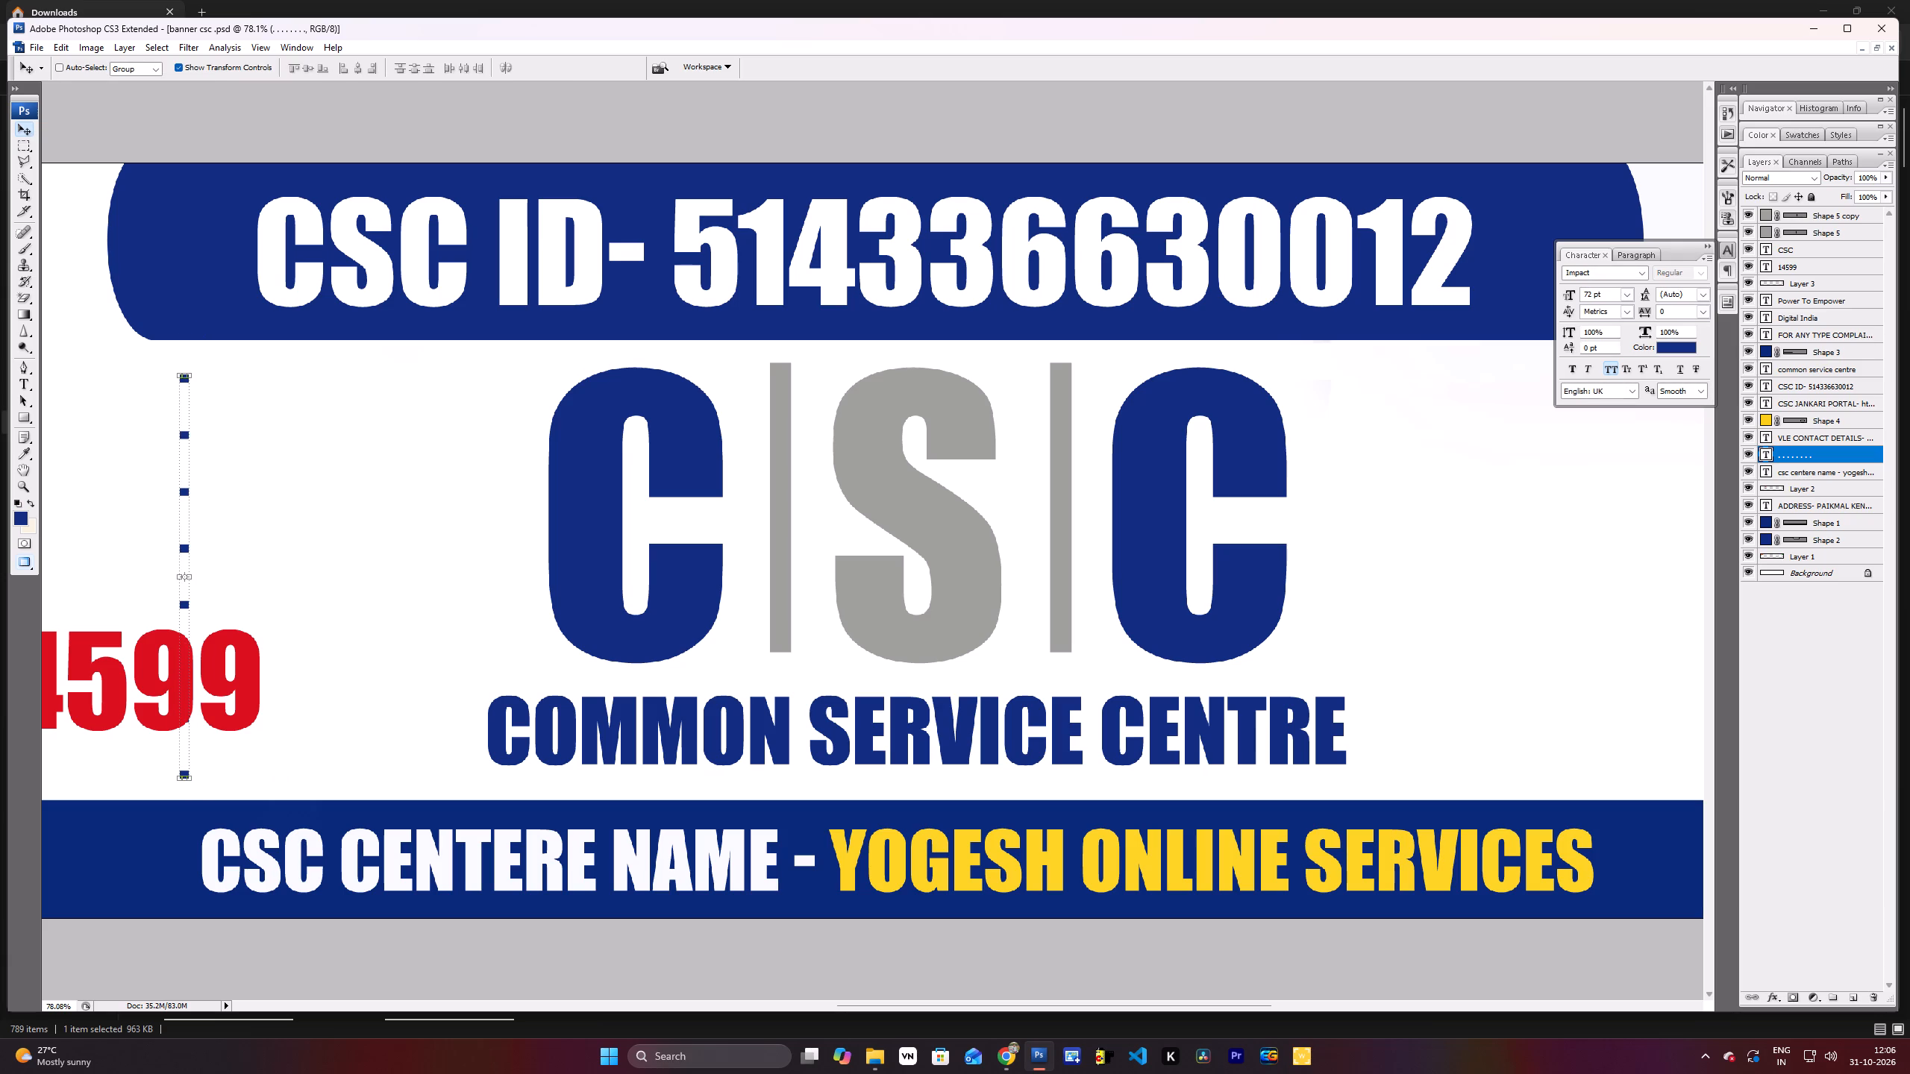
left_click_drag(184, 536, 418, 533)
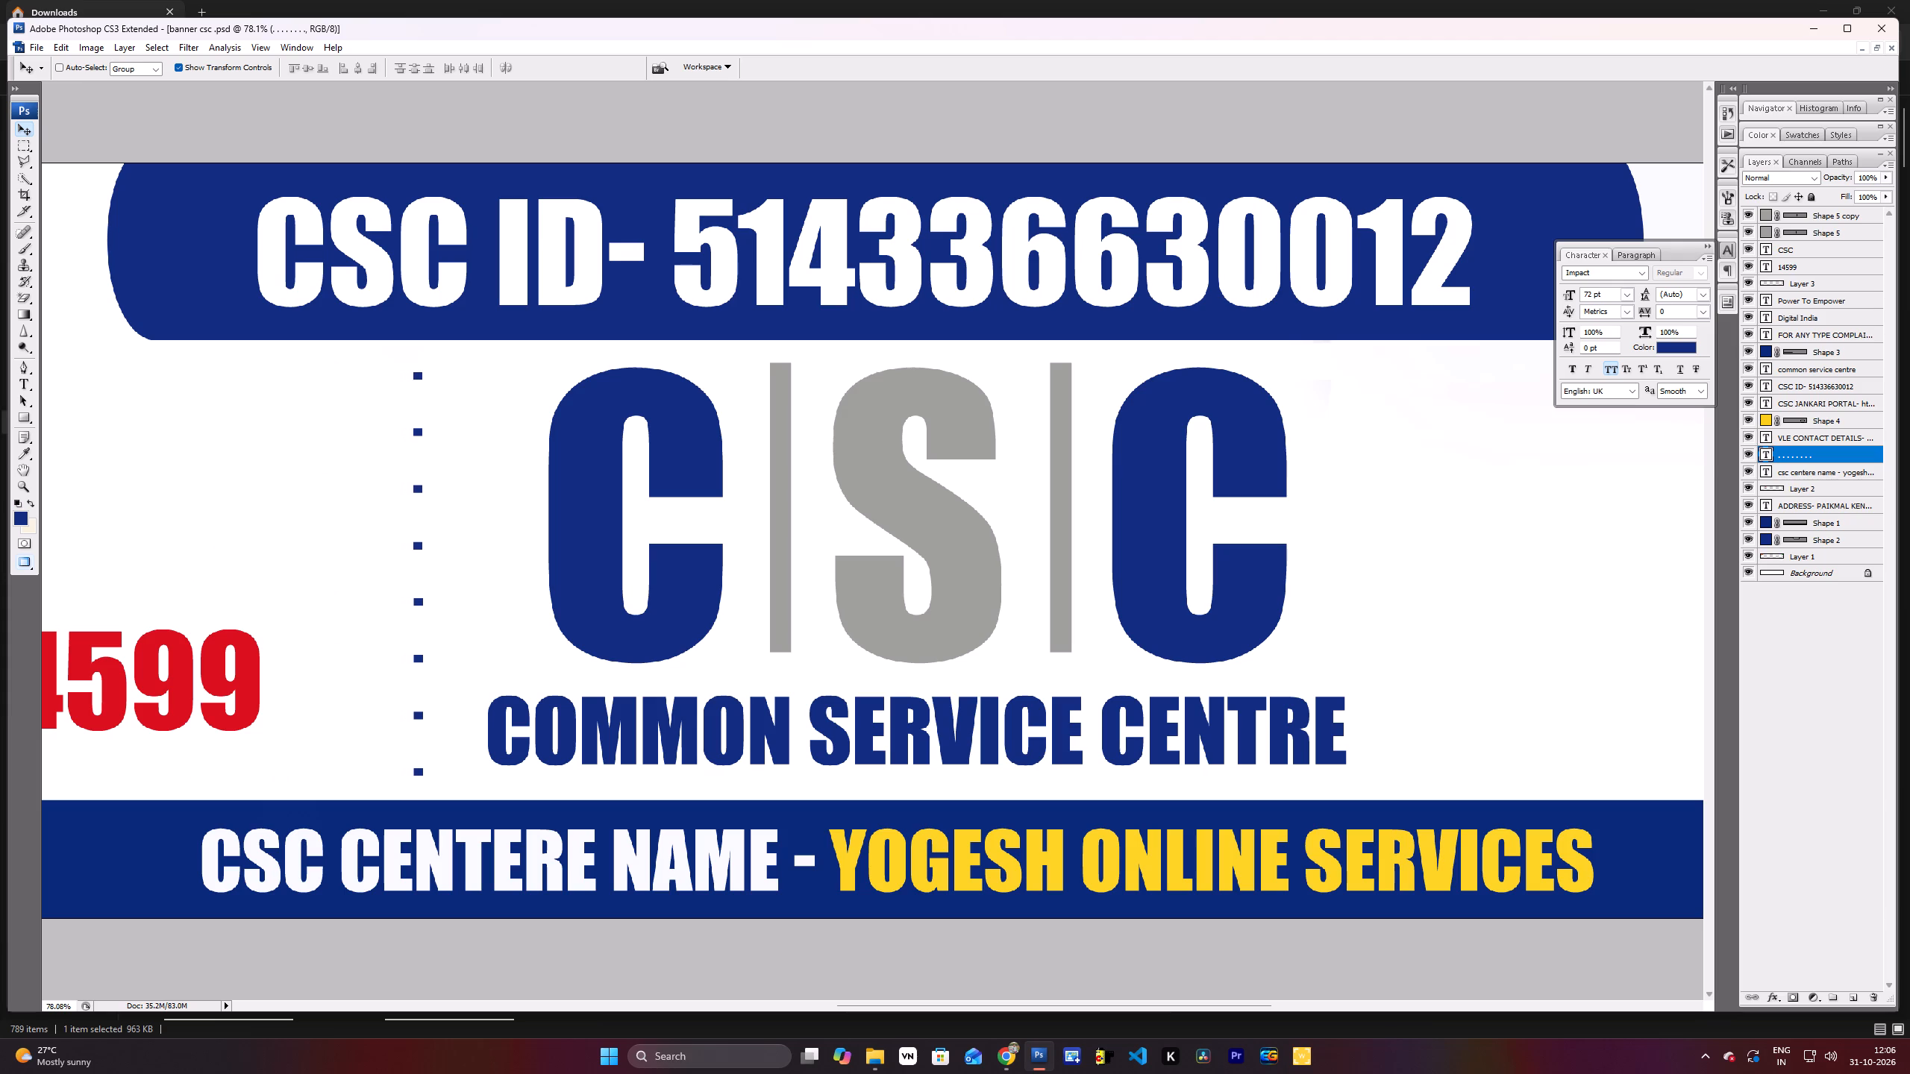
left_click_drag(418, 533, 418, 536)
Rotate the dot column 90° clockwise and place it between the CSC lettering and COMMON SERVICE CENTRE, centred under the S.
key("ctrl+t")
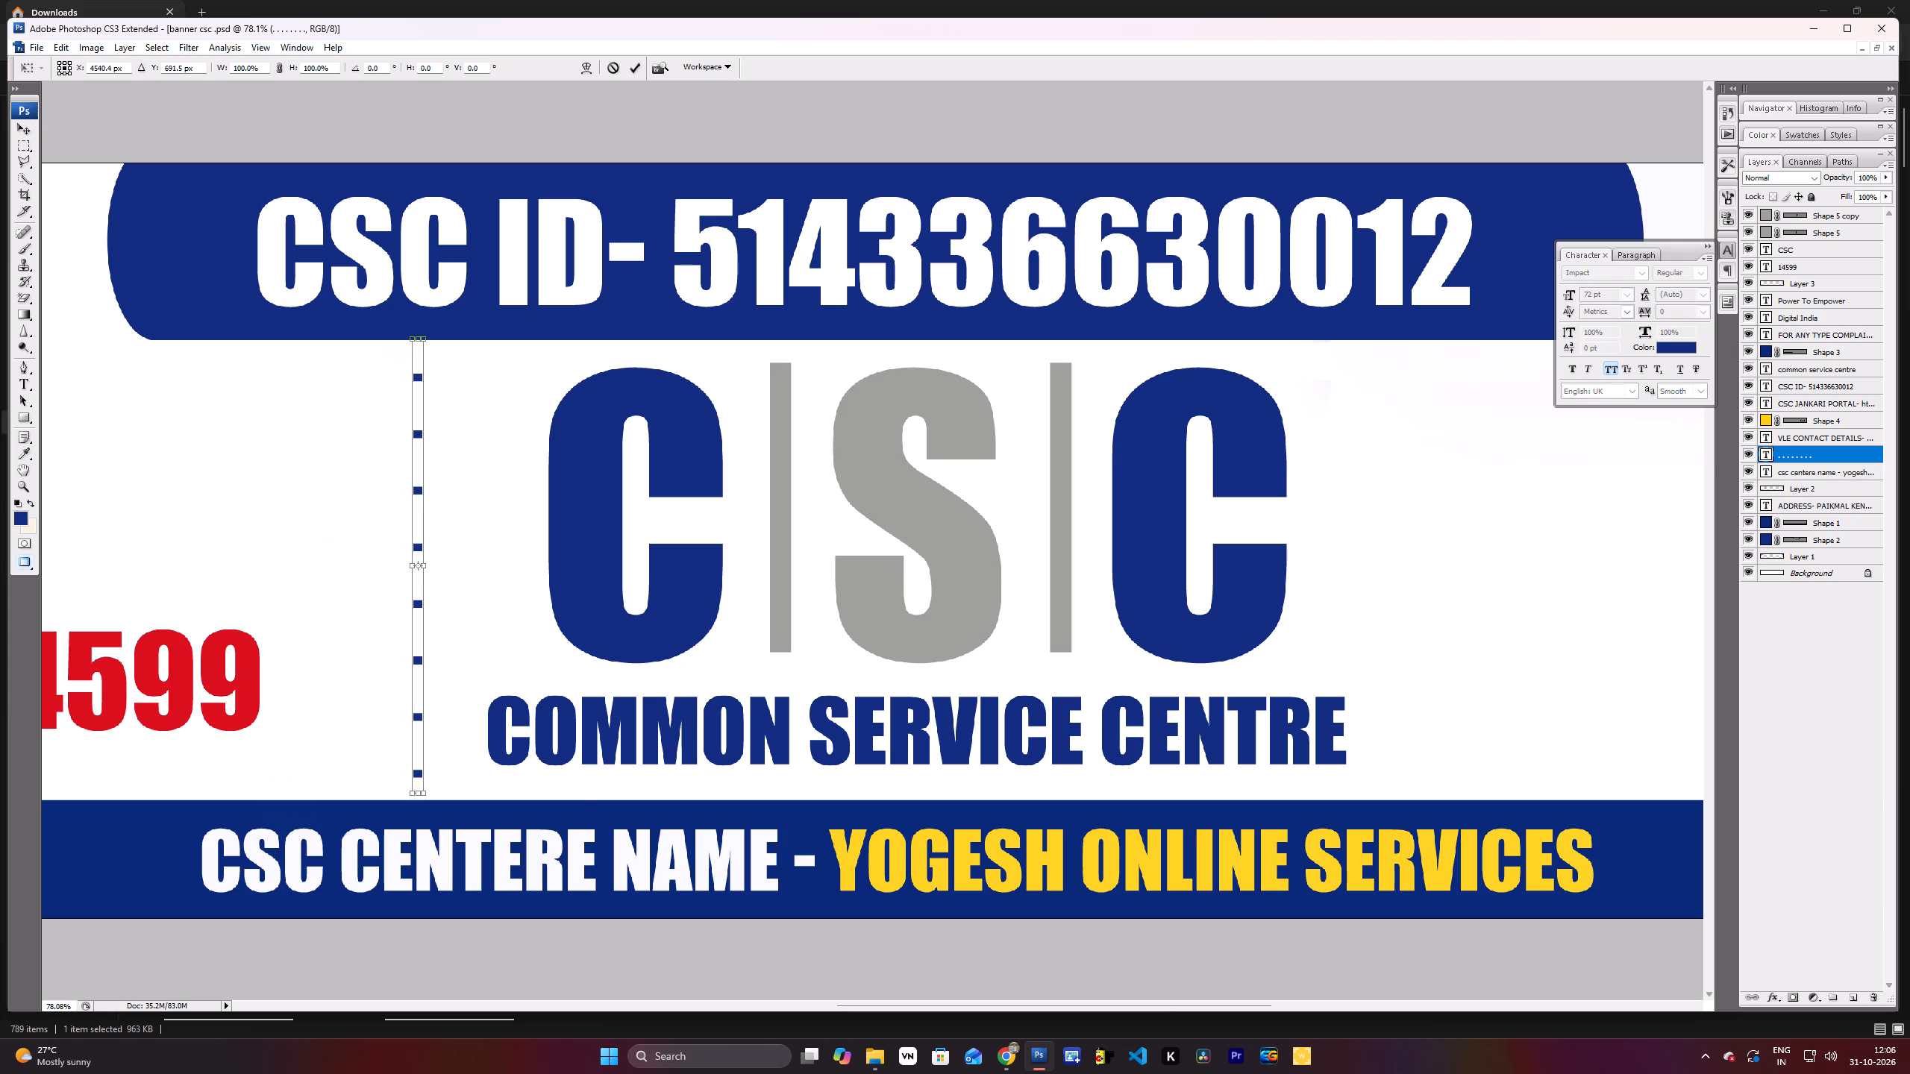
right_click(421, 584)
left_click_drag(520, 752, 517, 744)
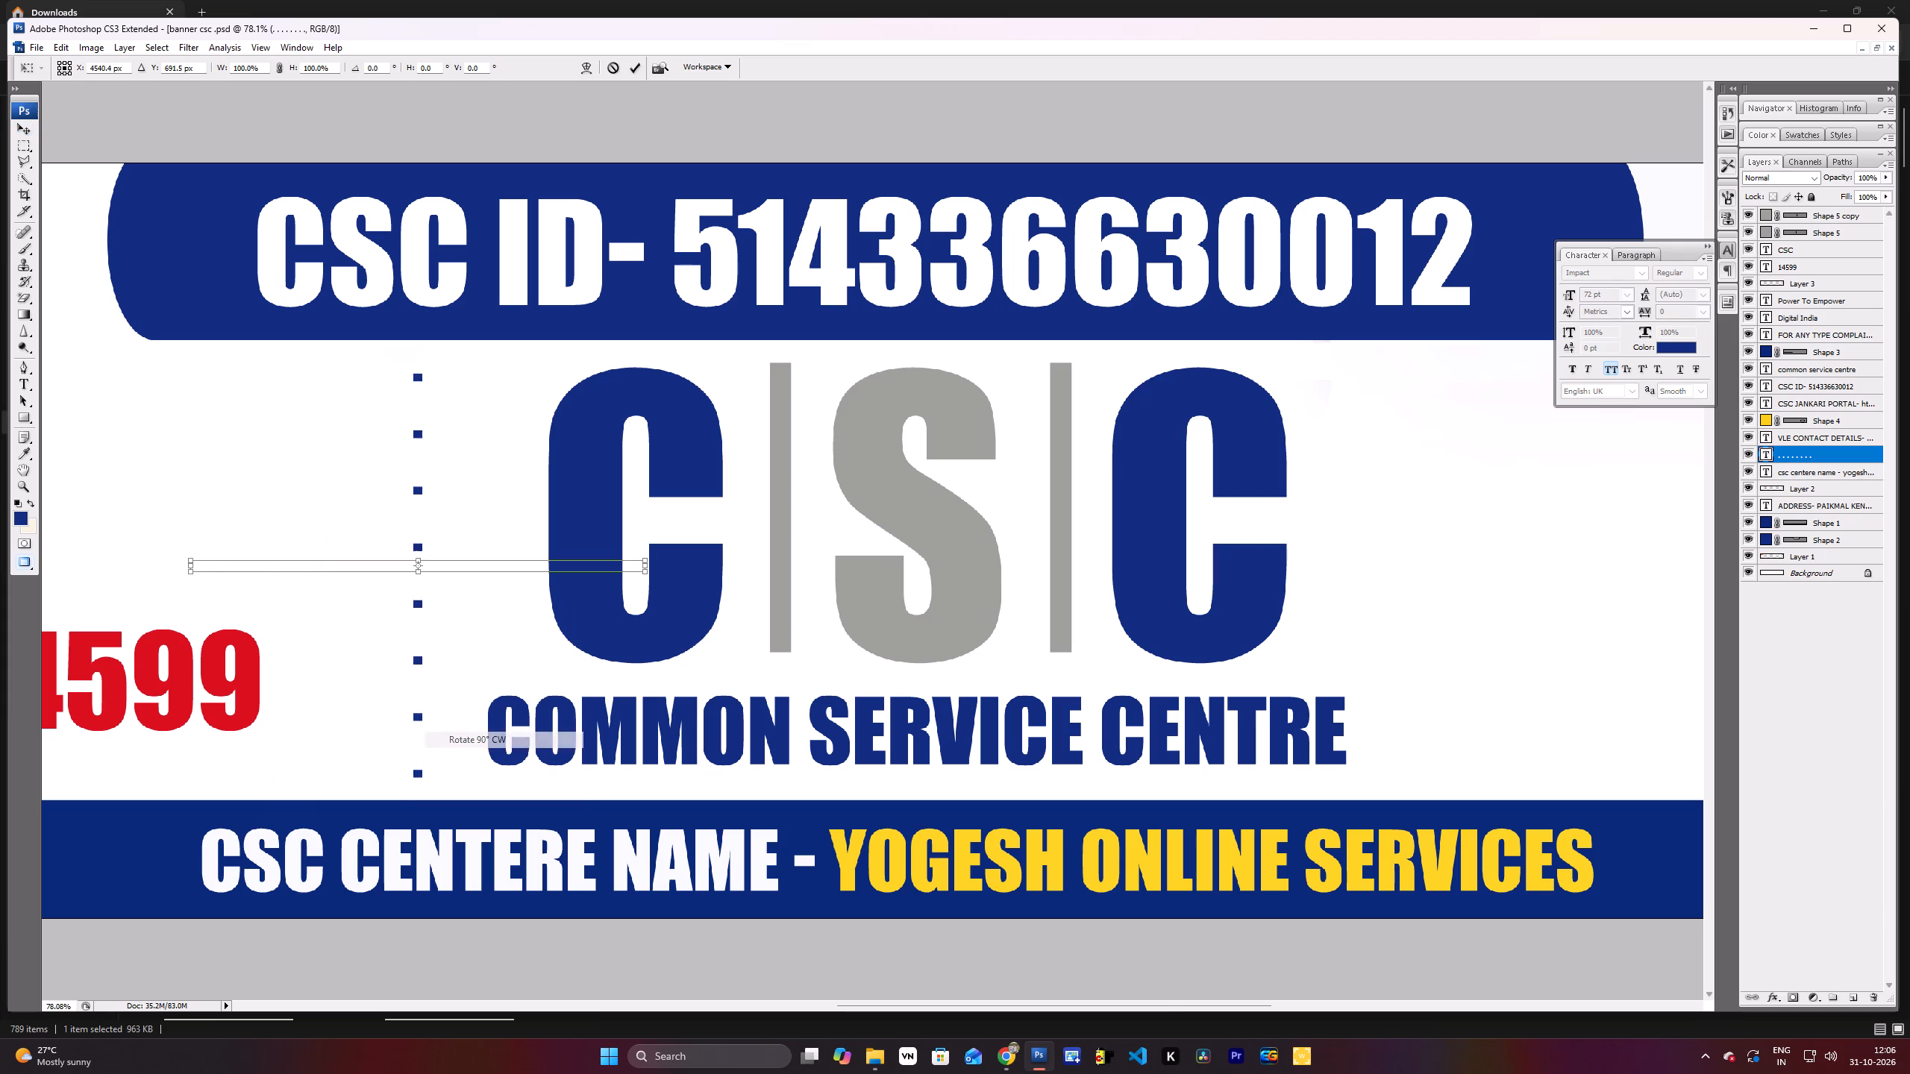
left_click_drag(519, 565, 1407, 882)
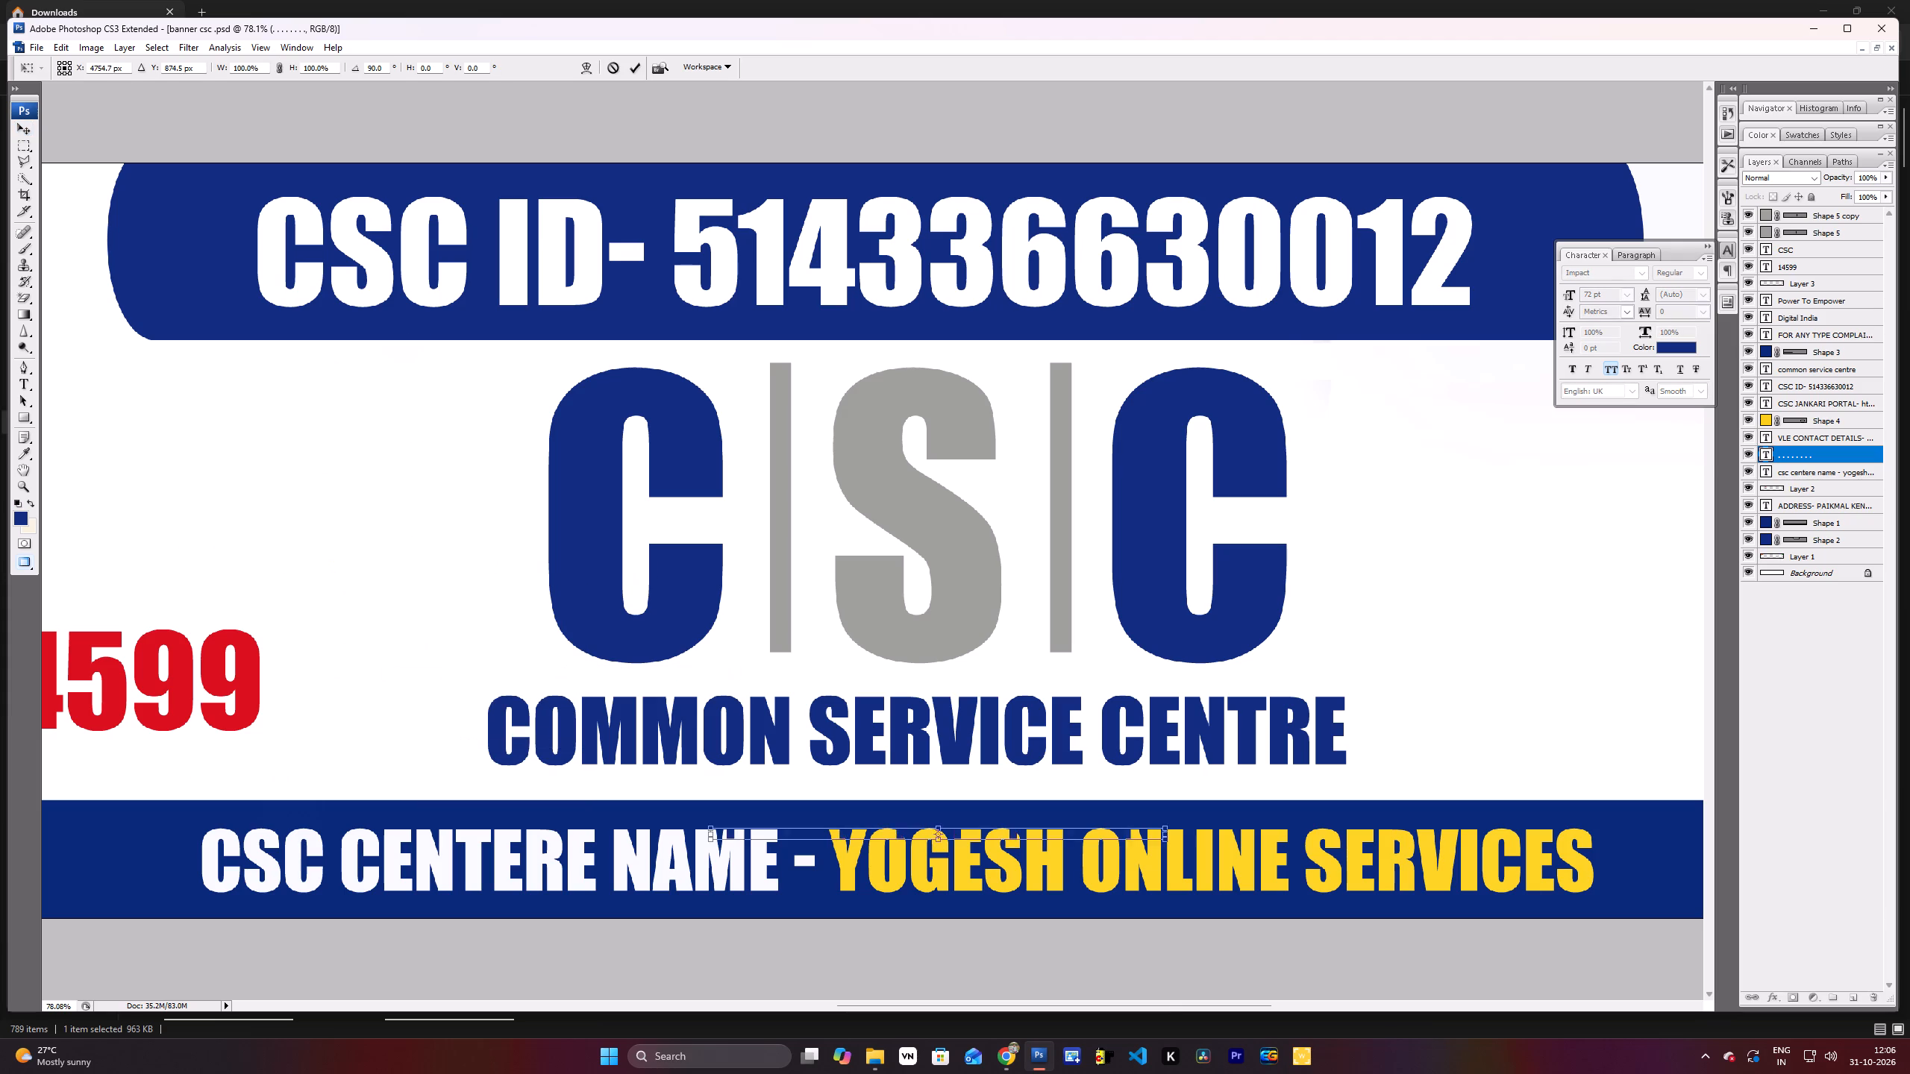
left_click_drag(1407, 882, 896, 667)
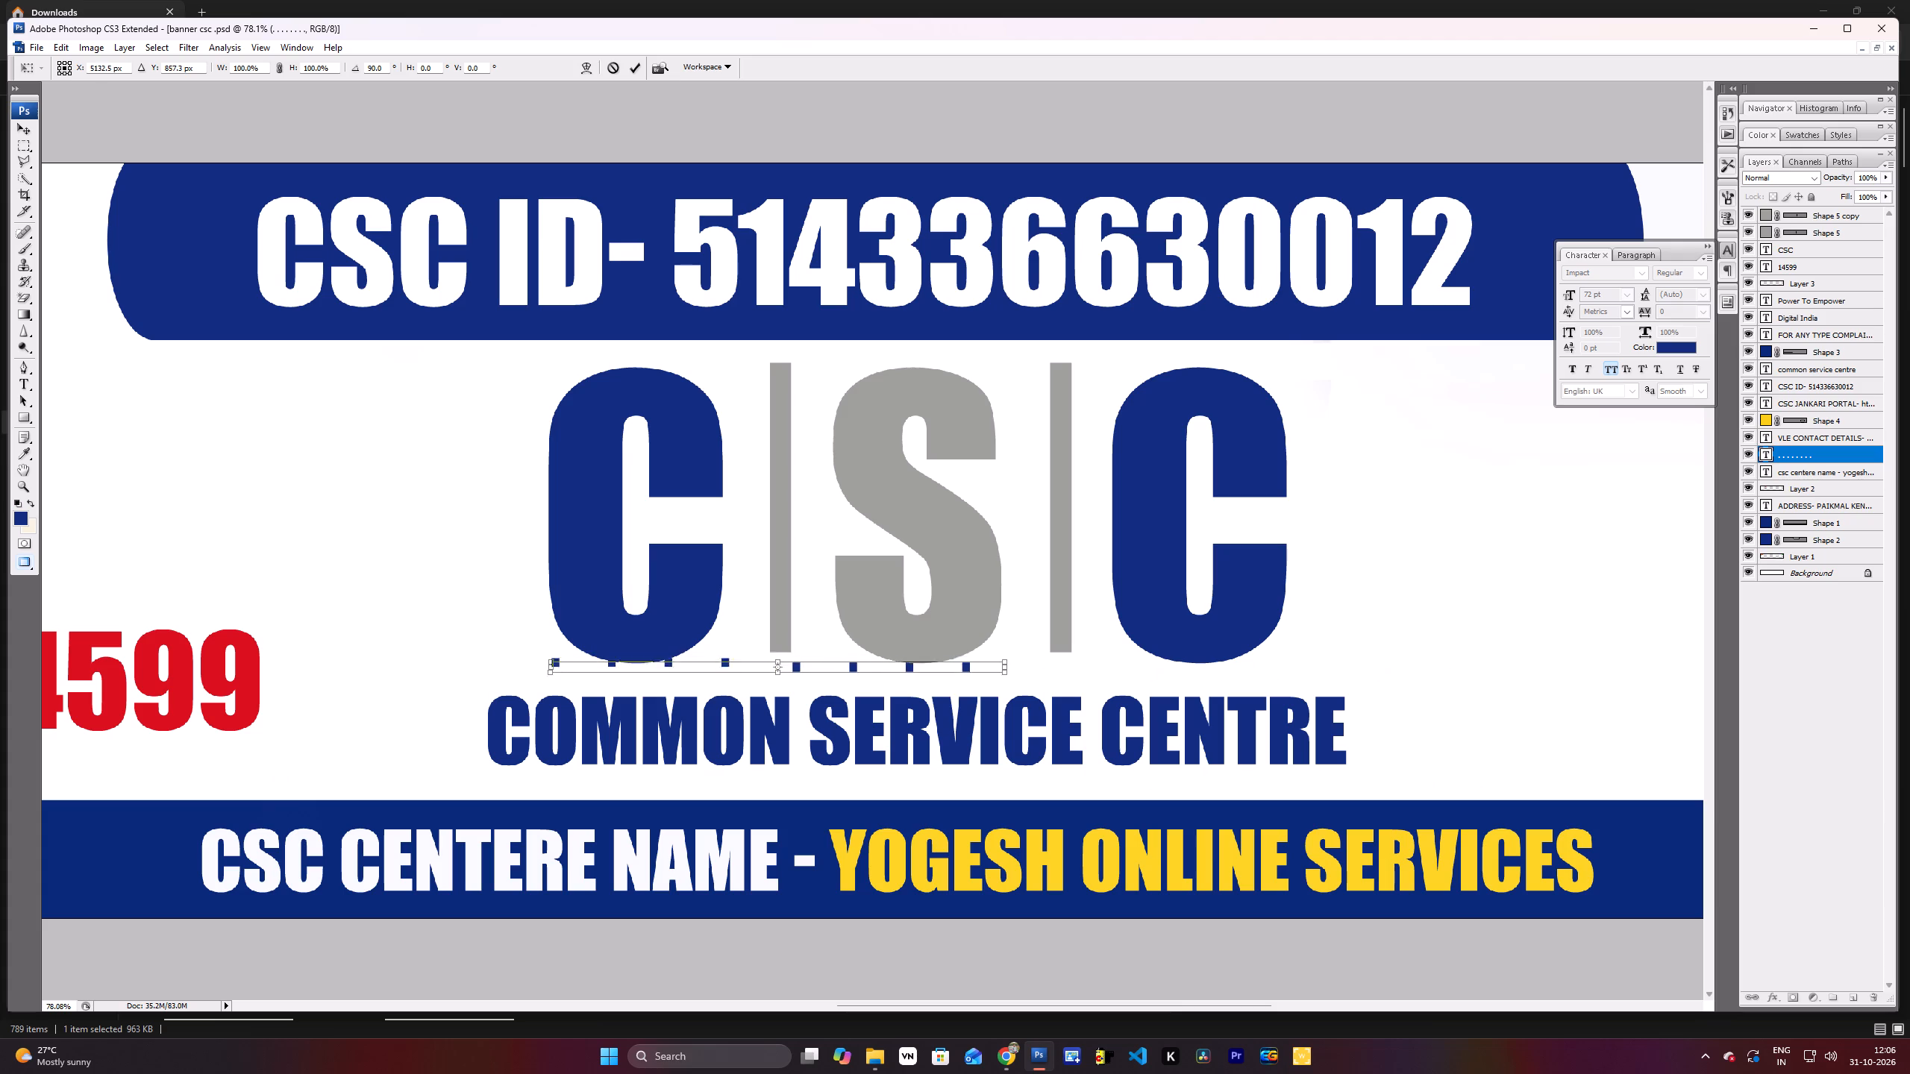
left_click_drag(896, 667, 1011, 674)
key("Return")
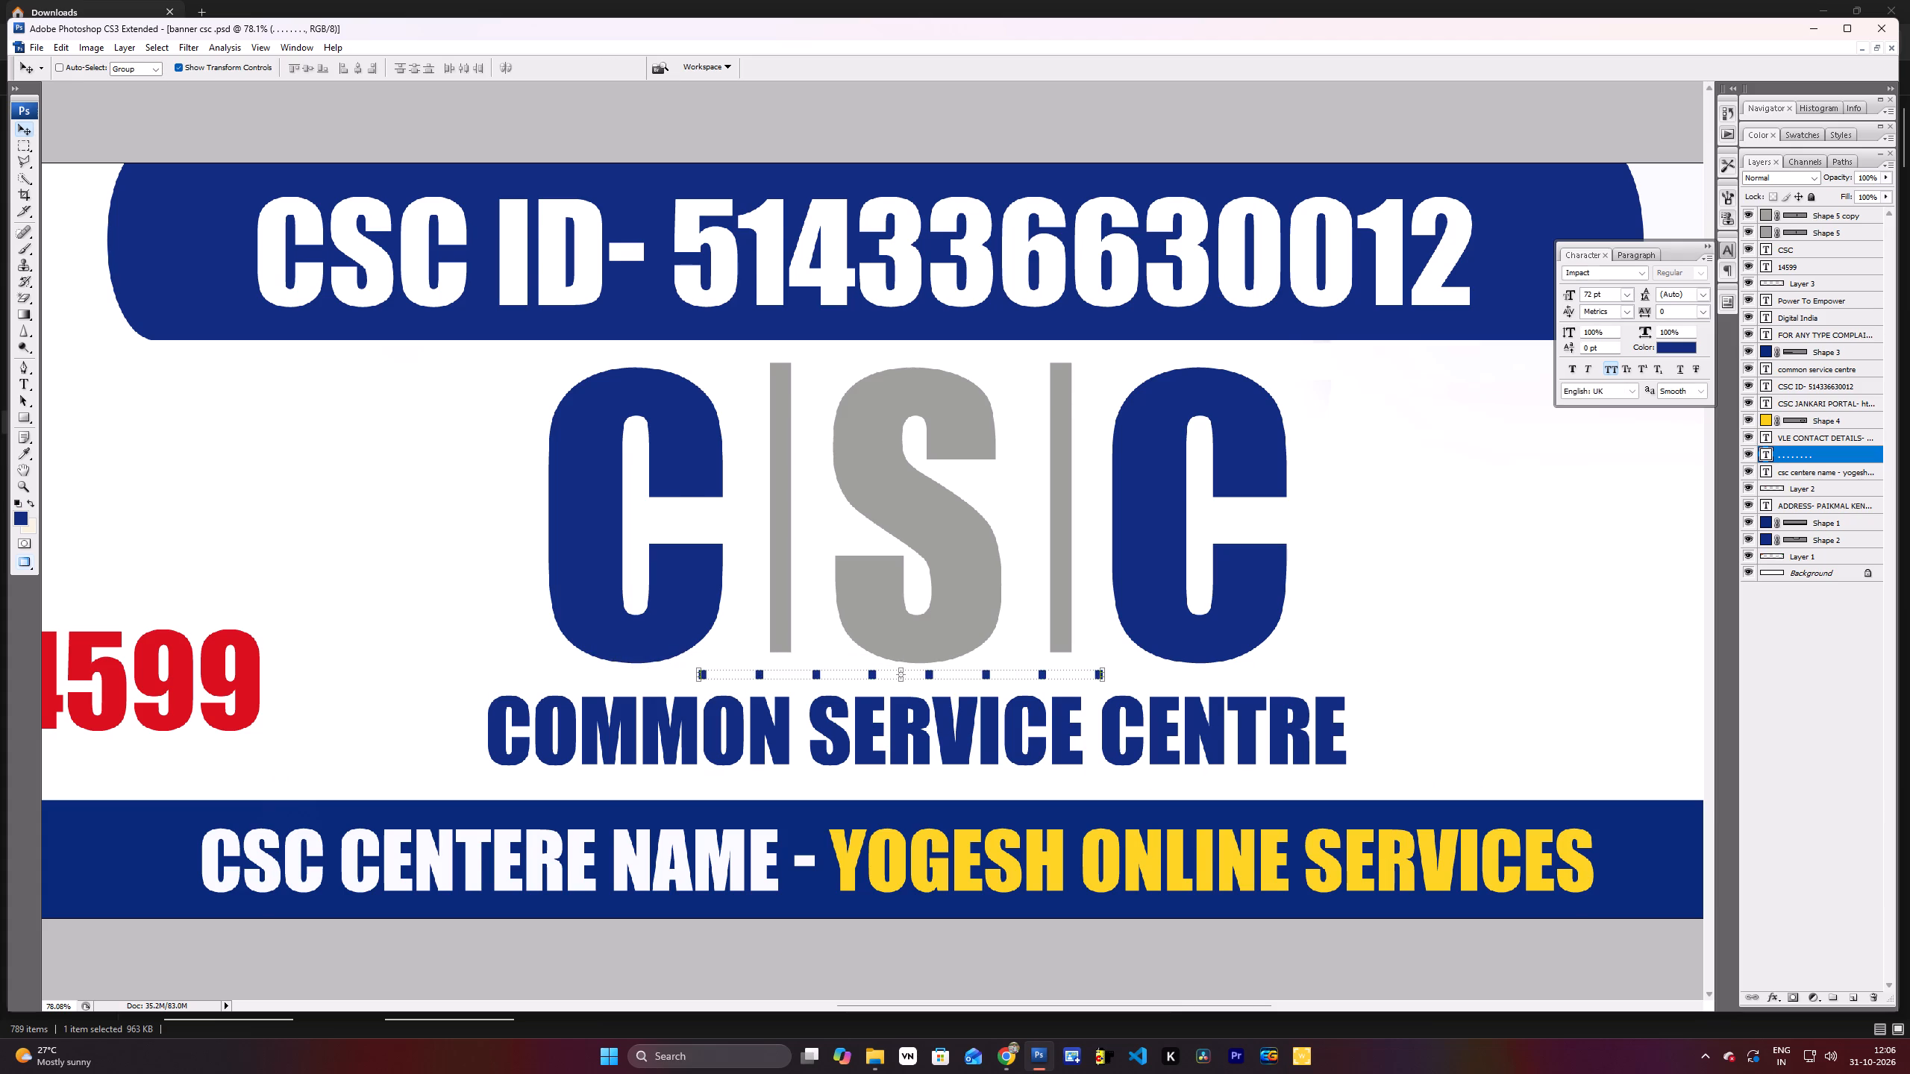
Duplicate the small dot row under the CSC lettering and place the copy just above the start of the complaint strip.
scroll(1006, 674, "down", 9)
scroll(1456, 571, "up", 2)
scroll(1455, 569, "down", 8)
scroll(1454, 585, "up", 2)
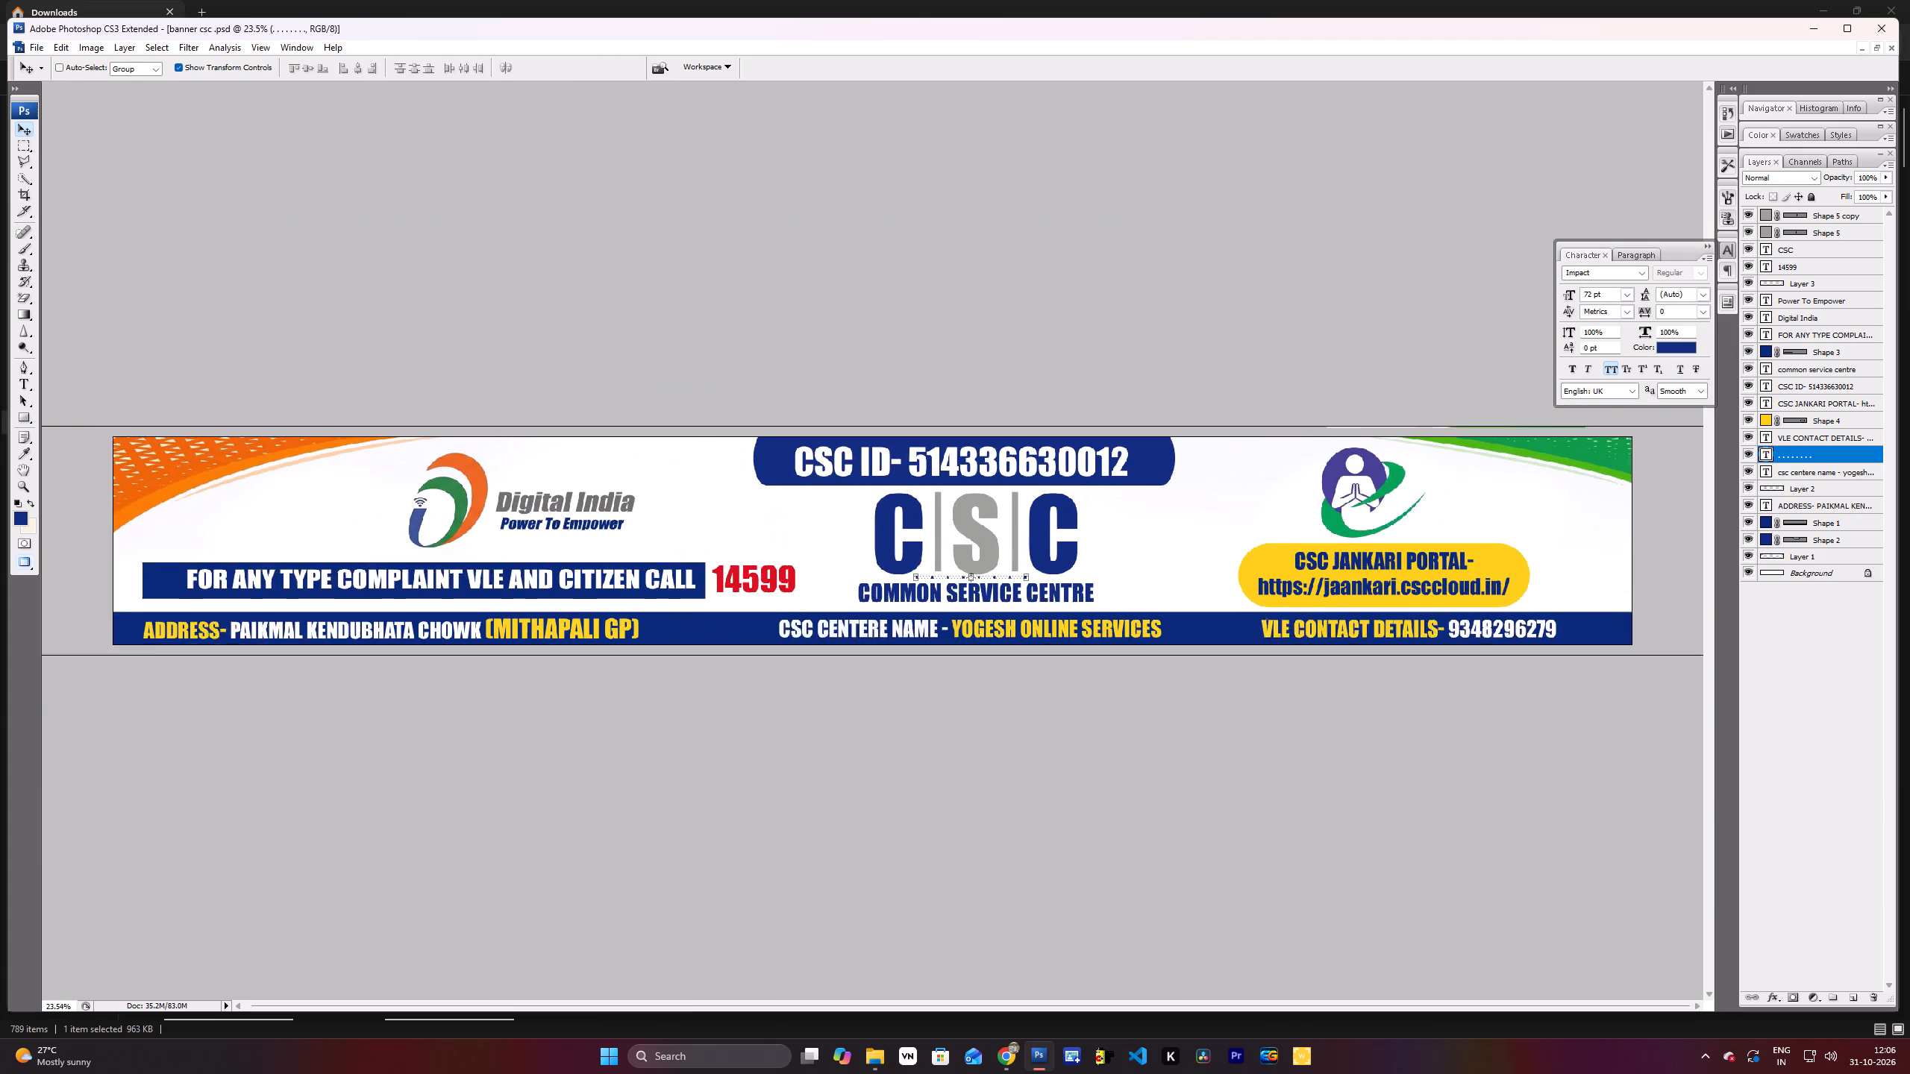
key("ctrl+j")
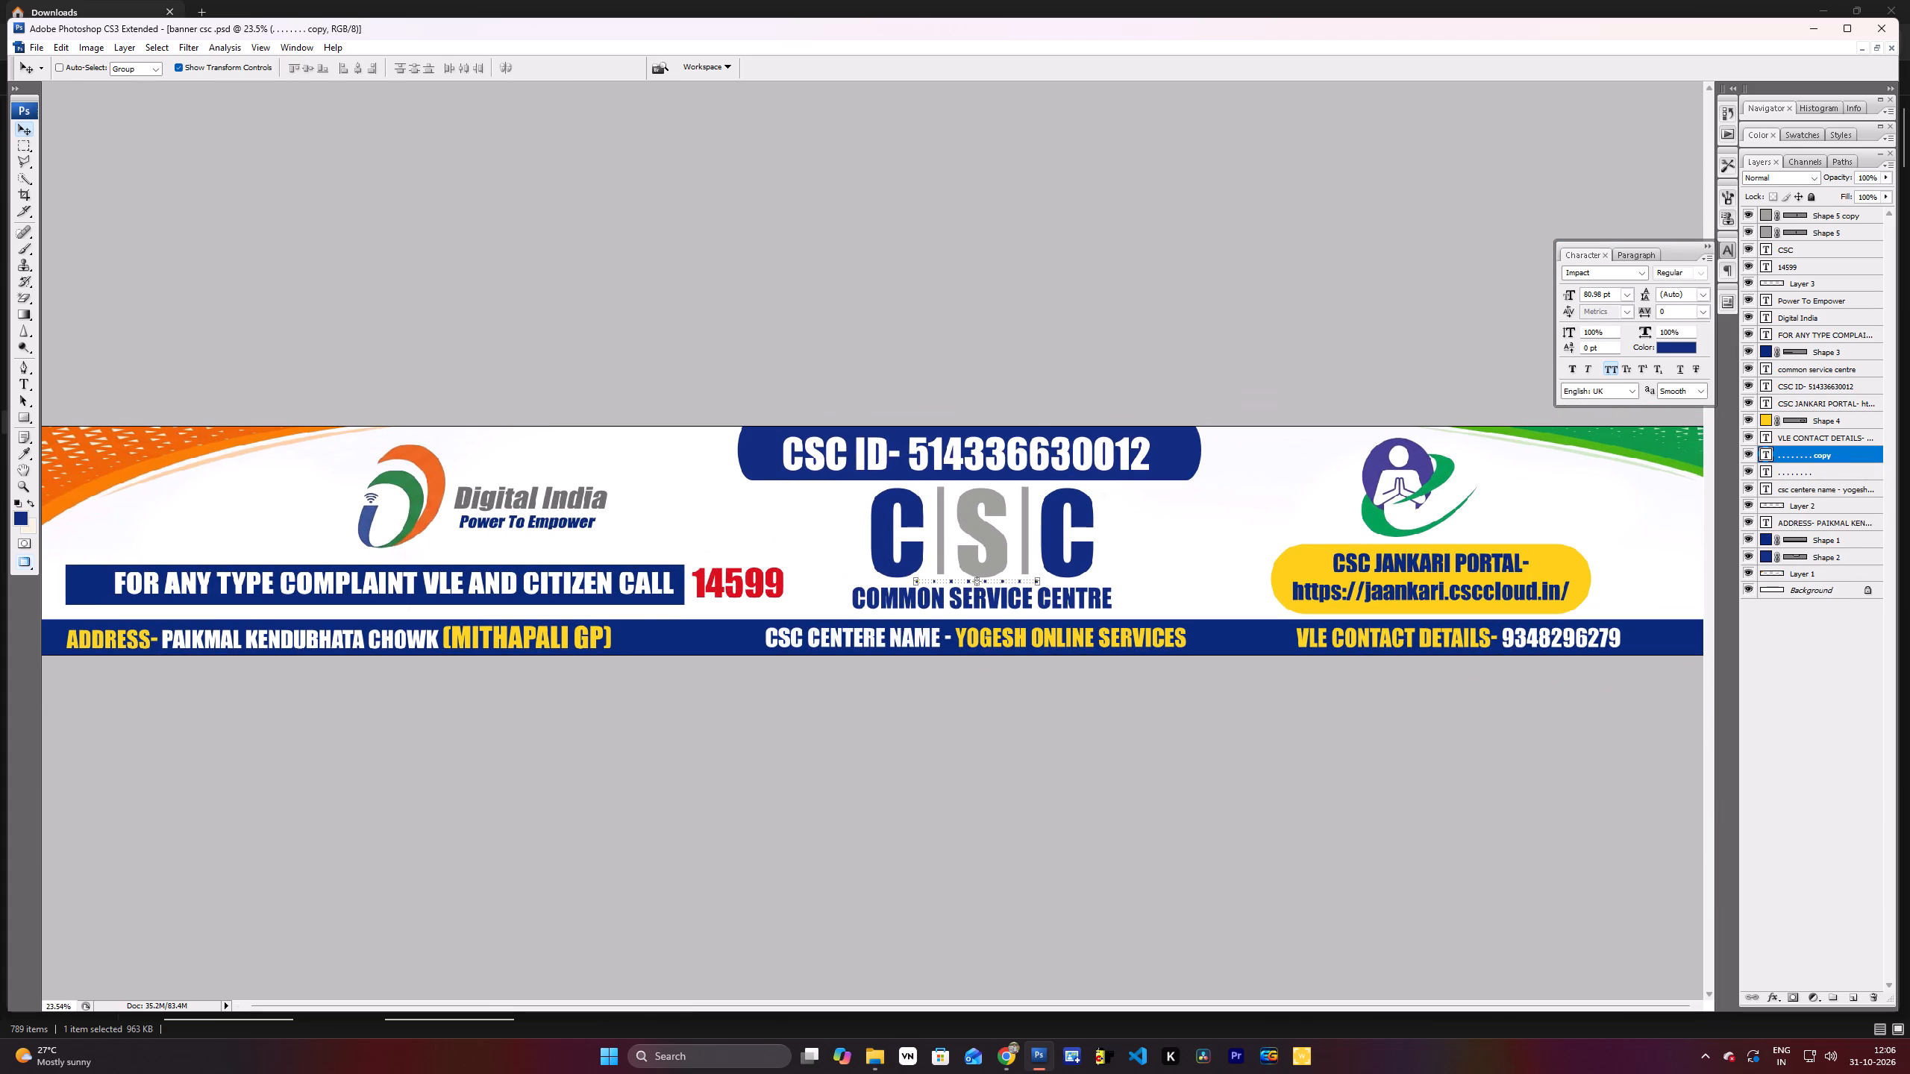
left_click_drag(1008, 582, 204, 553)
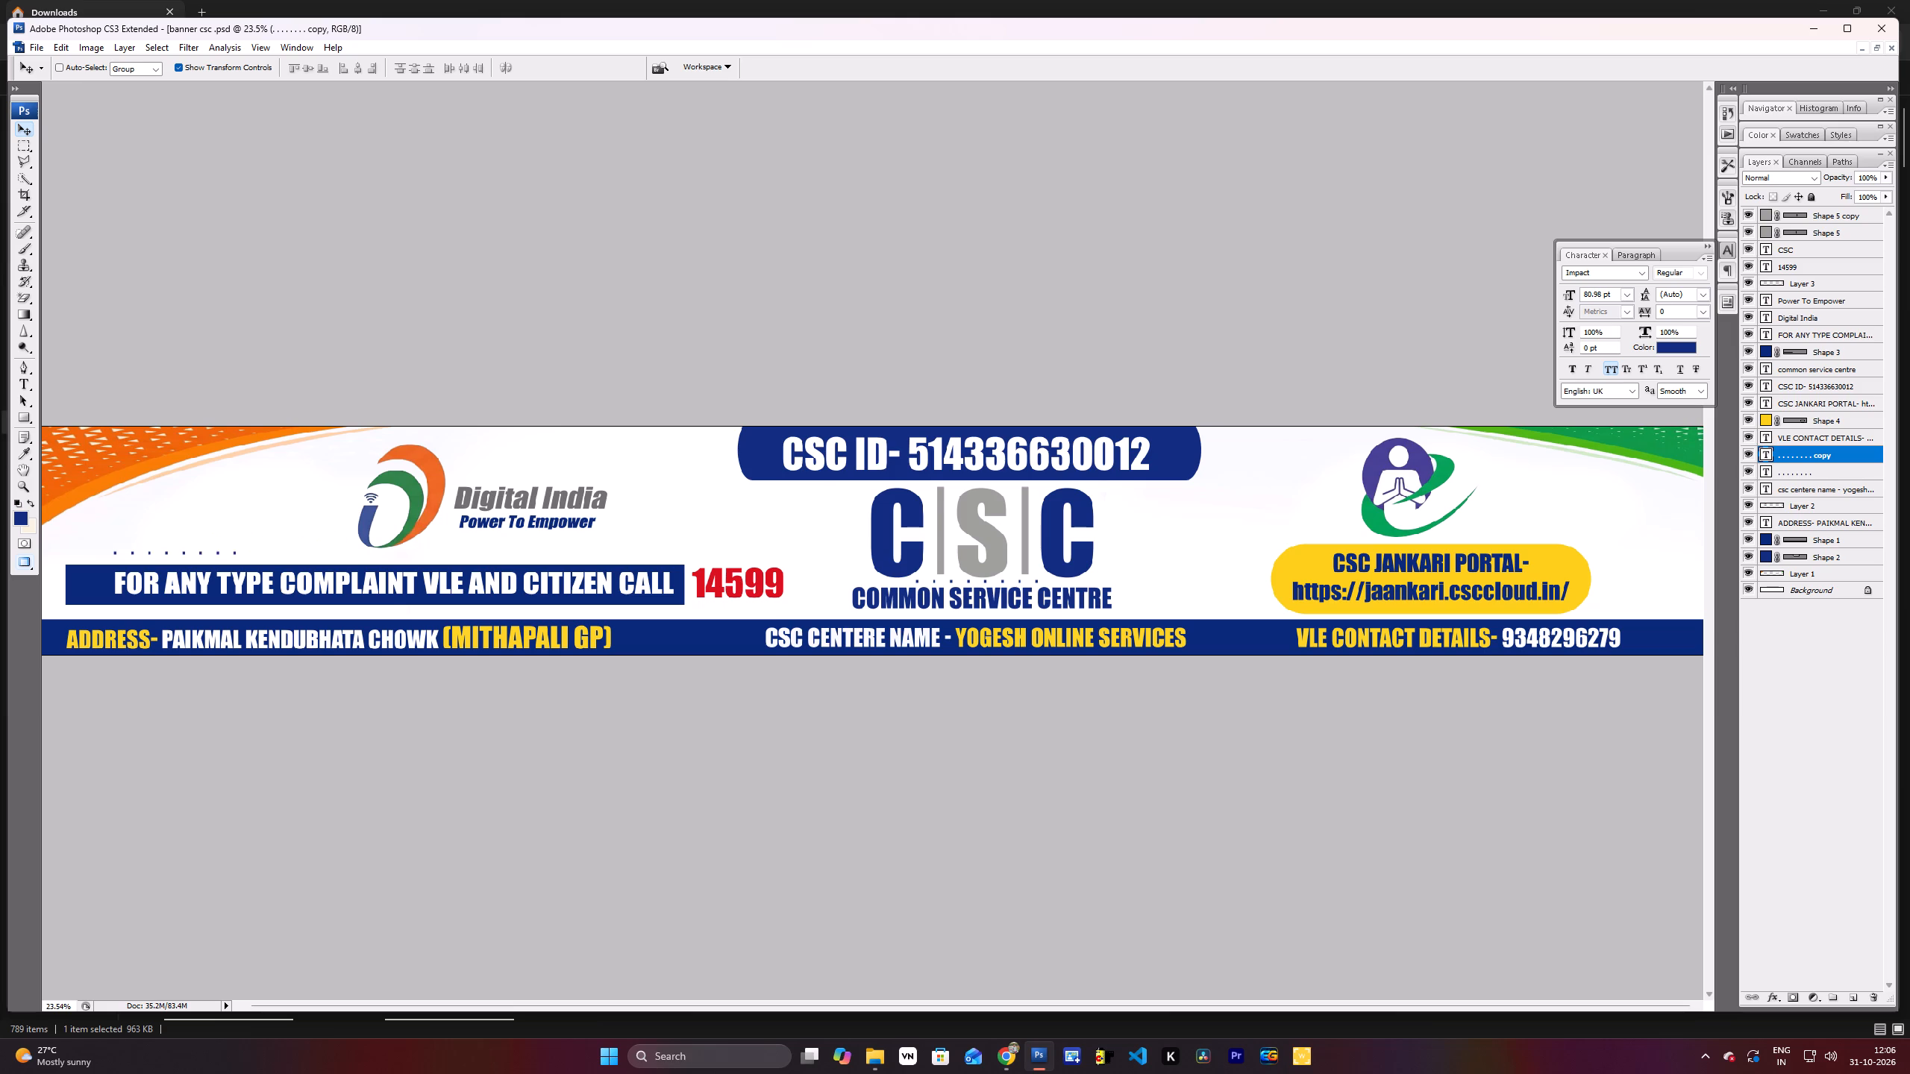
left_click_drag(204, 553, 168, 558)
key("Return")
Lengthen the copied dot row above the complaint strip by adding fourteen more dots, one per line.
double_click(1762, 452)
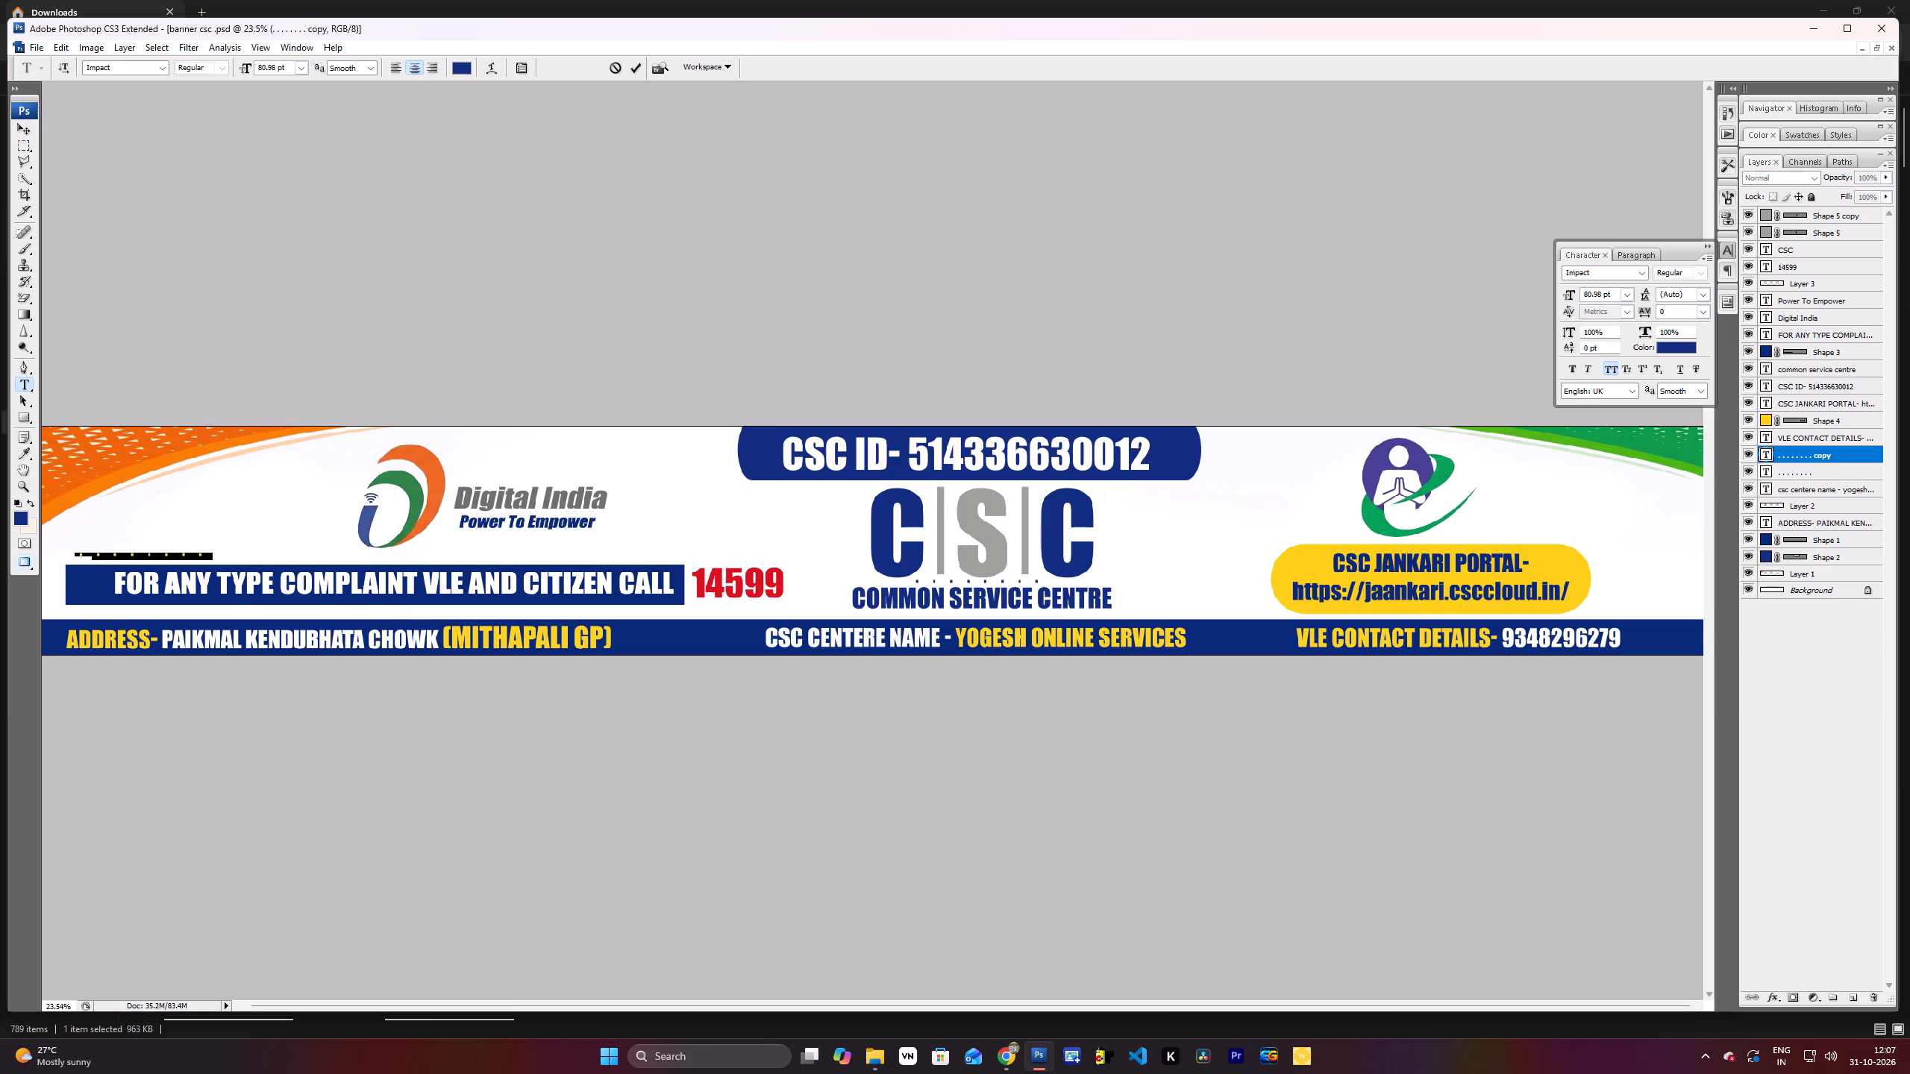
key("0")
key("ctrl+z")
key("Right")
key("period")
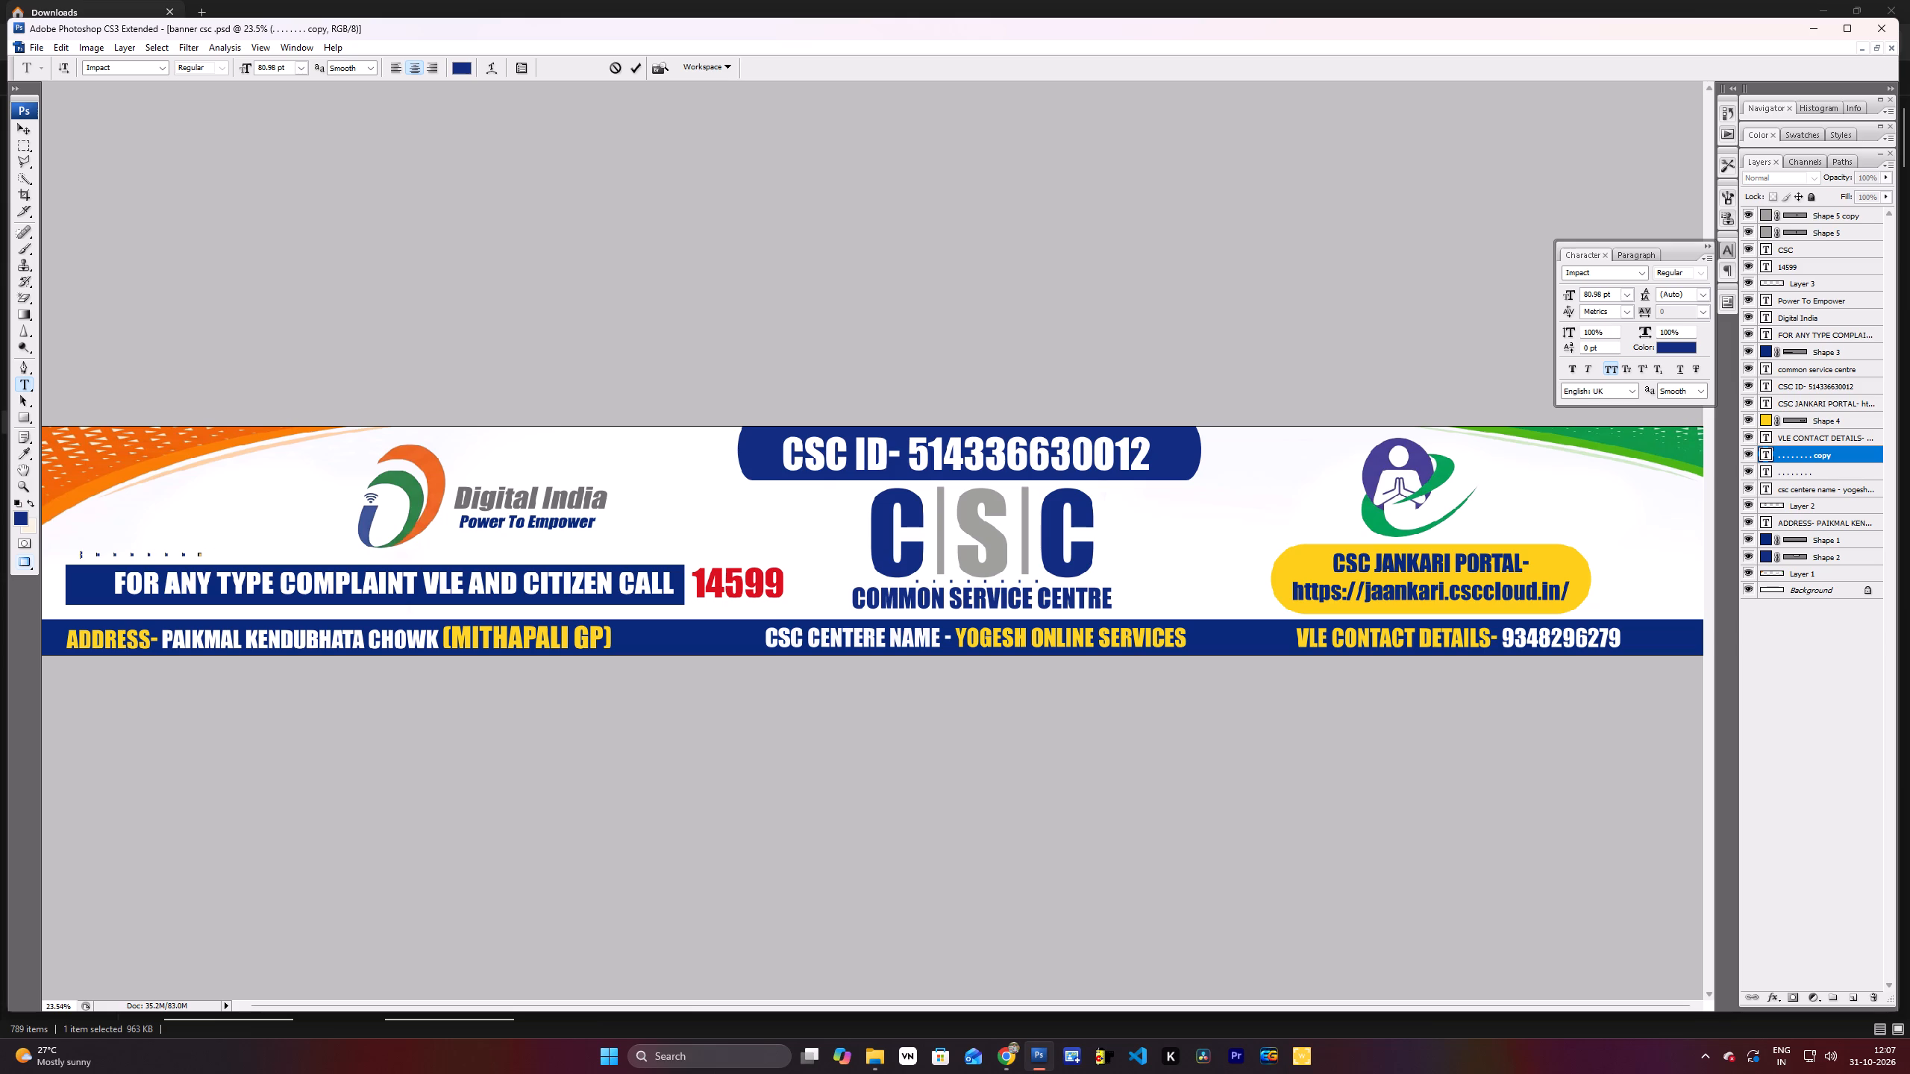
key("Return")
key("period")
key("Return")
key("period")
key("Return")
key("period")
key("Return")
key("period")
key("Return")
key("period")
key("Return")
key("period")
key("Return")
key("period")
key("Return")
key("period")
key("Return")
key("period")
key("Return")
key("Return")
key("period")
key("Return")
type("..")
key("Return")
key("period")
key("Return")
key("Return")
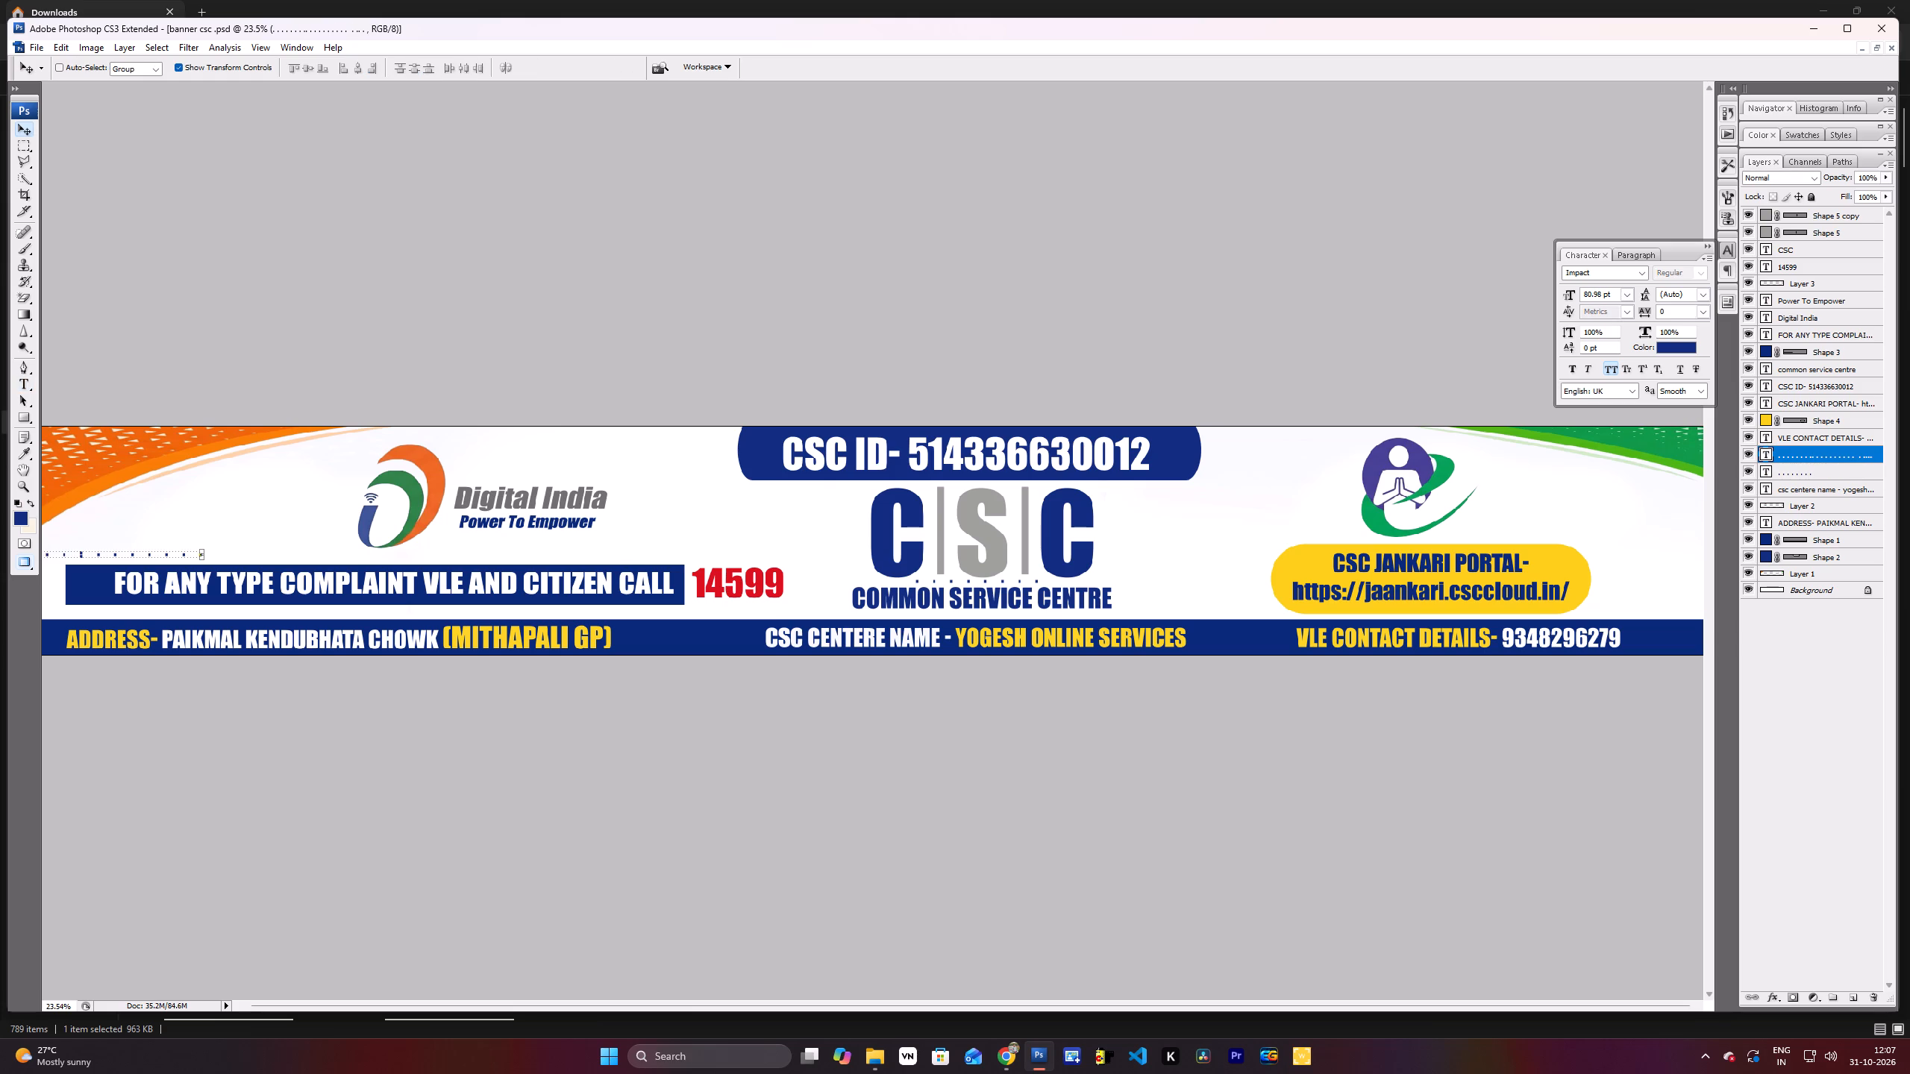
Shift the lengthened dot row horizontally until it is centred above the complaint strip, beneath the Digital India logo.
key("shift+Right")
key("shift+Right")
key("shift+Right")
key("shift+Right")
key("shift+Right")
key("shift+Right")
key("shift+Right")
key("shift+Right")
key("shift+Right")
key("shift+Right")
key("shift+Right")
key("shift+Right")
key("shift+Right")
key("shift+Right")
key("shift+Right")
key("shift+Right")
key("shift+Right")
key("shift+Right")
key("shift+Right")
key("shift+Right")
Duplicate the long dot row and place the copy centred between the folded-hands emblem and the yellow portal box.
key("ctrl+j")
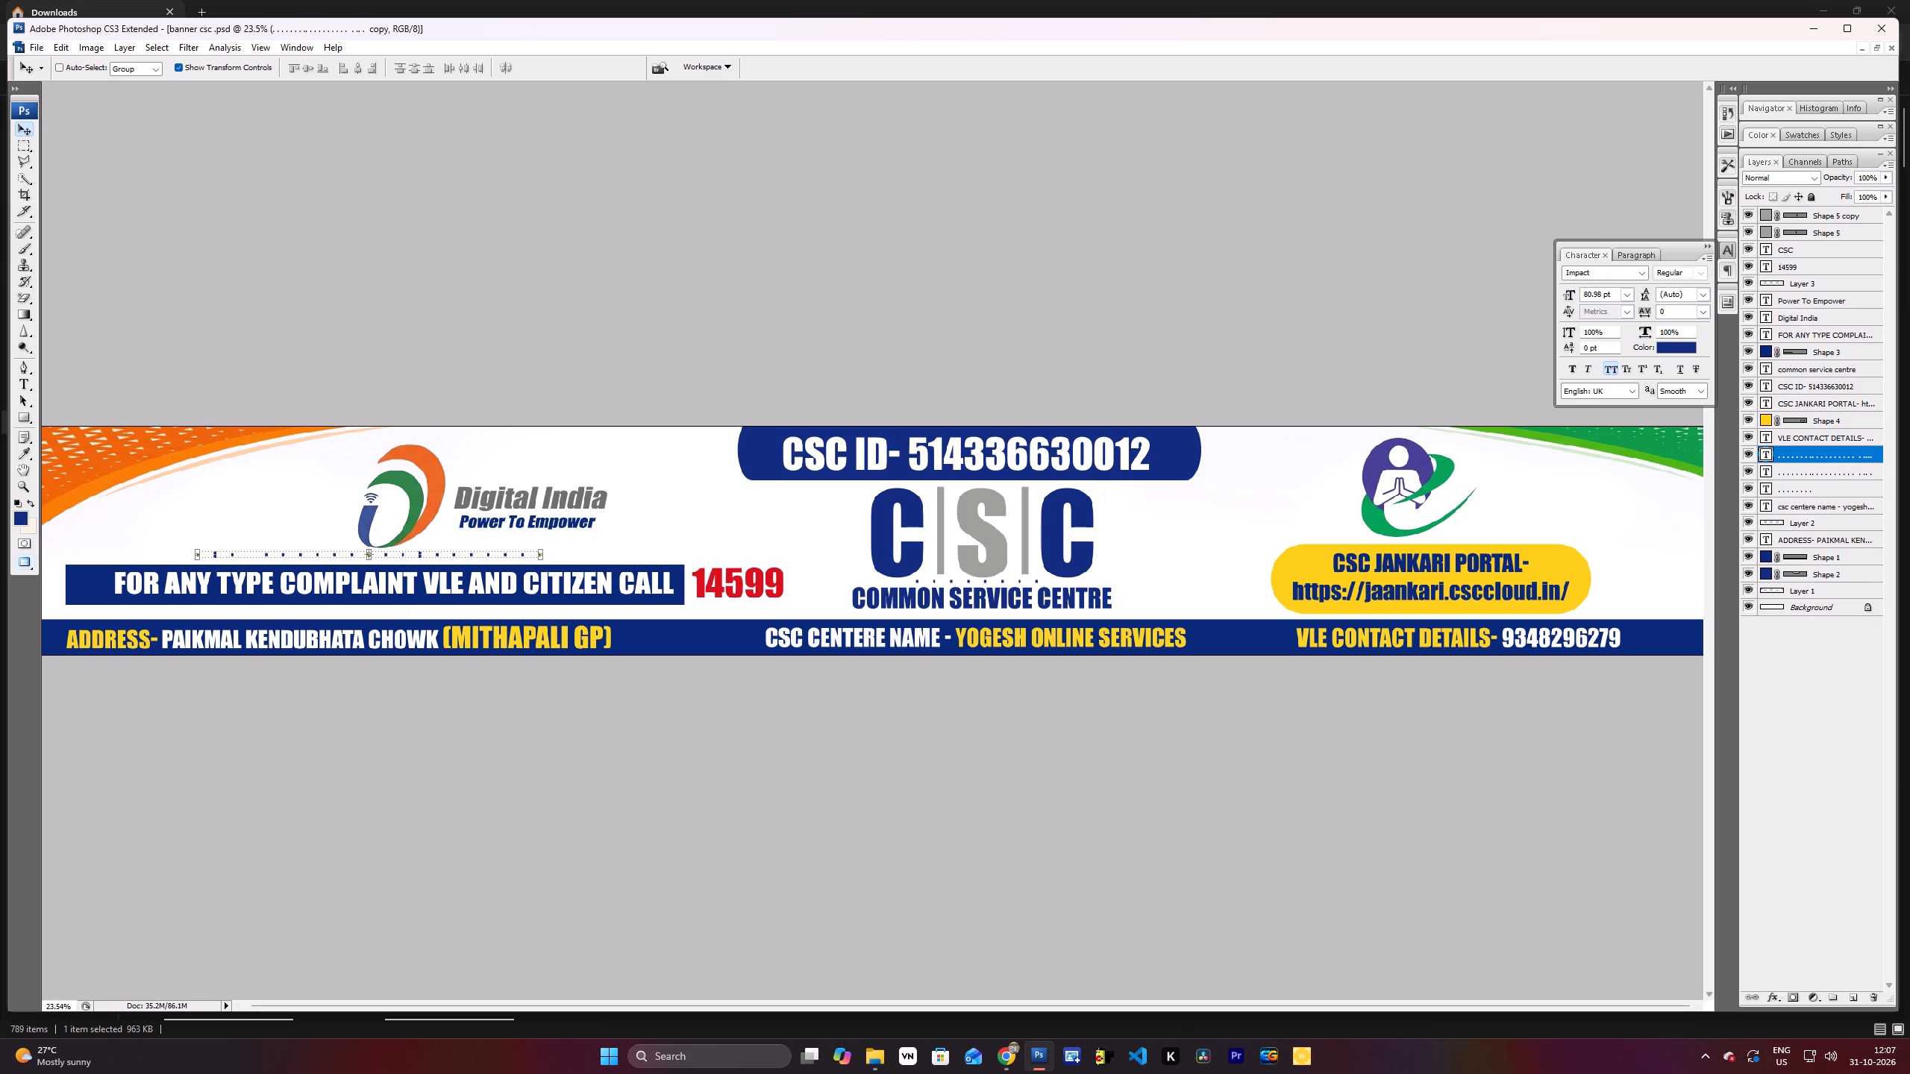
left_click(513, 558)
left_click_drag(518, 557, 1060, 588)
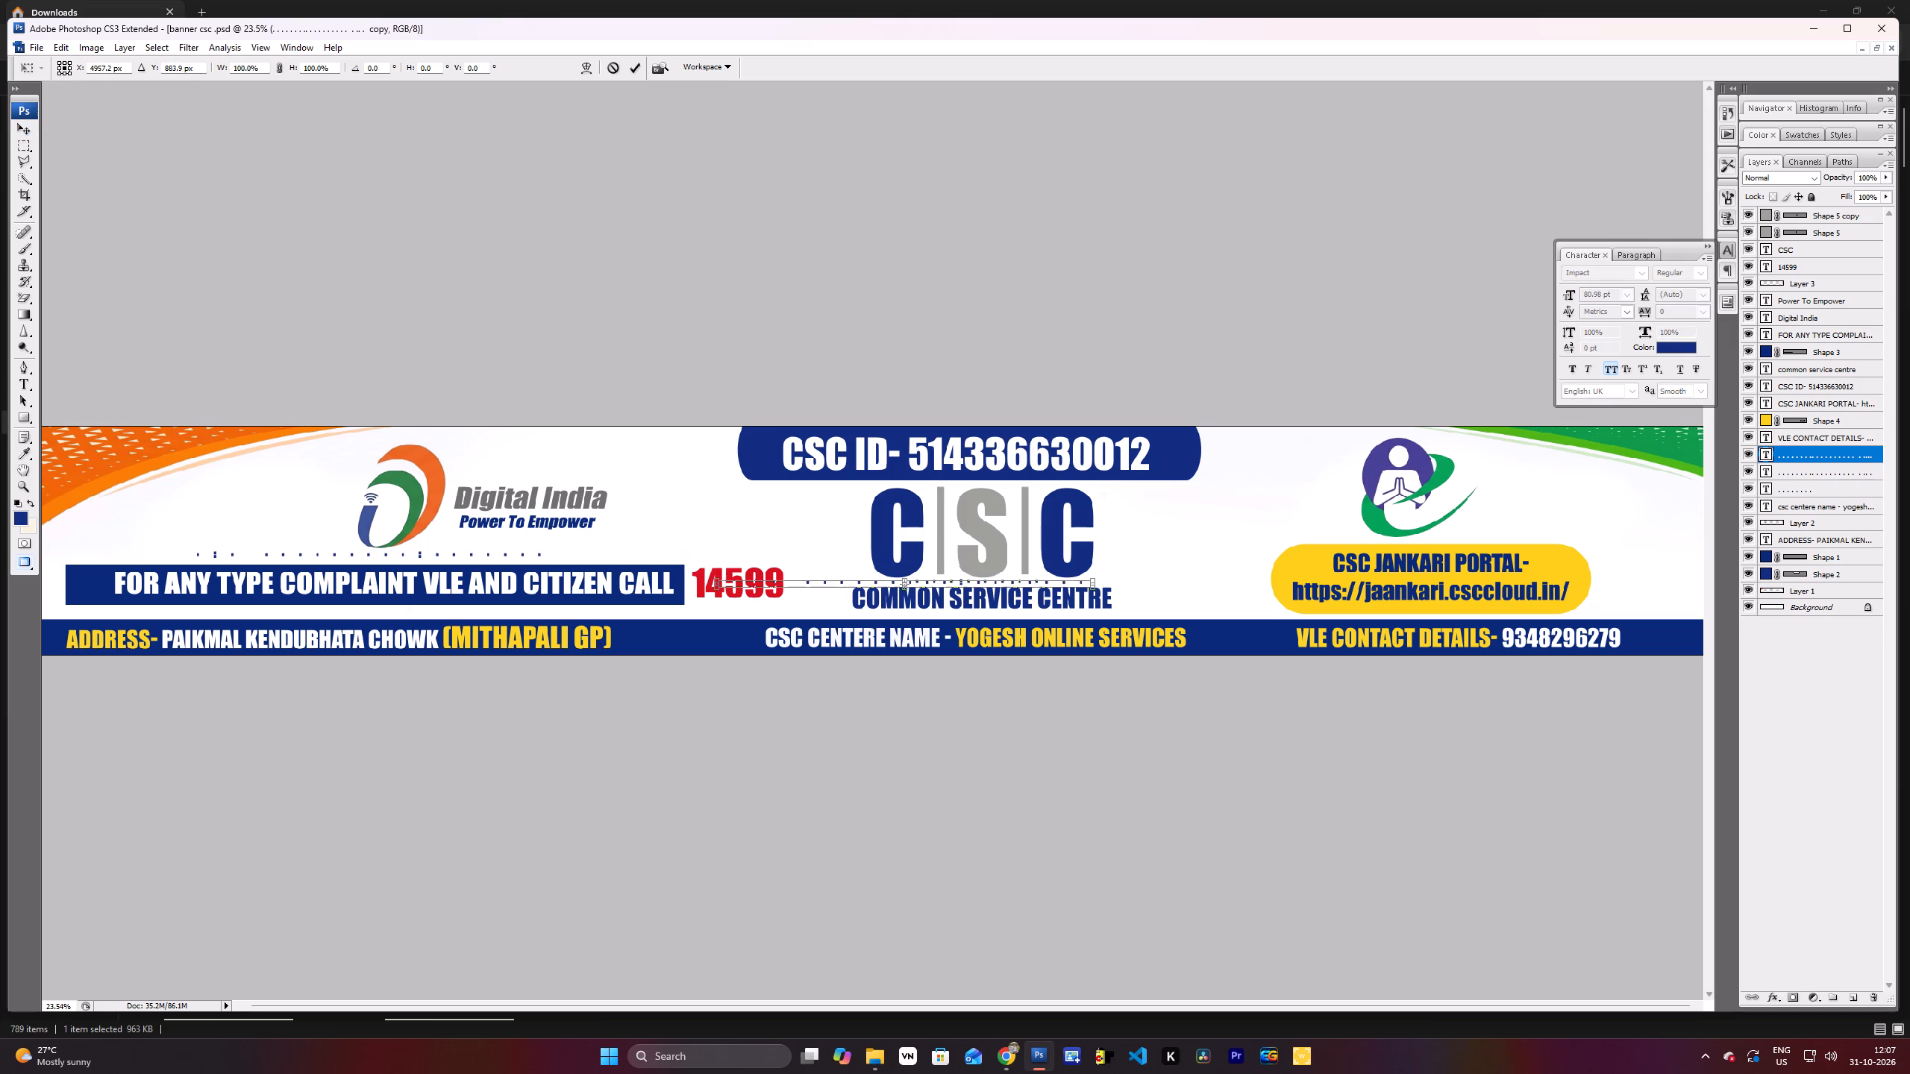
left_click_drag(1060, 588, 1582, 535)
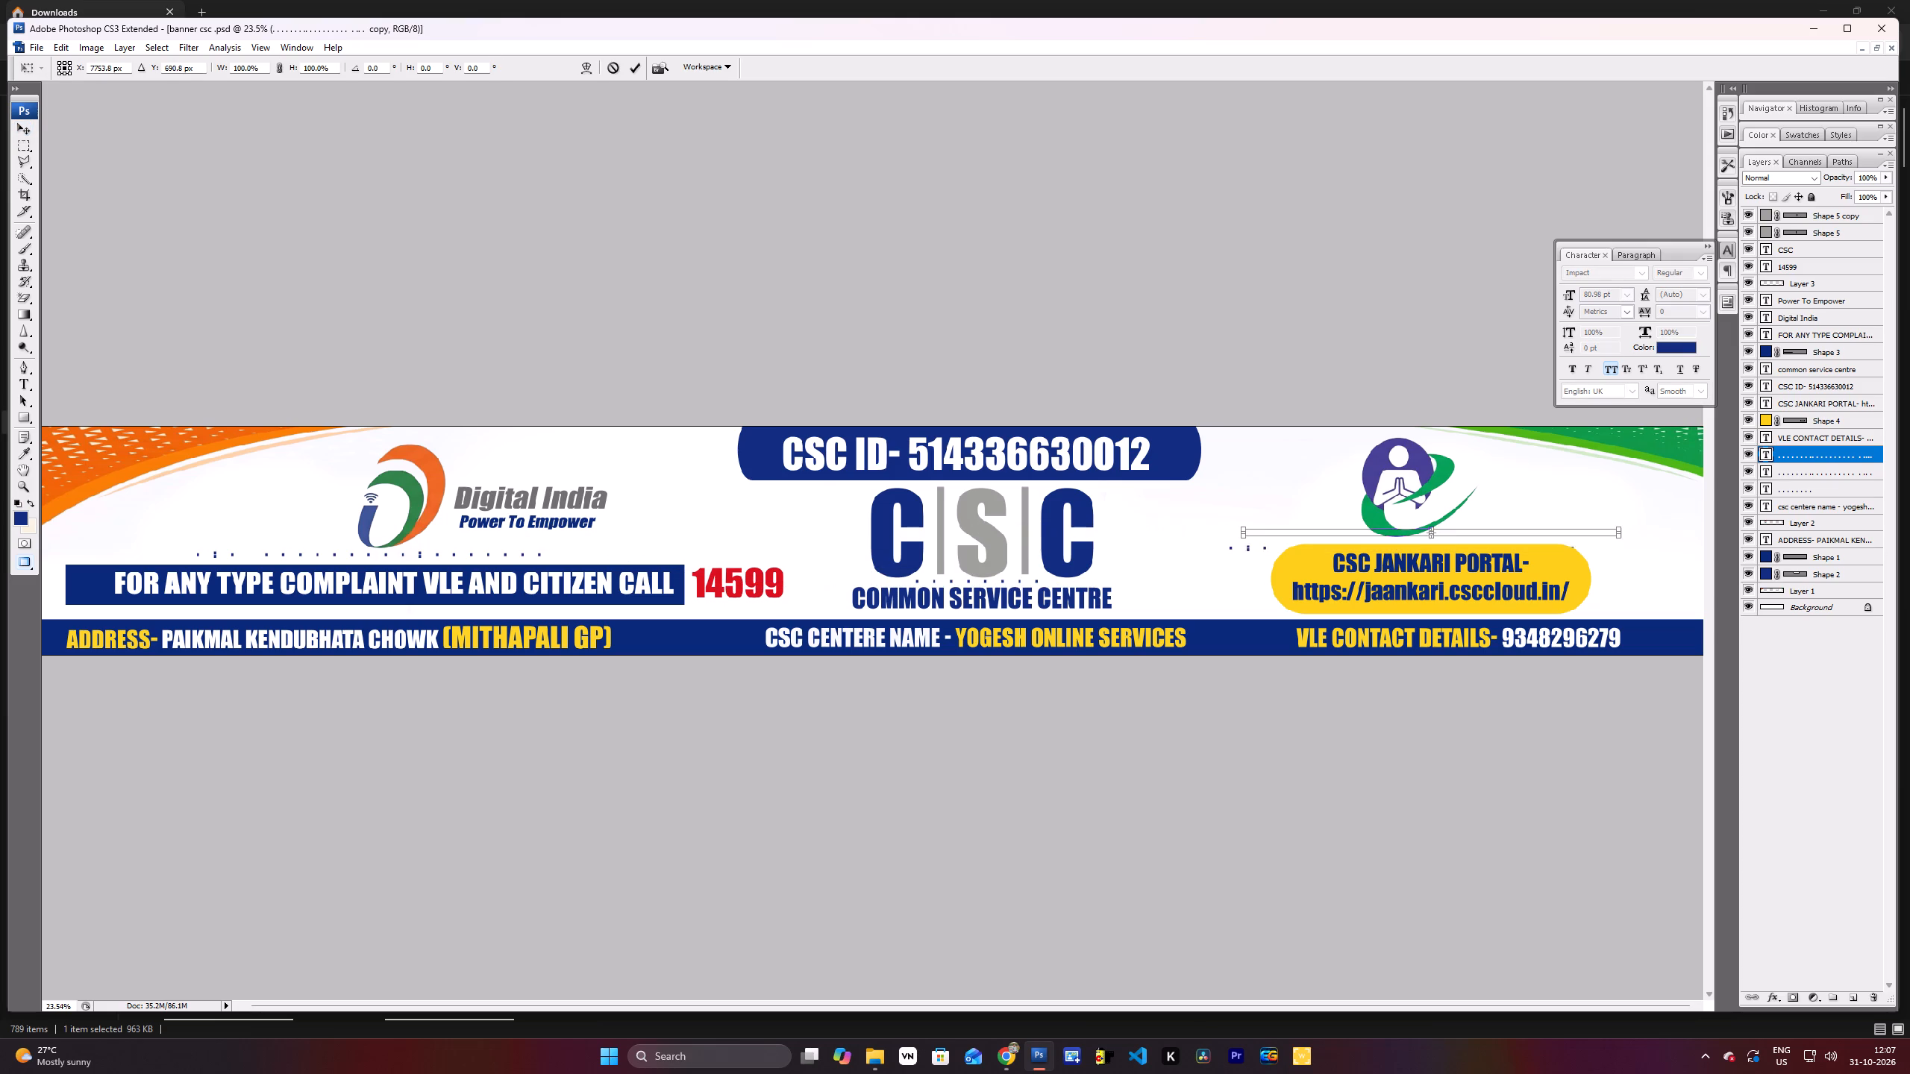
left_click_drag(1582, 535, 1585, 532)
key("Delete")
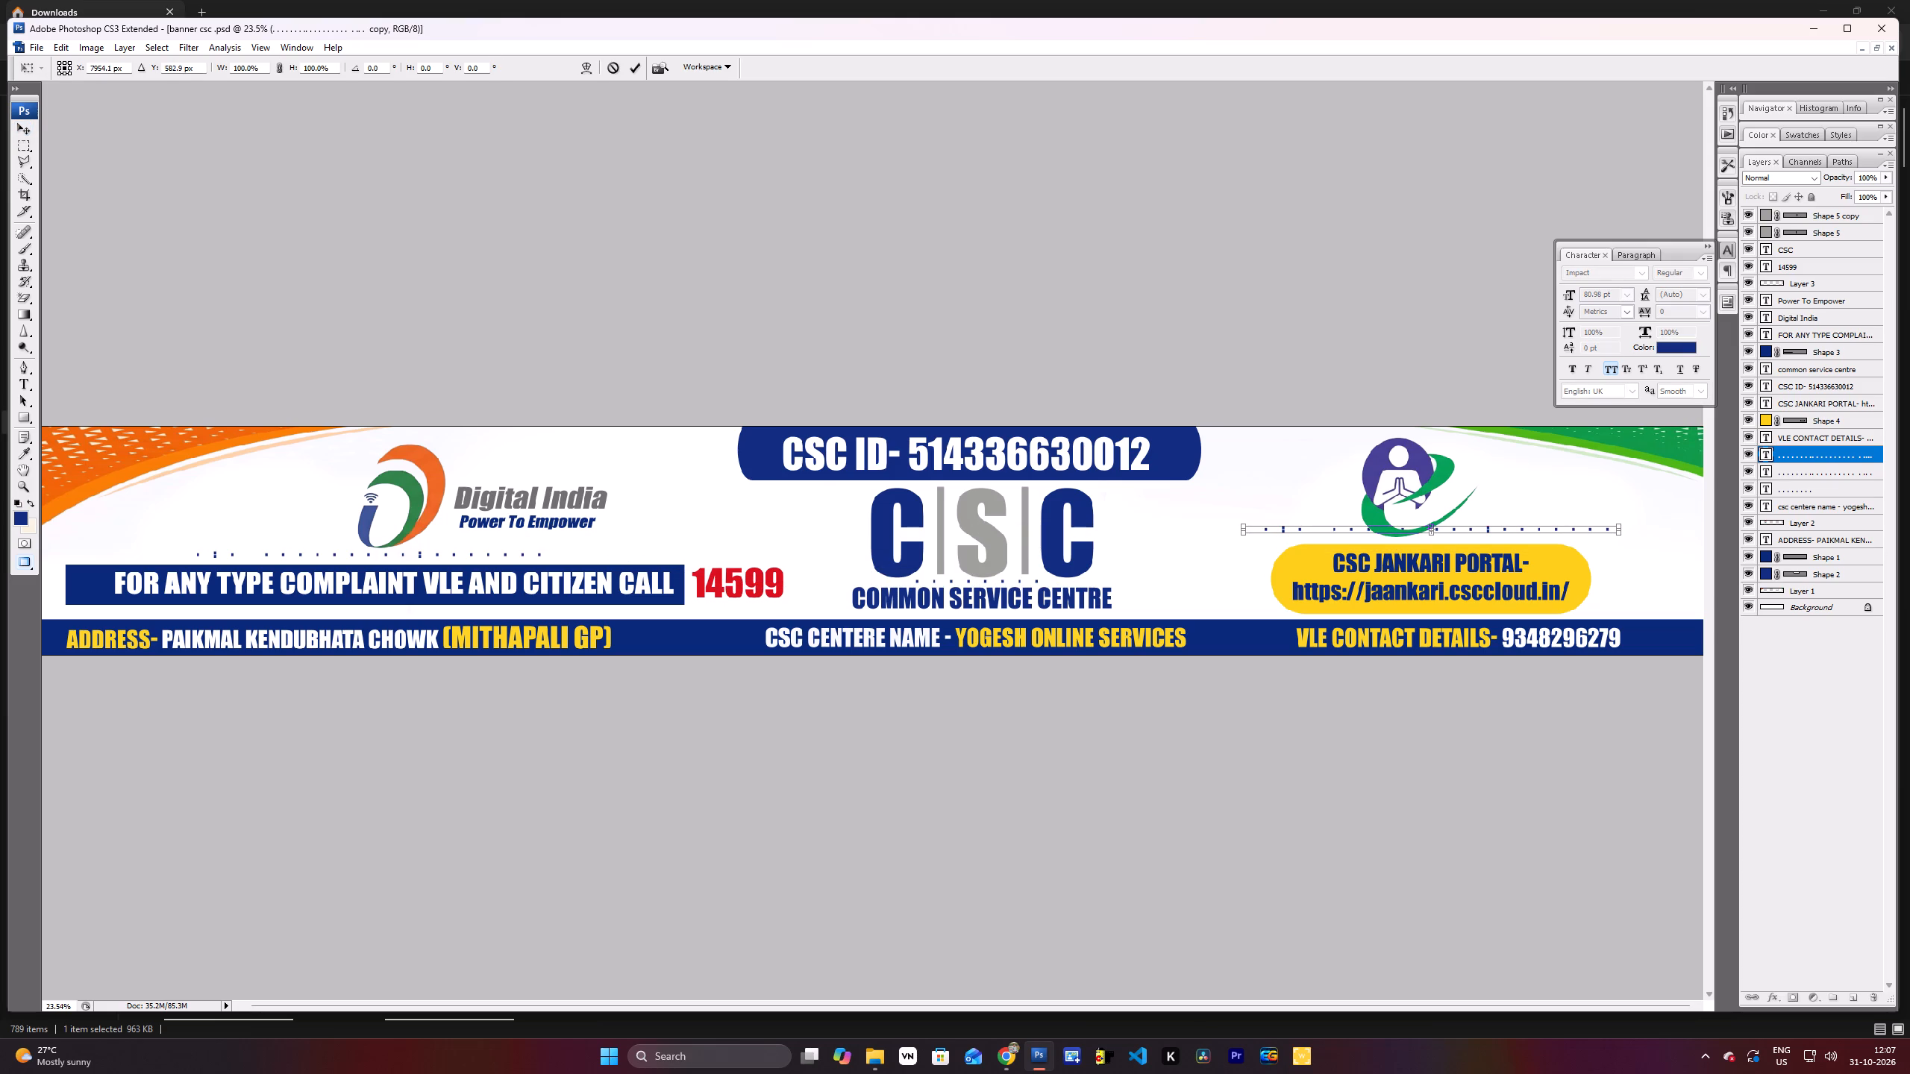
scroll(222, 545, "up", 19)
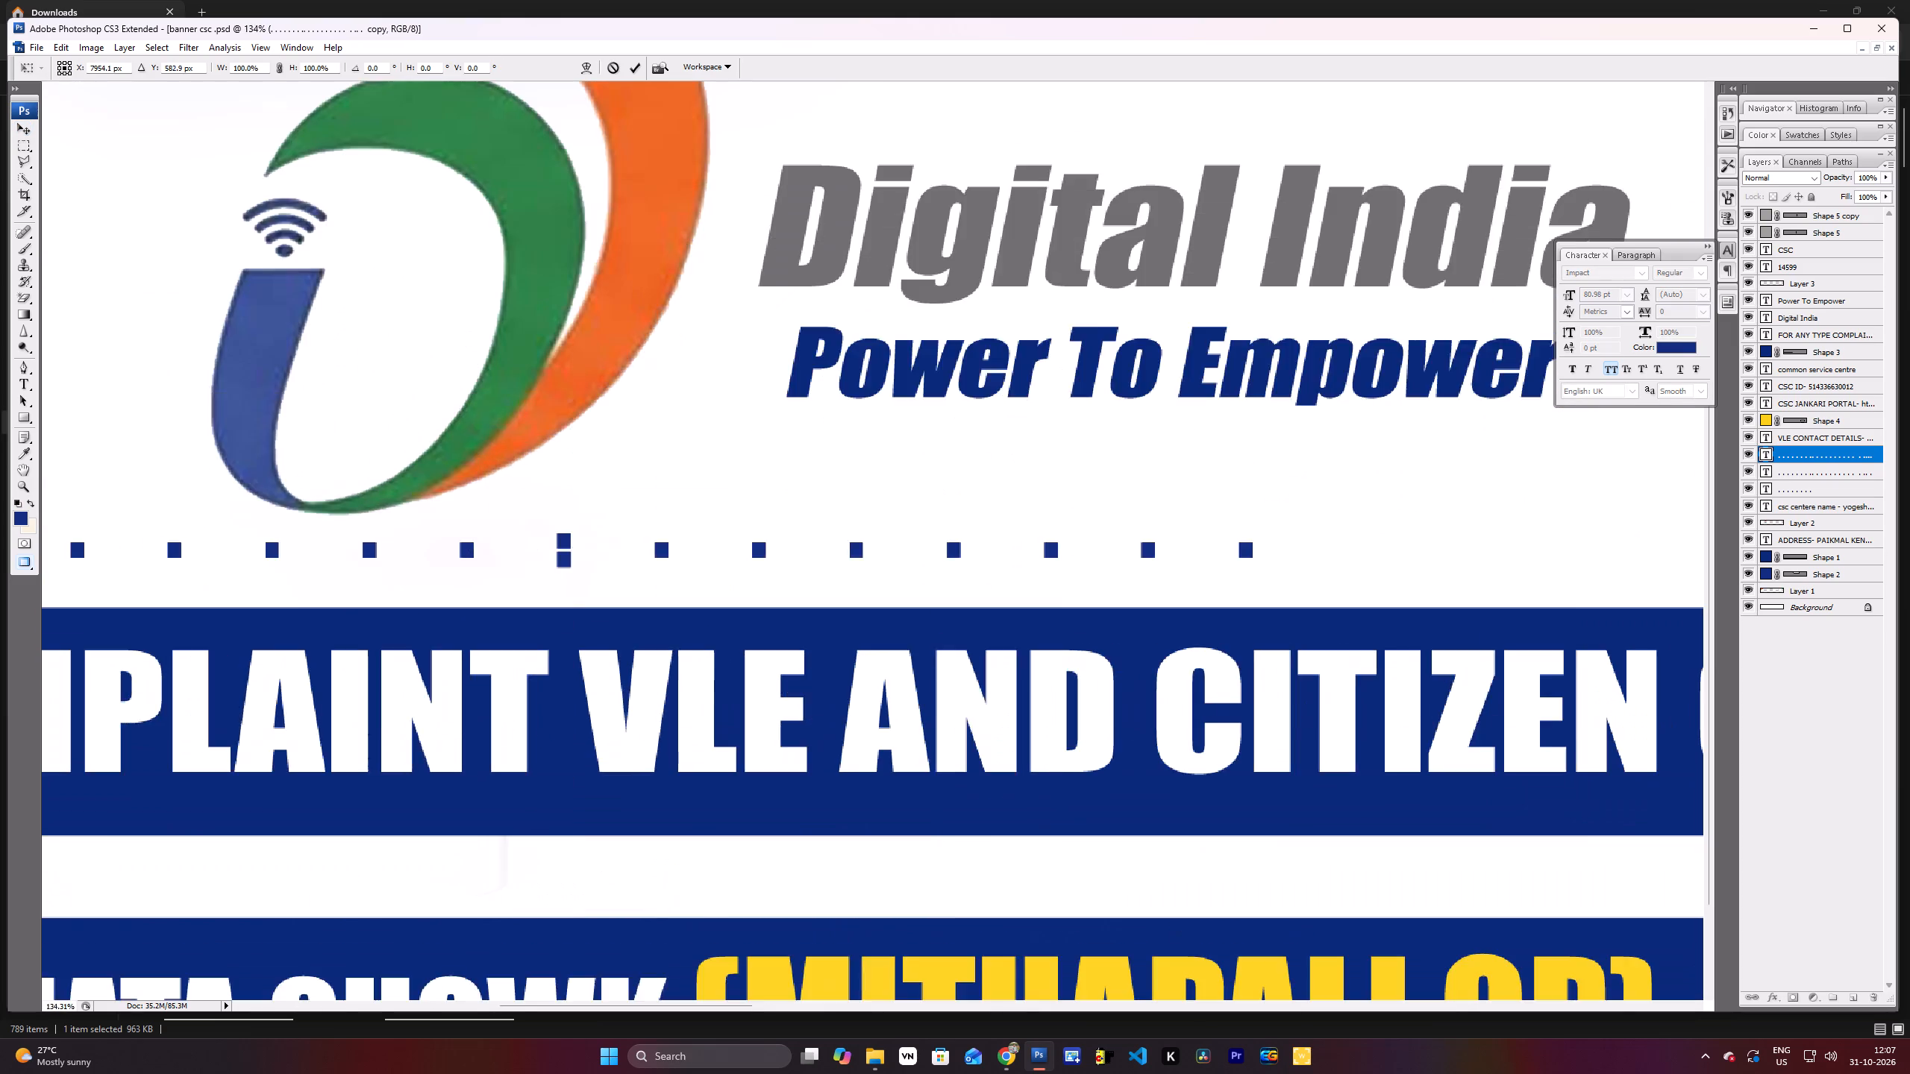
scroll(668, 592, "up", 4)
right_click(658, 533)
key("Return")
key("Return")
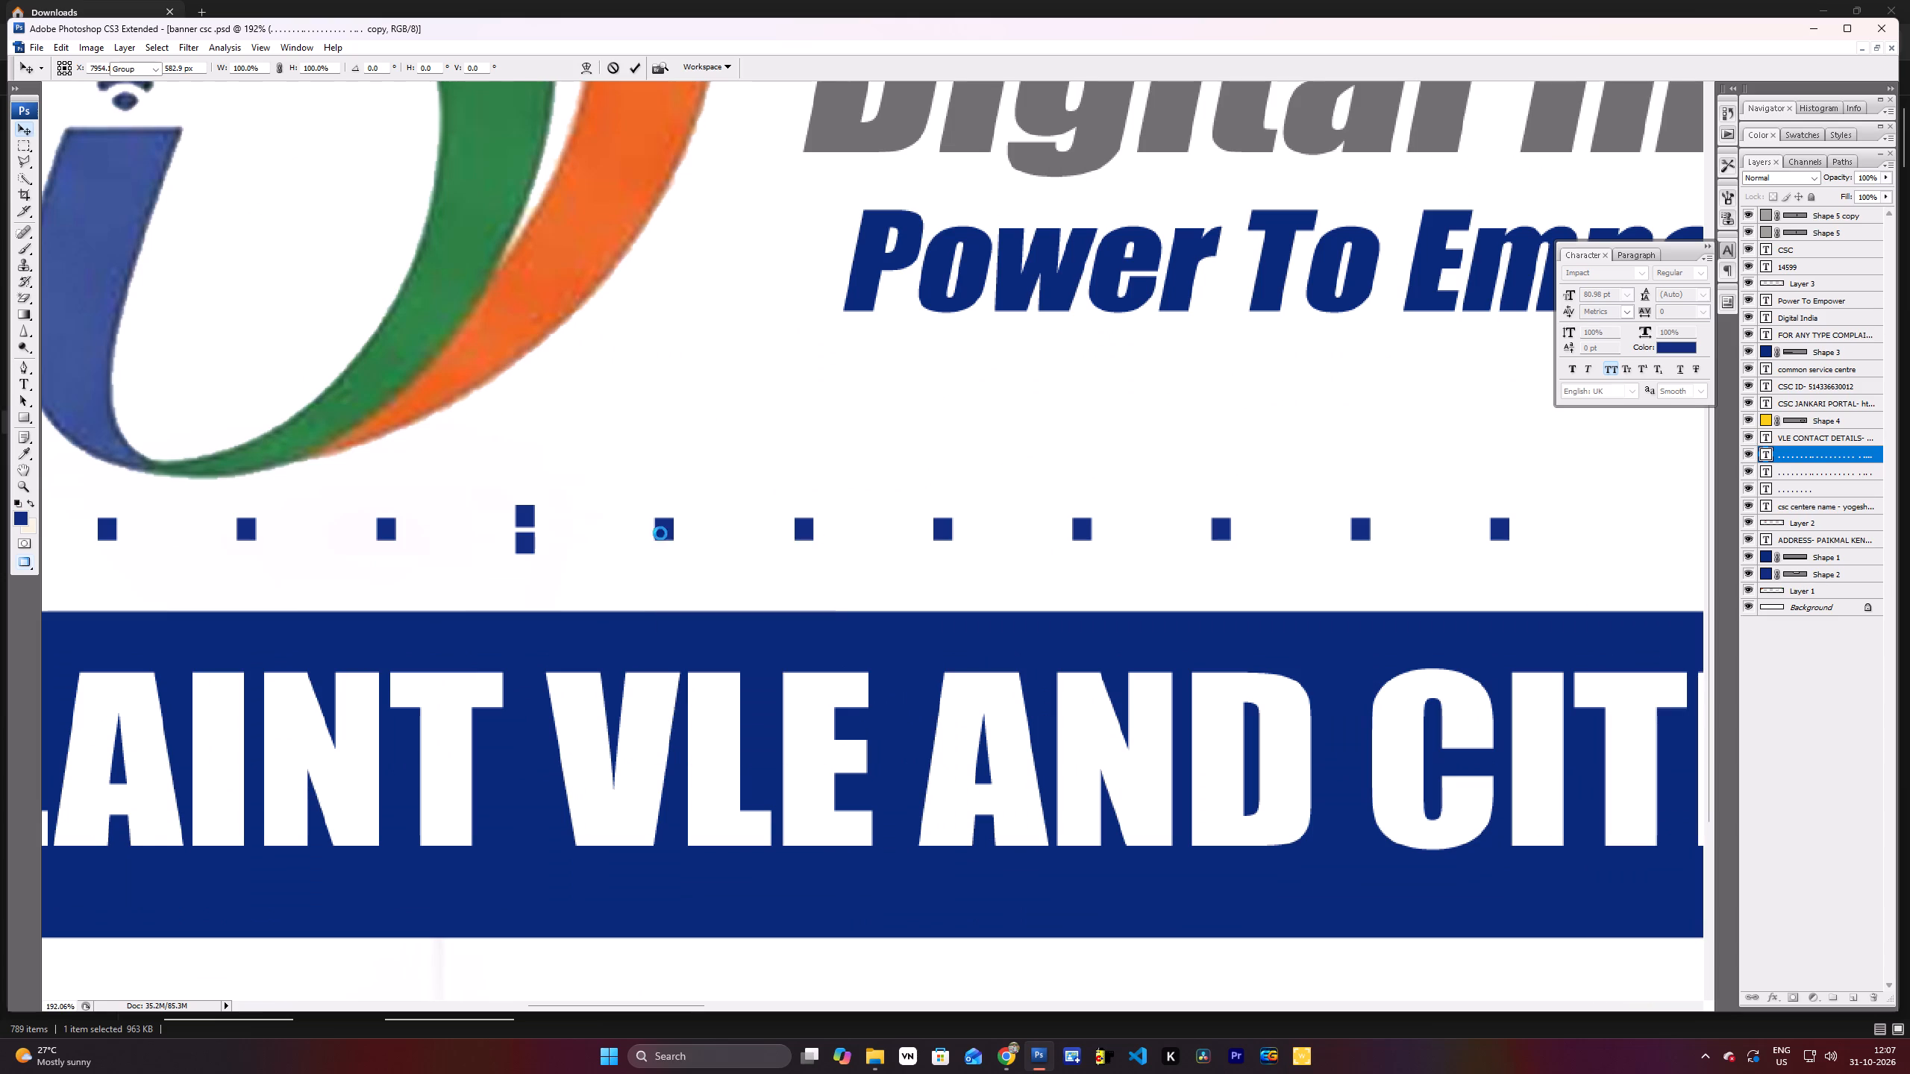
key("Return")
Remove the extra stacked dot from the original long dot row above the complaint strip.
right_click(660, 531)
left_click(669, 538)
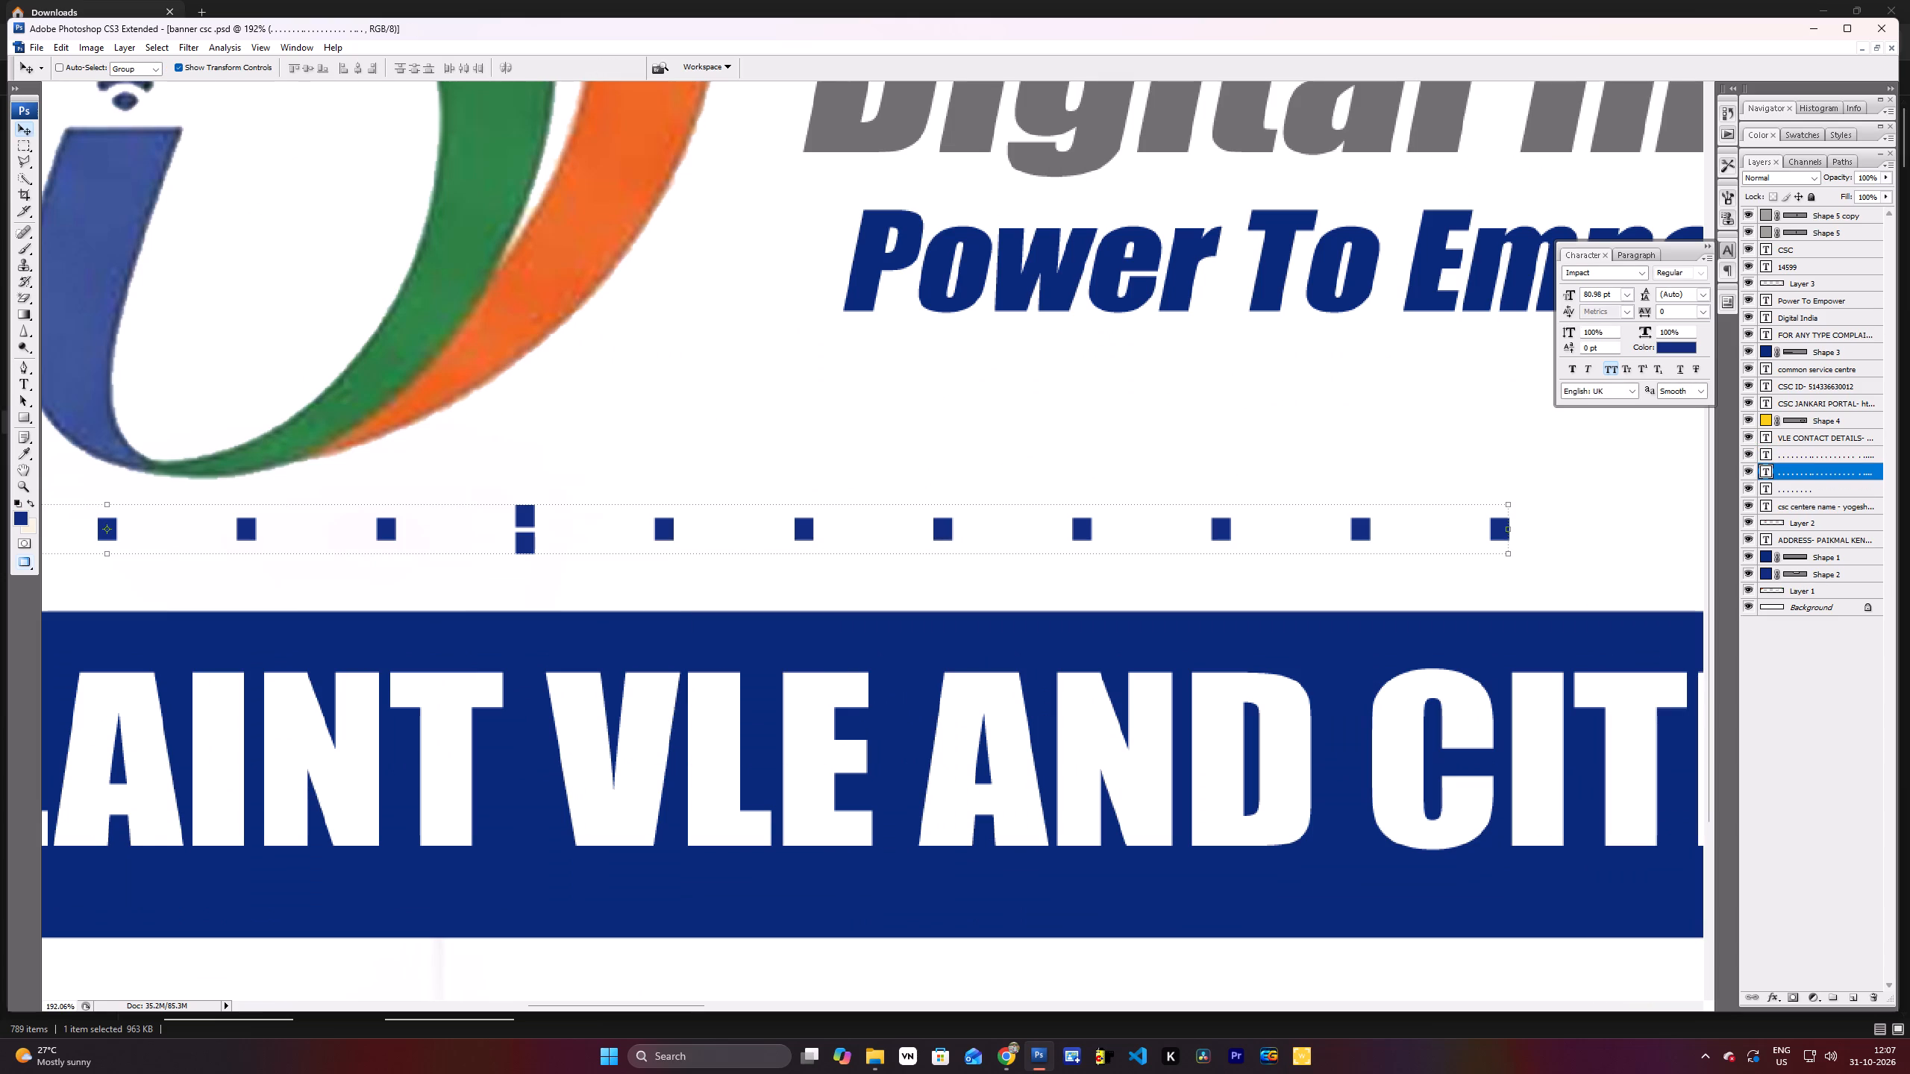
double_click(1768, 468)
left_click_drag(501, 567, 527, 571)
key("BackSpace")
key("Return")
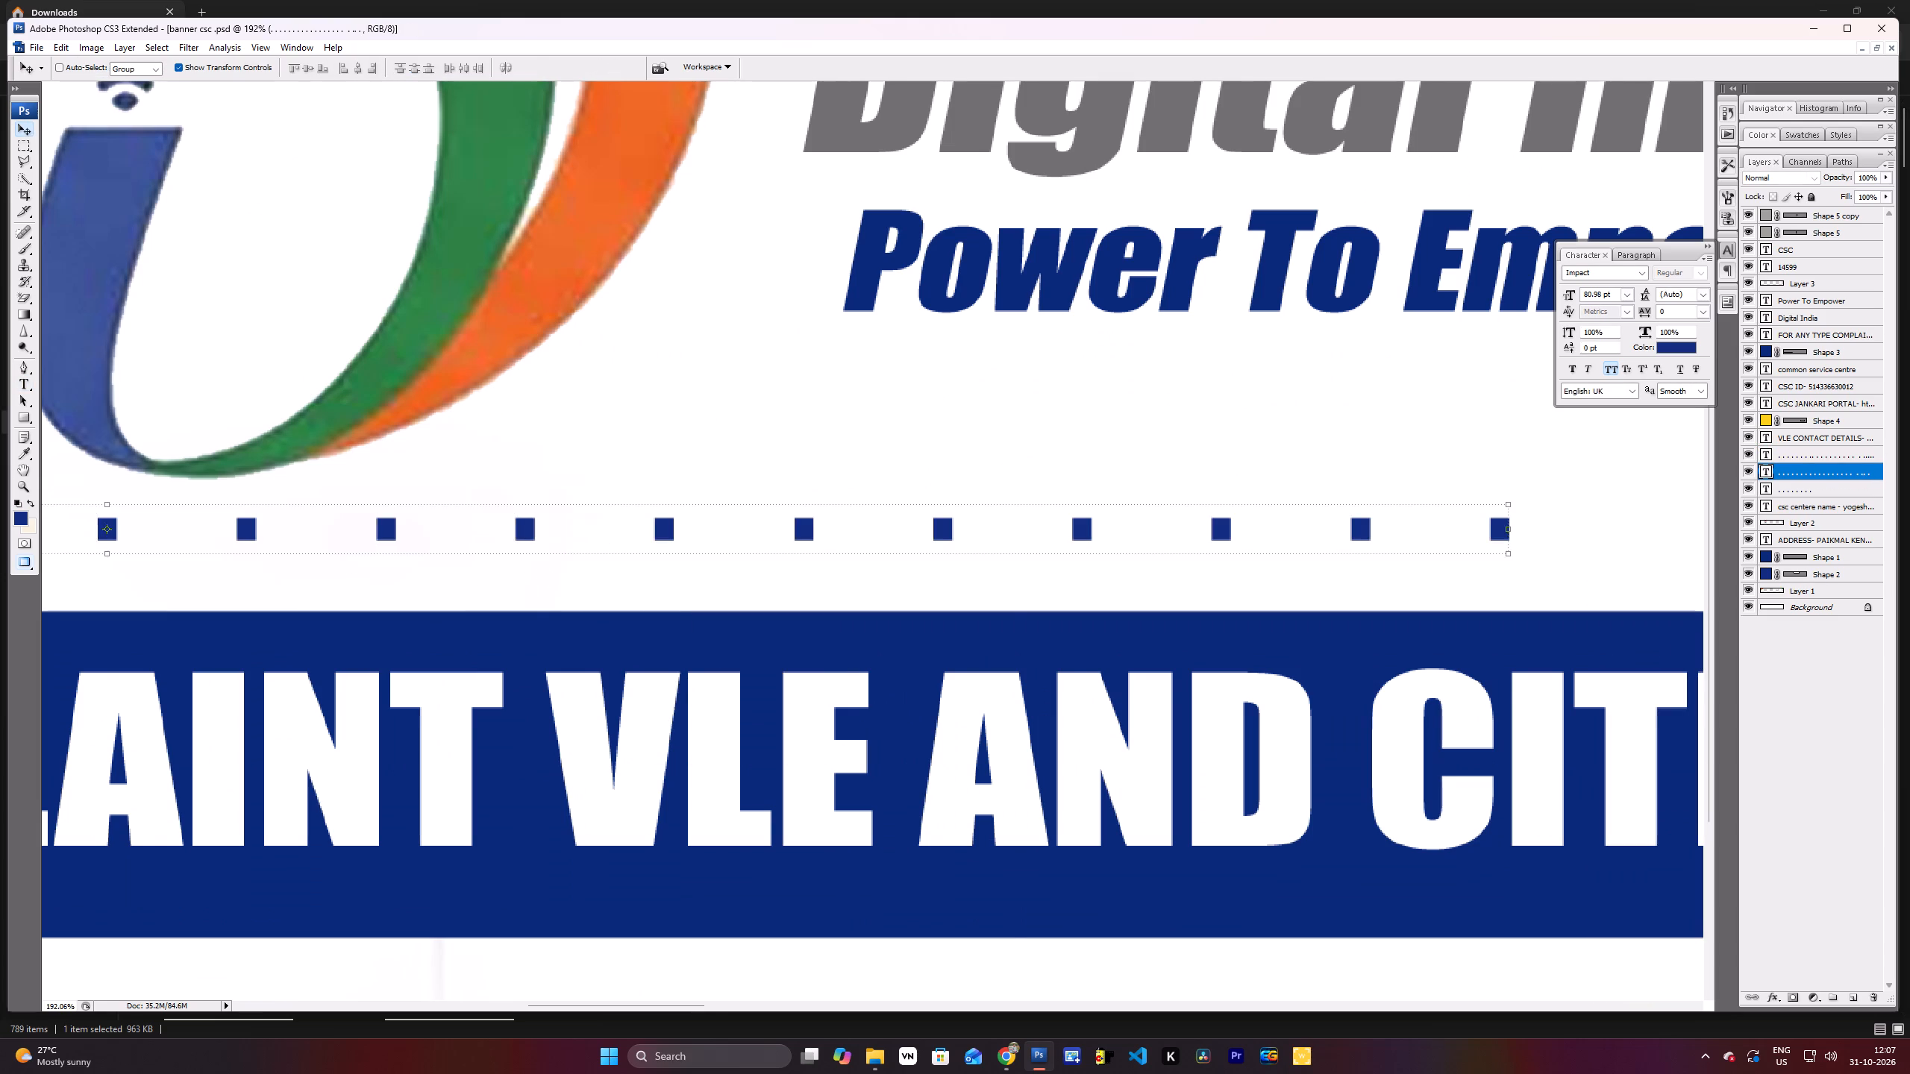
Review the whole banner, then switch to Chrome and examine the reference layout in CSC BRANDING PDF.pdf.
scroll(543, 578, "down", 20)
scroll(543, 578, "down", 7)
scroll(1240, 612, "up", 1)
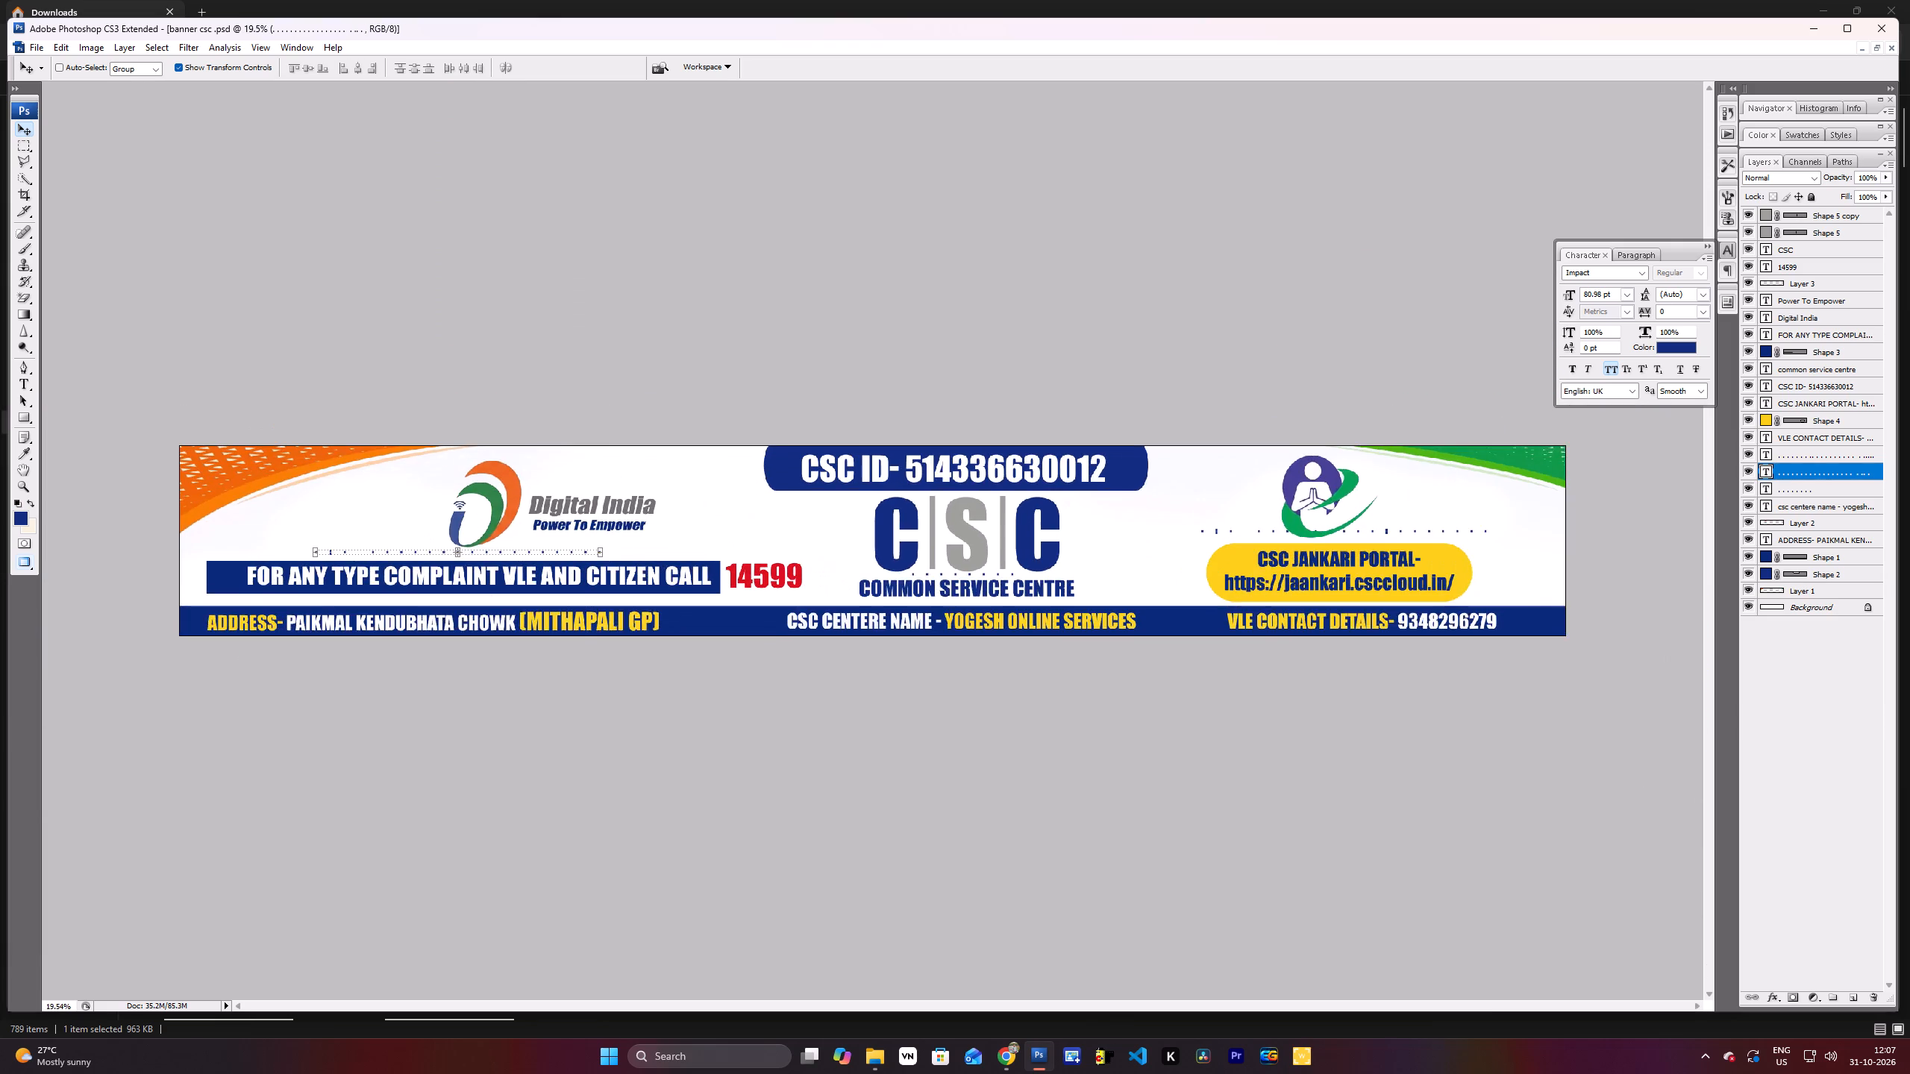
scroll(1240, 612, "up", 1)
key("super+Print")
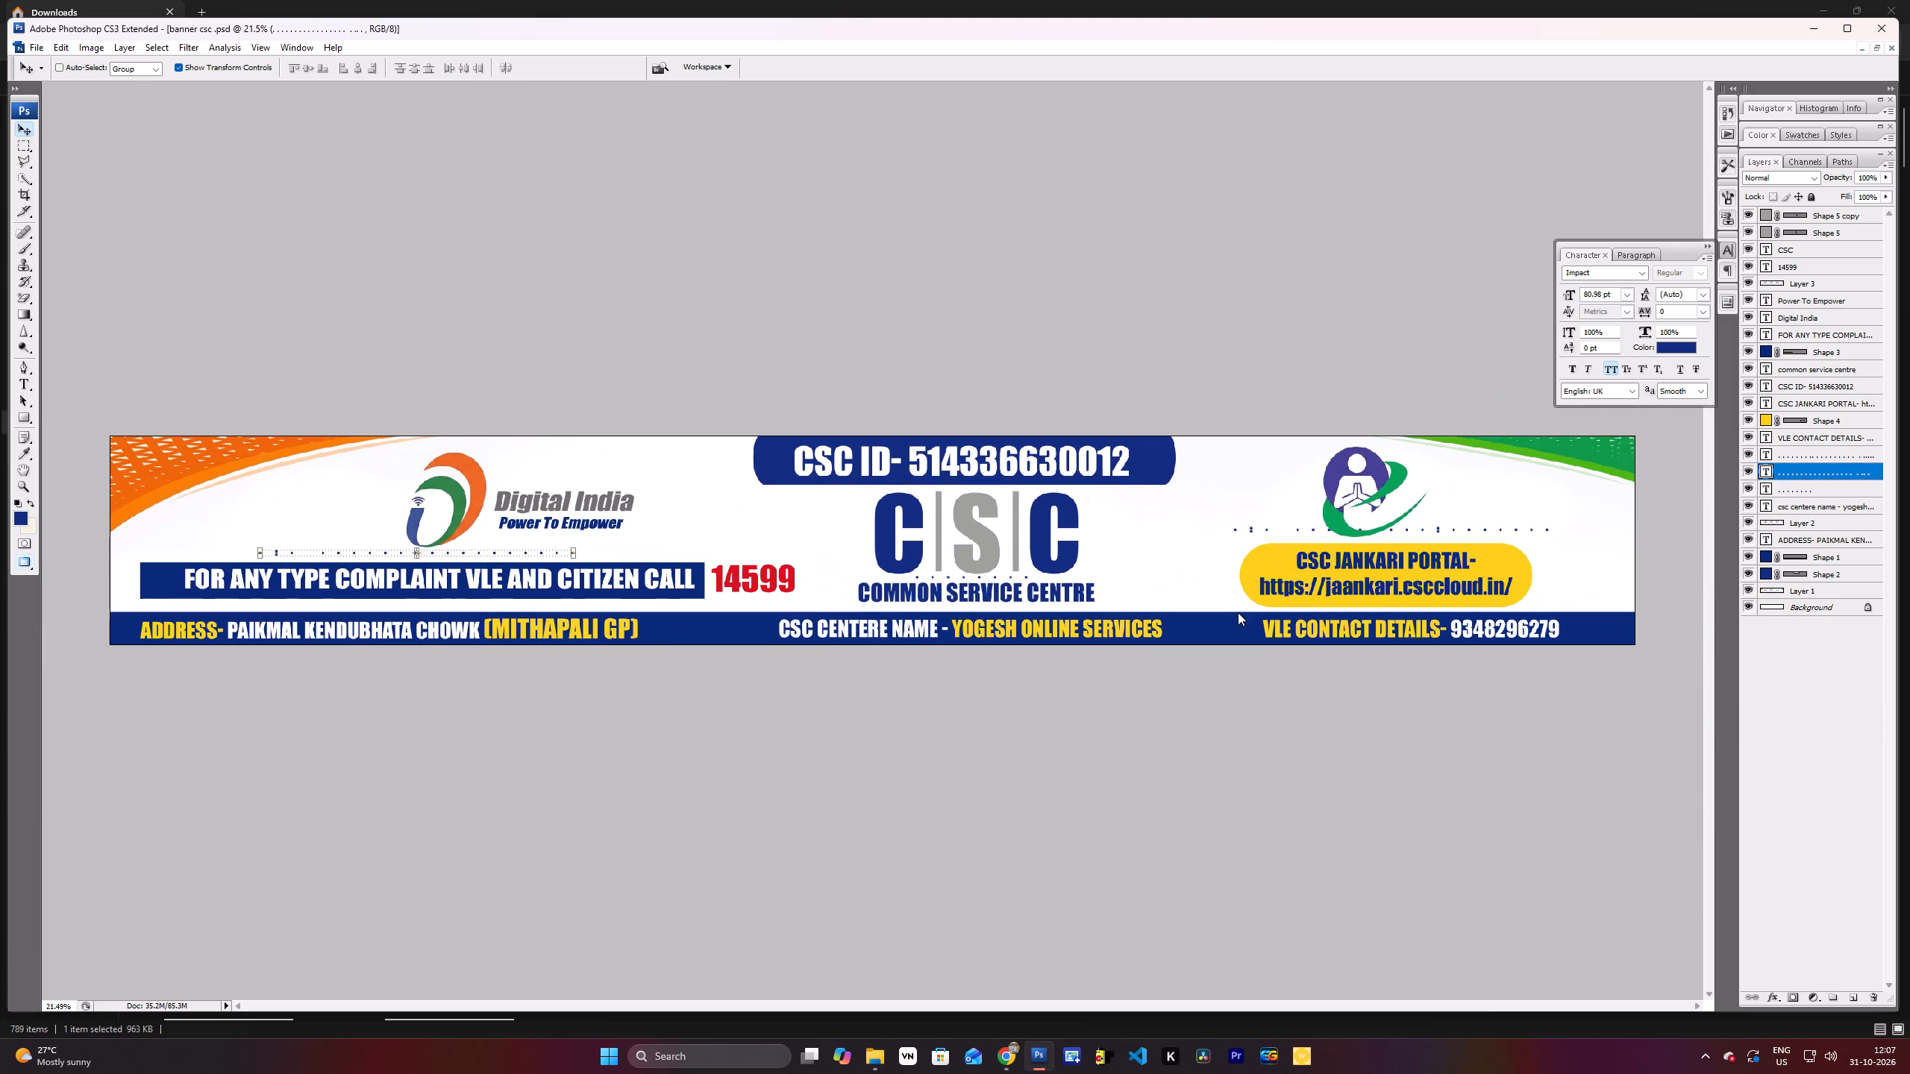
left_click(1009, 1042)
scroll(771, 963, "up", 1)
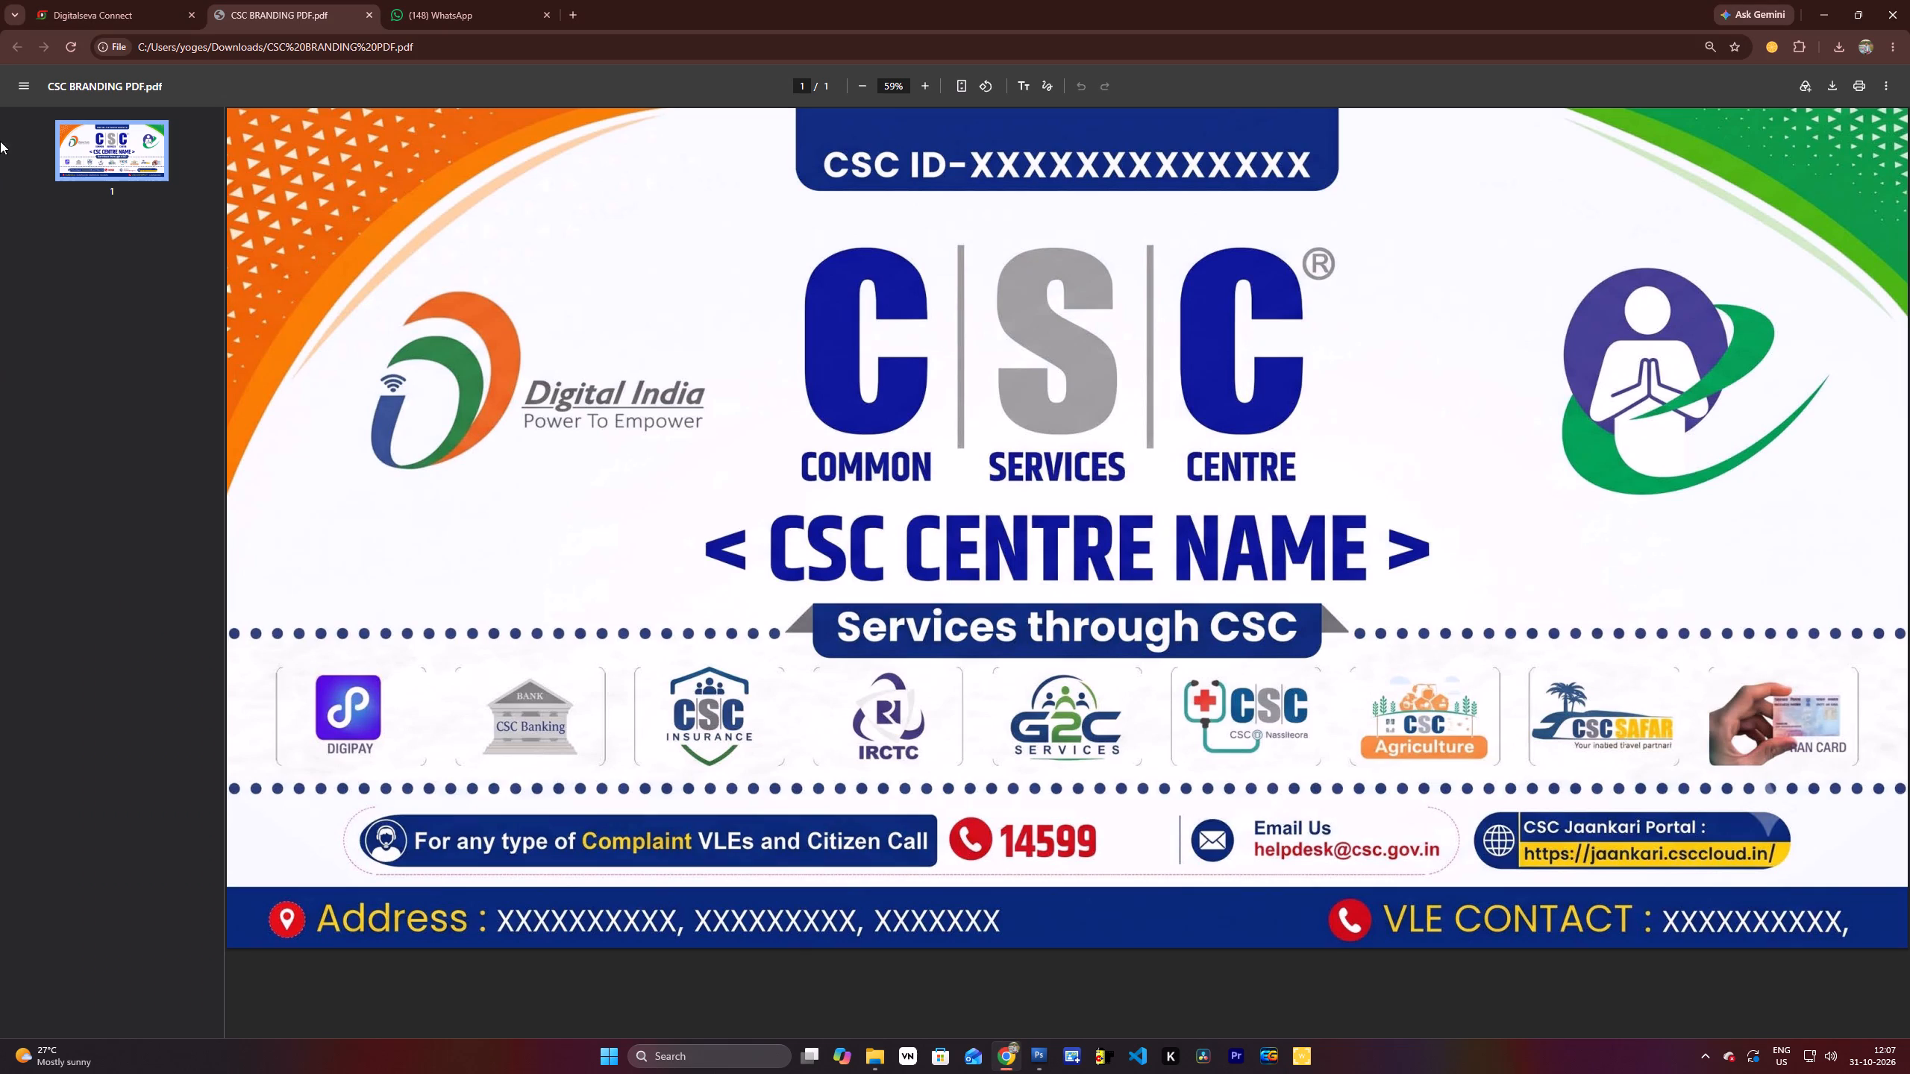
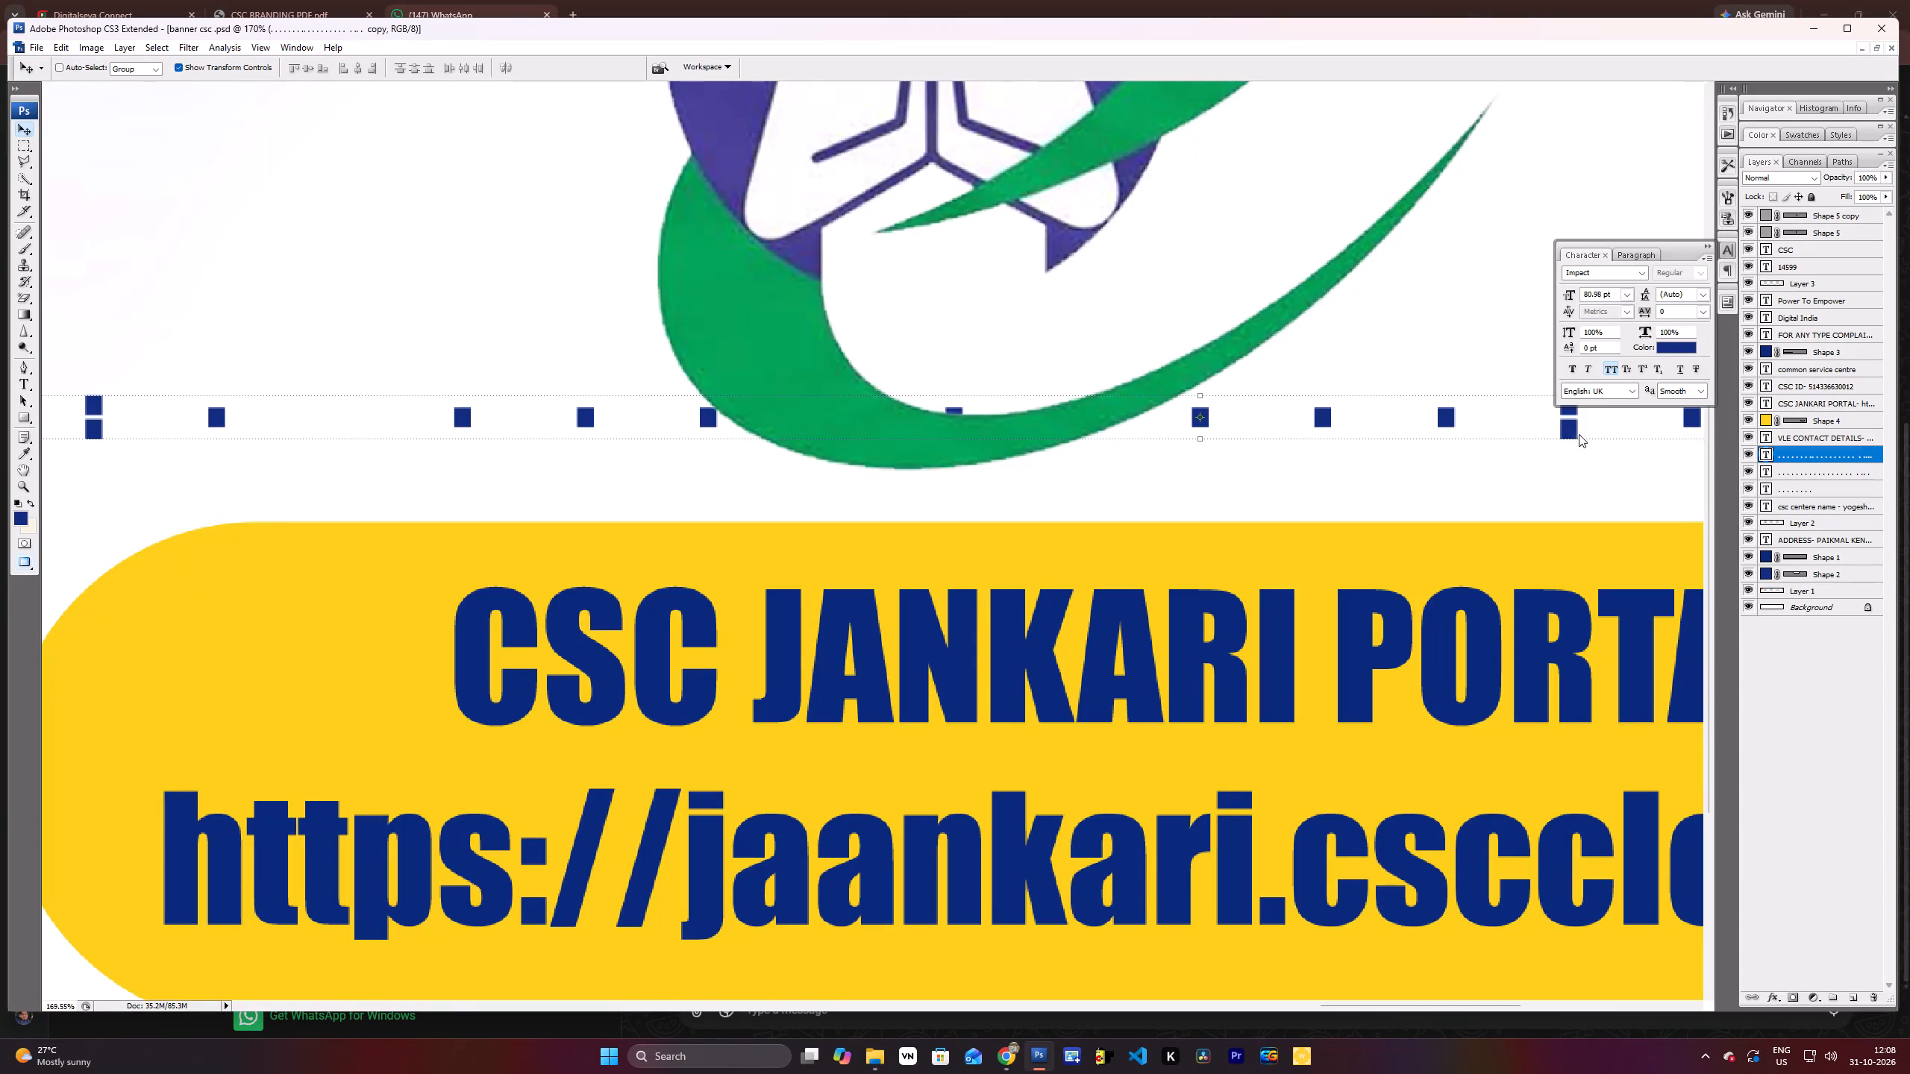
Delete the duplicated long dot row between the folded-hands emblem and the yellow portal box, and save the banner.
key("Delete")
scroll(1270, 412, "down", 17)
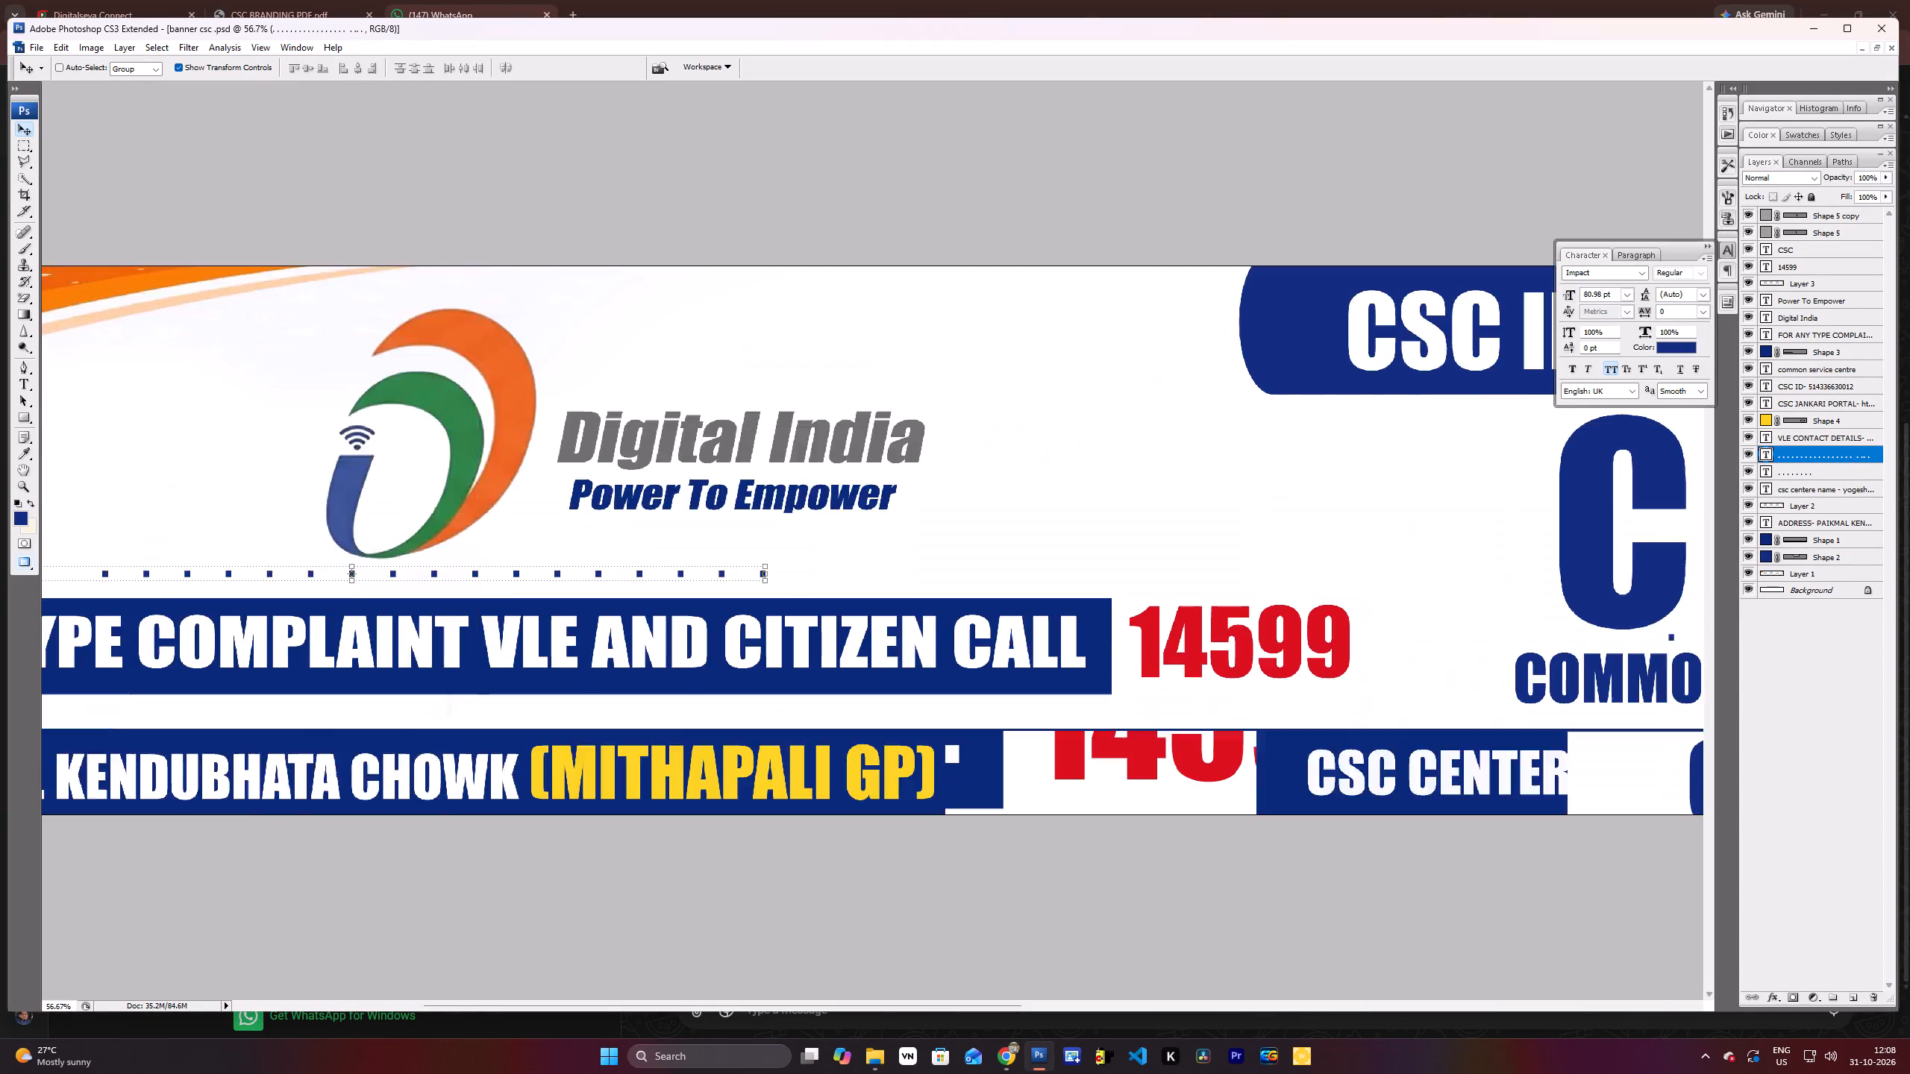
scroll(1265, 412, "down", 10)
scroll(1264, 412, "up", 2)
key("ctrl+s")
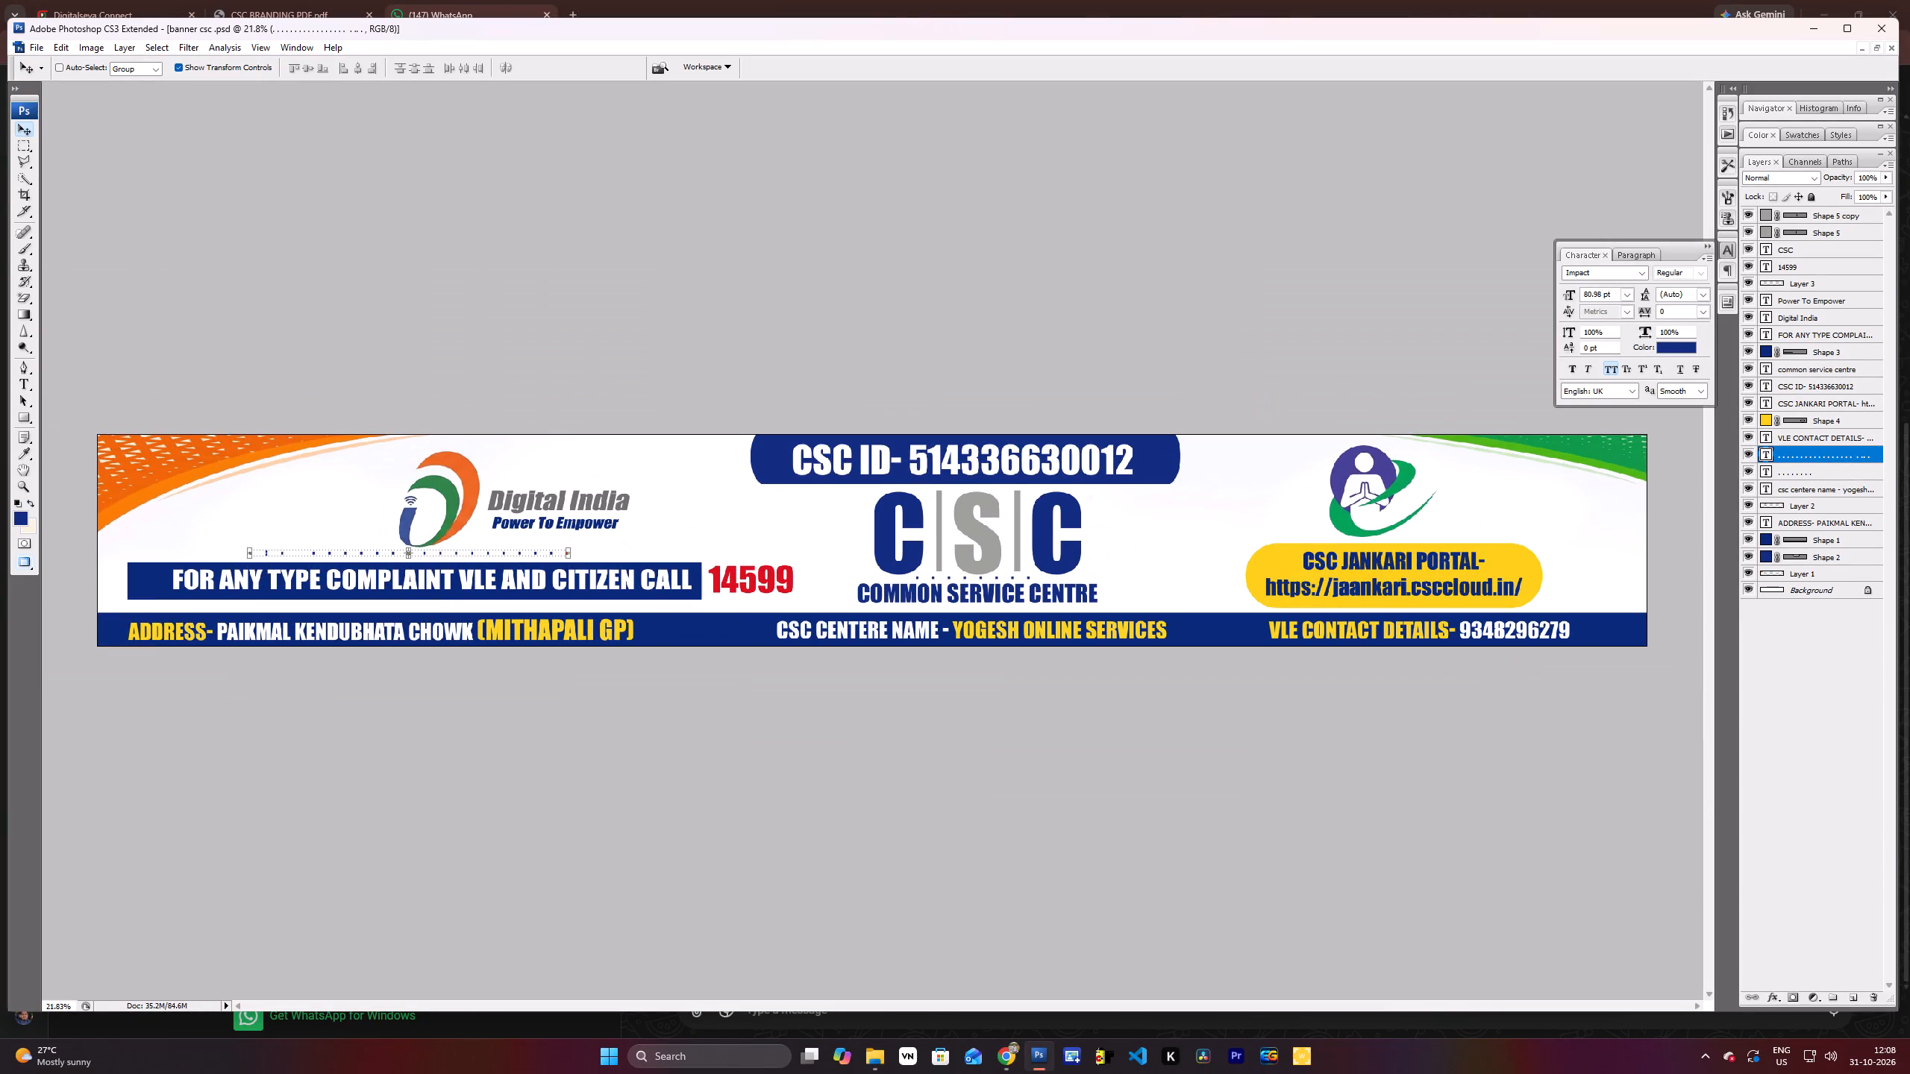
Move the COMMON SERVICE CENTRE lettering slightly down, widening its gap from the short dot row beneath the CSC letters.
scroll(1171, 543, "up", 2)
scroll(1079, 591, "up", 1)
scroll(930, 611, "up", 12)
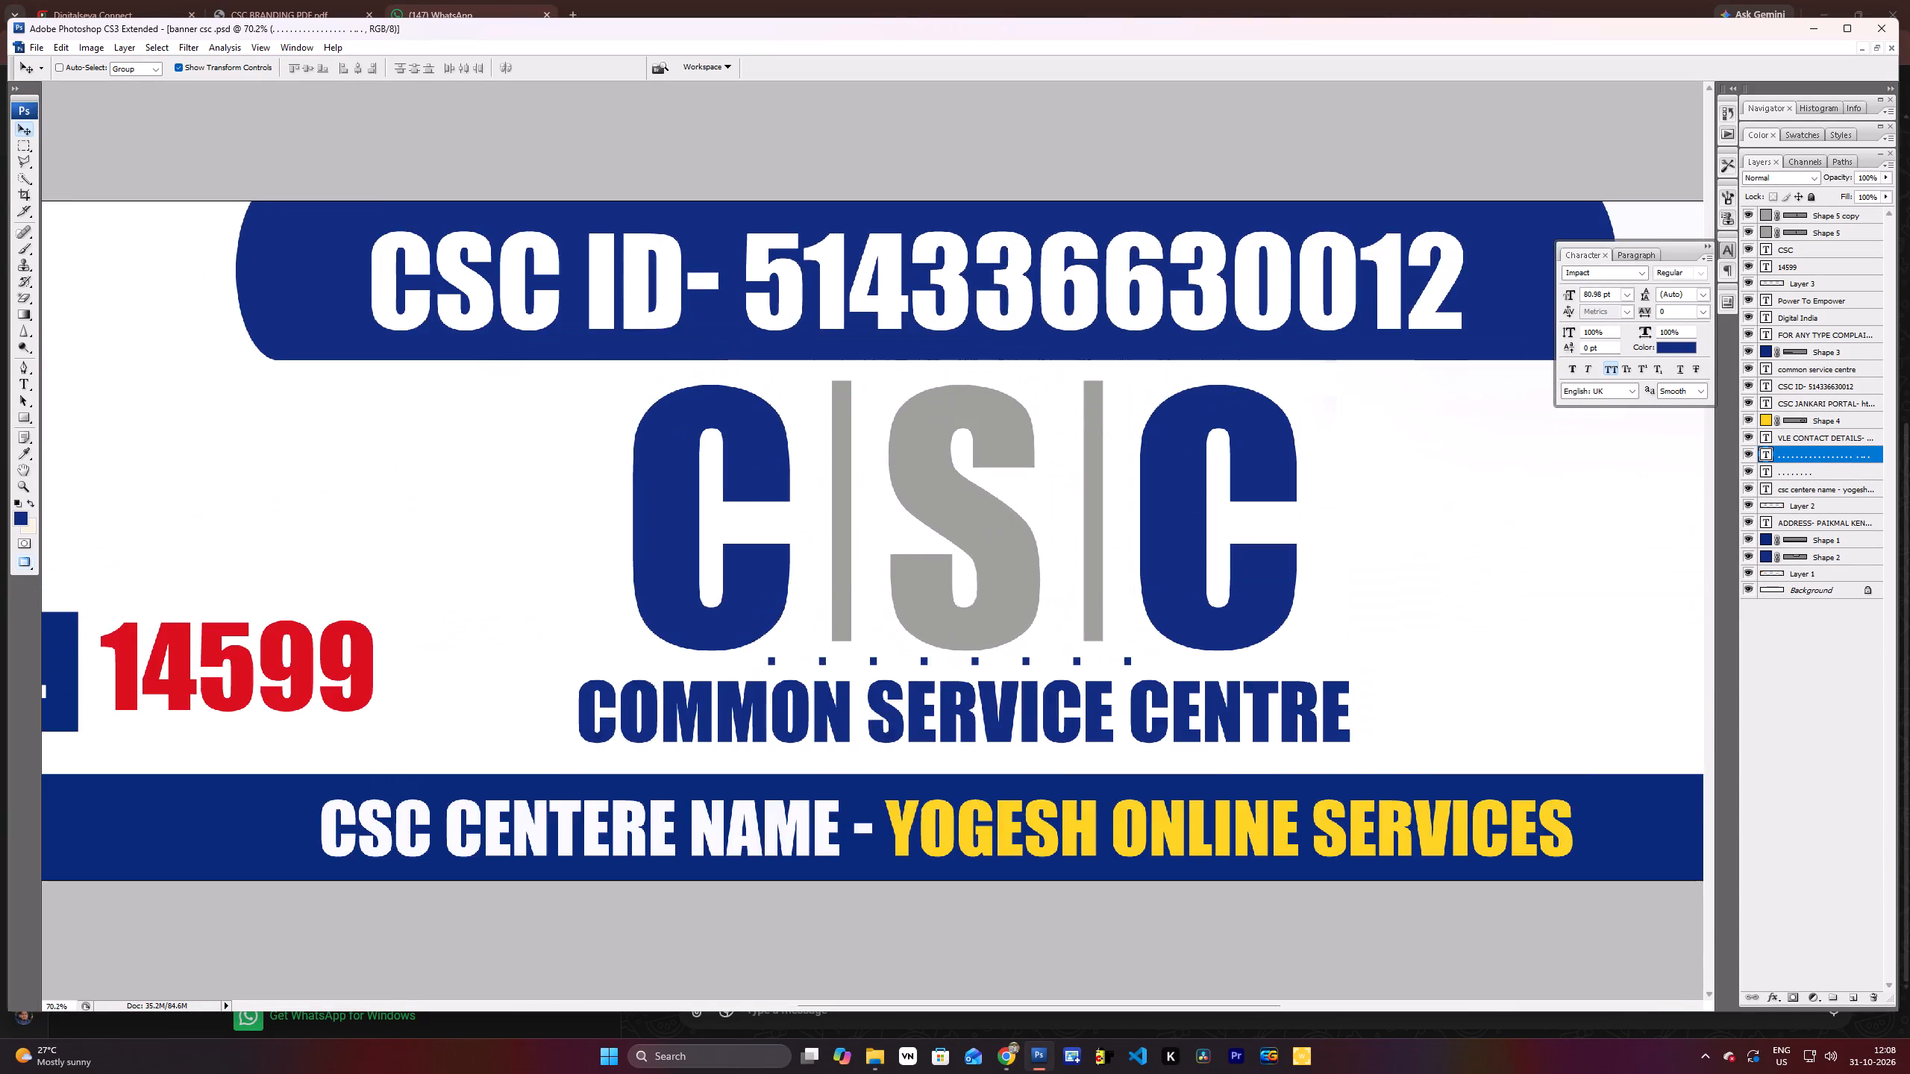
scroll(914, 621, "up", 4)
right_click(923, 788)
left_click(942, 794)
left_click_drag(946, 794, 949, 811)
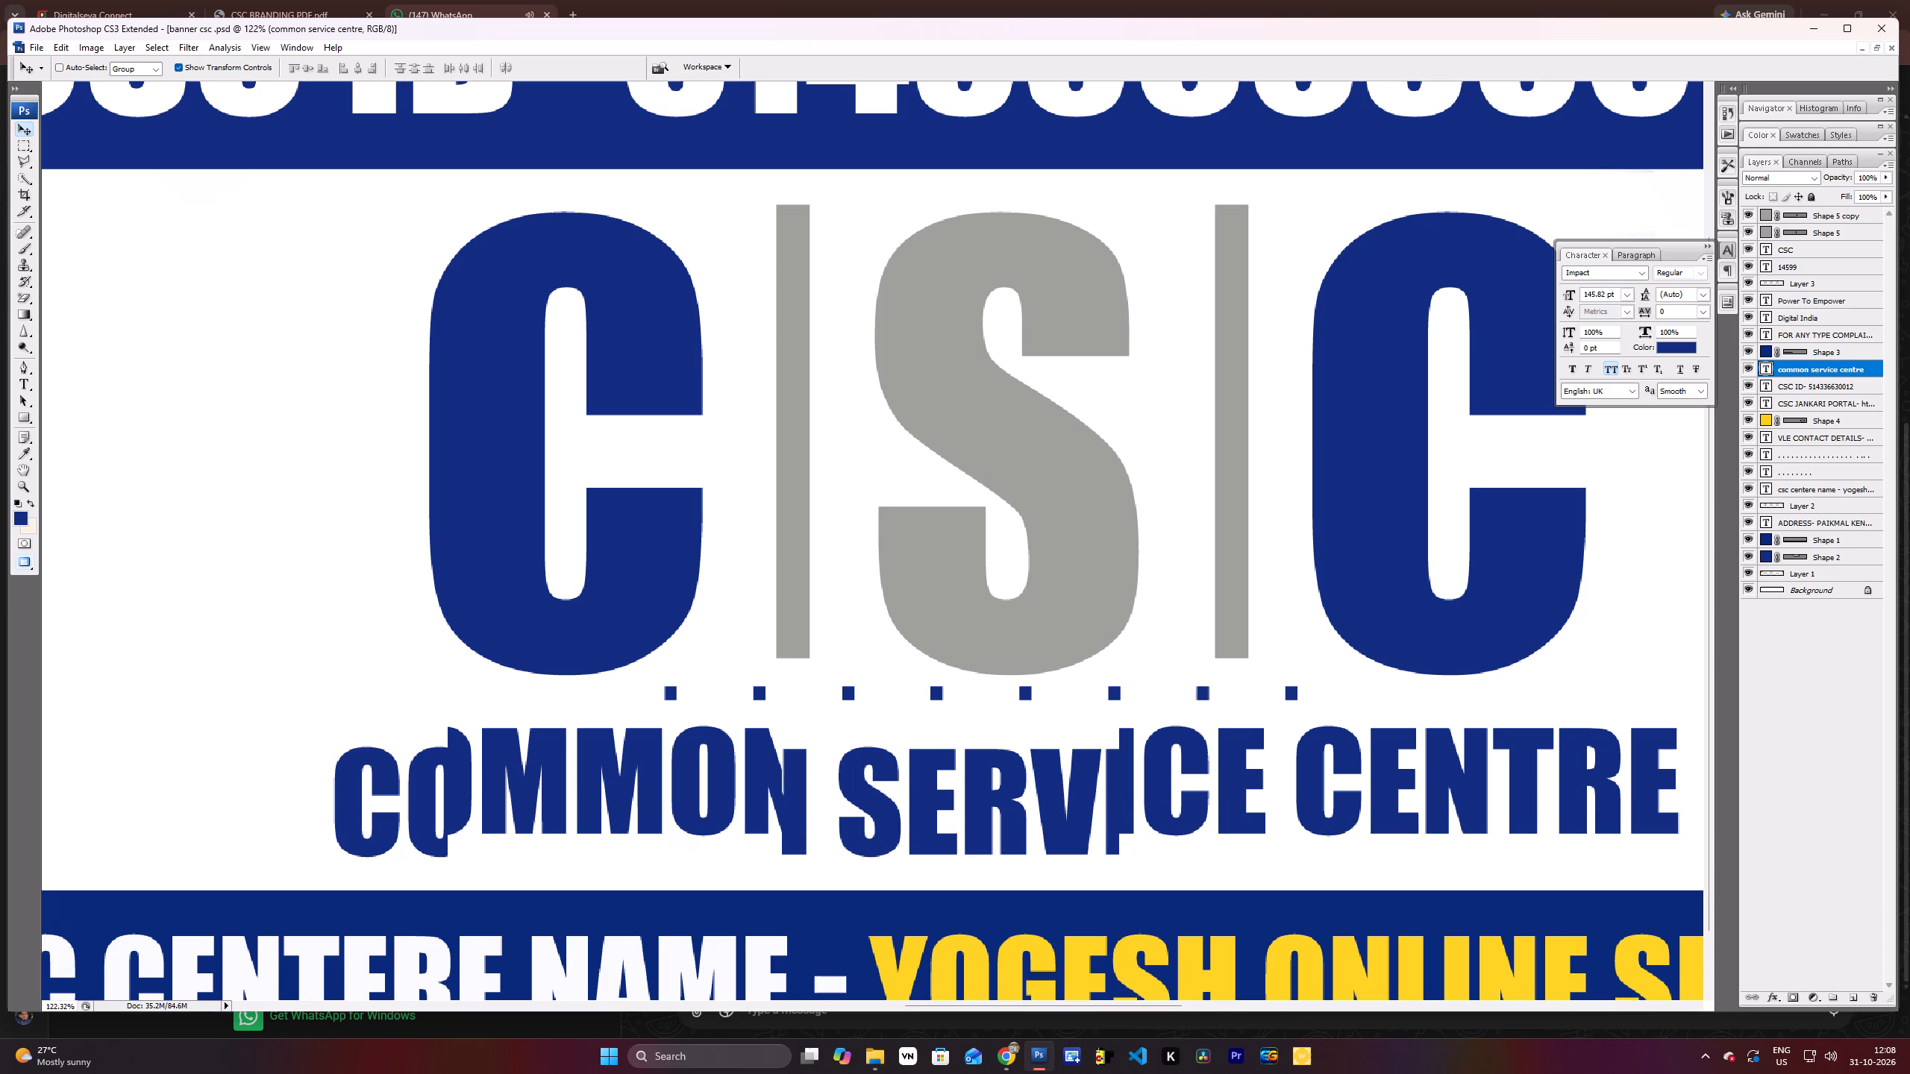
left_click_drag(949, 811, 950, 811)
scroll(901, 553, "down", 19)
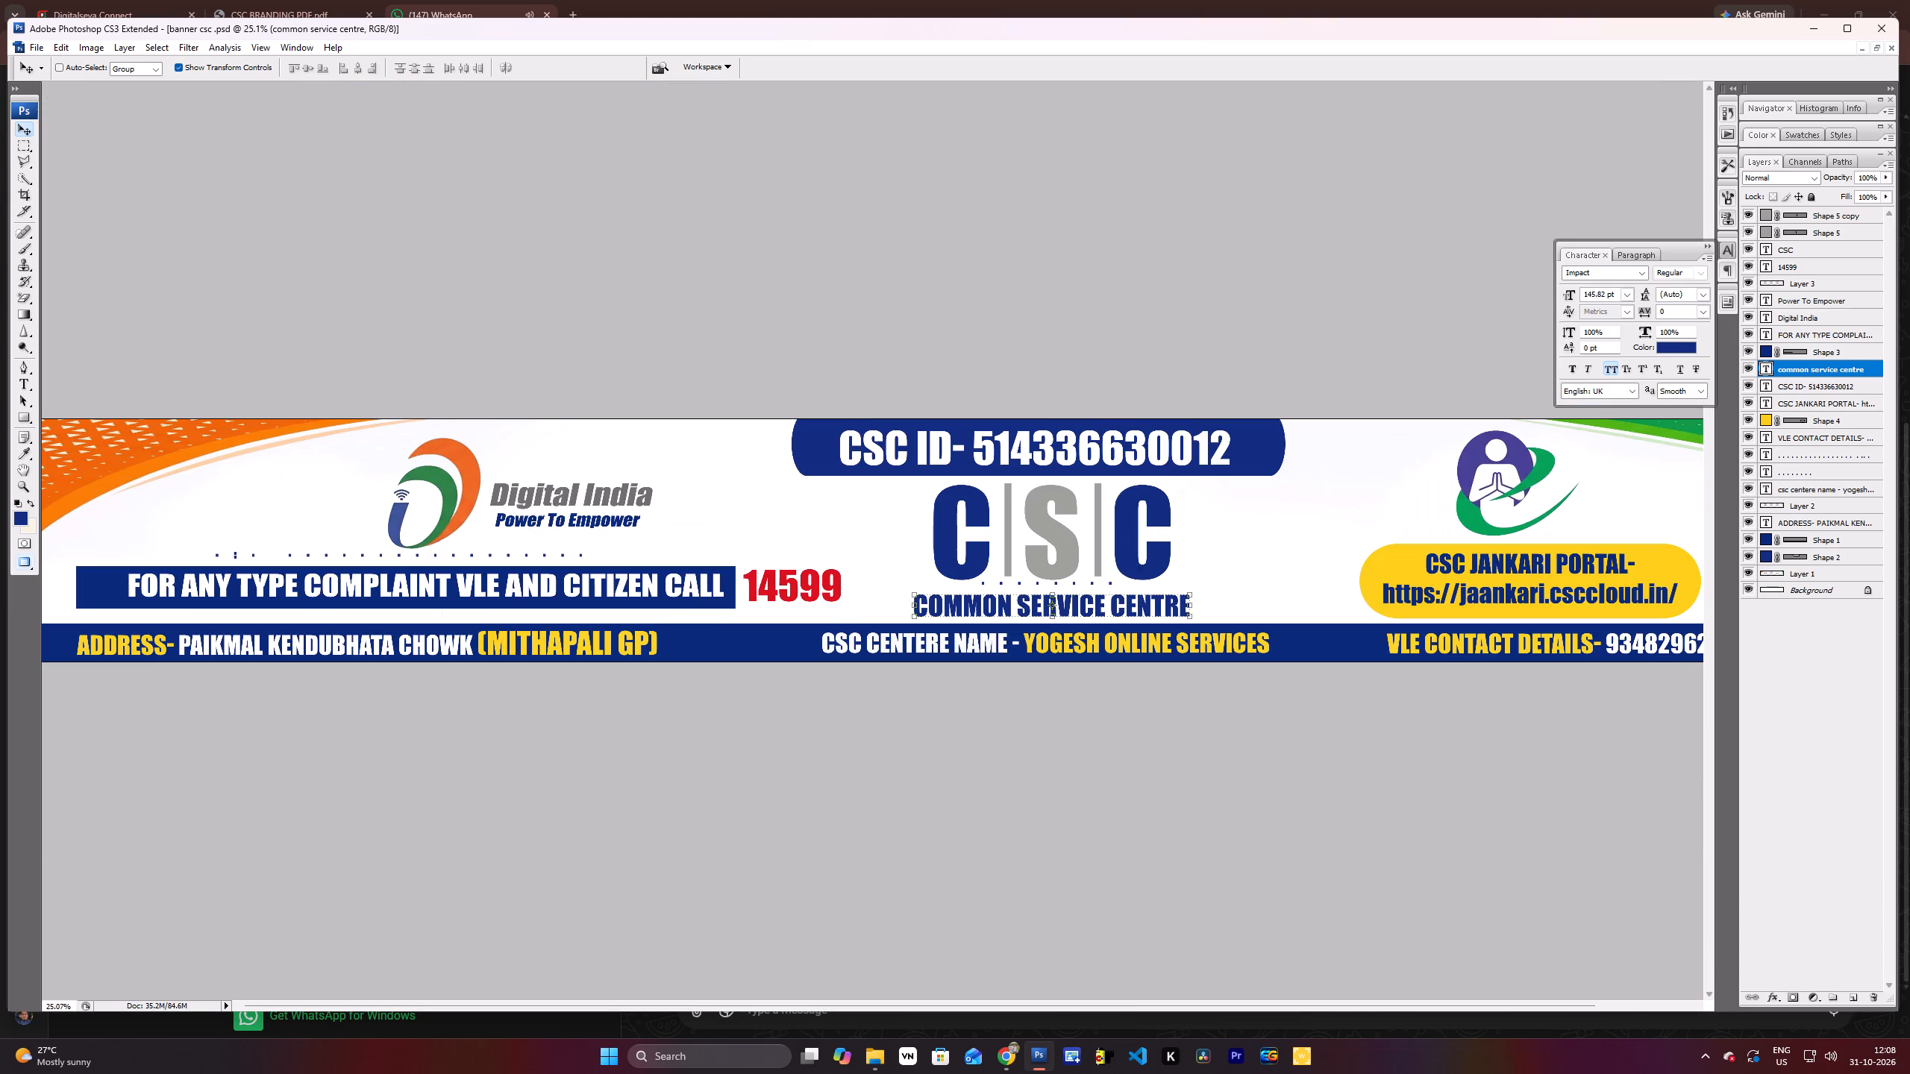
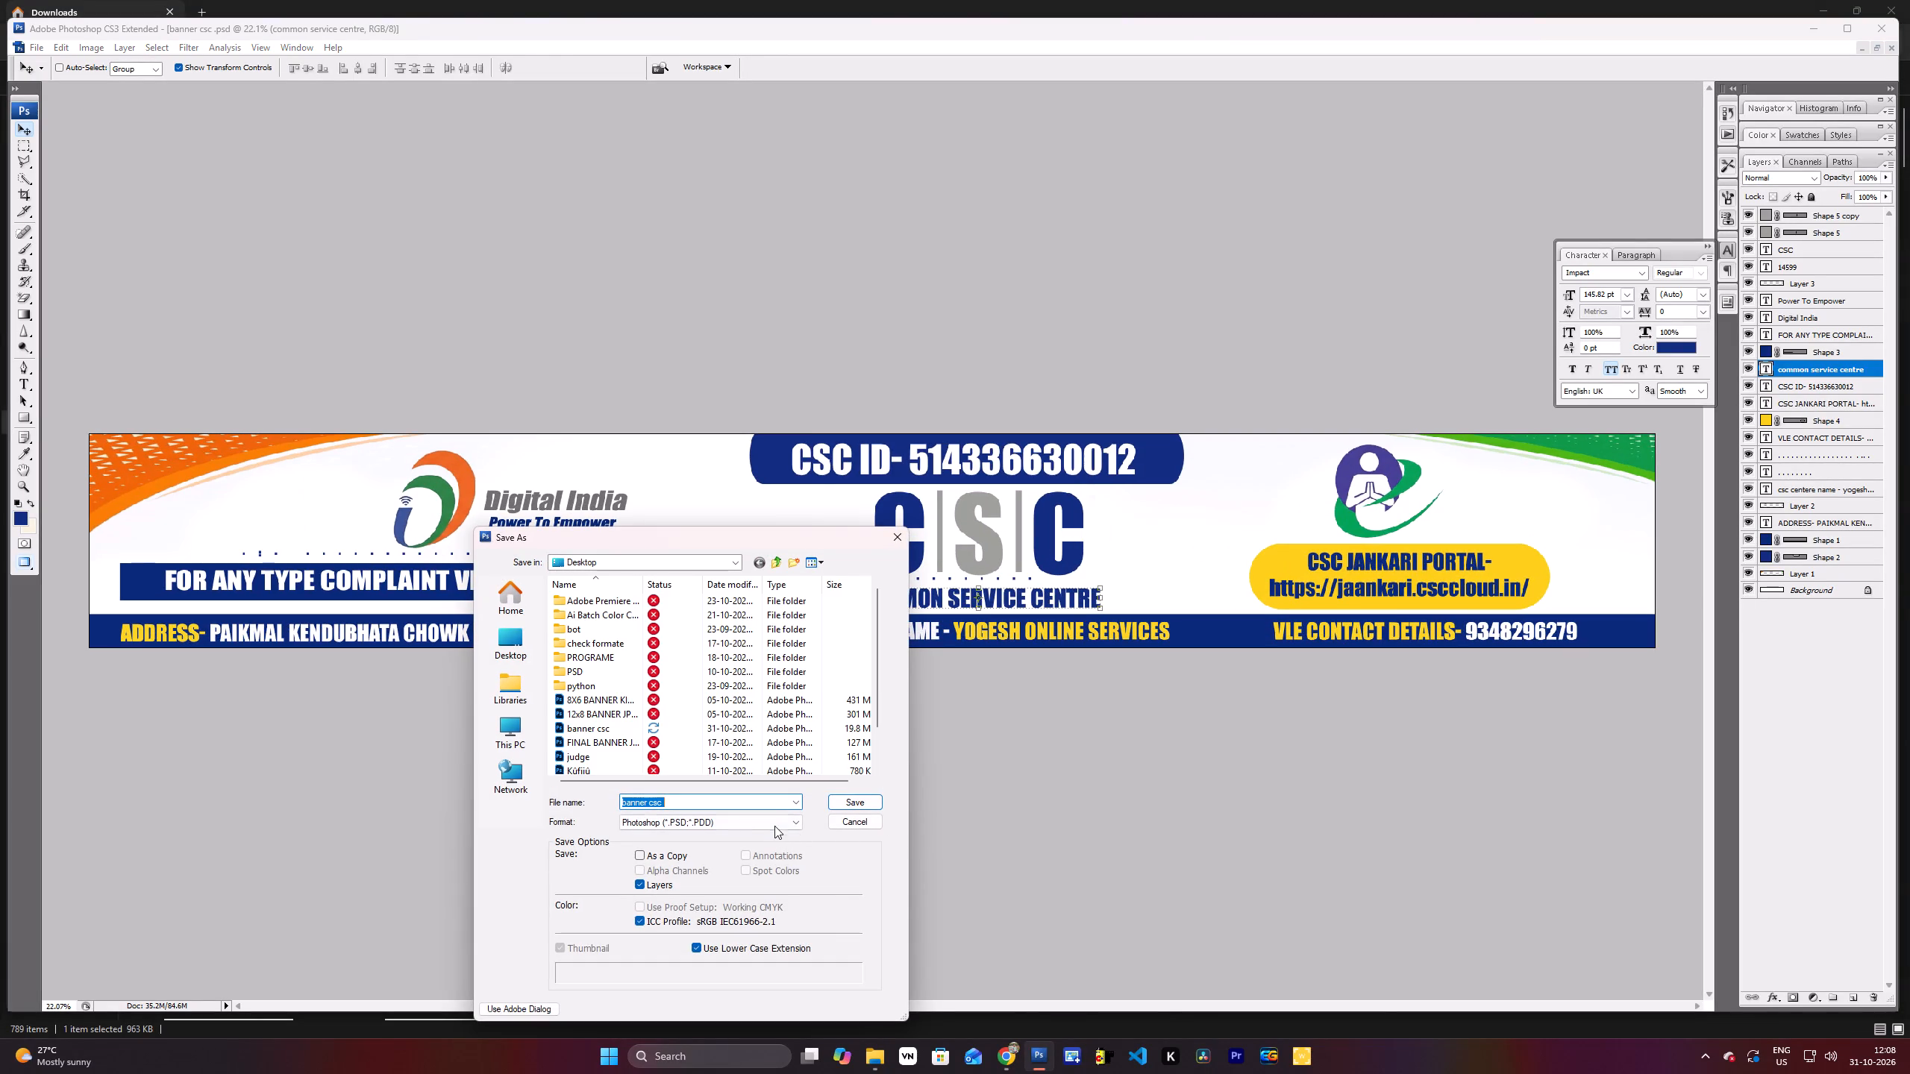
Save a JPEG copy of the banner to the Desktop under the name BANNER CSC 1.5 X11.
left_click(774, 822)
left_click_drag(777, 911, 777, 909)
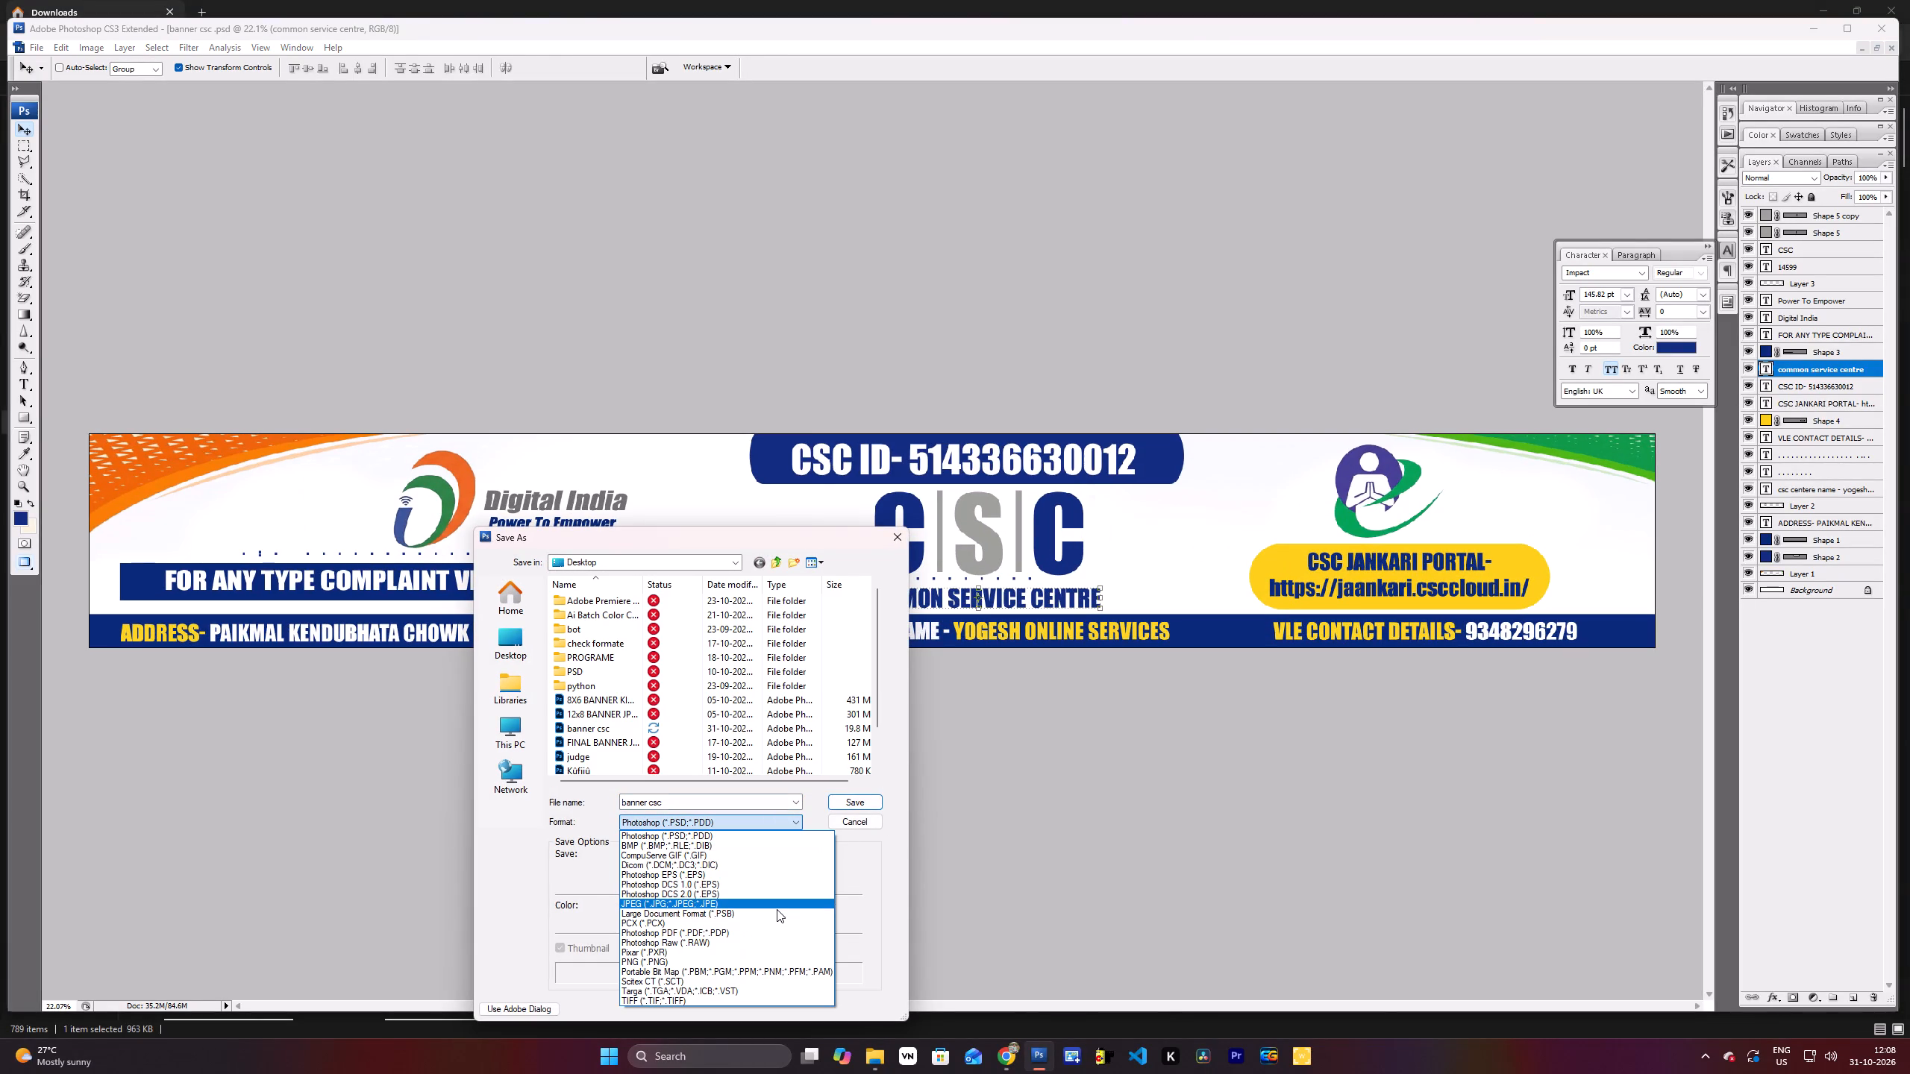
left_click_drag(777, 909, 775, 901)
left_click(532, 635)
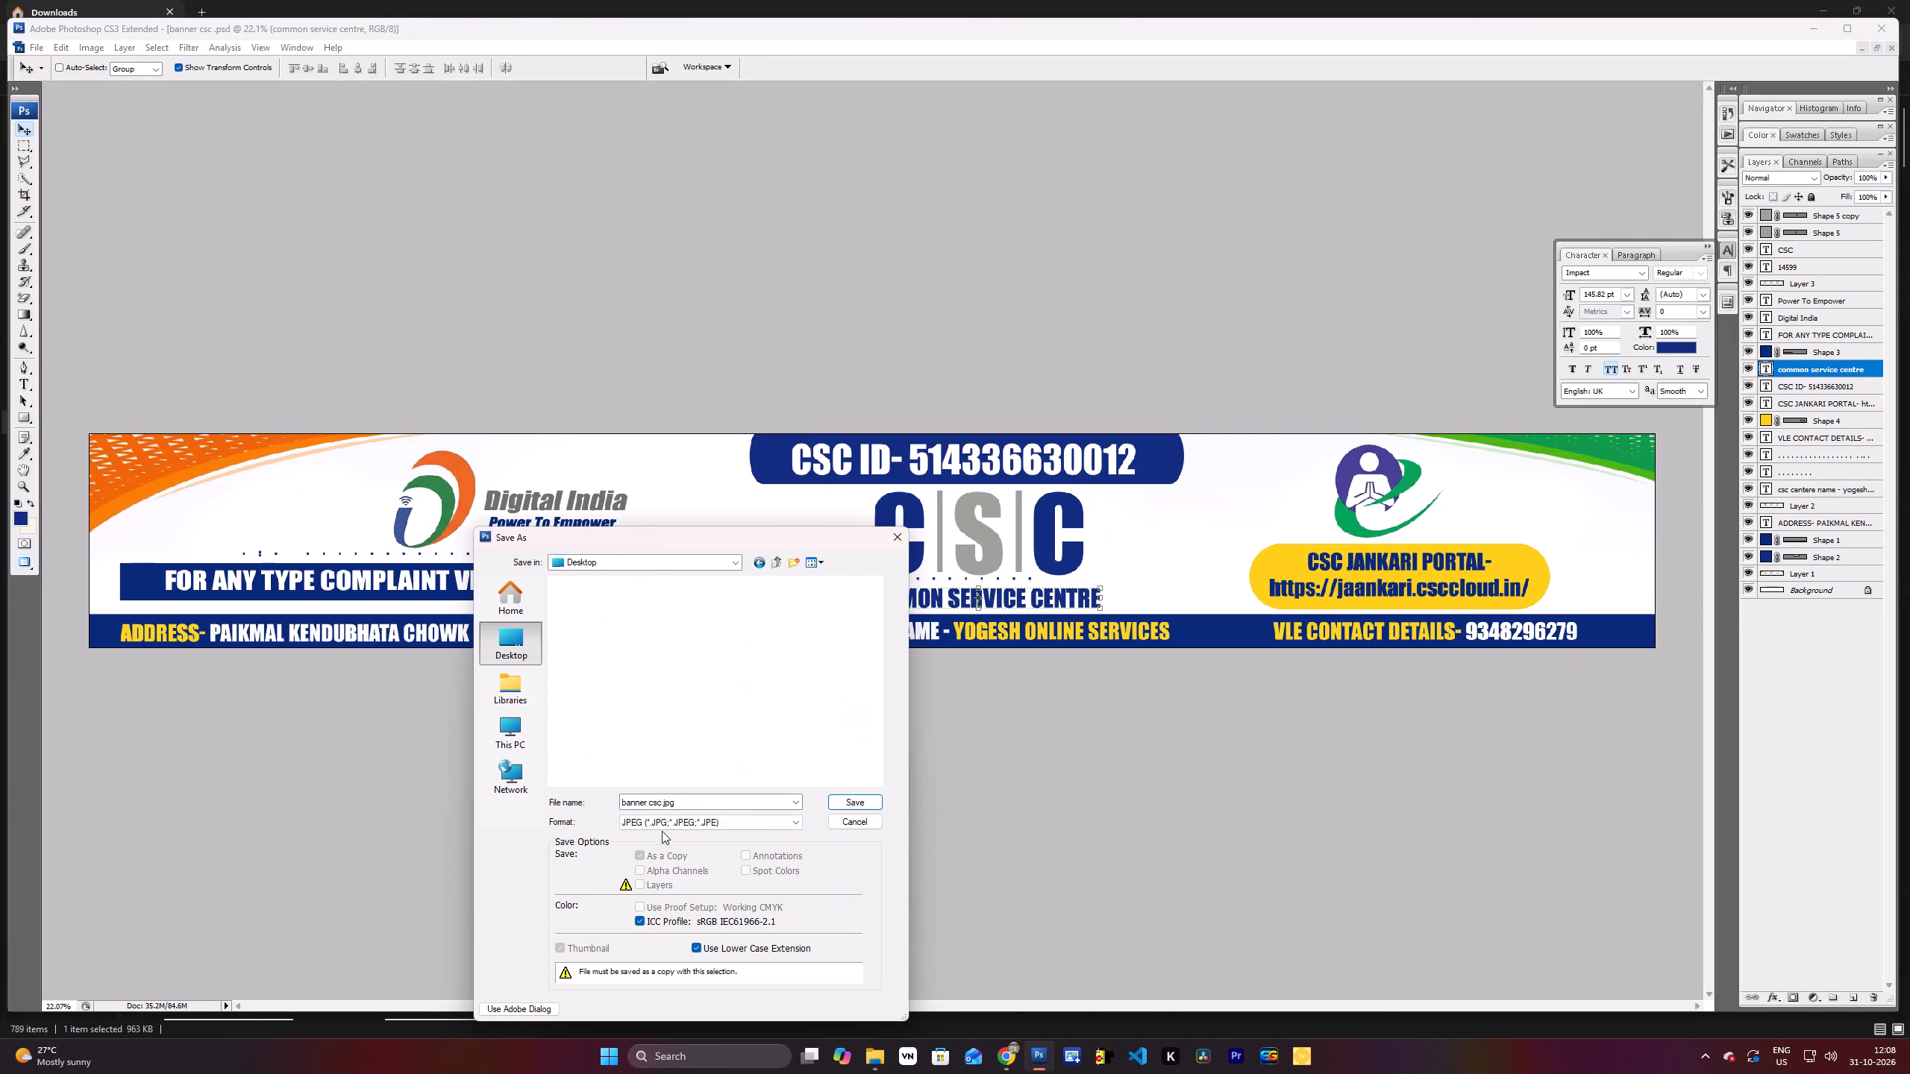
left_click_drag(687, 806, 584, 790)
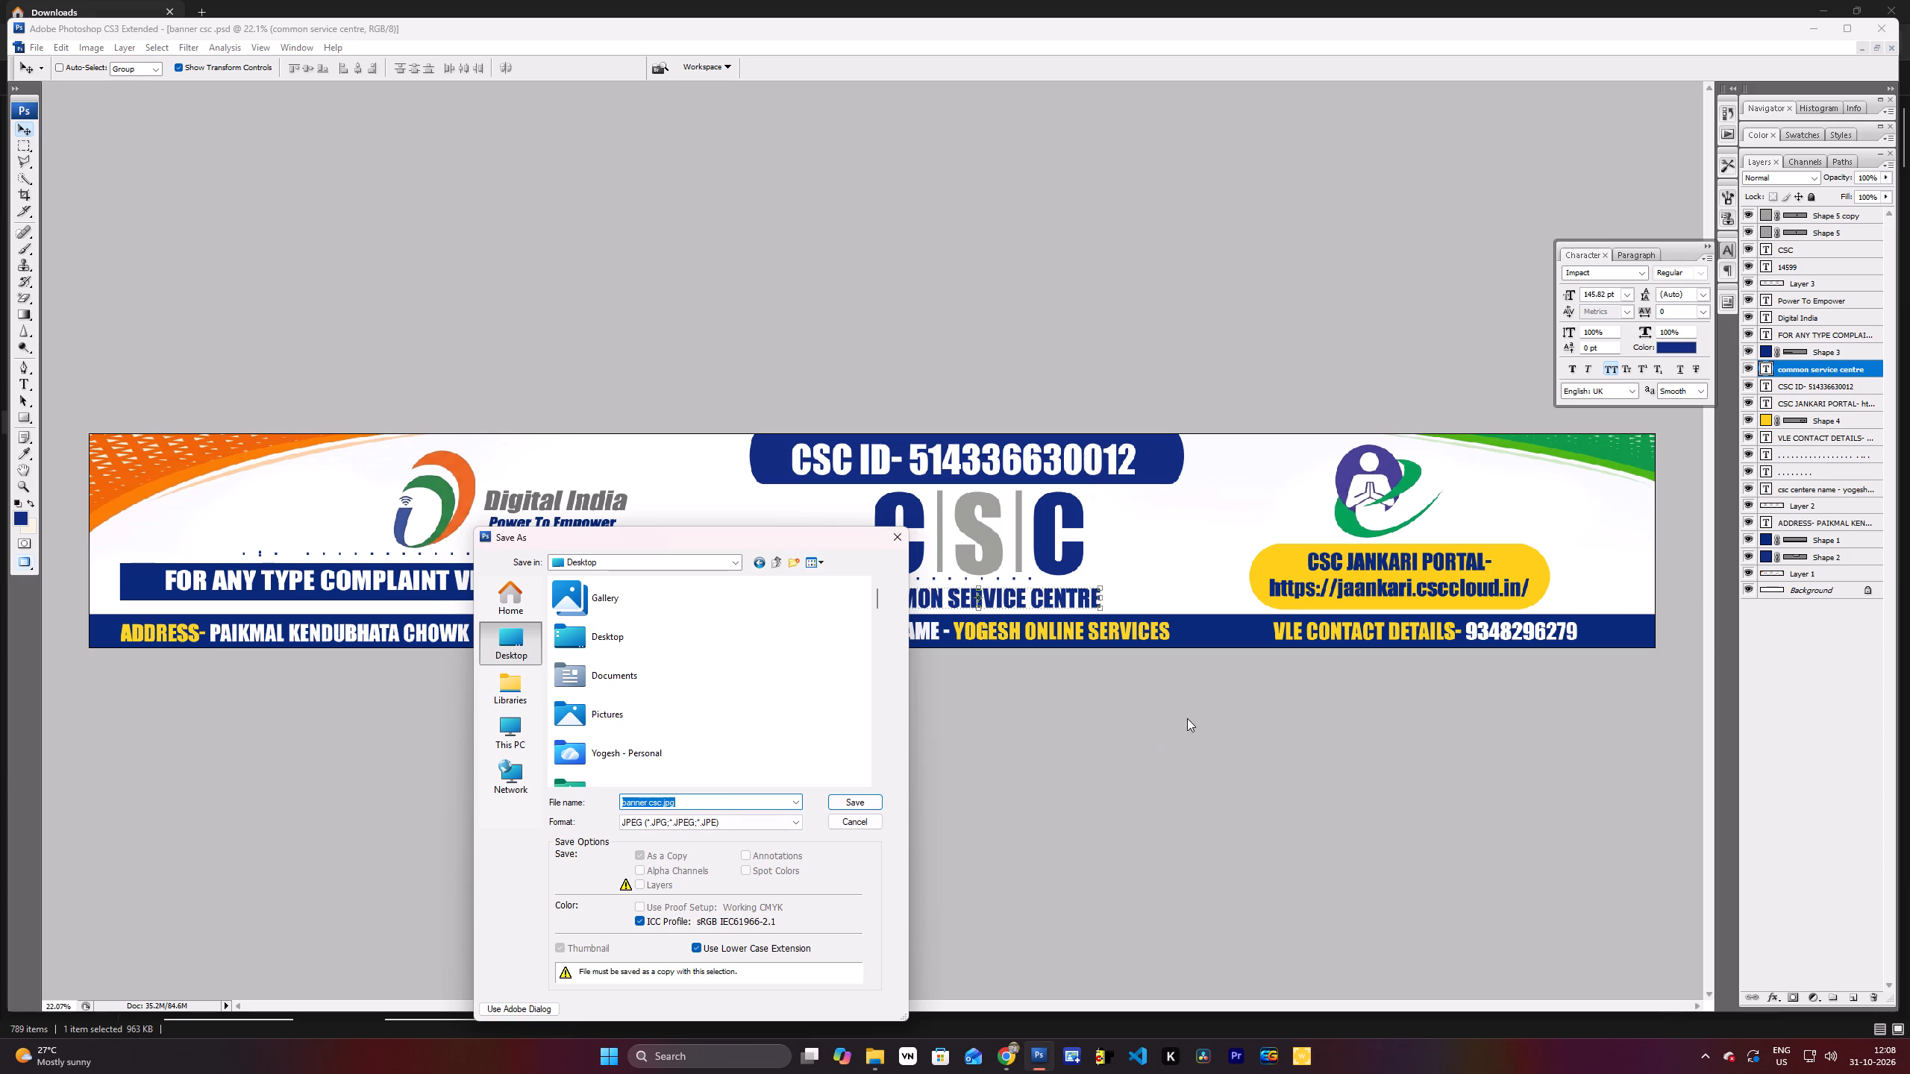
type("NA")
key("BackSpace")
key("BackSpace")
key("BackSpace")
type("BANNER CSC")
key("space")
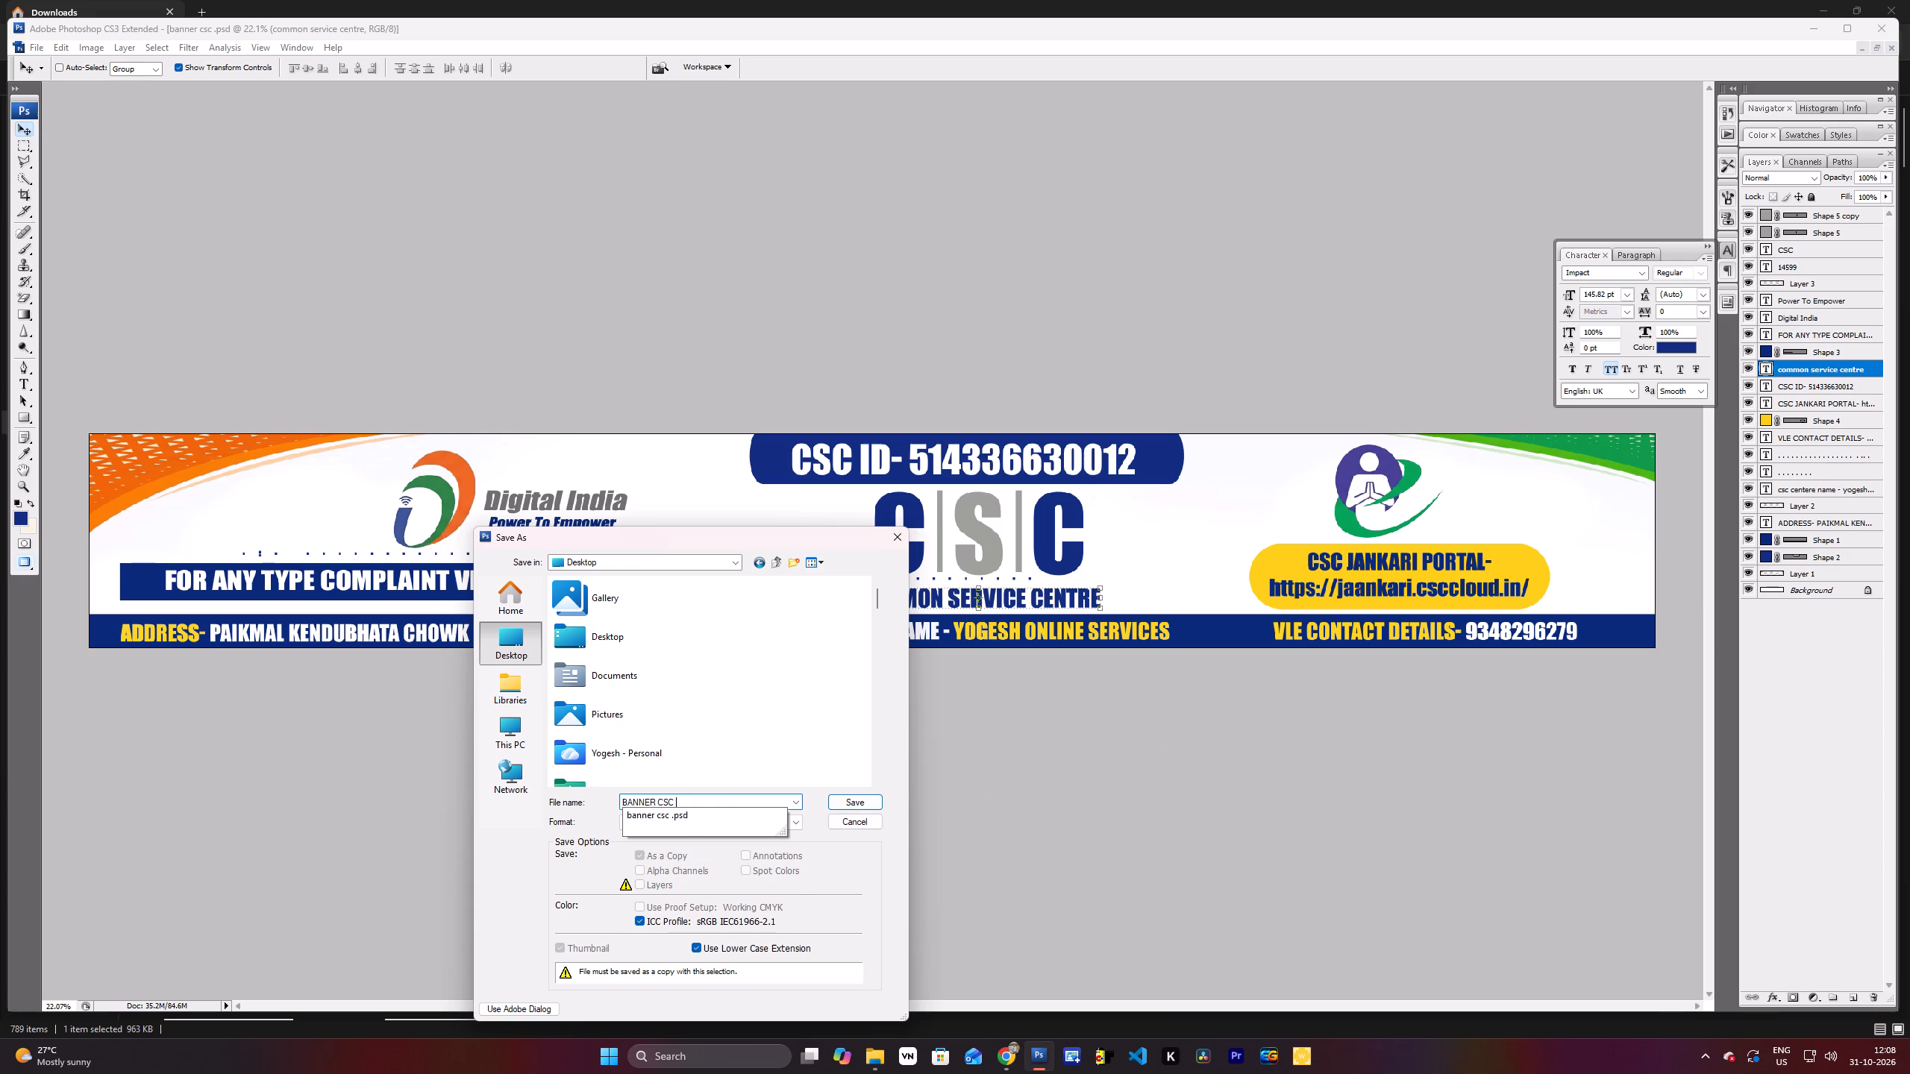
type("1.5")
key("space")
type("X")
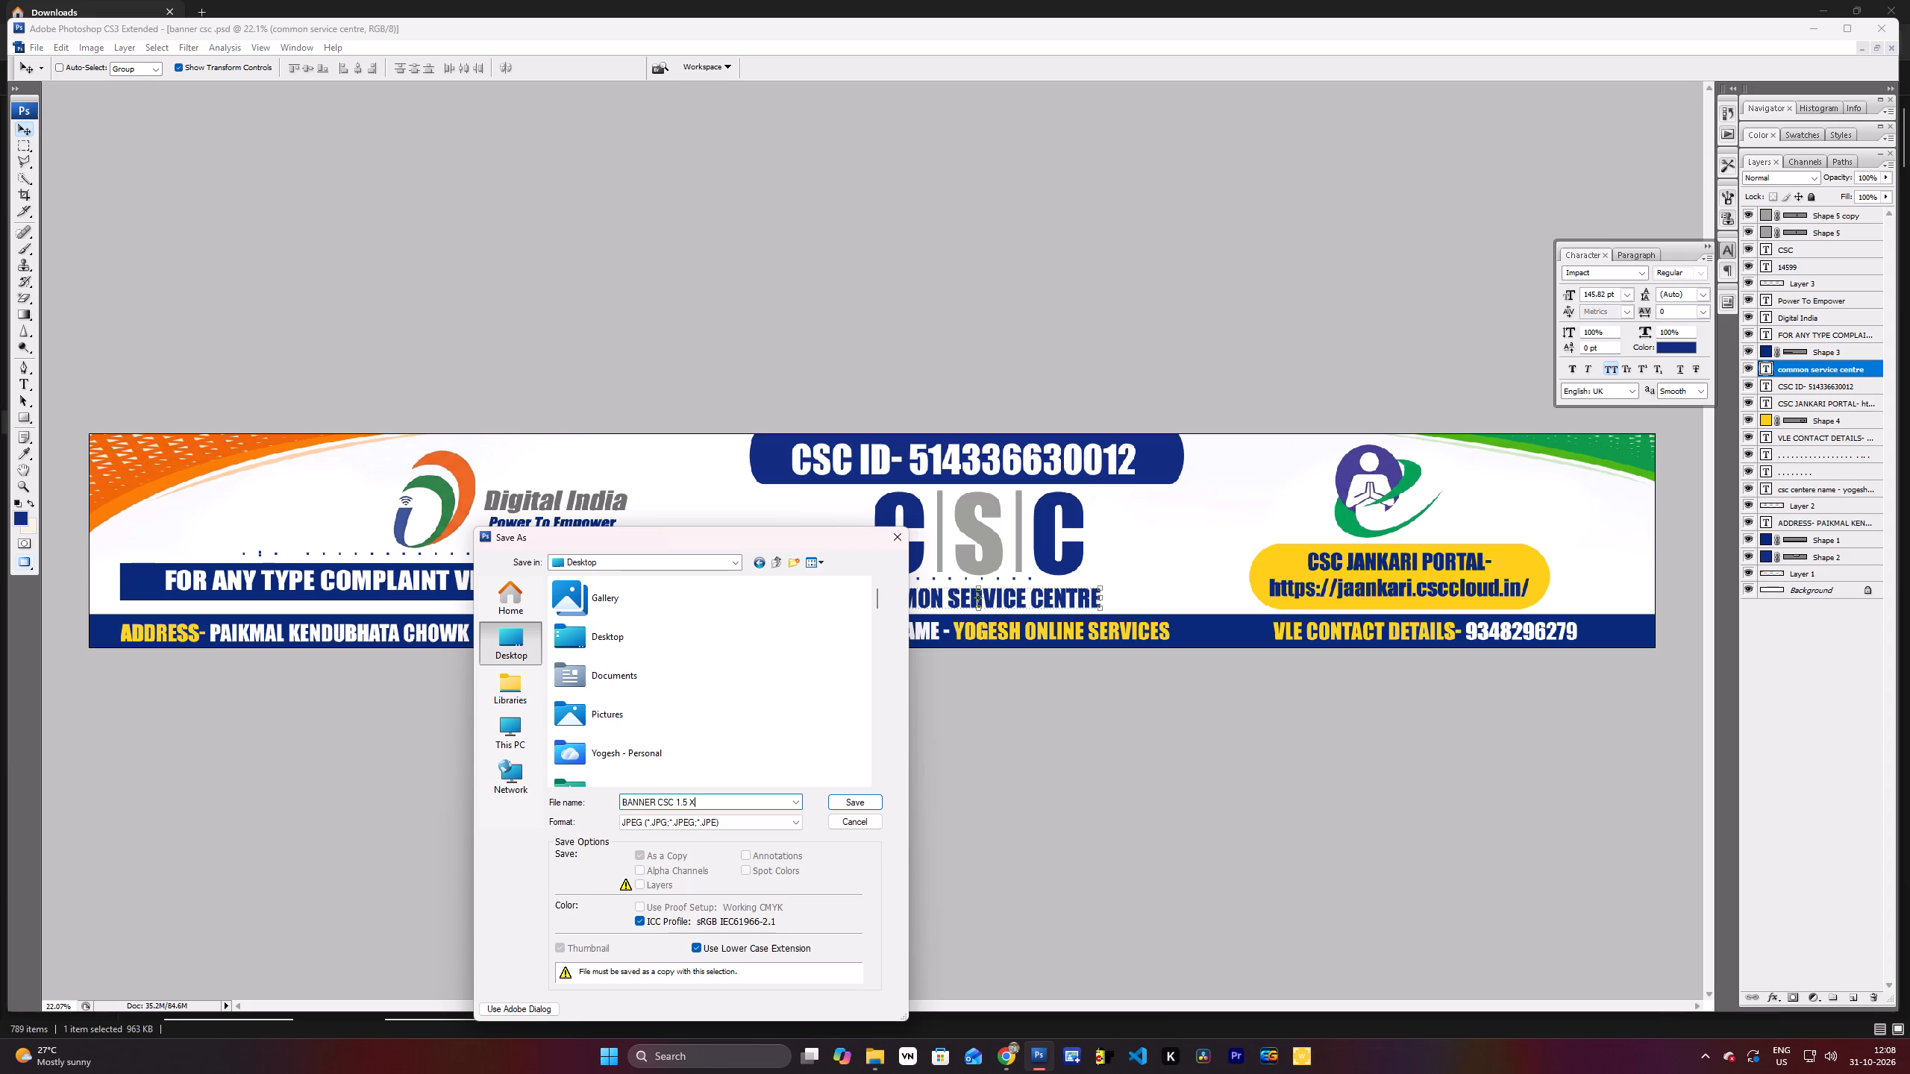
type("11")
key("Return")
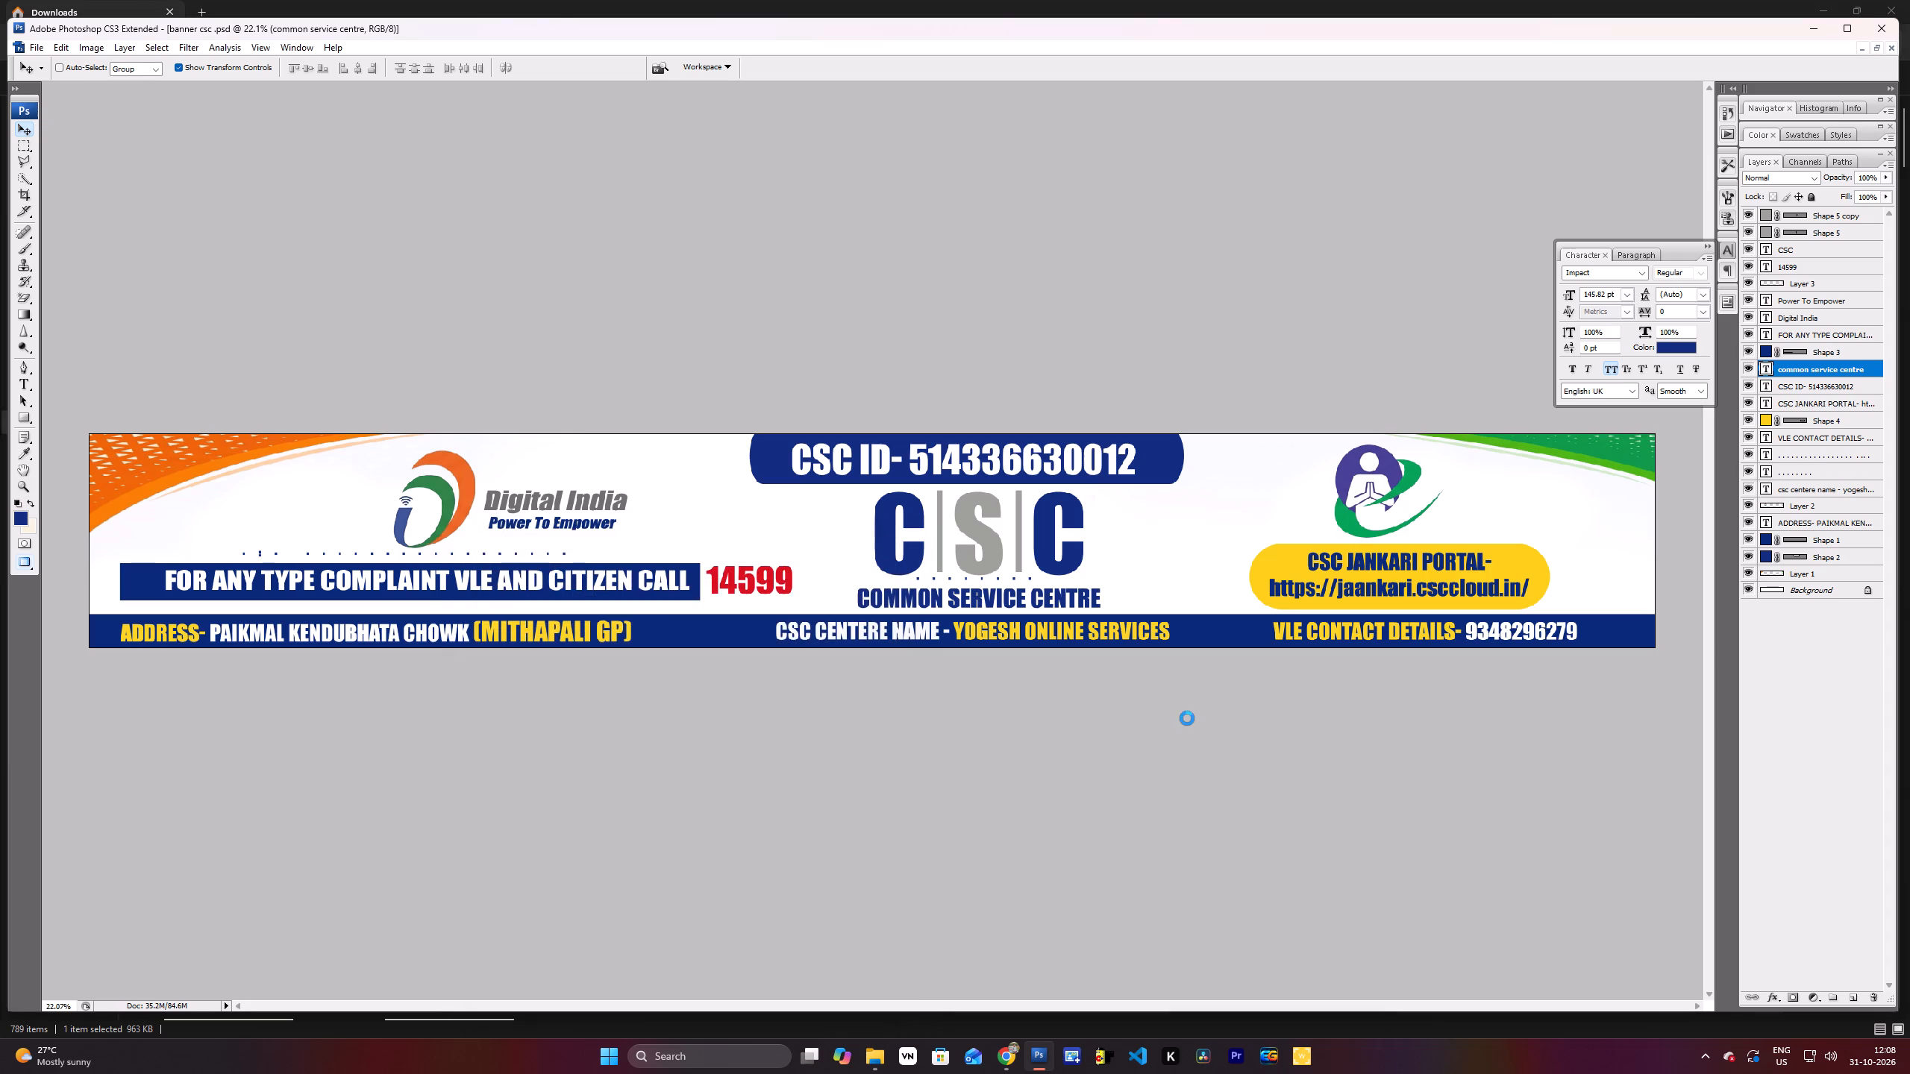
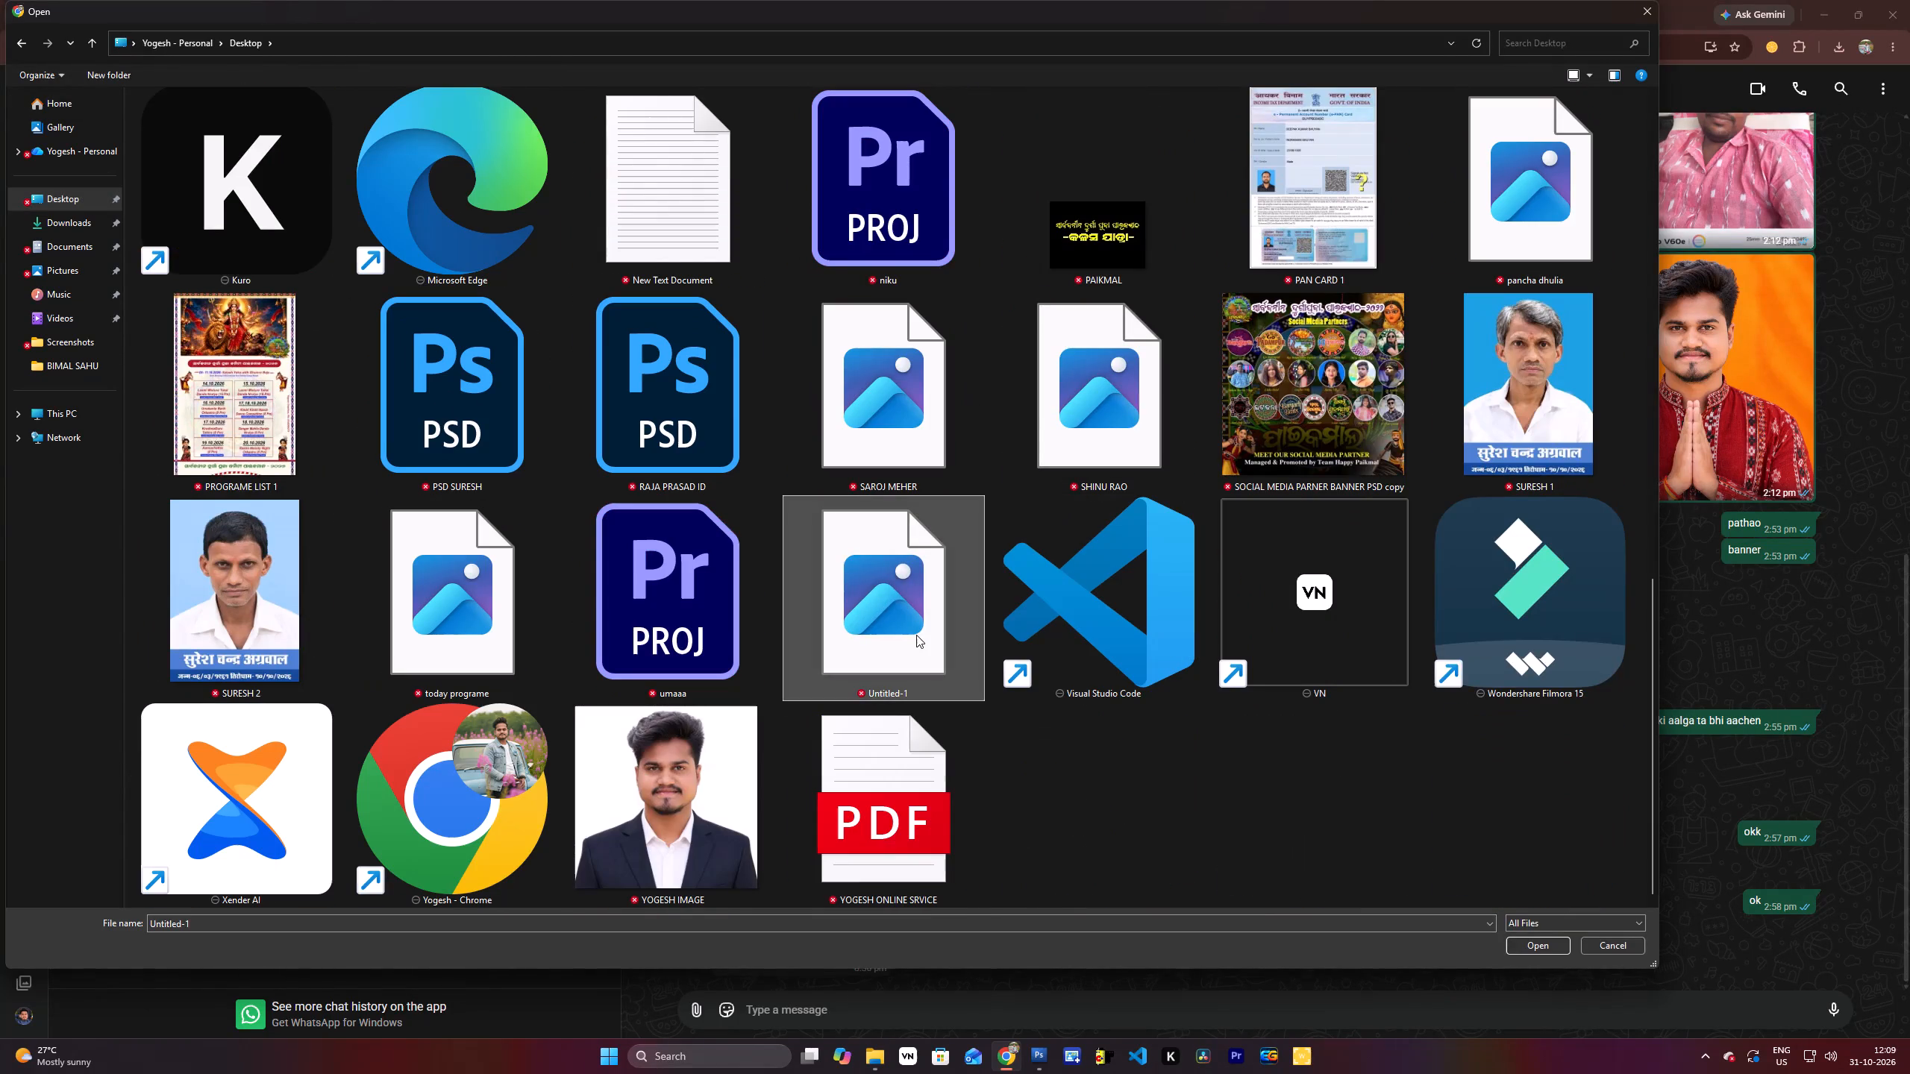
In the WhatsApp chat's file picker, look through the Desktop files for the exported CSC banner JPEG to attach.
key("c")
key("c")
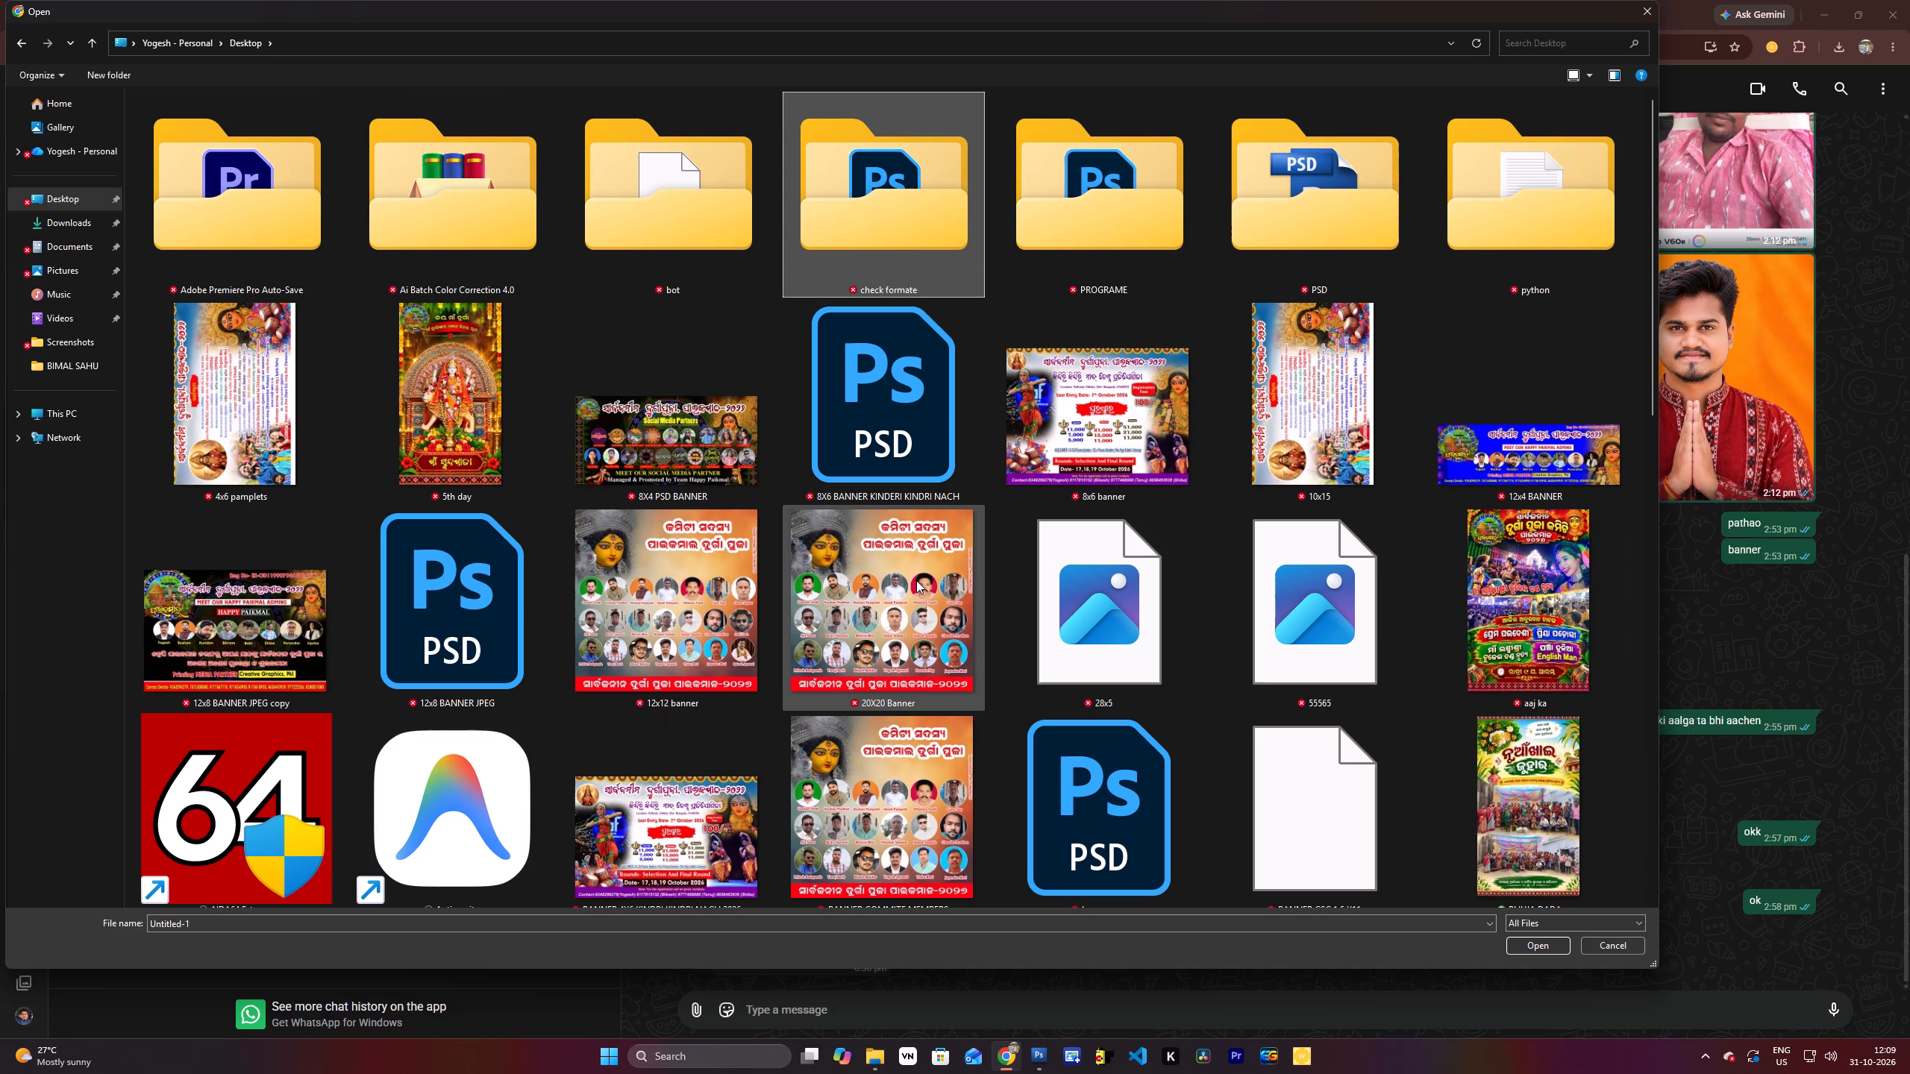
key("c")
key("c")
key("c")
key("c")
key("c")
scroll(1189, 611, "down", 1)
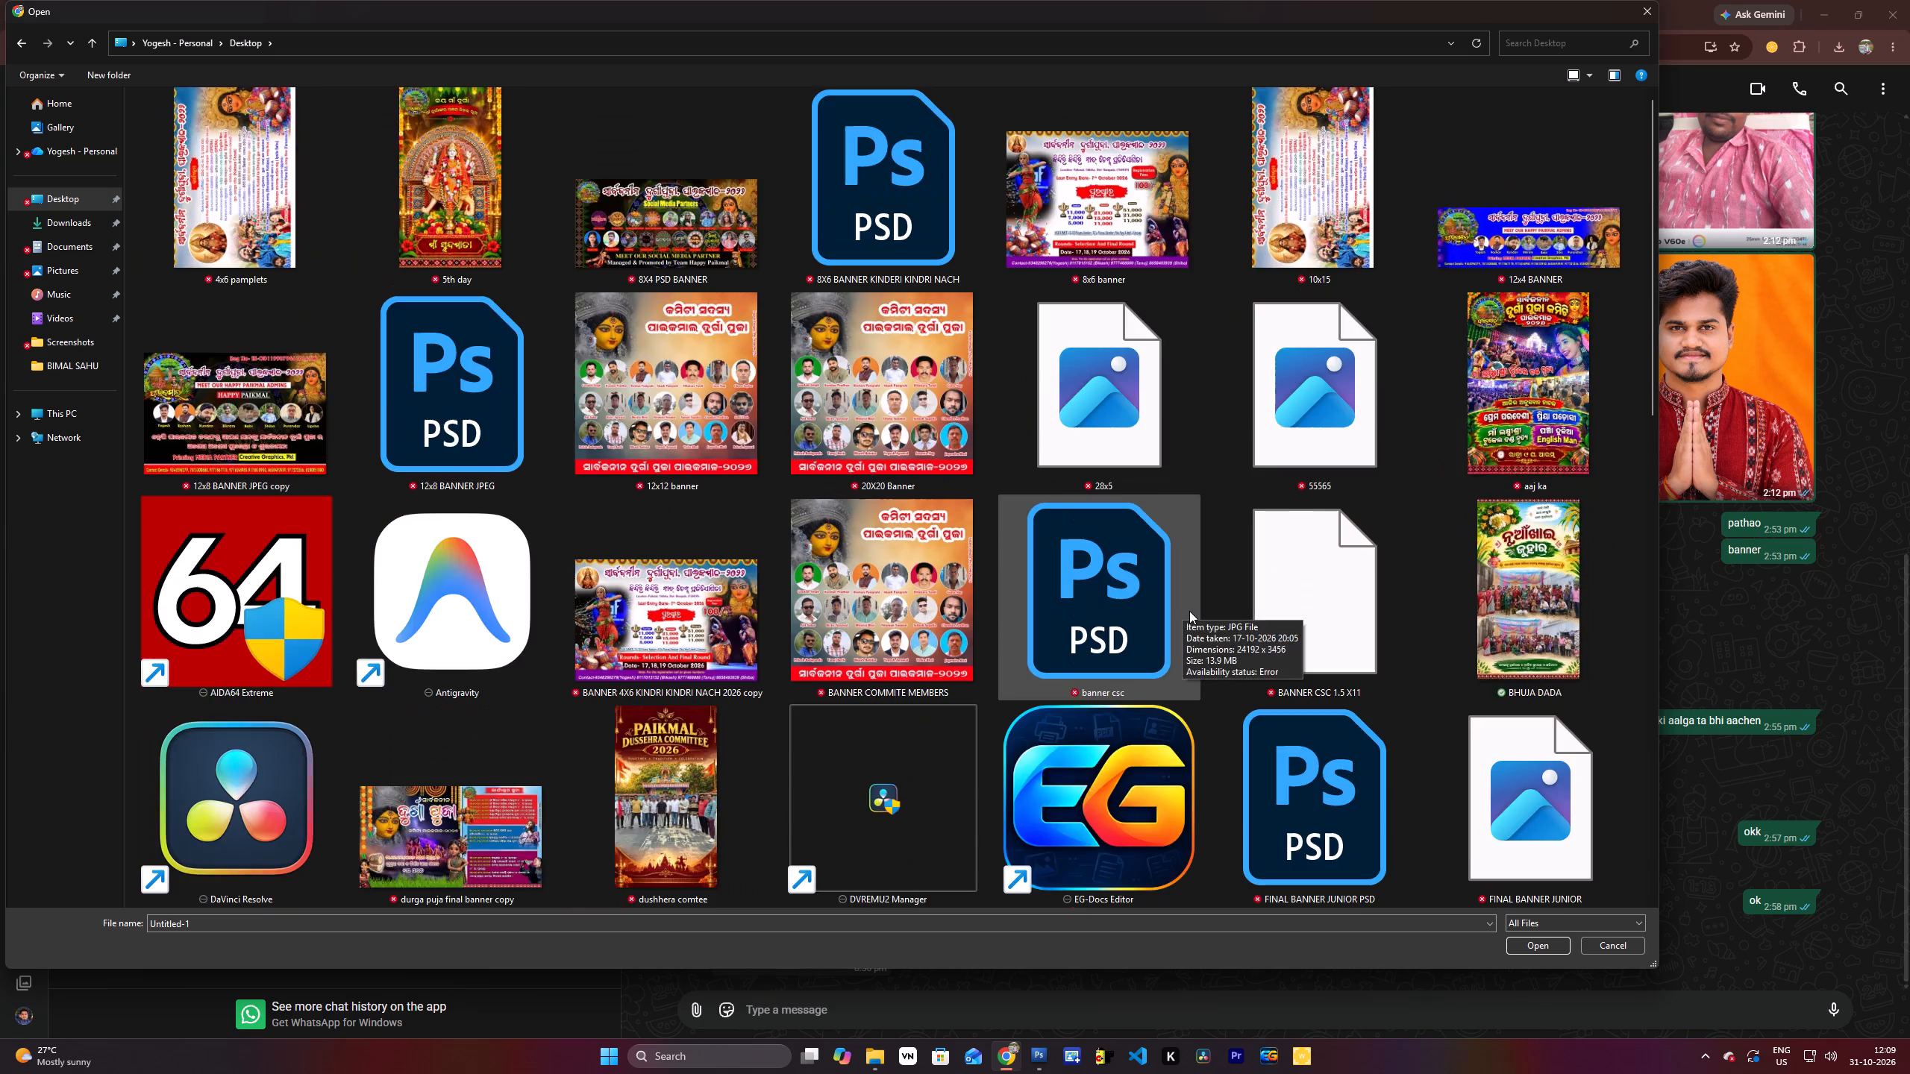
scroll(1189, 611, "down", 5)
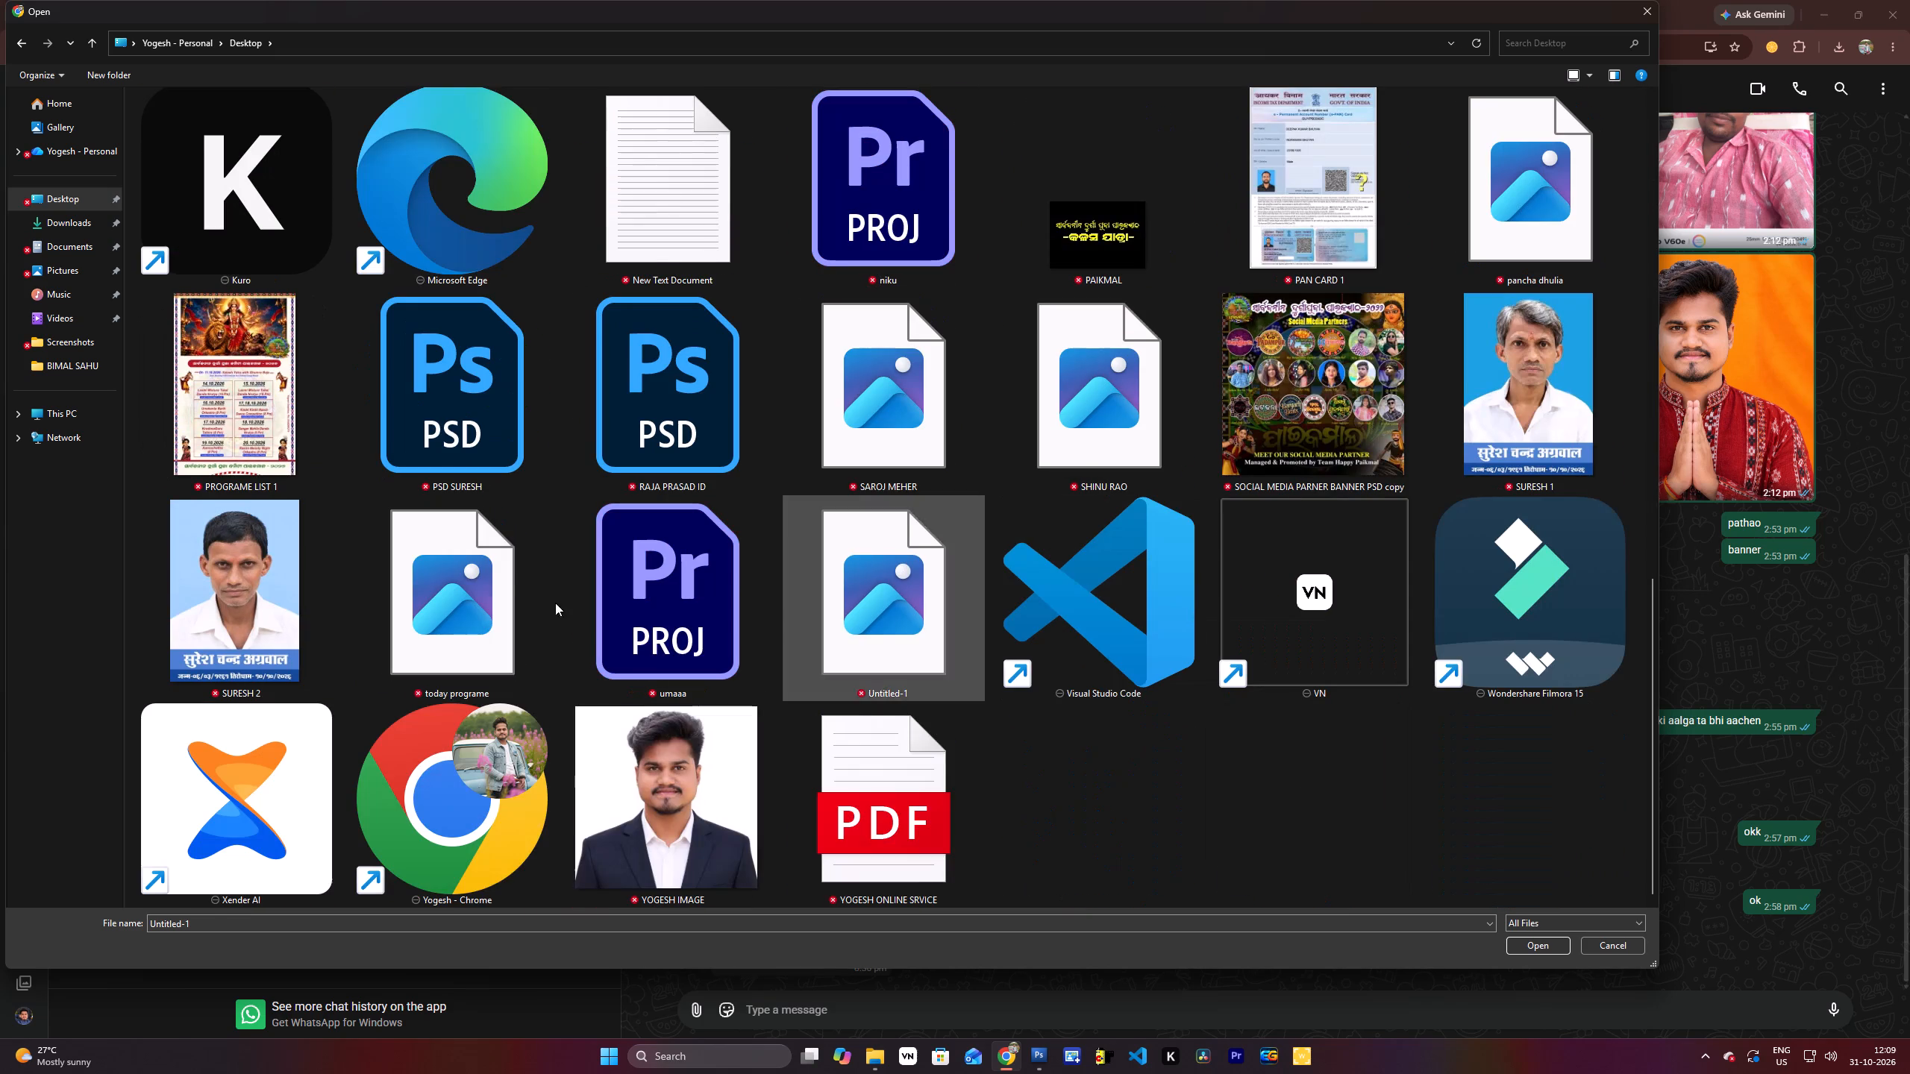
scroll(666, 618, "up", 5)
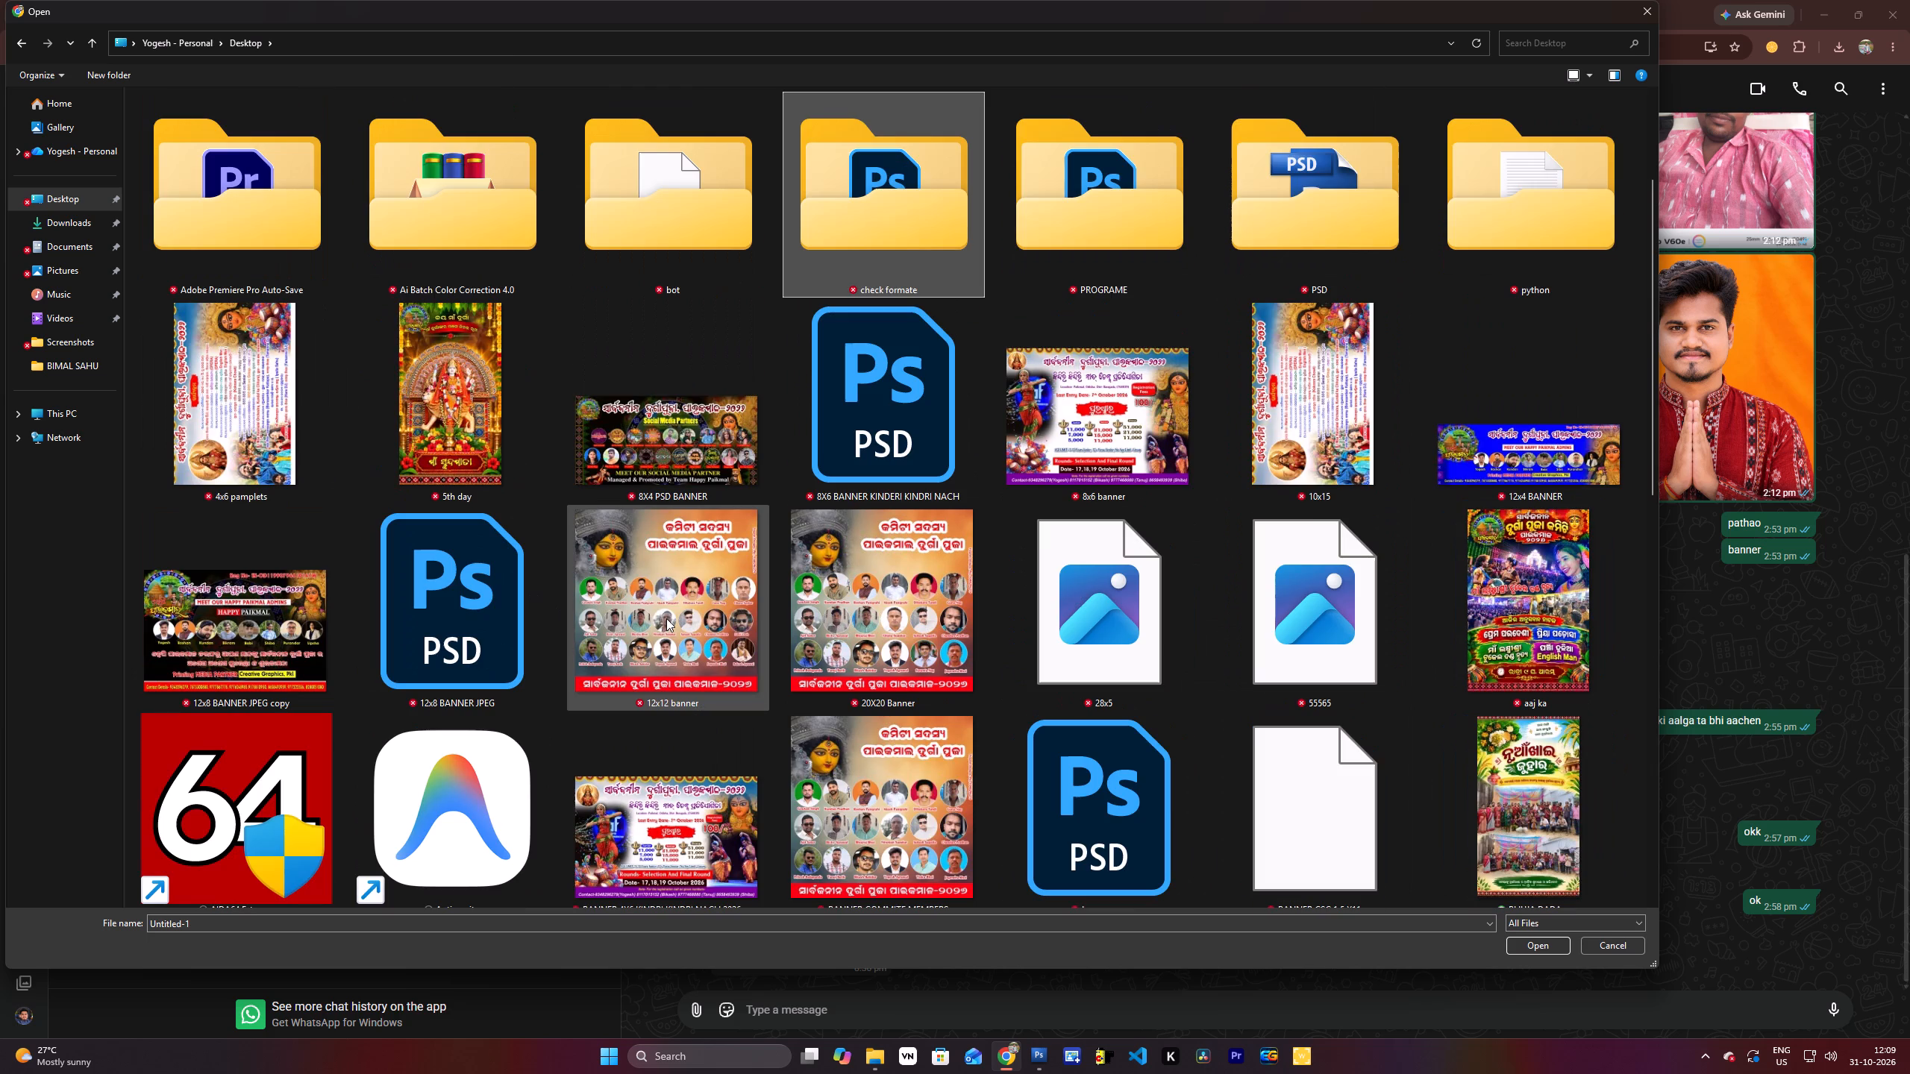
left_click(725, 477)
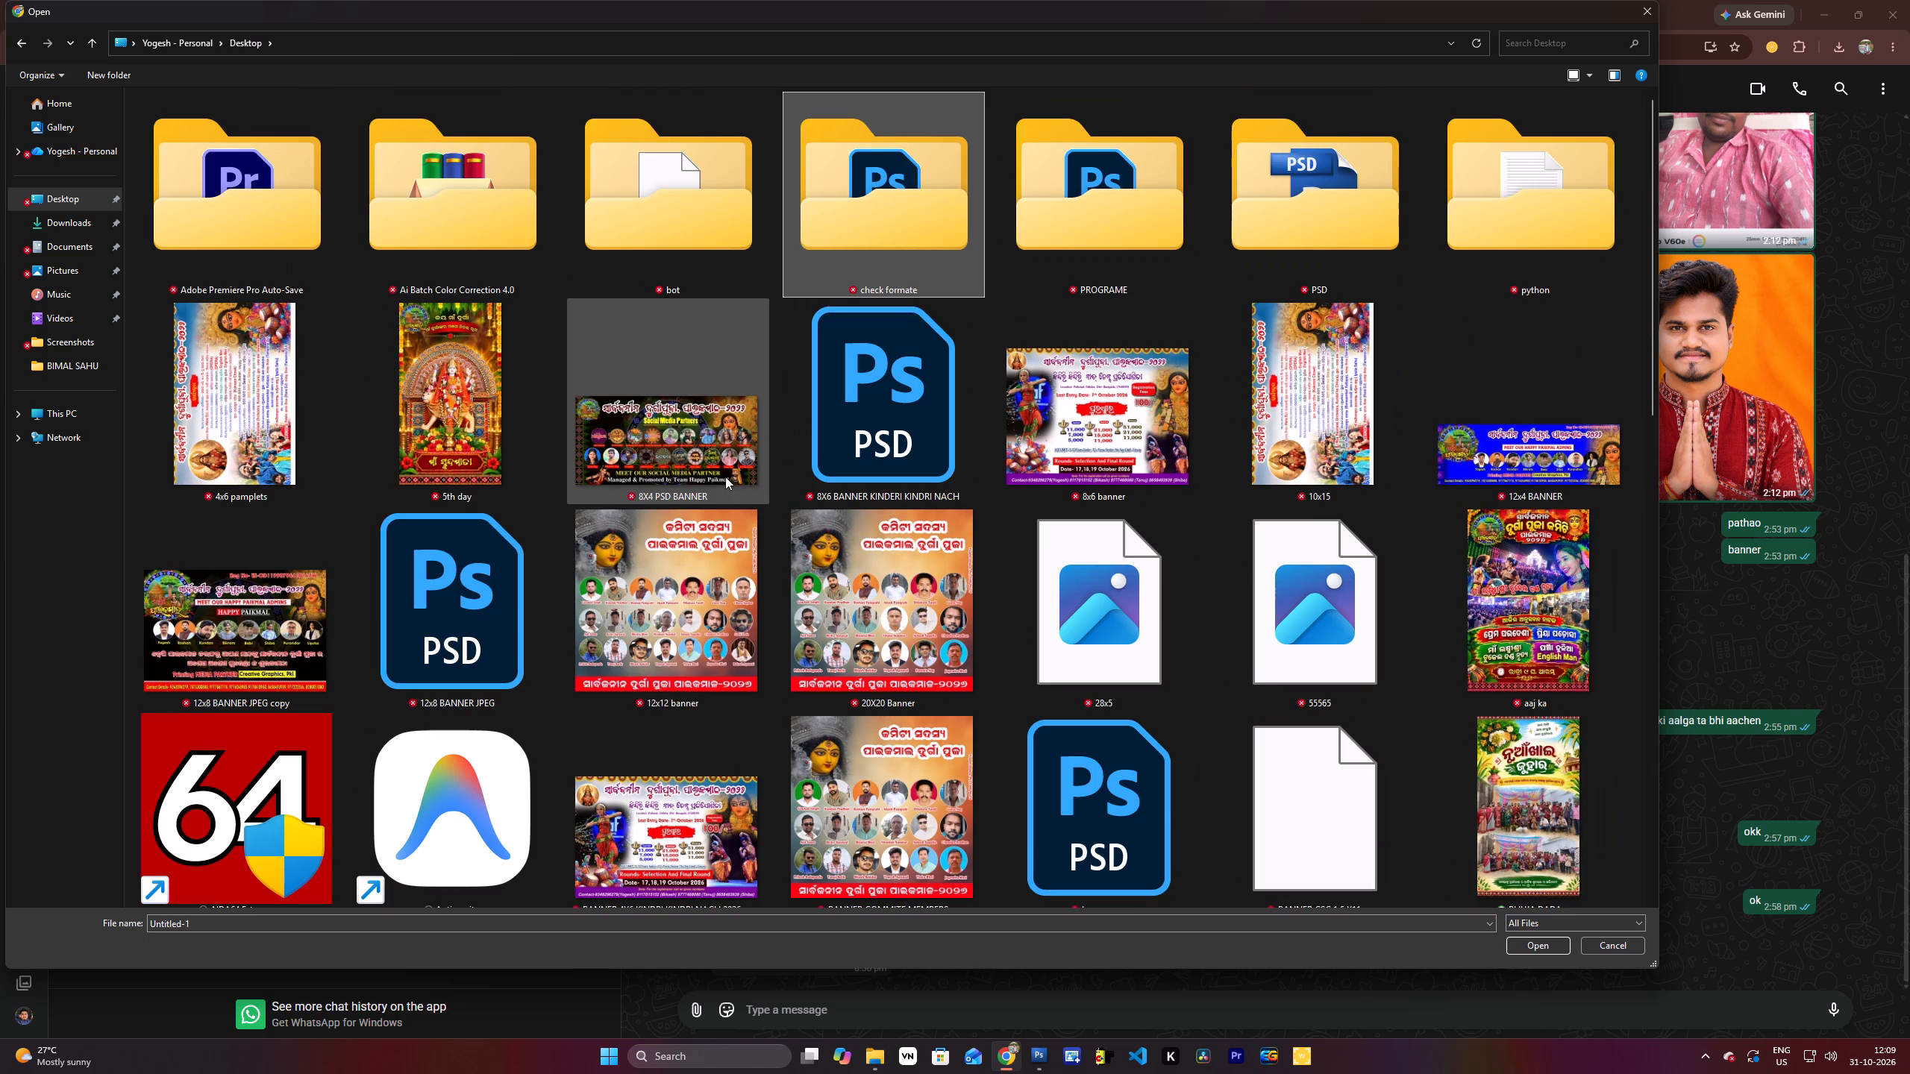
scroll(862, 715, "down", 5)
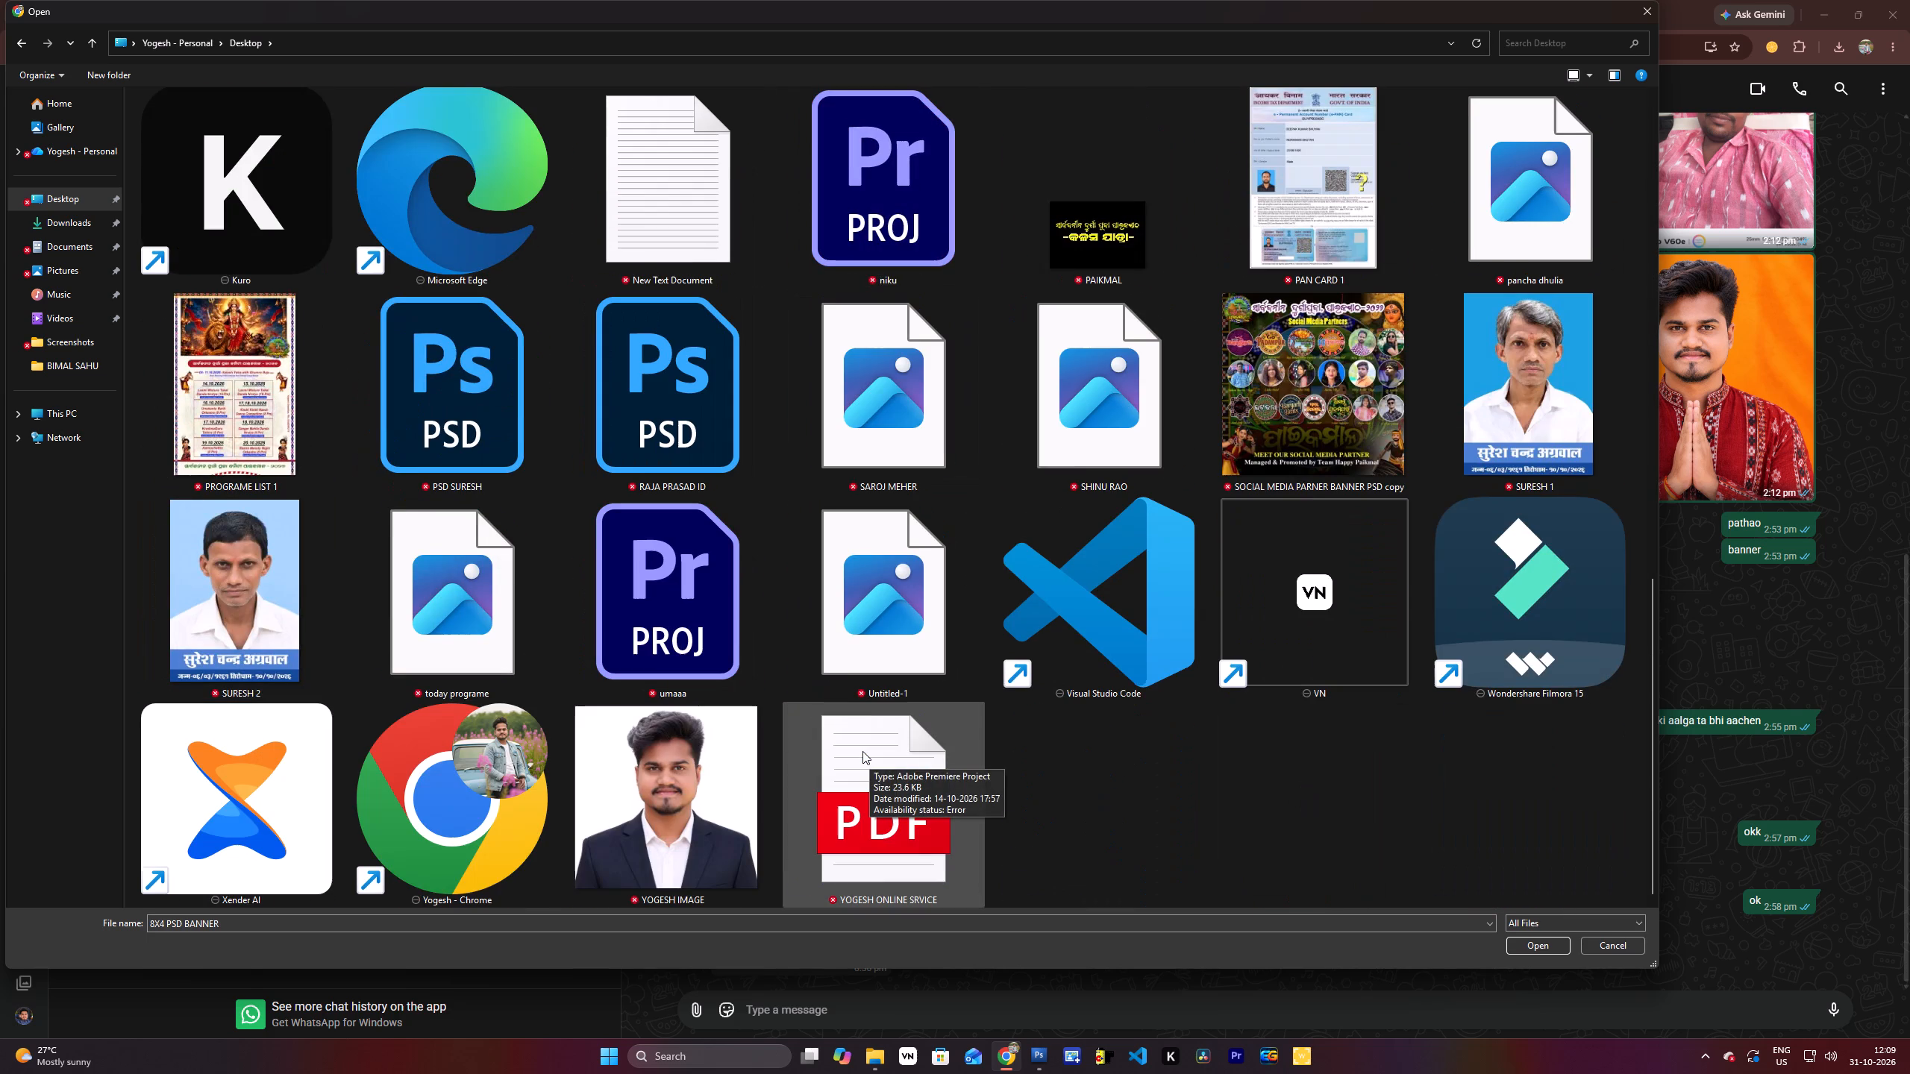
scroll(862, 751, "down", 1)
left_click(413, 644)
key("c")
key("c")
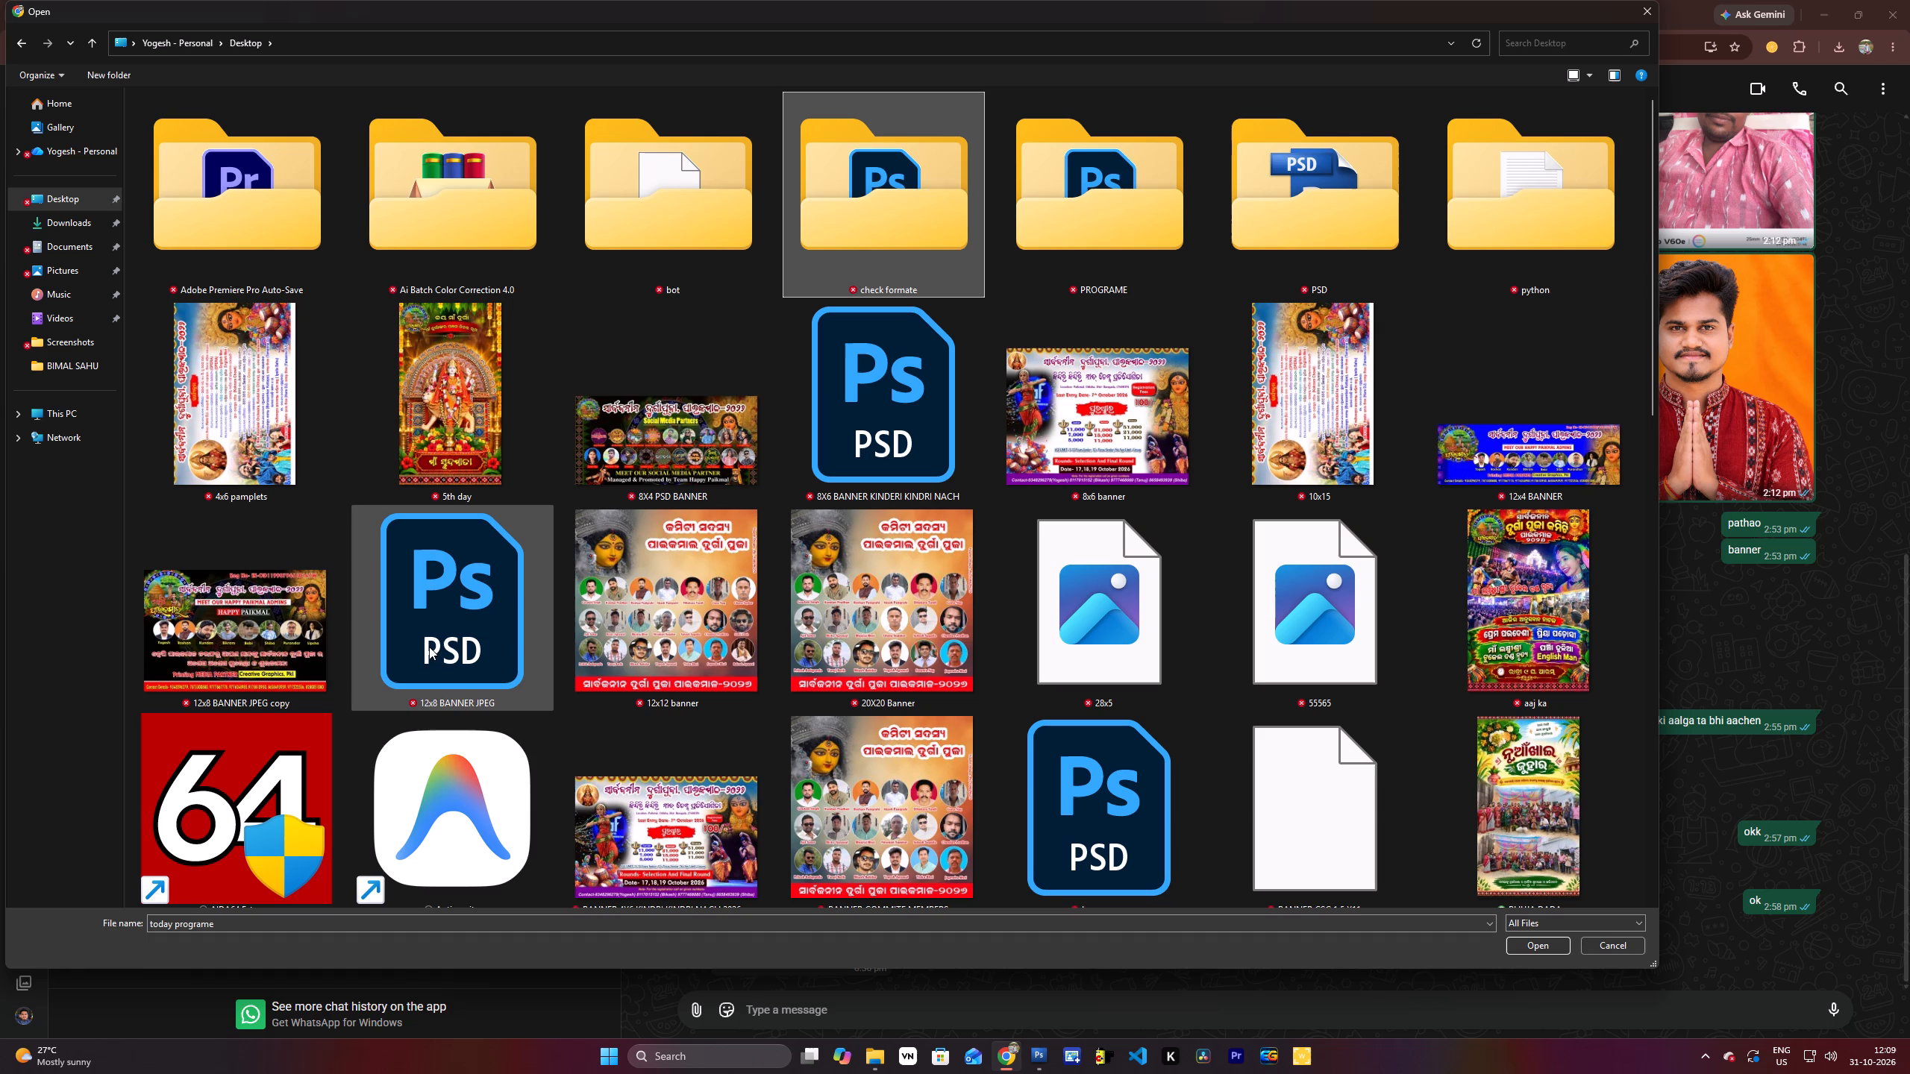
key("c")
key("c")
key("c")
key("c")
key("c")
type("CCC")
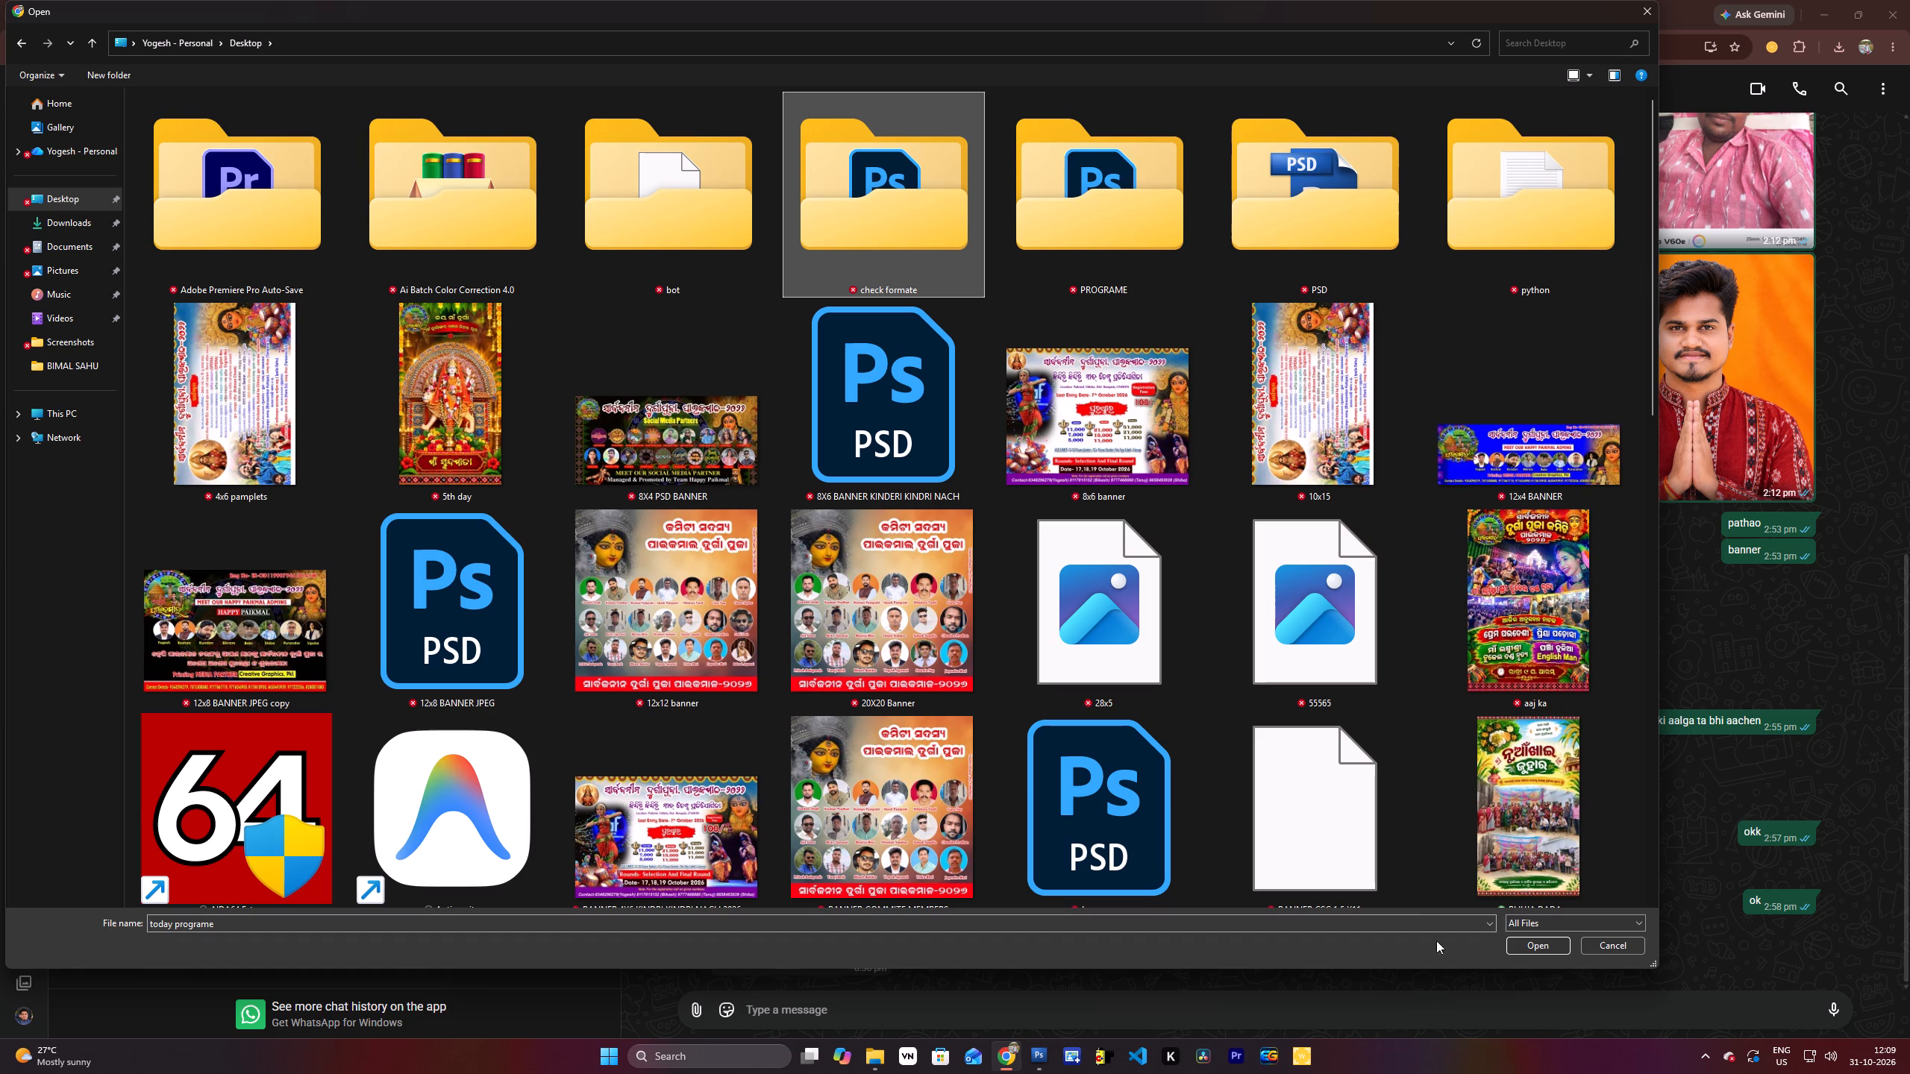
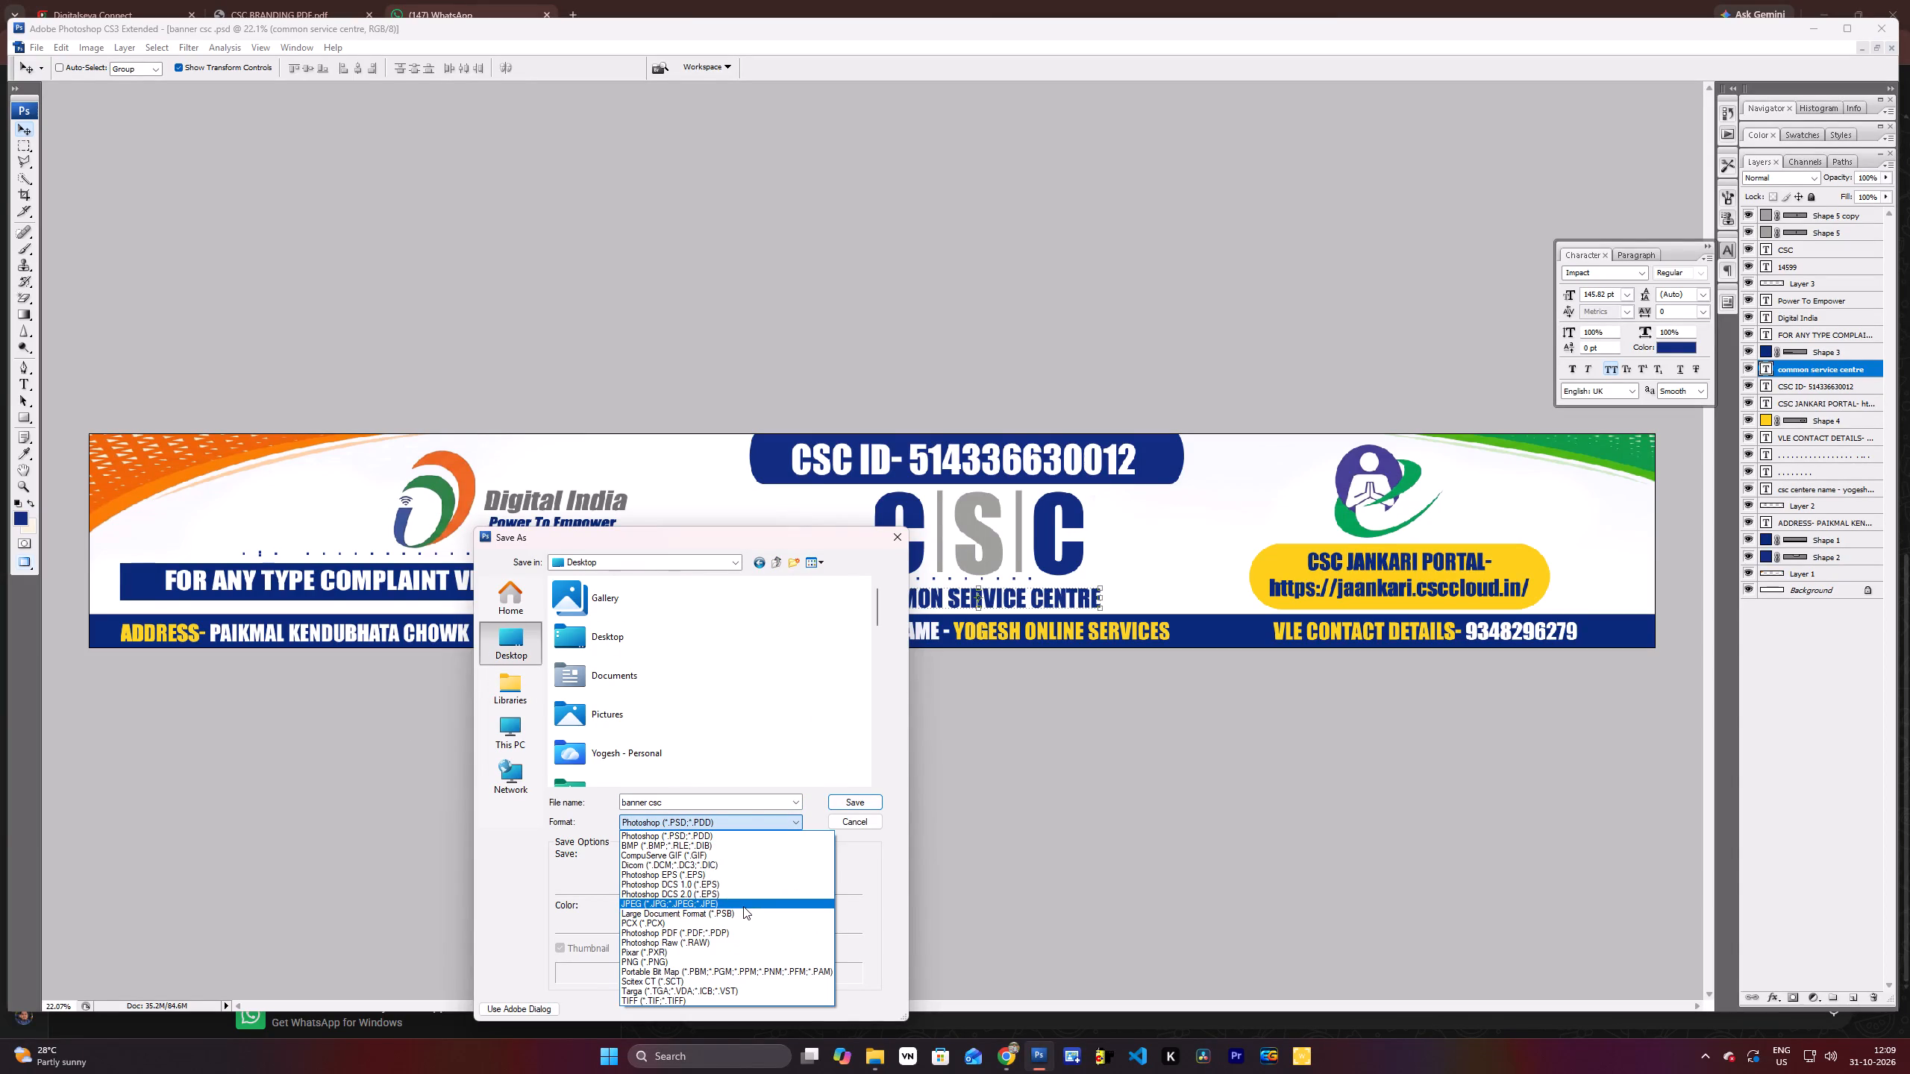
Look through the existing JPEG files on the Desktop for an earlier CSC banner file.
scroll(710, 717, "down", 8)
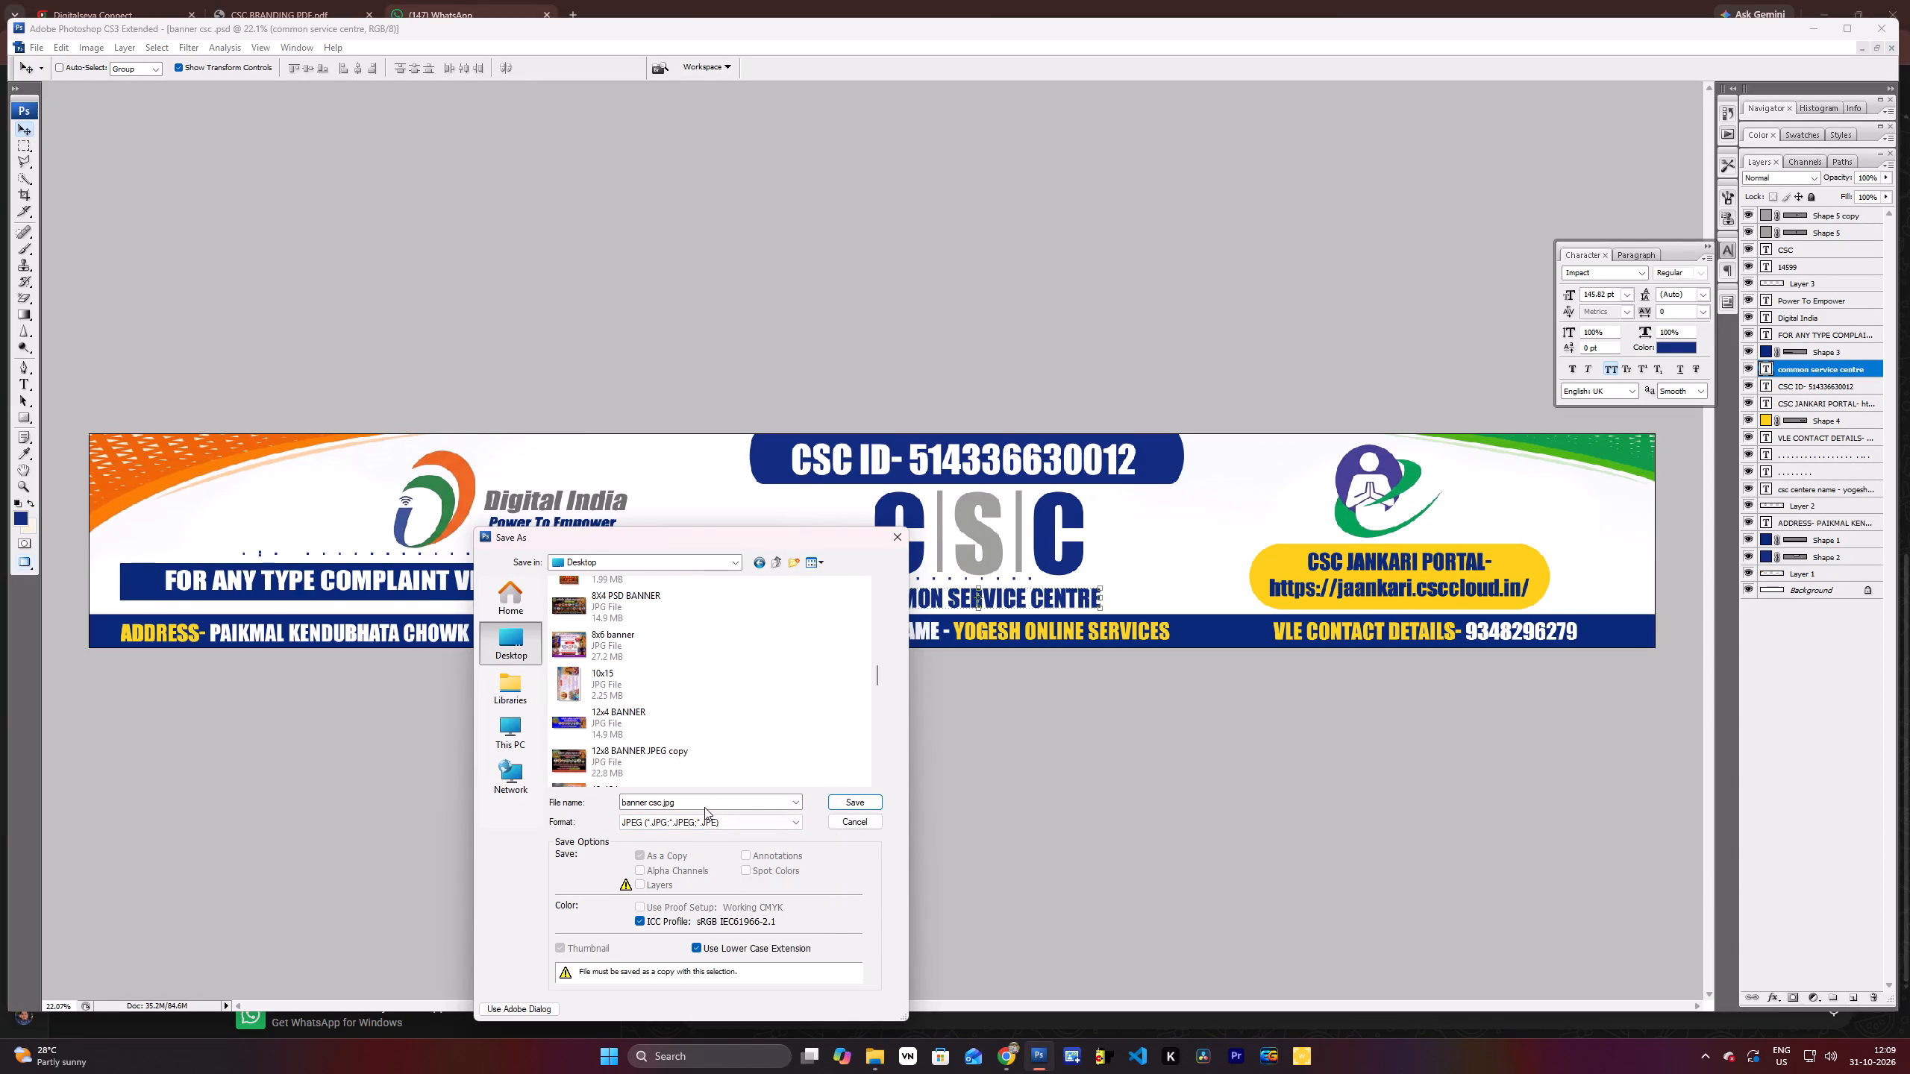
left_click(695, 734)
key("s")
key("c")
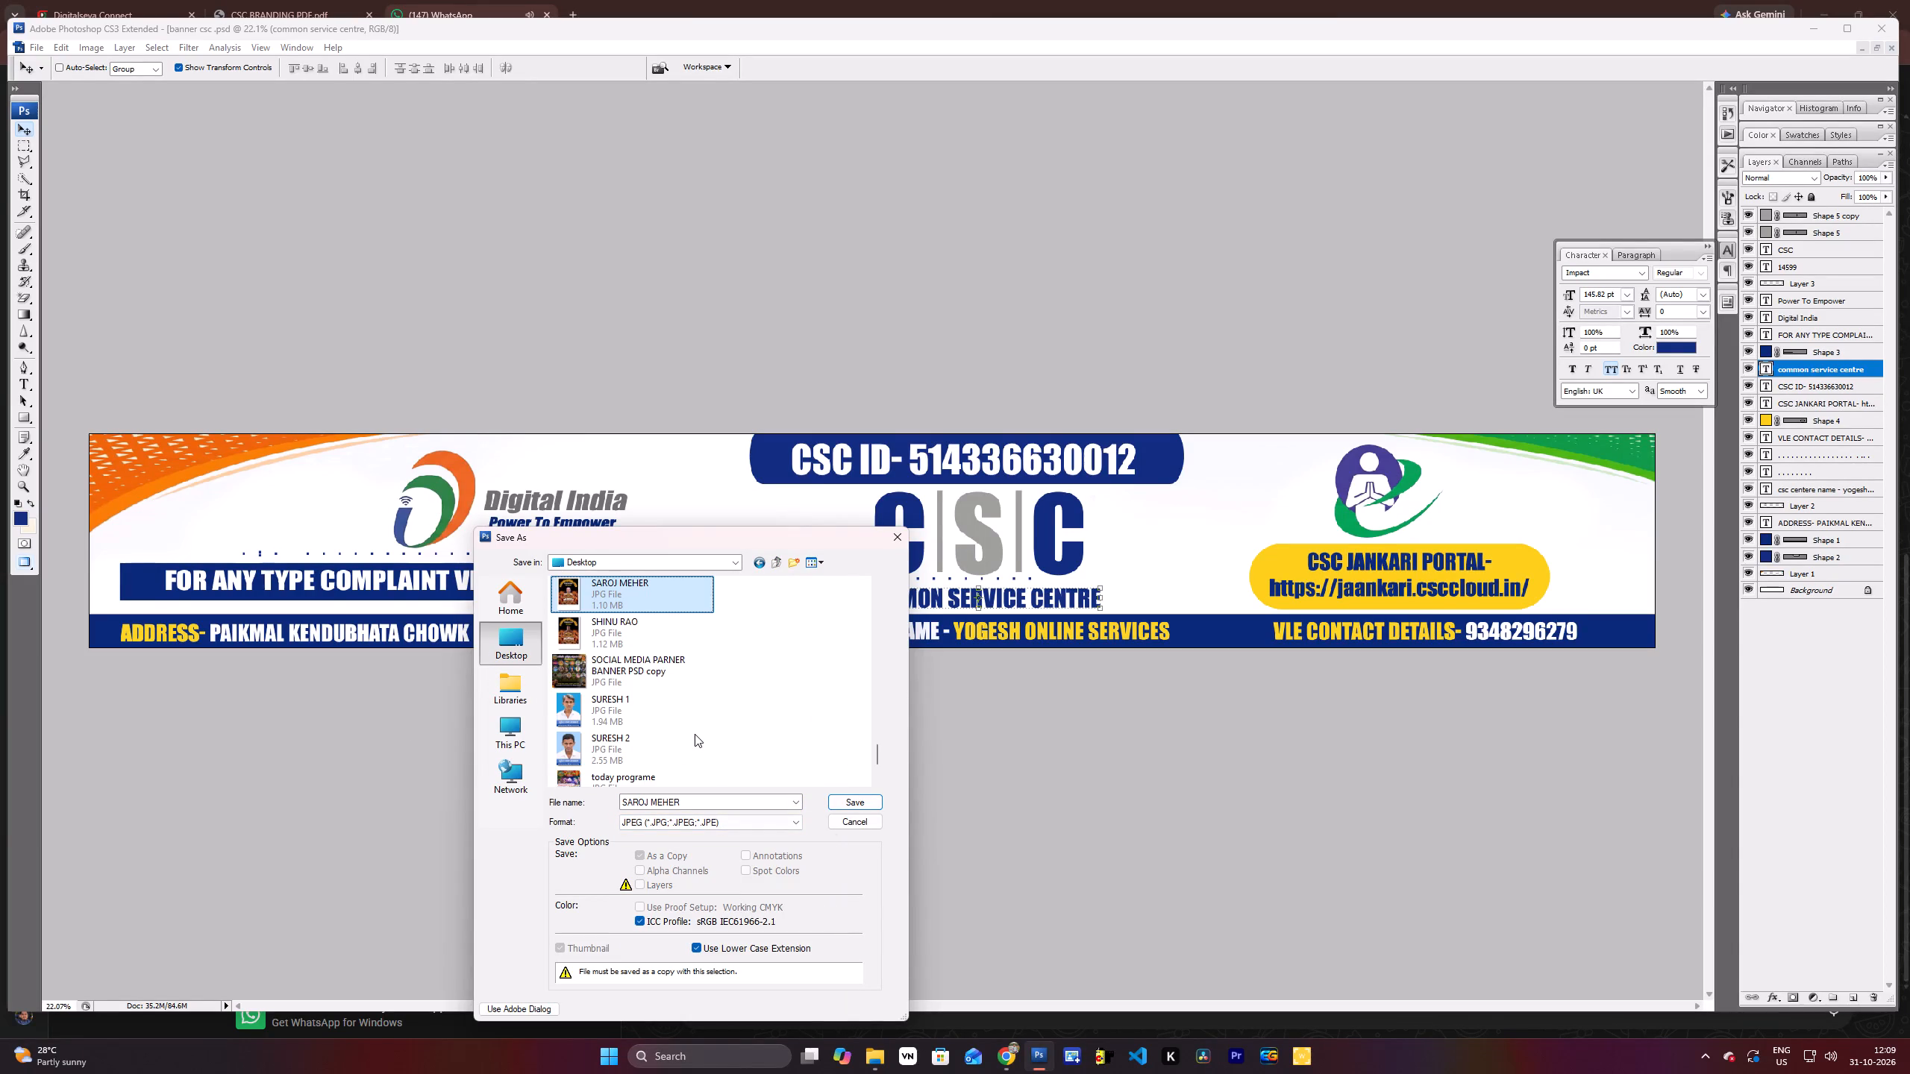
left_click(646, 701)
type("CC")
key("c")
key("c")
key("c")
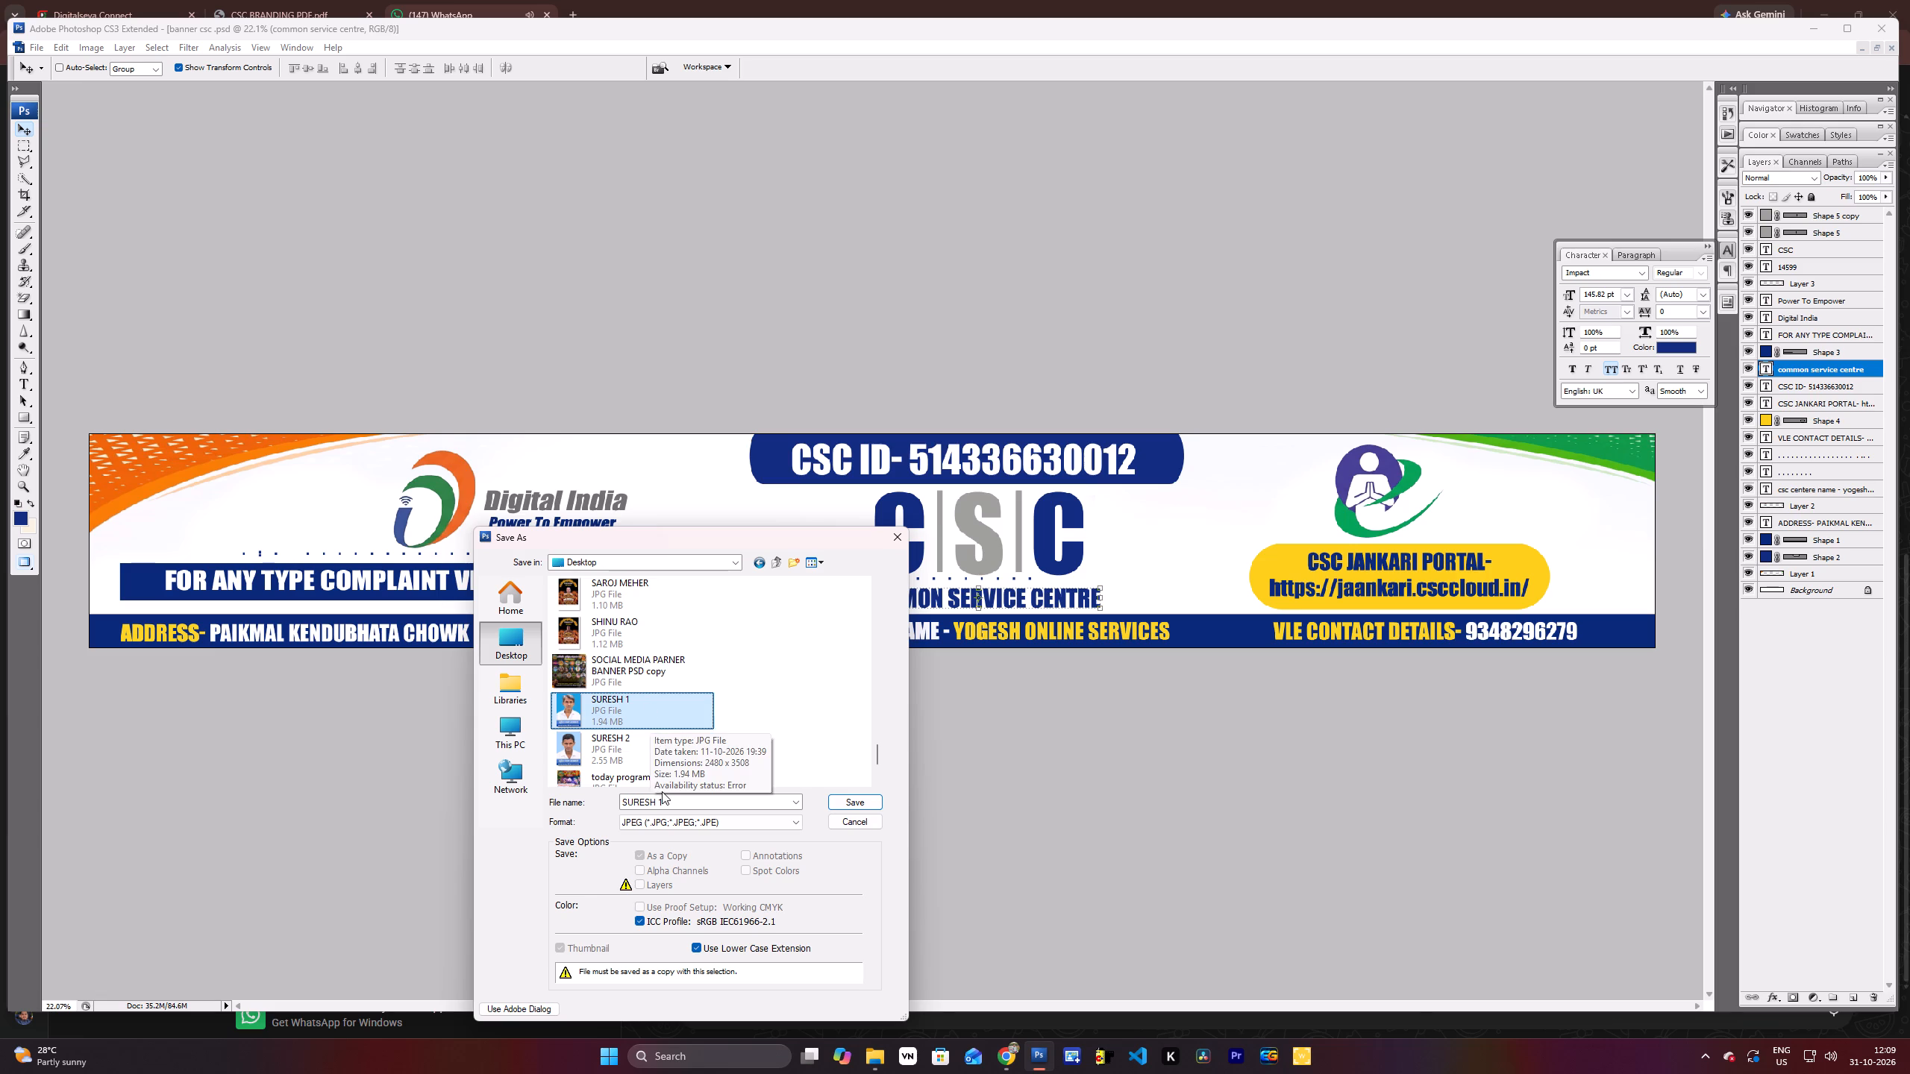
key("c")
key("c")
Save the banner to the Desktop in JPEG format under the file name CSC BANNER 1.5X11 FIT.
left_click(689, 807)
double_click(691, 800)
key("ctrl+a")
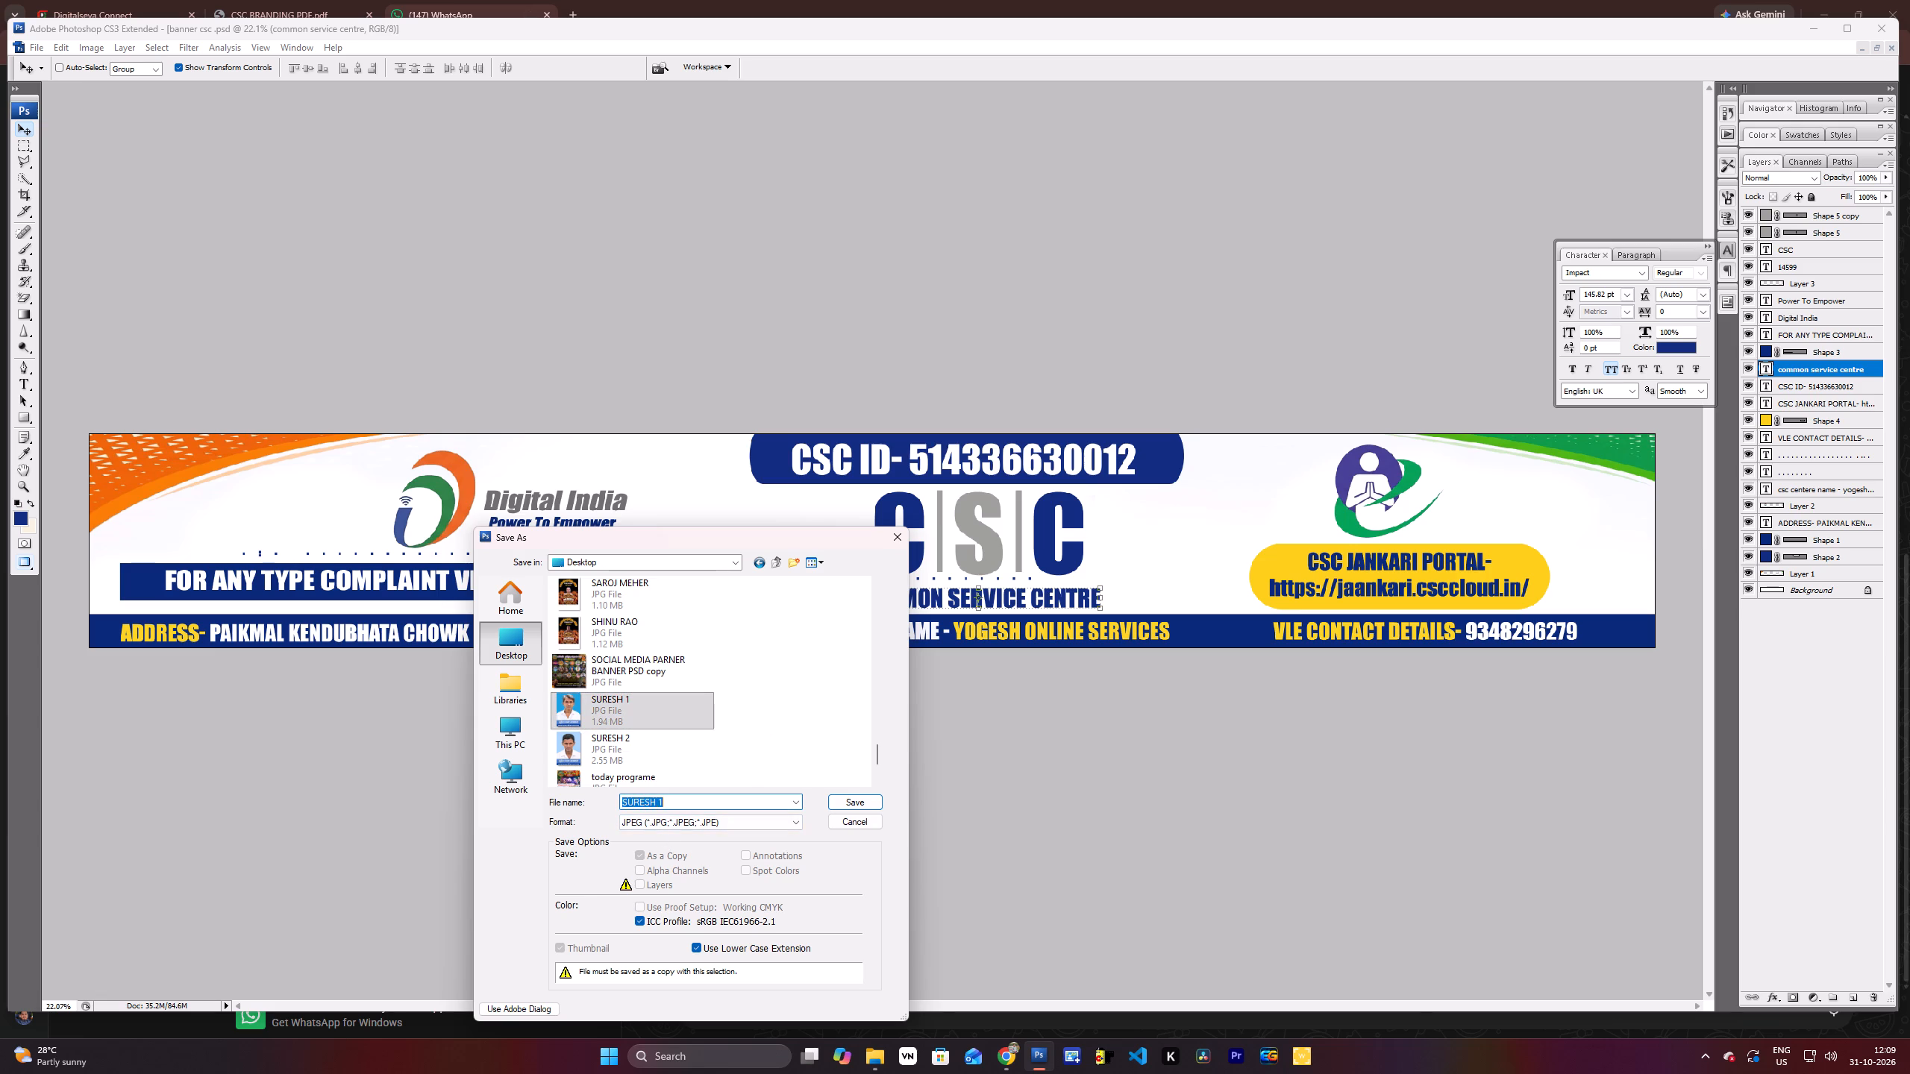
type("CSC BANNER 1.5")
type("X11")
key("space")
type("FOOT")
key("BackSpace")
key("BackSpace")
key("BackSpace")
type("IT")
left_click(841, 796)
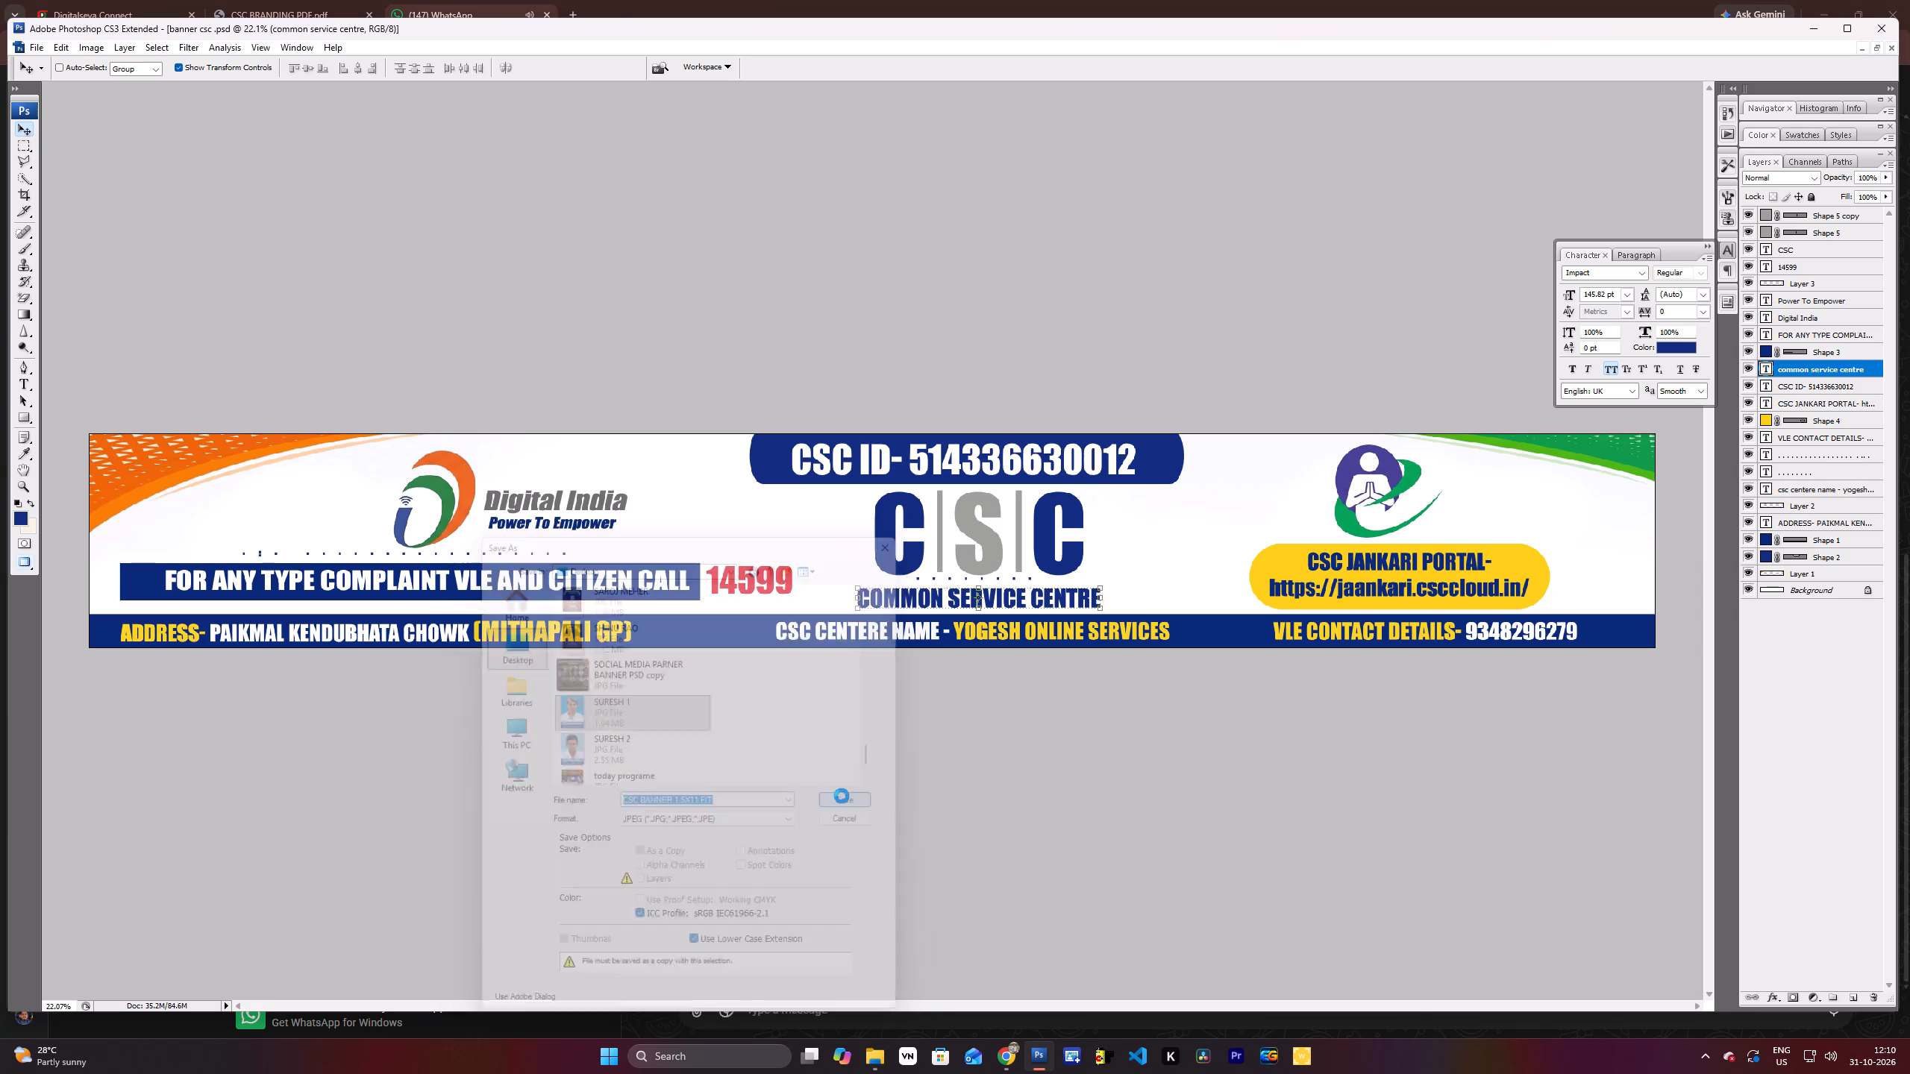
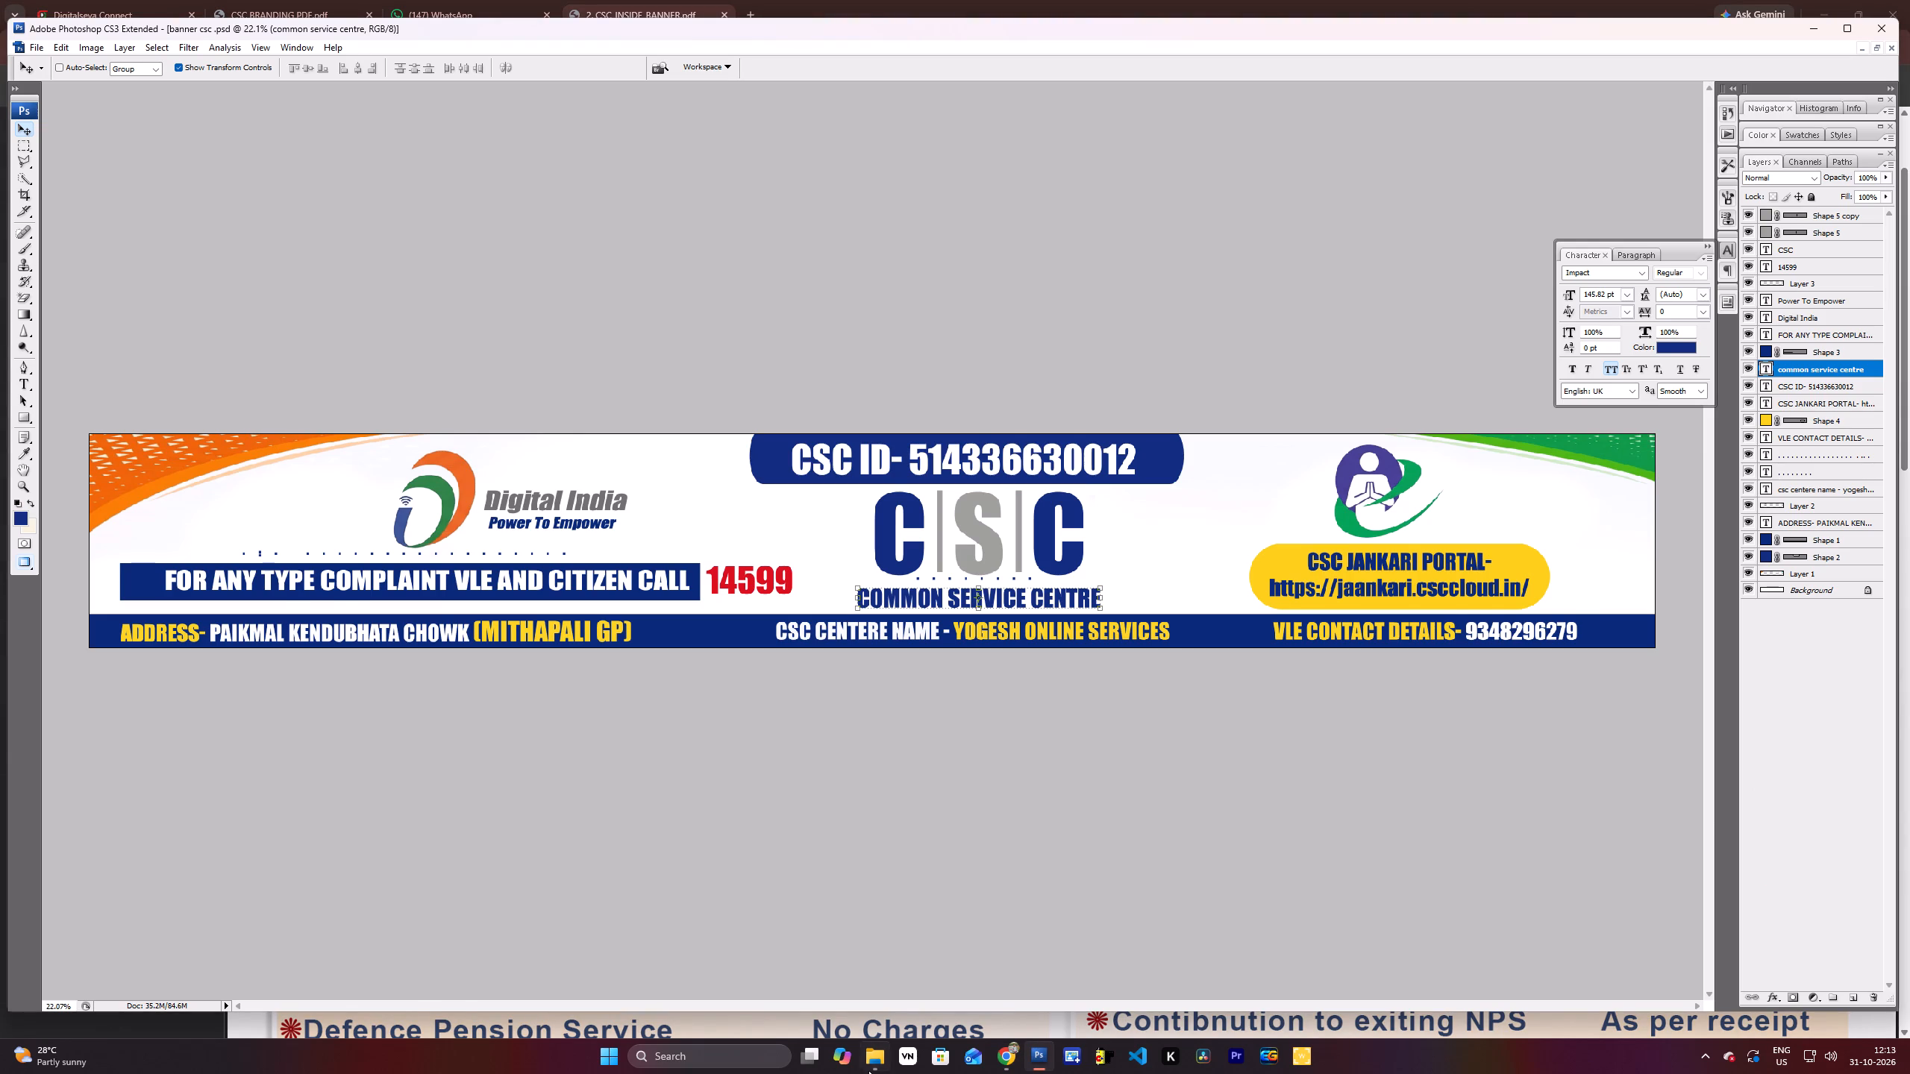
Open the 2. CSC_INSIDE_BANNER PDF from the Downloads folder in Photoshop.
left_click(870, 1070)
left_click(81, 233)
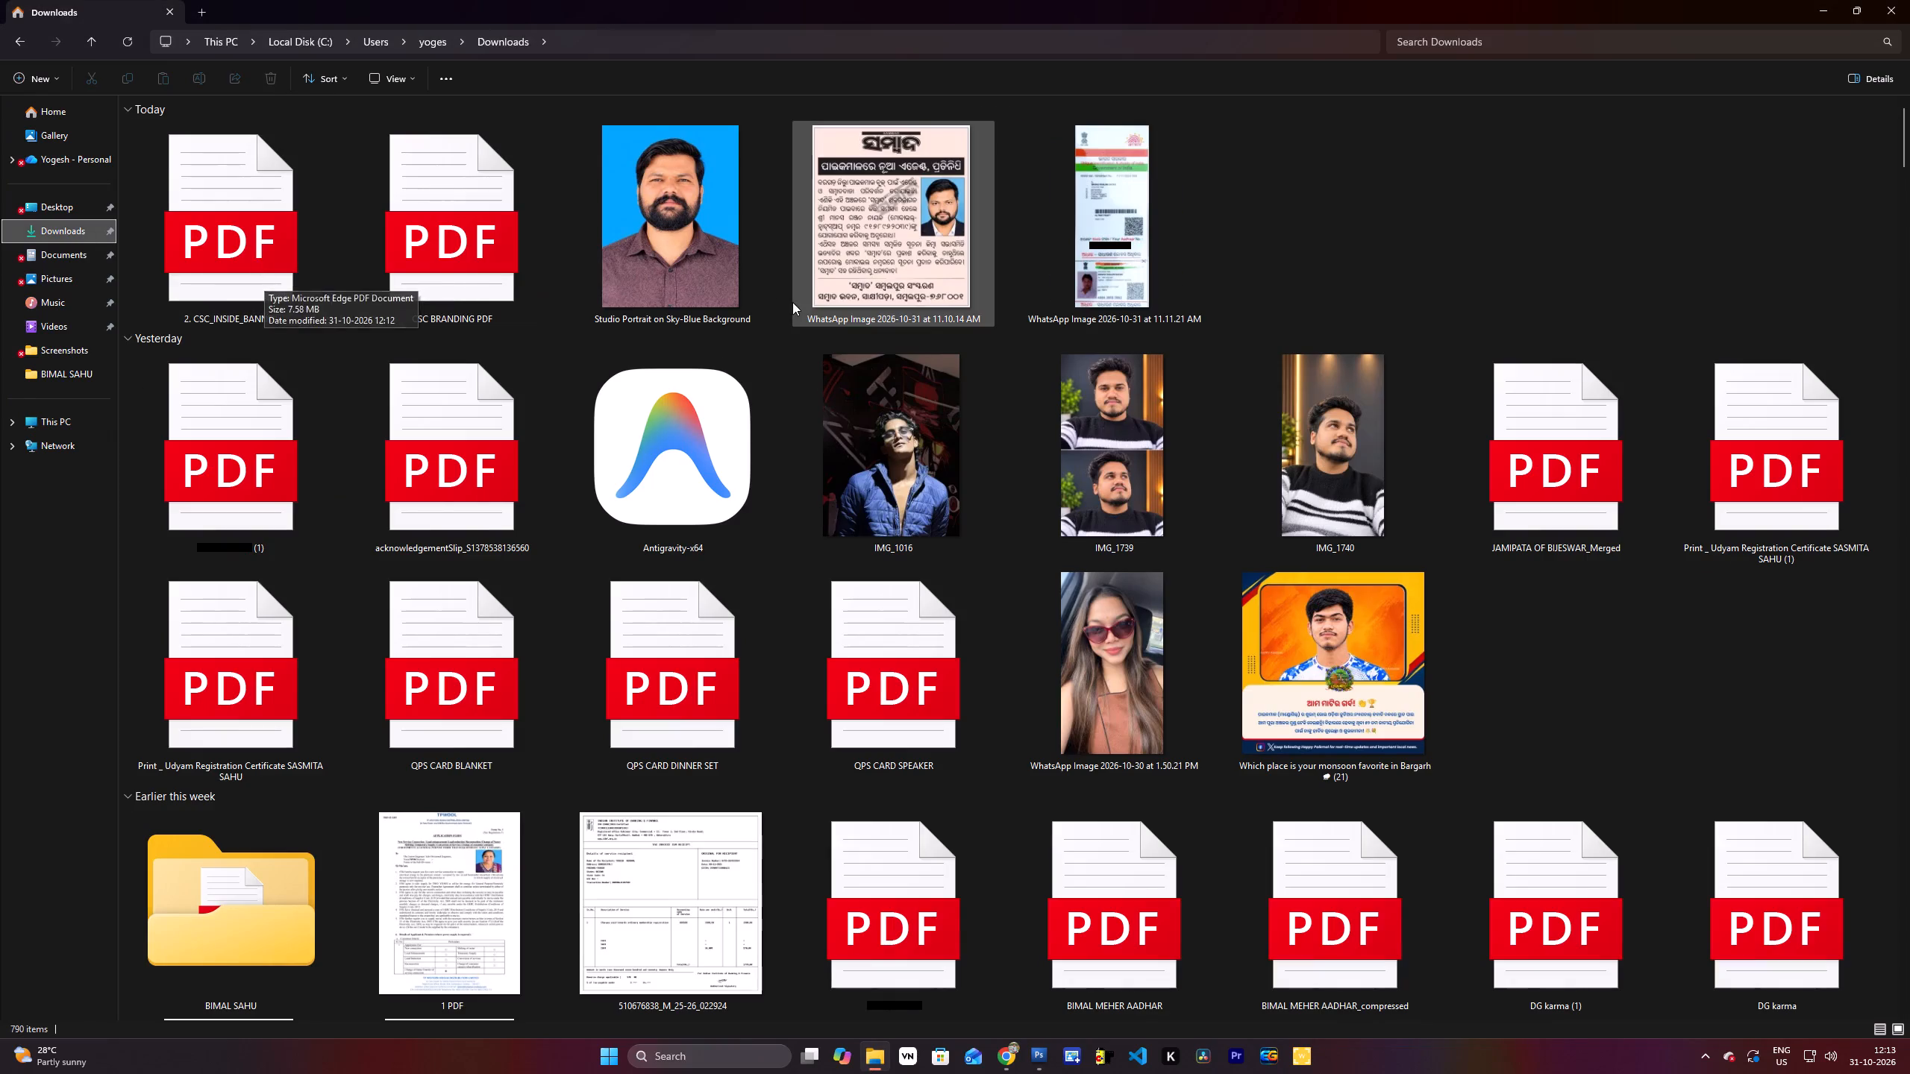
left_click(295, 213)
right_click(295, 213)
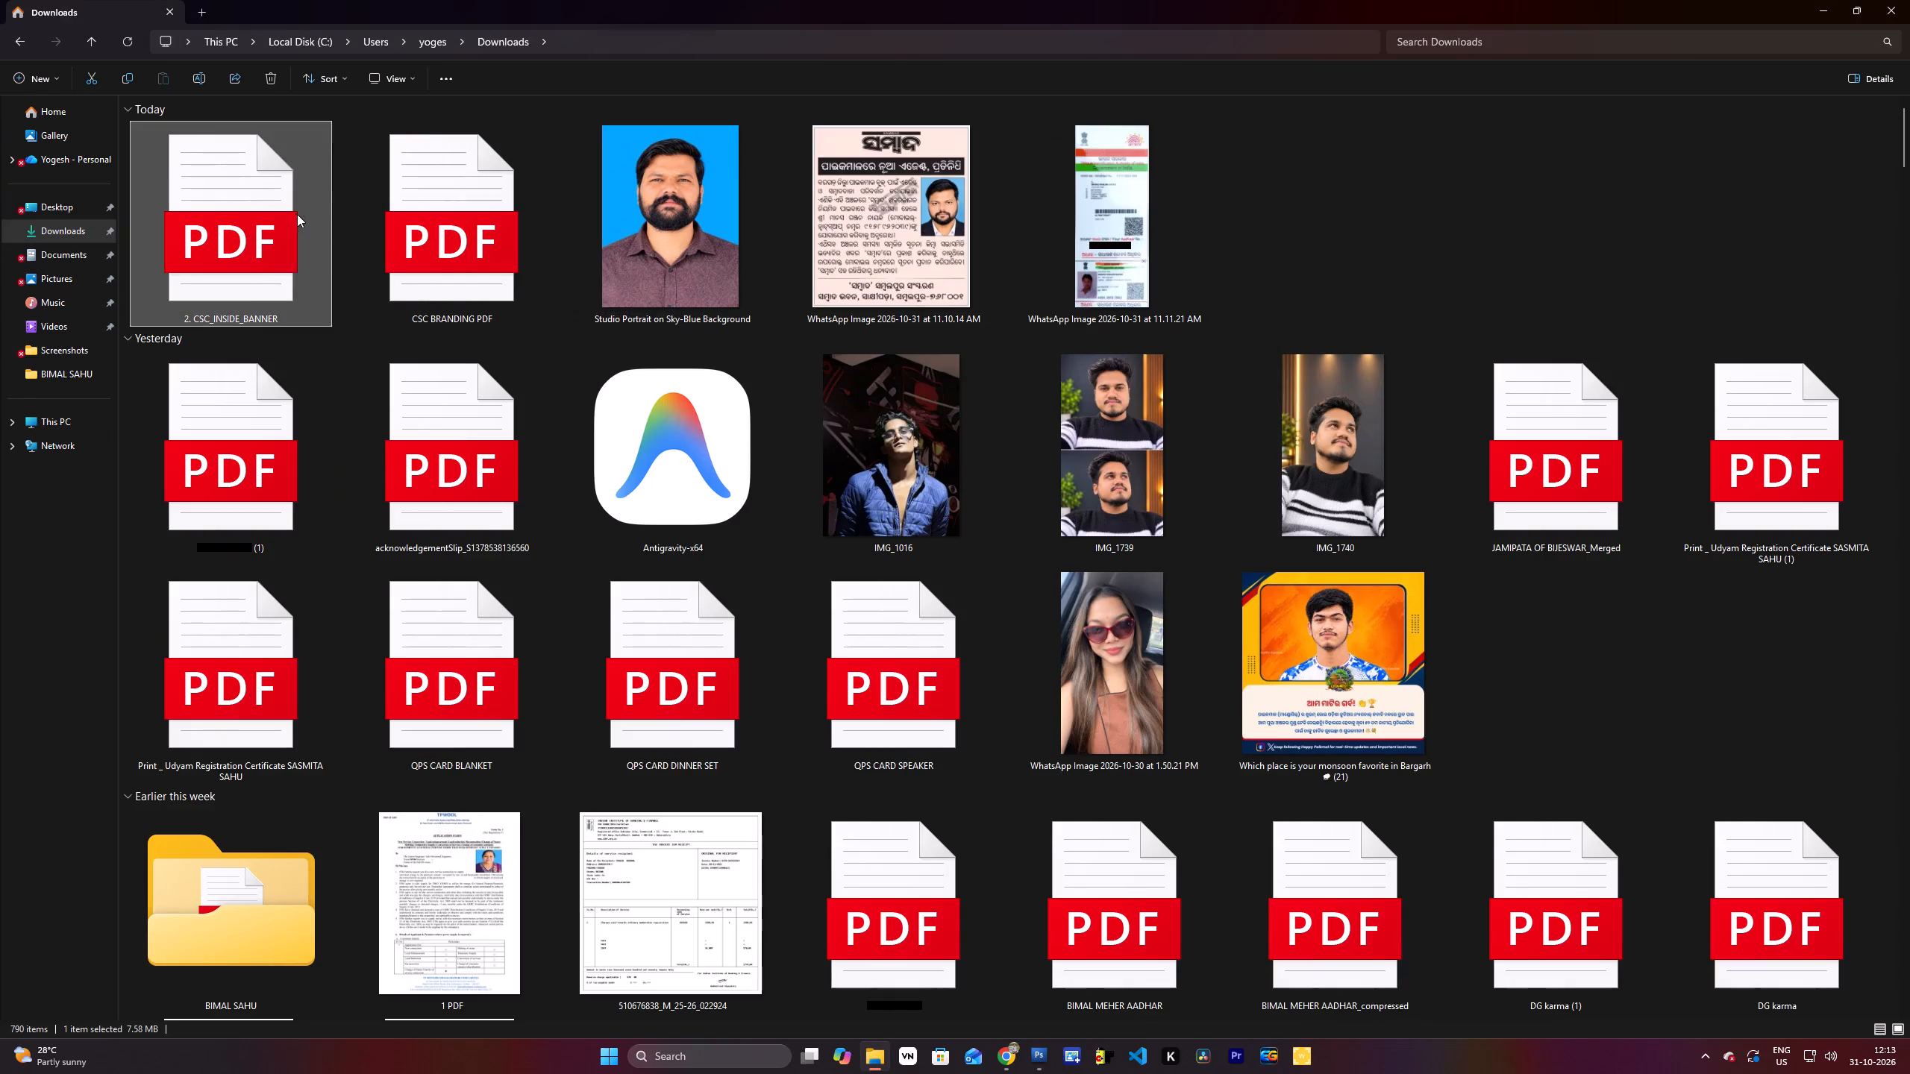
left_click(444, 295)
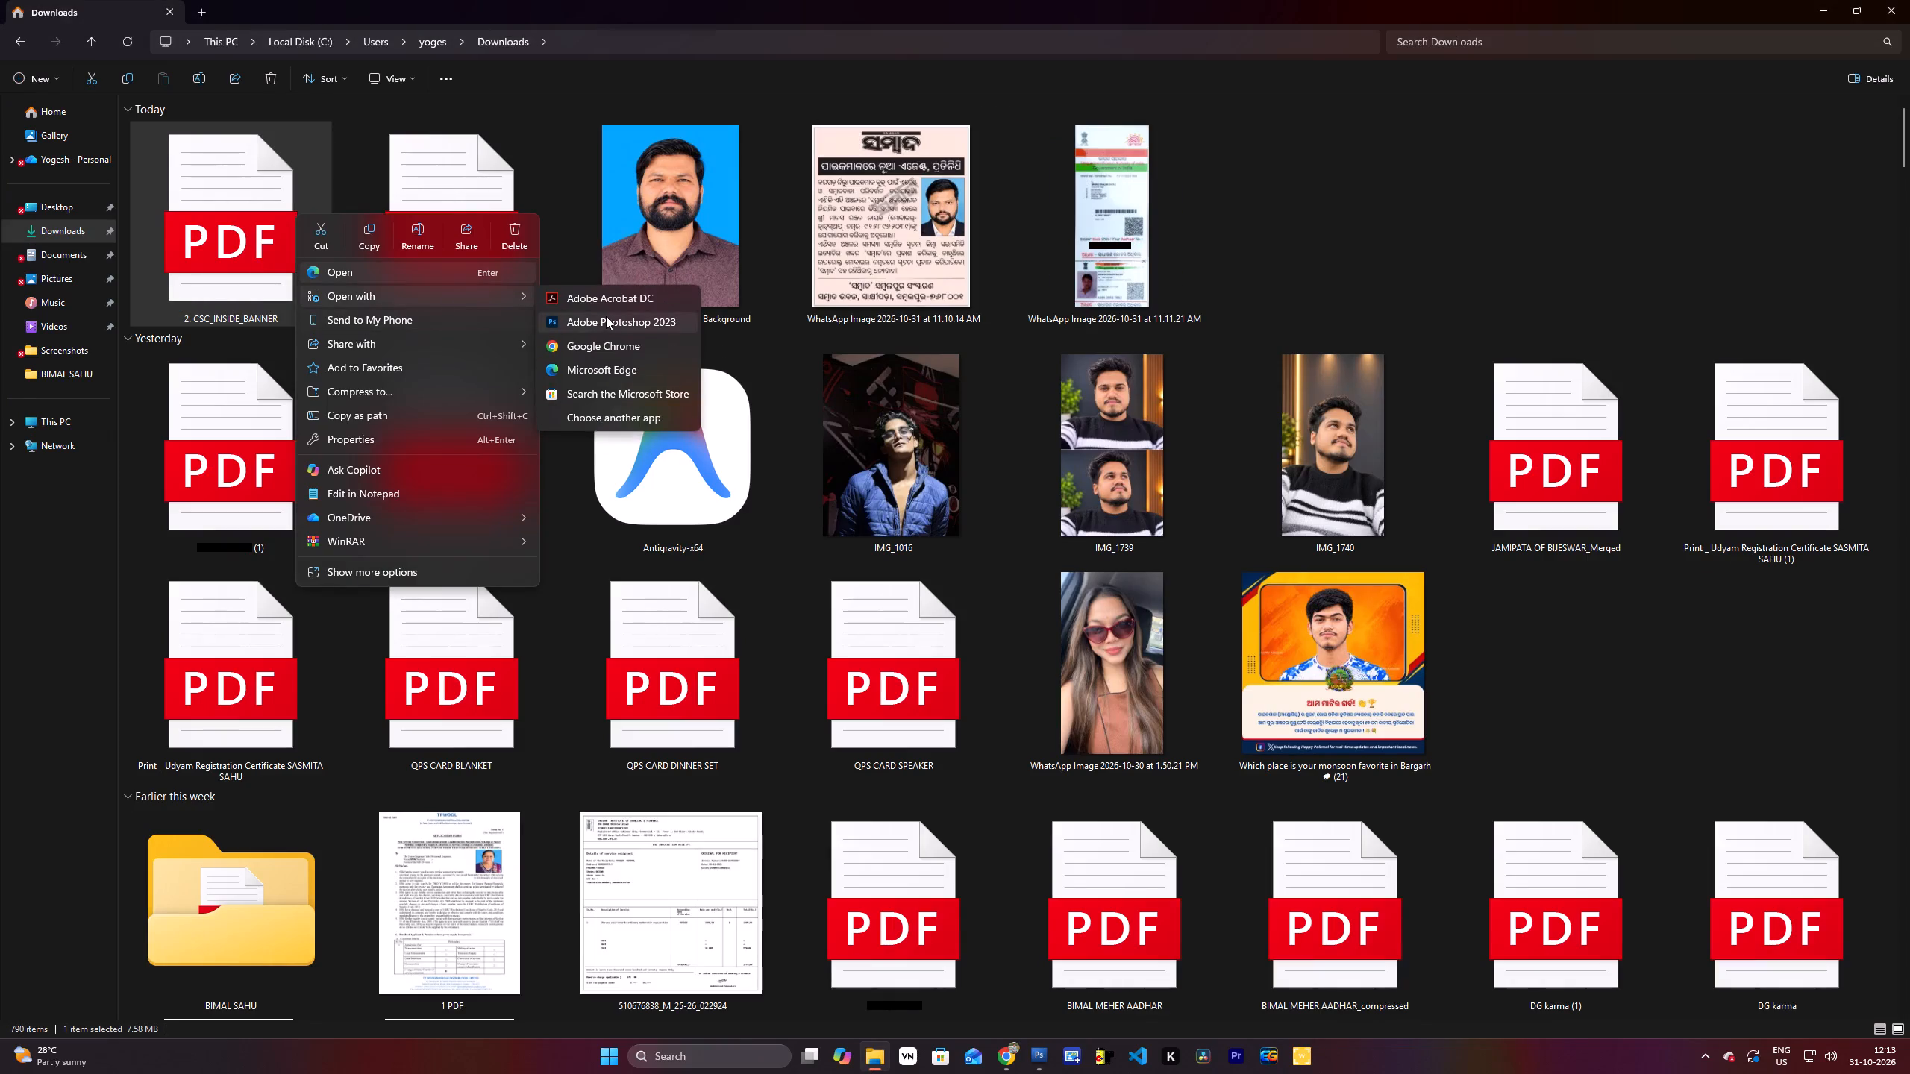
left_click(606, 316)
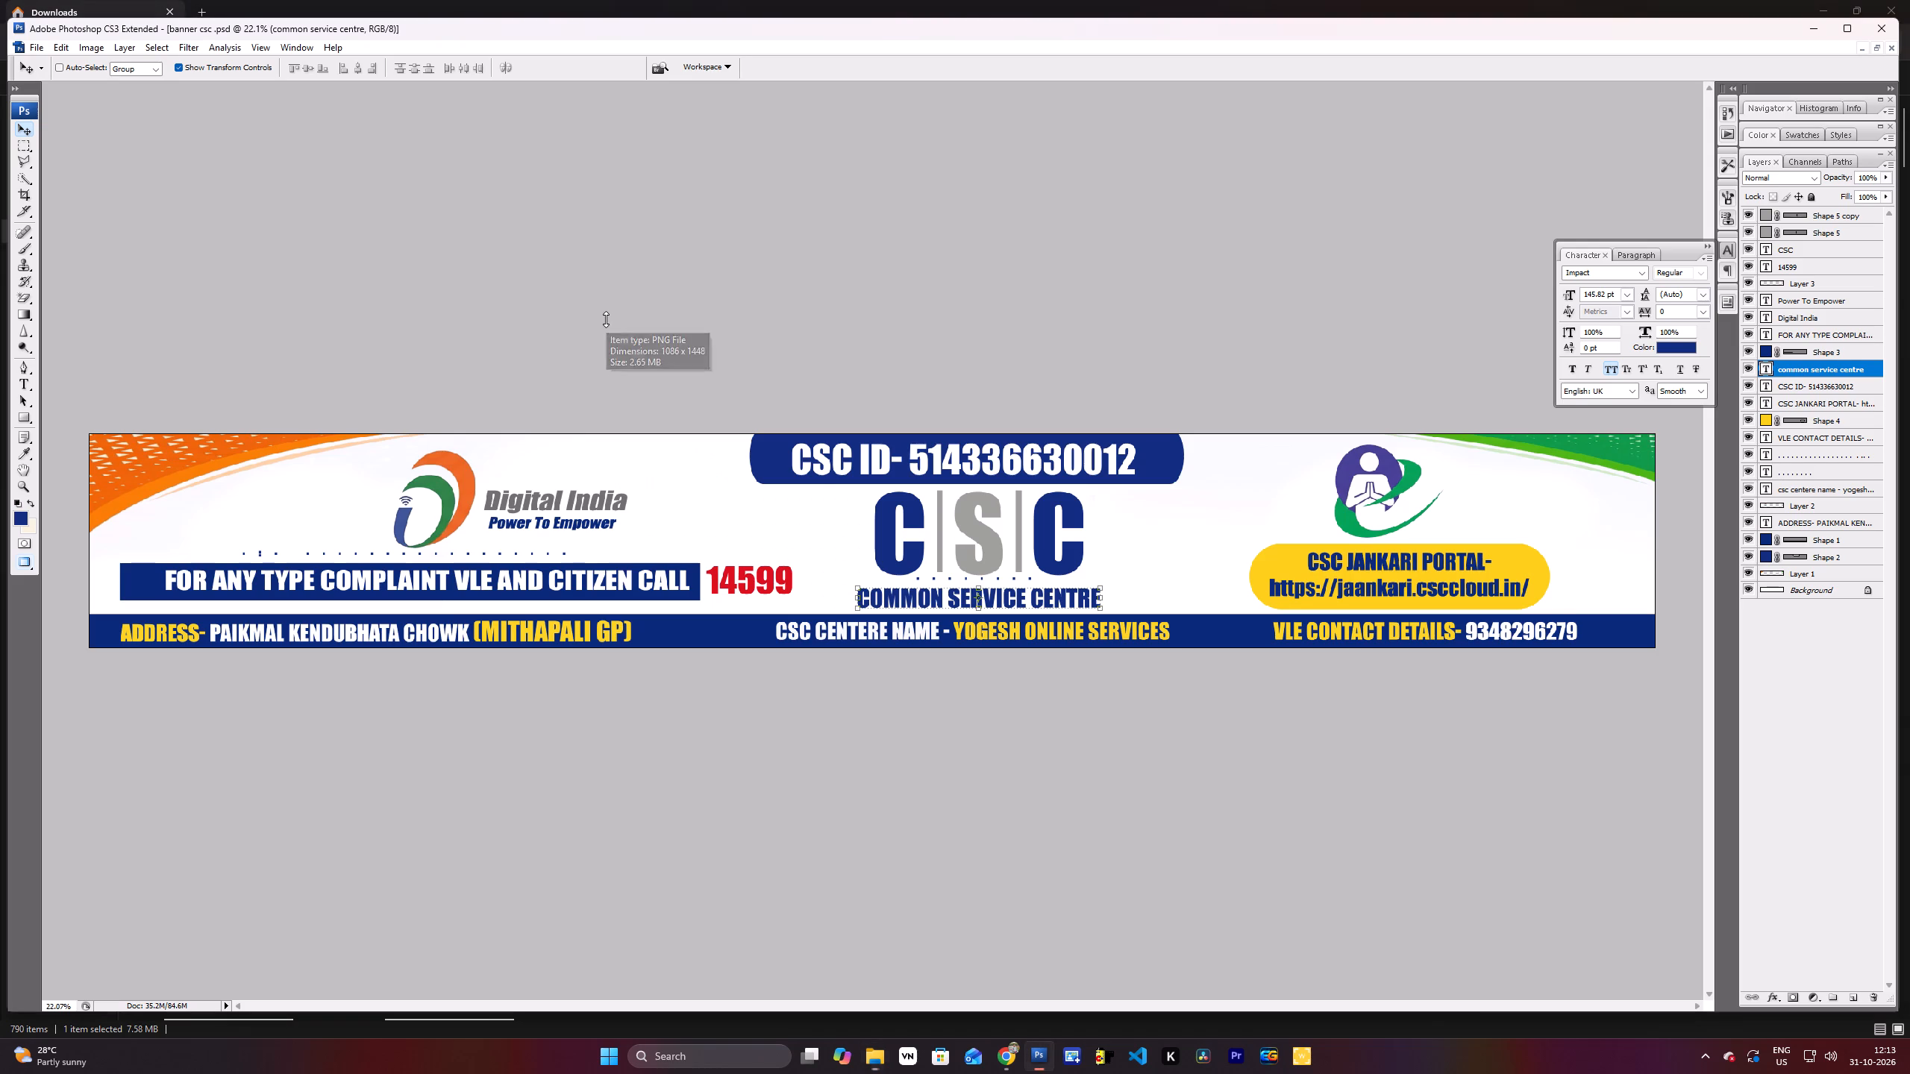
Add a text layer below the CSC ID box containing the CSC ID copied from the Digital Seva Connect login page.
scroll(622, 331, "down", 1)
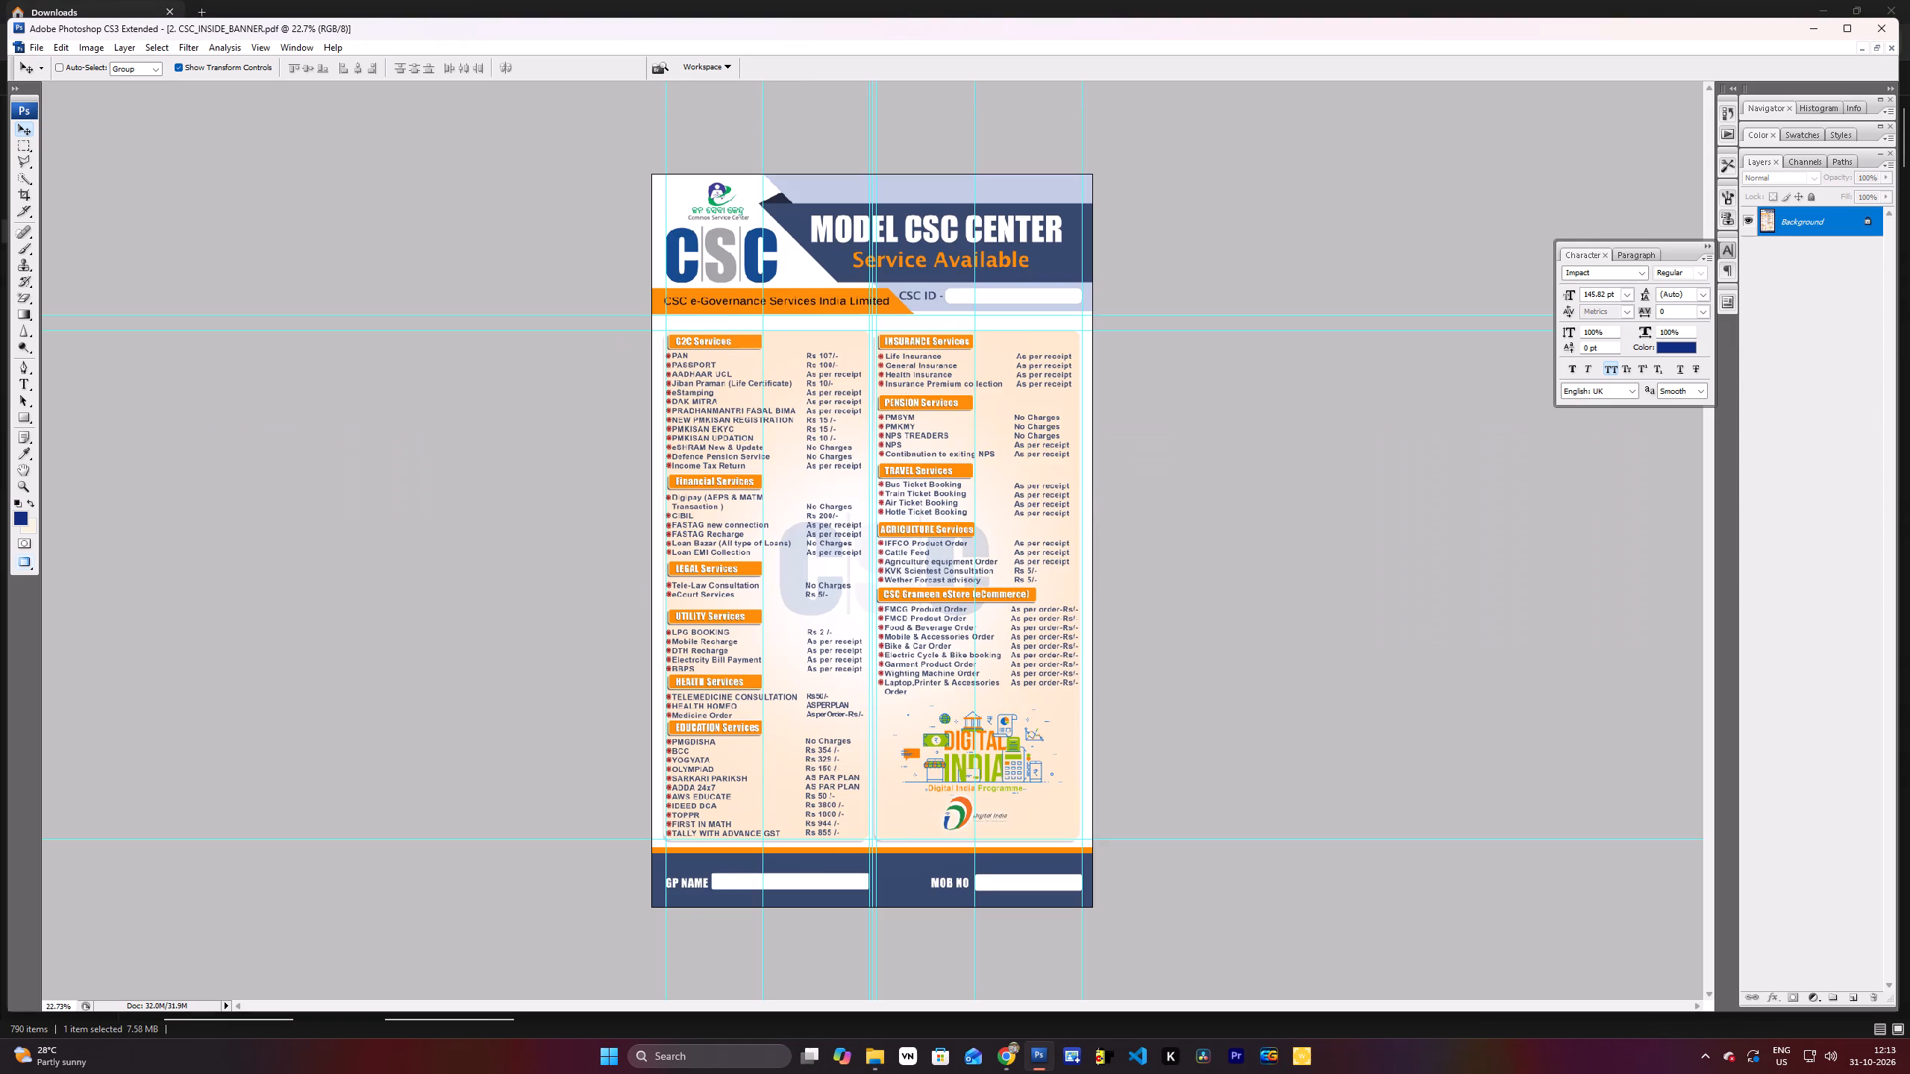
scroll(921, 376, "up", 2)
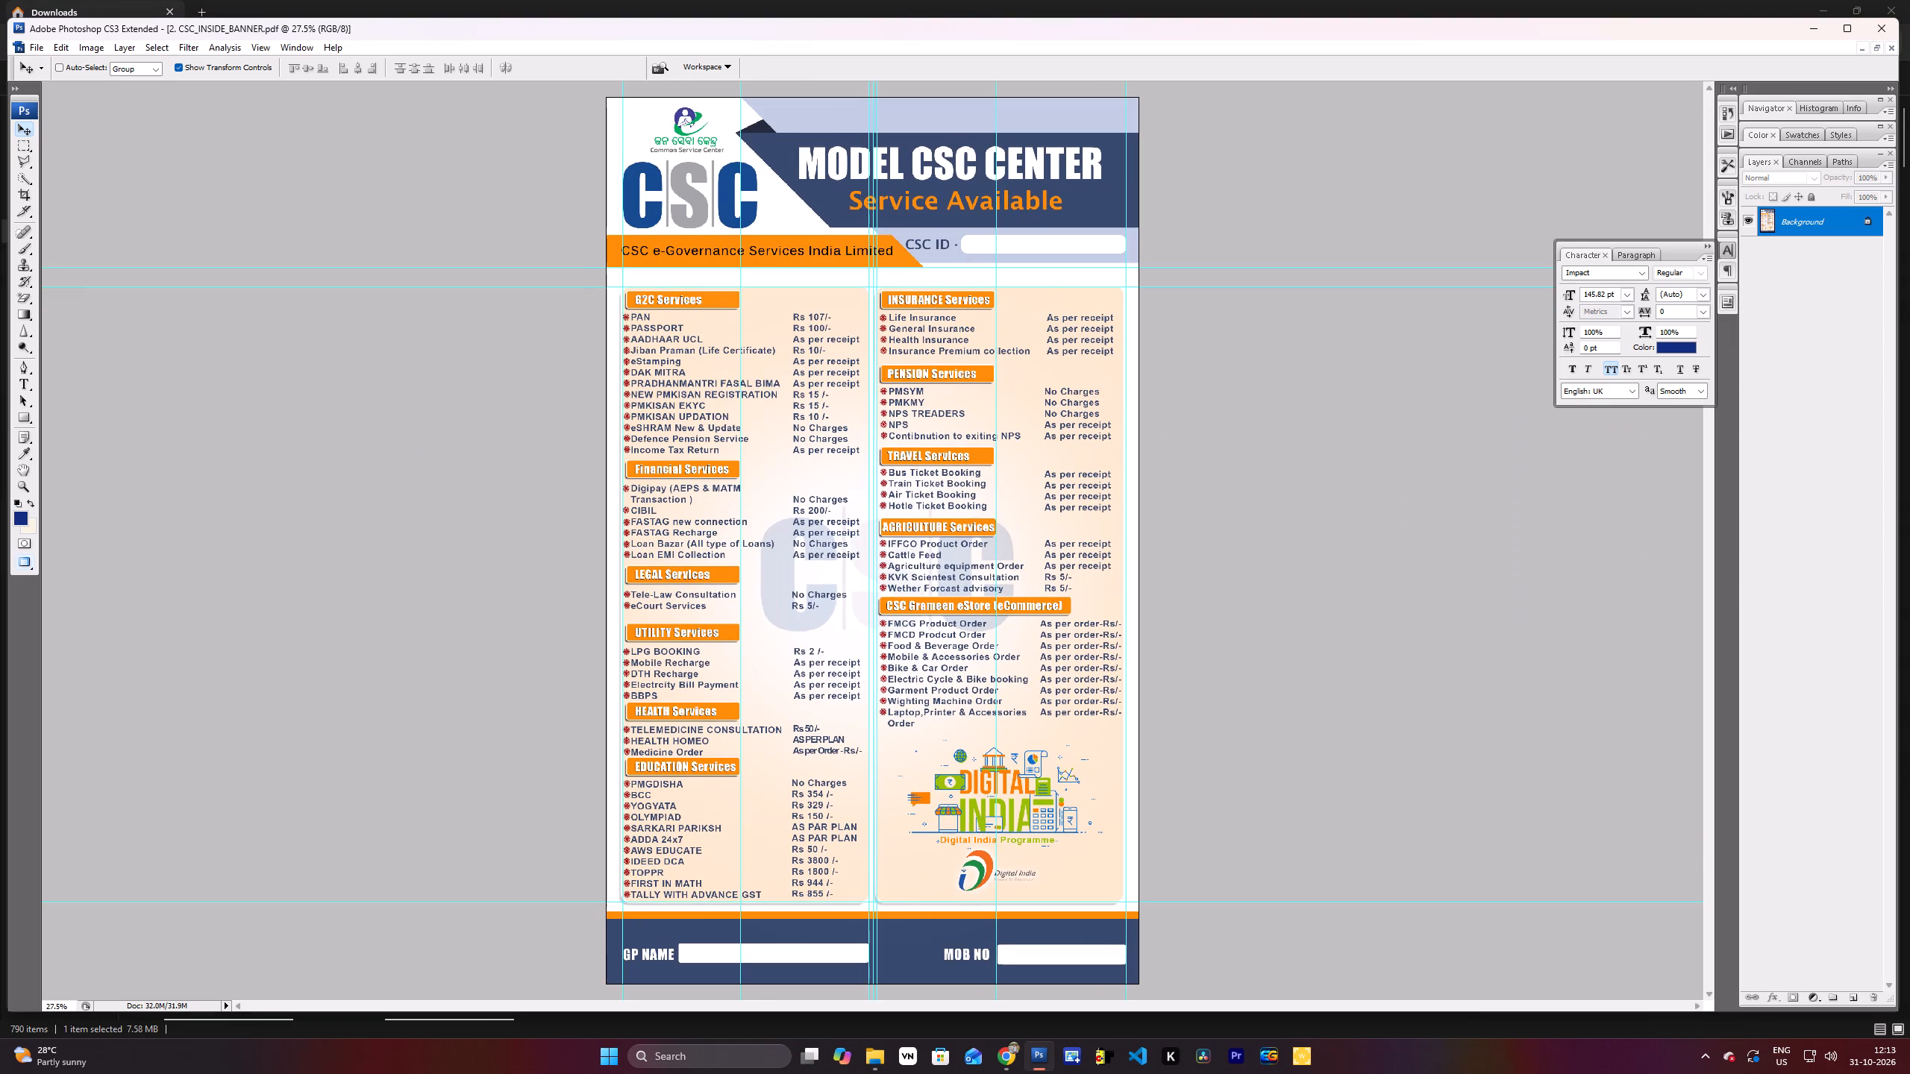
scroll(980, 296, "up", 11)
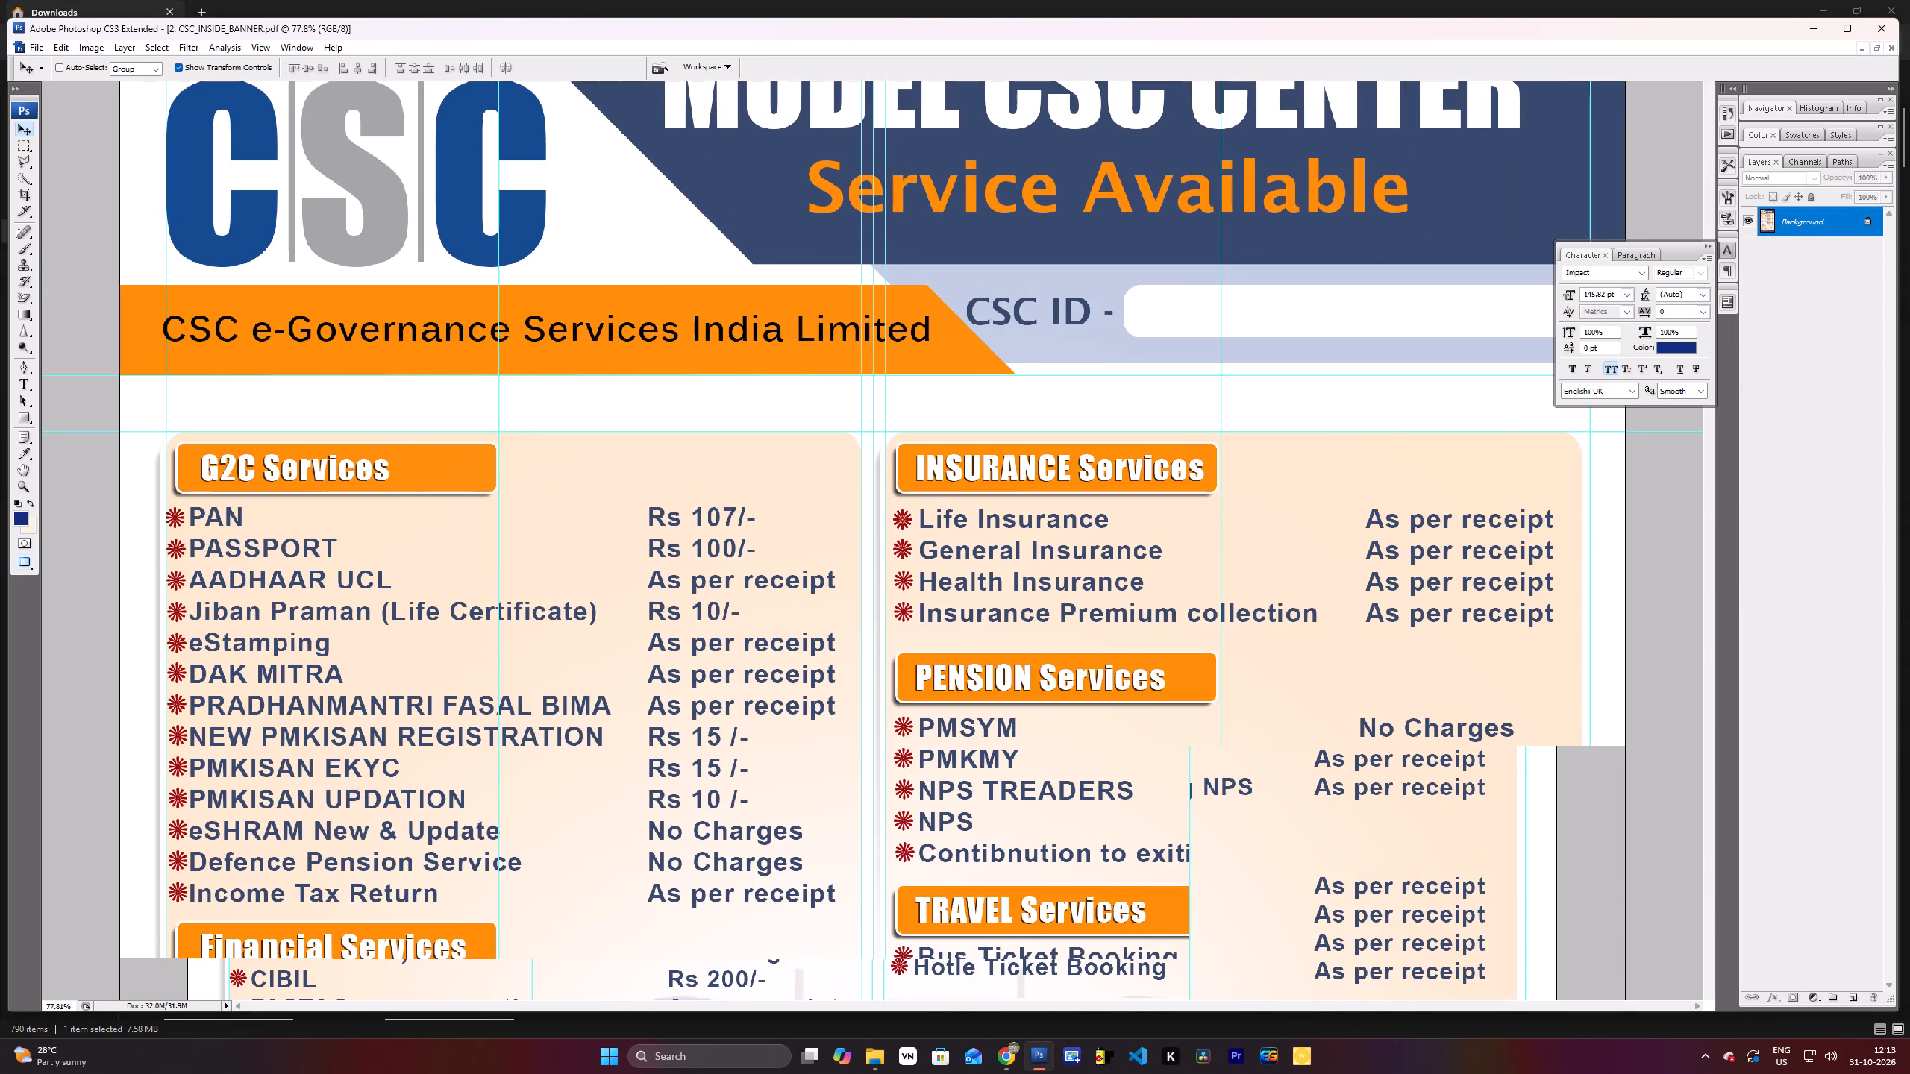
key("t")
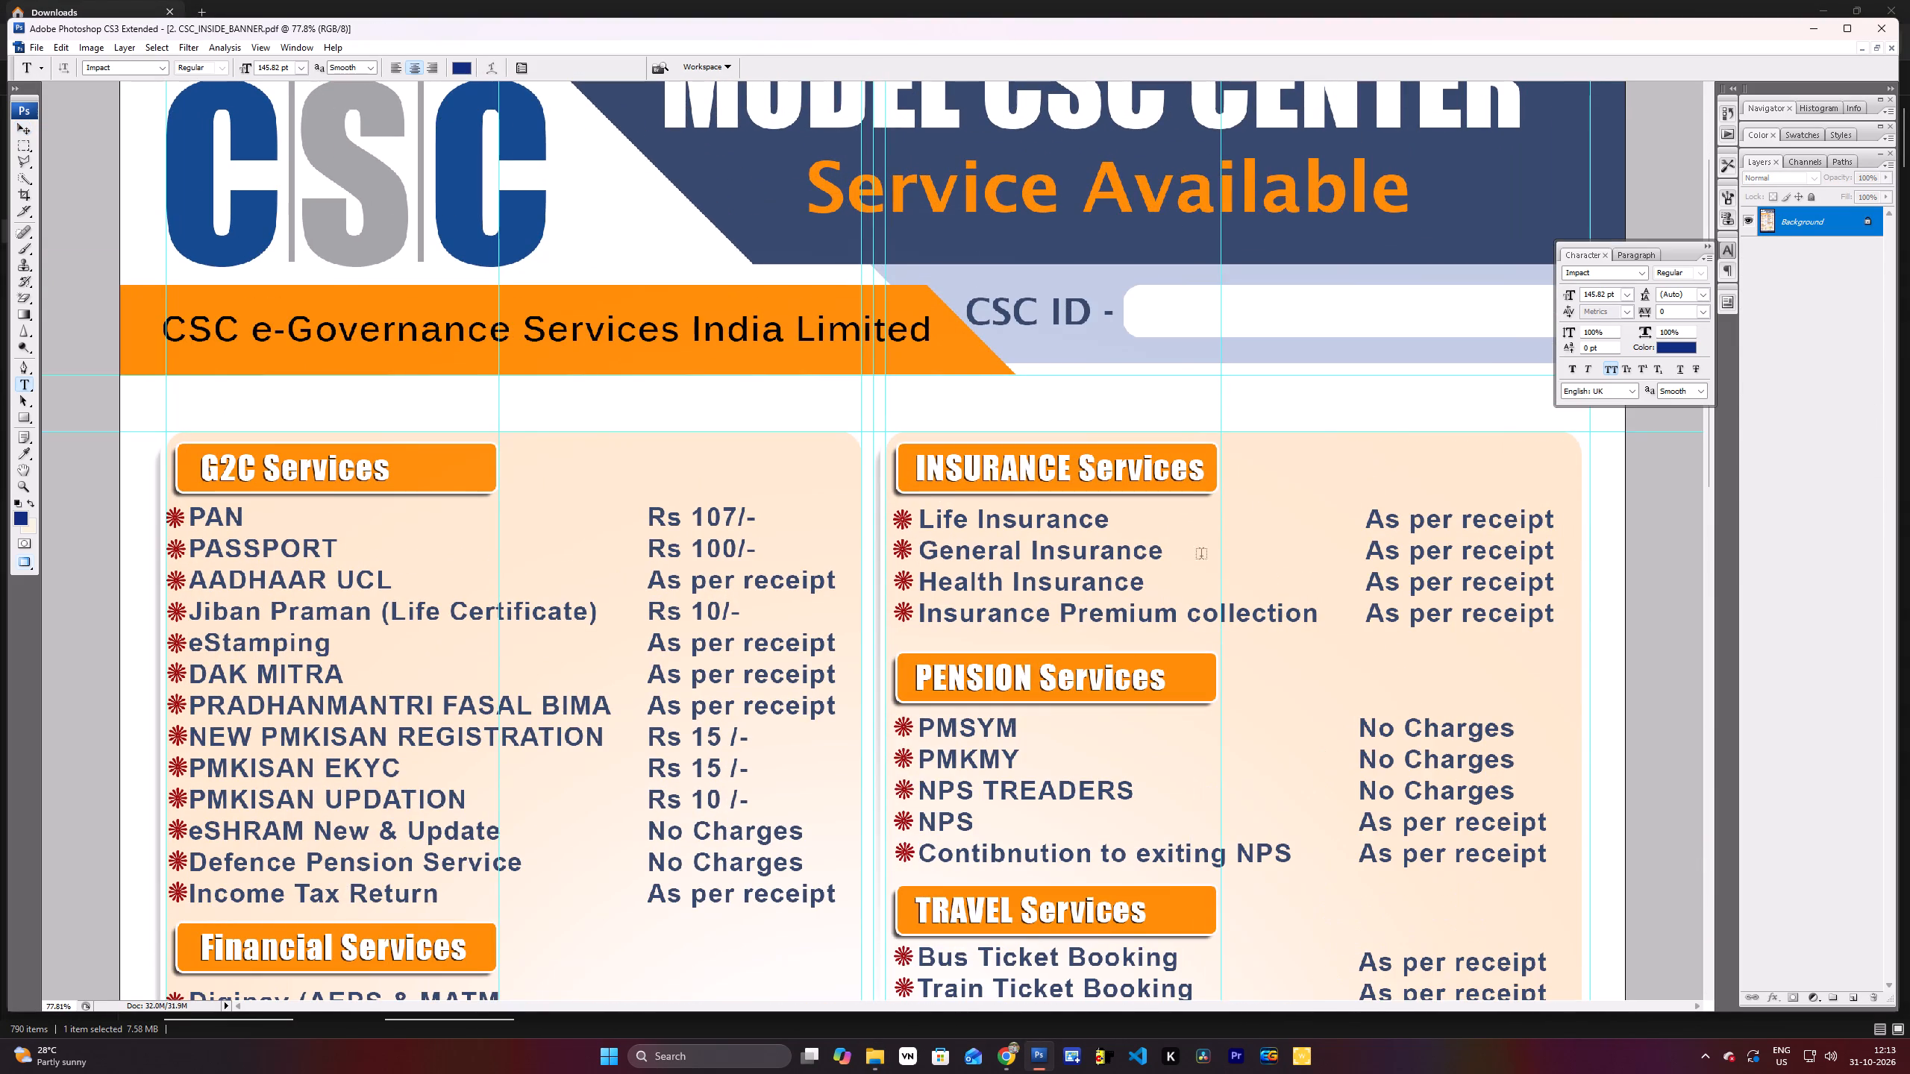
left_click(1194, 407)
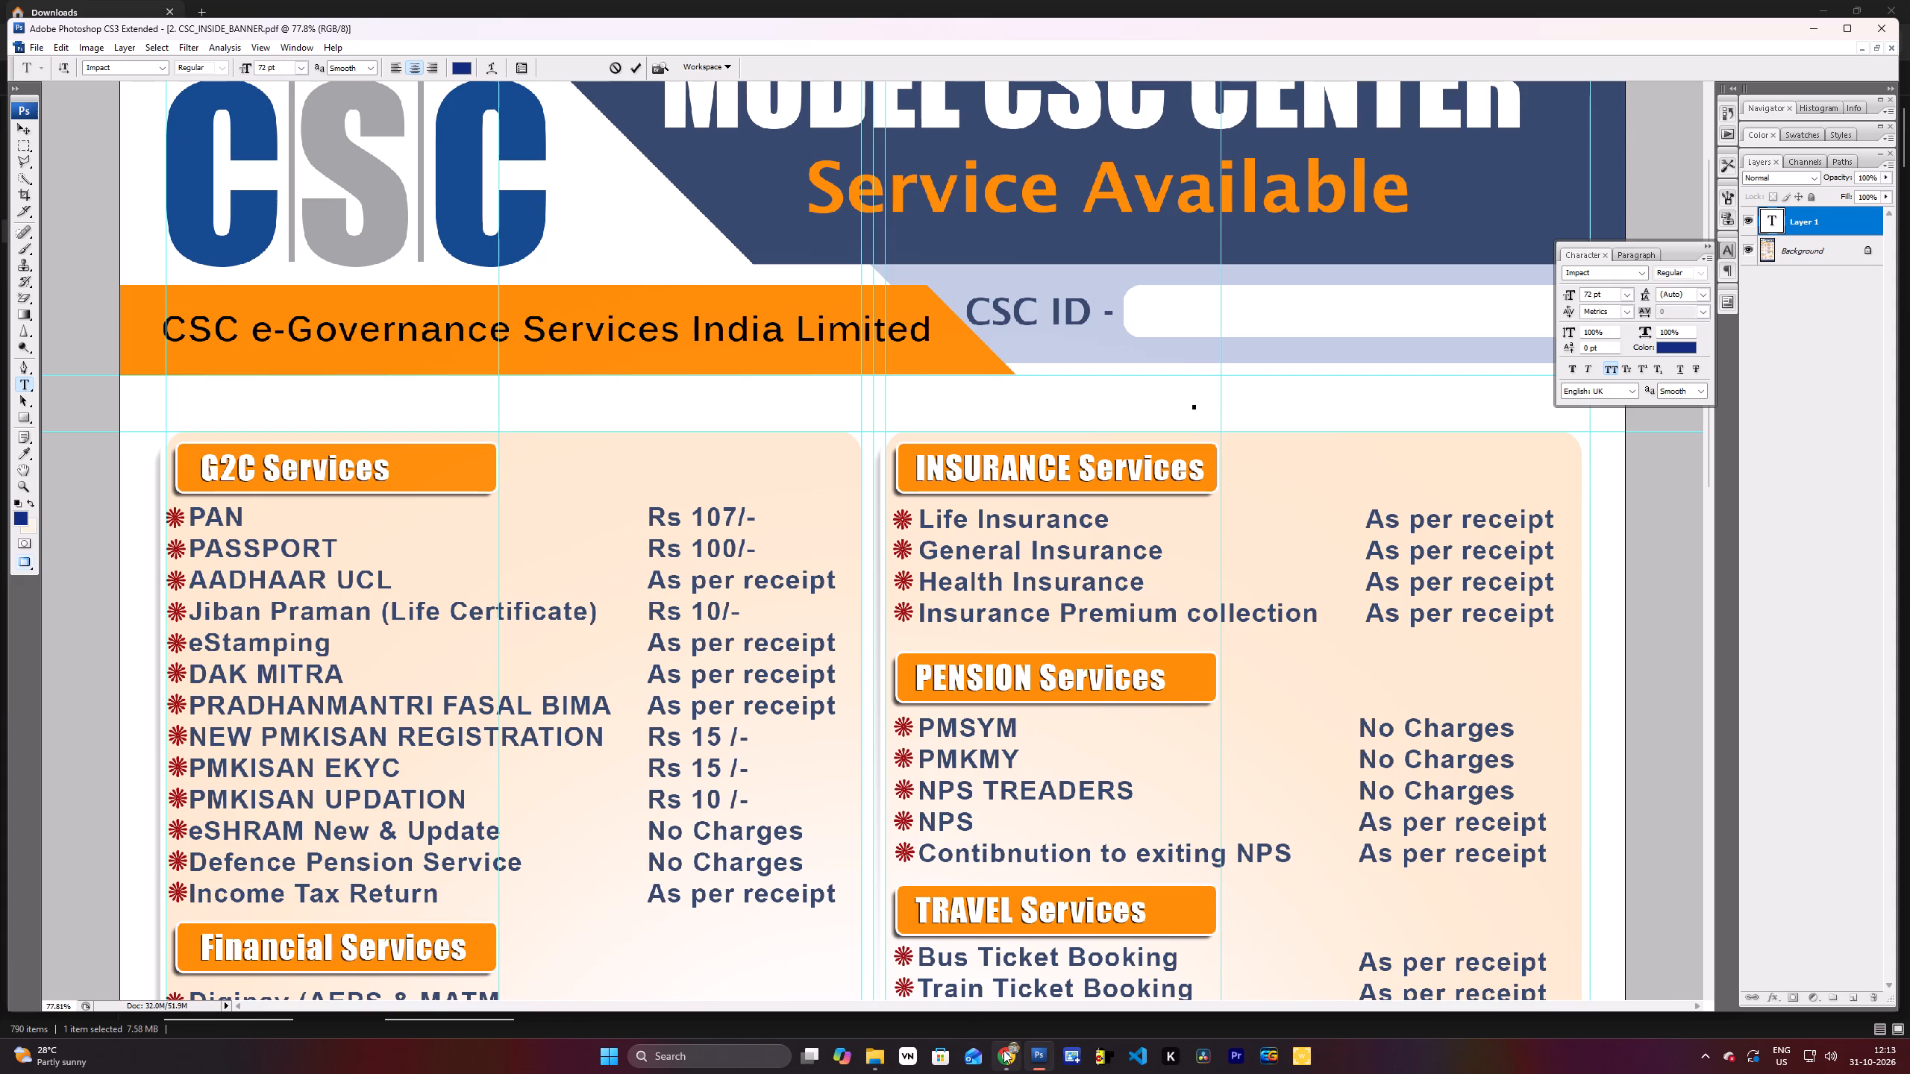
left_click(1003, 1049)
left_click(275, 0)
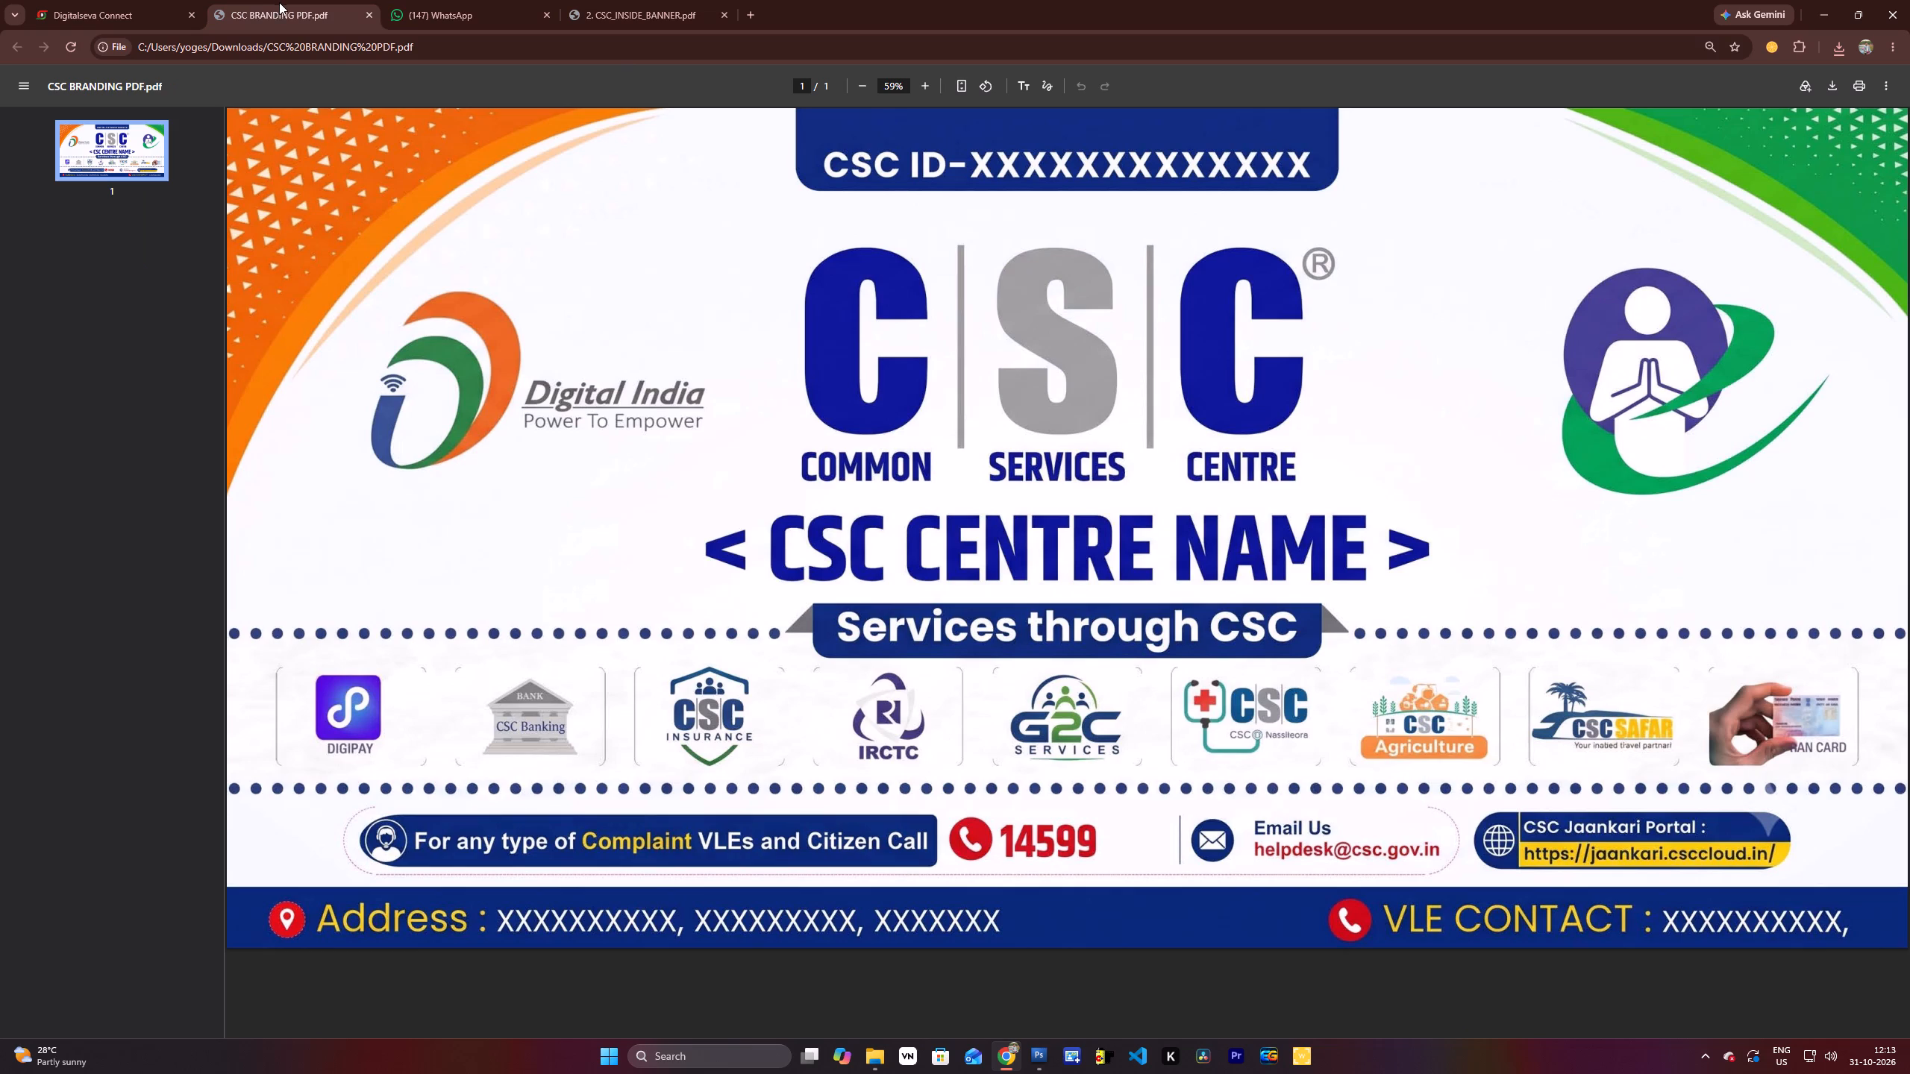
left_click(104, 0)
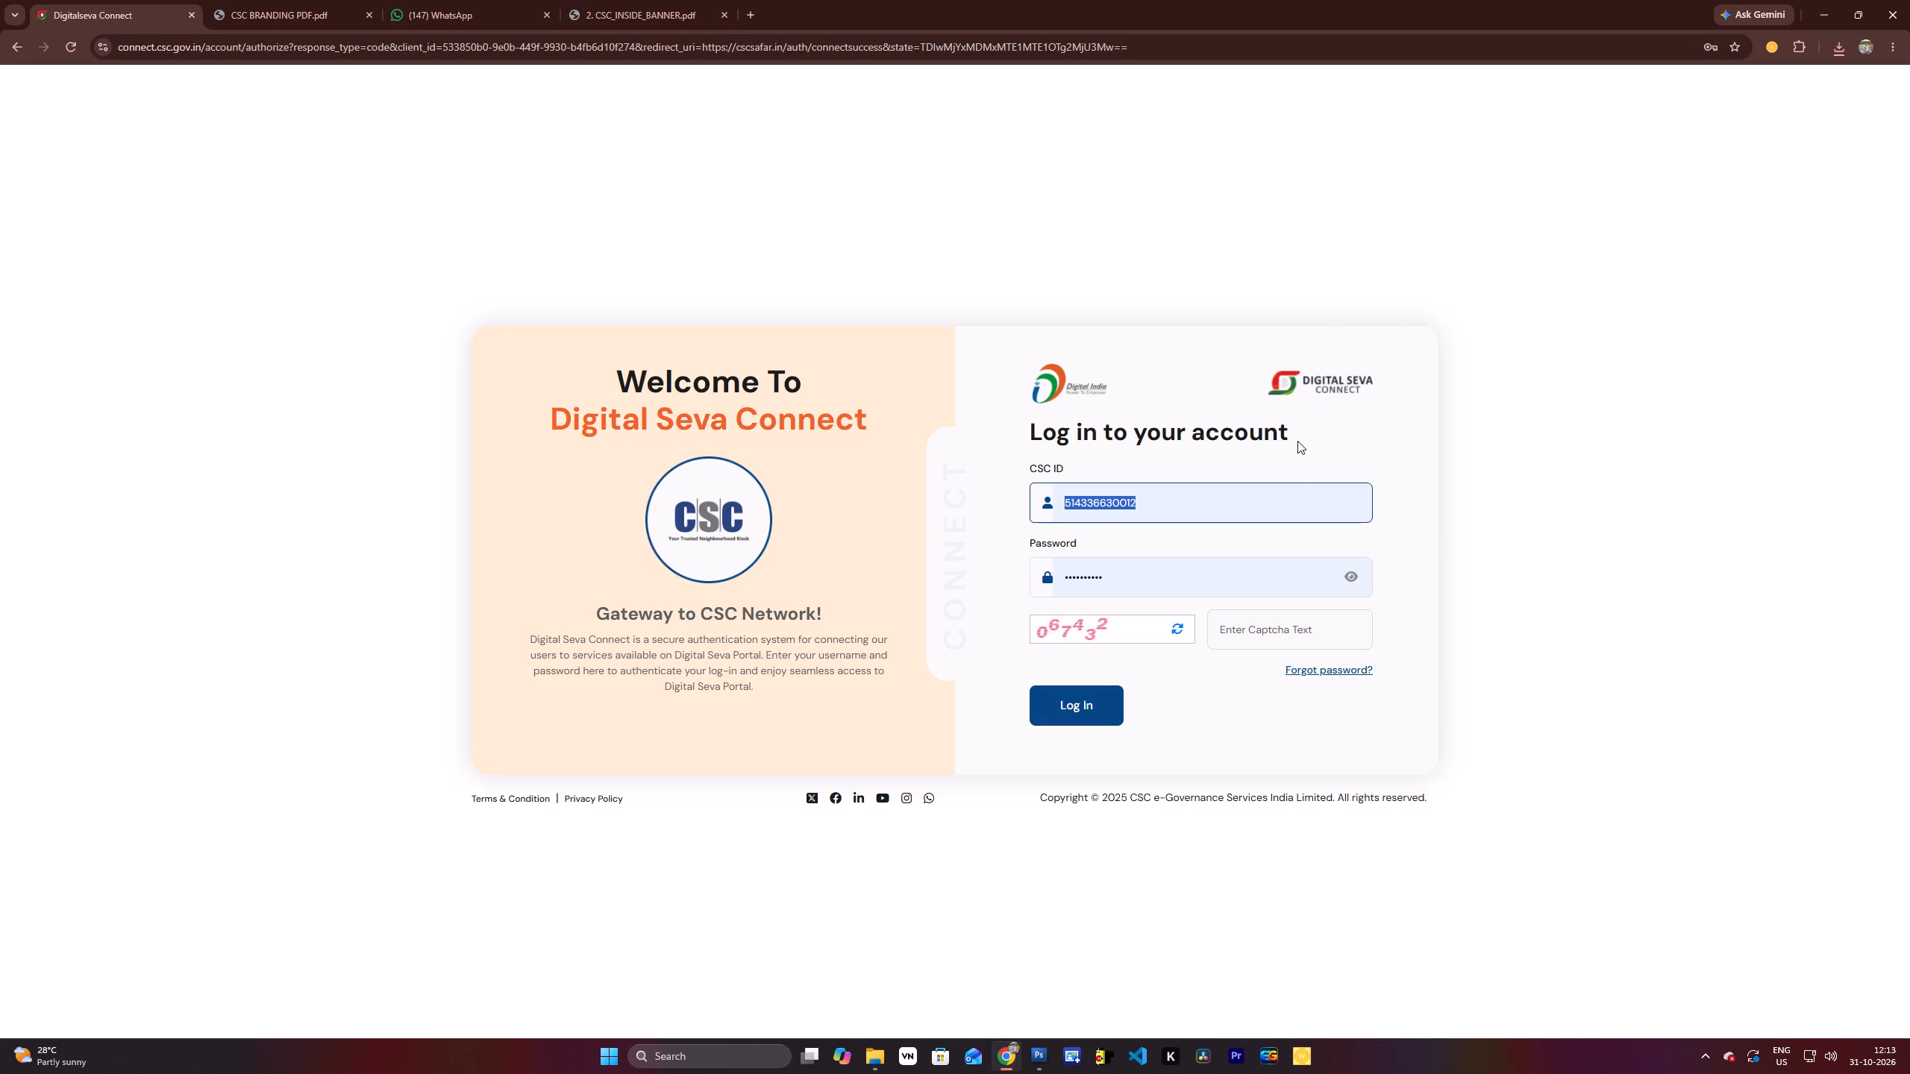
key("ctrl+c")
left_click(1047, 1060)
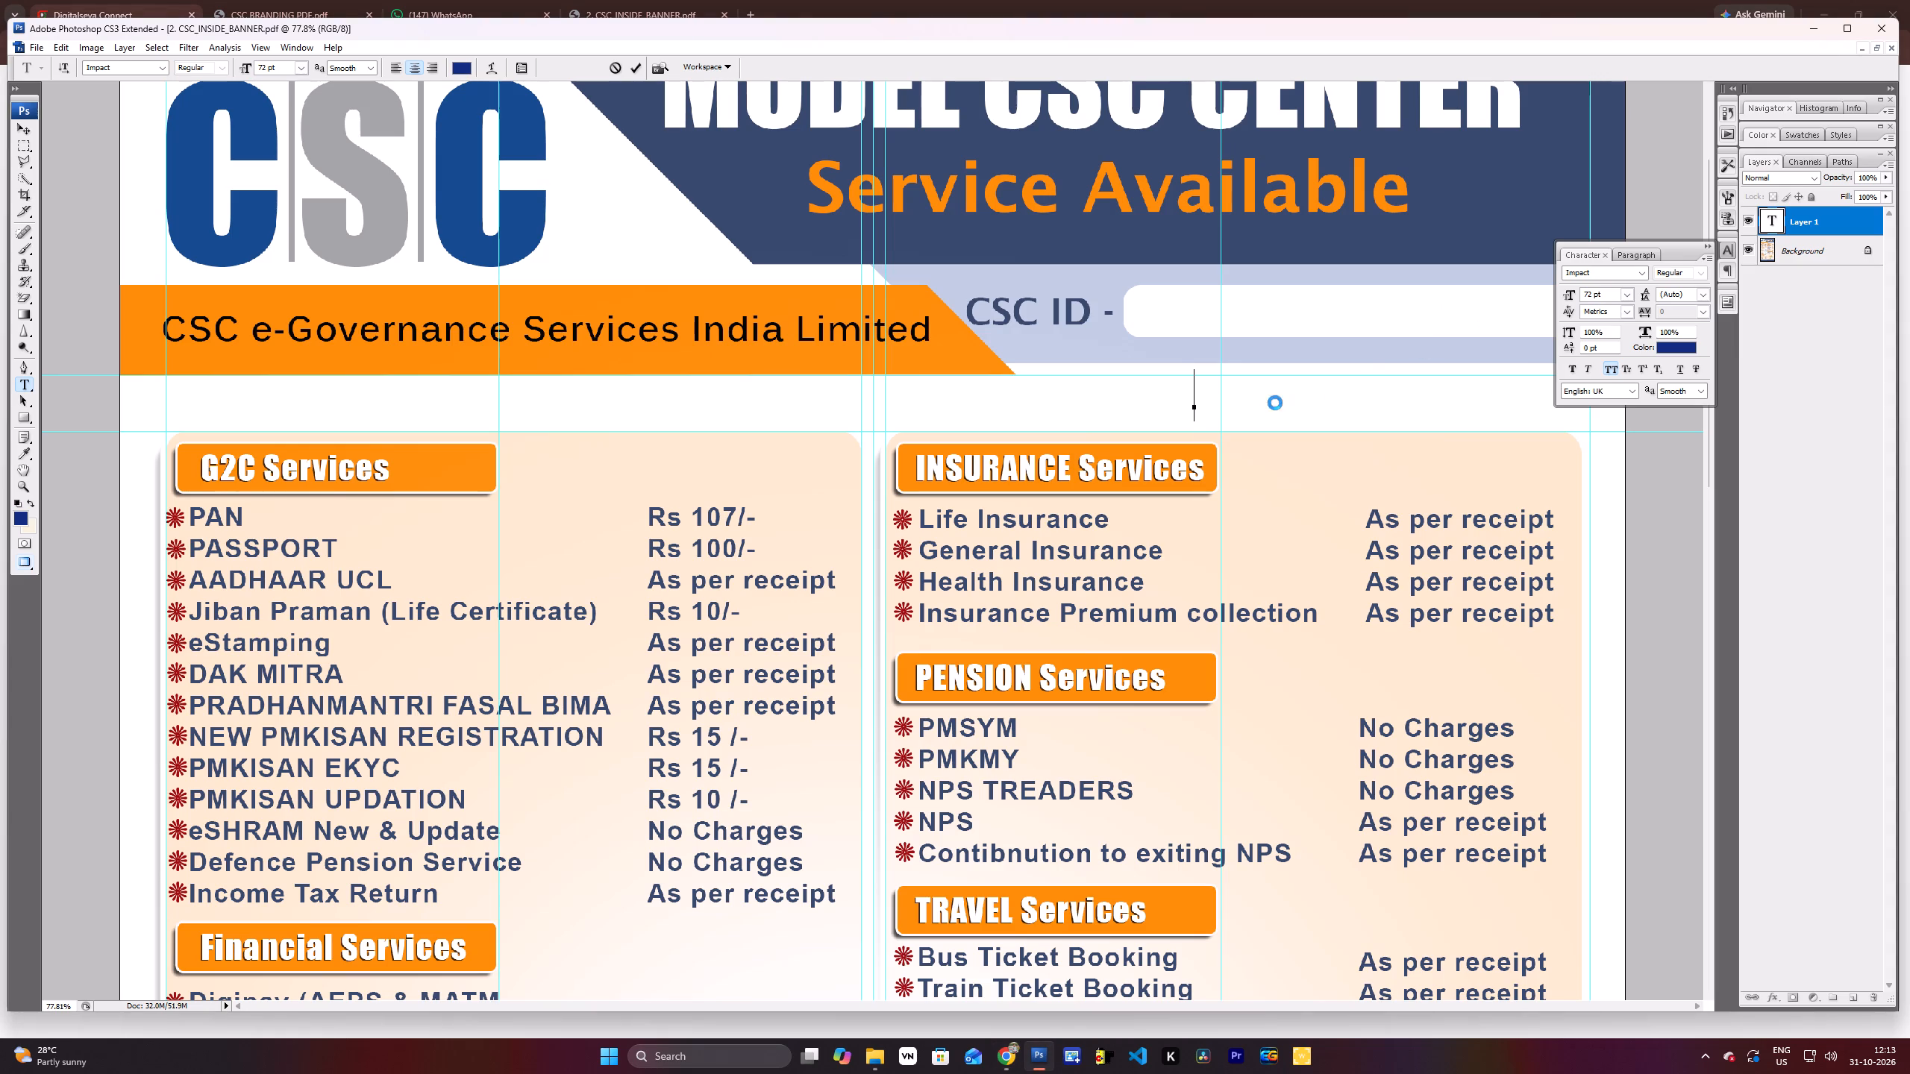
key("ctrl+v")
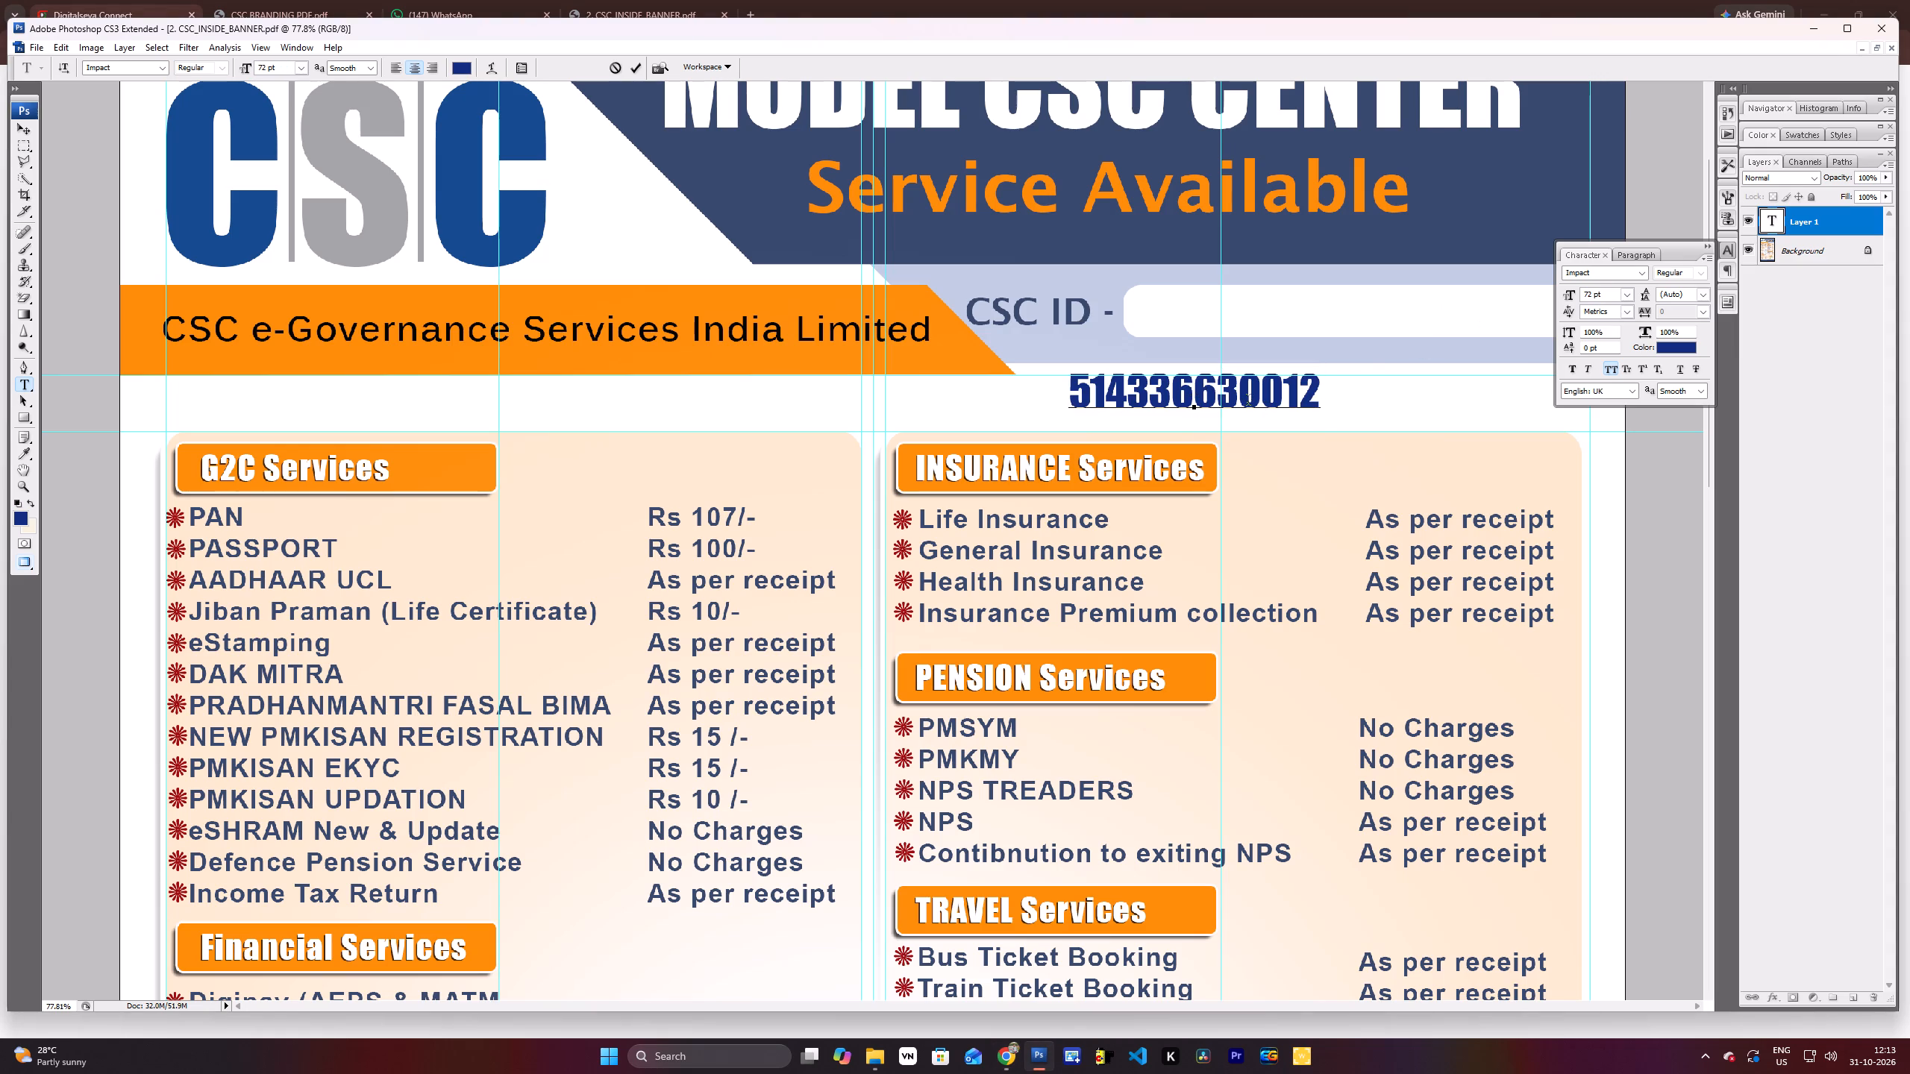
key("Return")
Move the CSC ID number into the white box beside the CSC ID label.
left_click(21, 124)
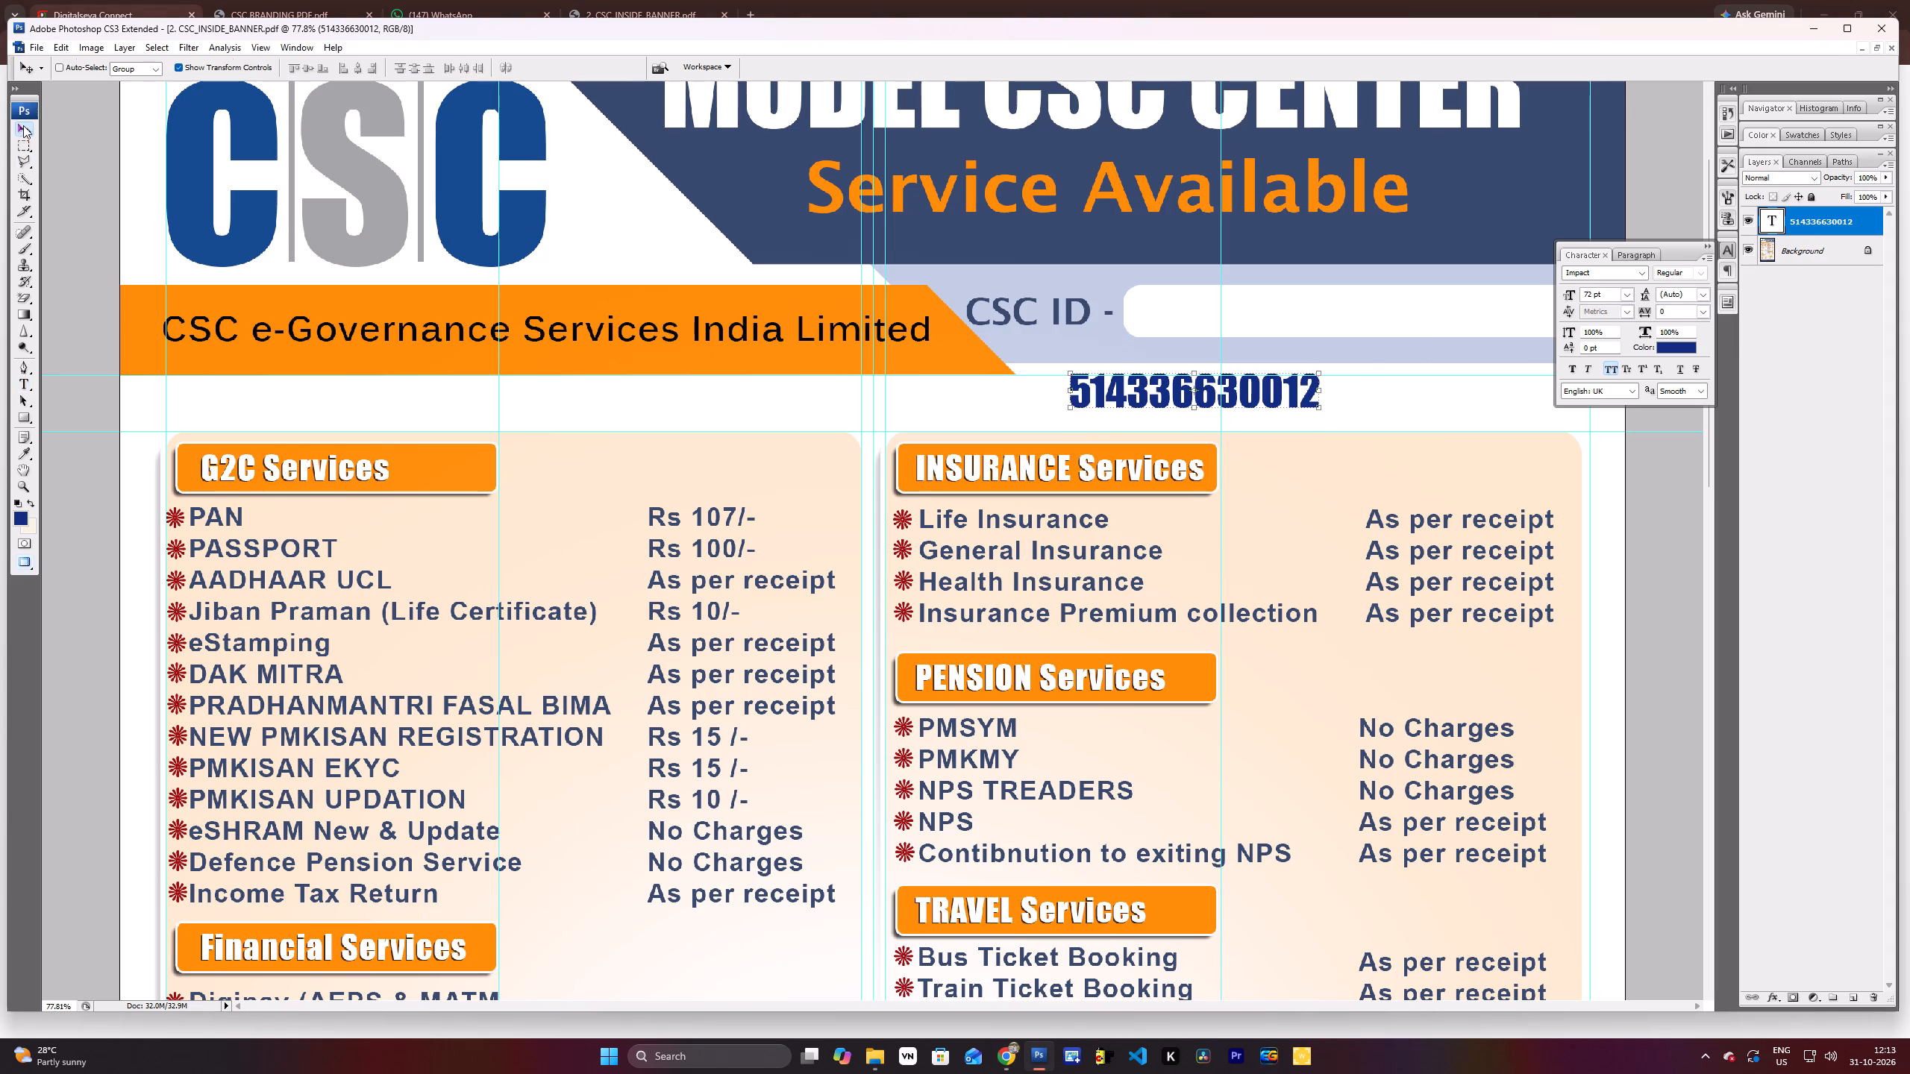
left_click_drag(1288, 390, 1444, 312)
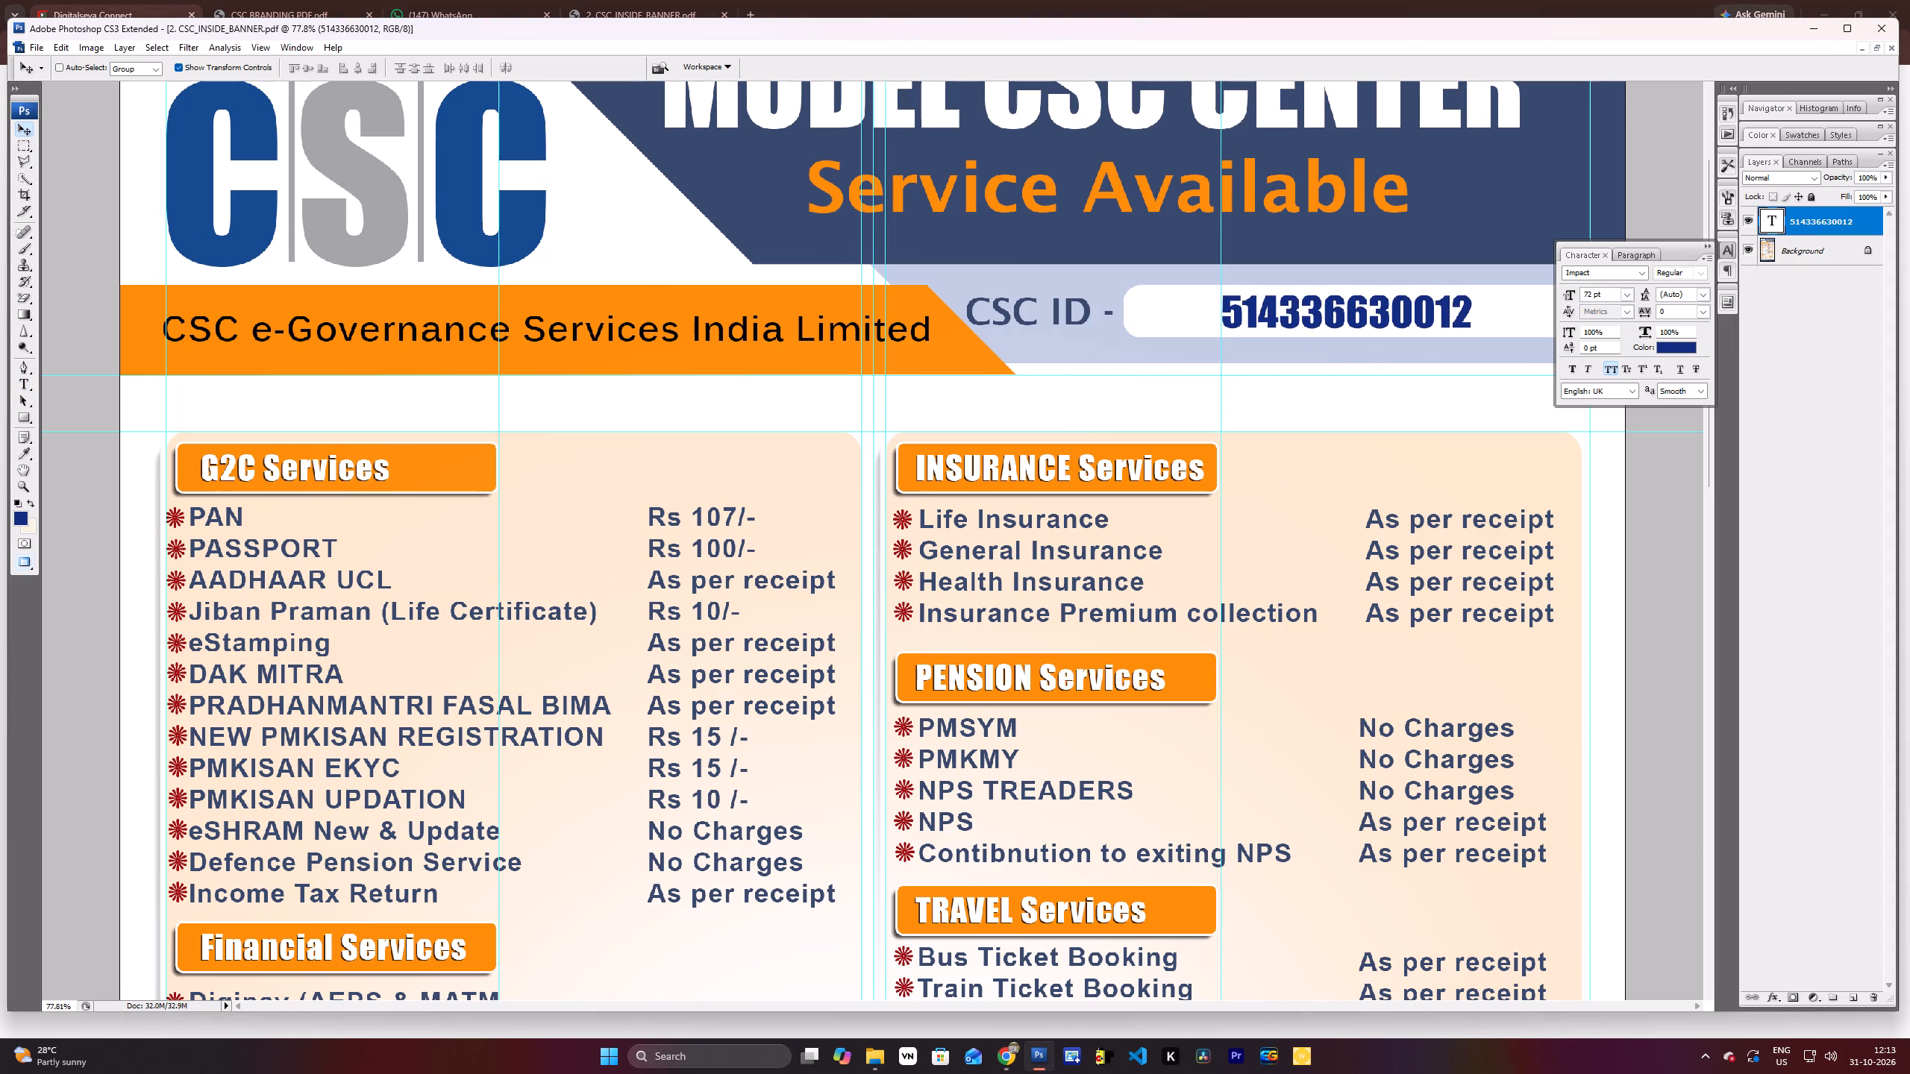
left_click_drag(1444, 312, 1447, 309)
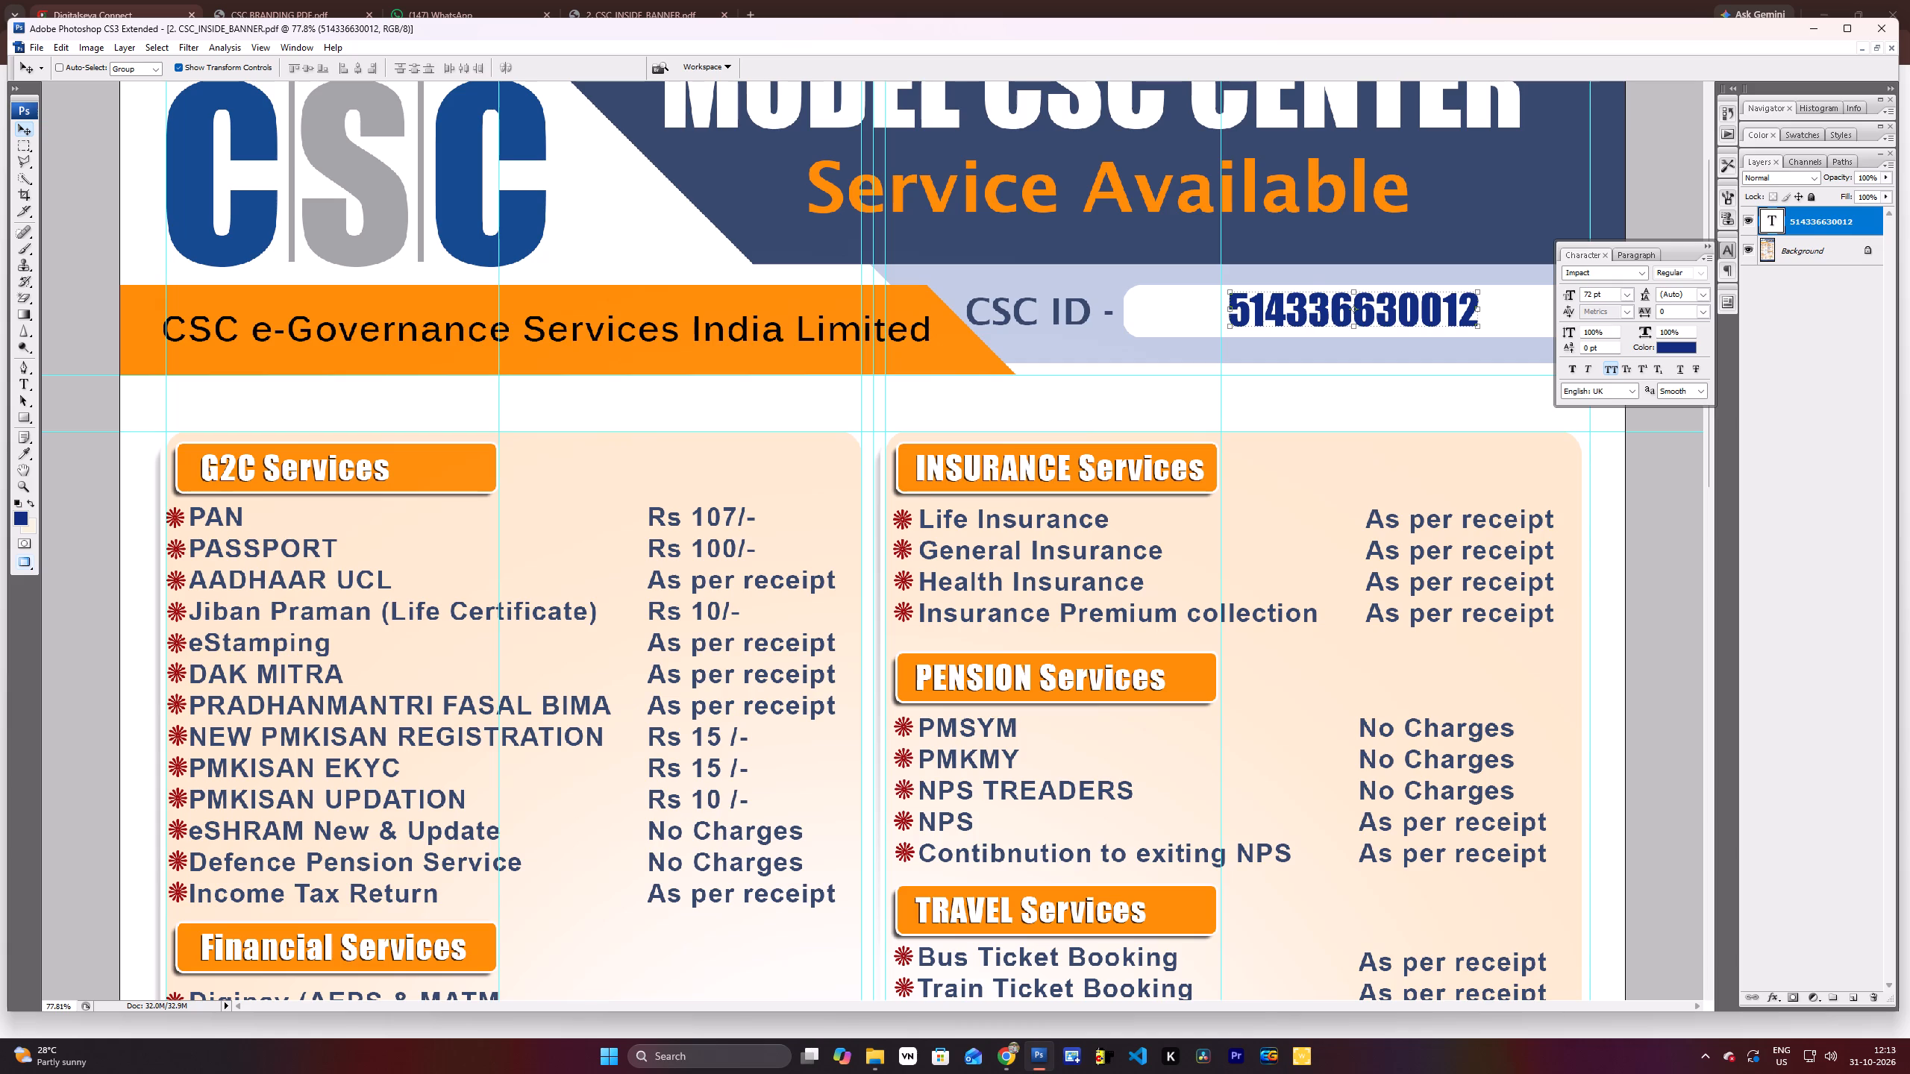
key("Down")
key("Down")
Duplicate the CSC ID number text layer and place the copy in the white GP NAME box.
key("ctrl+j")
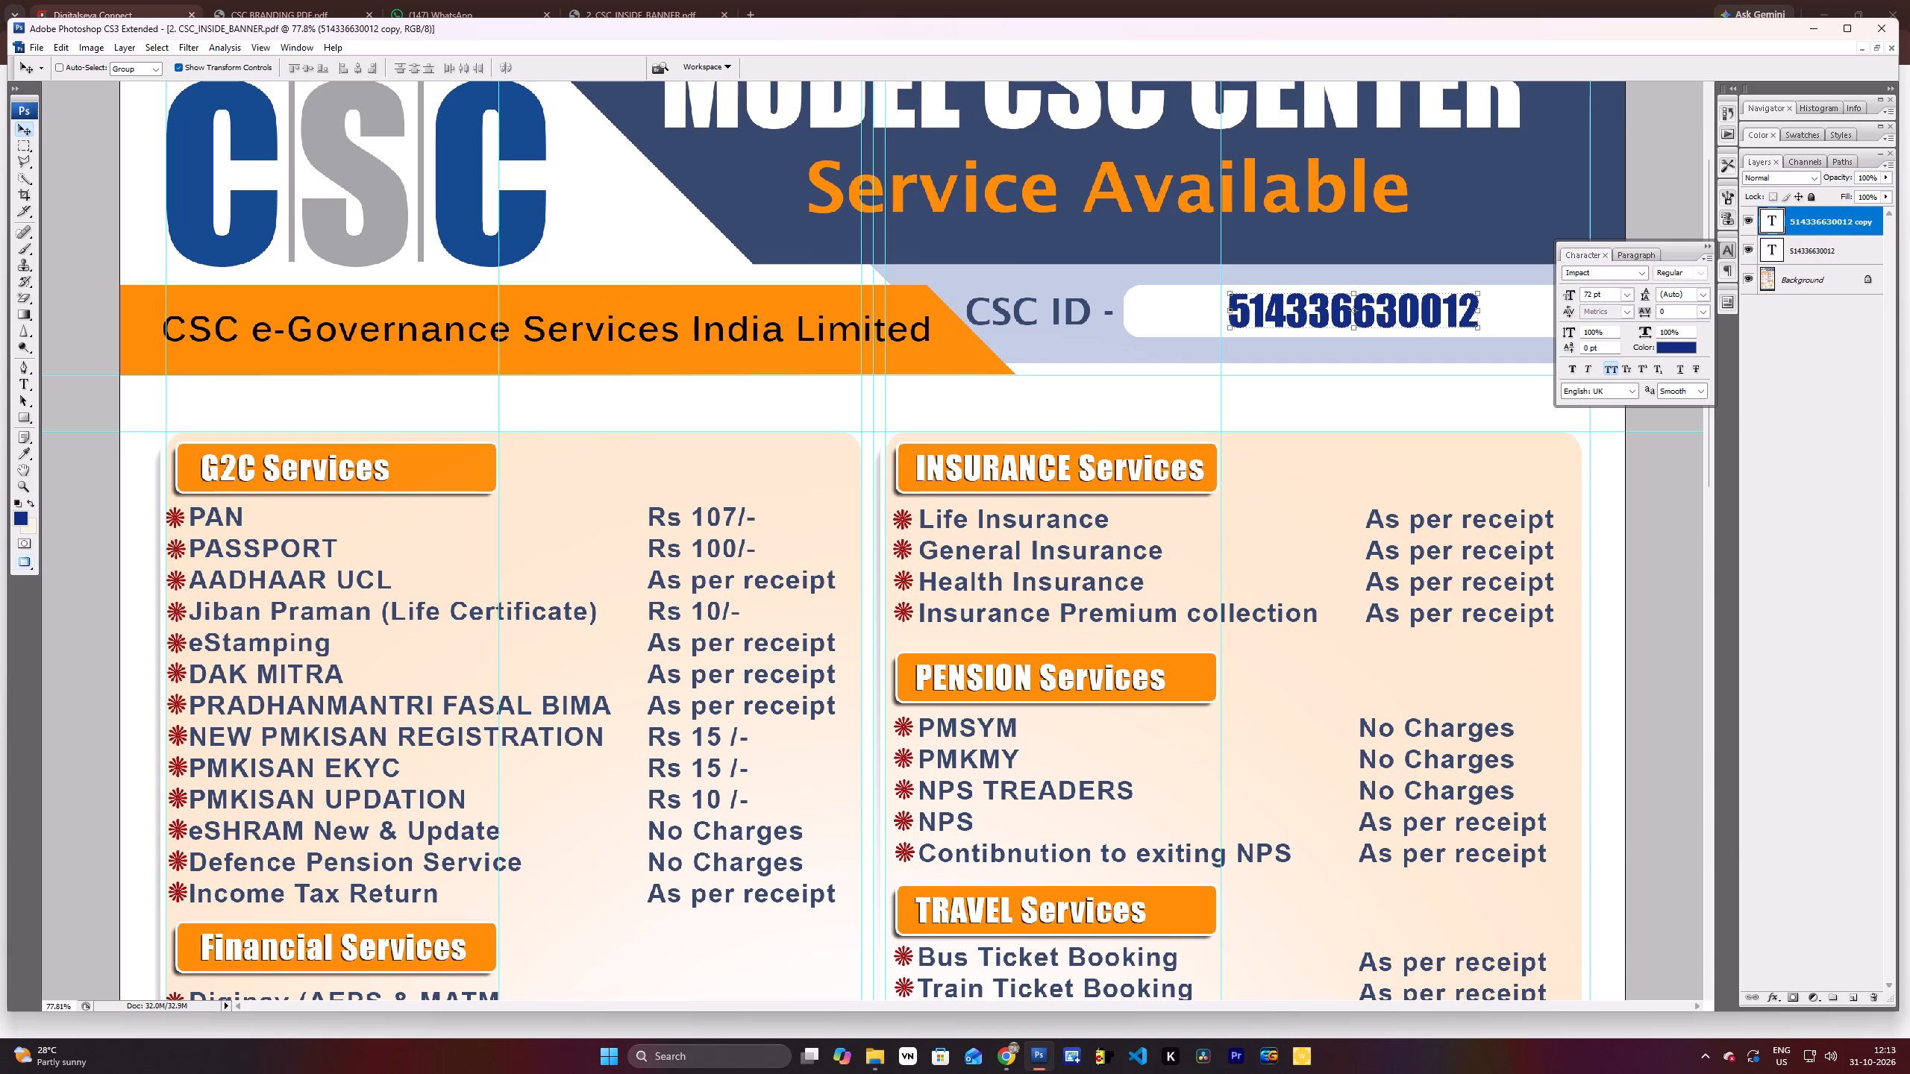
left_click_drag(1431, 310, 1086, 741)
scroll(1078, 725, "down", 14)
scroll(826, 780, "up", 3)
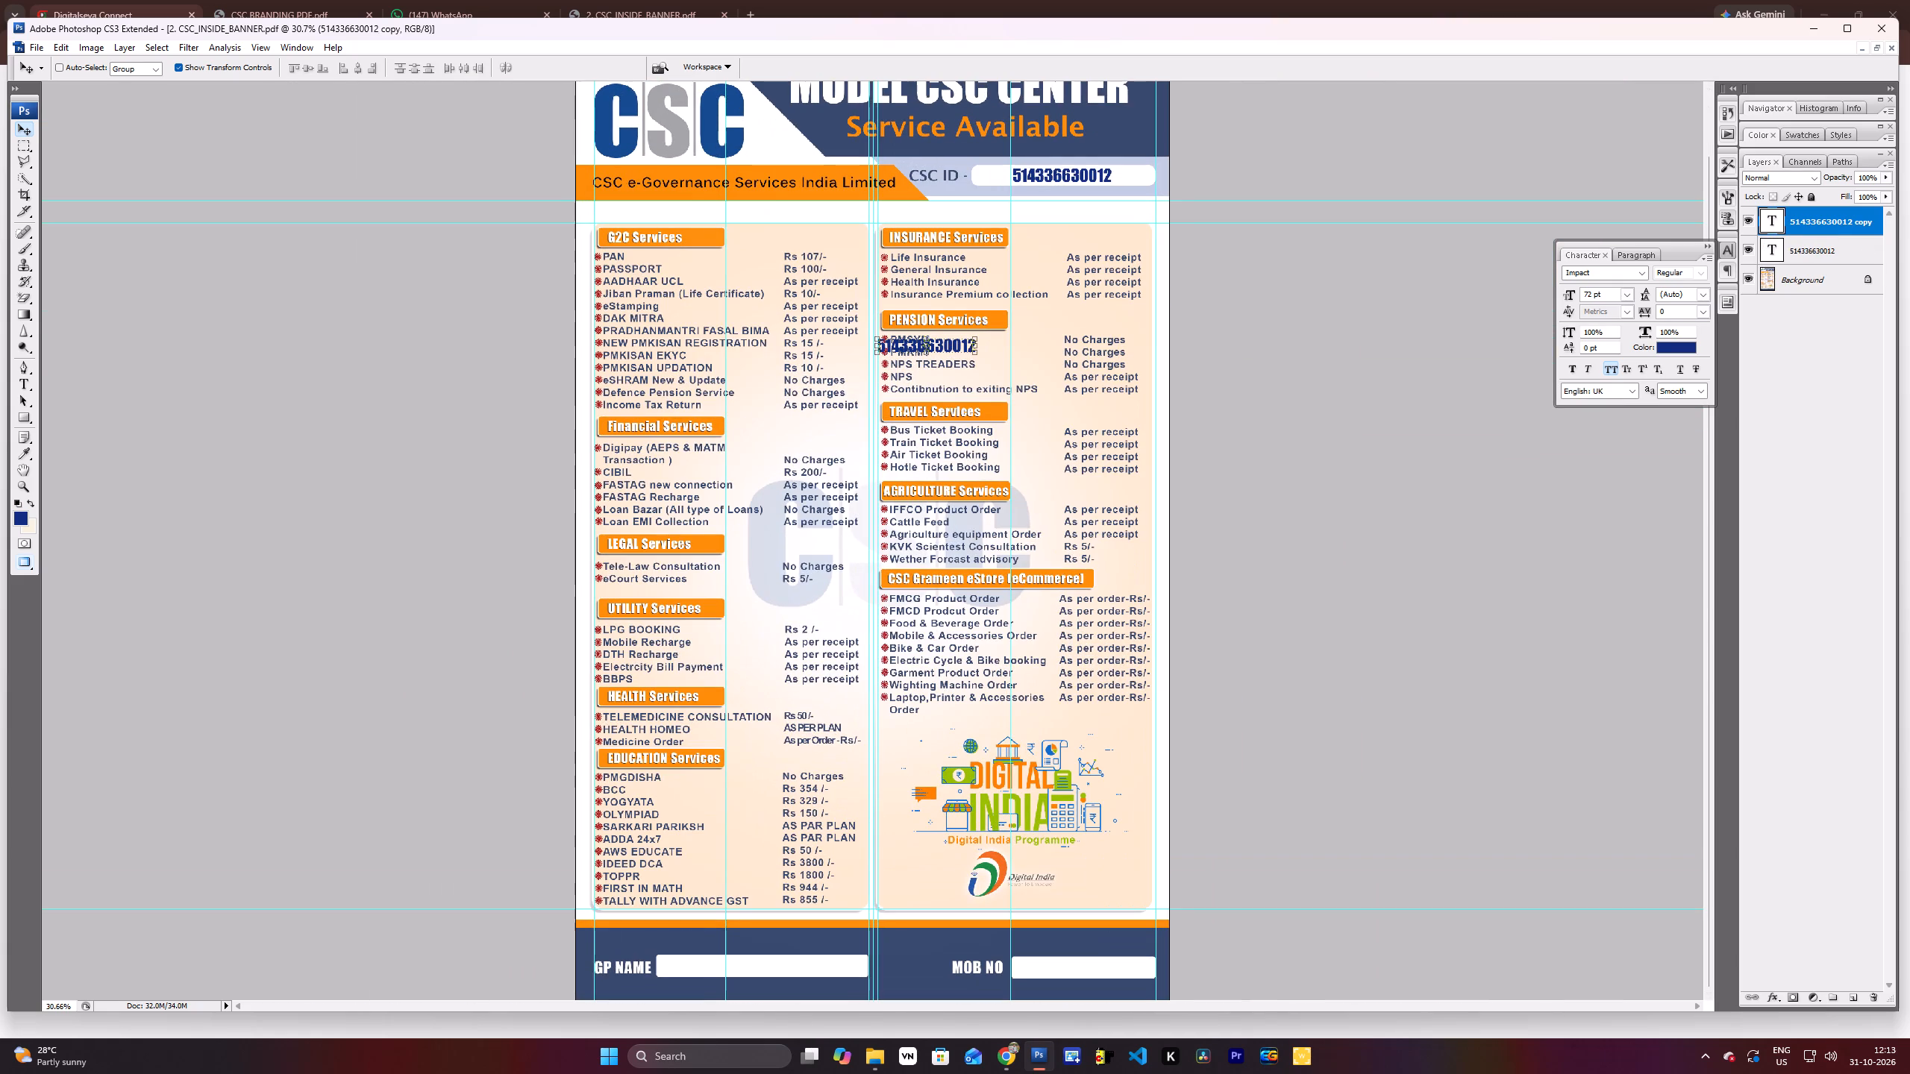
left_click_drag(954, 346, 789, 963)
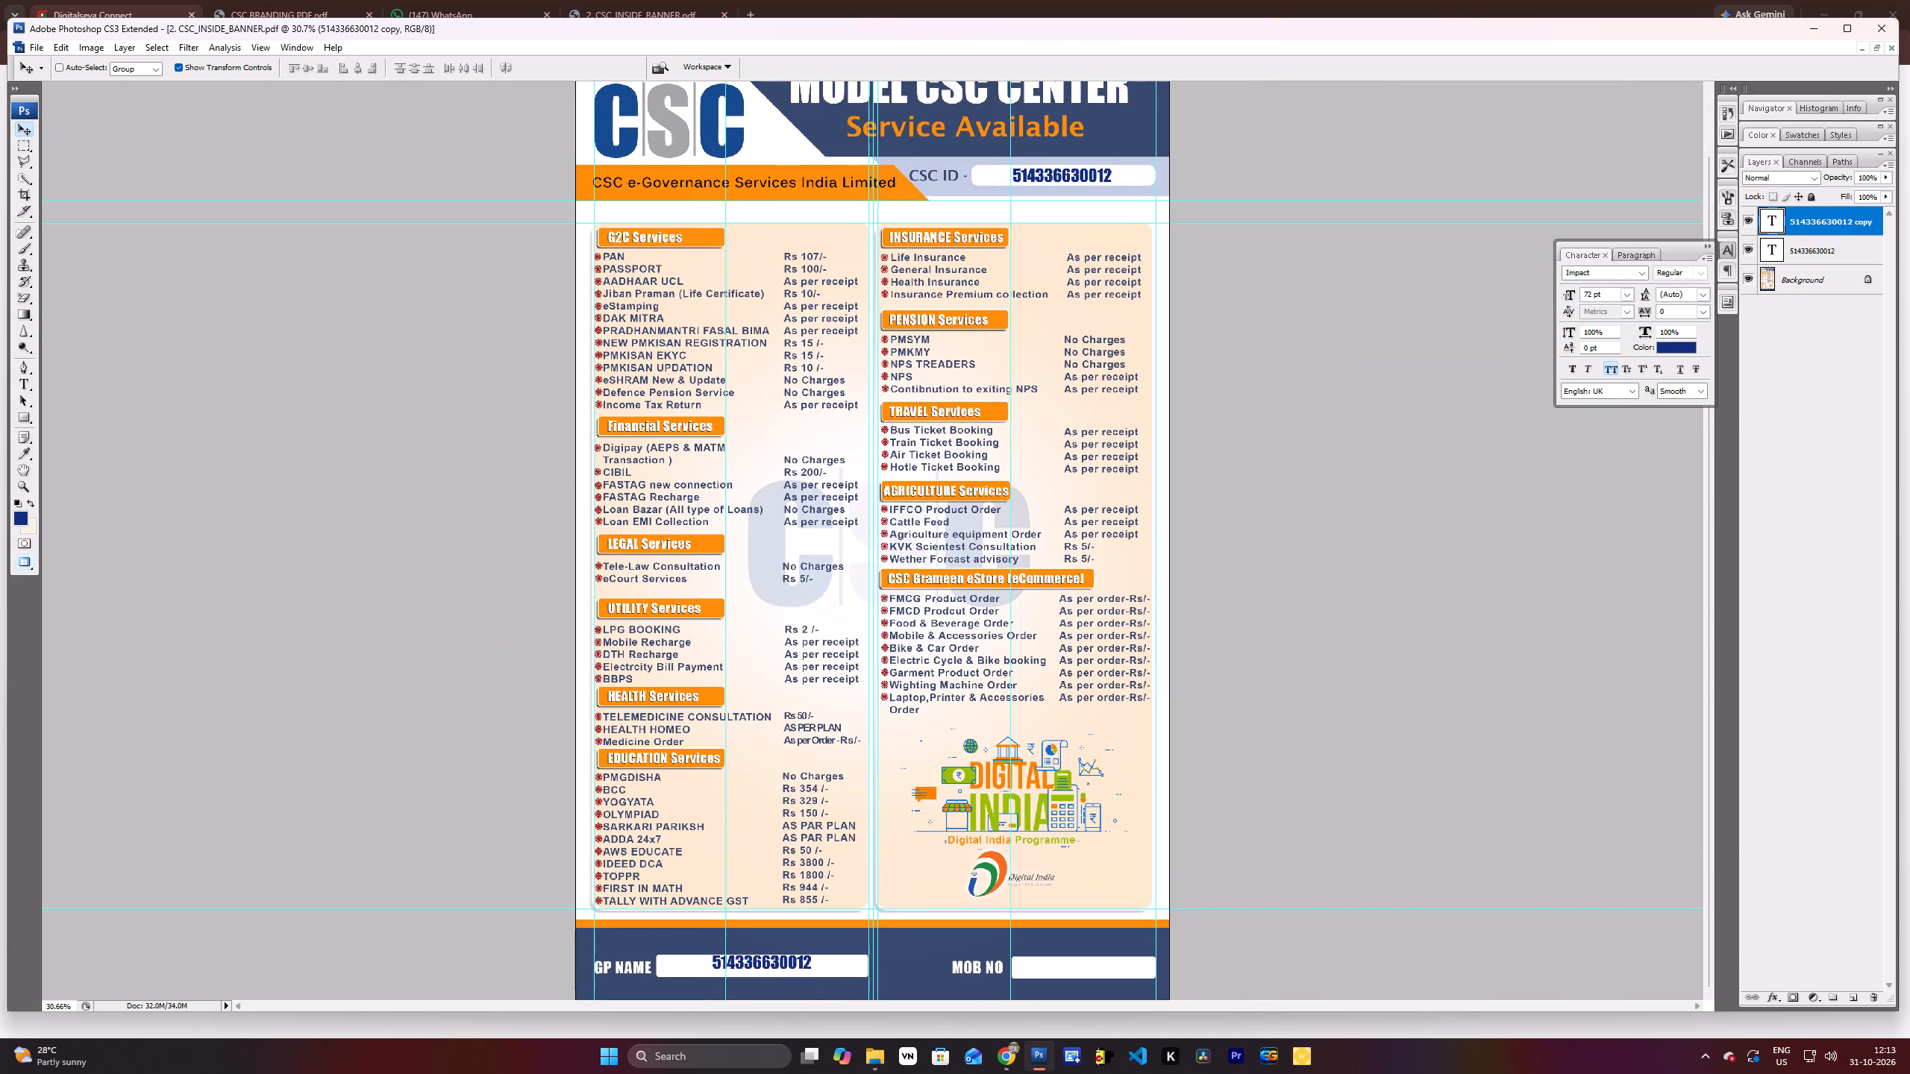
left_click_drag(789, 963, 790, 966)
Replace the copied number in the GP NAME box with "mithapali" and nudge the text slightly towards the GP NAME label.
scroll(780, 970, "up", 15)
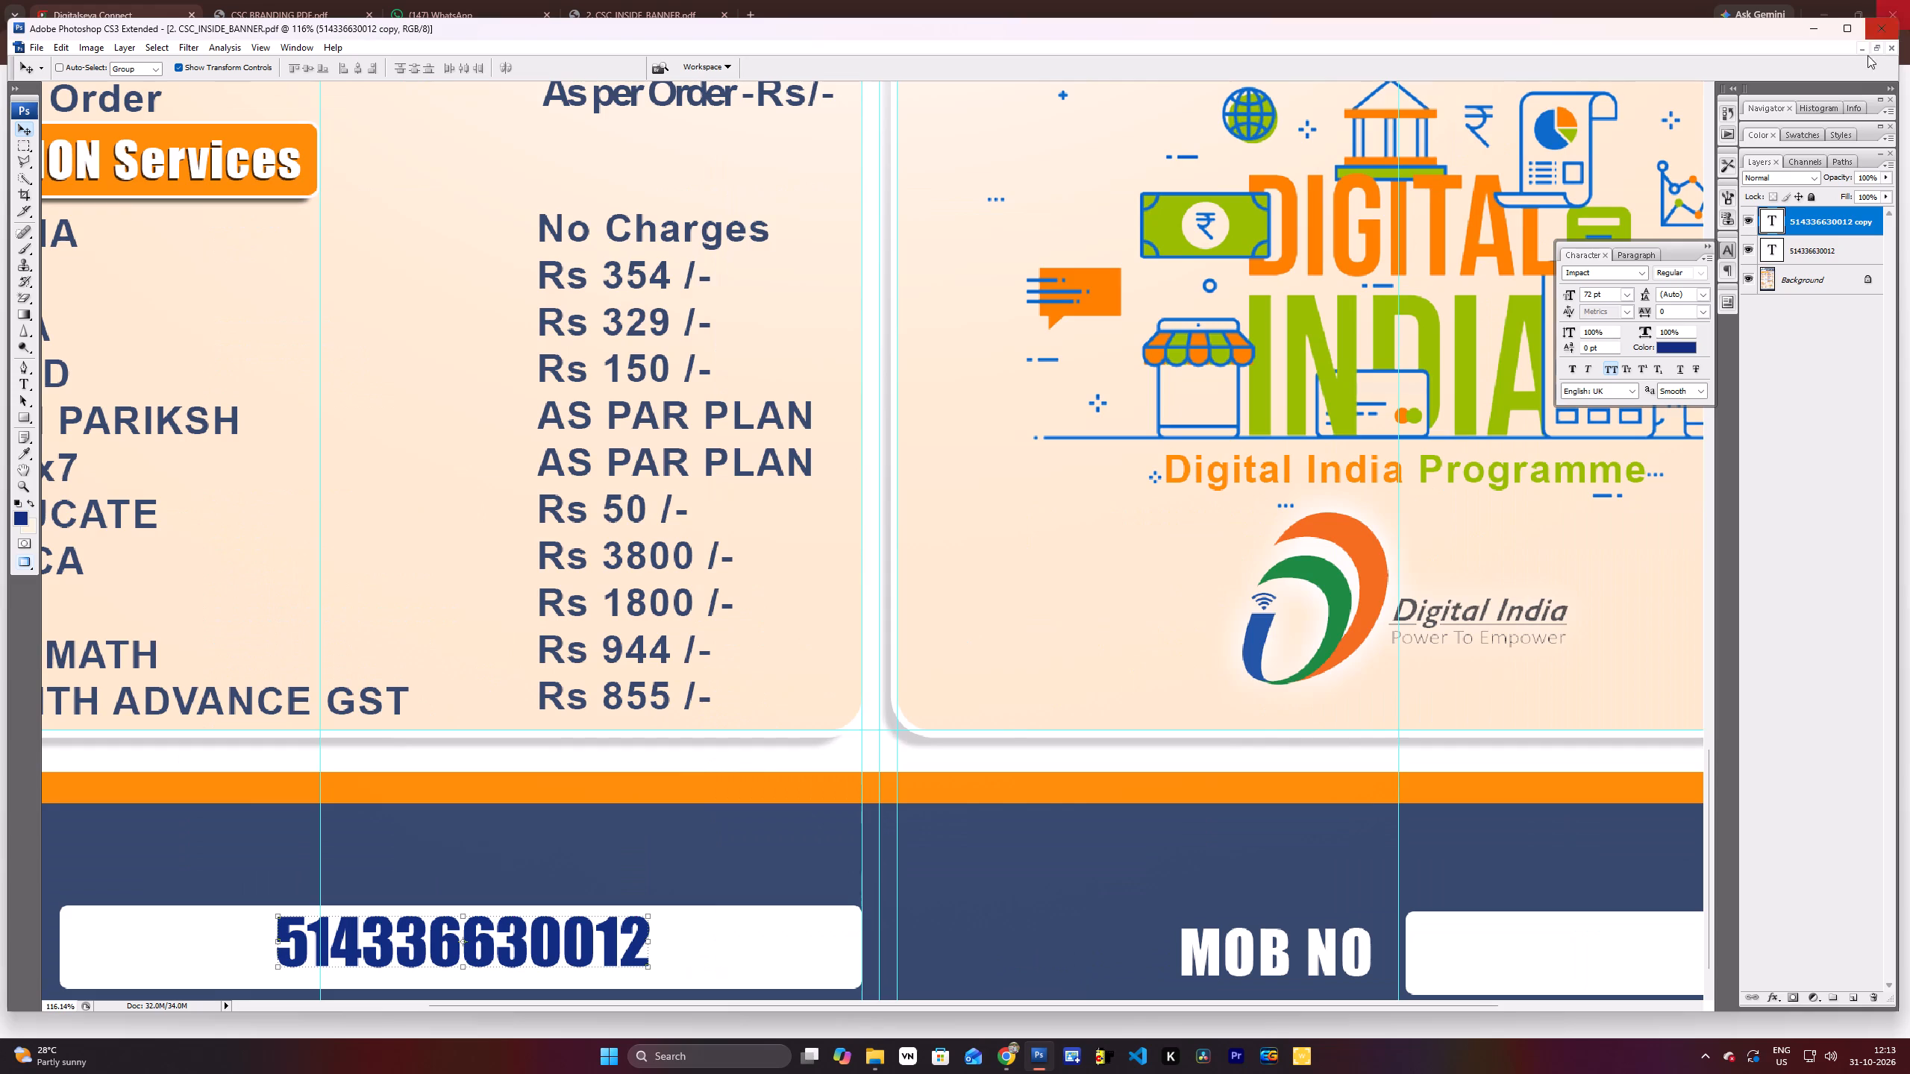
double_click(1766, 227)
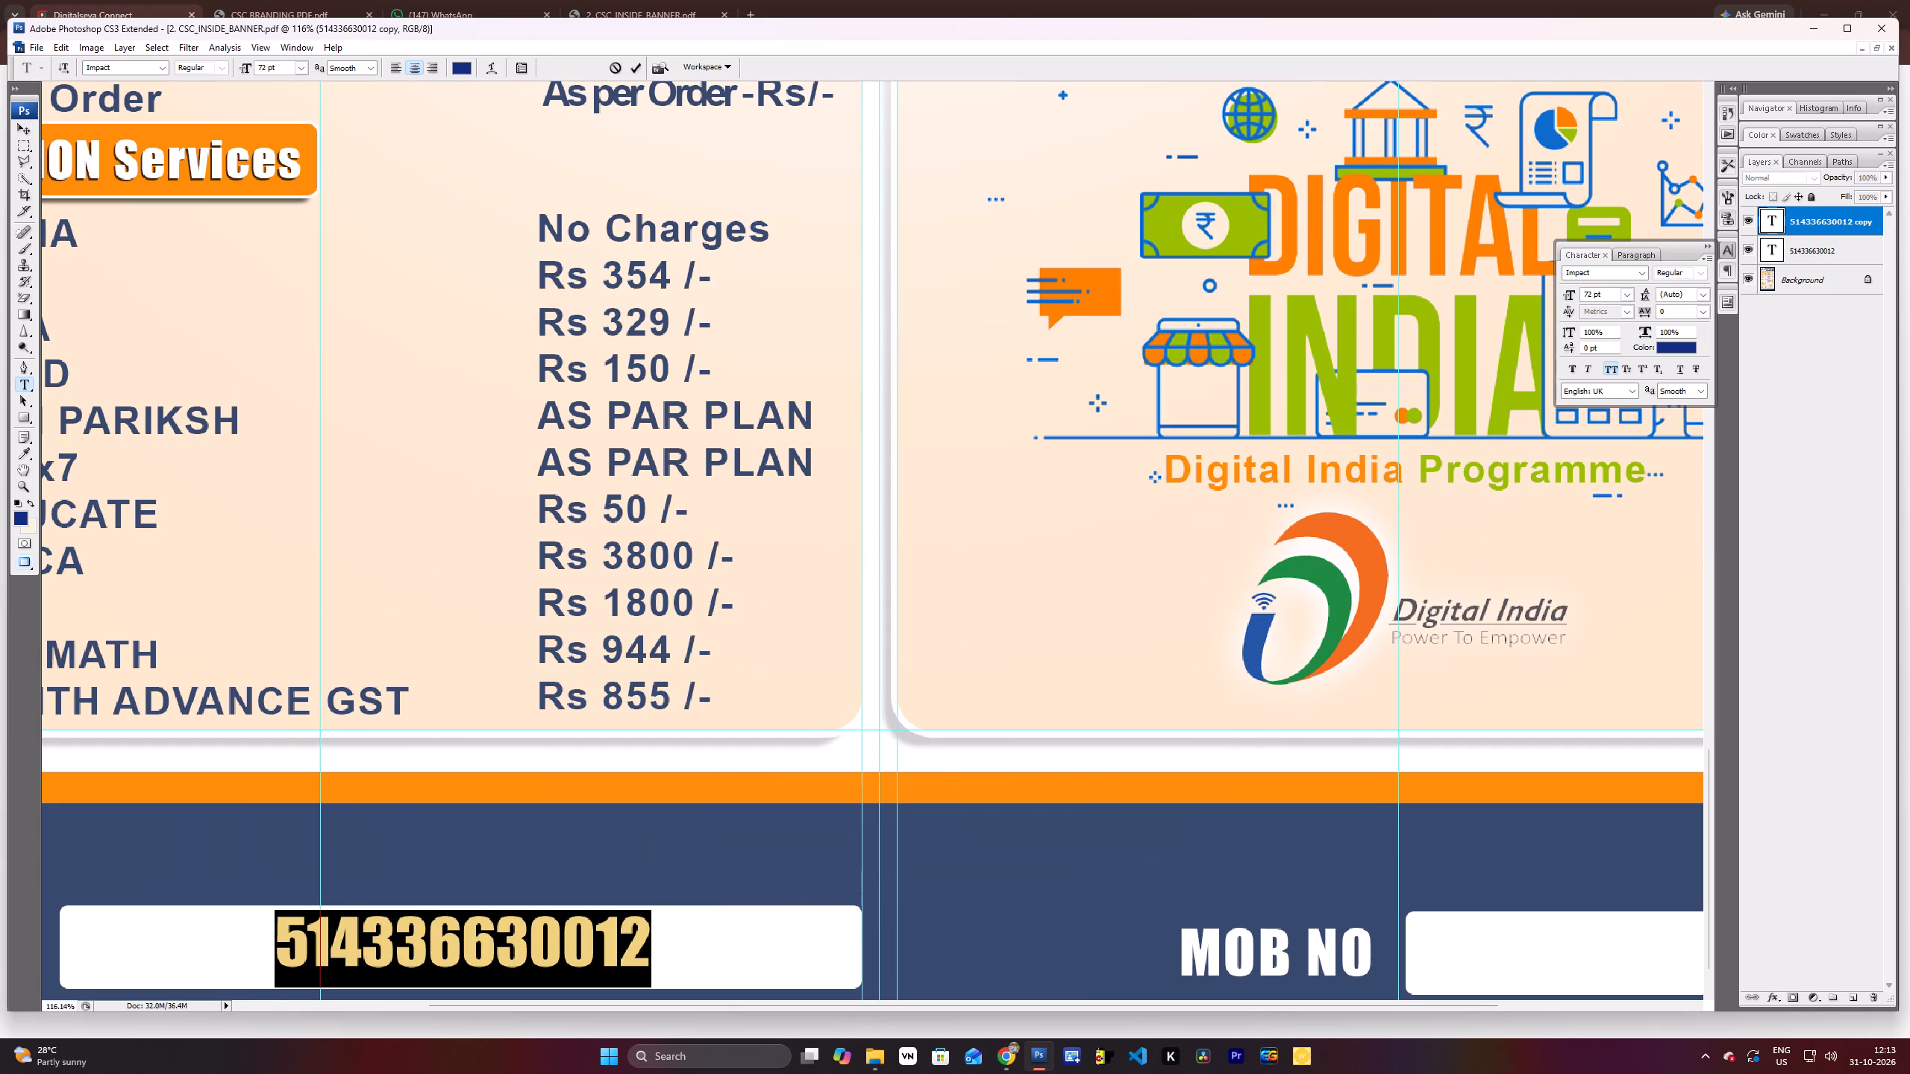
type("mithapali")
key("Return")
key("shift+Left")
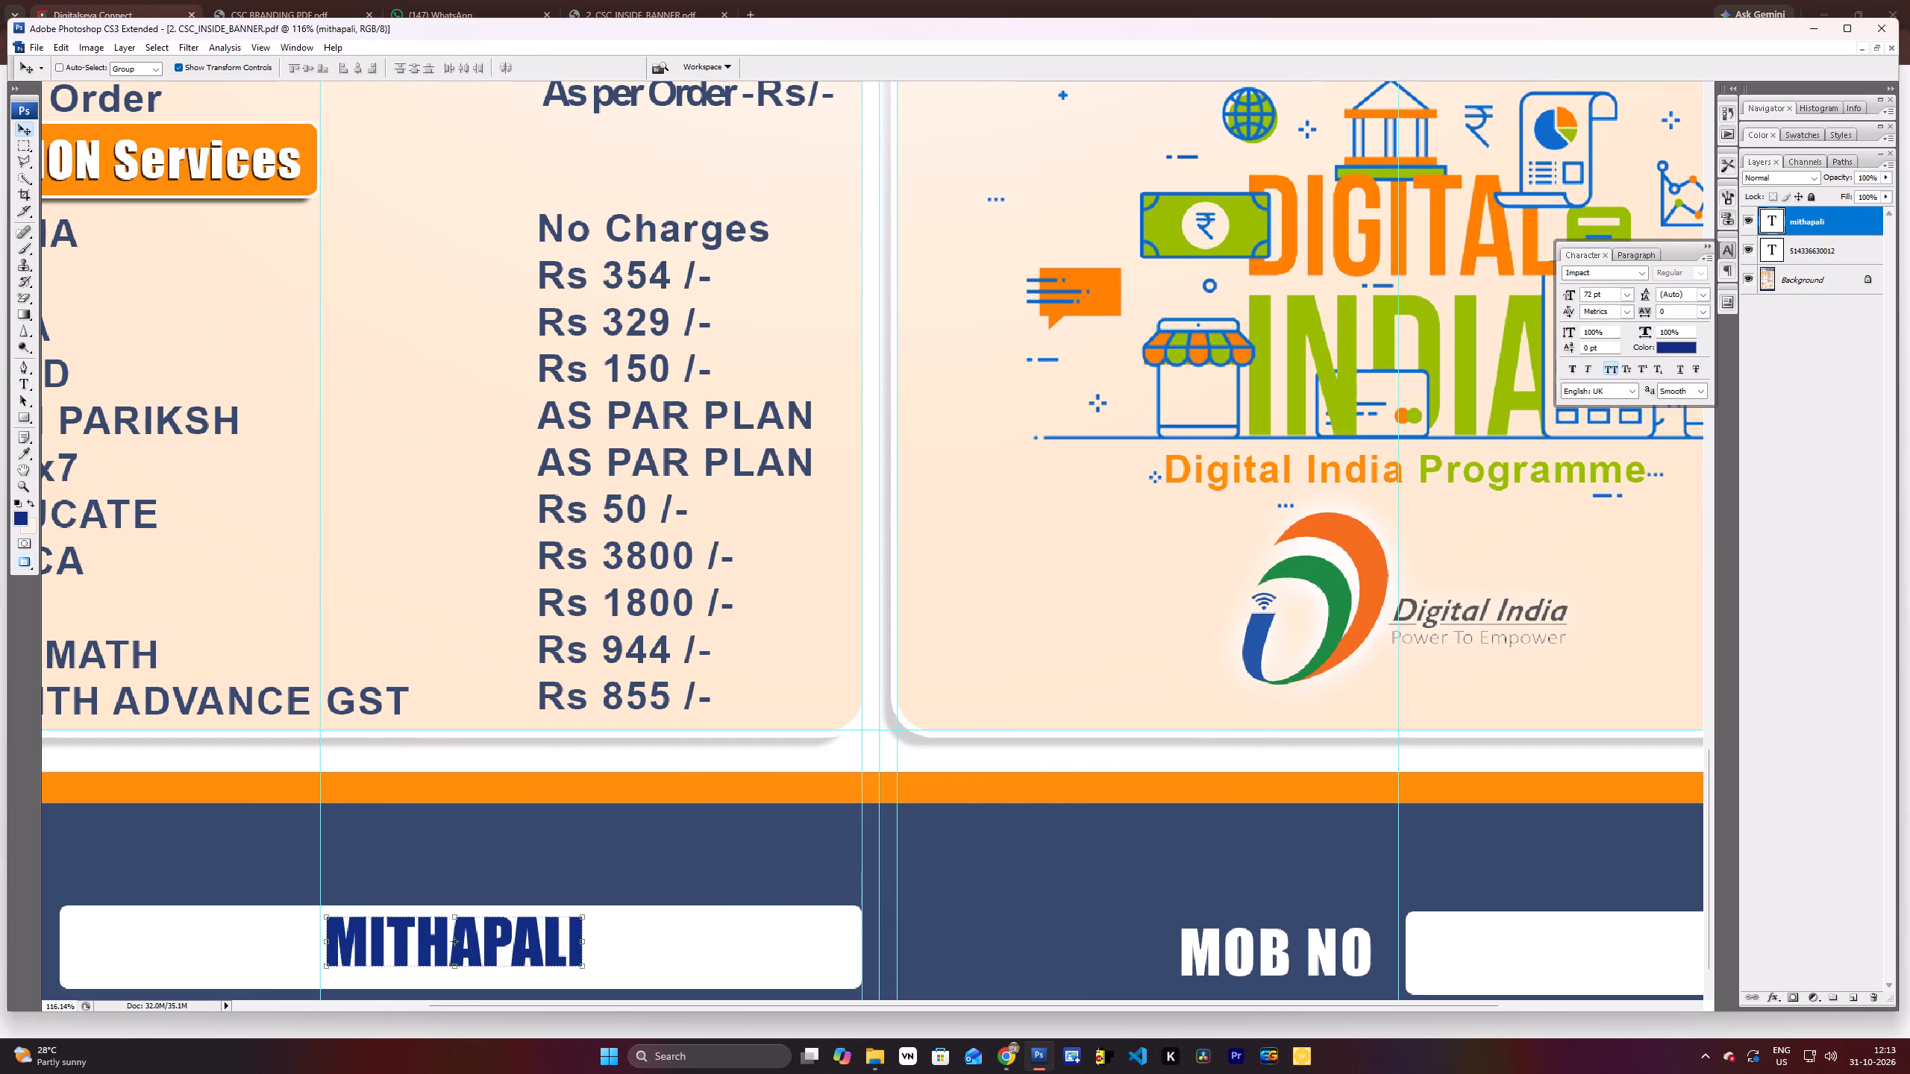
key("shift+Left")
key("shift+Down")
key("shift+Left")
key("shift+Up")
key("shift+Down")
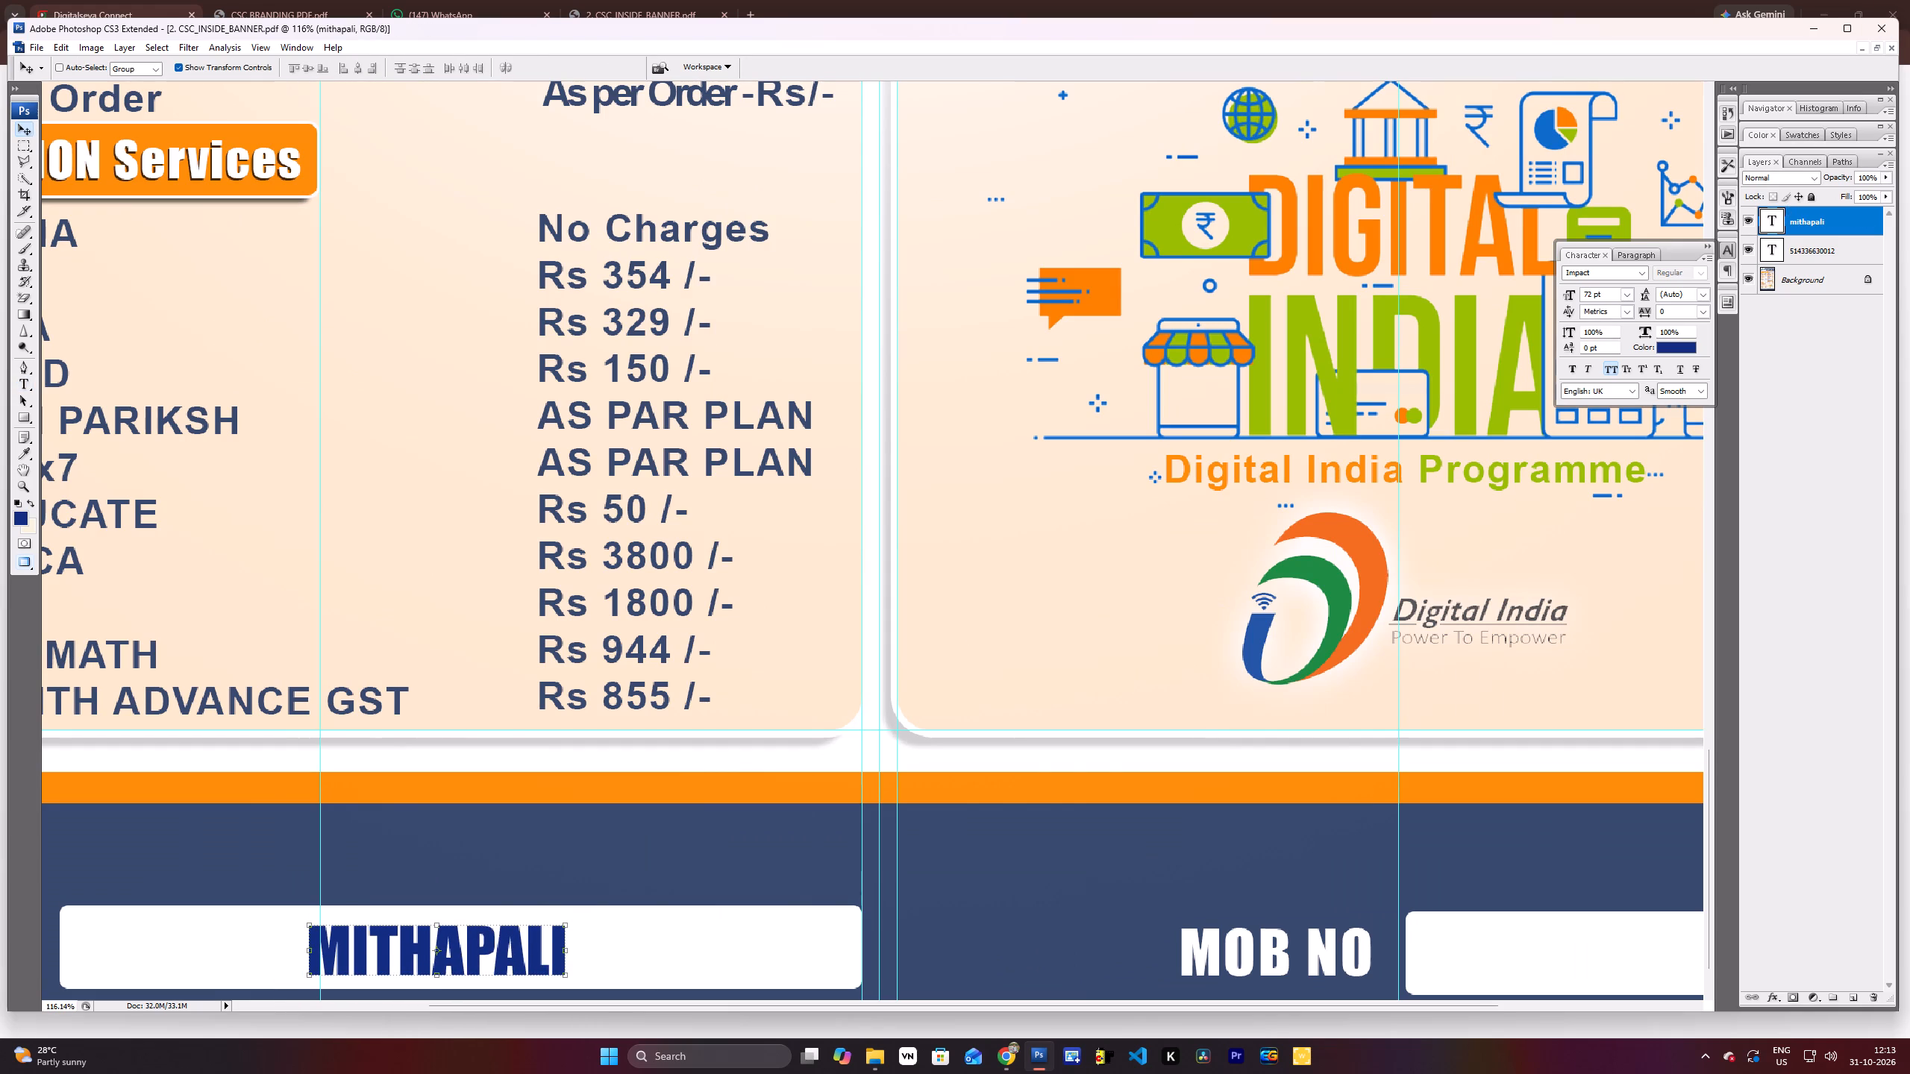
key("shift+Up")
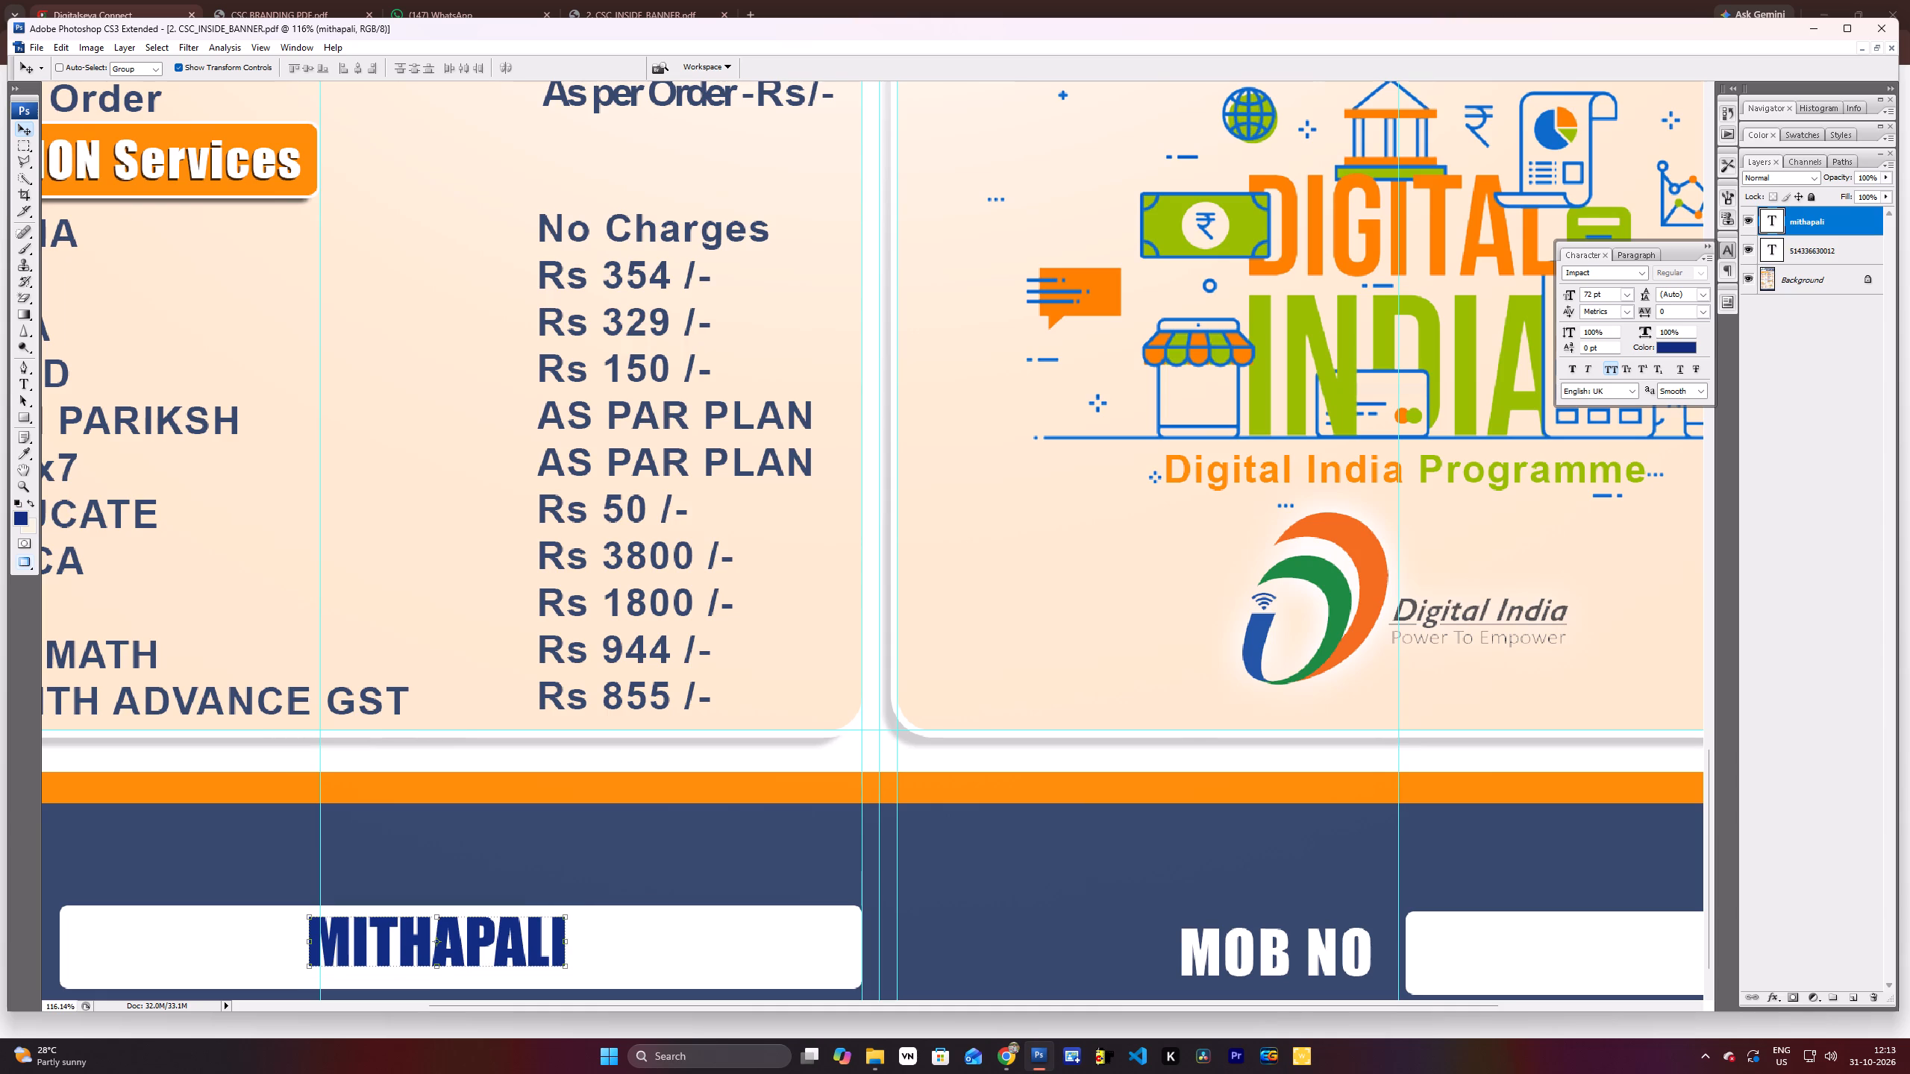
Enlarge the MITHAPALI text to about 86 pt and reposition it inside the GP NAME box.
scroll(1767, 189, "down", 12)
scroll(1449, 560, "up", 3)
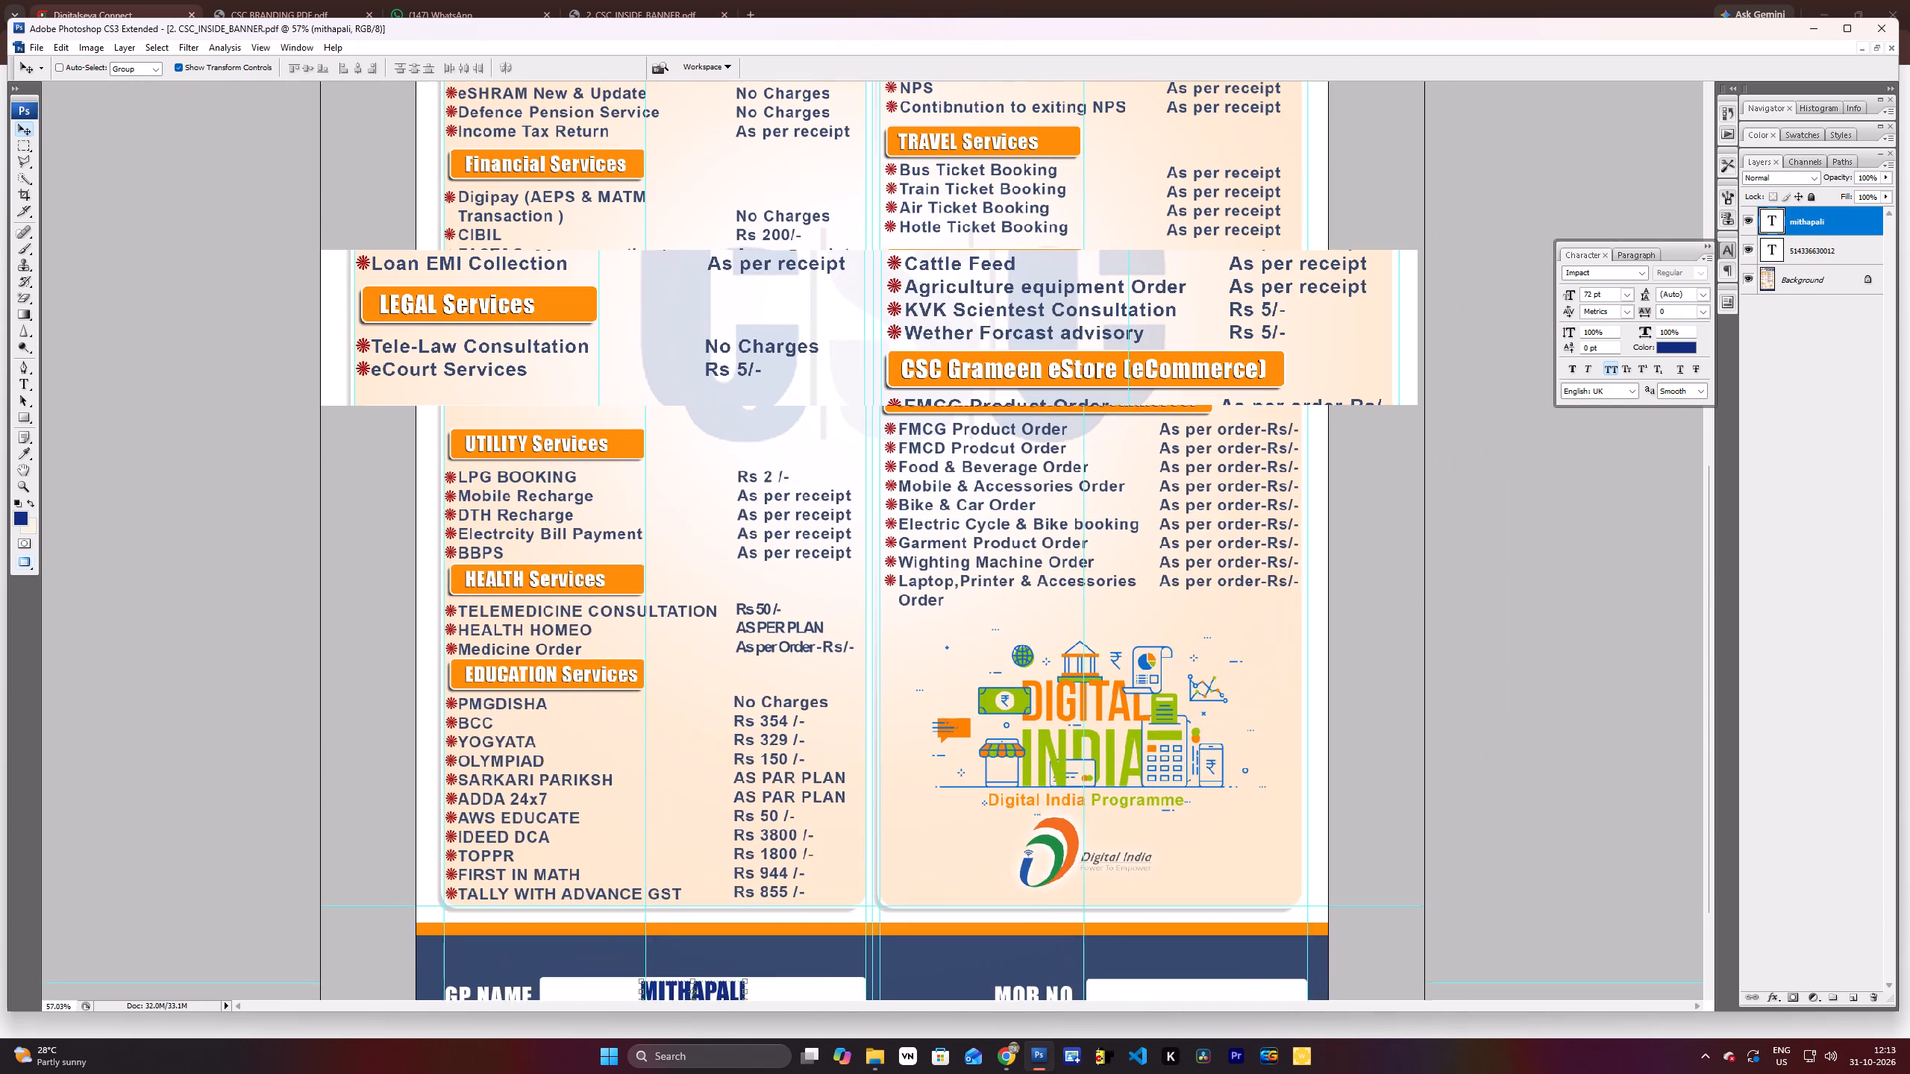
scroll(1539, 683, "up", 1)
scroll(1559, 454, "down", 5)
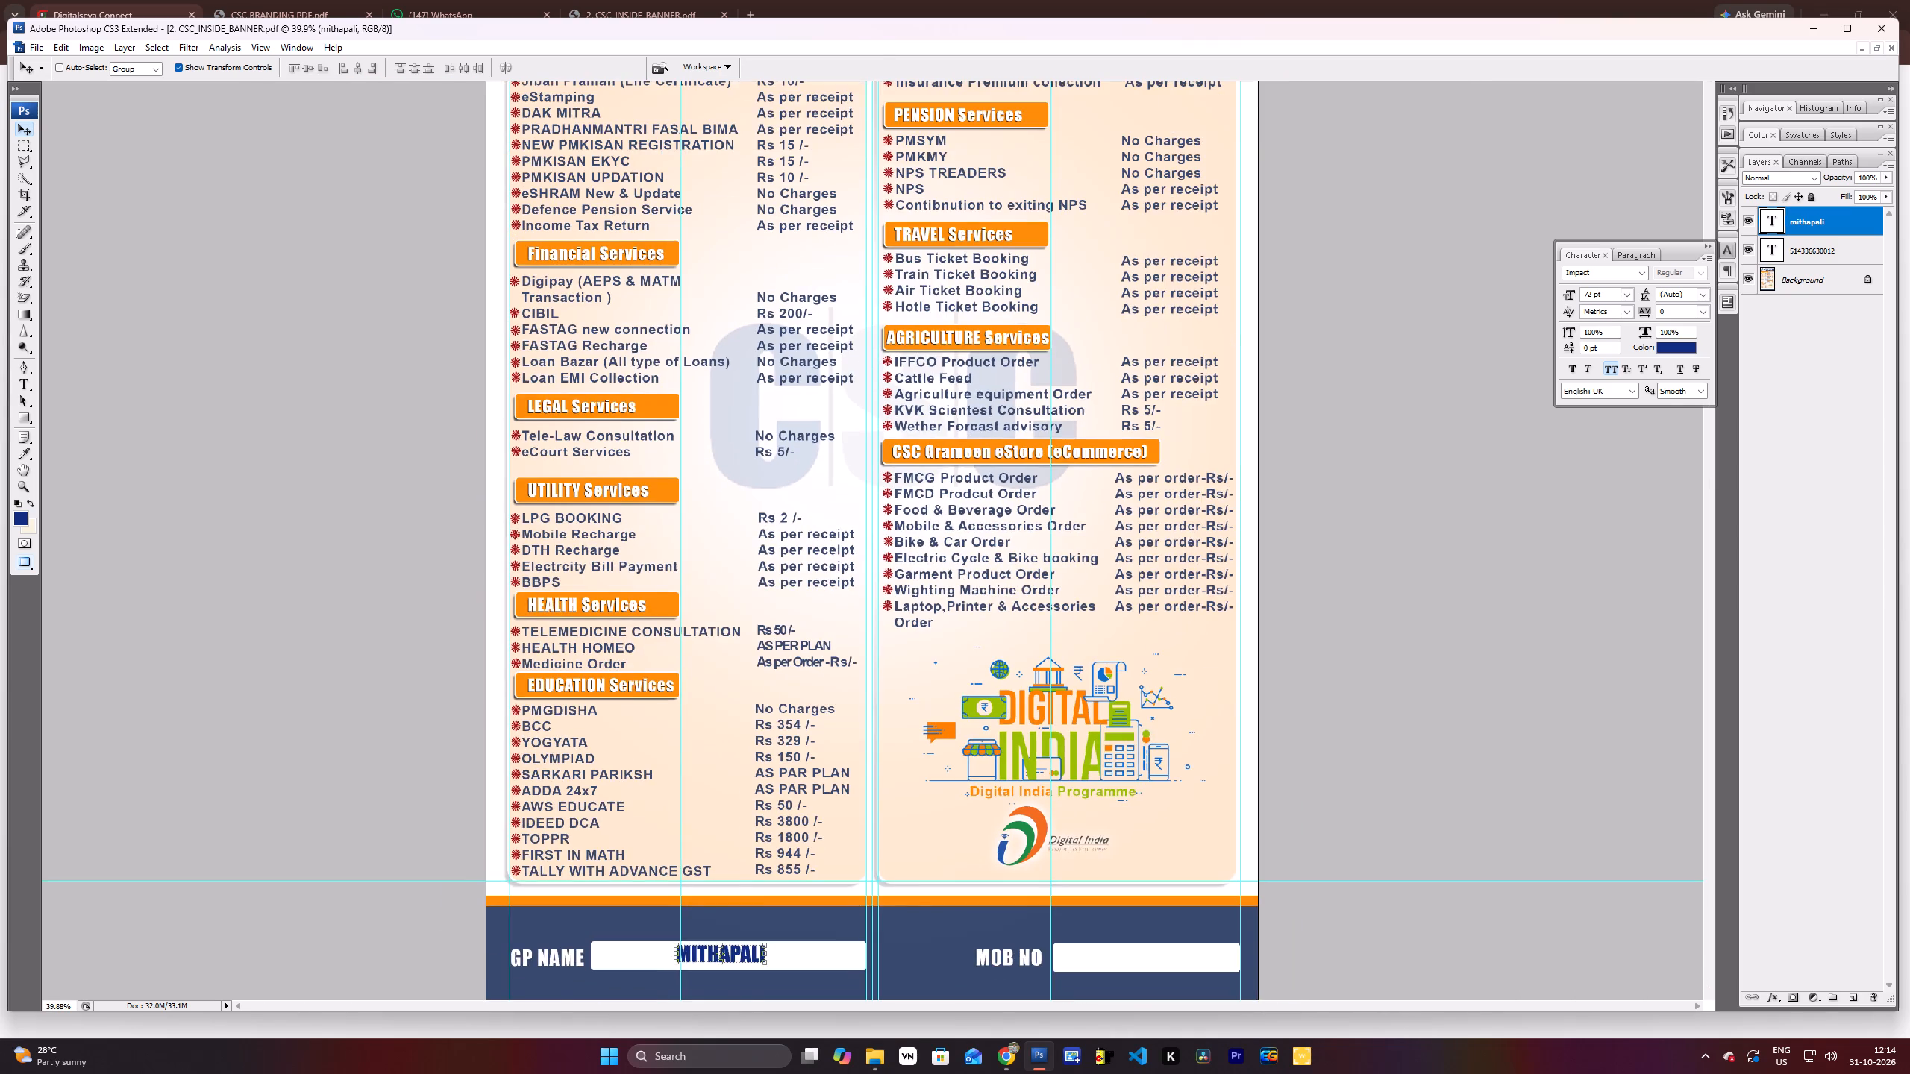
scroll(1818, 358, "up", 2)
scroll(751, 715, "up", 5)
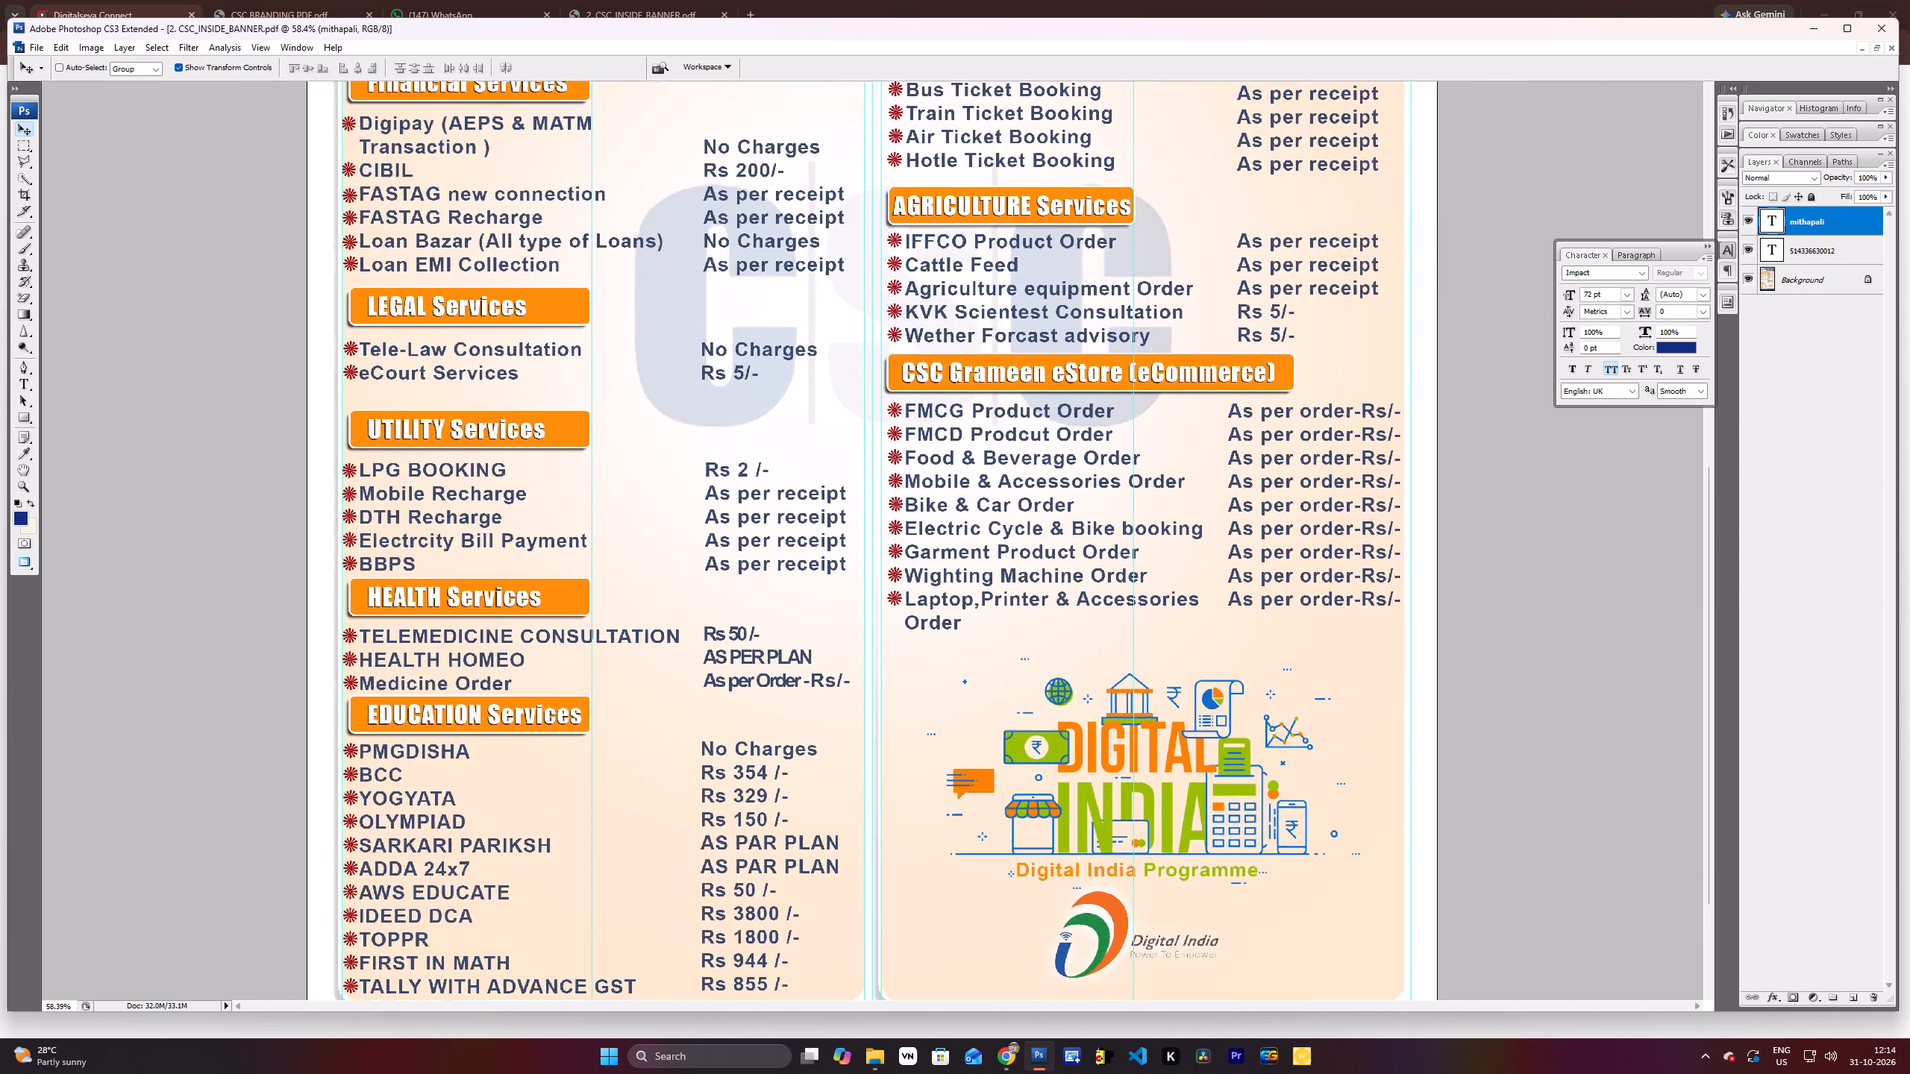
key("space")
key("space")
key("space")
key("space")
key("space")
key("space")
key("space")
key("space")
key("space")
key("space")
key("space")
key("space")
key("space")
key("space")
left_click_drag(748, 815, 760, 478)
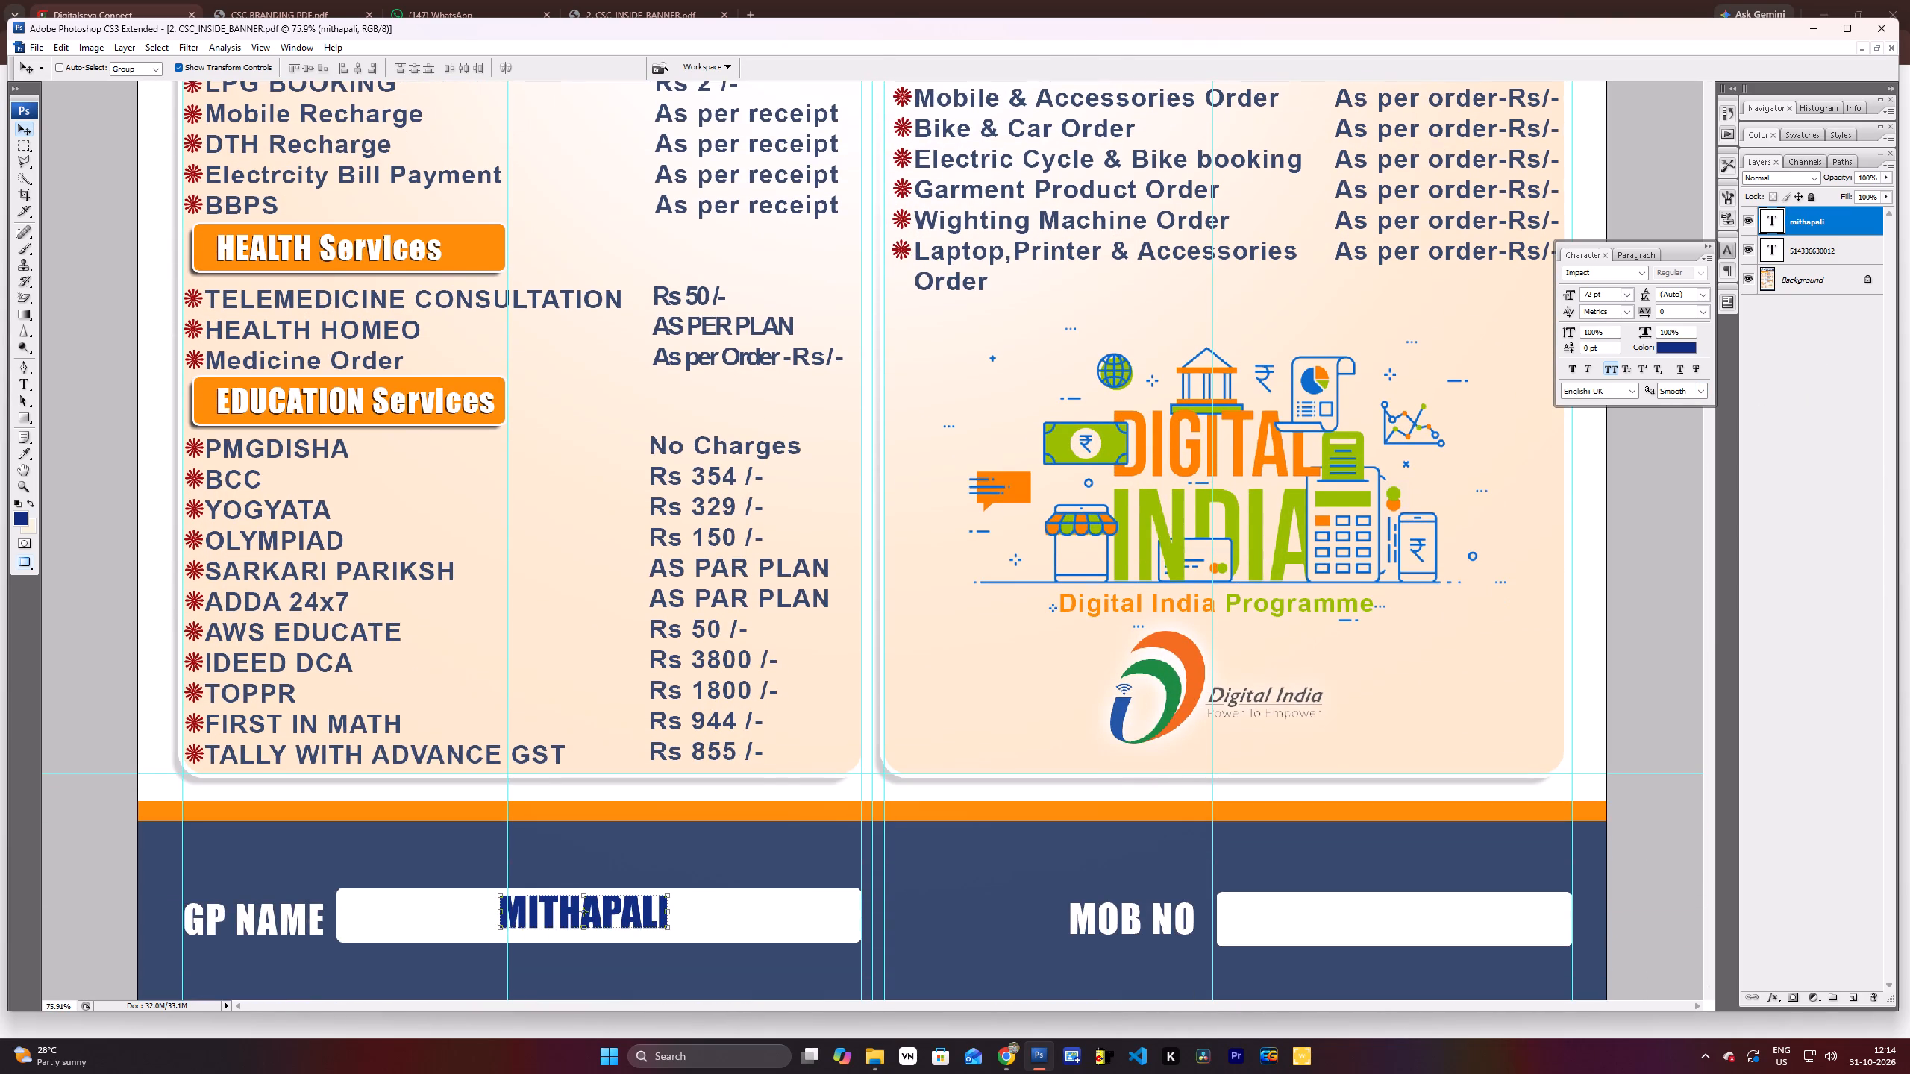
left_click_drag(625, 911, 569, 909)
left_click_drag(615, 894, 681, 877, "shift")
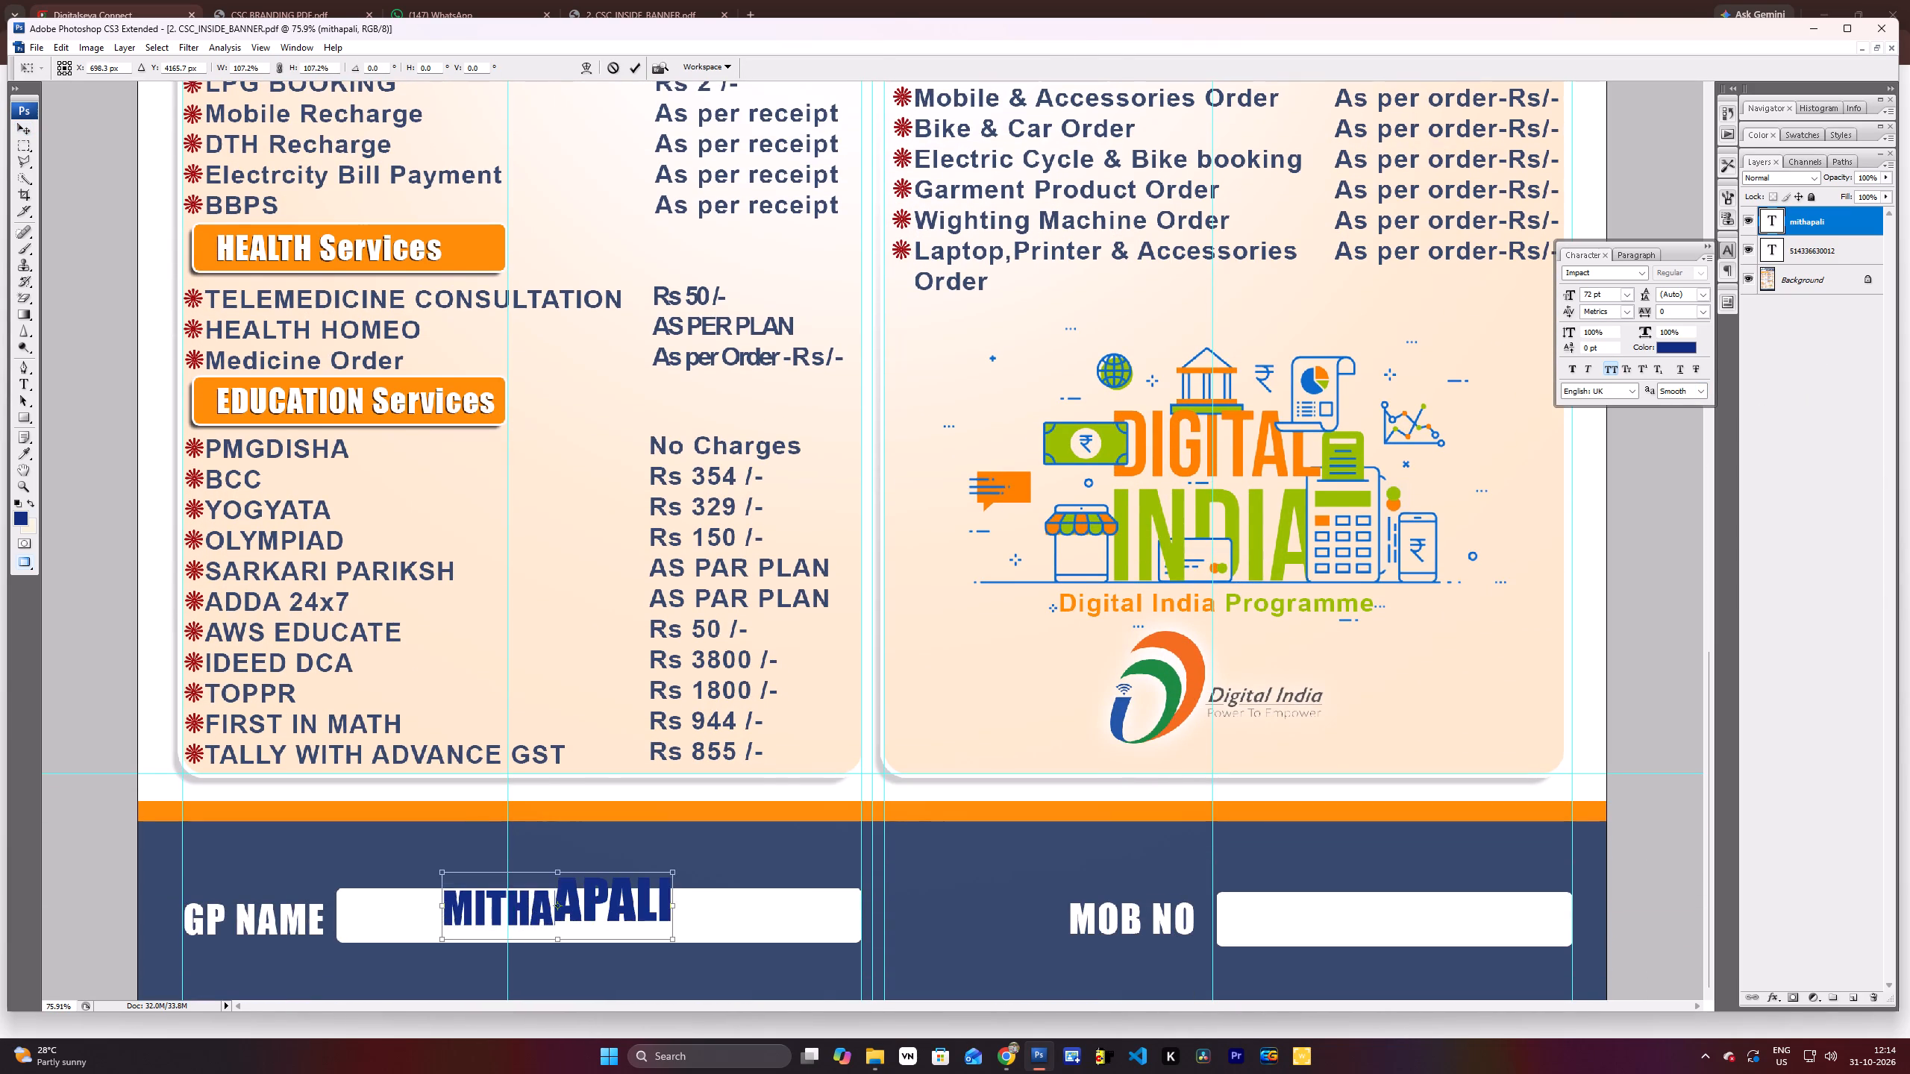
left_click_drag(681, 877, 648, 884, "shift")
key("Return")
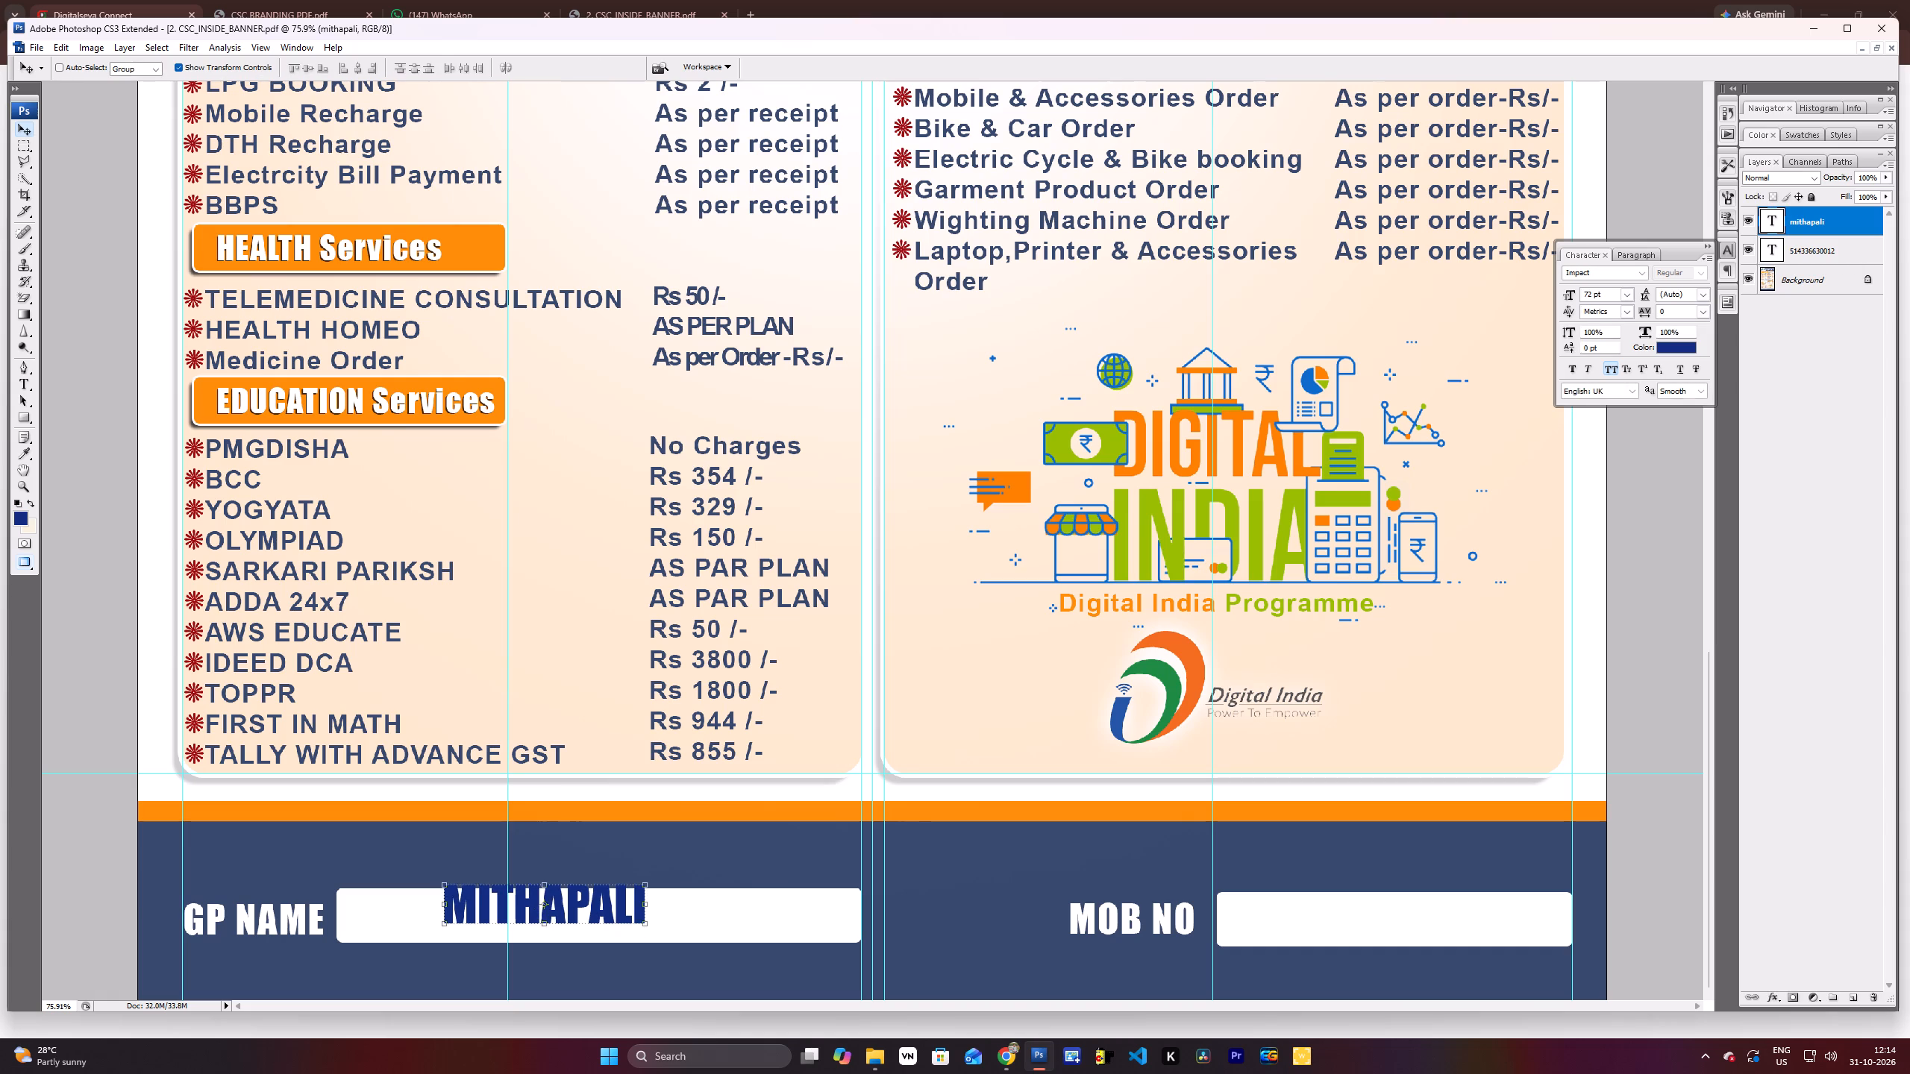
left_click_drag(594, 917, 604, 927)
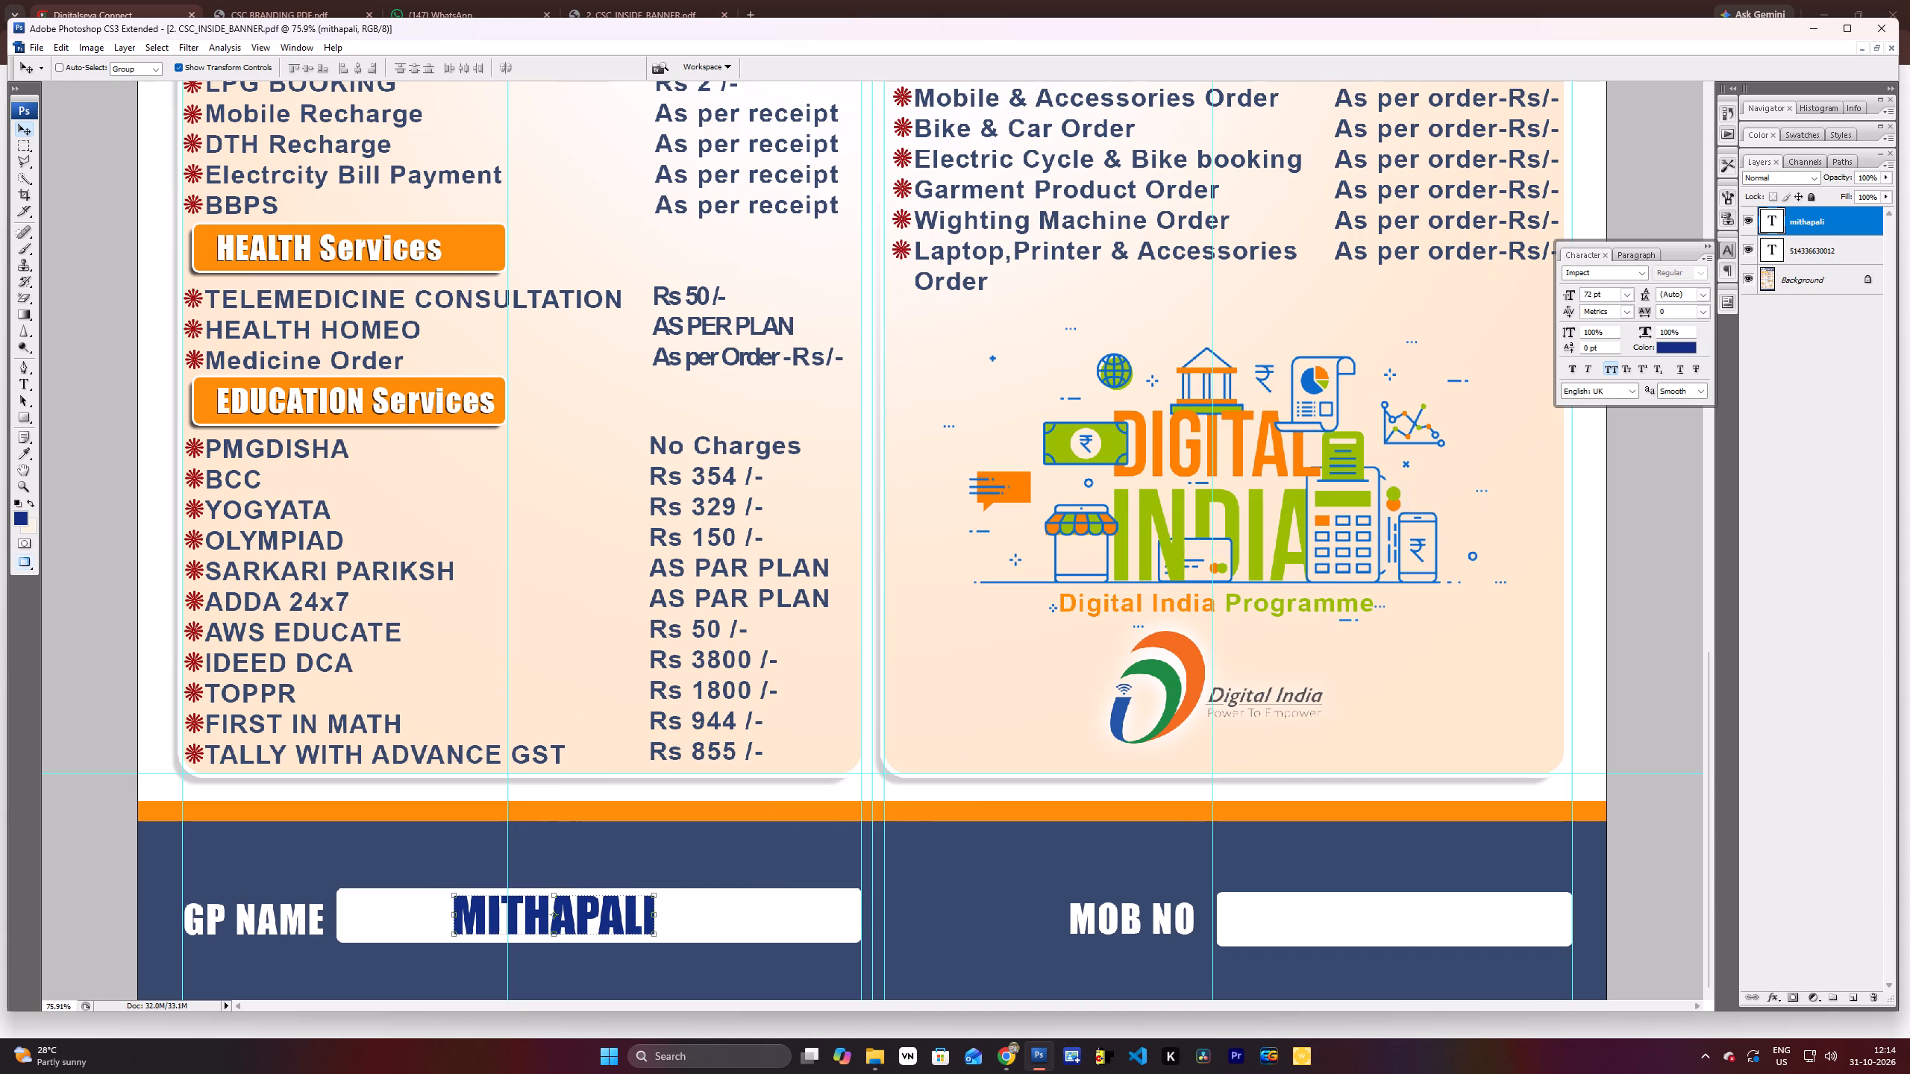
Duplicate the MITHAPALI text layer and place the copy in the white MOB NO box.
key("ctrl+j")
left_click_drag(606, 925, 1467, 929)
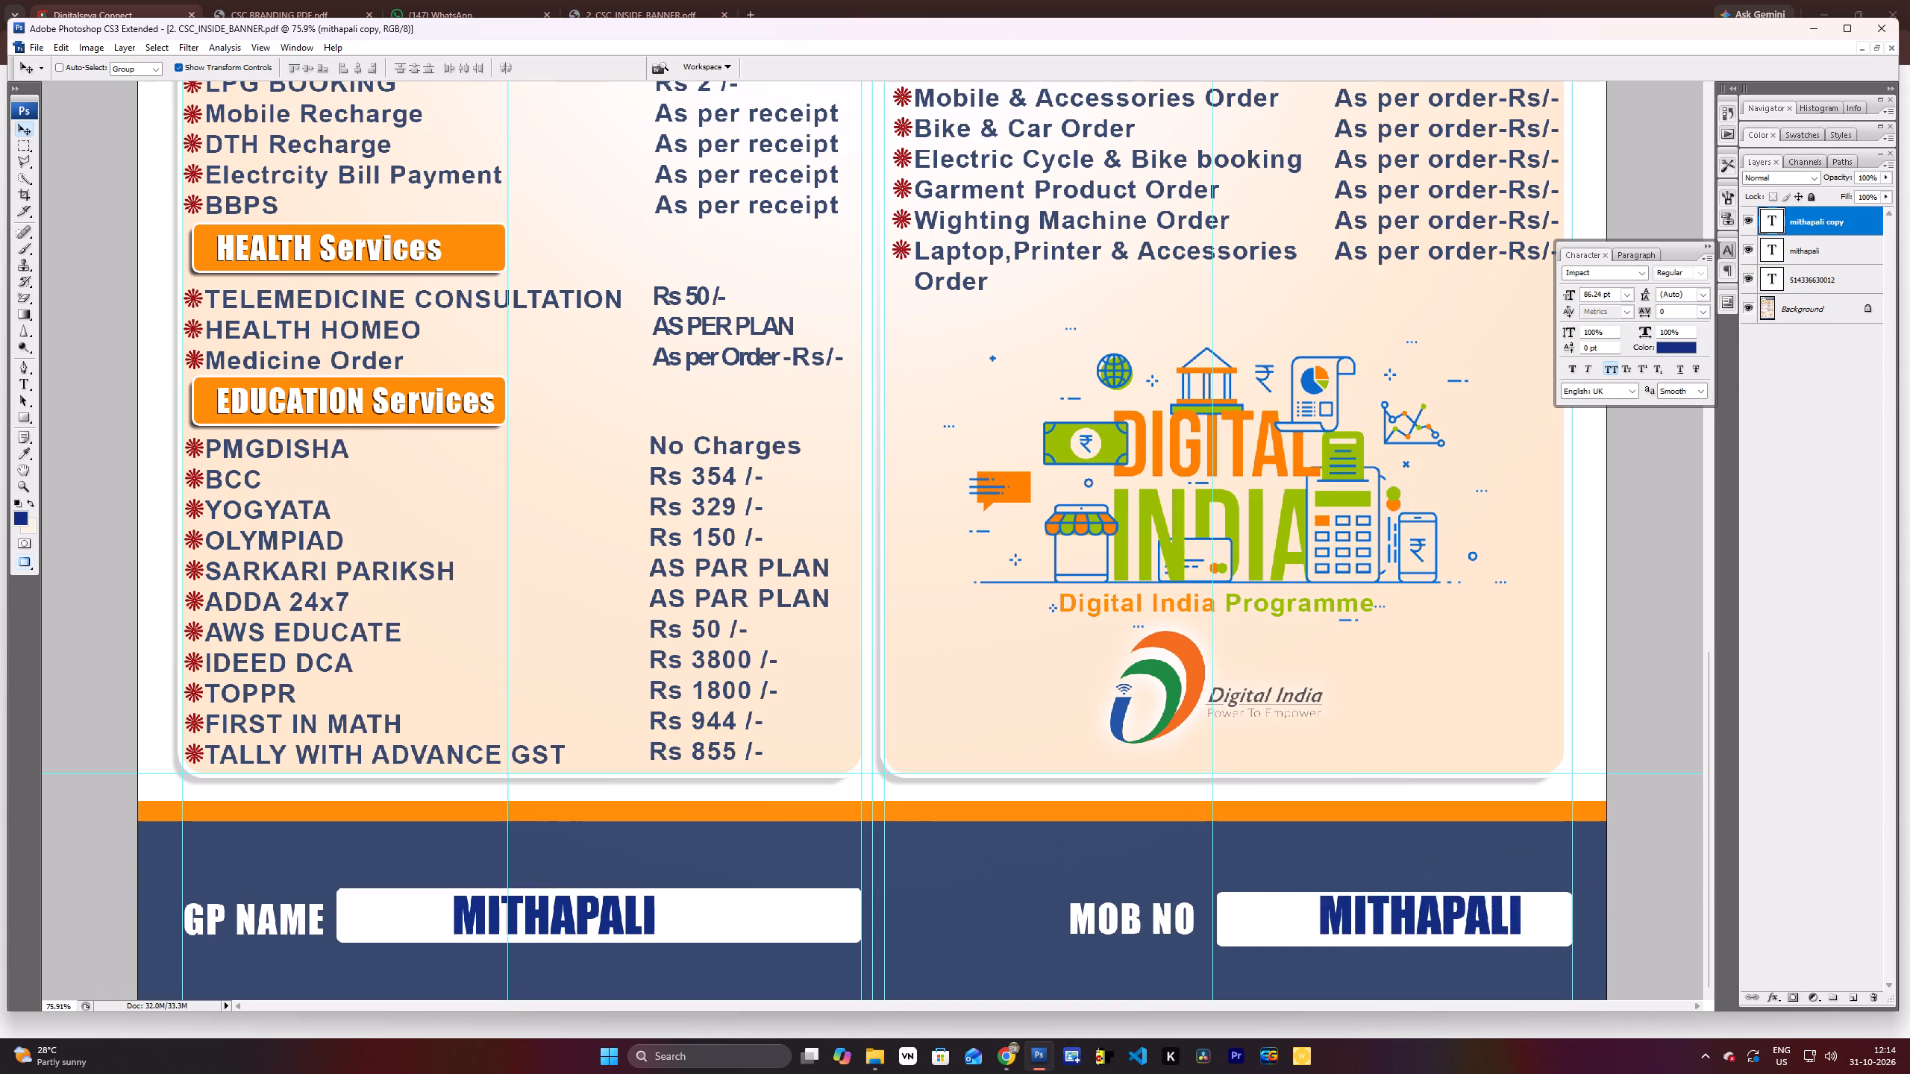
left_click_drag(1467, 929, 1453, 925)
scroll(1465, 889, "up", 2)
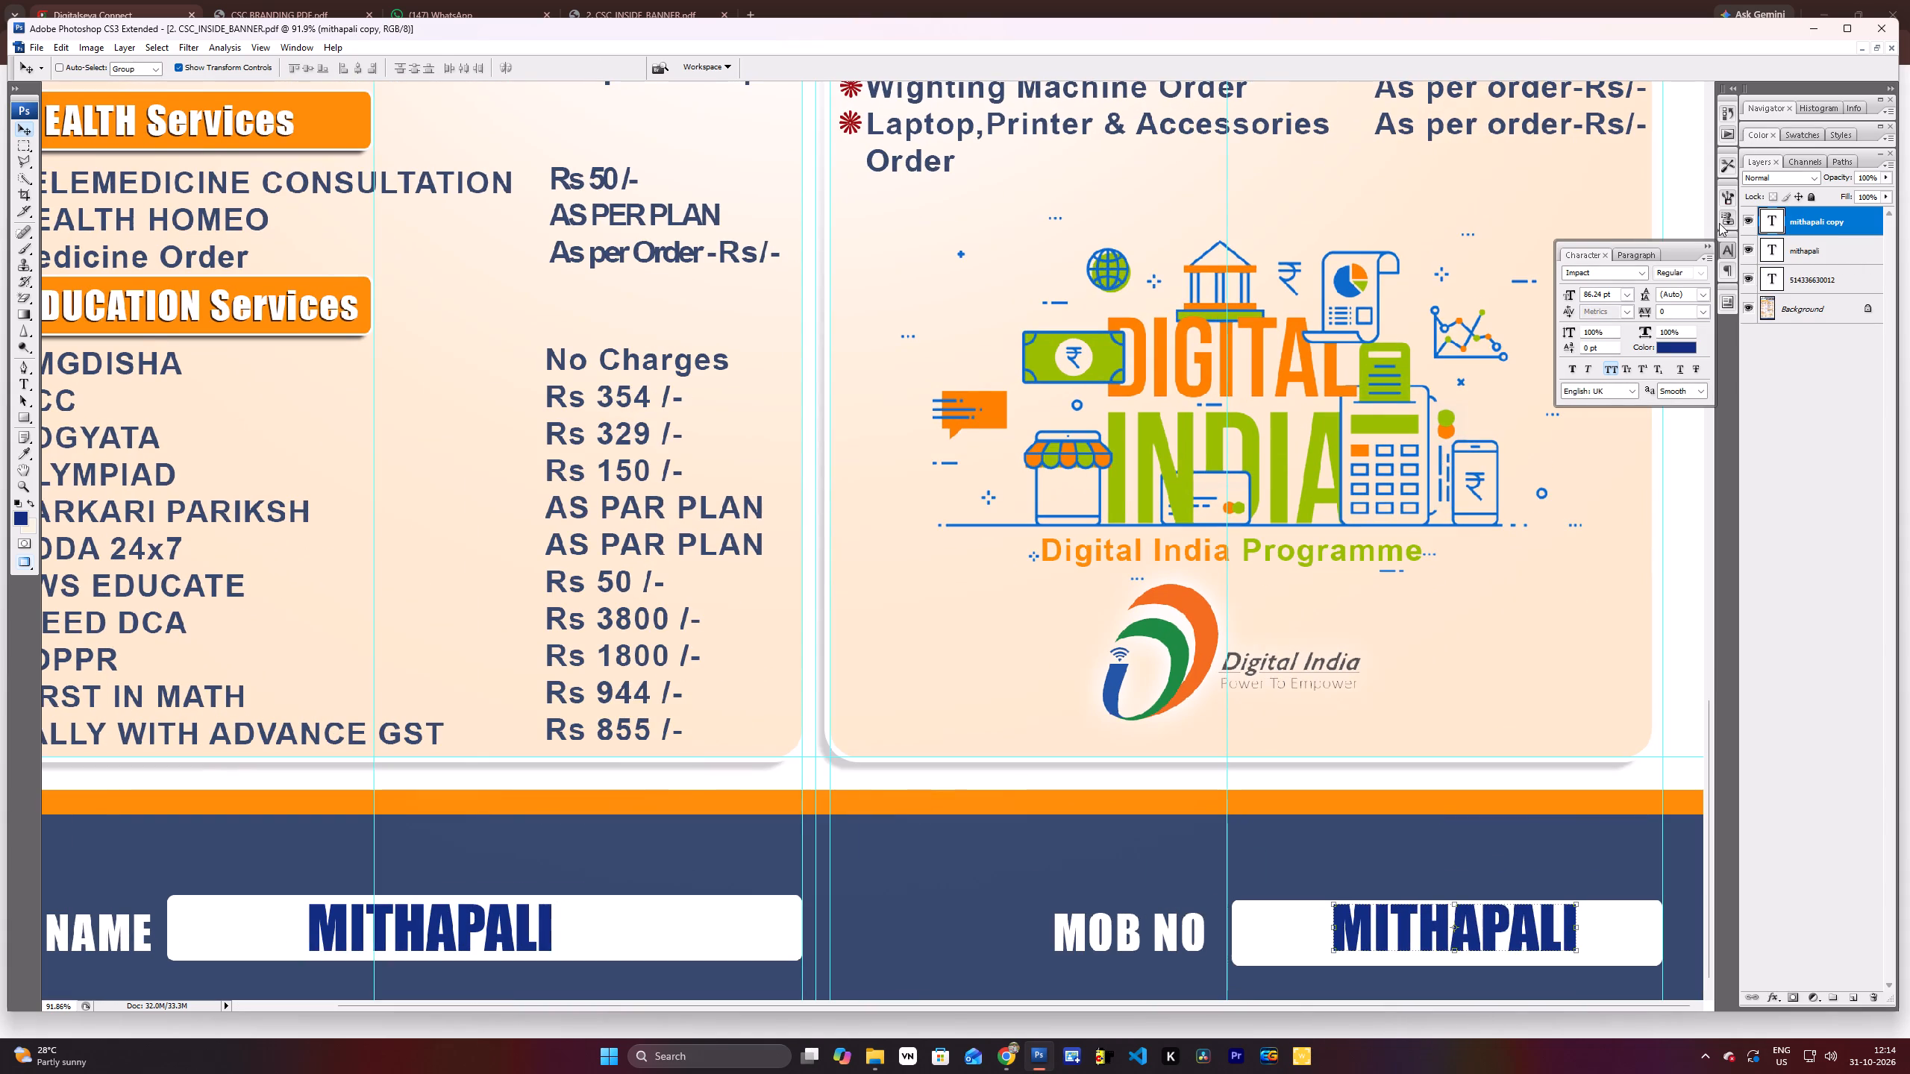
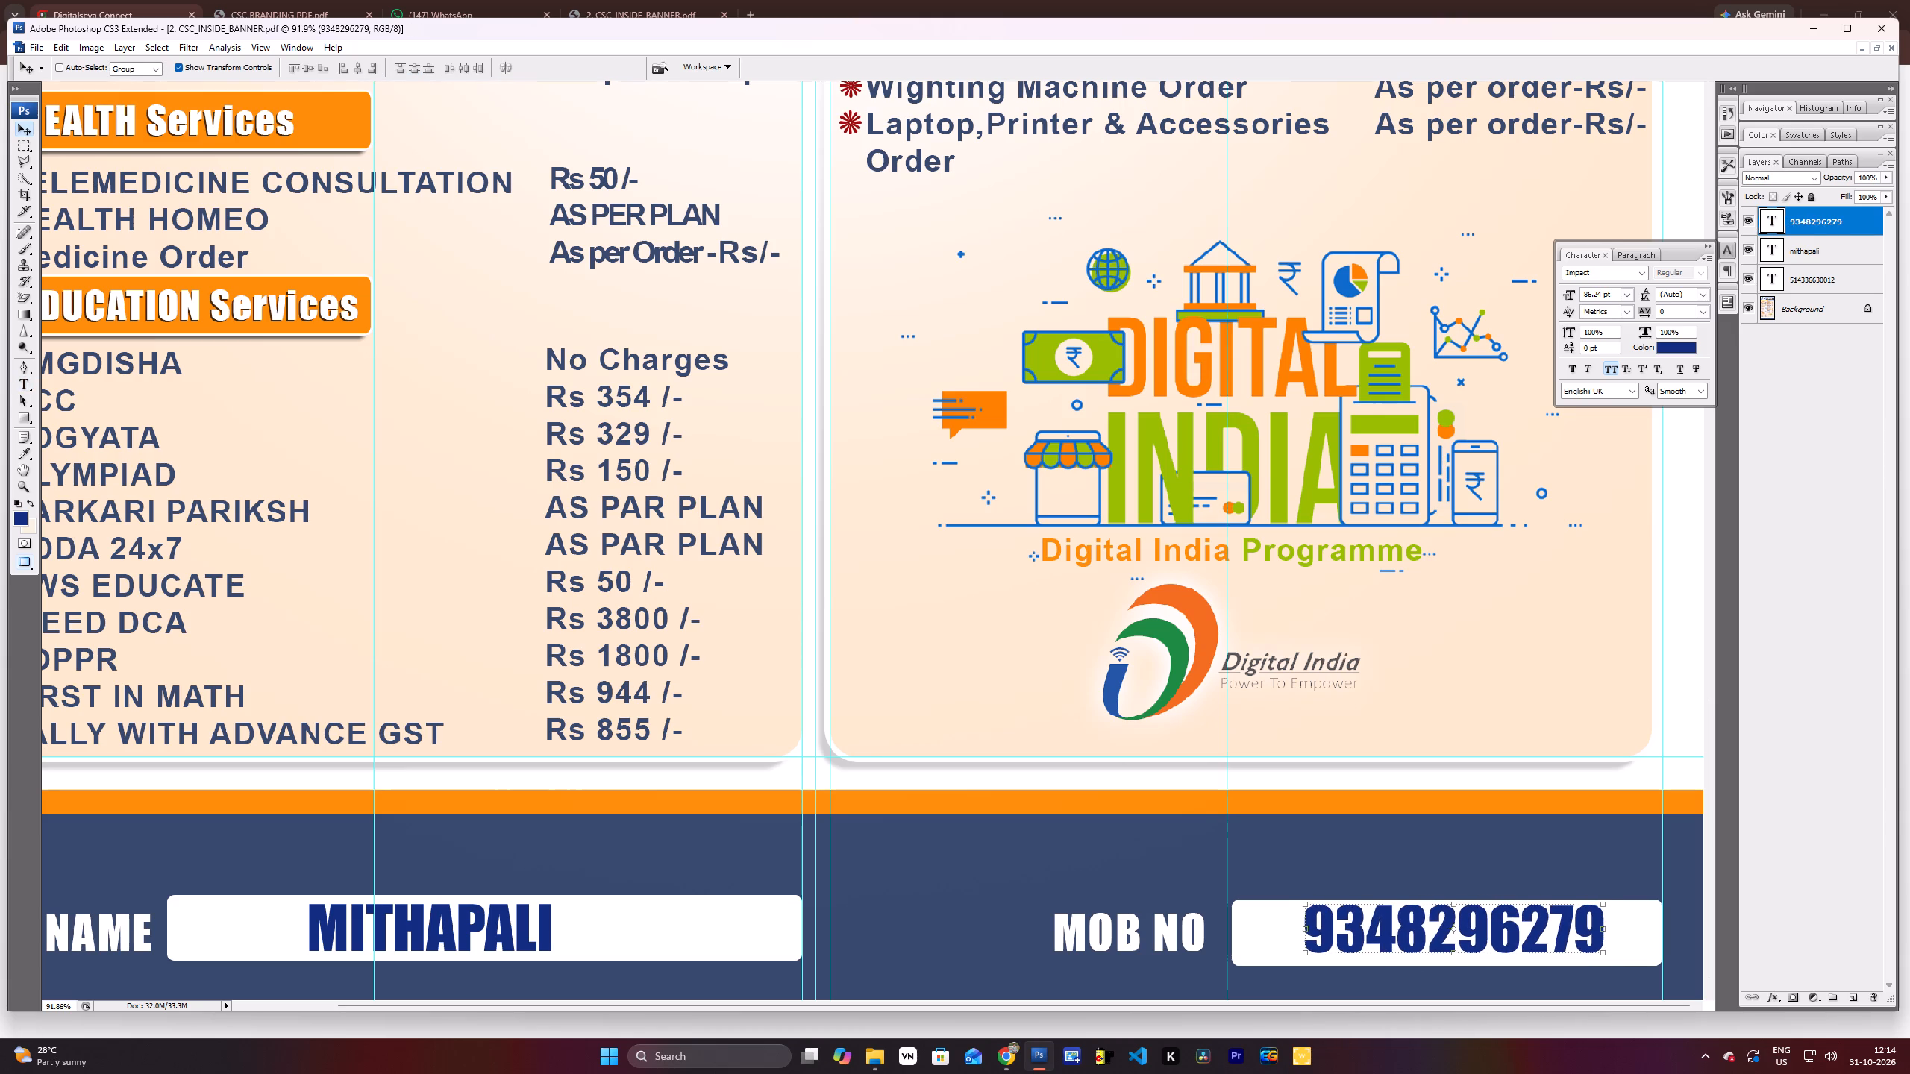
Nudge the mobile number text slightly downward and towards the MOB NO label inside its white box.
key("Left")
key("Down")
key("Return")
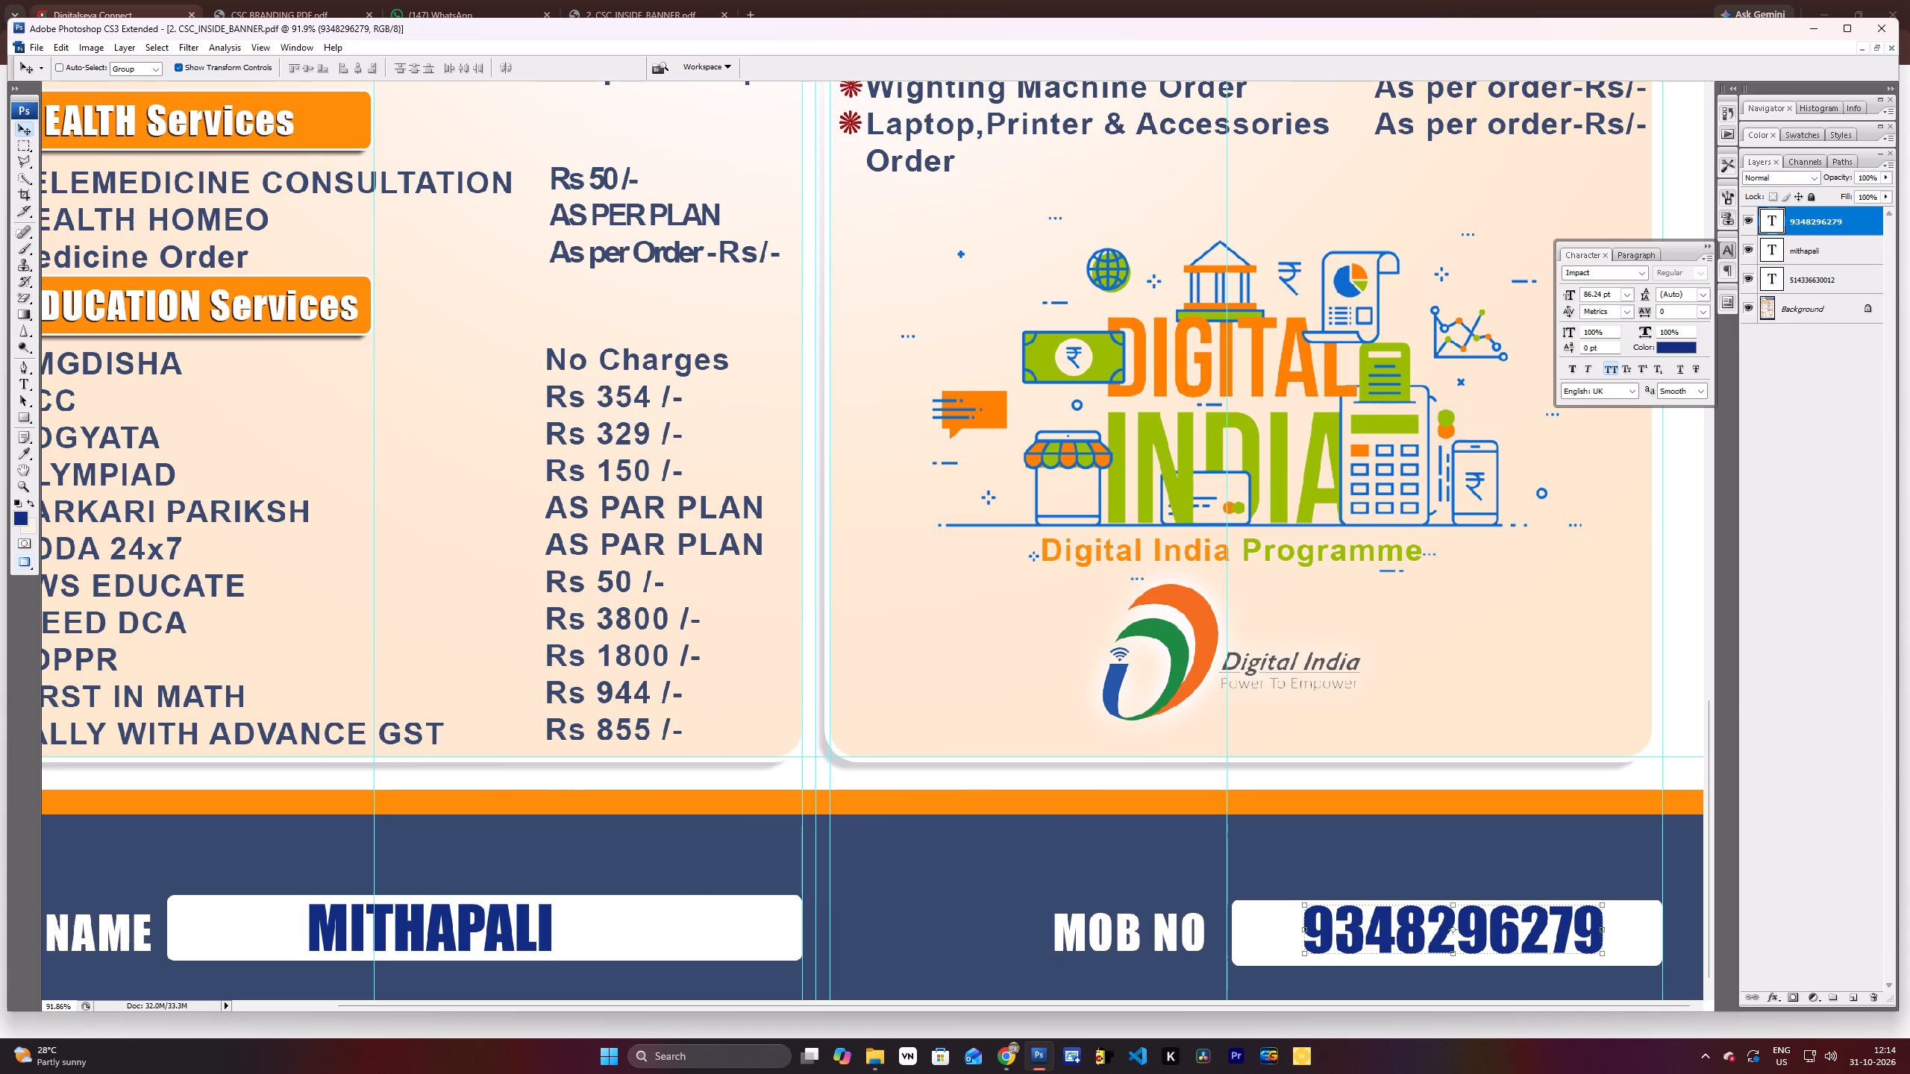
Merge all the visible text layers of the CSC inside banner into the Background layer.
key("ctrl+shift+e")
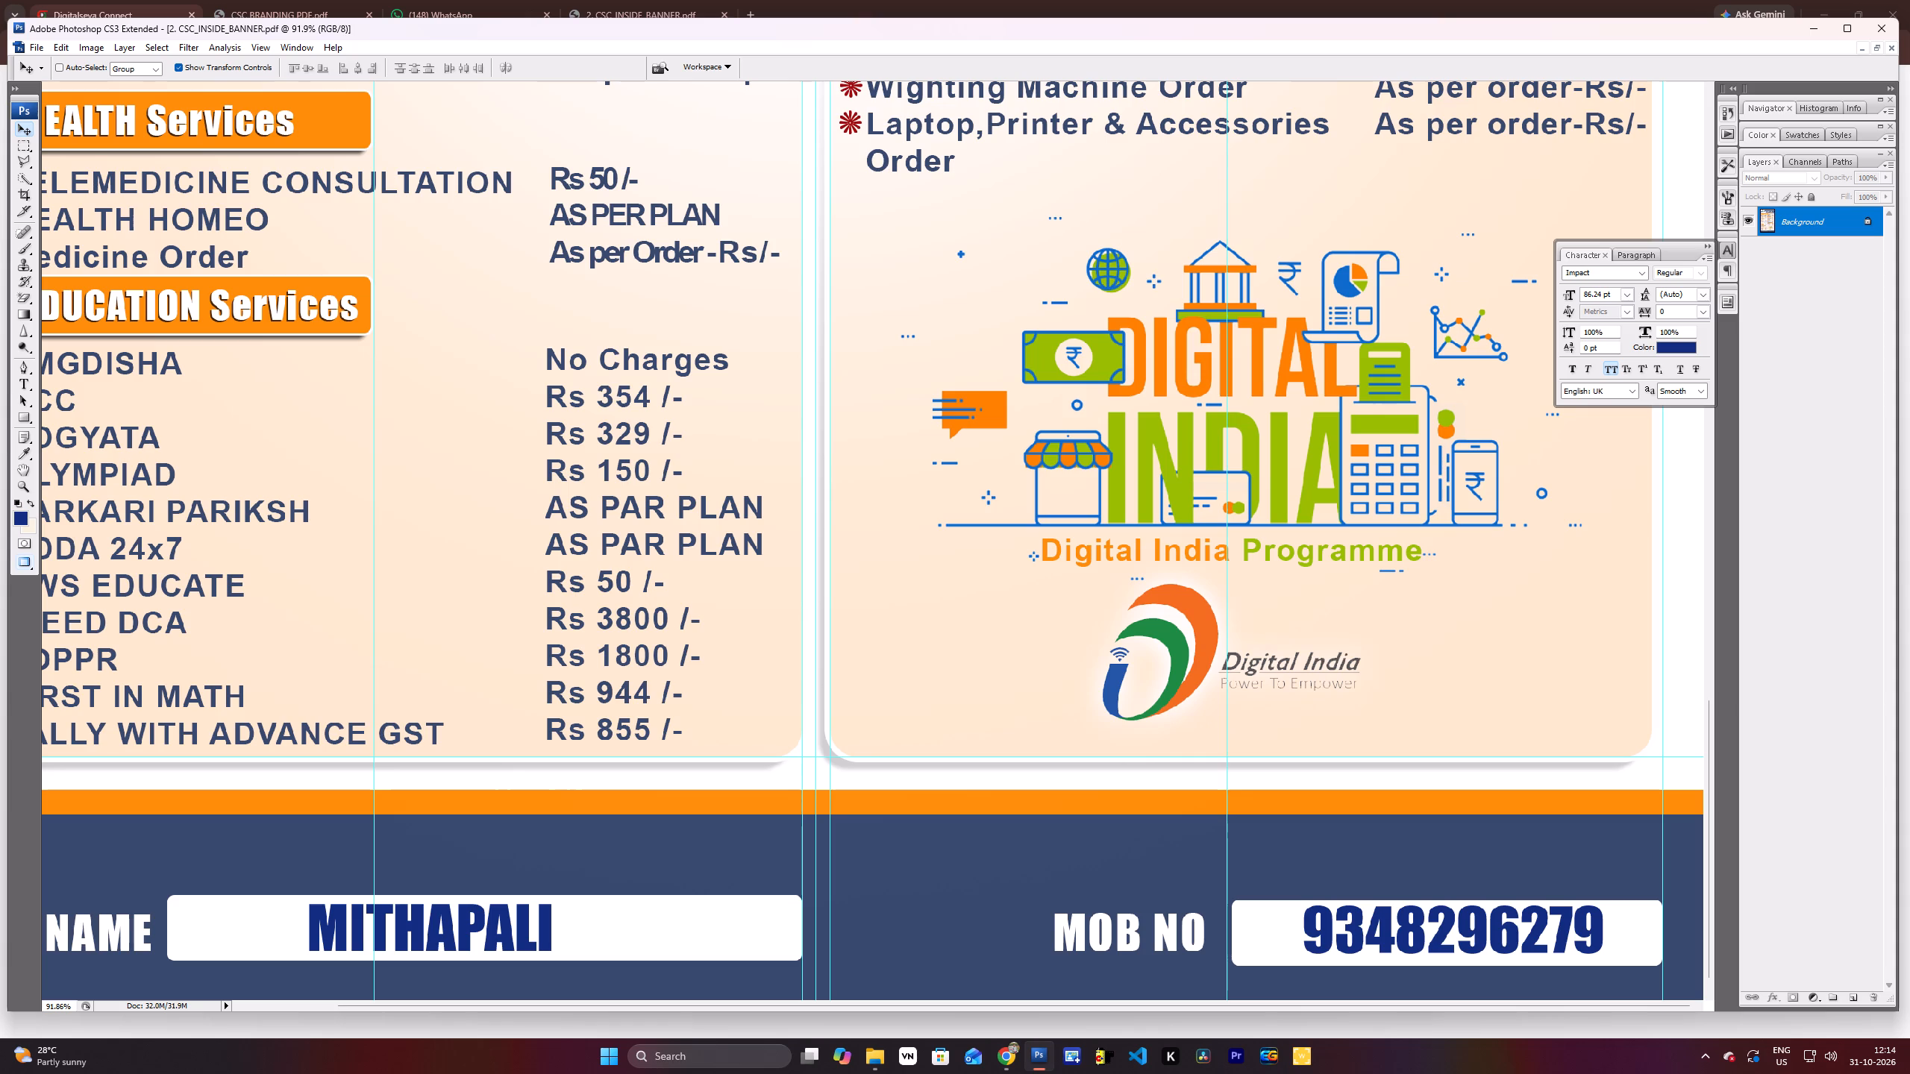
scroll(1177, 126, "down", 8)
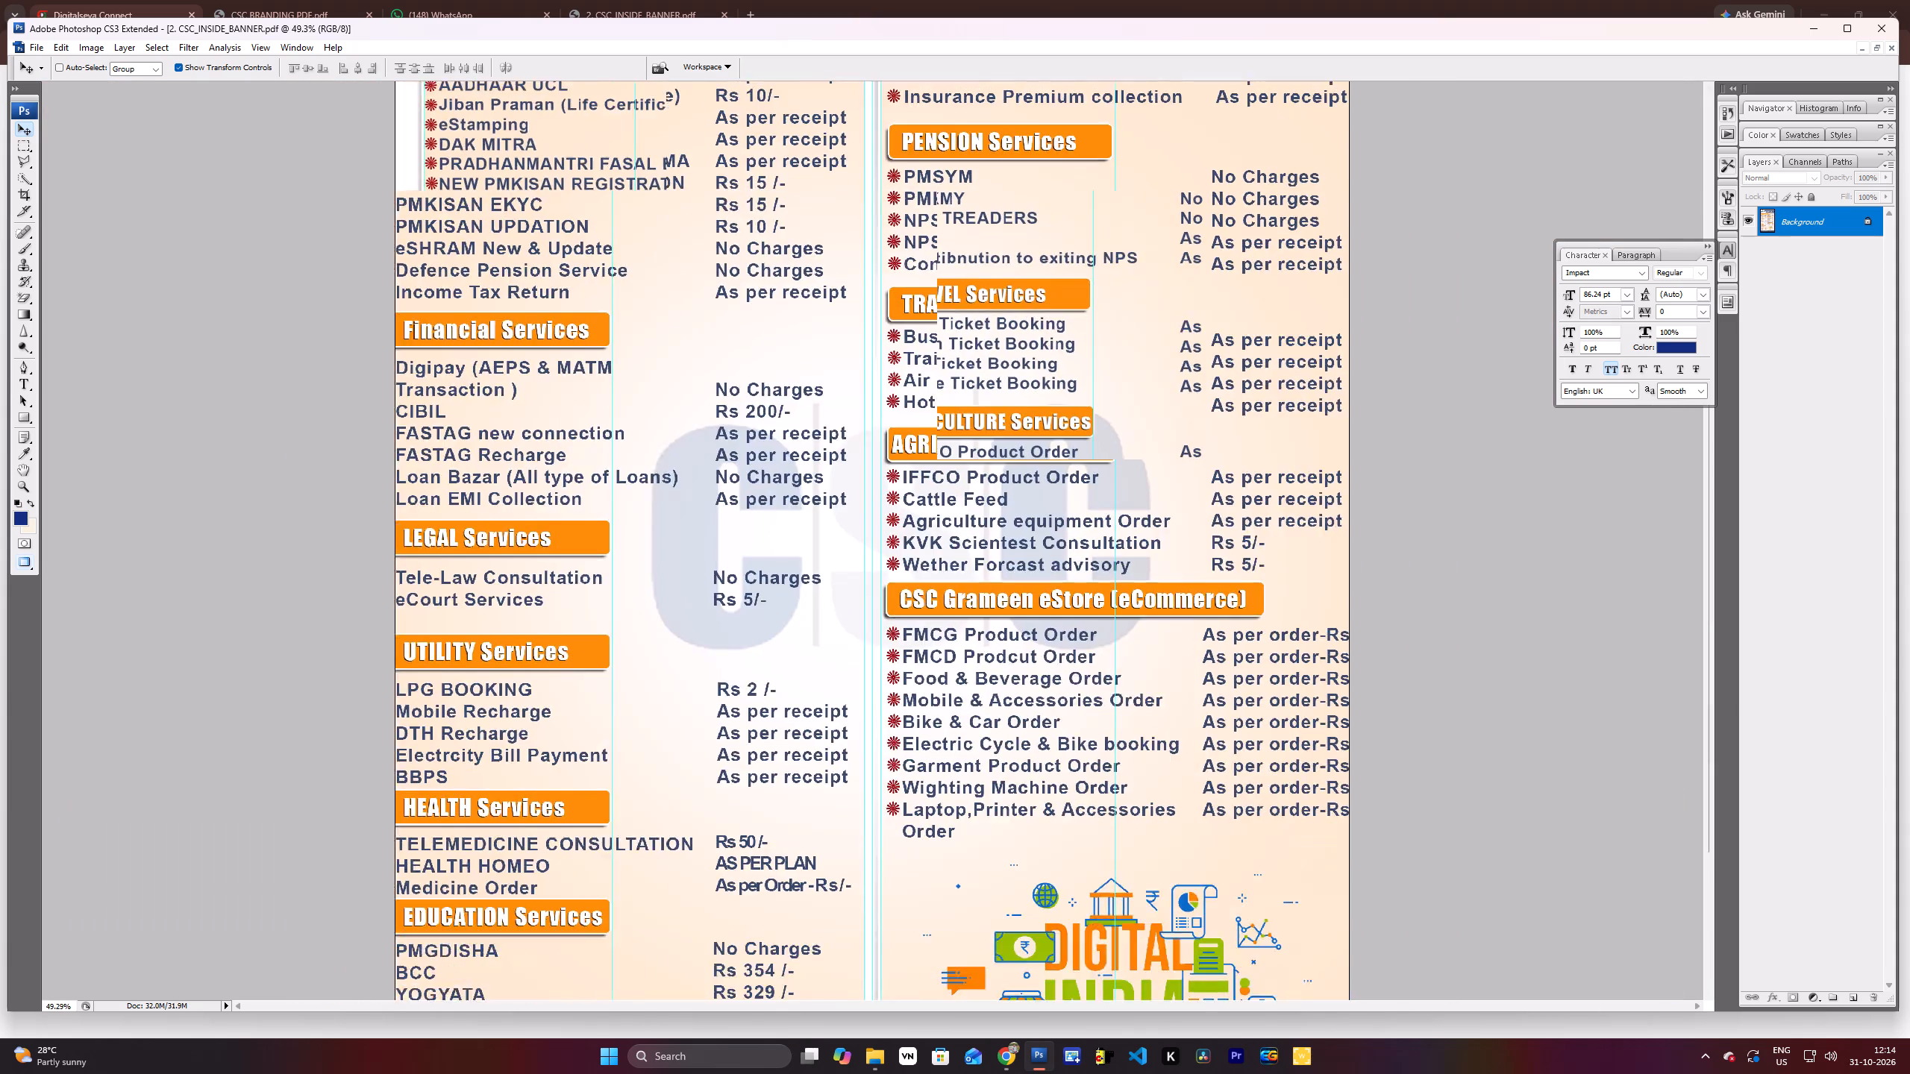
scroll(1192, 301, "down", 4)
scroll(1223, 720, "down", 6)
scroll(1092, 445, "up", 2)
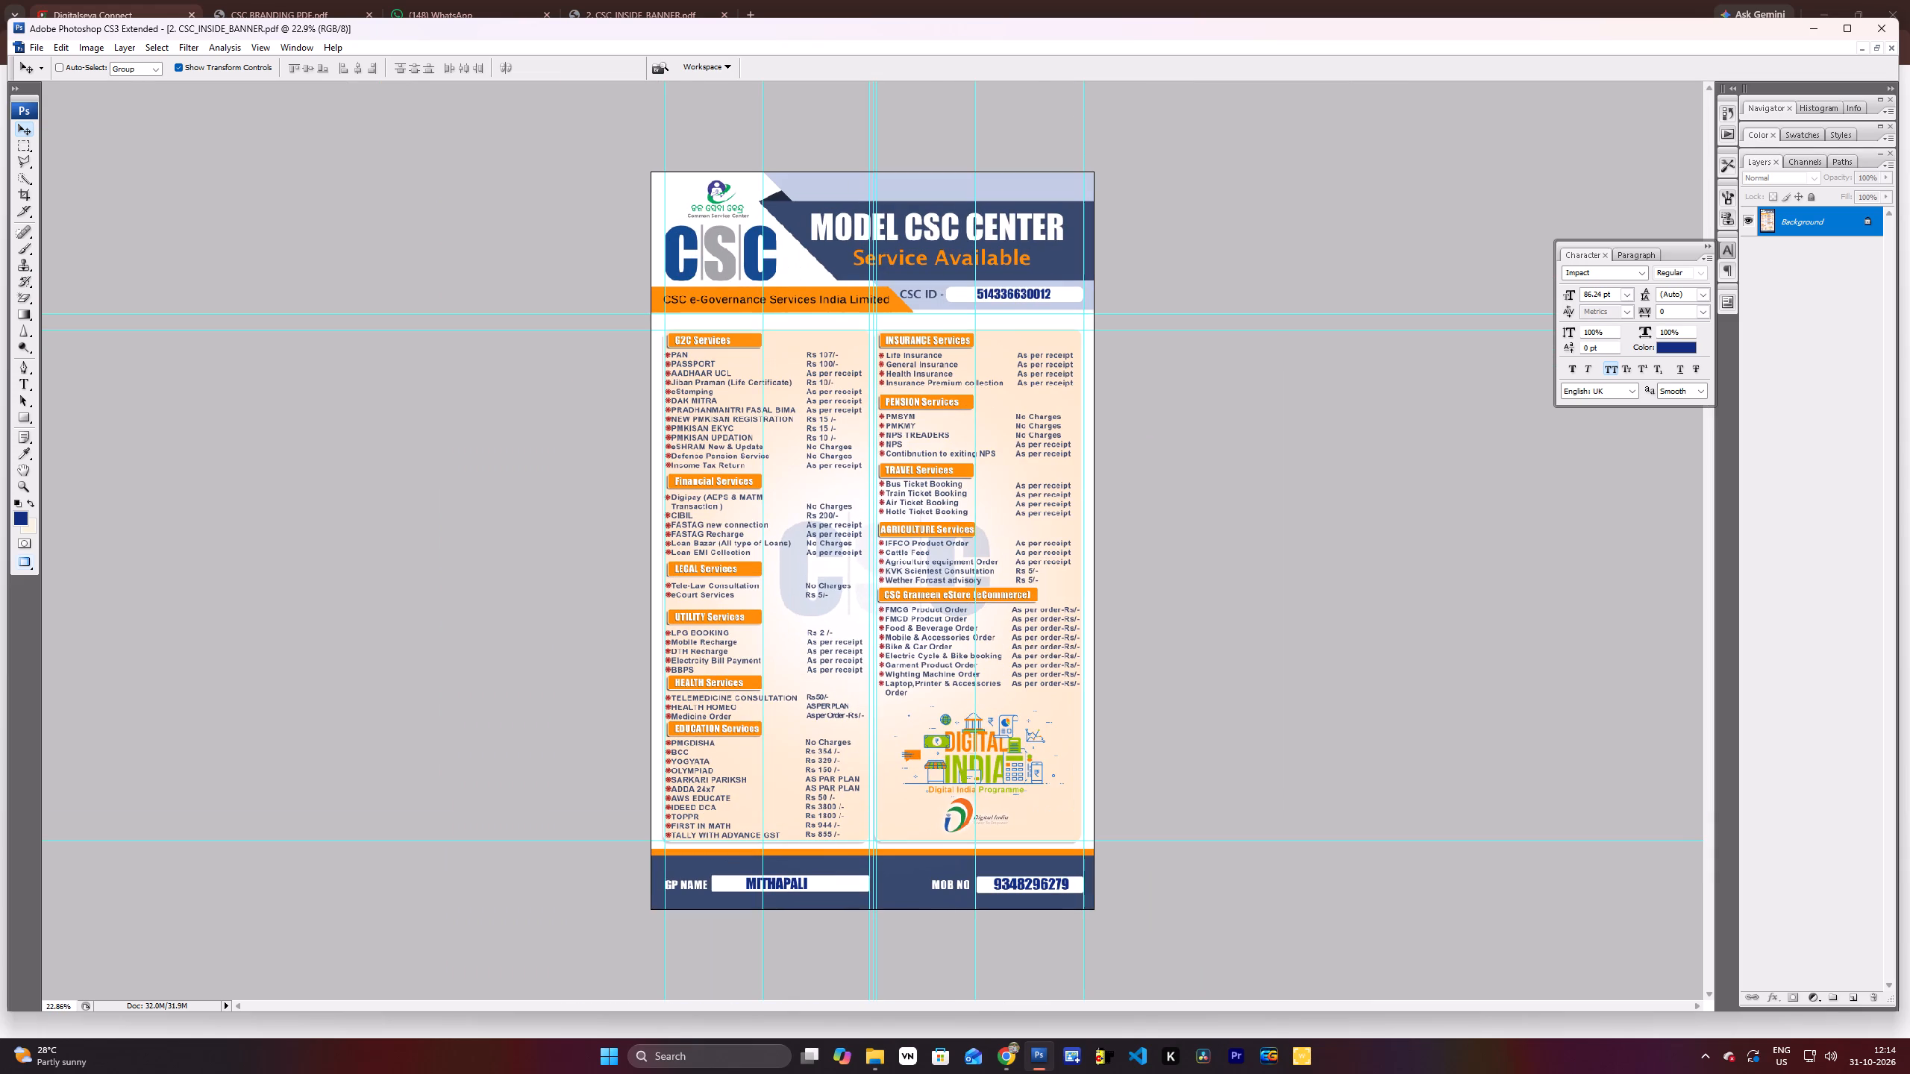
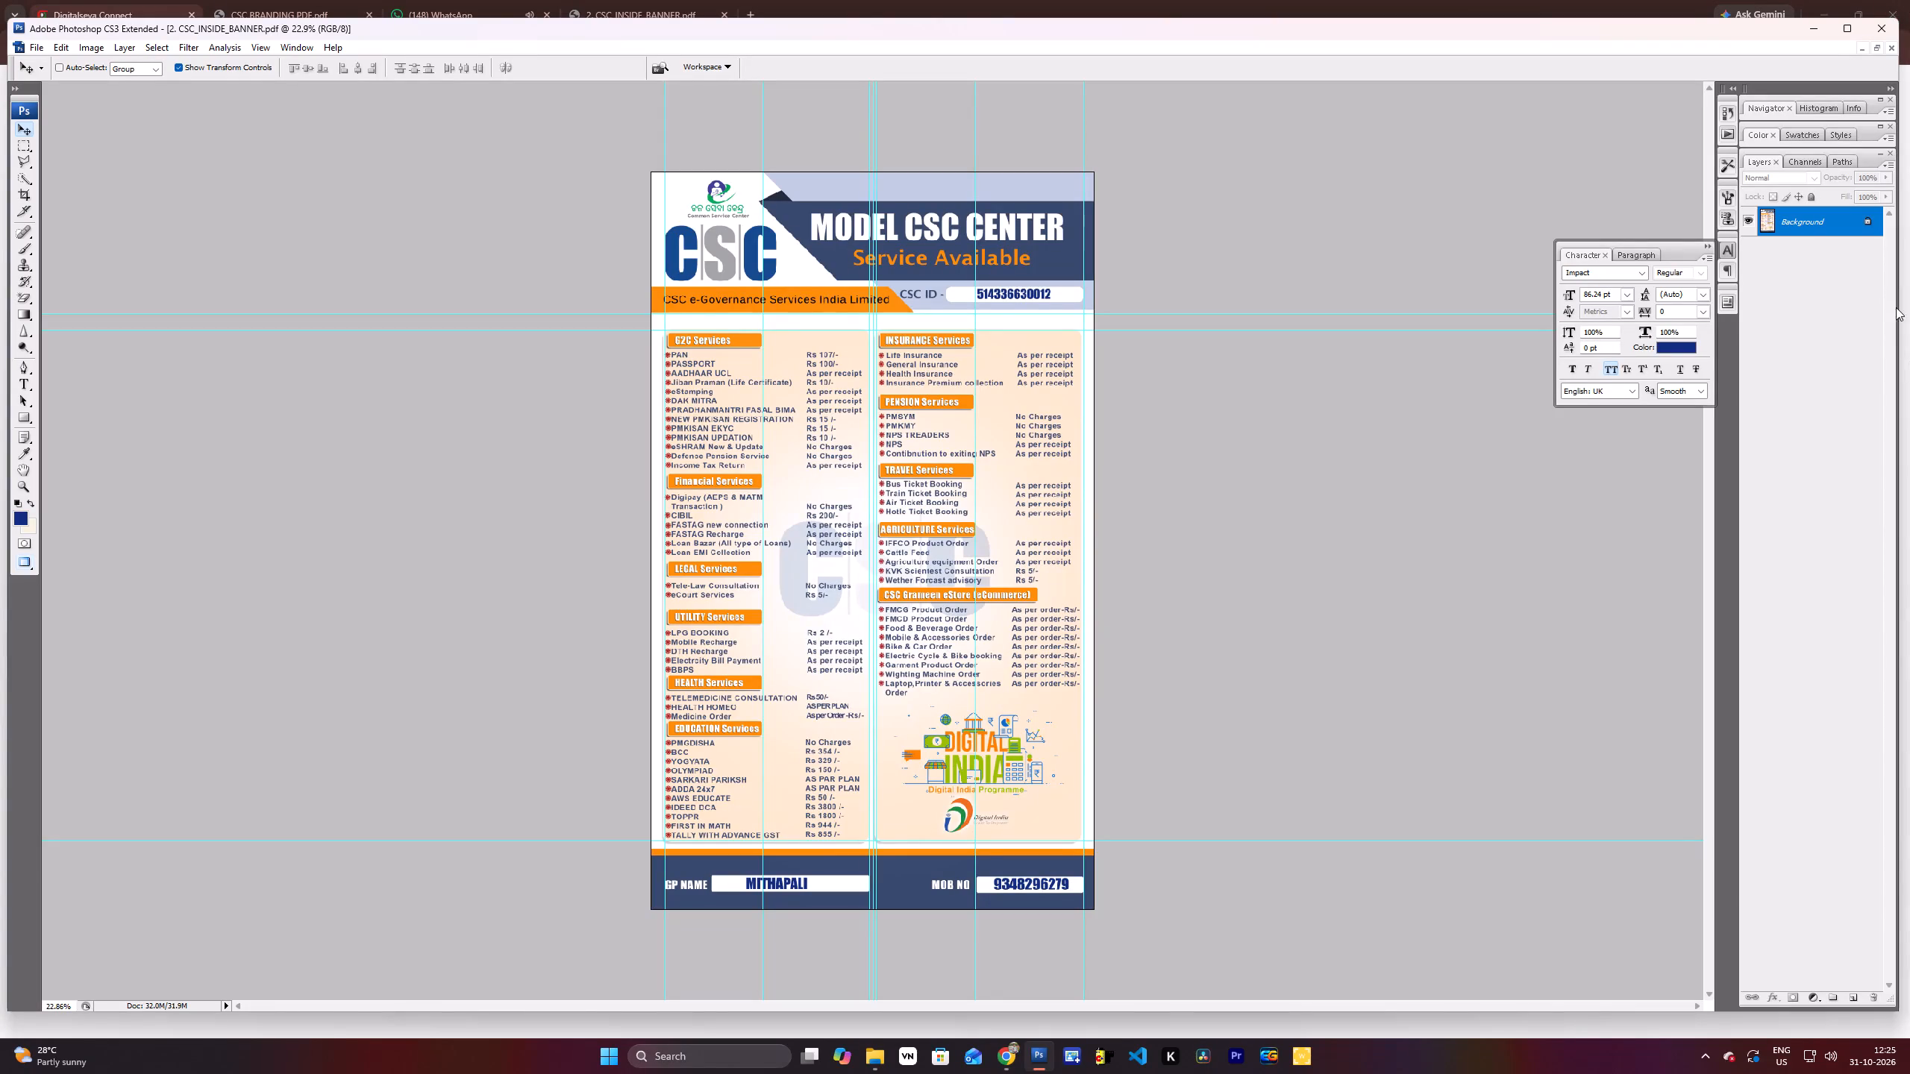
Start closing the image editor with the merged CSC inside banner open, bringing up the choice about saving its changes.
left_click(1870, 22)
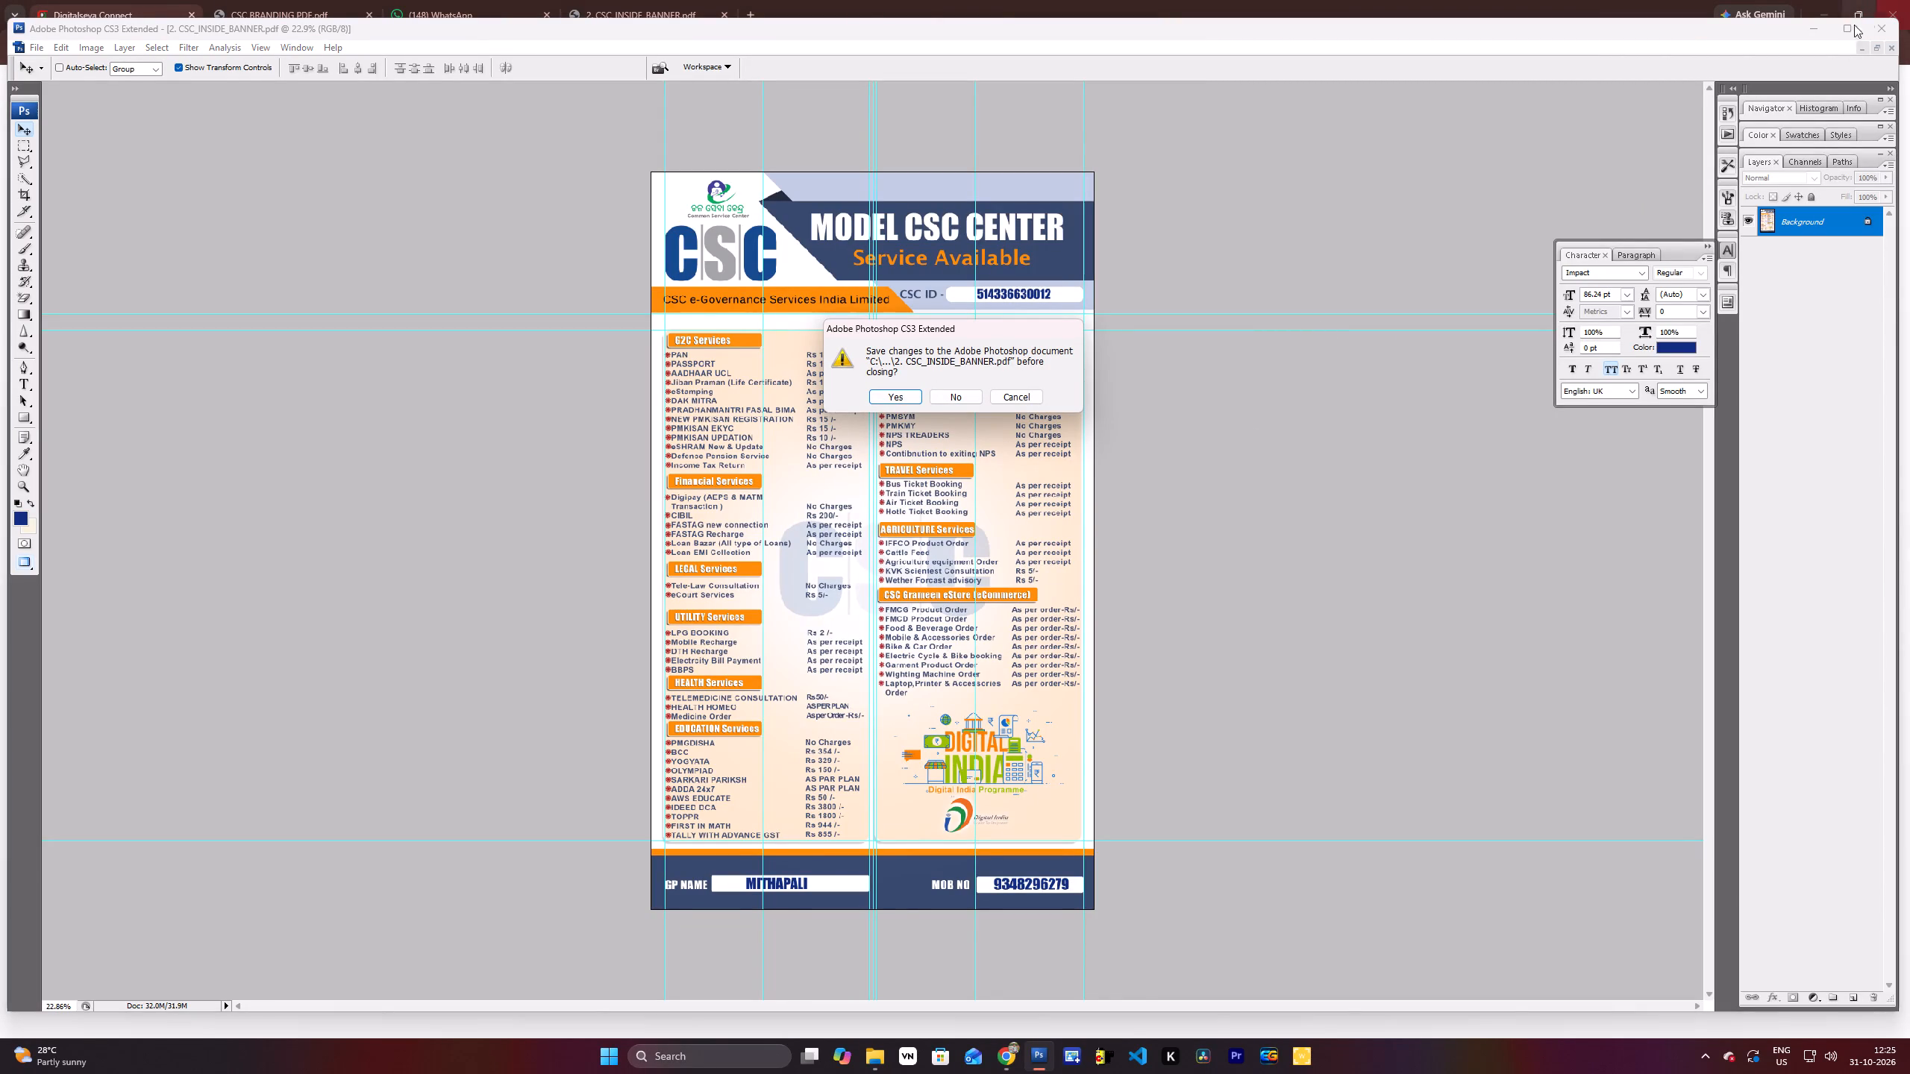